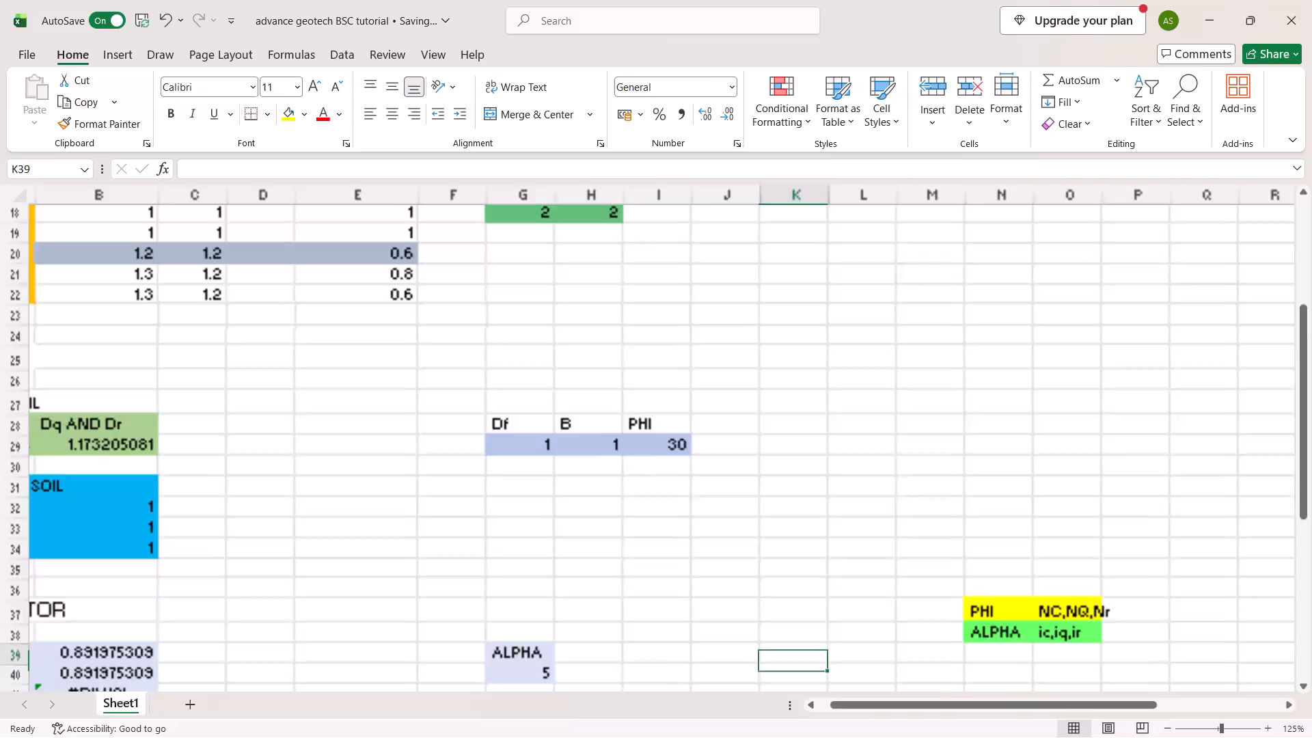
Review the bearing capacity, shape, depth and inclination factor tables, the water level correction, and the Part 1 and Part 2 calculation table.
scroll(107, 389, "right", 5)
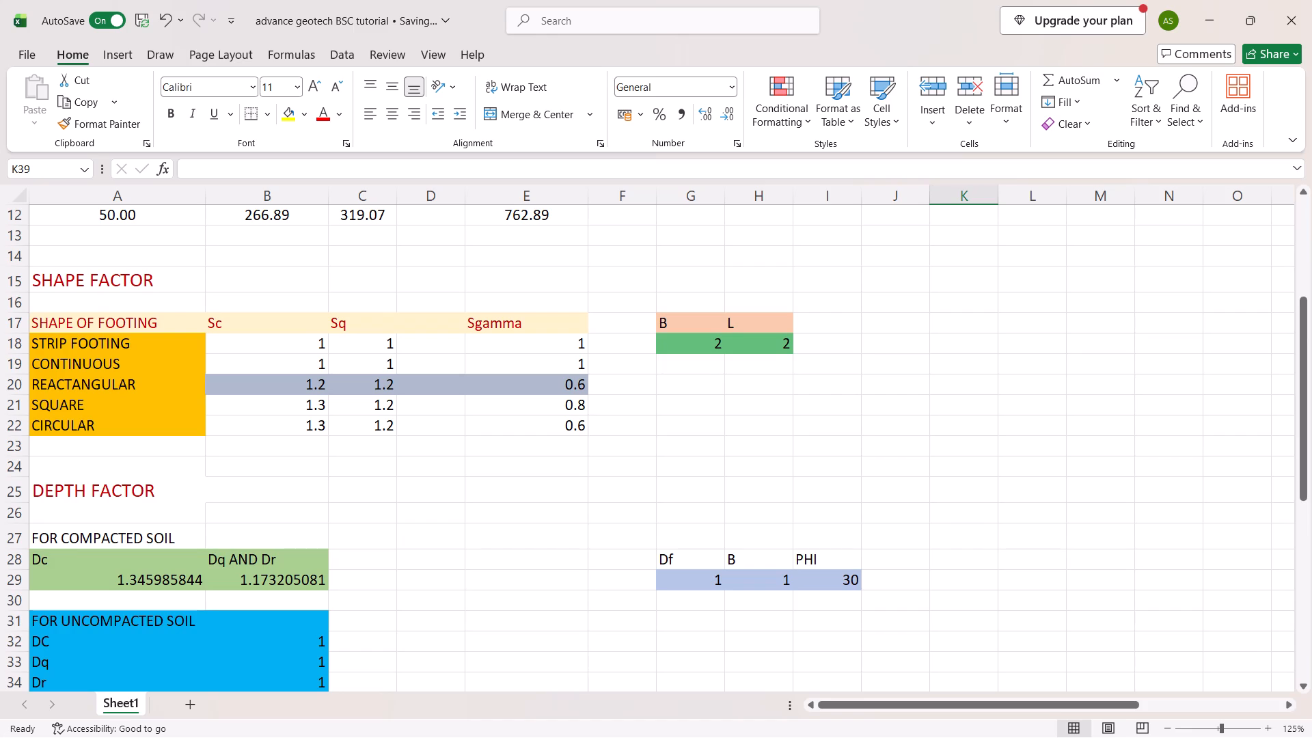
scroll(107, 389, "down", 3)
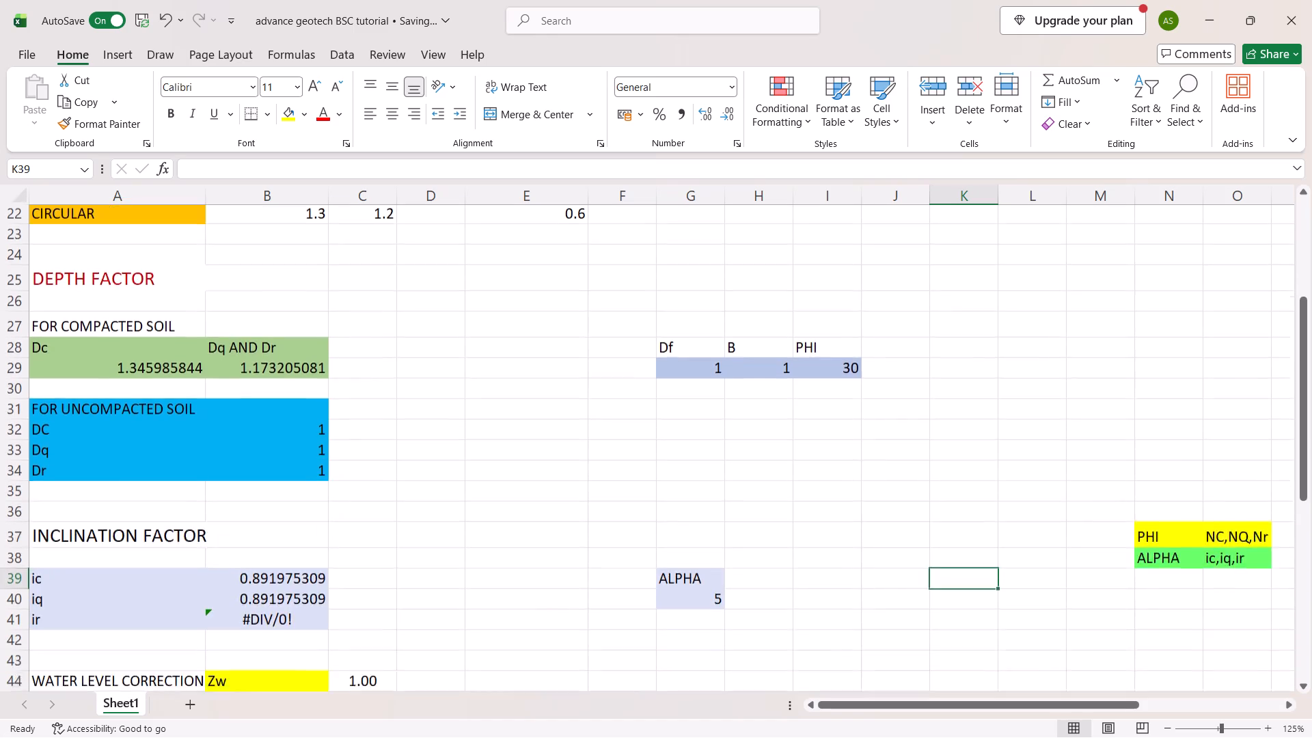
scroll(107, 389, "down", 2)
scroll(138, 277, "down", 1)
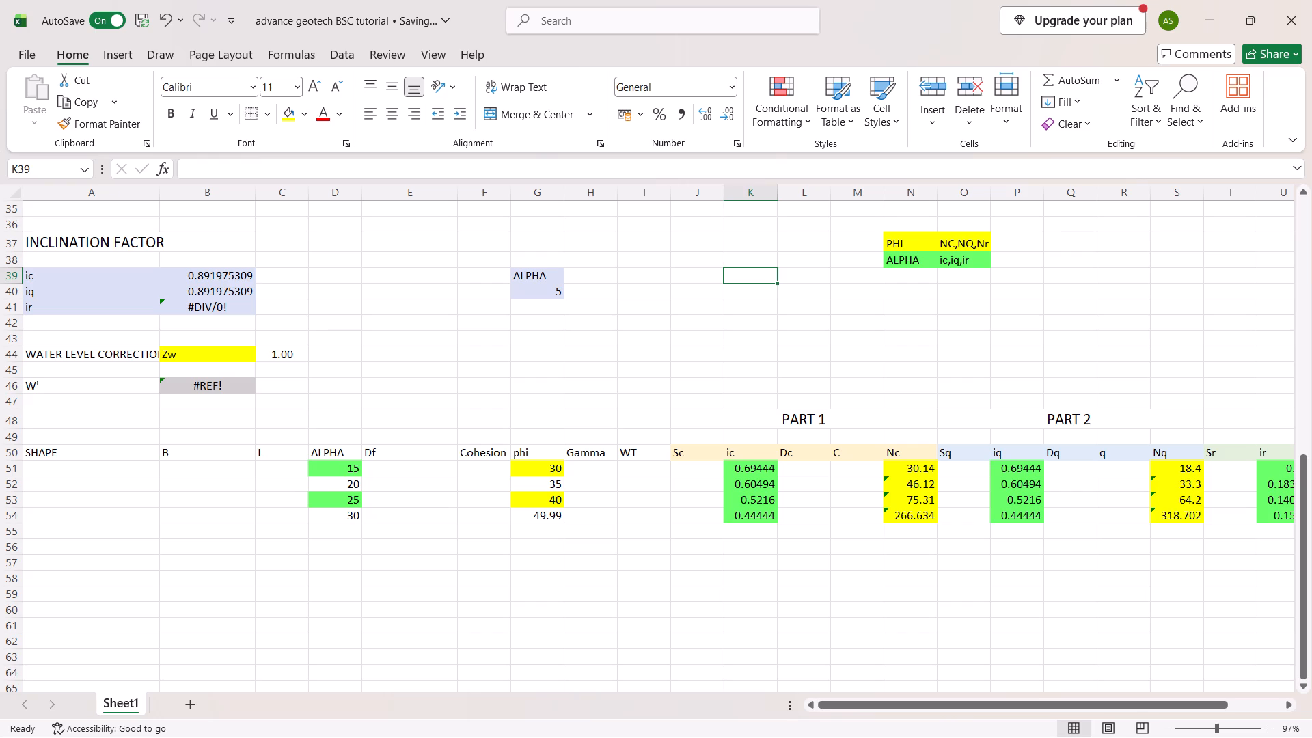
scroll(642, 562, "up", 7)
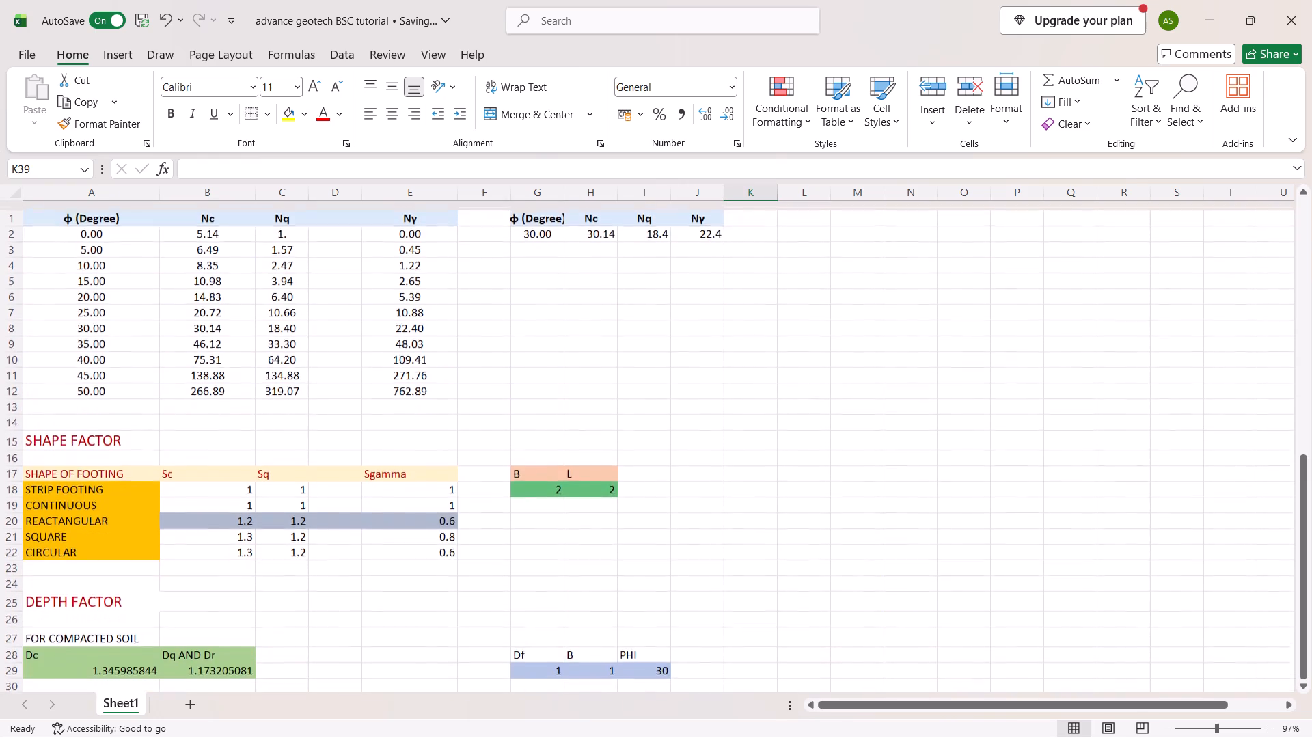
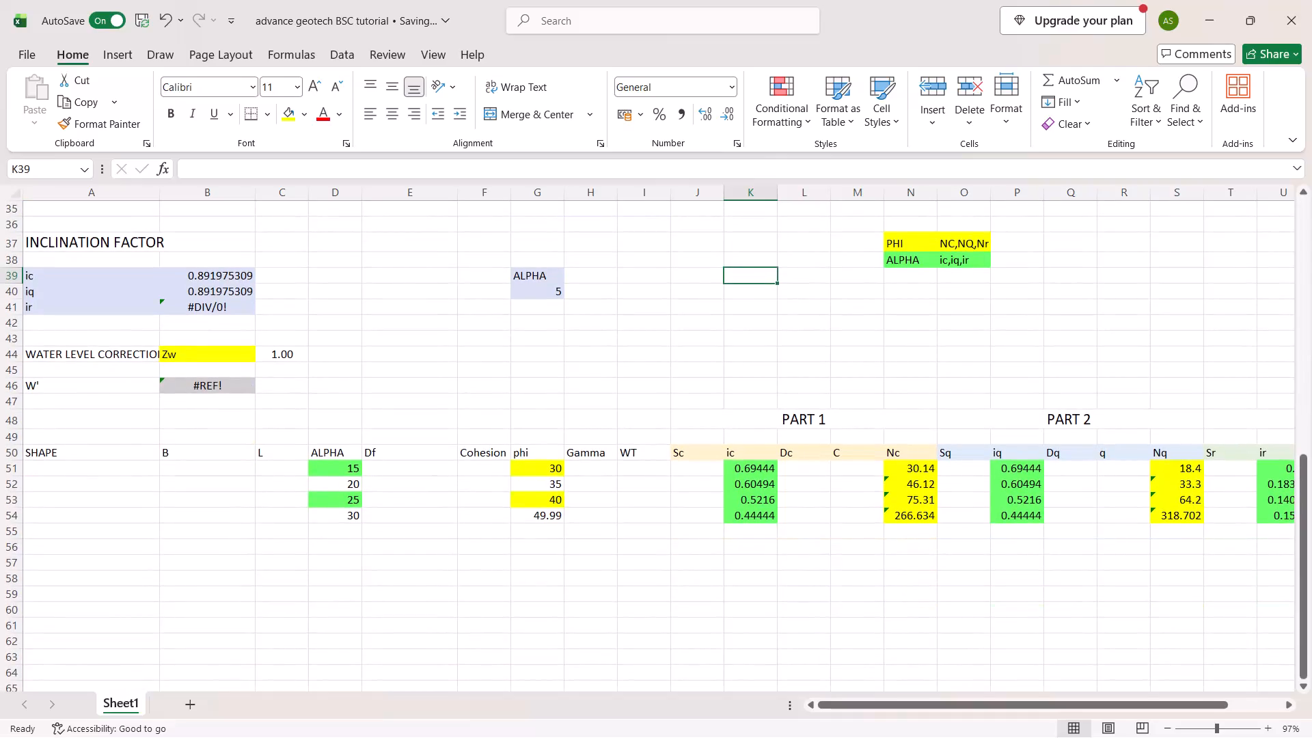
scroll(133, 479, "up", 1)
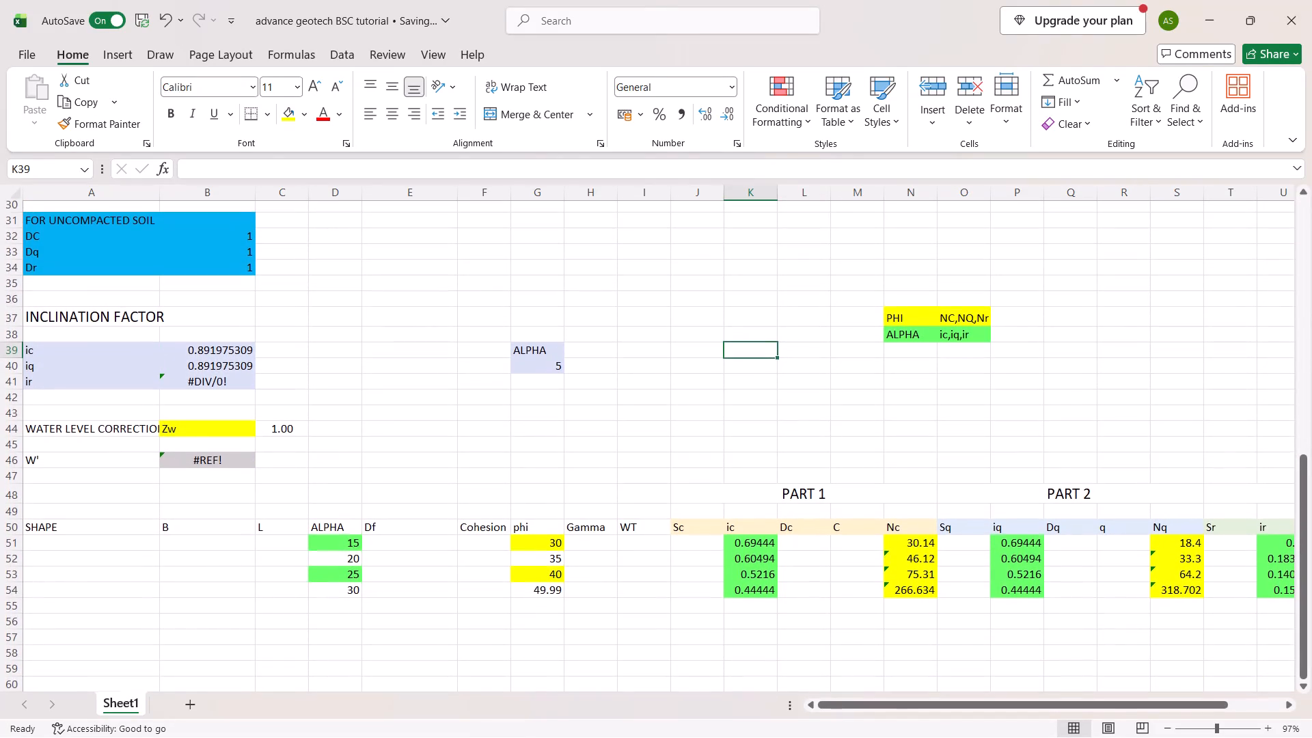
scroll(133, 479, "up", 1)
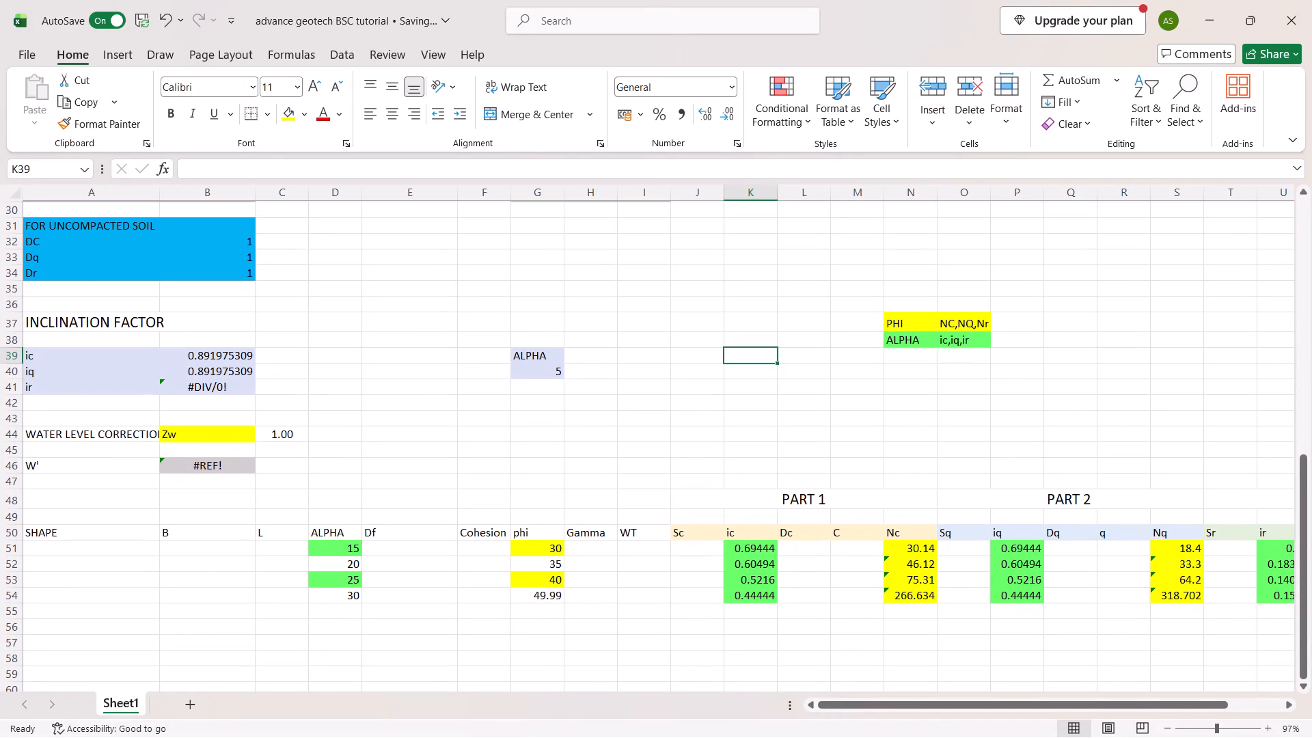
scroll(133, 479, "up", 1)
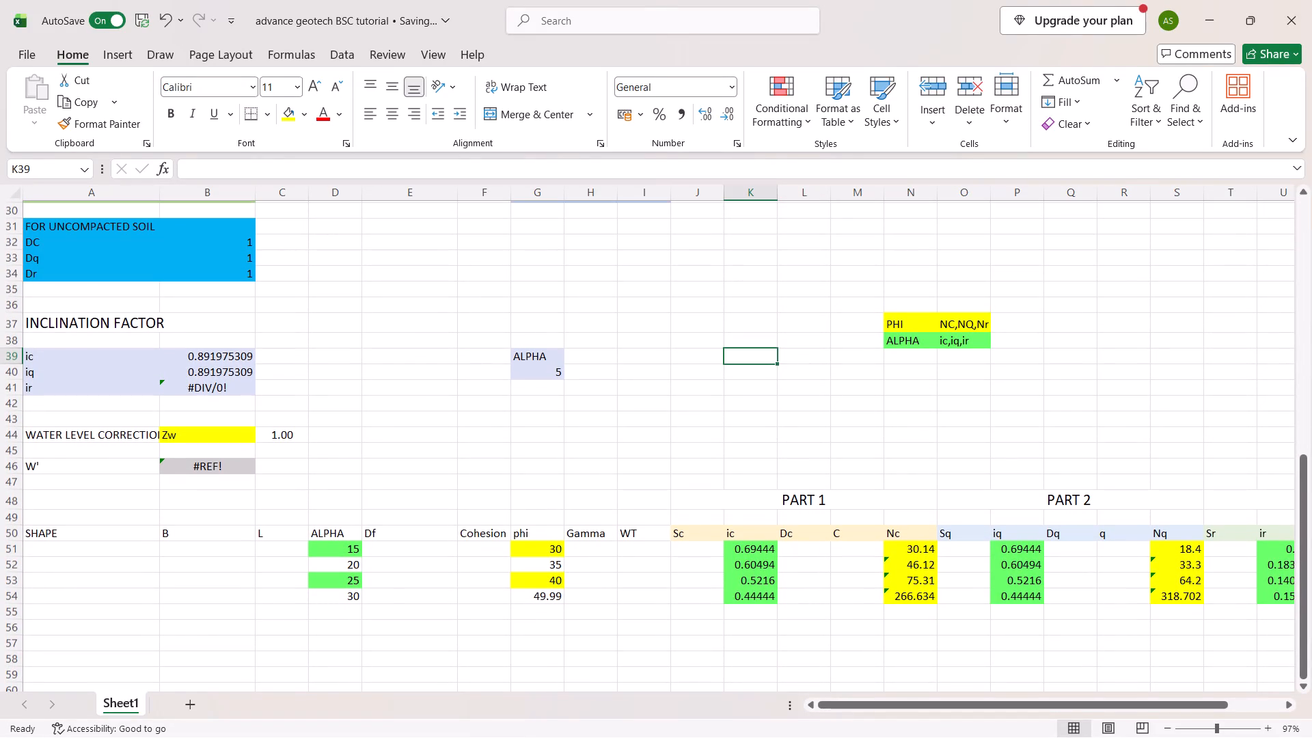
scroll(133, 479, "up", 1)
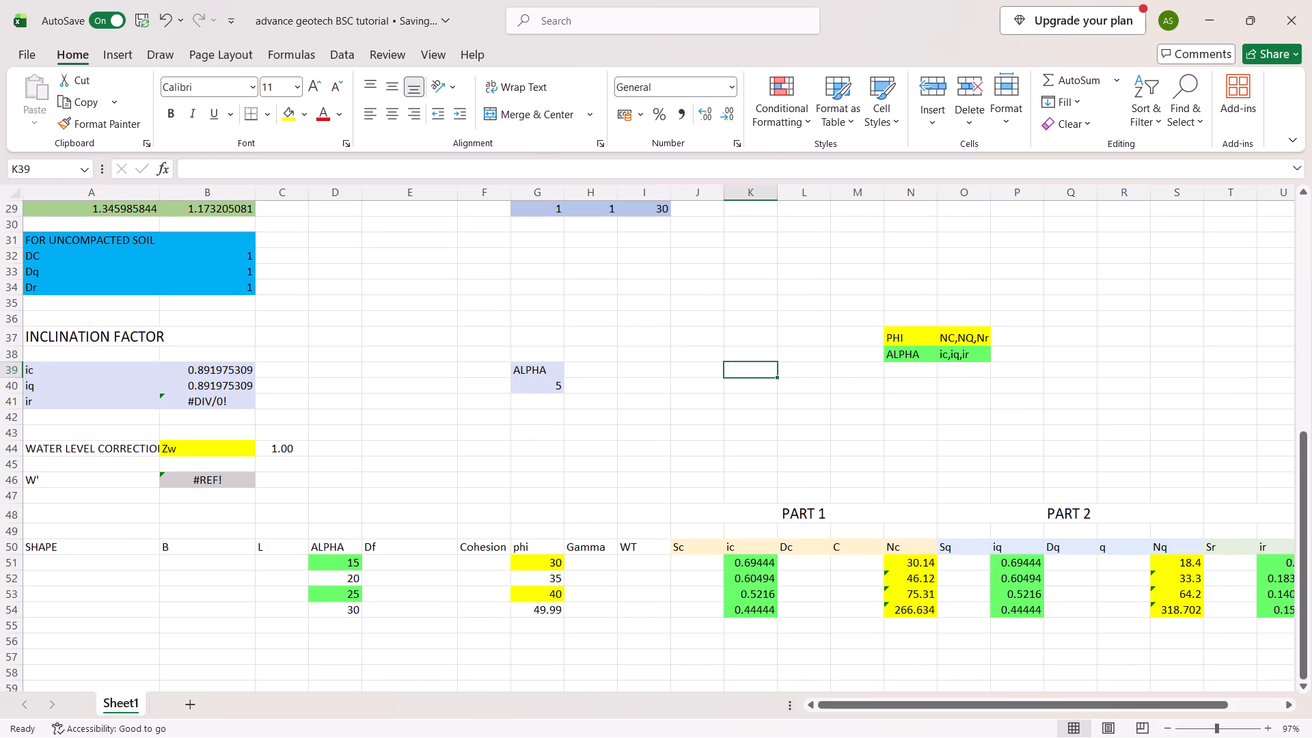
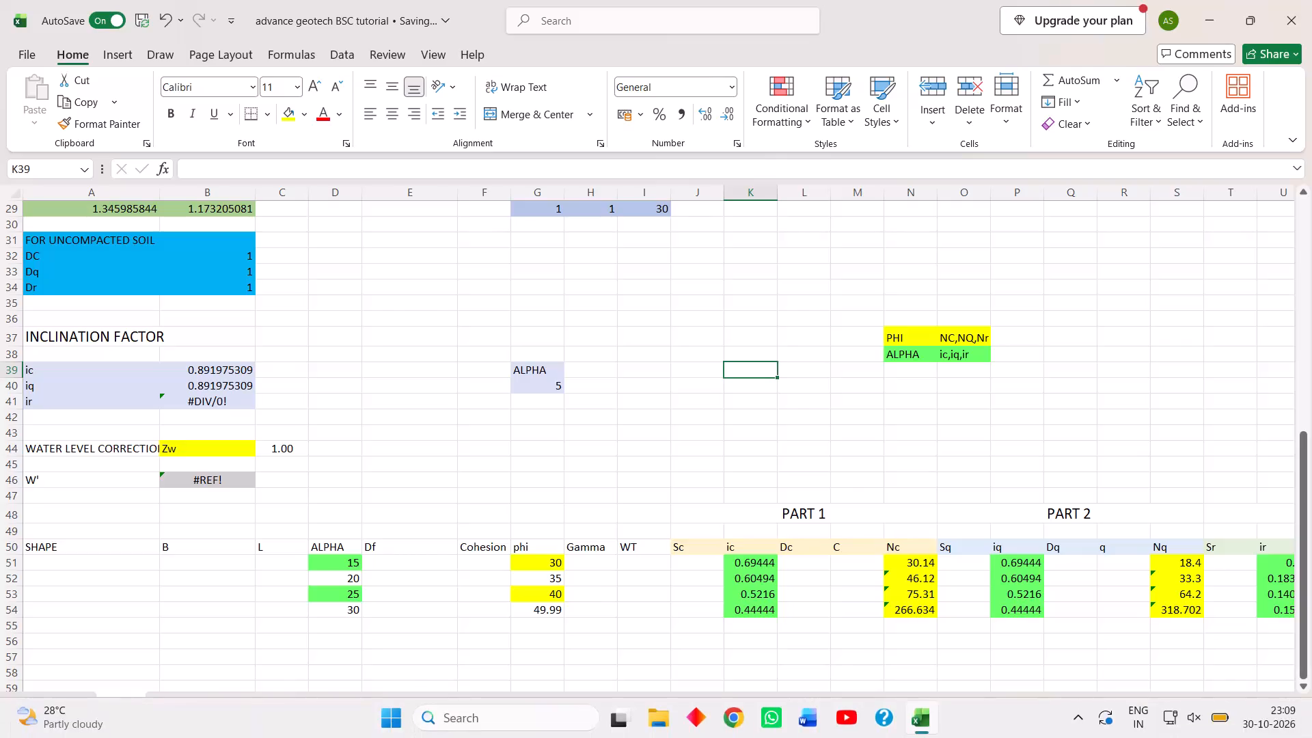
Select the empty Sc cell J51 in the first data row of the Part 1 calculation table.
left_click(691, 557)
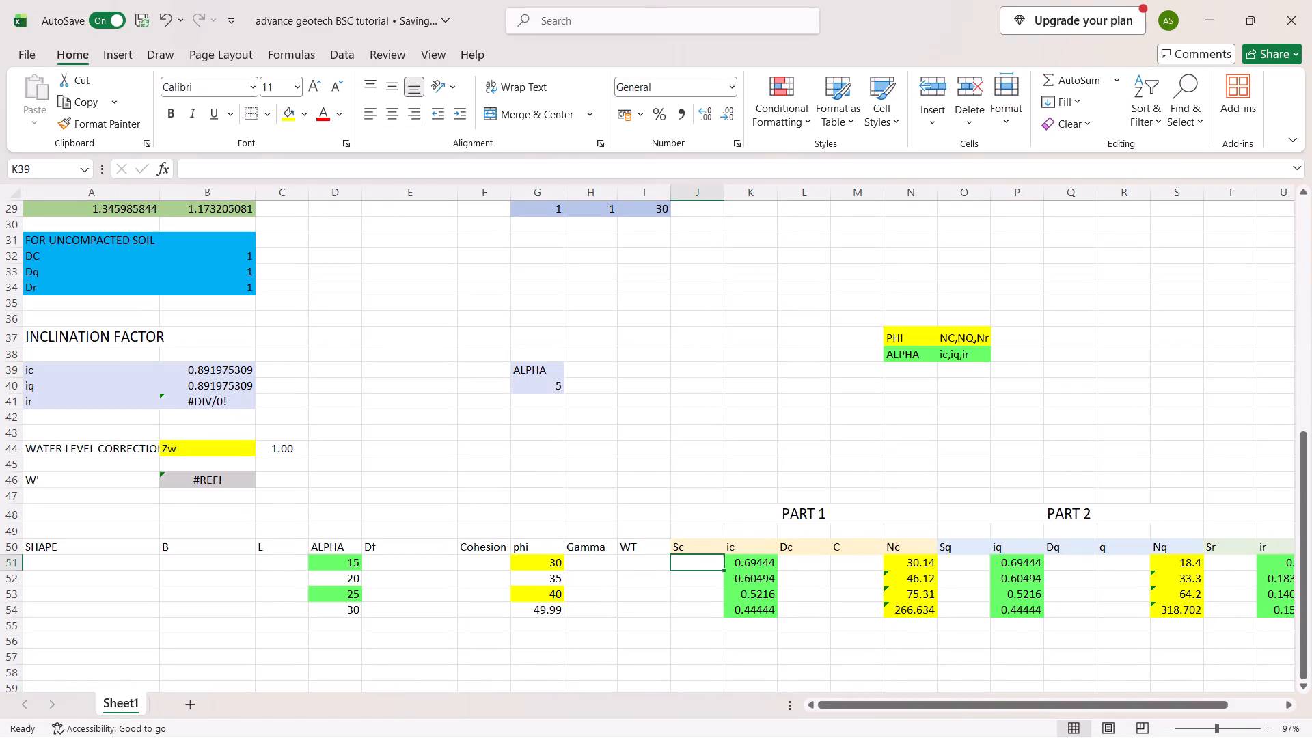
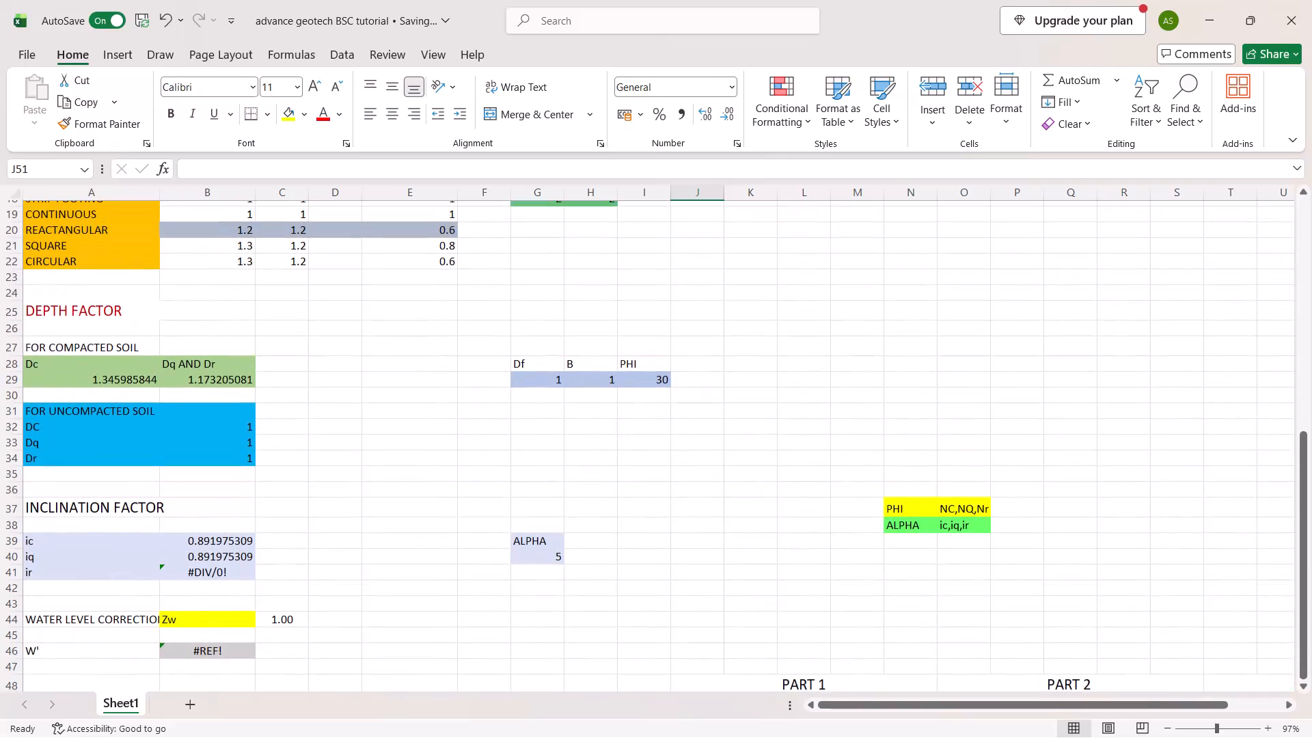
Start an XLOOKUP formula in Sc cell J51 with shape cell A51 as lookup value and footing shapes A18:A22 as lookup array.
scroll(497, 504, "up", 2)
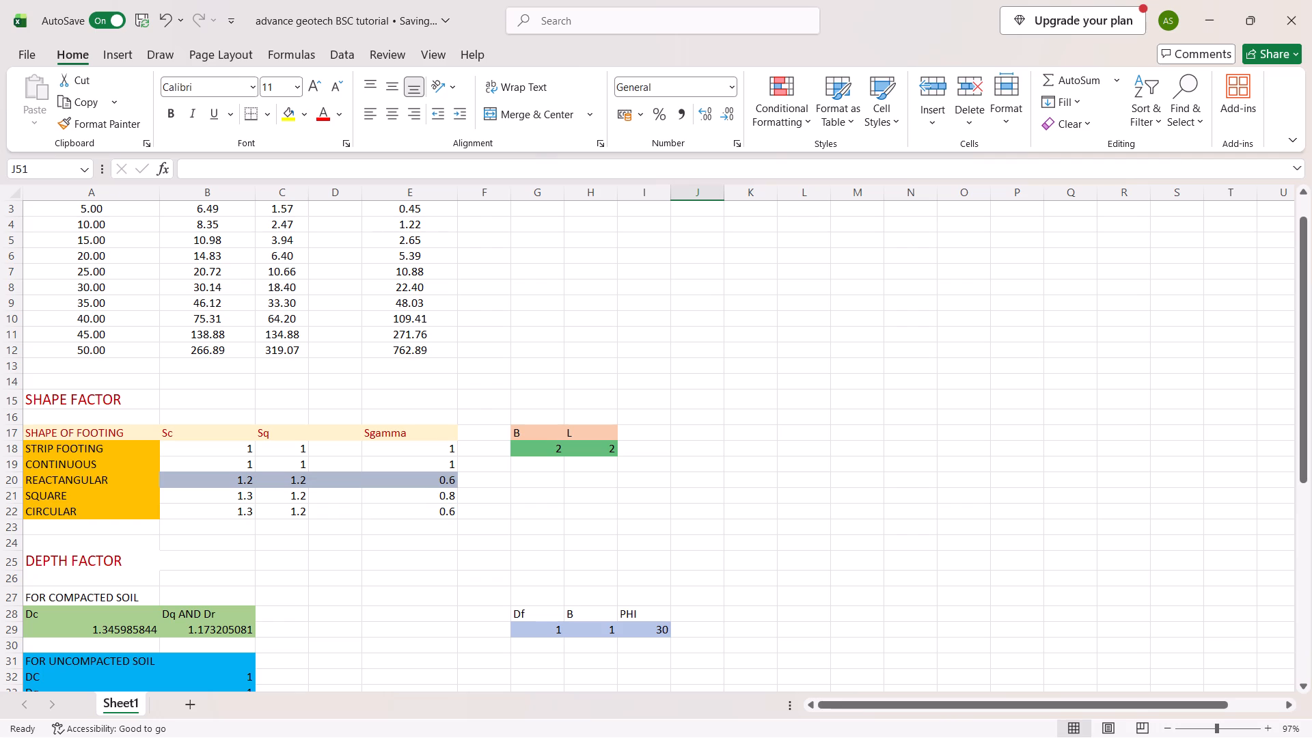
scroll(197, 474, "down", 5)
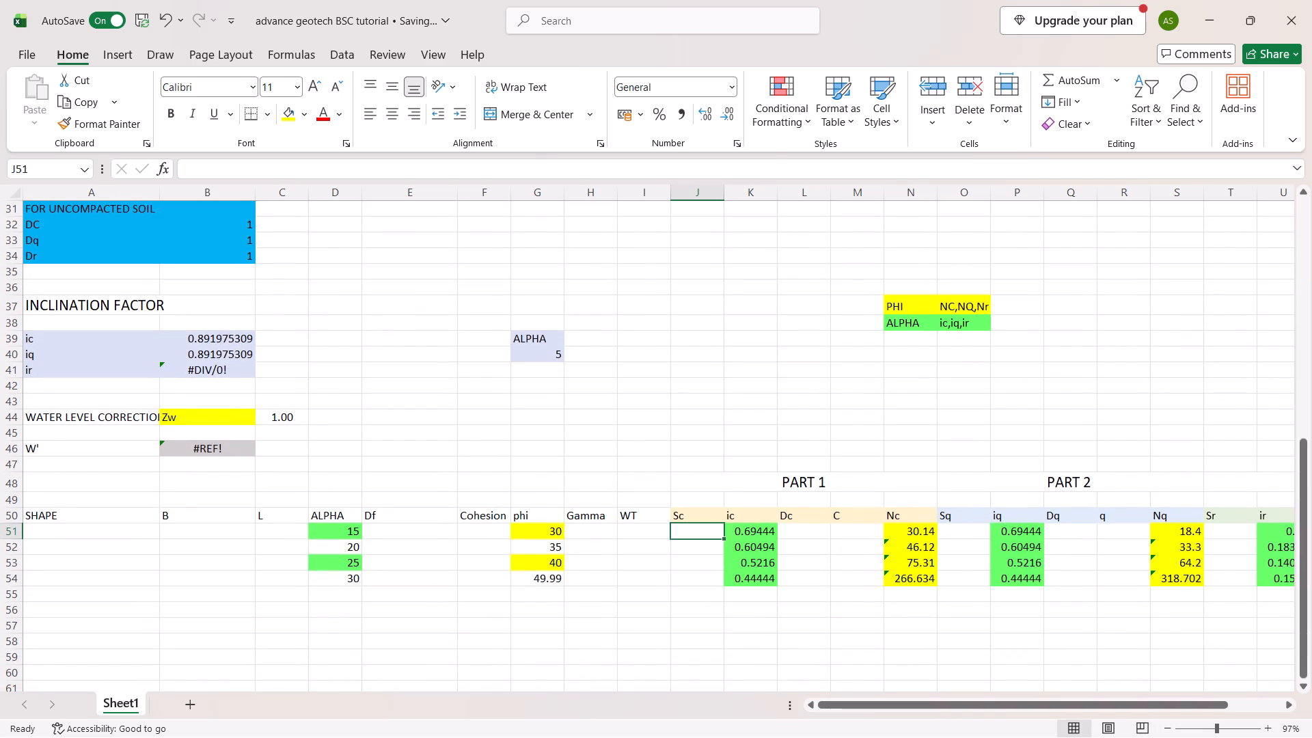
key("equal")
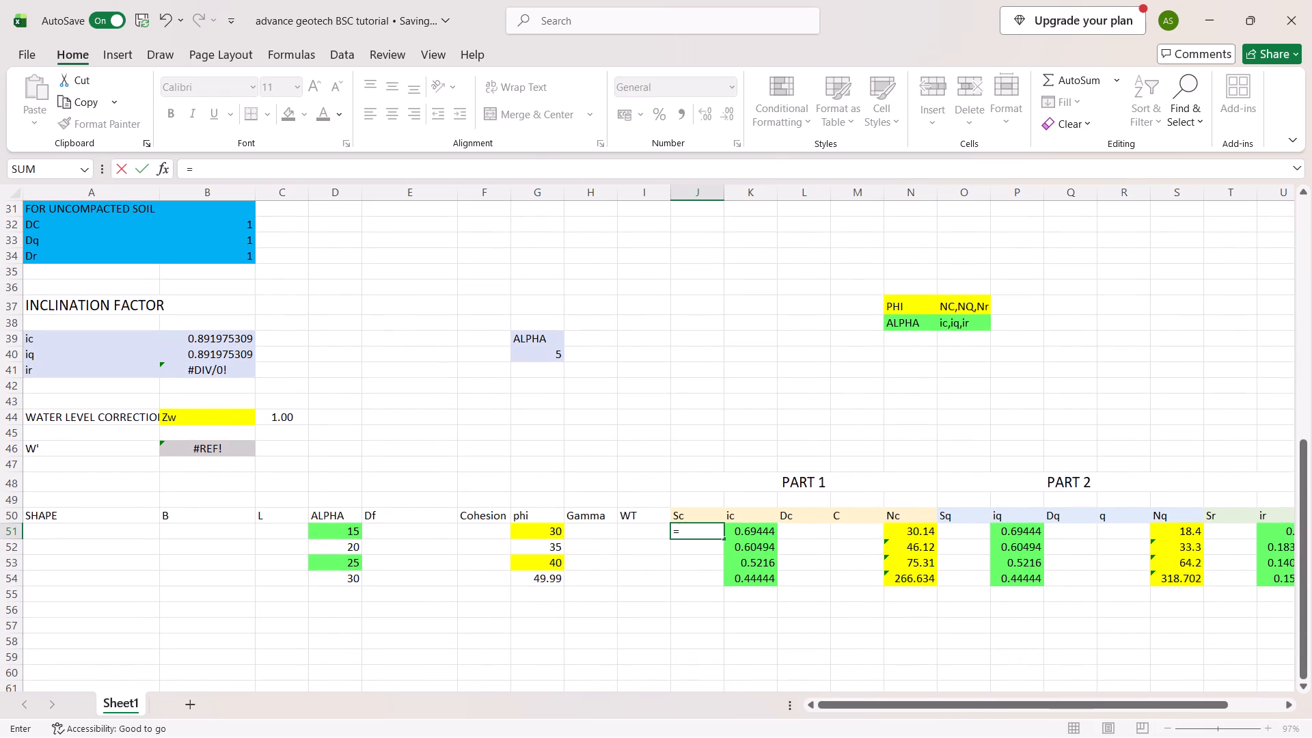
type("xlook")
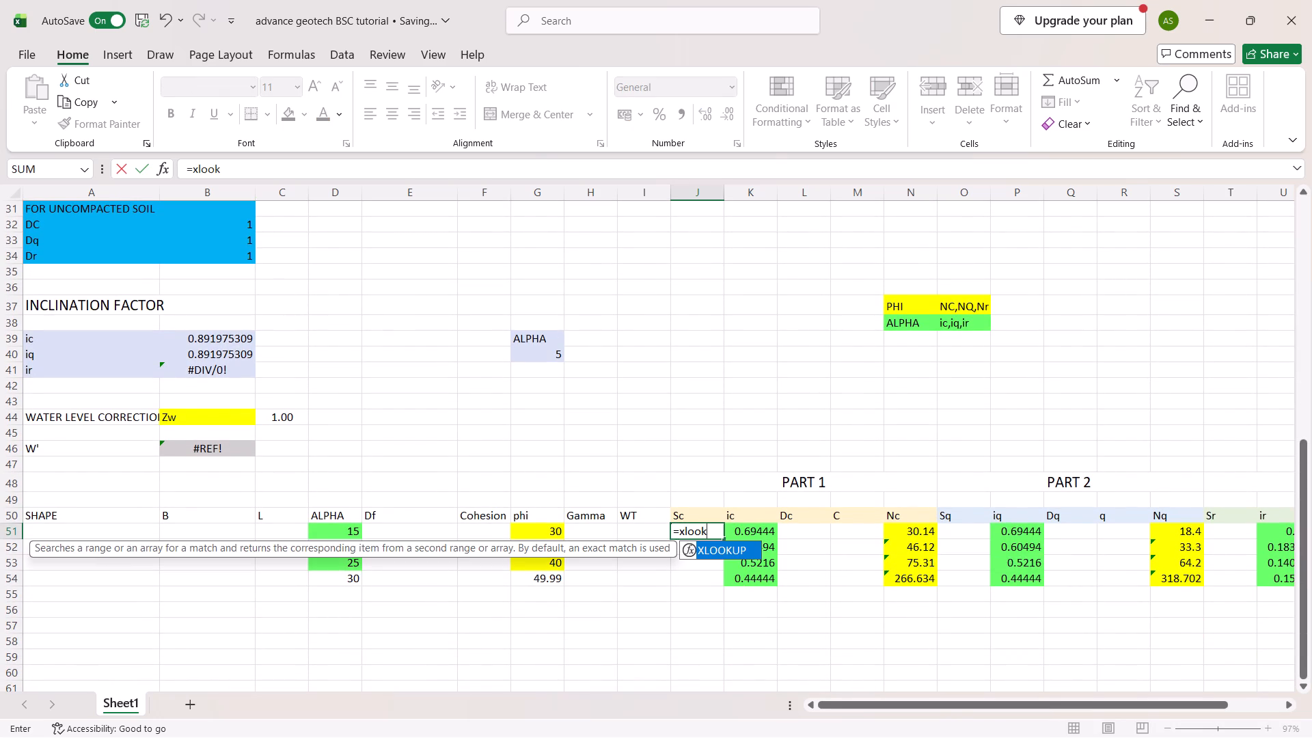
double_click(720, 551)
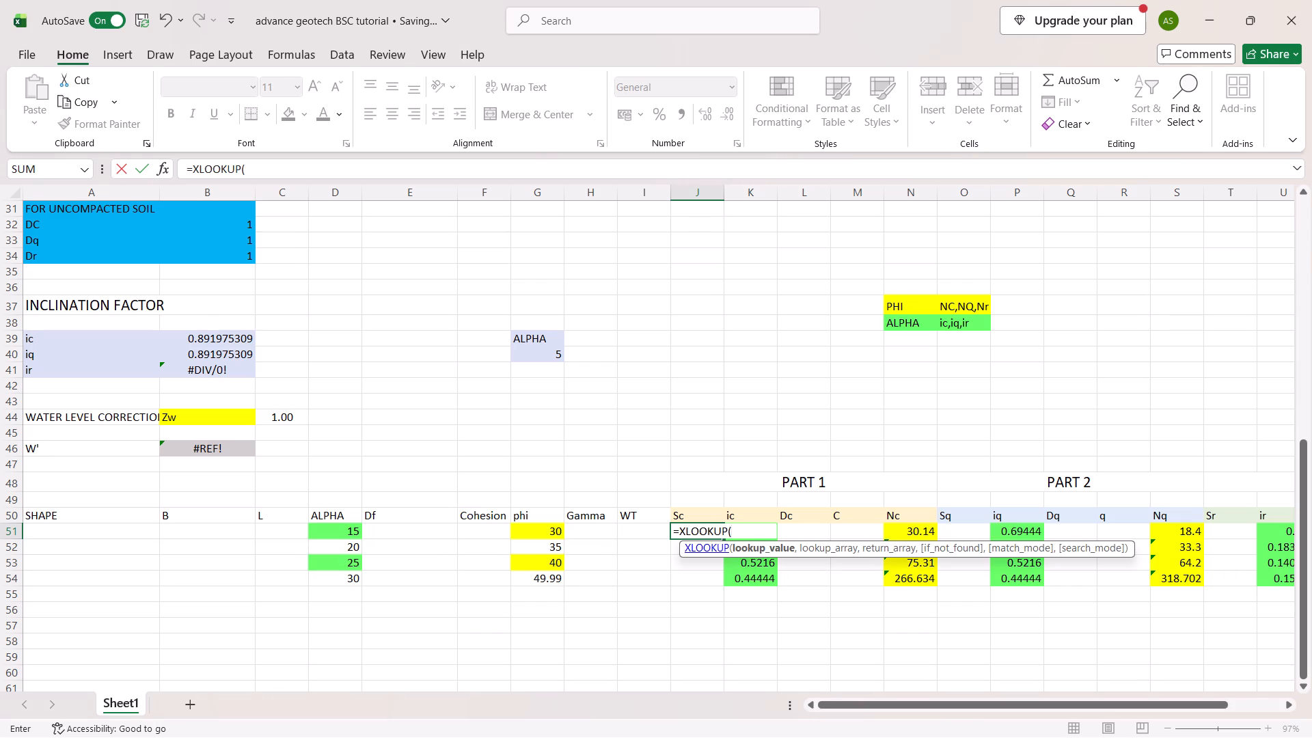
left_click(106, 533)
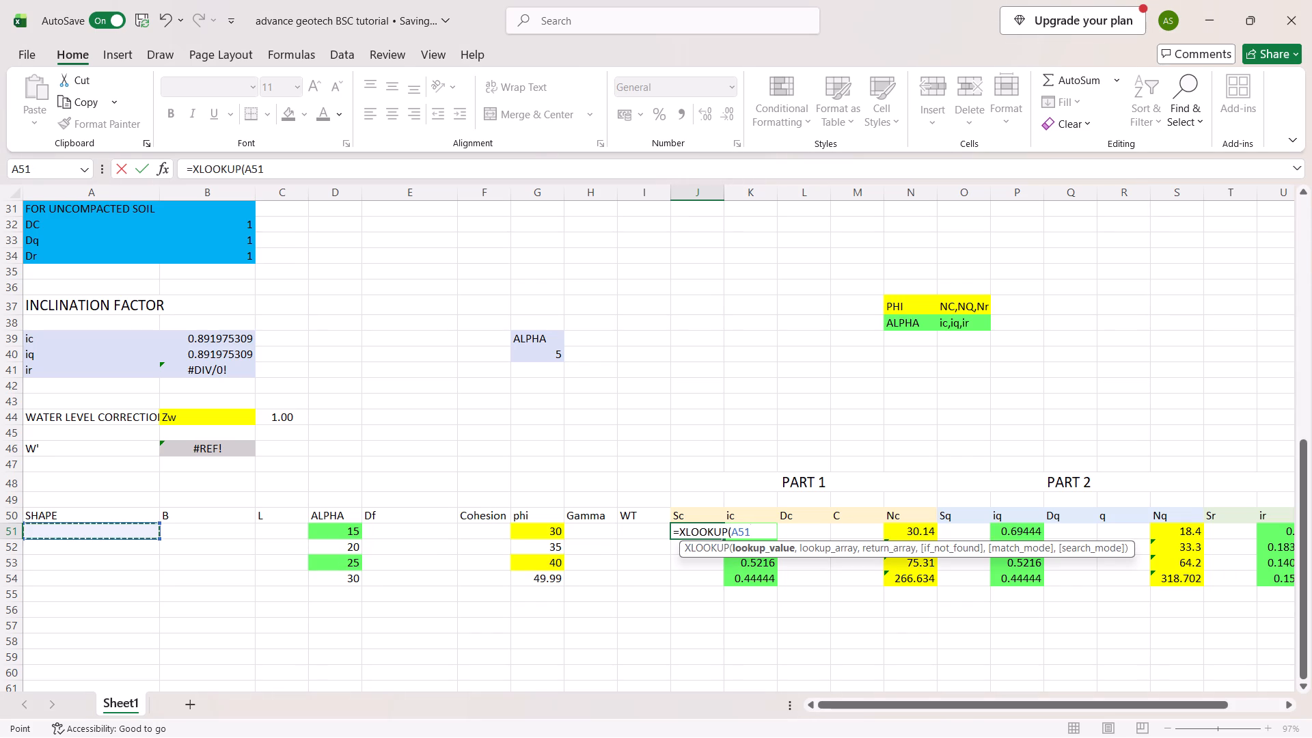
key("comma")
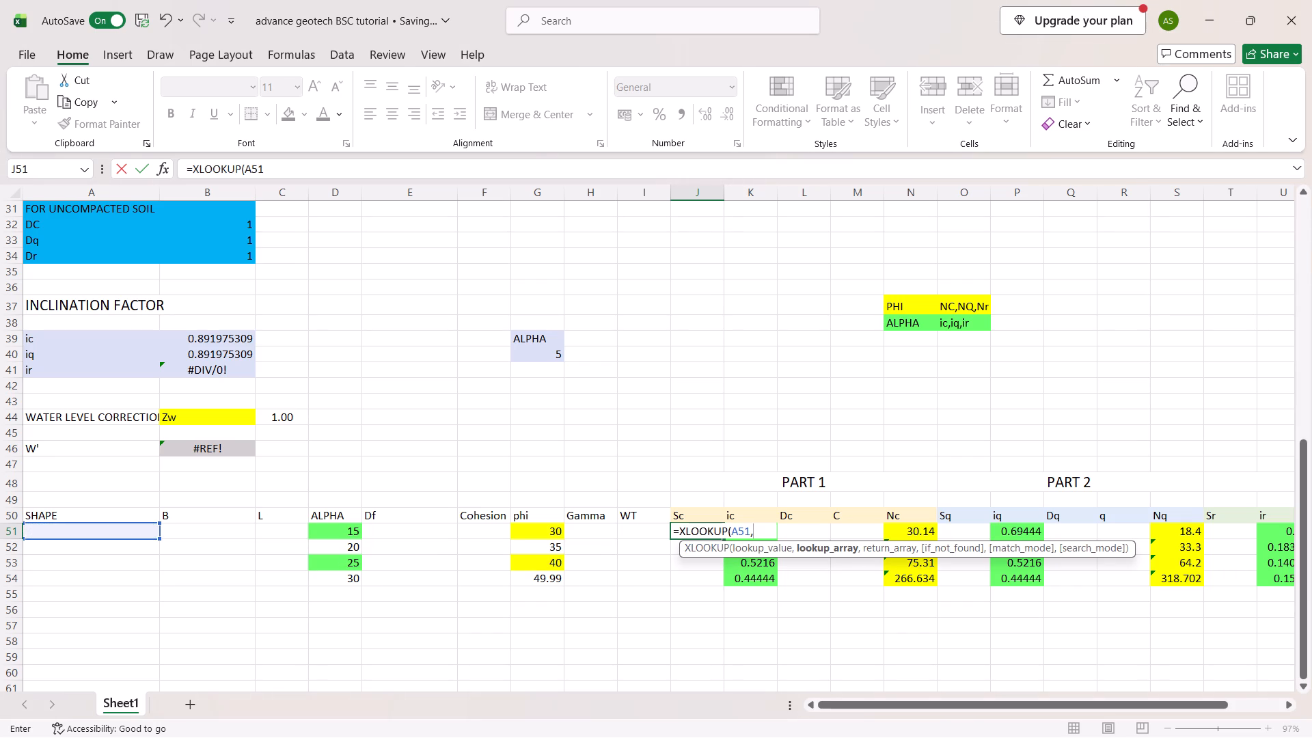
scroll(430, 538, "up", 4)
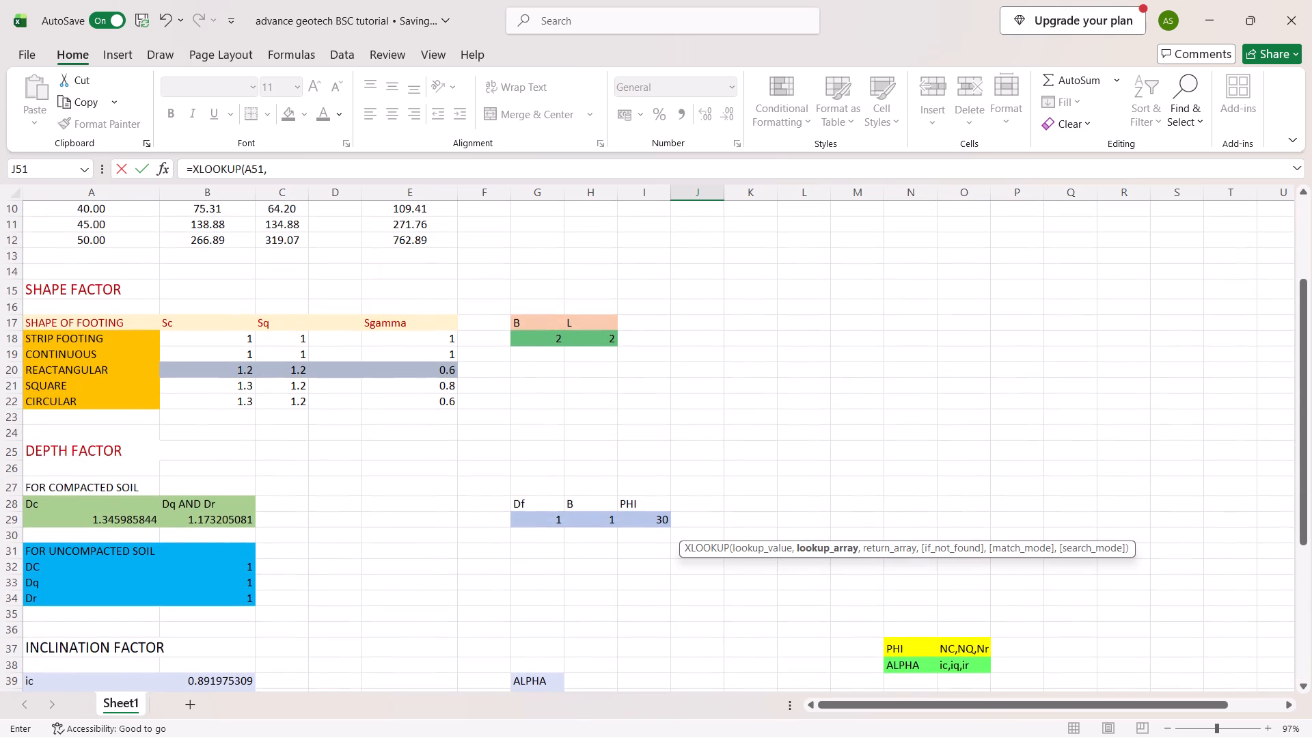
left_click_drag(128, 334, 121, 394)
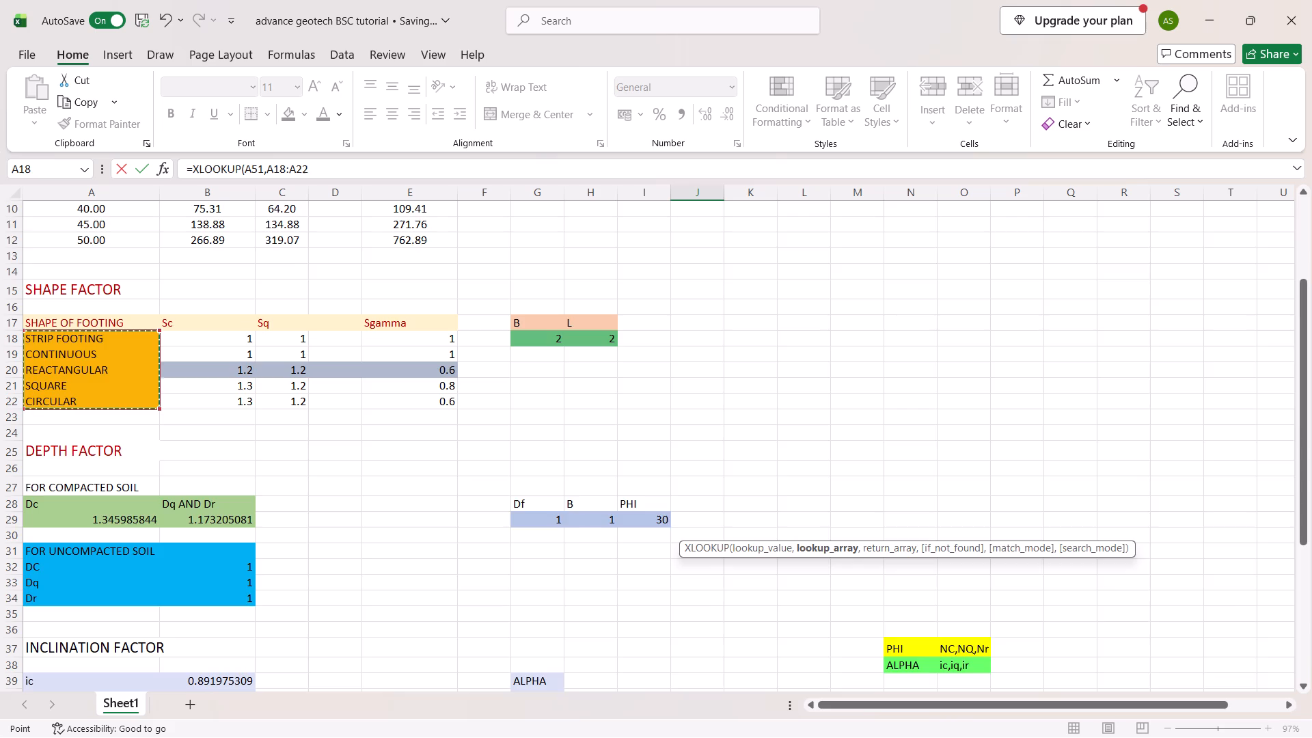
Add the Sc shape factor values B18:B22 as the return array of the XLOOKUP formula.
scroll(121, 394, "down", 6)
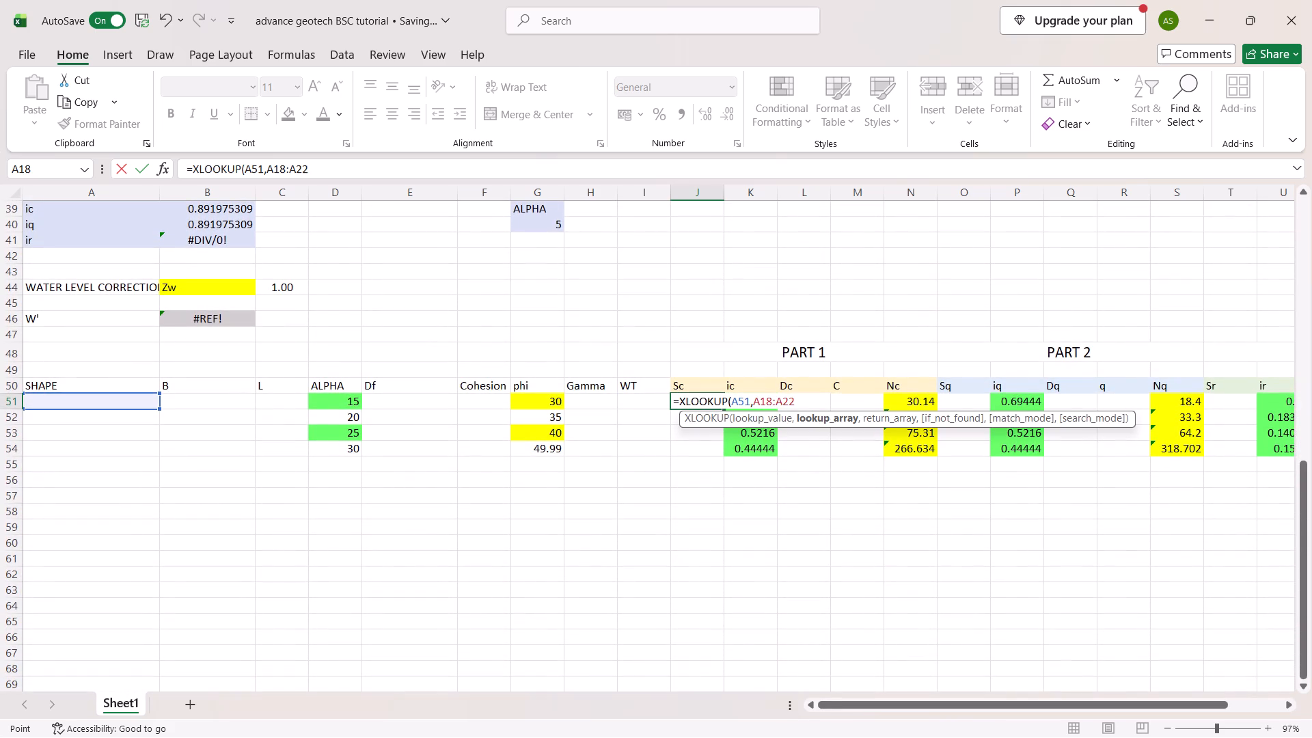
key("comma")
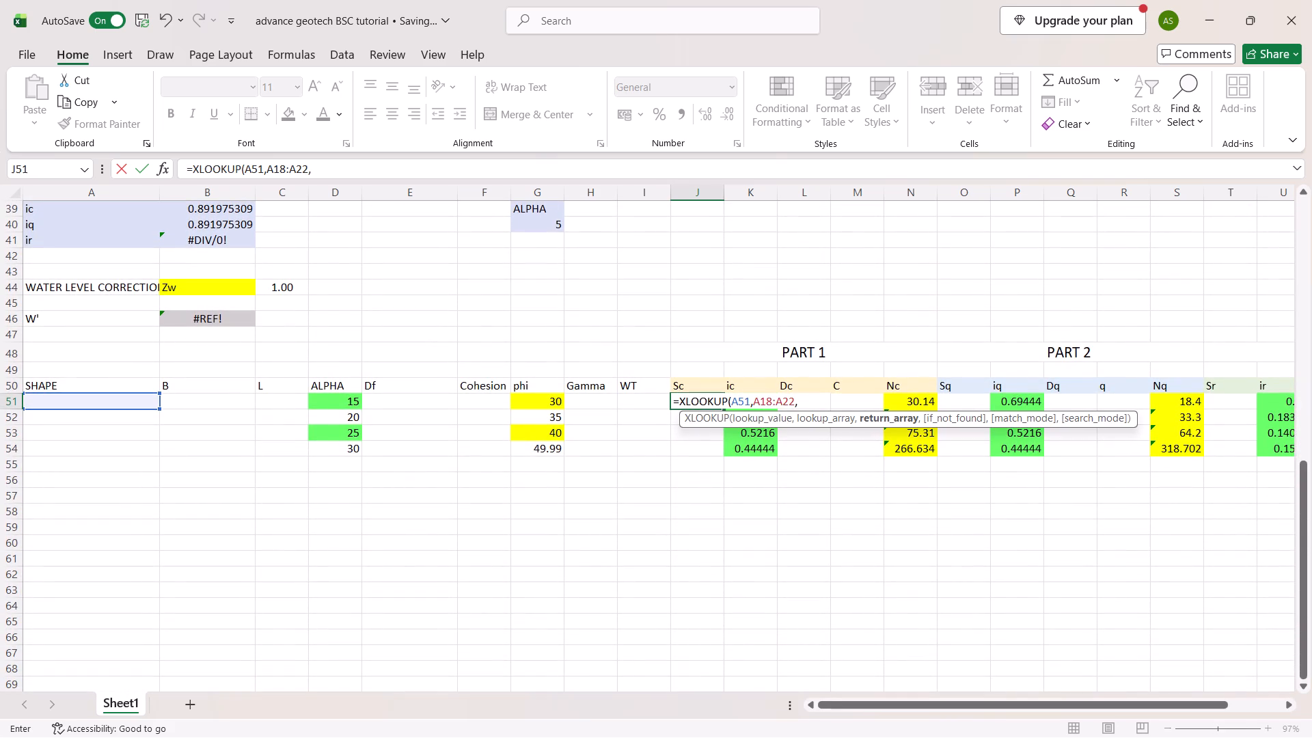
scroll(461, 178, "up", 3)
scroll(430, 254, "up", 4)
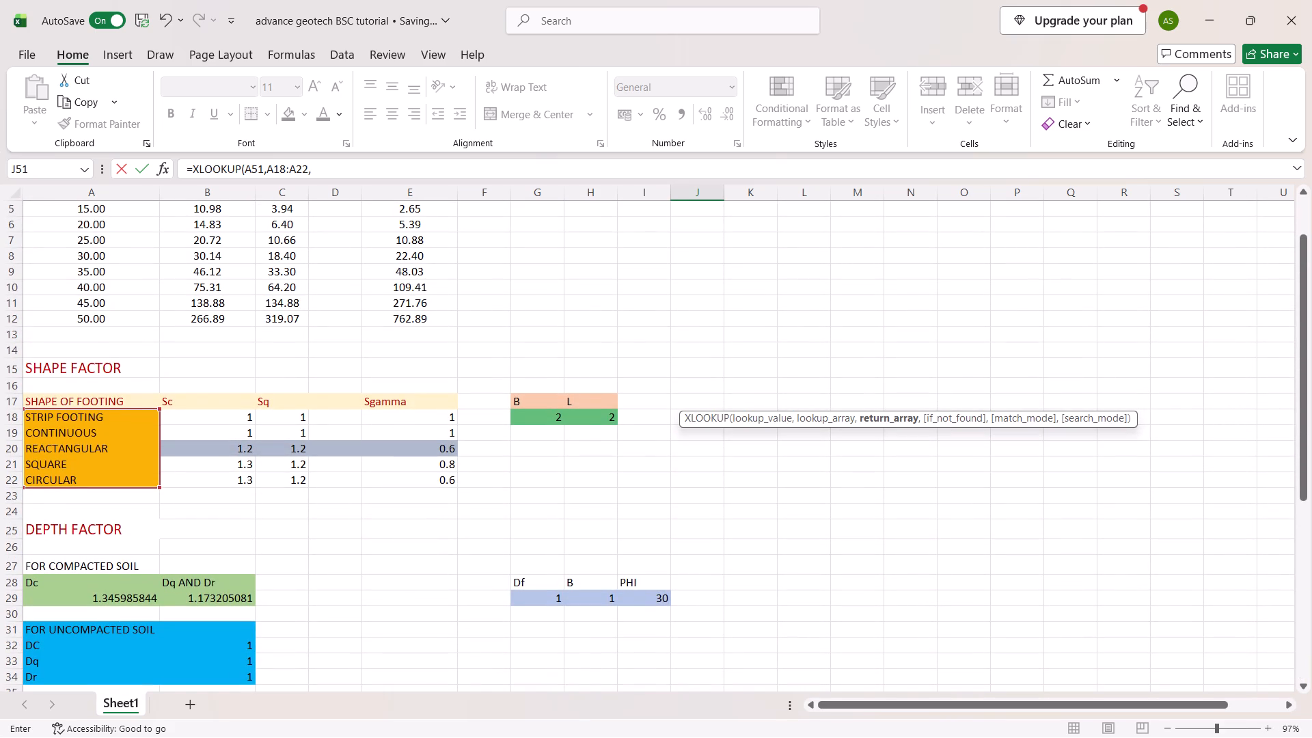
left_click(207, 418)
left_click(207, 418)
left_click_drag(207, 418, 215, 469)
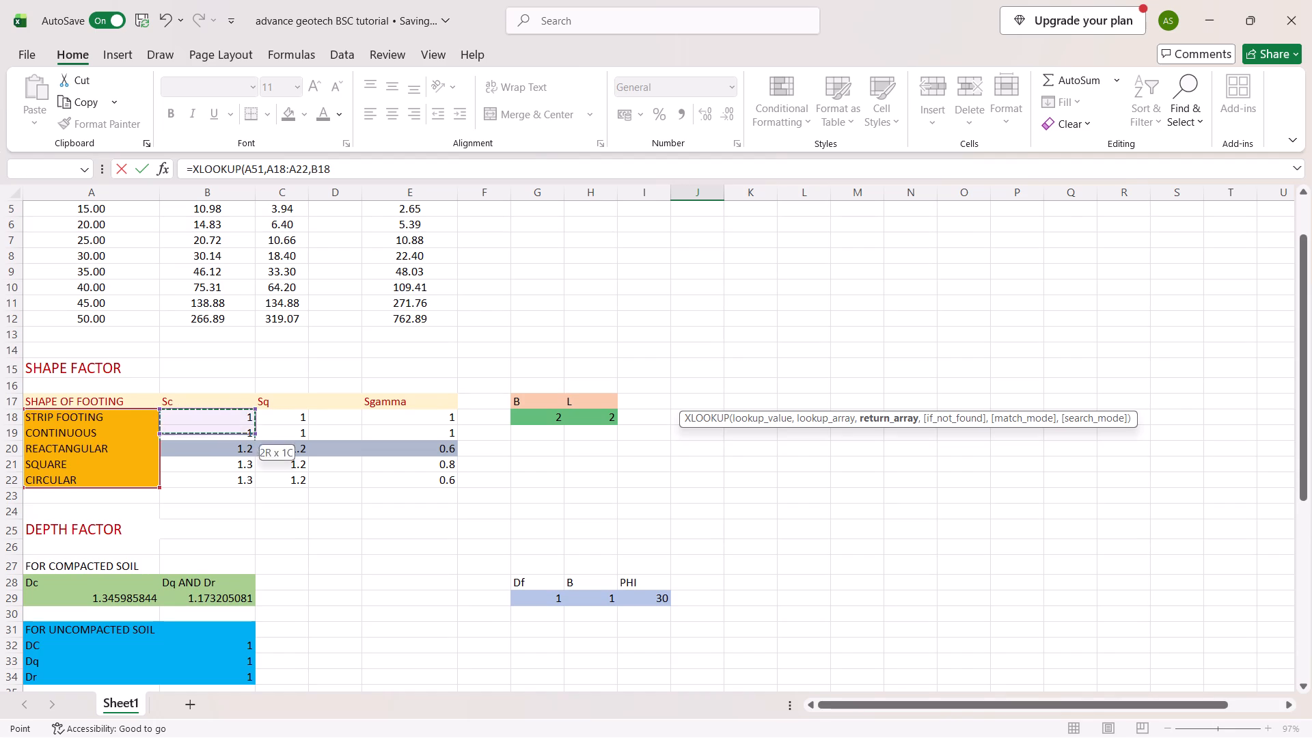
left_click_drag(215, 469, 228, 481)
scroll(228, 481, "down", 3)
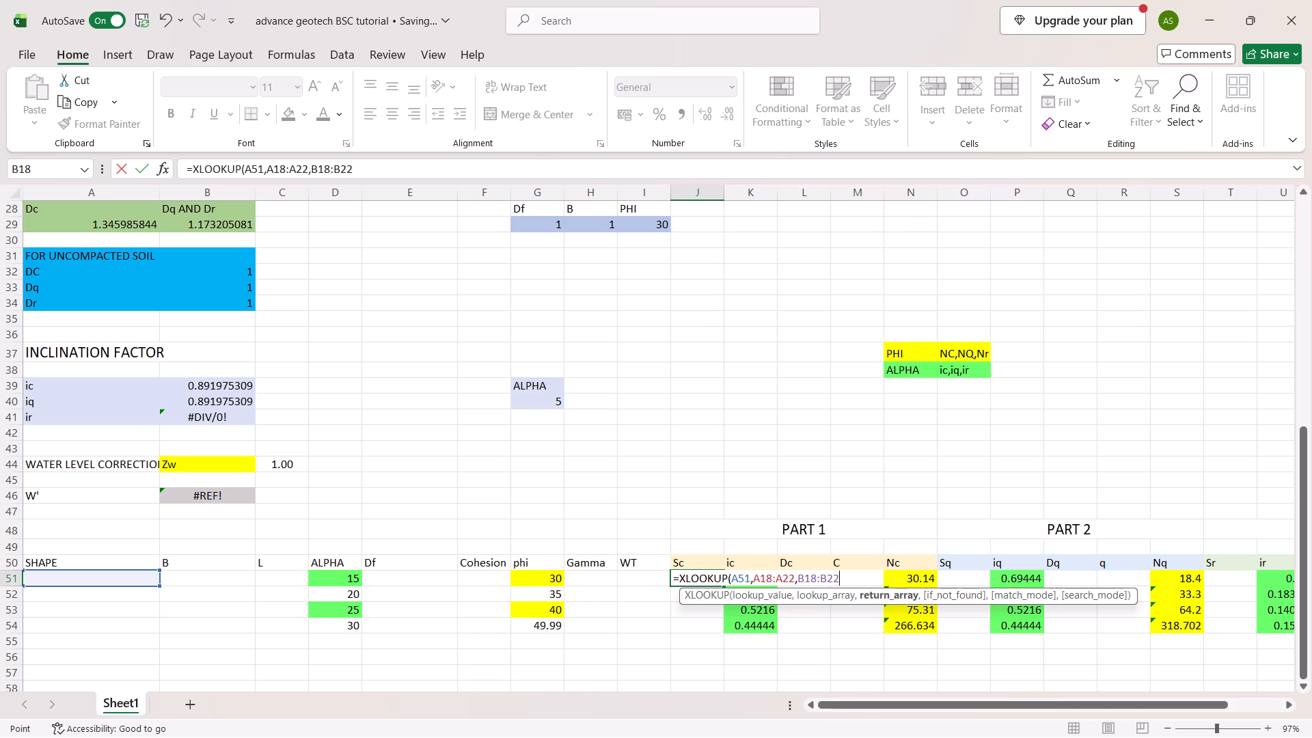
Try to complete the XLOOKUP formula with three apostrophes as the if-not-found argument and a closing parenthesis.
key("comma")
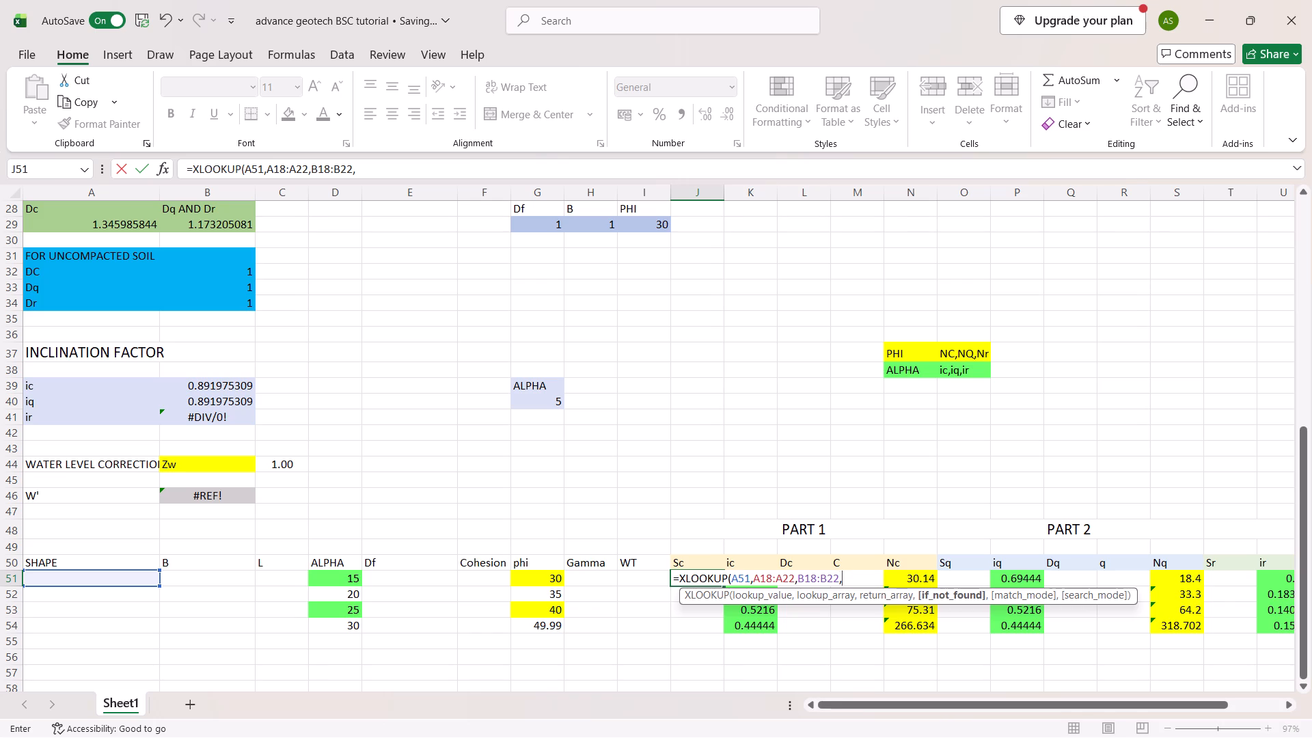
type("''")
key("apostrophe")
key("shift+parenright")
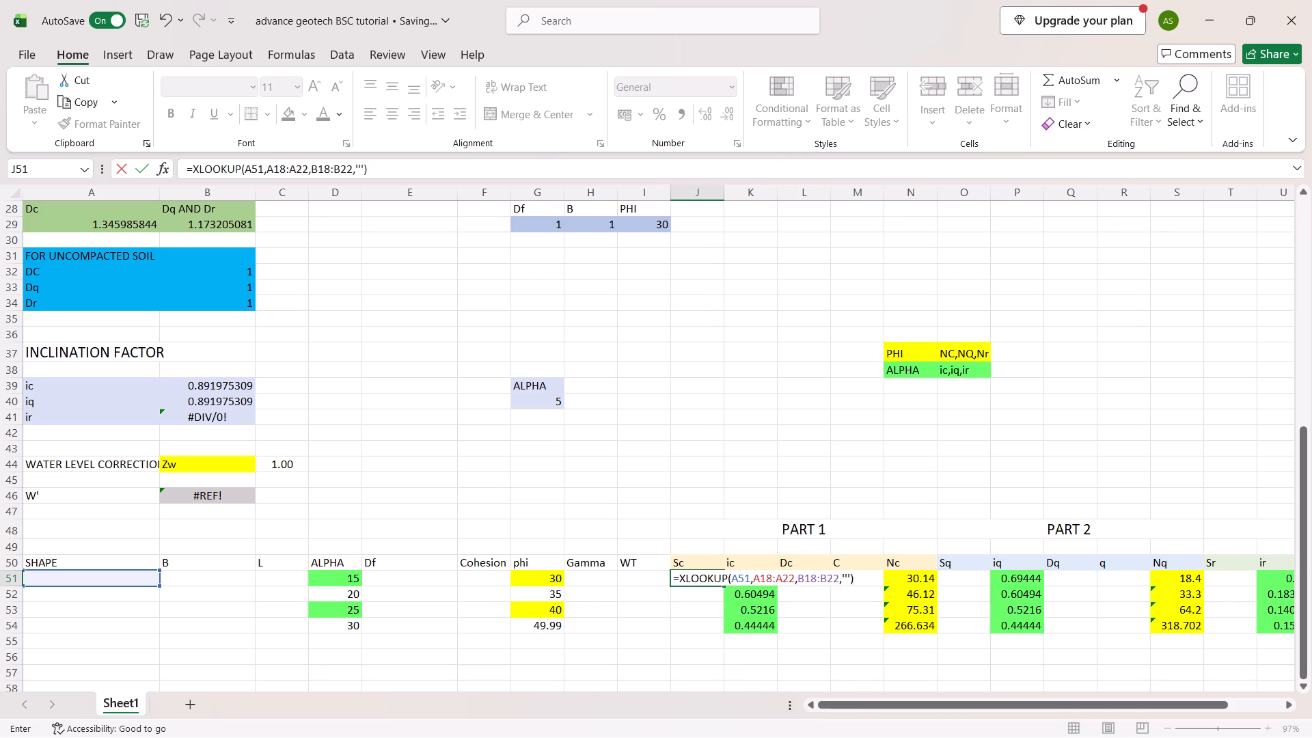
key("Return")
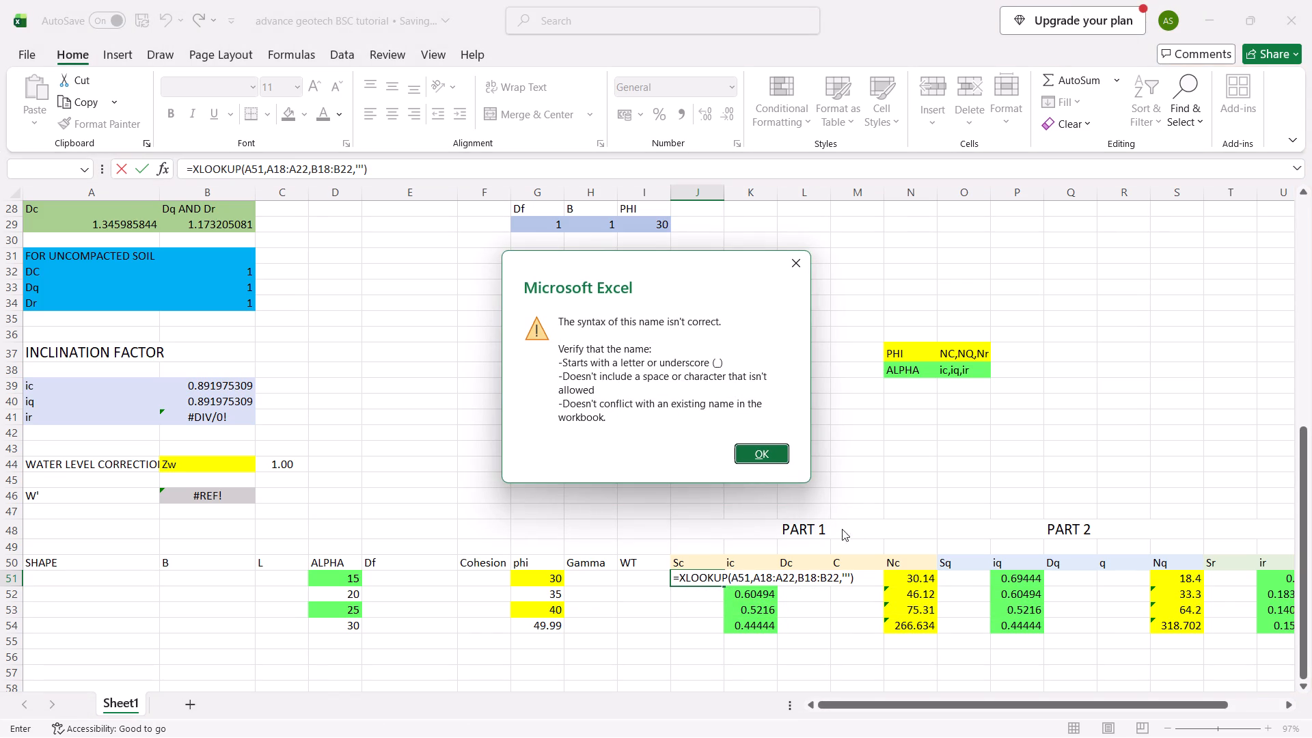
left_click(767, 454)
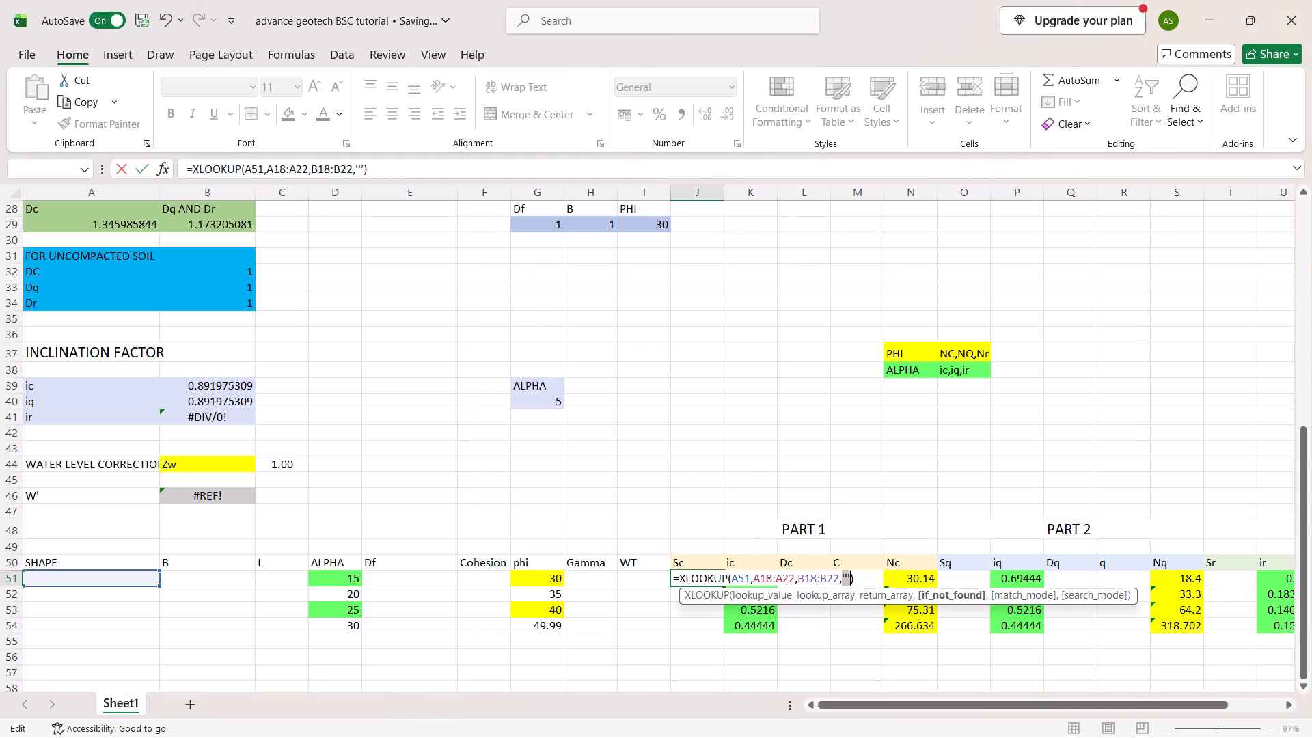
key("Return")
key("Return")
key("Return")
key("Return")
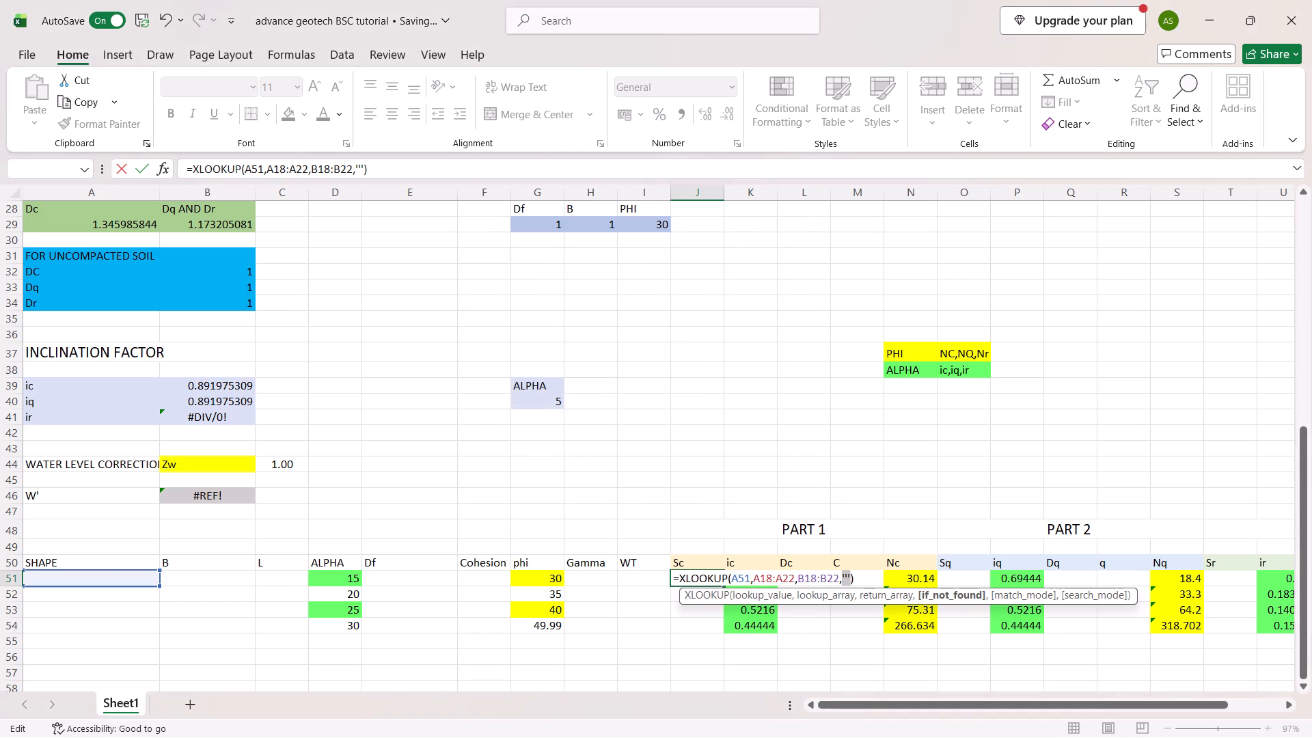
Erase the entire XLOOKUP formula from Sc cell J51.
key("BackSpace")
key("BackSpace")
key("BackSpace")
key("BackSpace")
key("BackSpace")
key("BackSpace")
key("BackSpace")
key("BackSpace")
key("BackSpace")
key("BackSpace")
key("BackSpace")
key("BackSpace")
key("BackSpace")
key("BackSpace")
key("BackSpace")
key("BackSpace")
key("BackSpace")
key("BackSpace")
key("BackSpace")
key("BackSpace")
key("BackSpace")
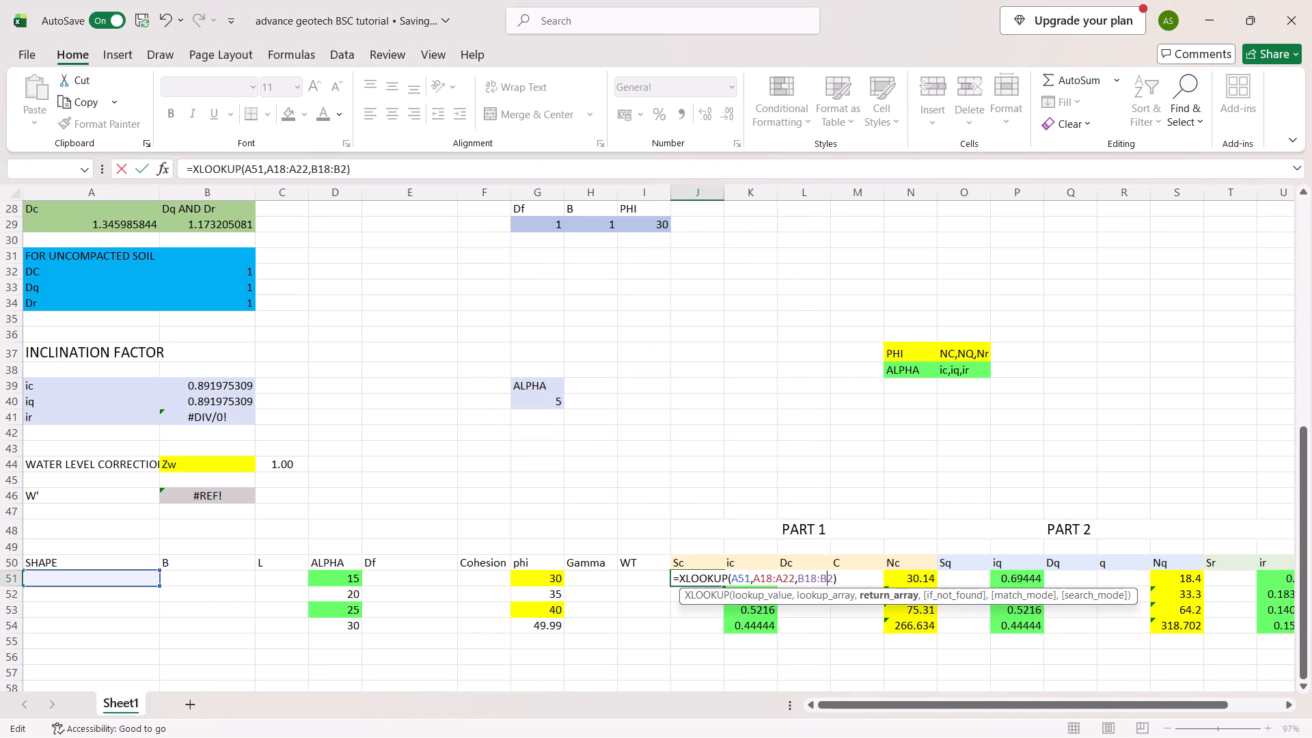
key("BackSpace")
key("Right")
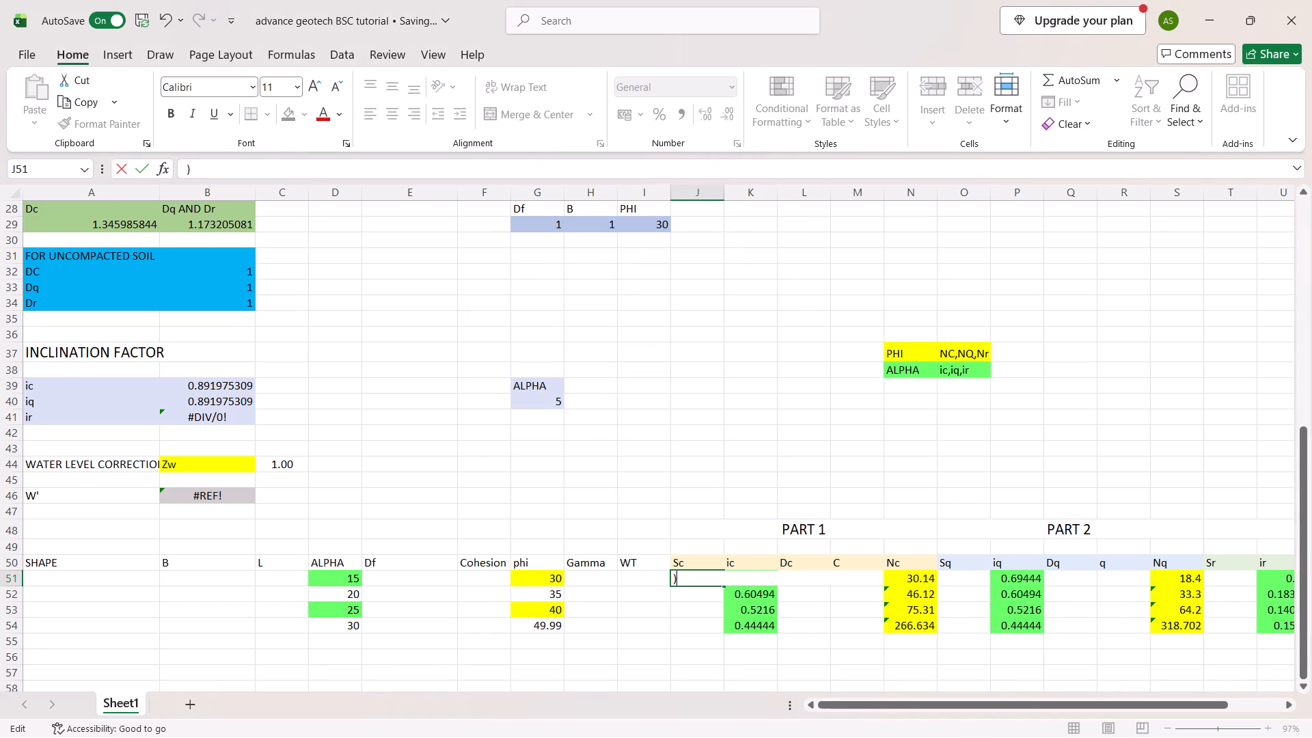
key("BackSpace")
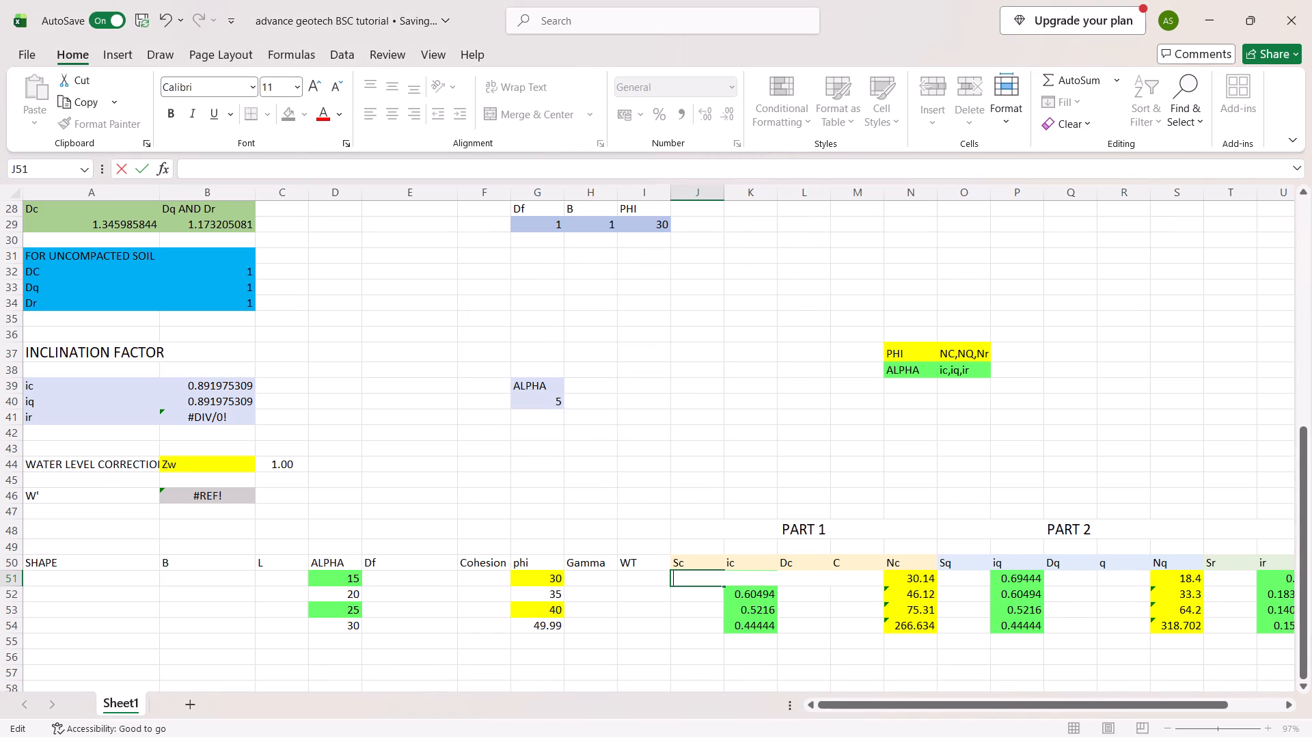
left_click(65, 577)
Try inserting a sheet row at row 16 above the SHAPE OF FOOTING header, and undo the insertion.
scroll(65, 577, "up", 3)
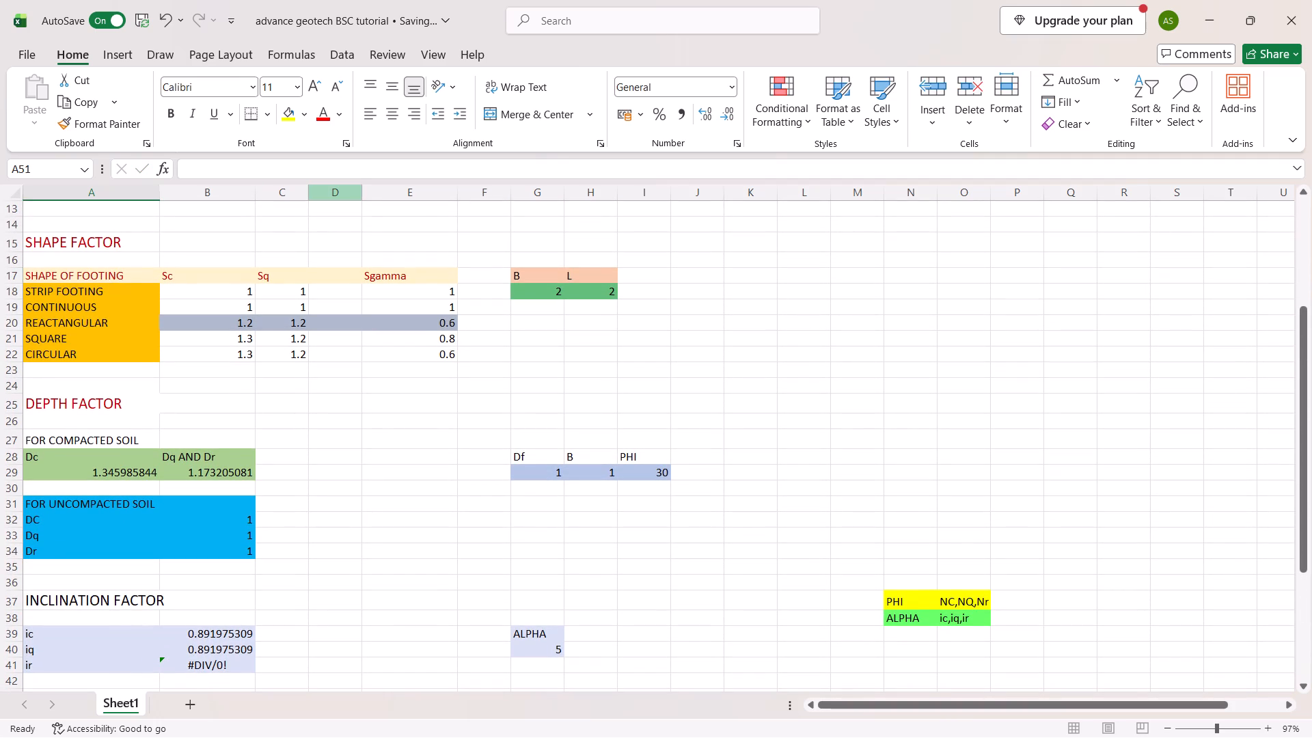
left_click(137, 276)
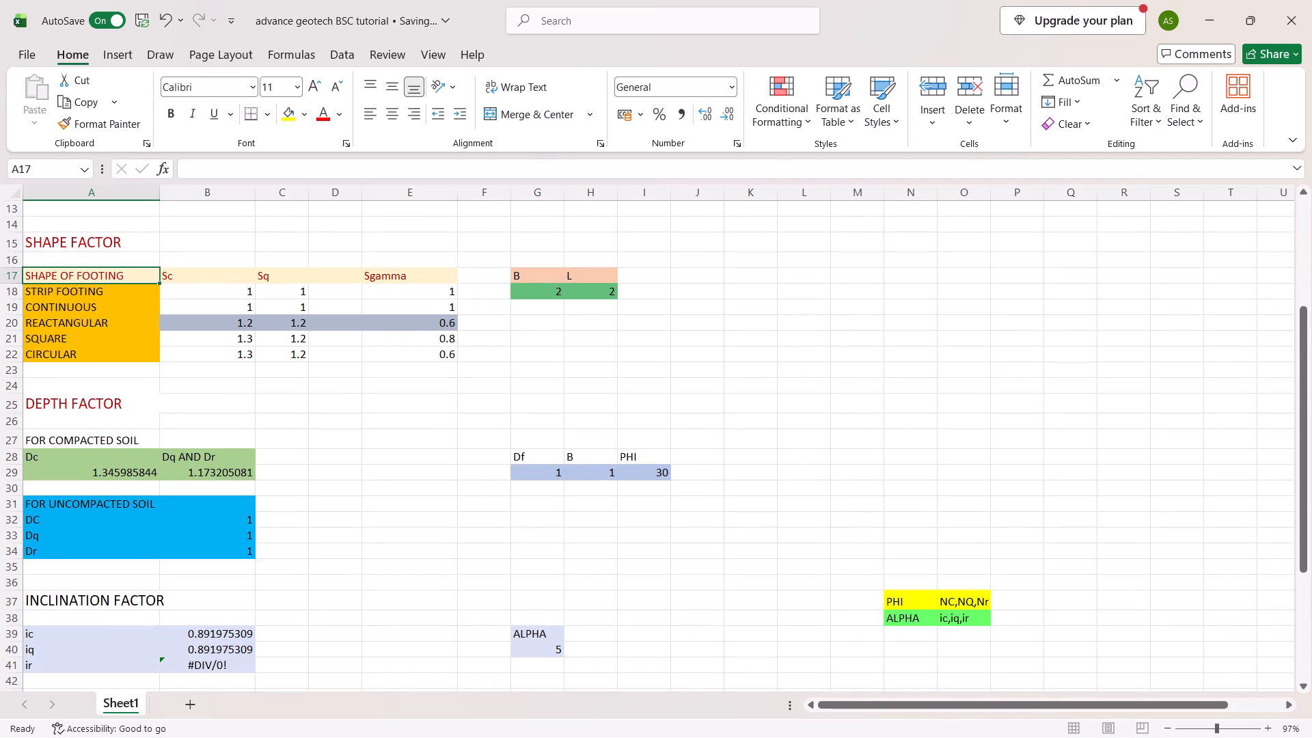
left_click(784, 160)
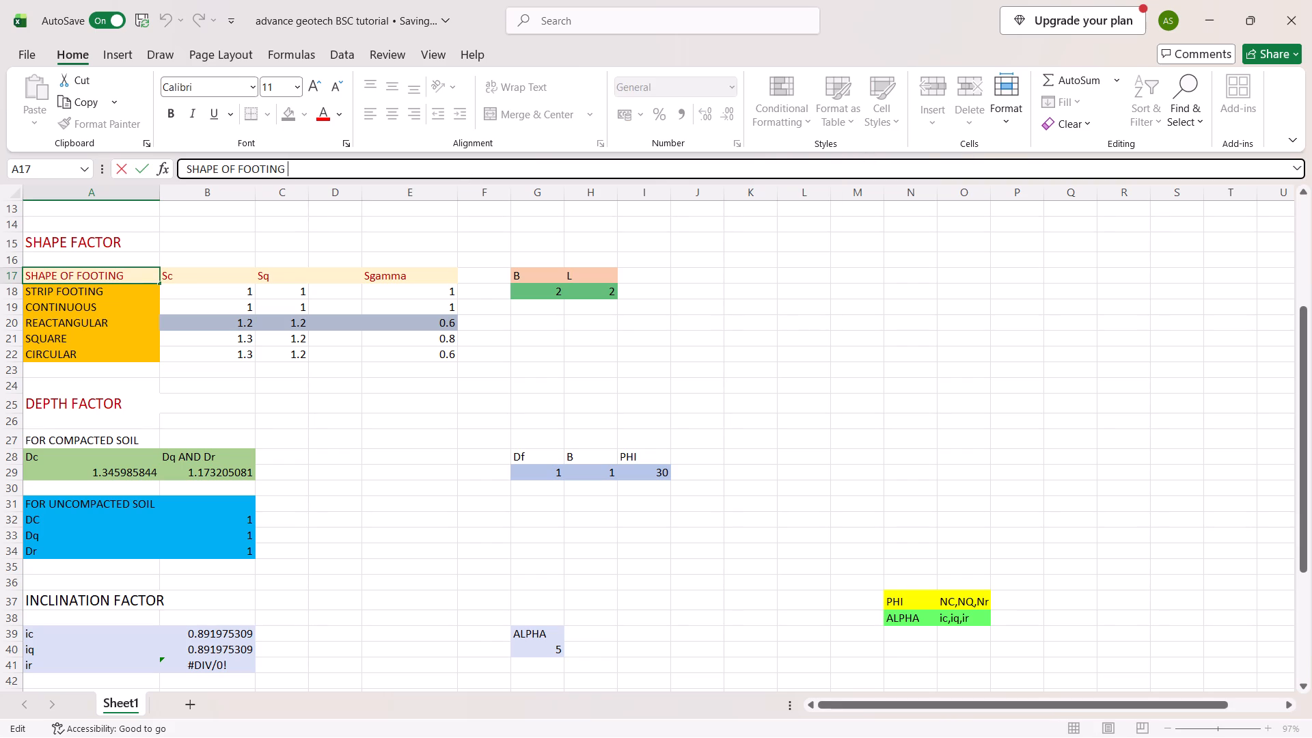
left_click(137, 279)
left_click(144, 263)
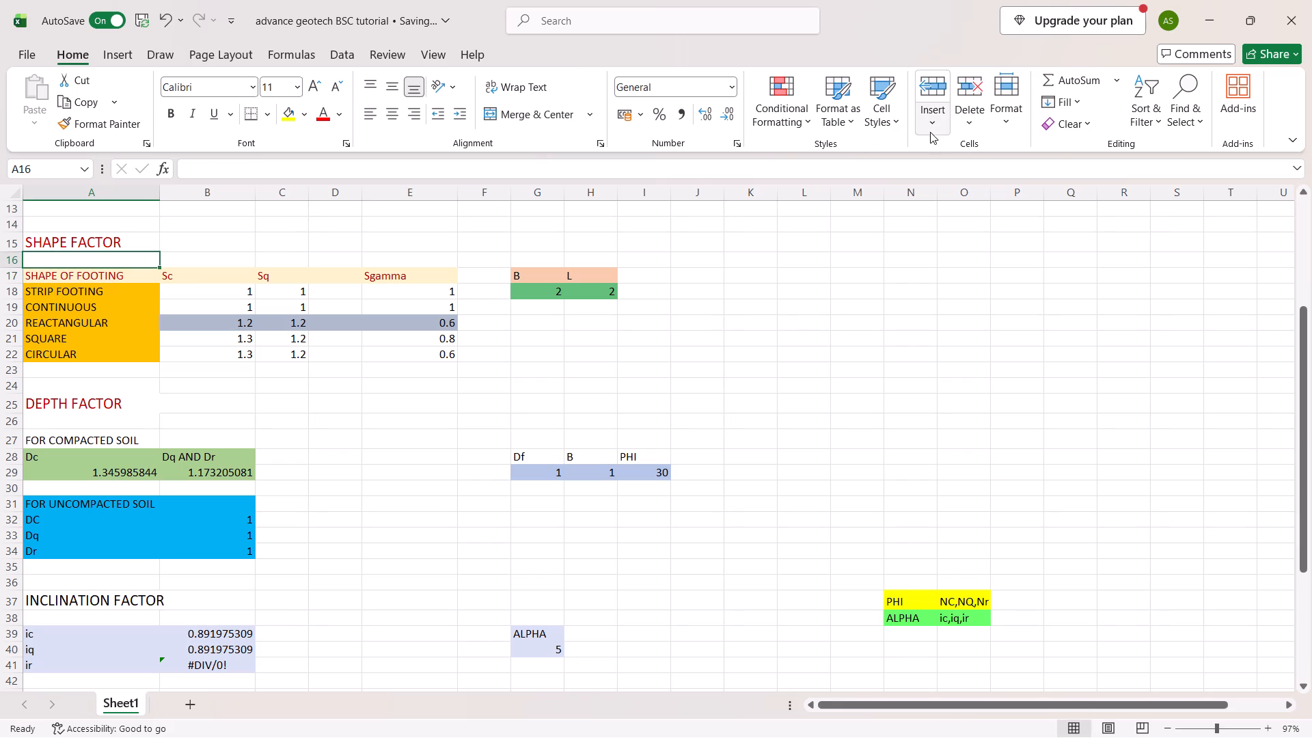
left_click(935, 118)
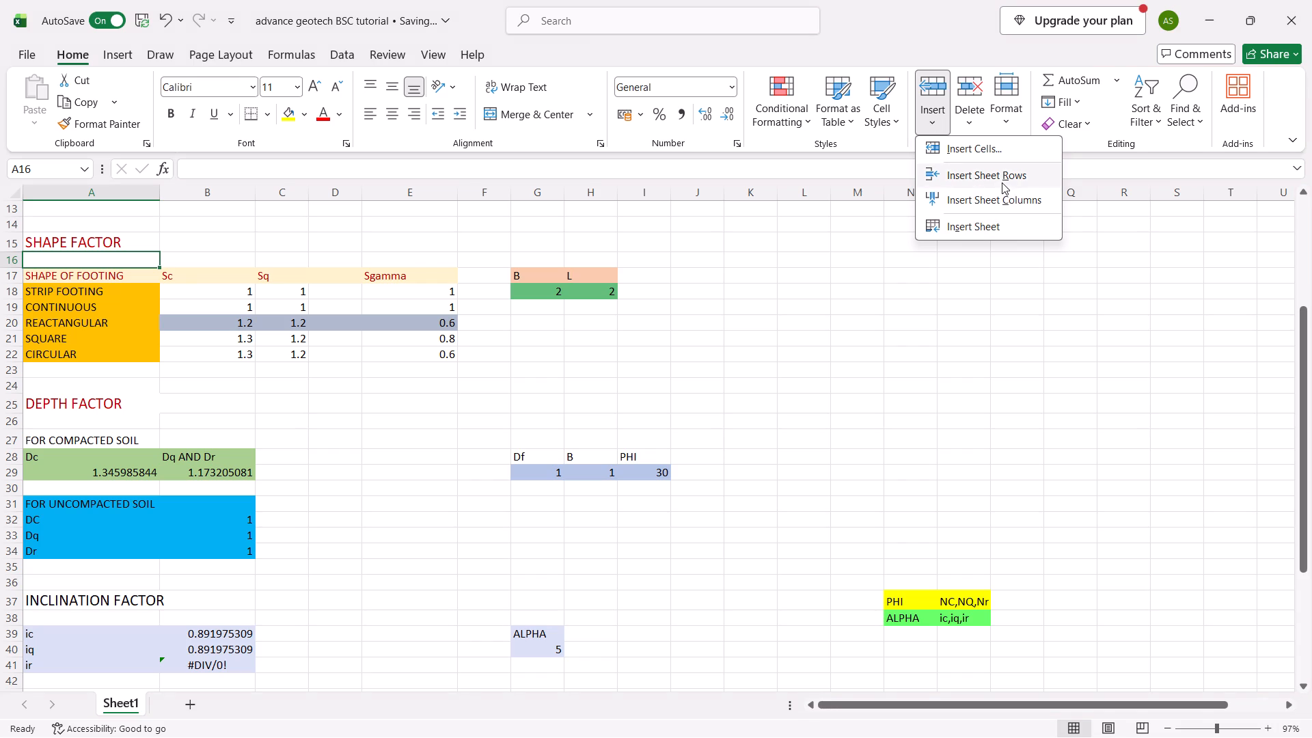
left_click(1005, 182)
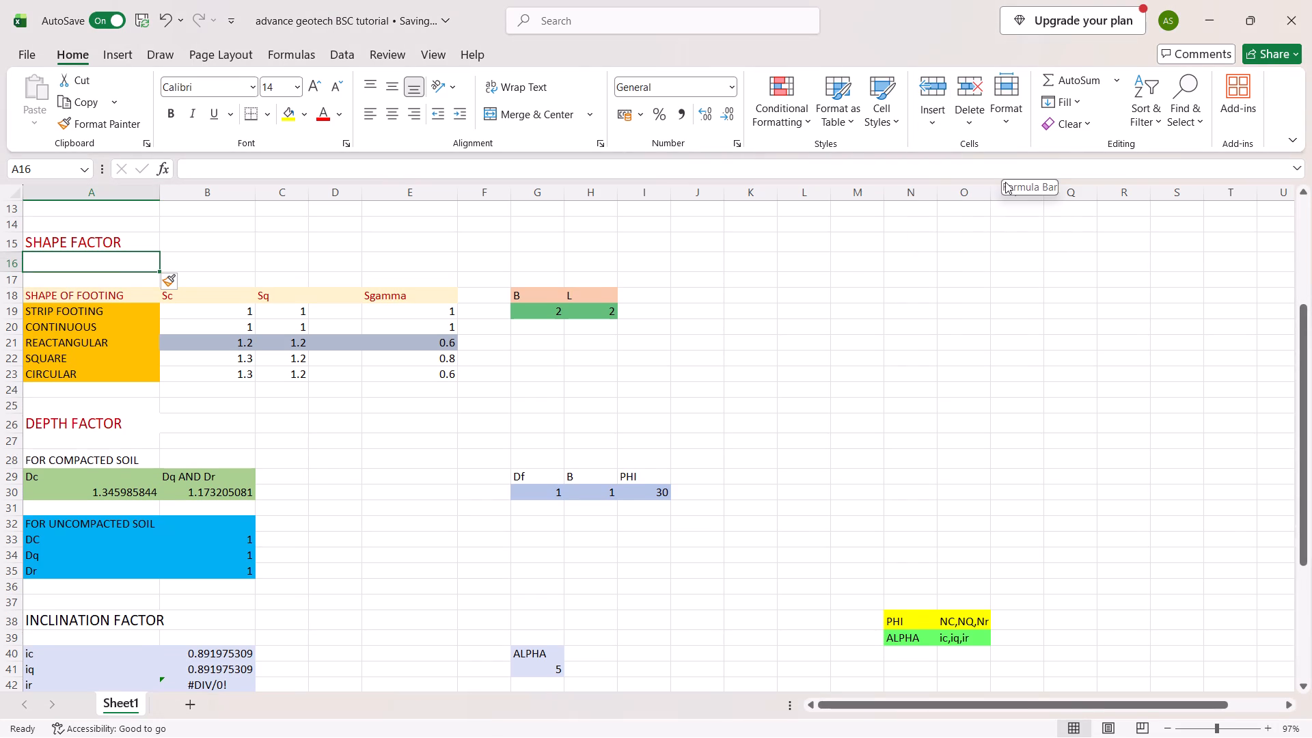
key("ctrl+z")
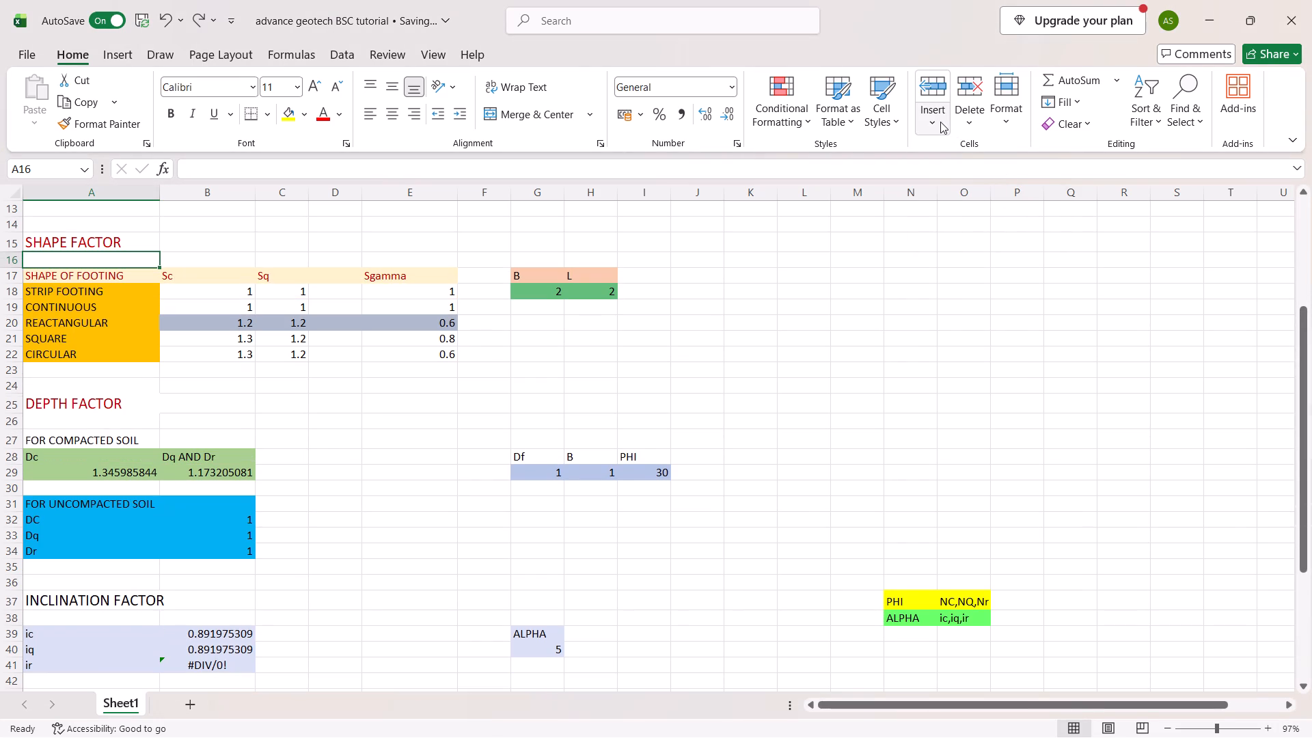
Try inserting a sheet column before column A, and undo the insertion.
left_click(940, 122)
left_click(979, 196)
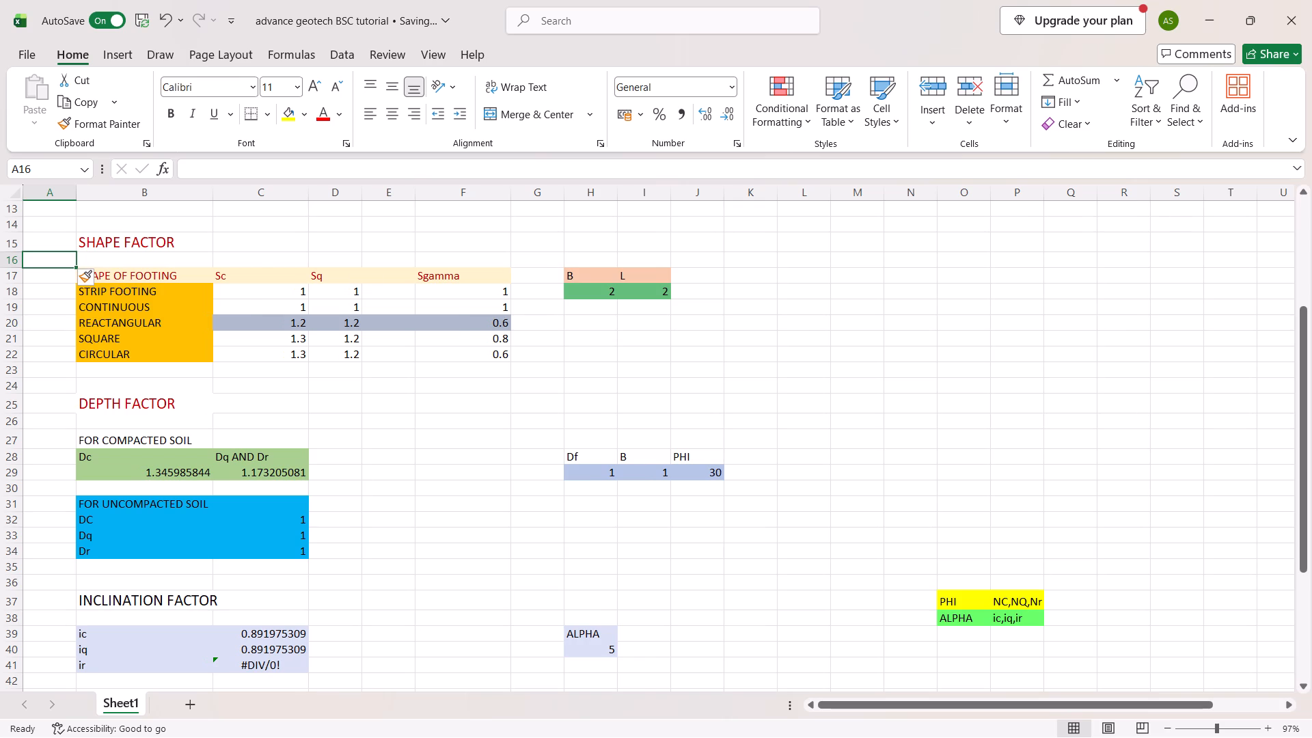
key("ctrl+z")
Insert a sheet column before column B, between the footing shape names and the Sc values.
left_click(185, 260)
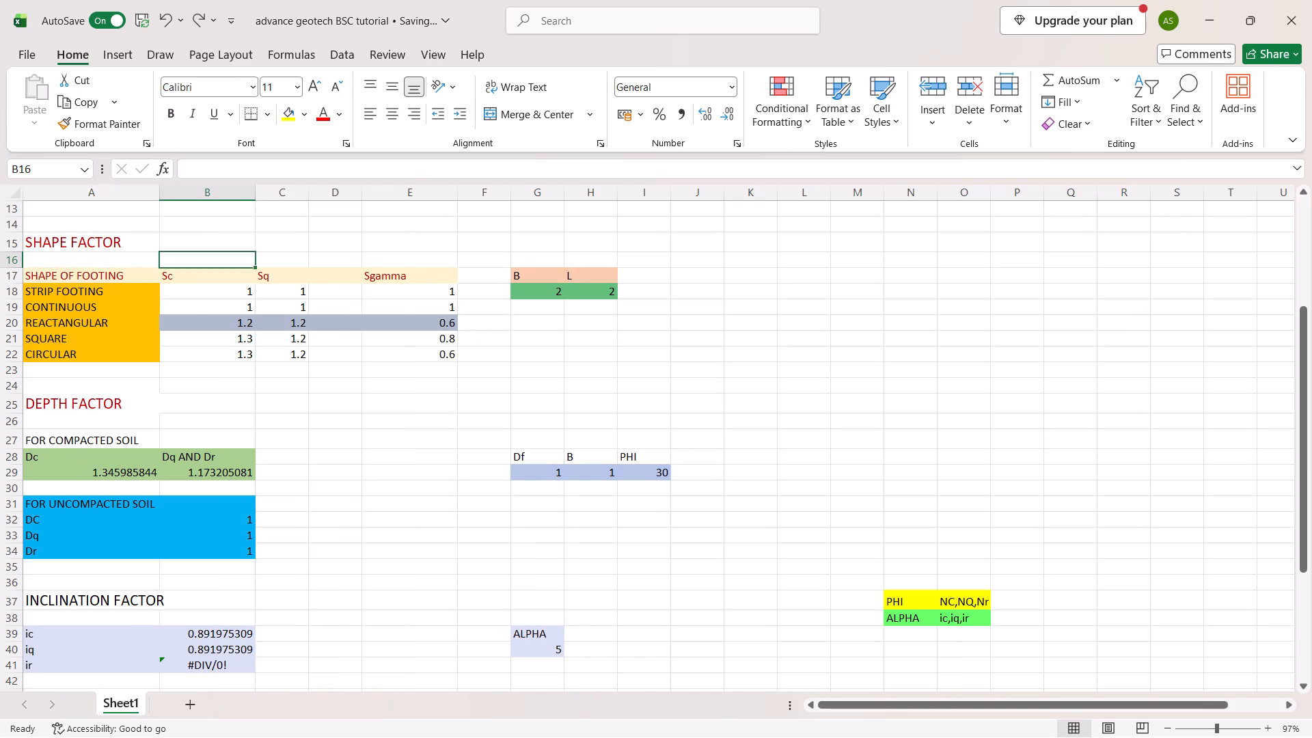
left_click(925, 118)
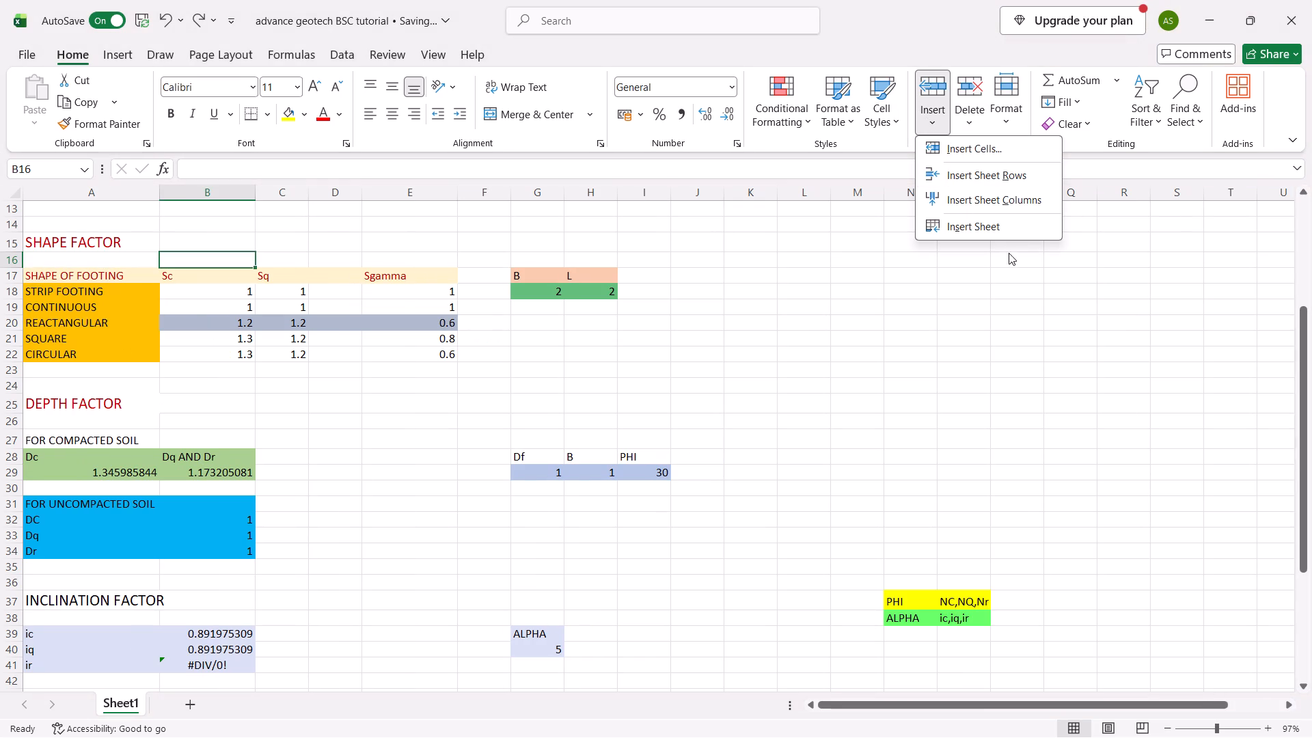
left_click(1026, 202)
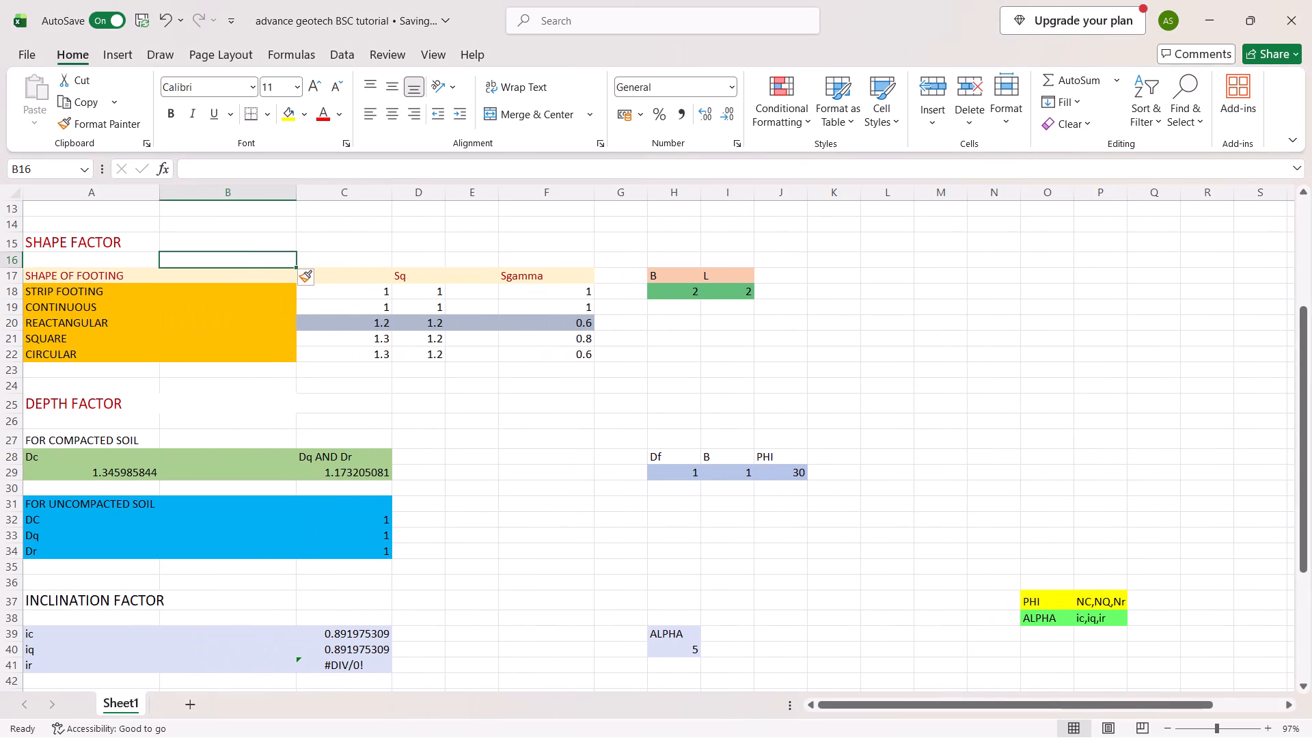
Enter the header "symbol" in cell B17 of the shape factor table.
left_click(249, 280)
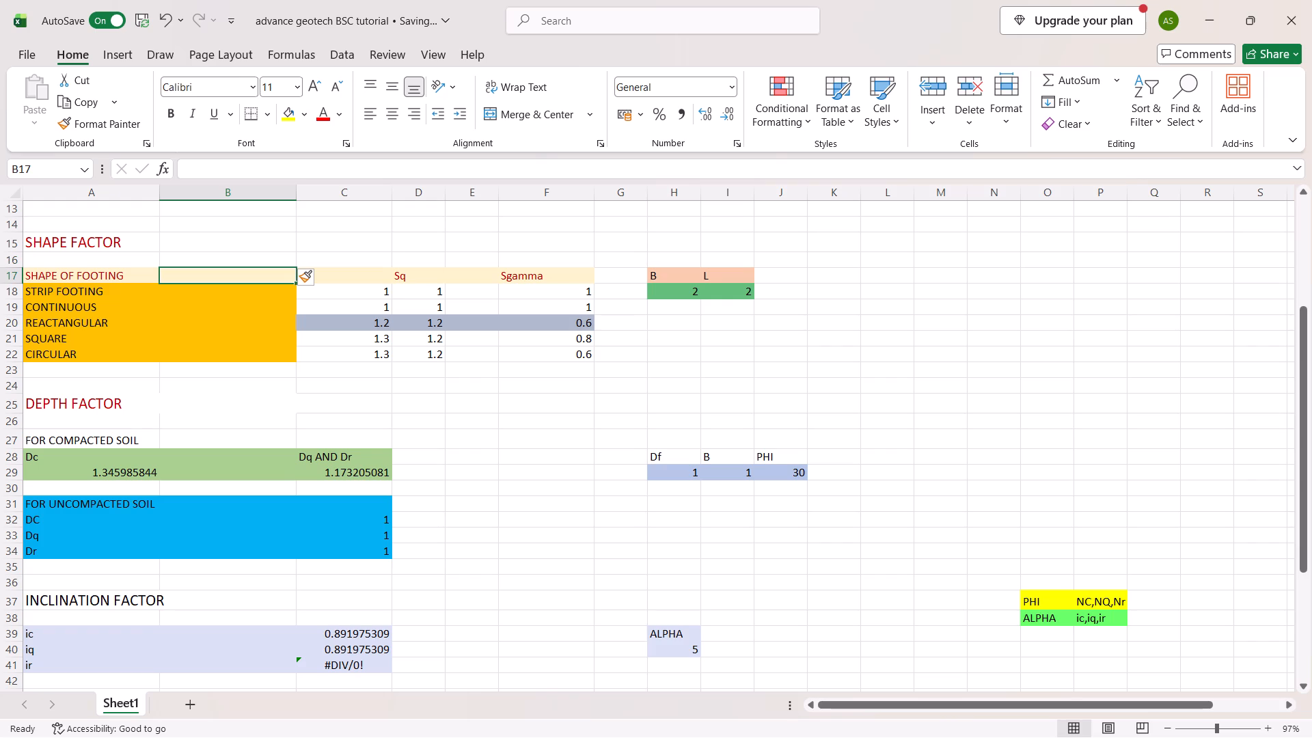
left_click(175, 293)
left_click(185, 277)
type("symbol")
key("Down")
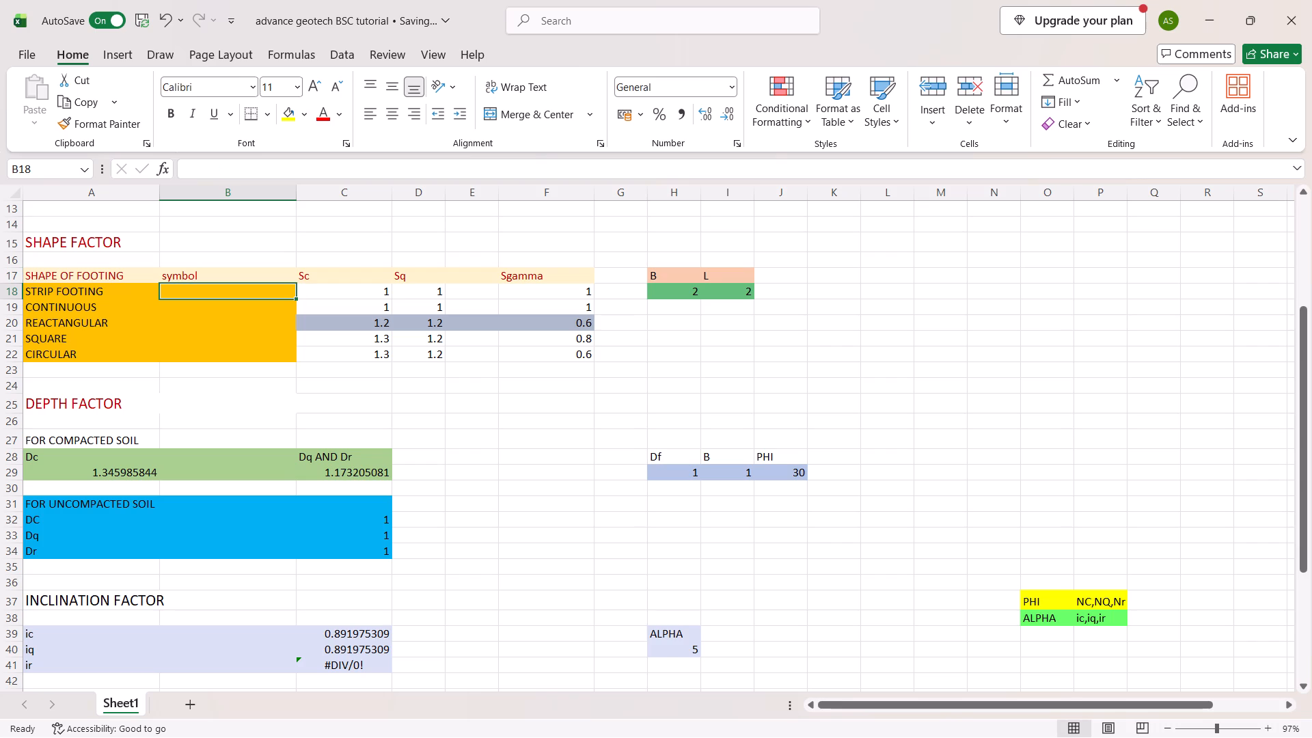
Enter the symbols ST for strip footing in B18 and CT for continuous in B19.
key("Down")
key("s")
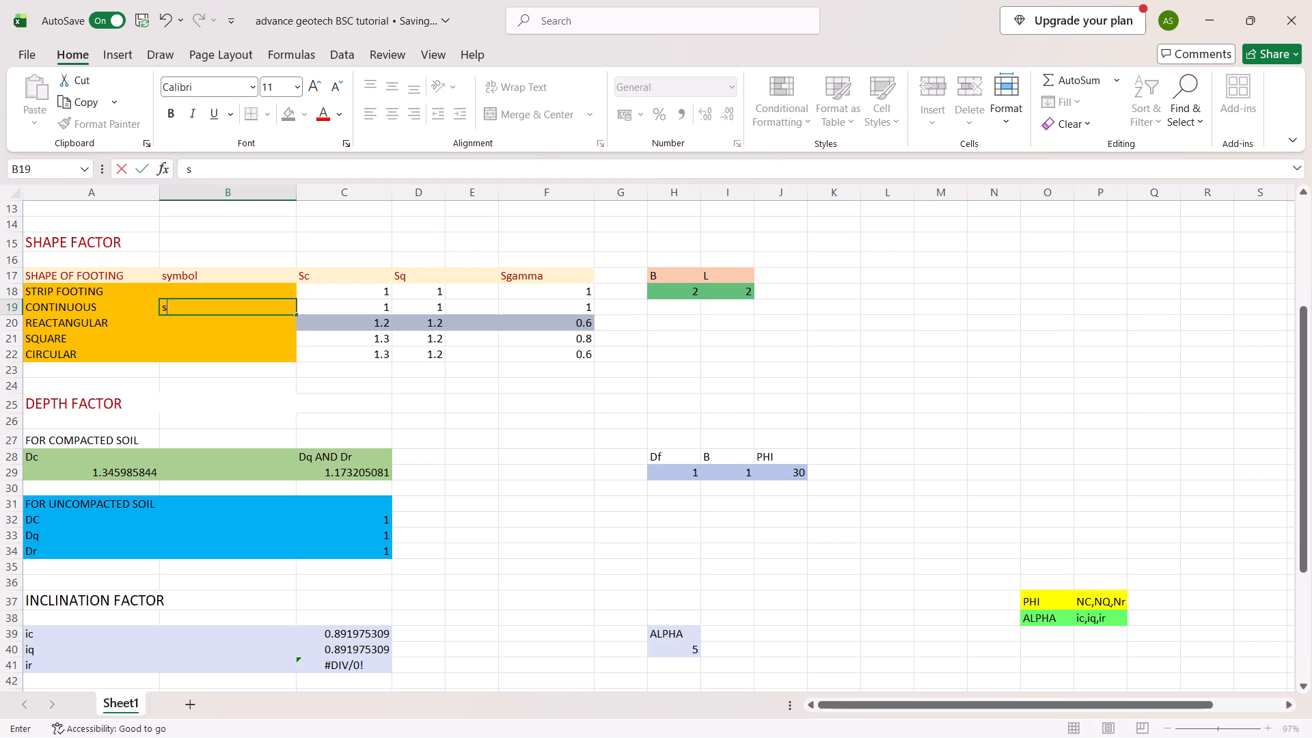
key("BackSpace")
key("Up")
key("s")
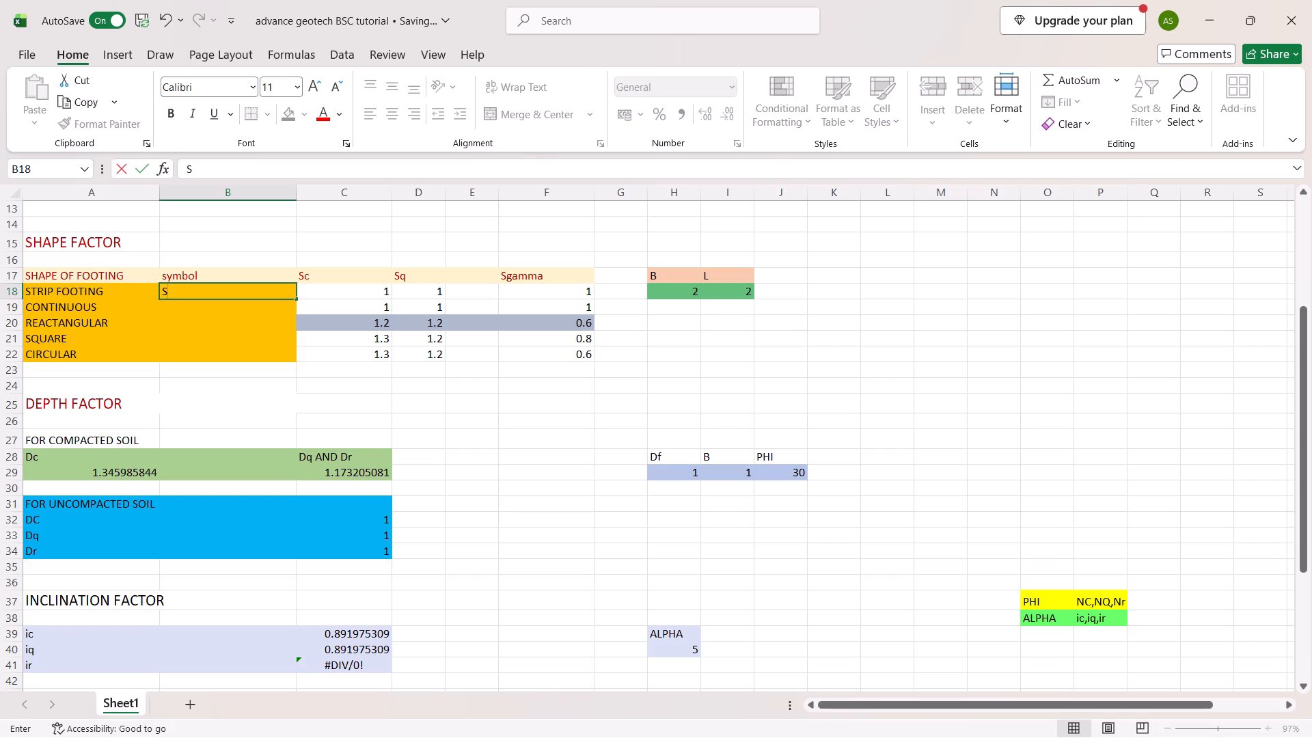
key("t")
key("Down")
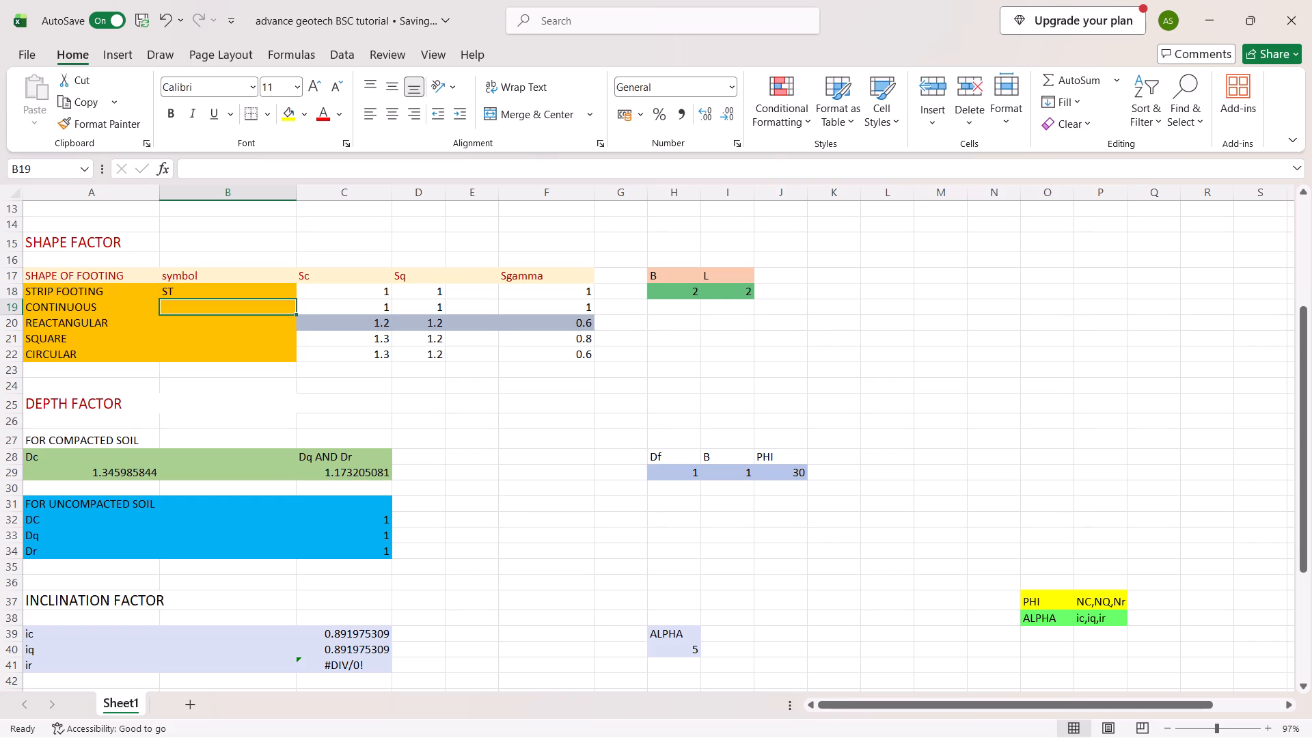
key("c")
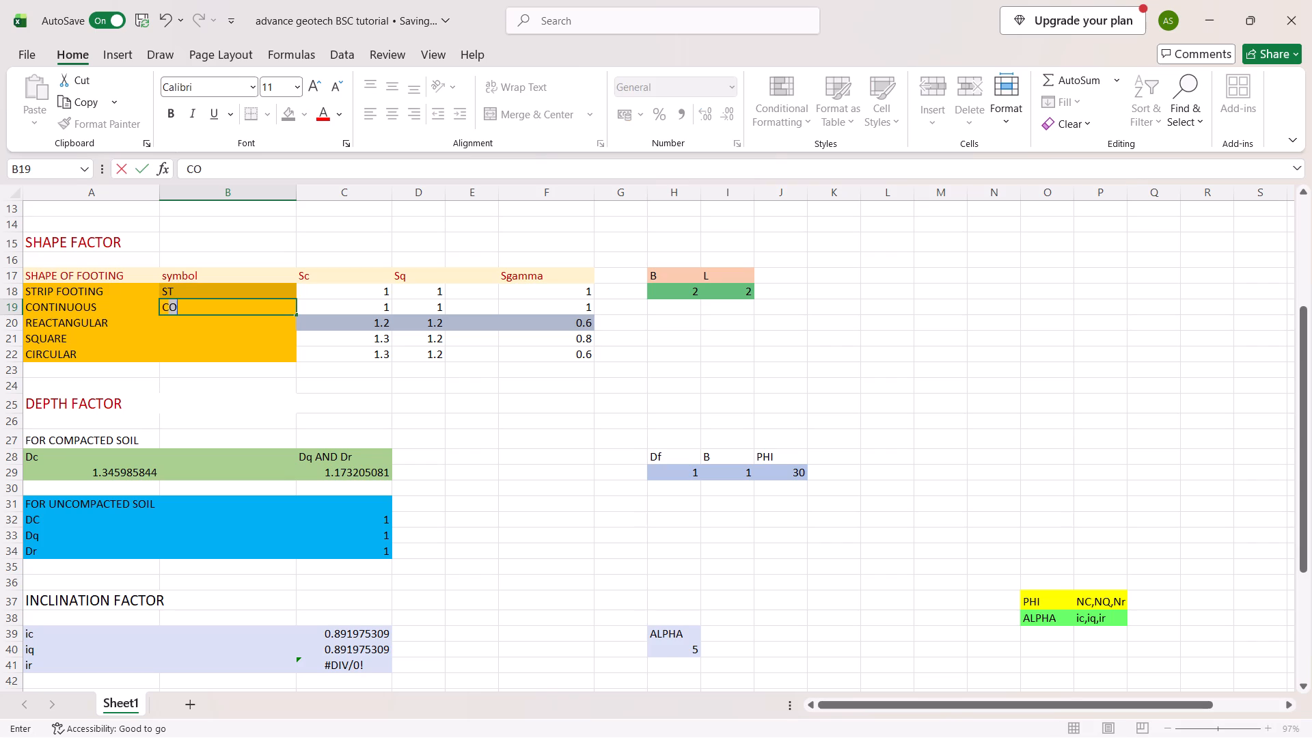
key("t")
key("Down")
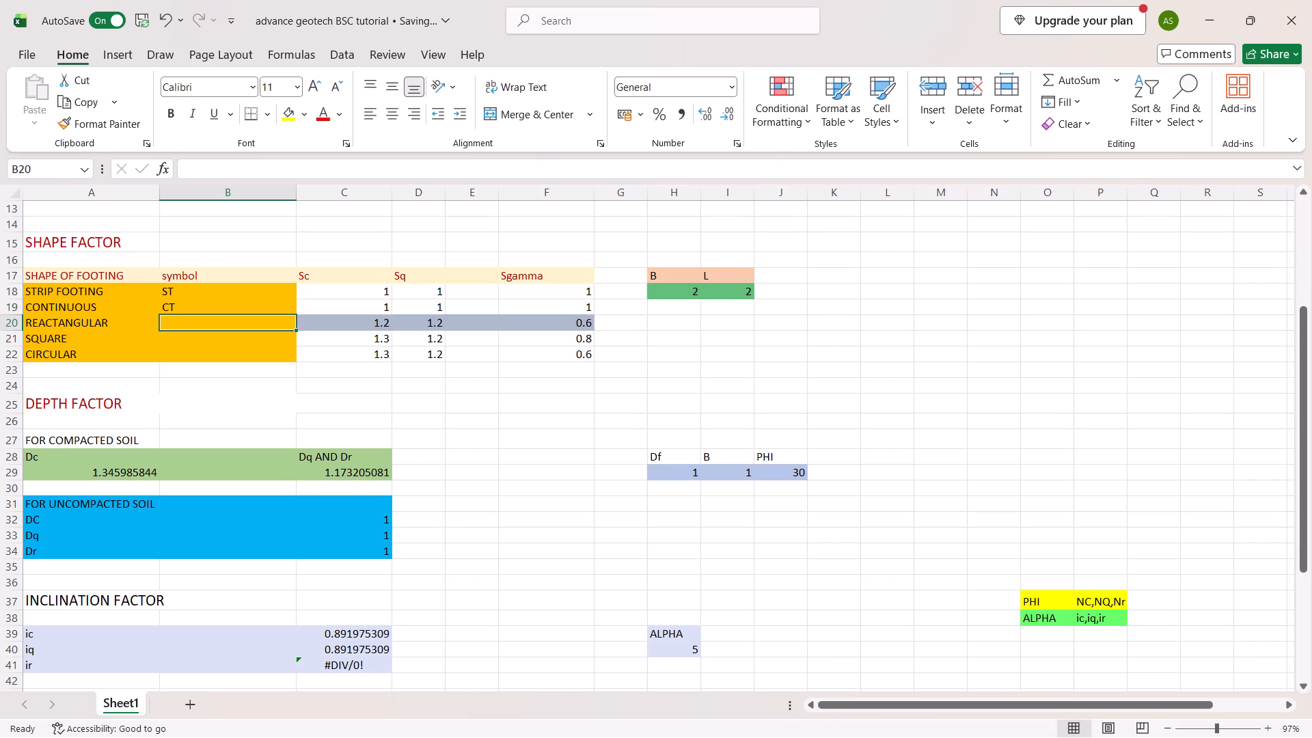
Enter the symbols RT for rectangular, SQ for square and CC for circular in cells B20 to B22.
key("r")
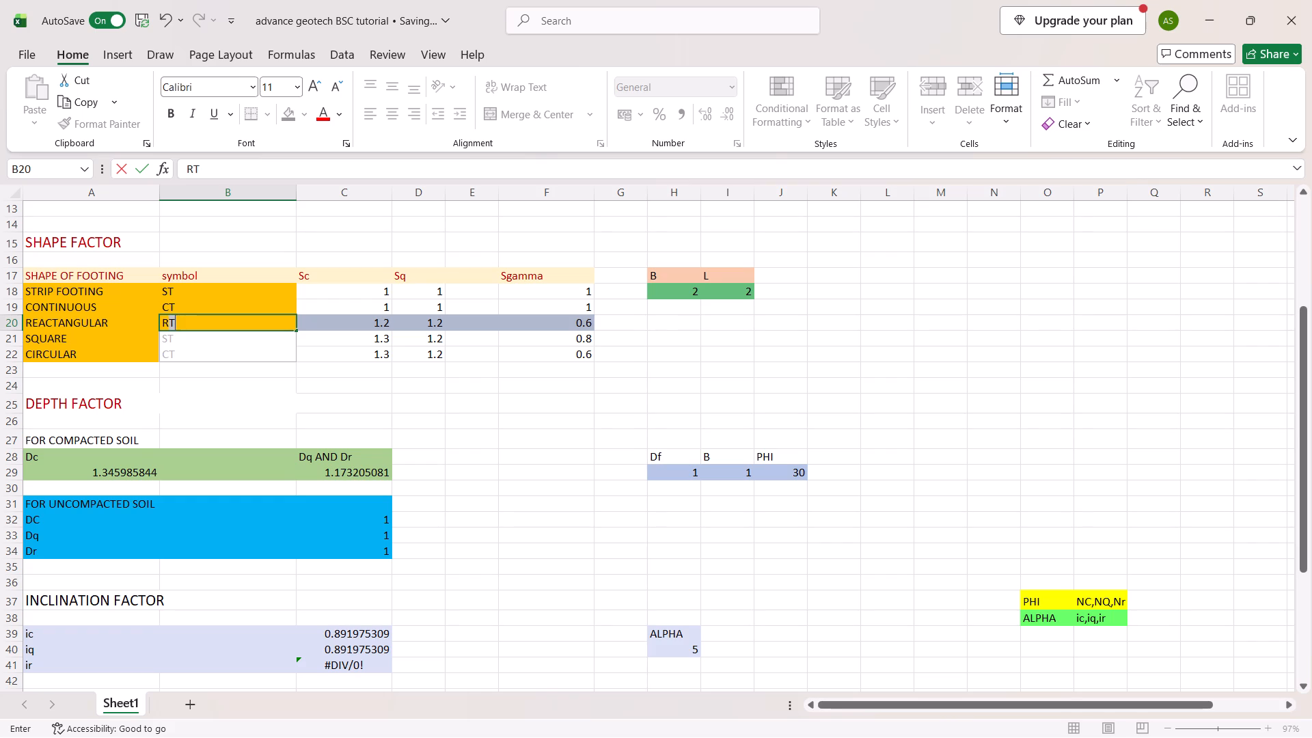
key("t")
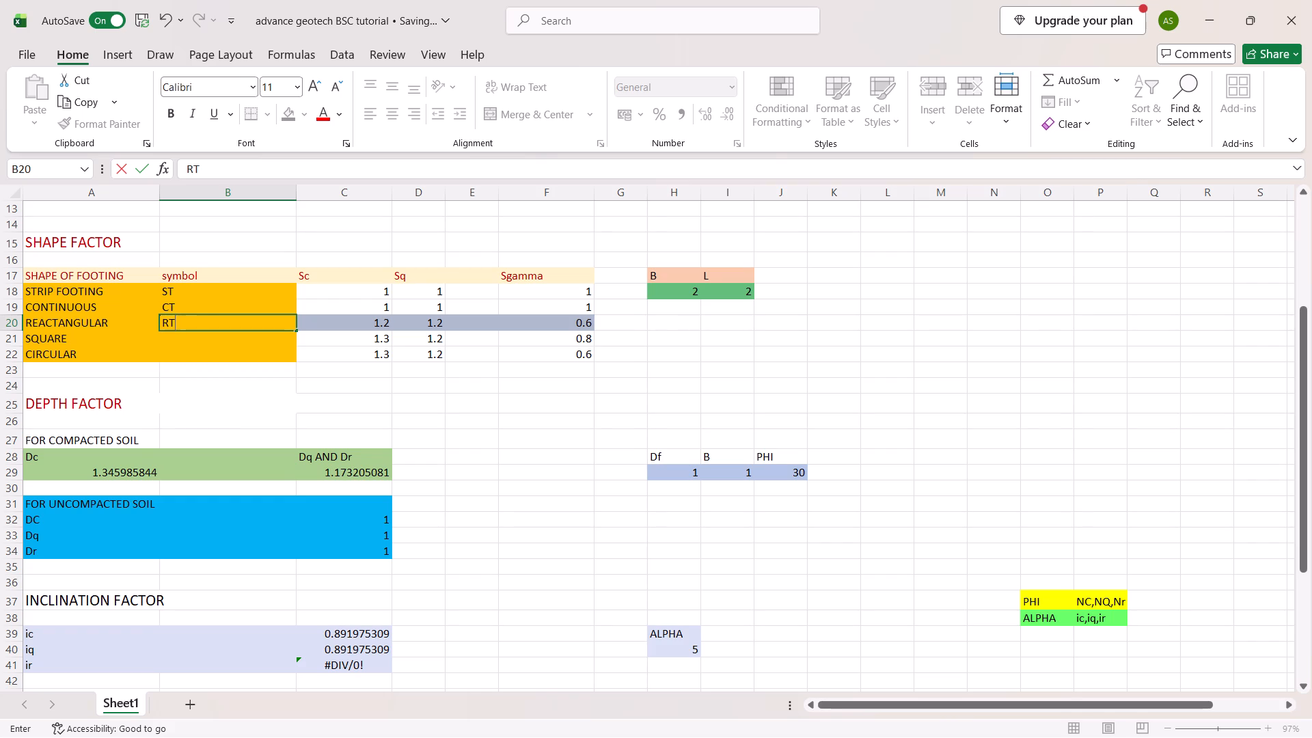
key("Down")
type("SQ")
key("Down")
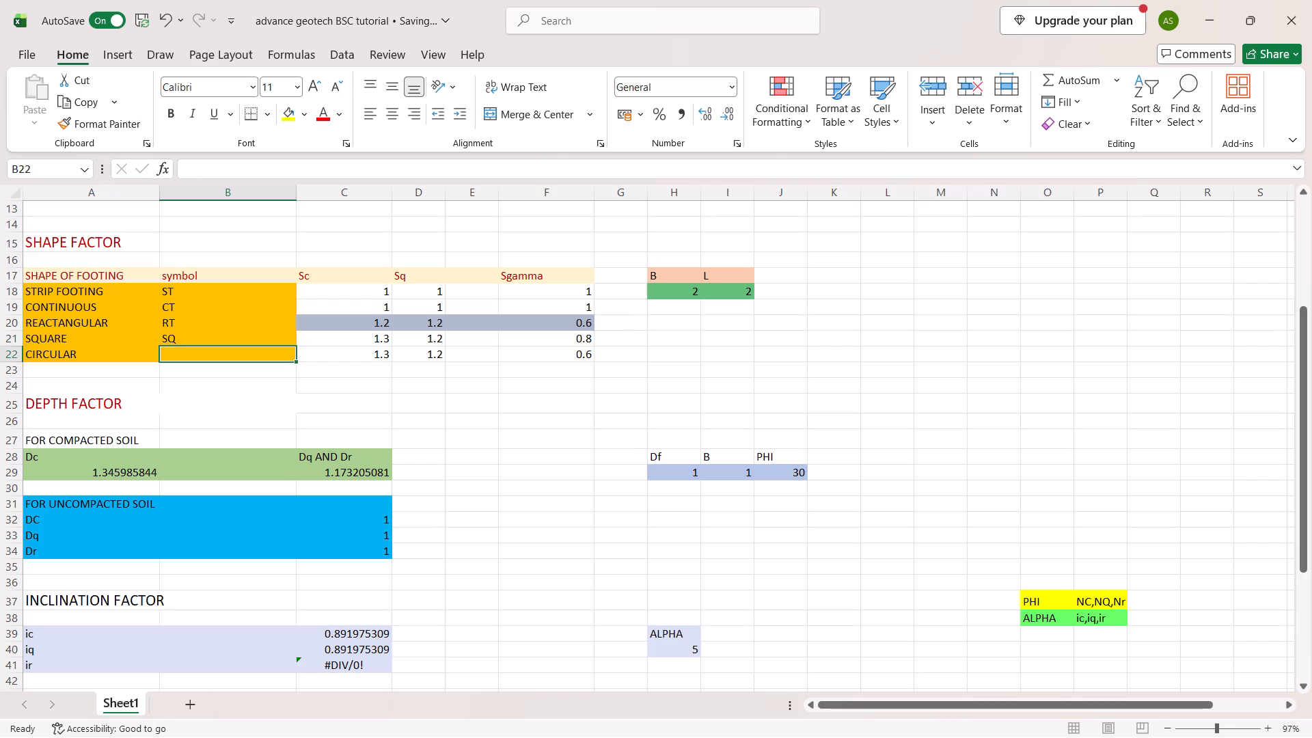
key("c")
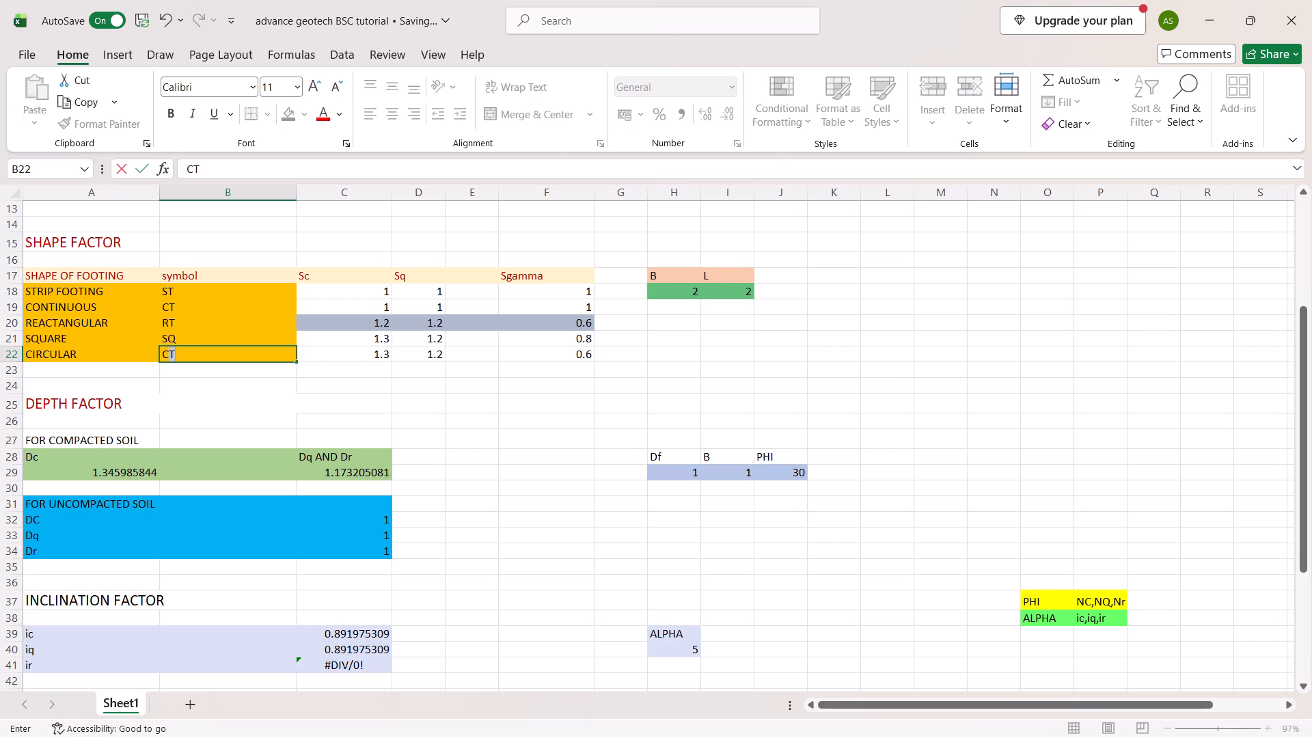
key("i")
key("BackSpace")
key("c")
key("Up")
key("Up")
key("Up")
key("Up")
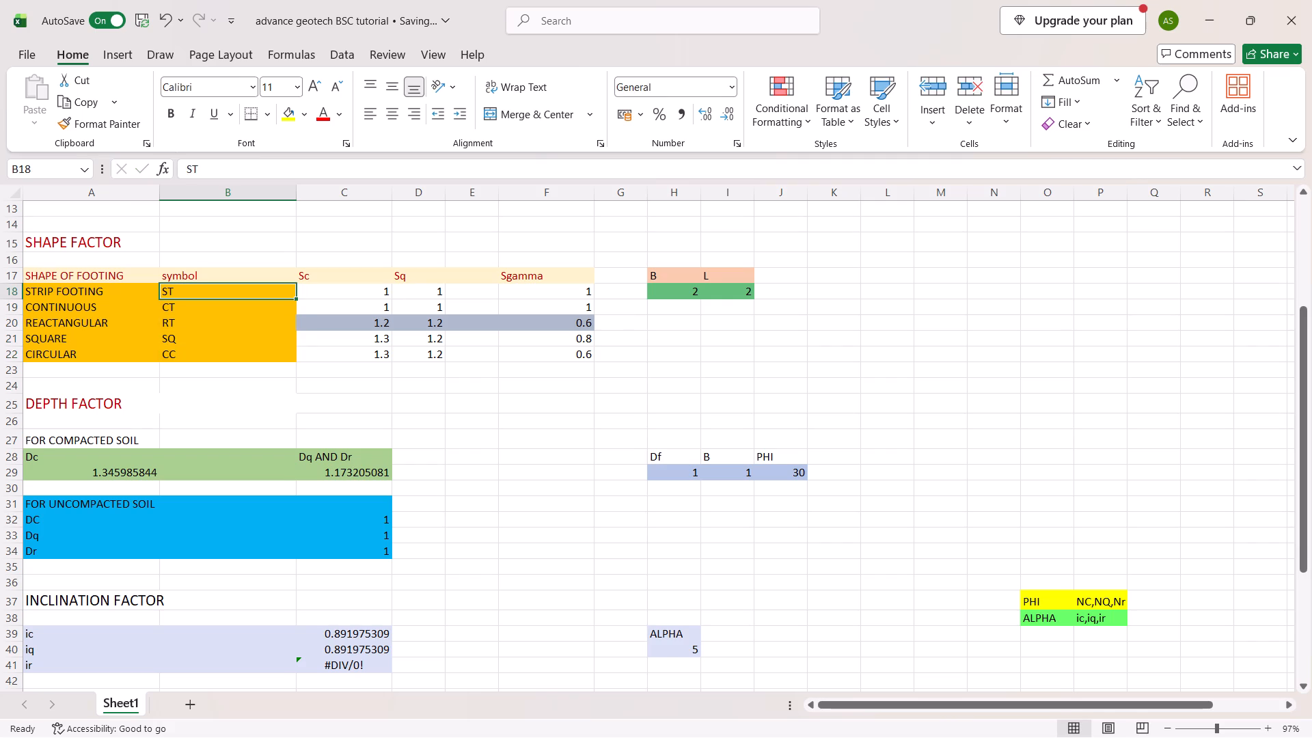
Enter ST as the first footing shape in cell A51 under the SHAPE header.
scroll(215, 345, "down", 3)
left_click(66, 454)
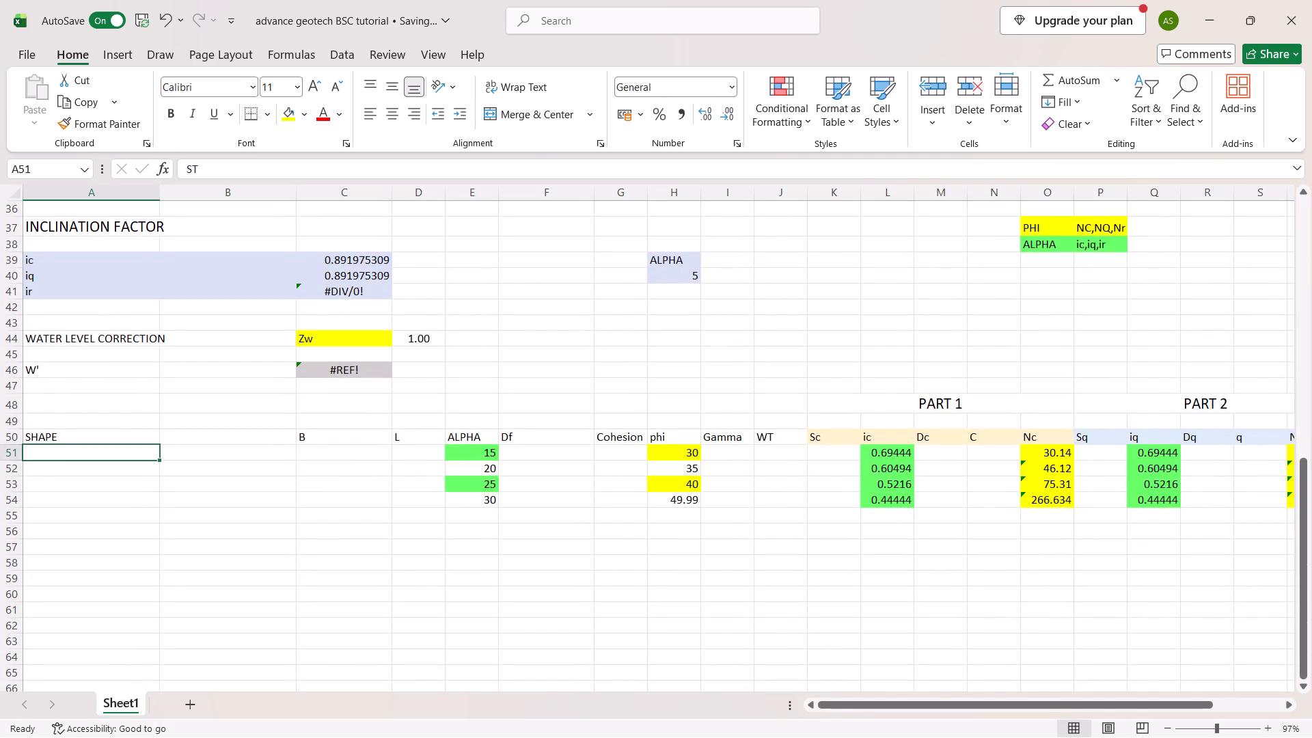
type("ST")
scroll(66, 454, "up", 5)
scroll(66, 454, "down", 4)
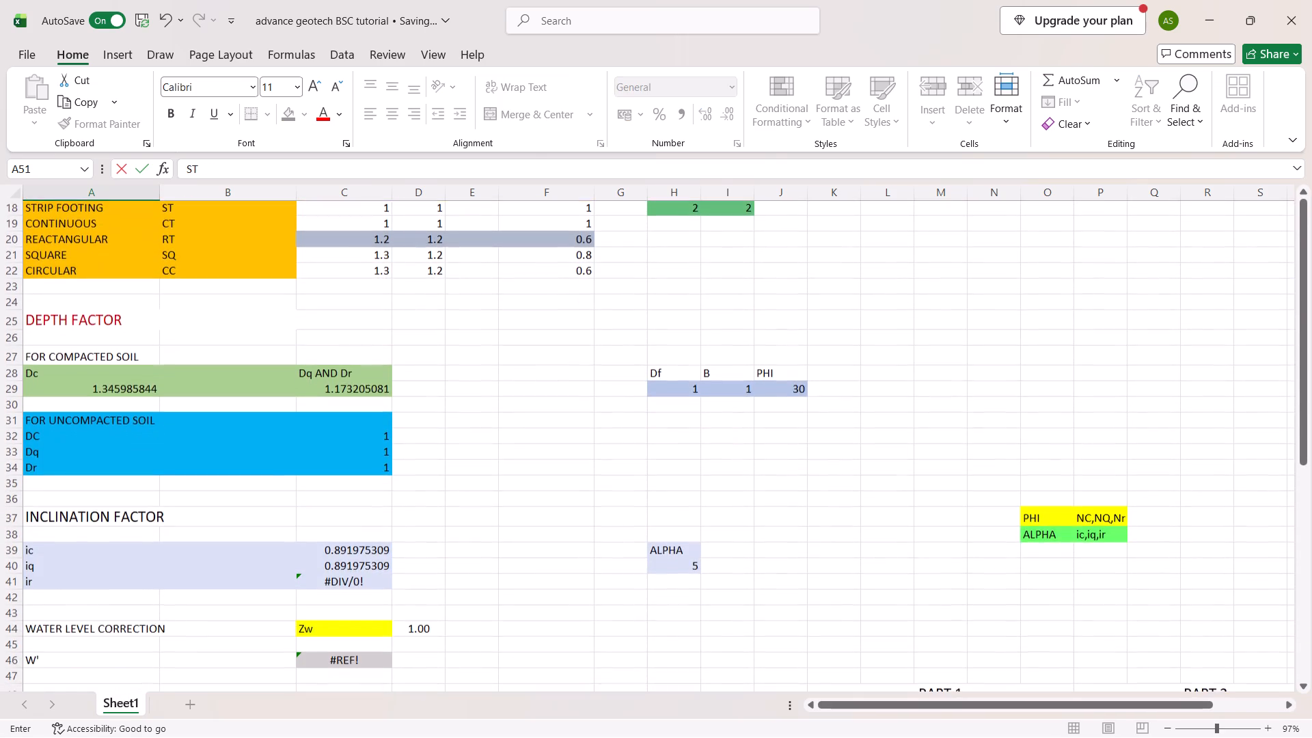
scroll(66, 454, "down", 2)
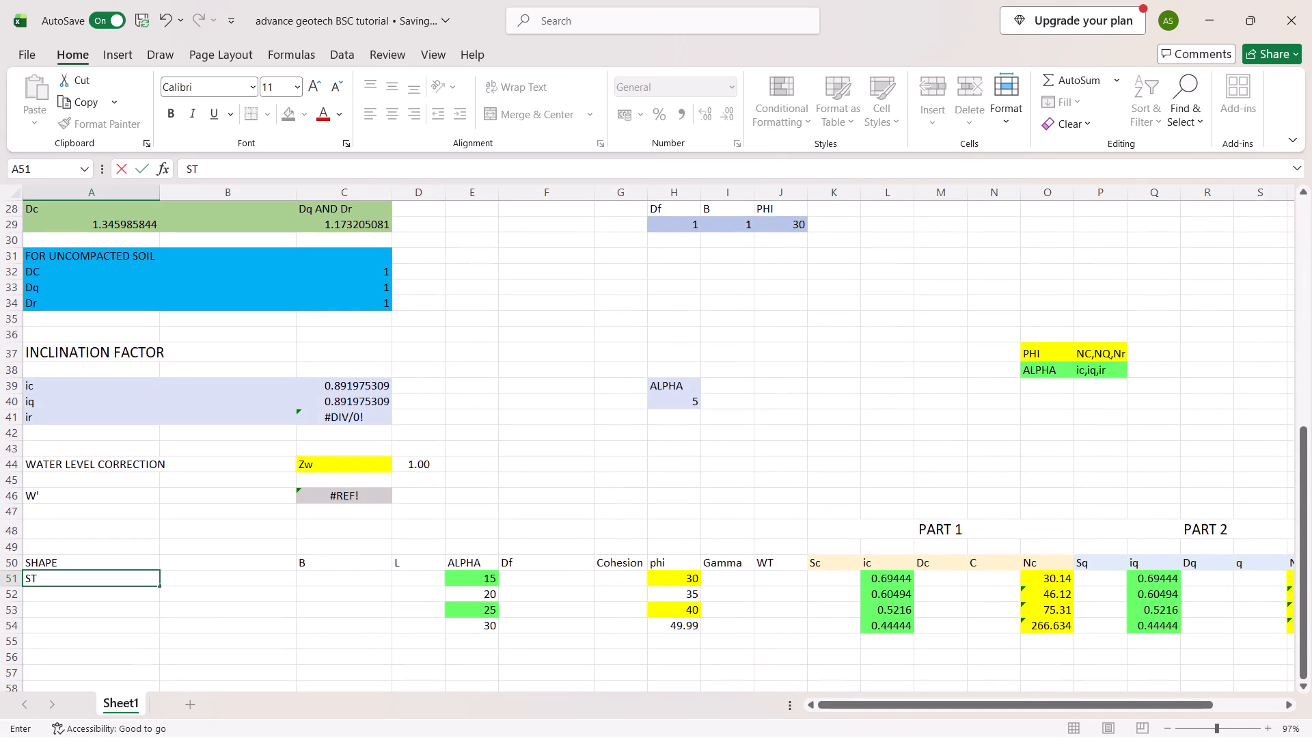
key("Return")
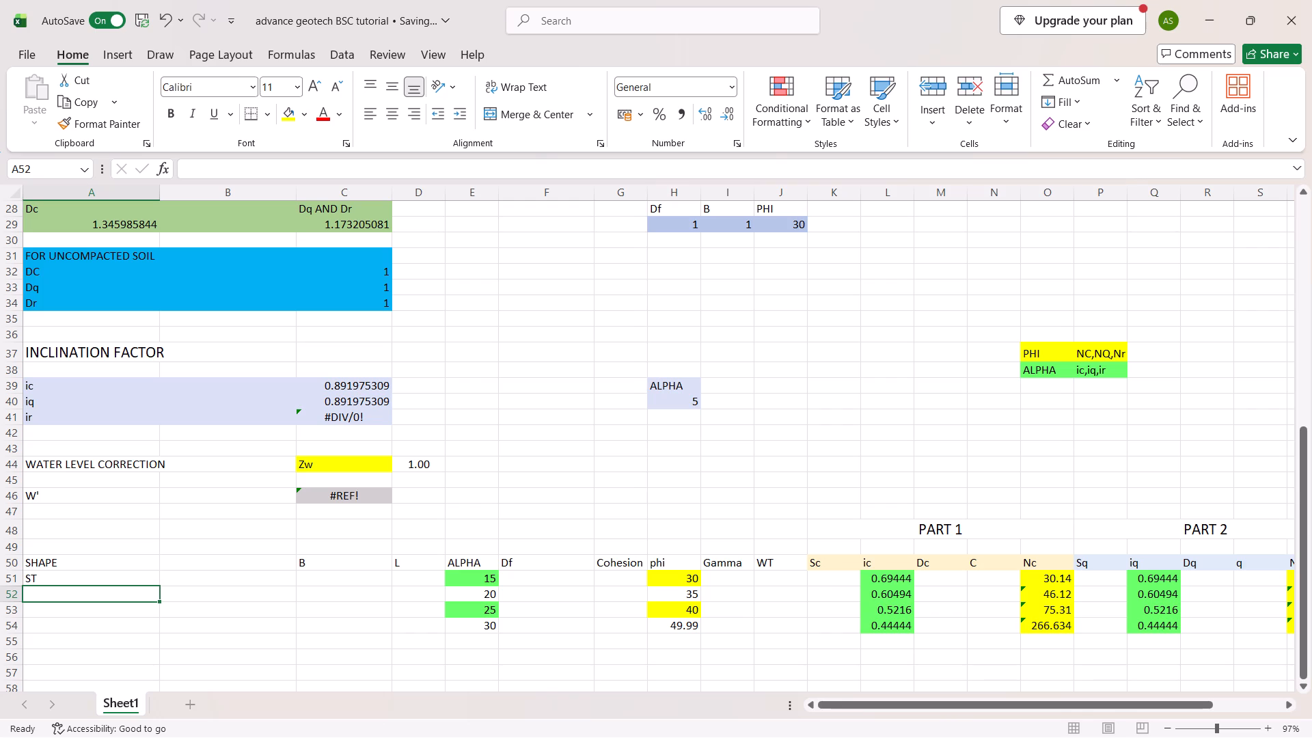
Start an XLOOKUP formula in Sc cell K51 with A51 as lookup value and symbols B18:B22 as lookup array.
left_click(823, 579)
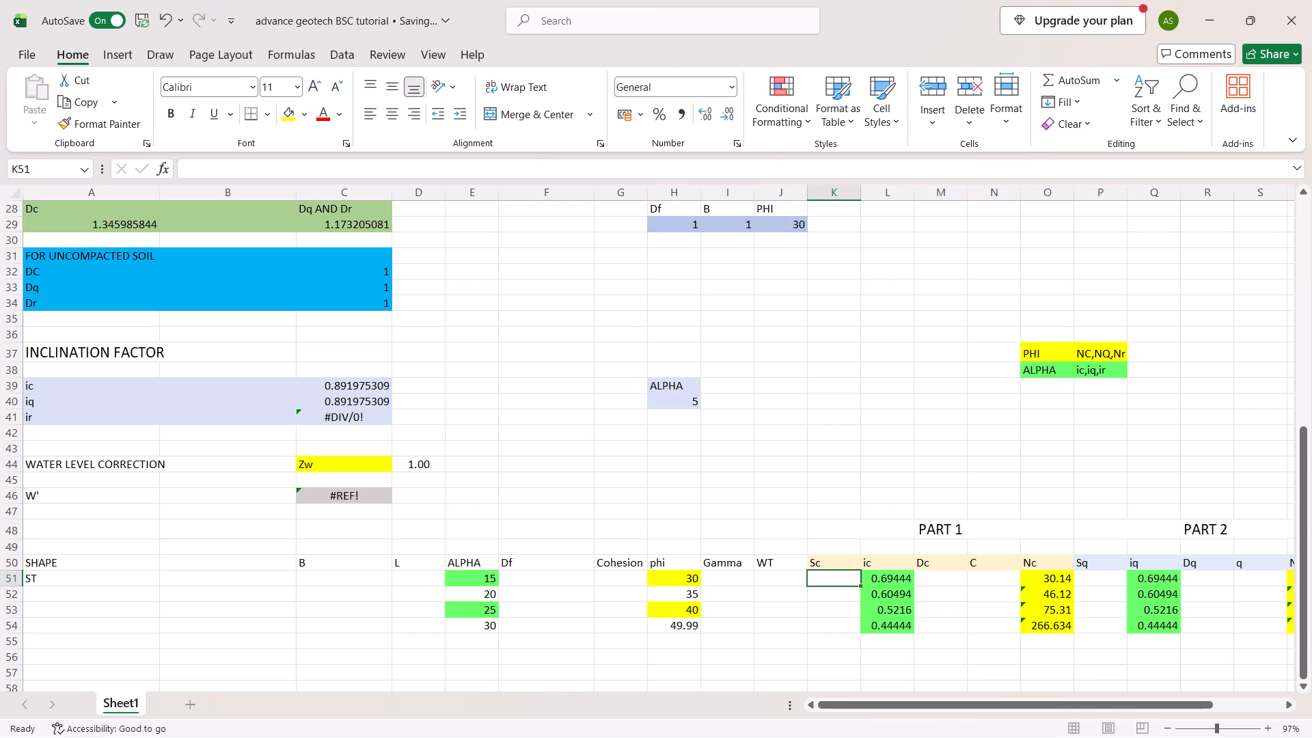
key("equal")
type("LOOK")
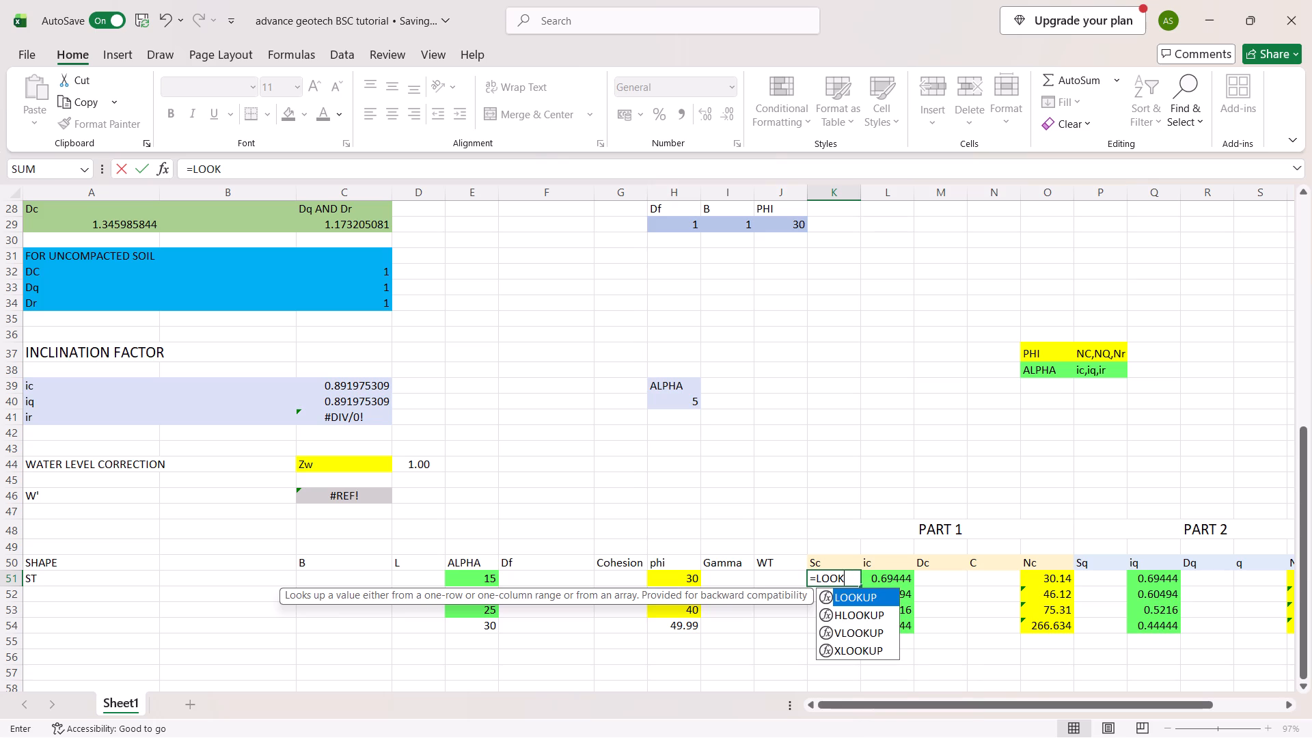
double_click(867, 646)
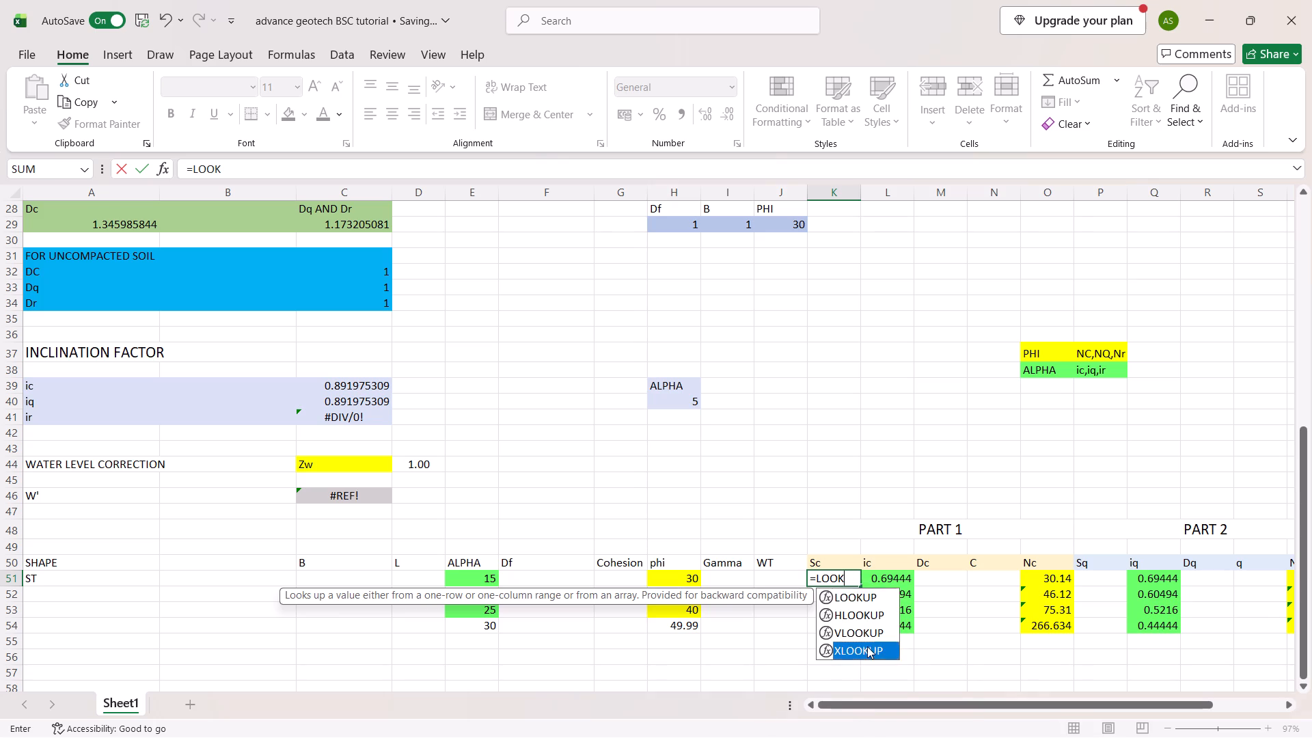
left_click(120, 582)
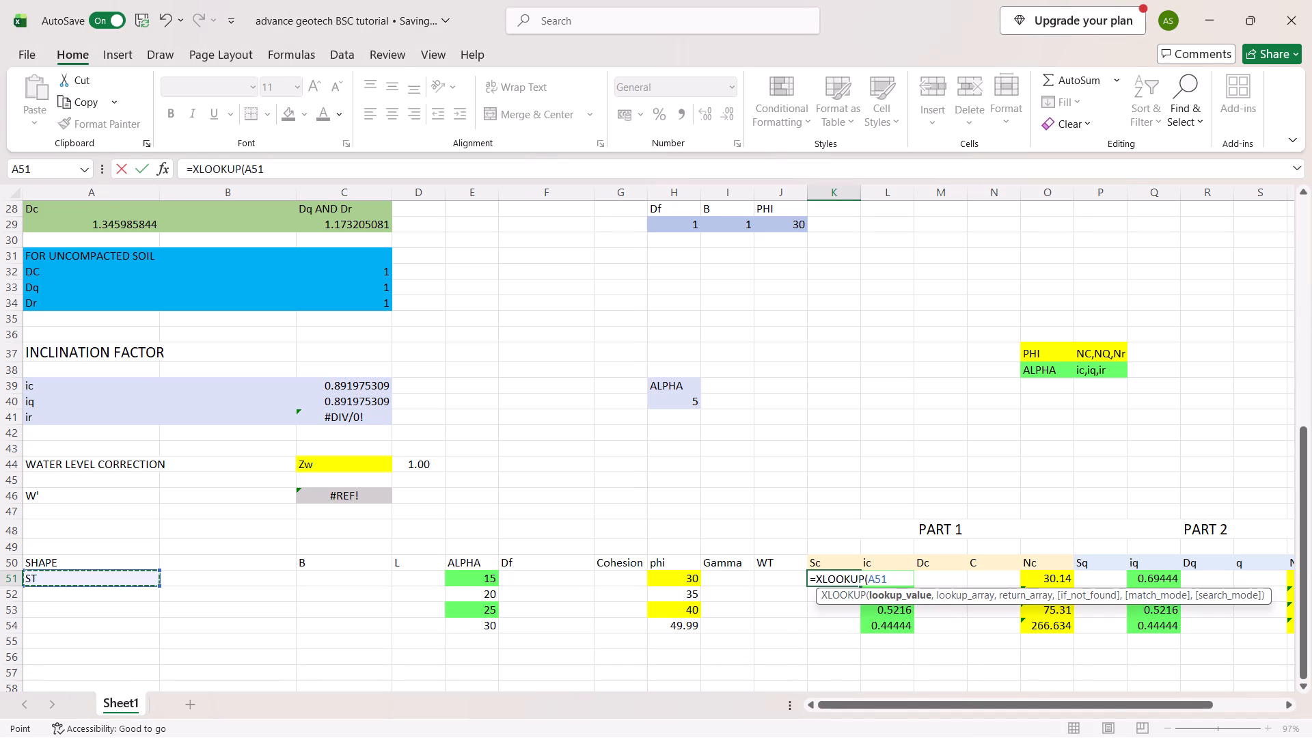
key("comma")
scroll(938, 547, "up", 1)
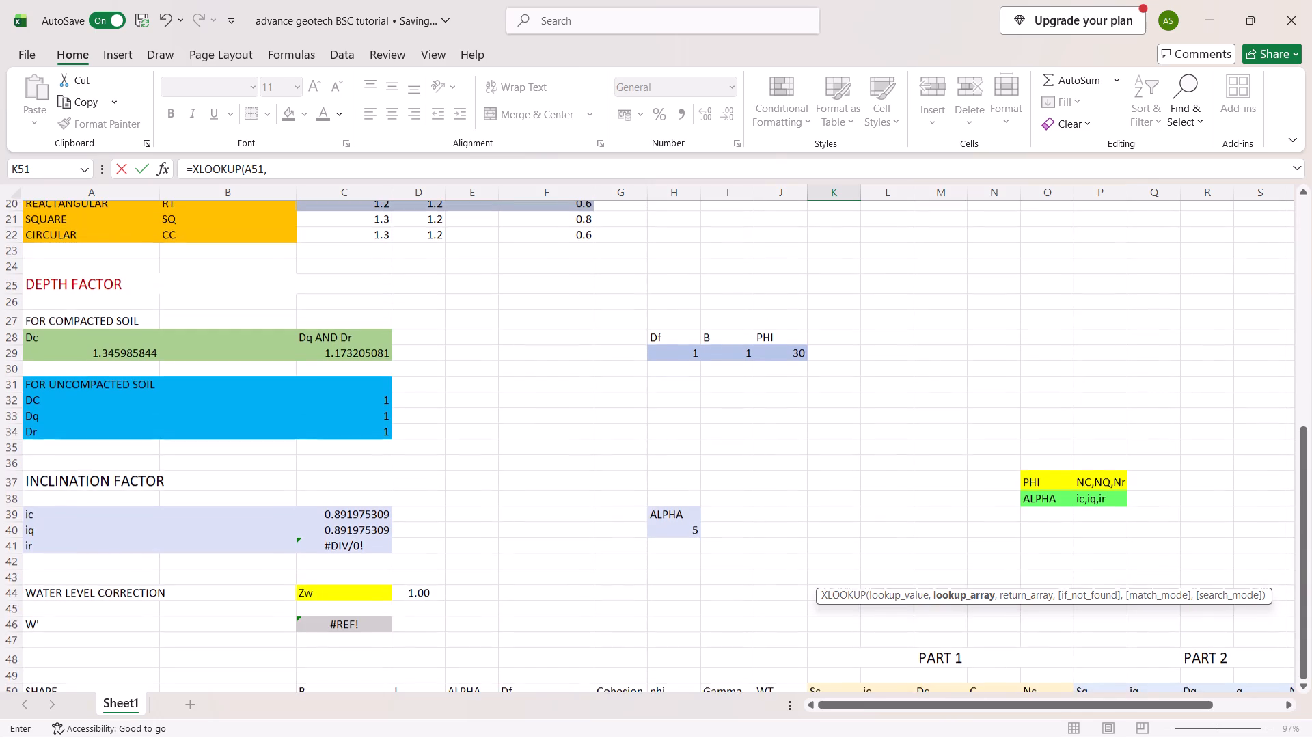
scroll(276, 430, "up", 2)
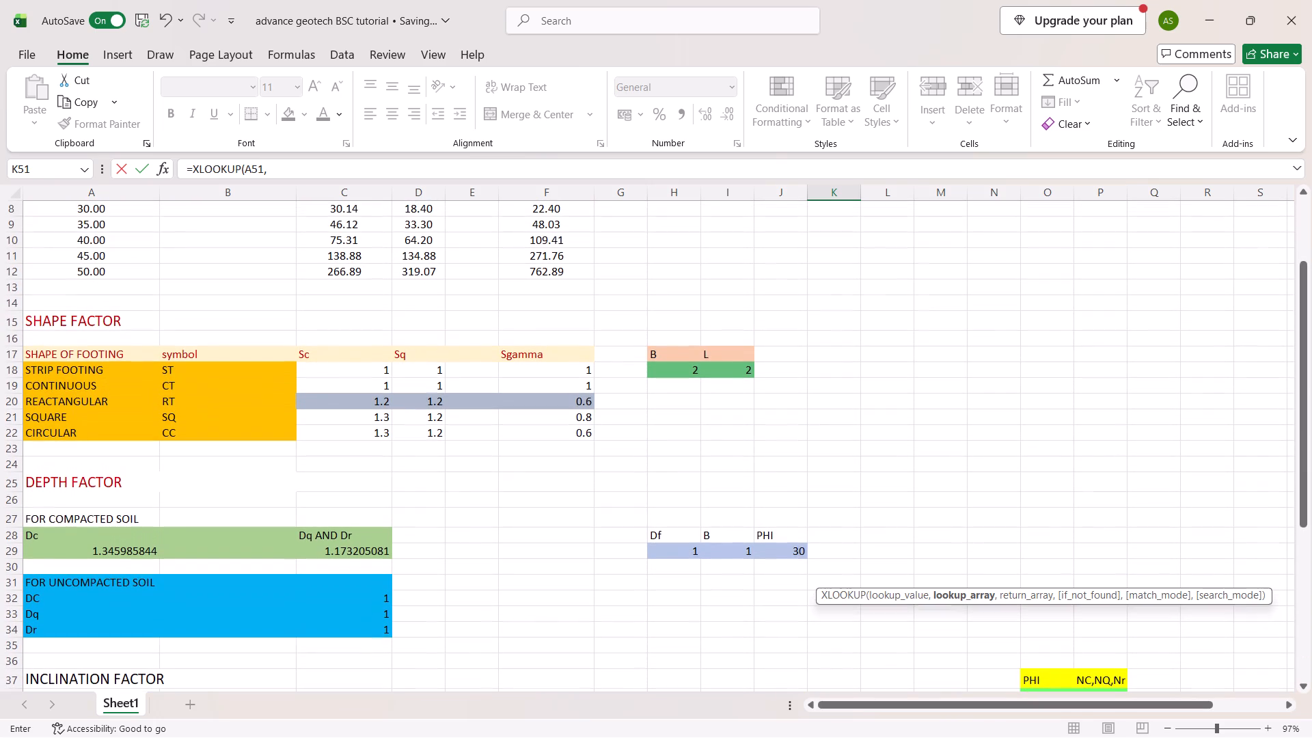
left_click_drag(198, 369, 195, 437)
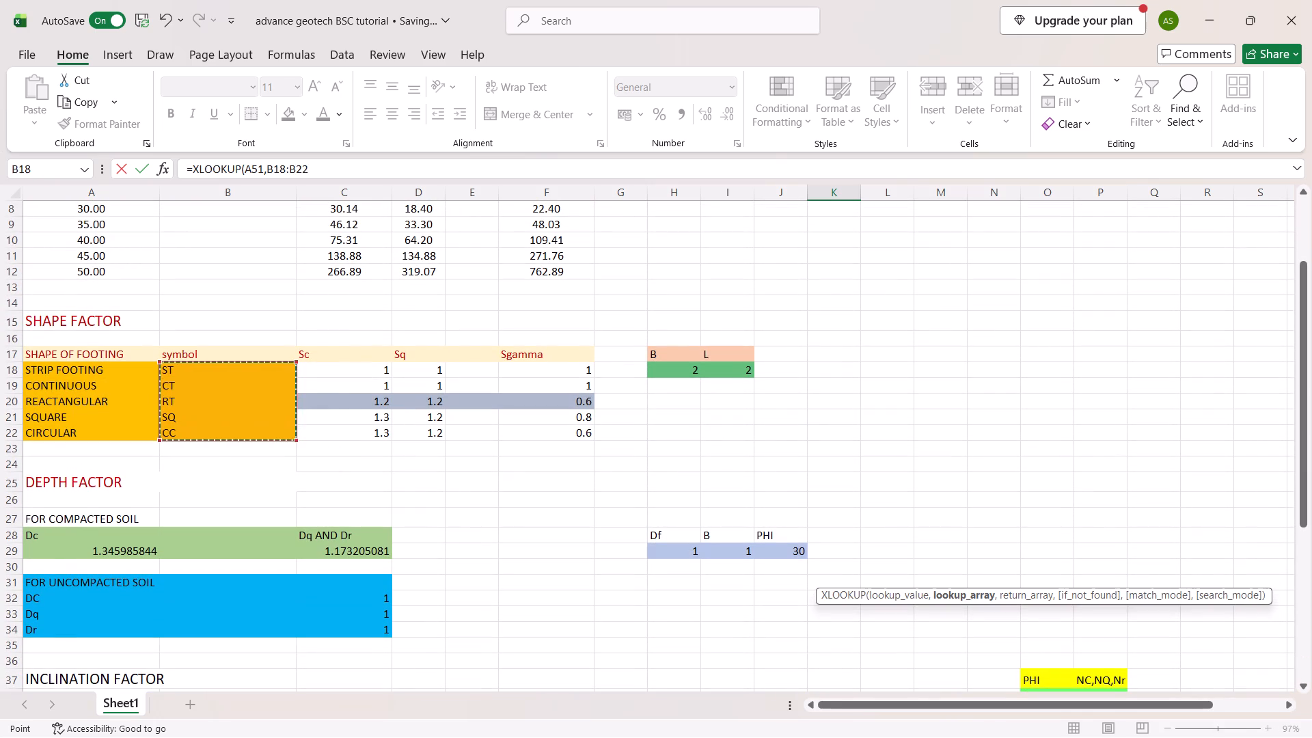
scroll(195, 437, "down", 3)
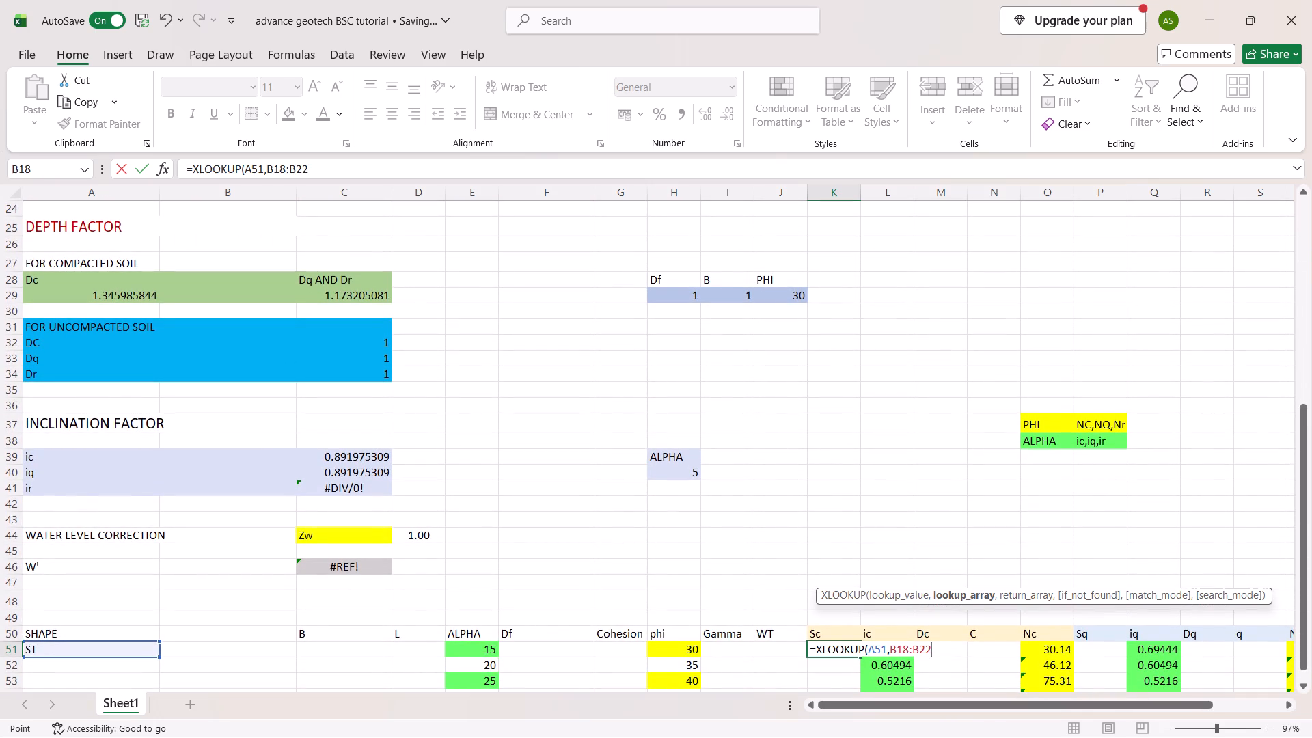
key("comma")
Finish the Sc XLOOKUP in K51 with return array C18:C22 and empty text "" as the if-not-found value.
scroll(195, 437, "up", 2)
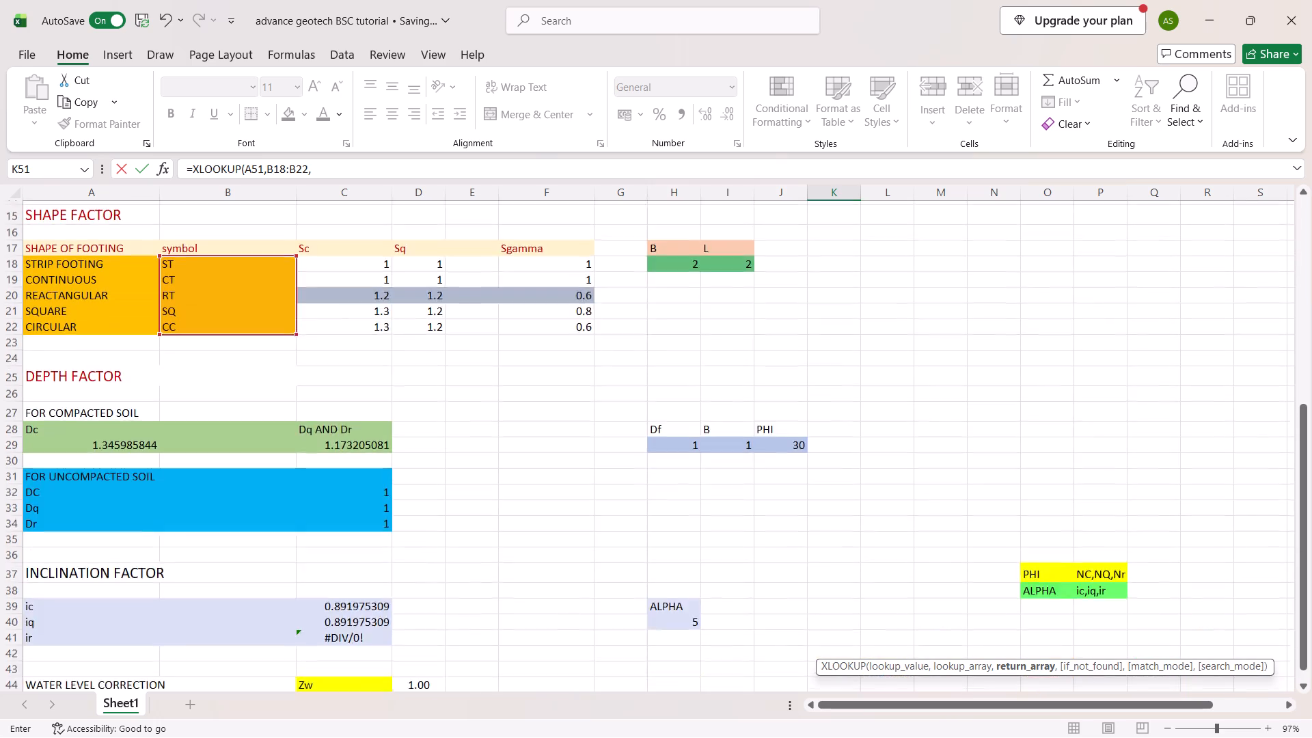
scroll(195, 437, "up", 2)
left_click_drag(331, 415, 340, 471)
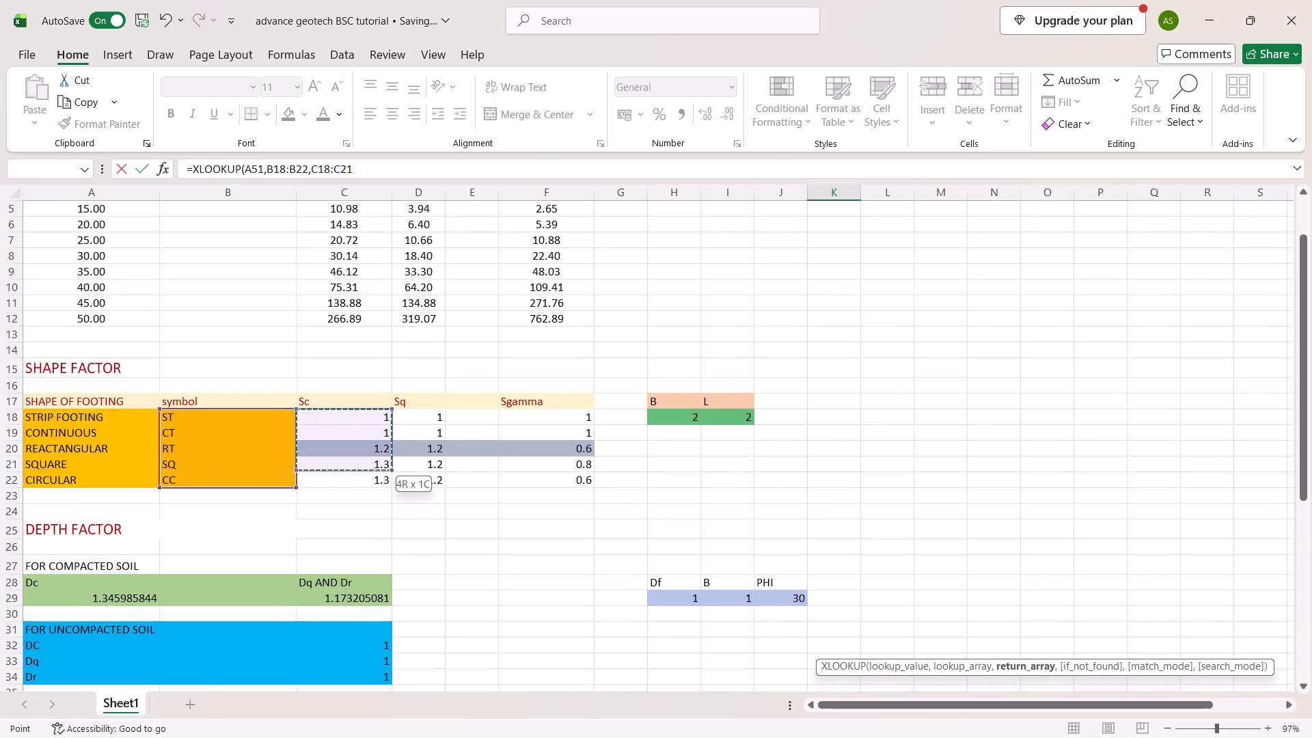
left_click_drag(340, 471, 342, 478)
scroll(342, 478, "down", 4)
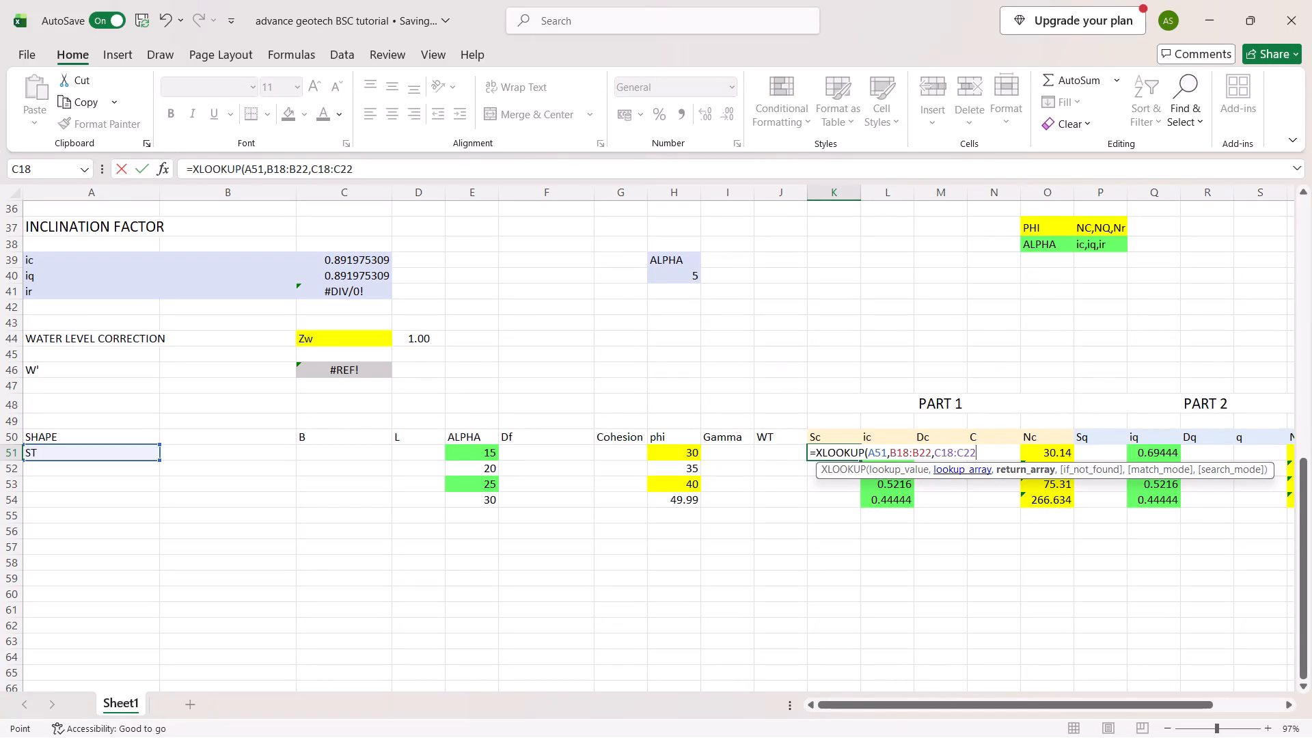
key("comma")
type("''")
key("BackSpace")
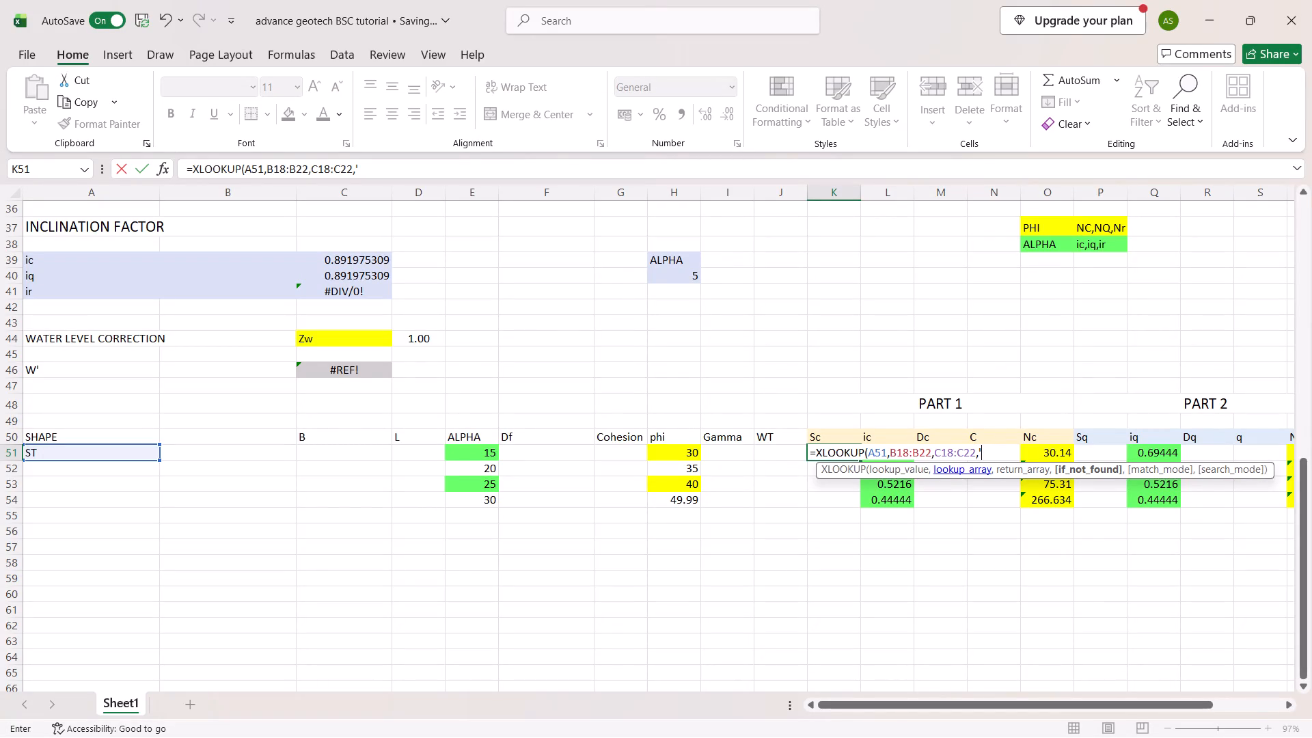
key("BackSpace")
type("\"\"")
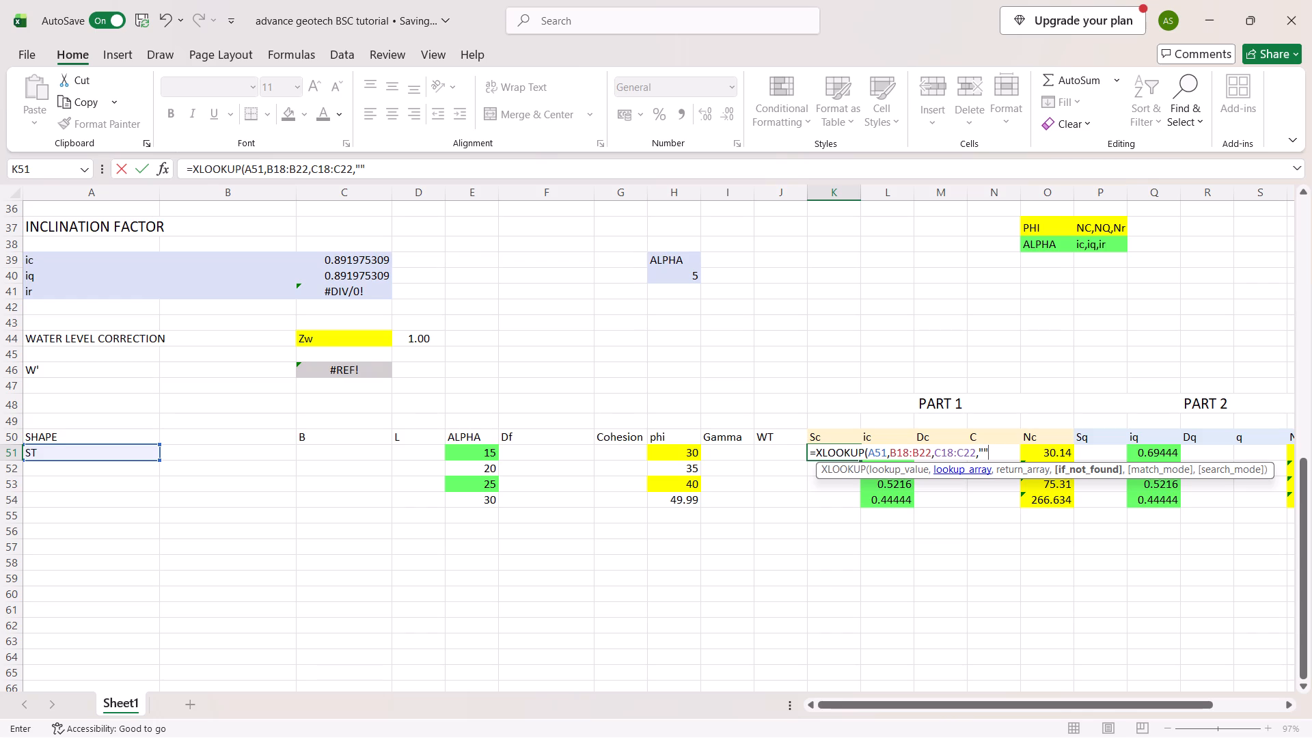
key("shift+parenright")
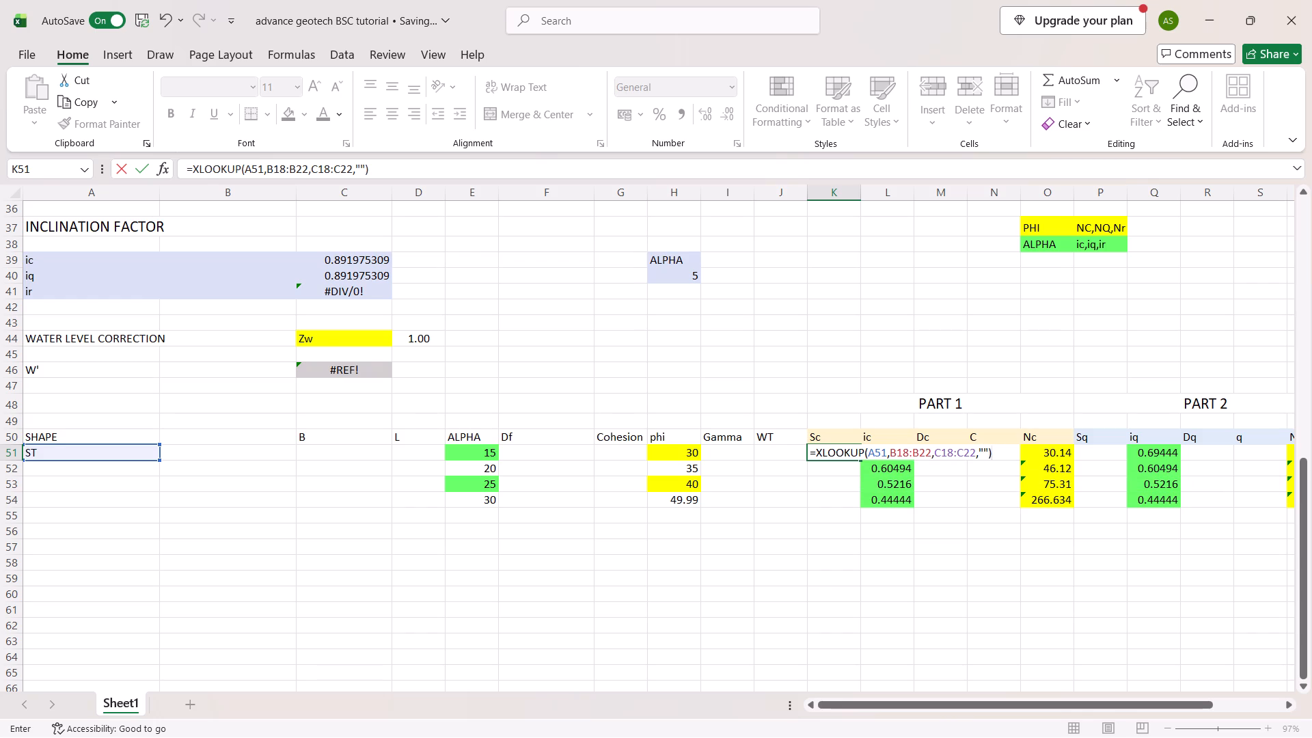
key("Return")
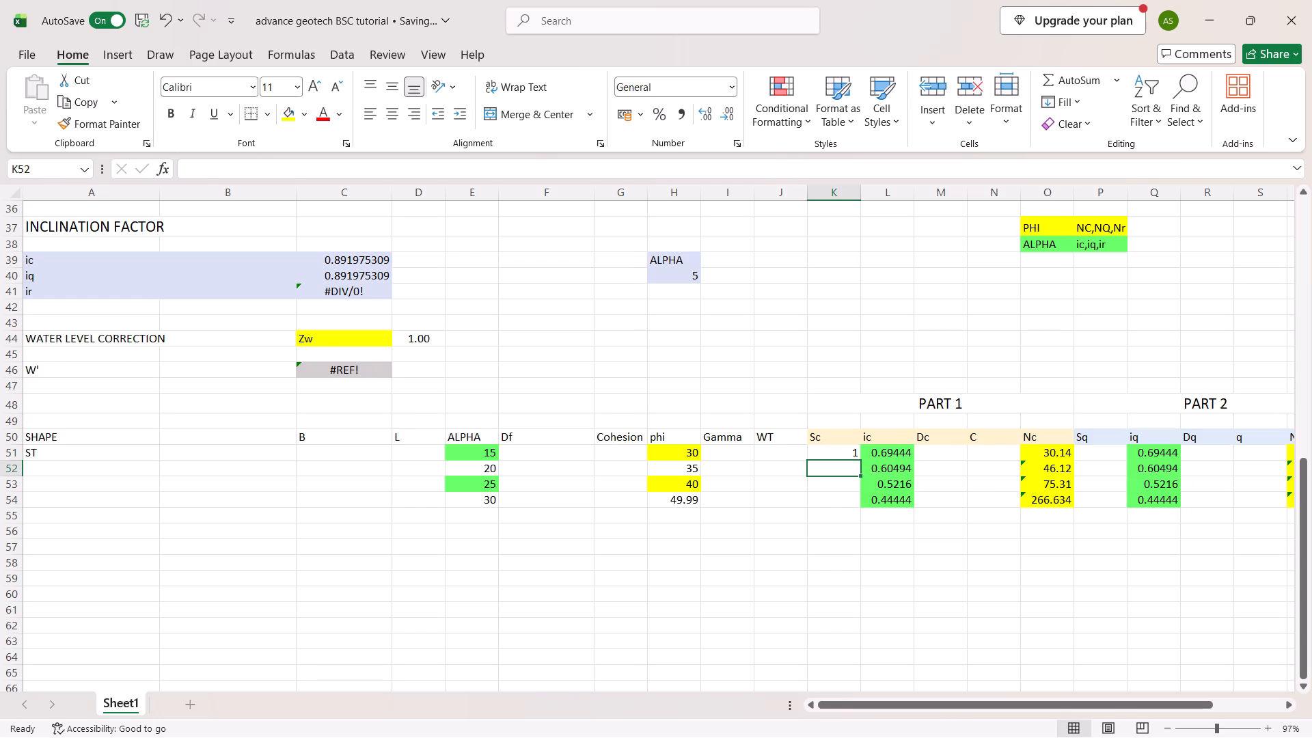
Replace the footing shape symbol in cell A51 with CC for circular.
left_click(107, 450)
scroll(107, 450, "up", 4)
scroll(107, 450, "down", 1)
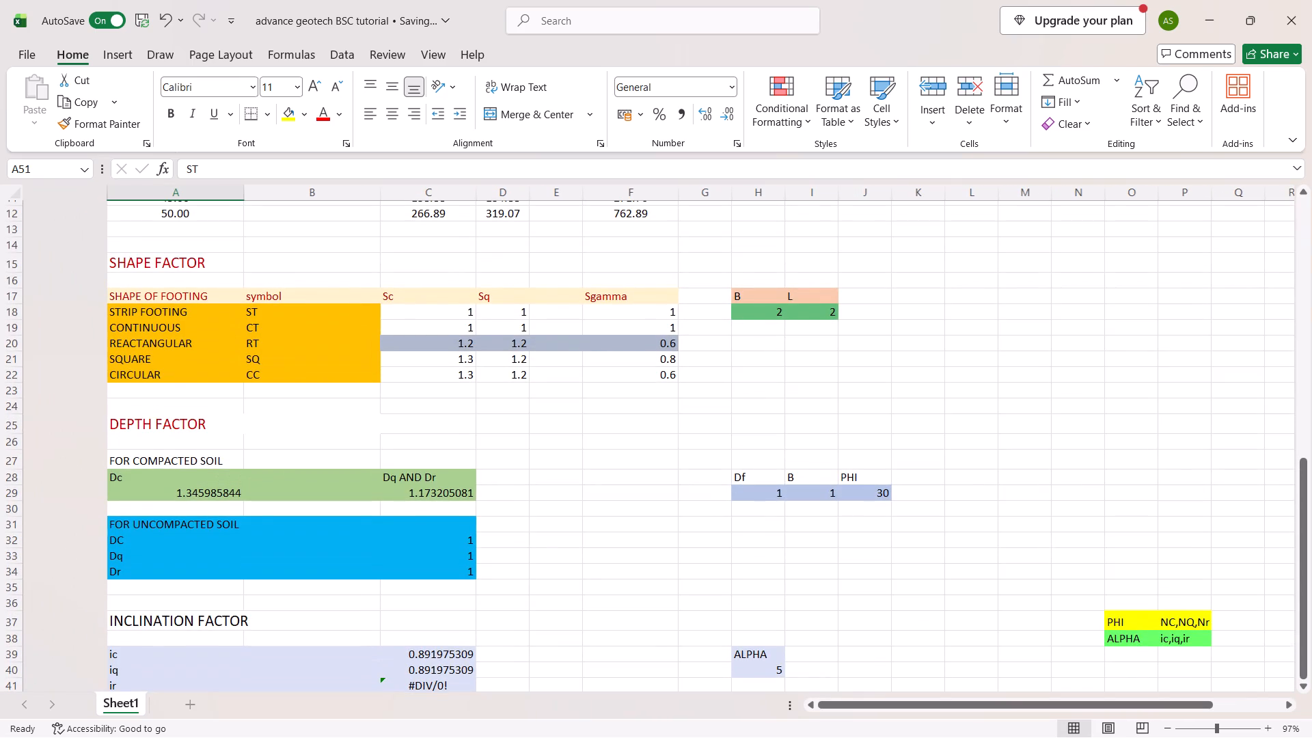
scroll(107, 450, "down", 2)
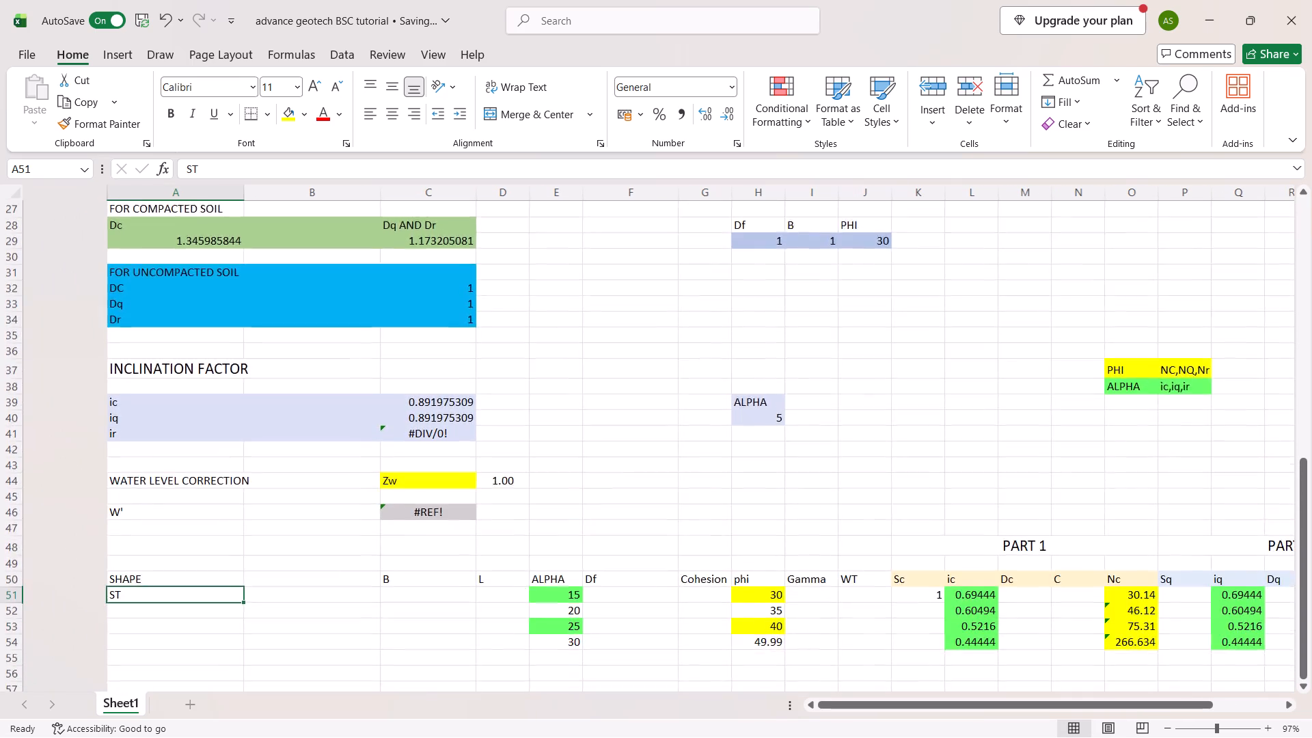
scroll(107, 450, "down", 1)
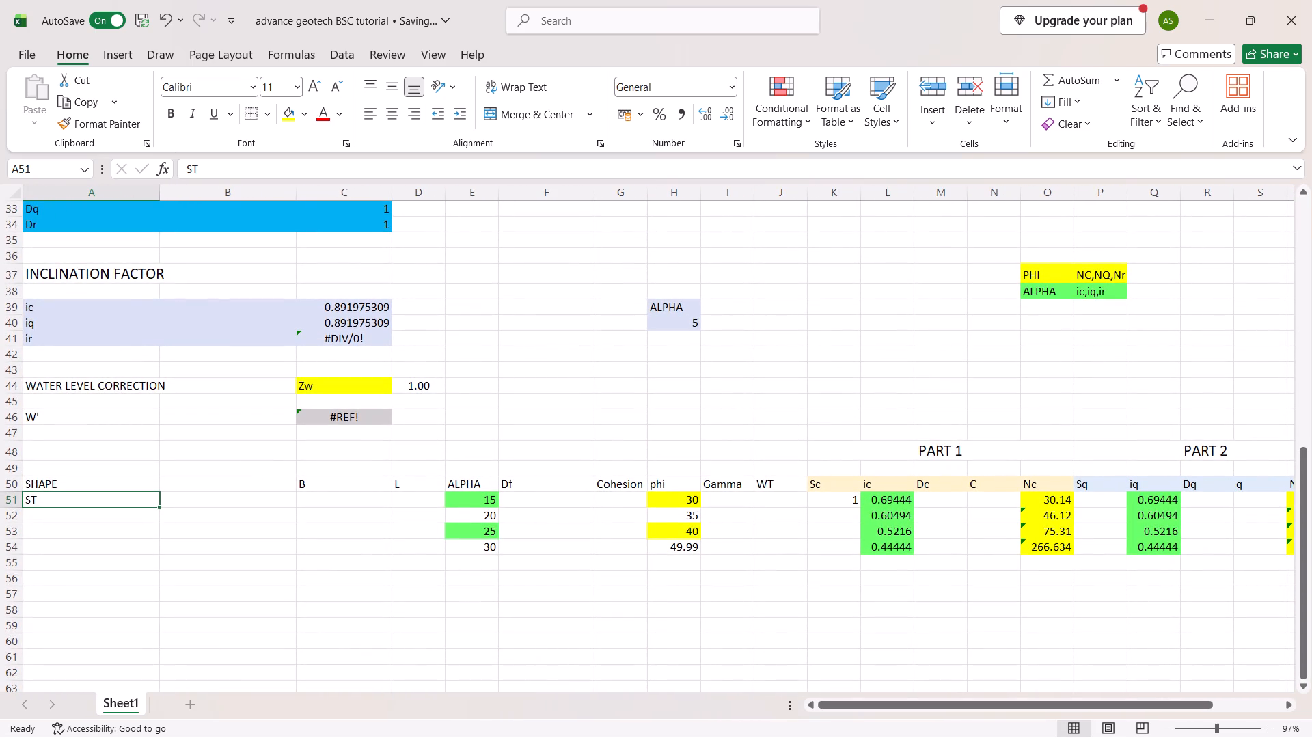
left_click(46, 497)
left_click(47, 499)
key("BackSpace")
key("BackSpace")
type("CC")
key("Return")
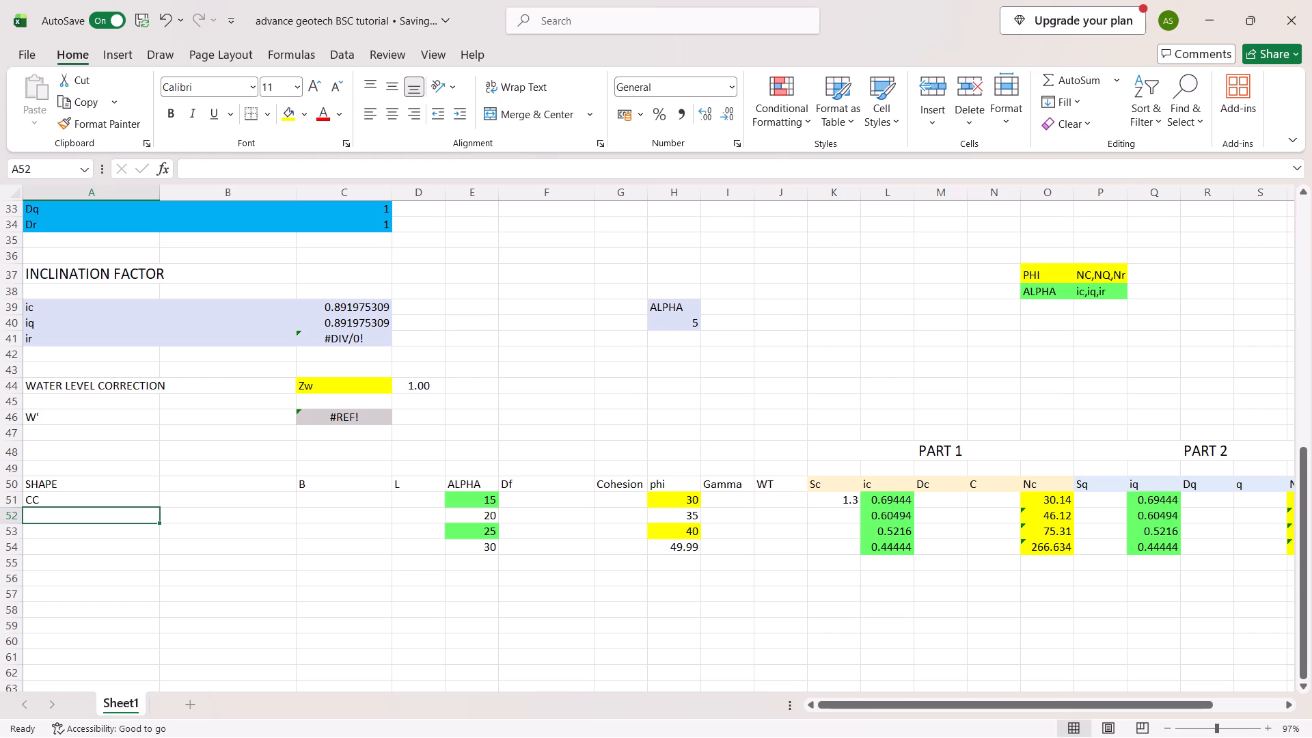
Copy the XLOOKUP formula text from Sc cell K51 into Sq cell P51 with its references unchanged.
left_click(72, 500)
scroll(72, 500, "up", 6)
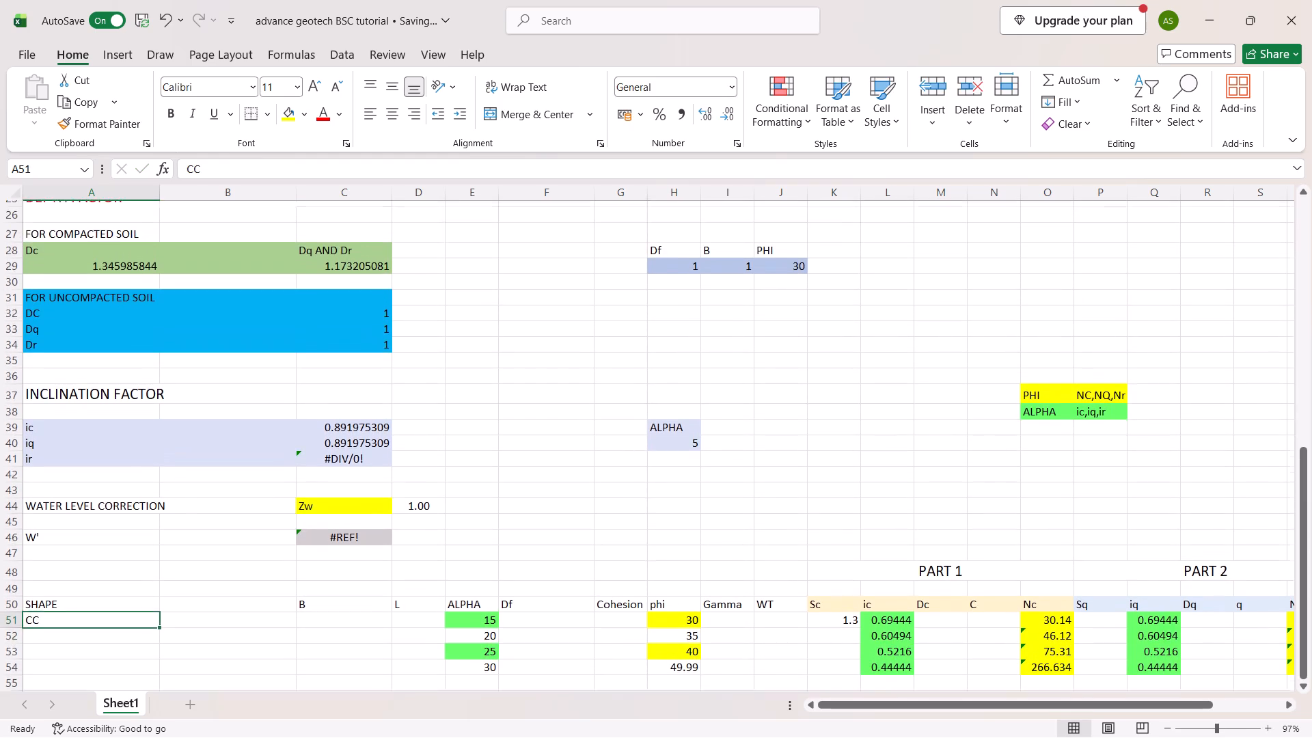
scroll(72, 500, "up", 2)
scroll(72, 500, "down", 1)
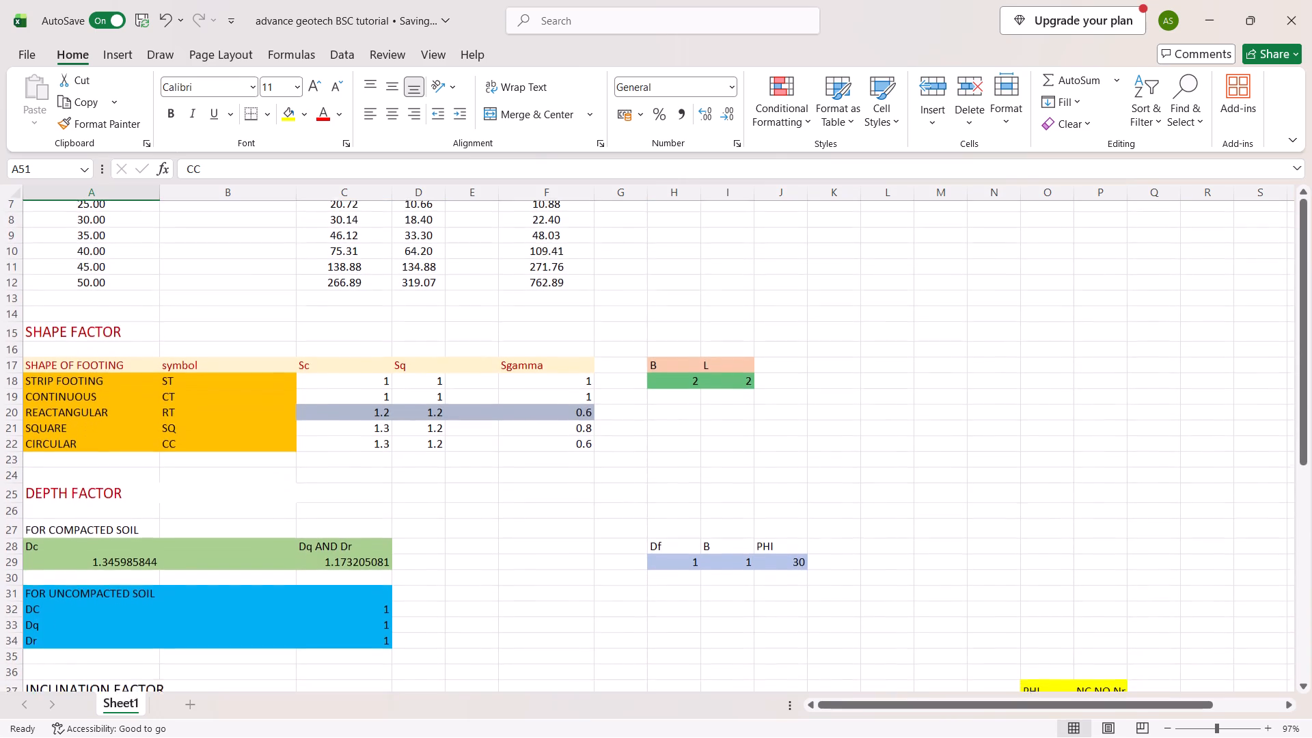
scroll(72, 500, "down", 3)
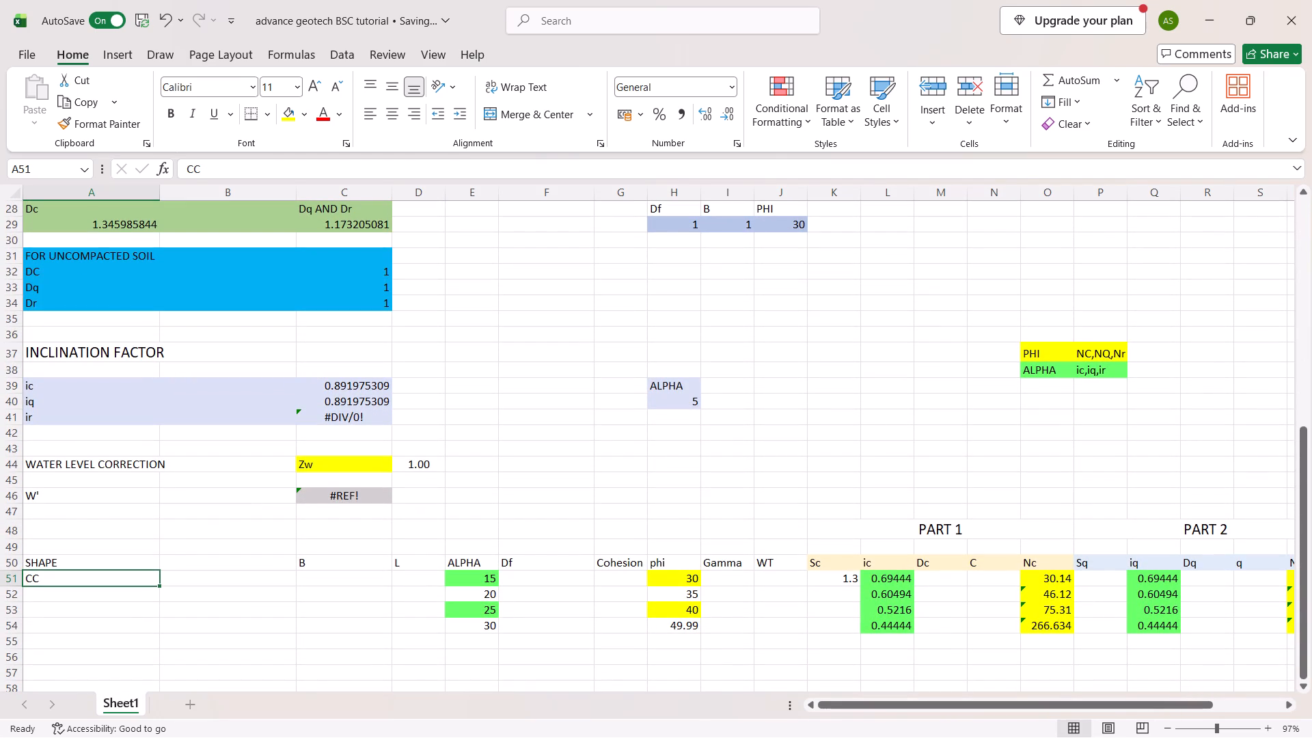
scroll(969, 568, "left", 3)
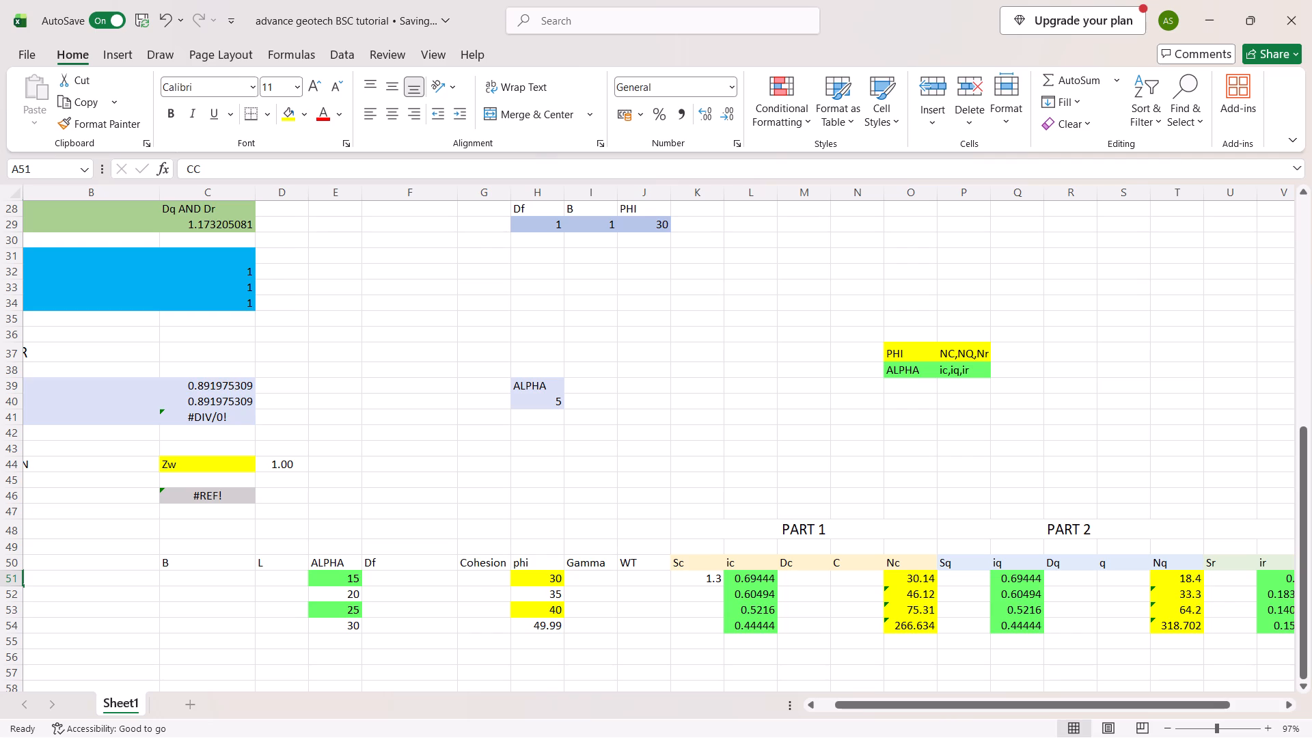
left_click(695, 579)
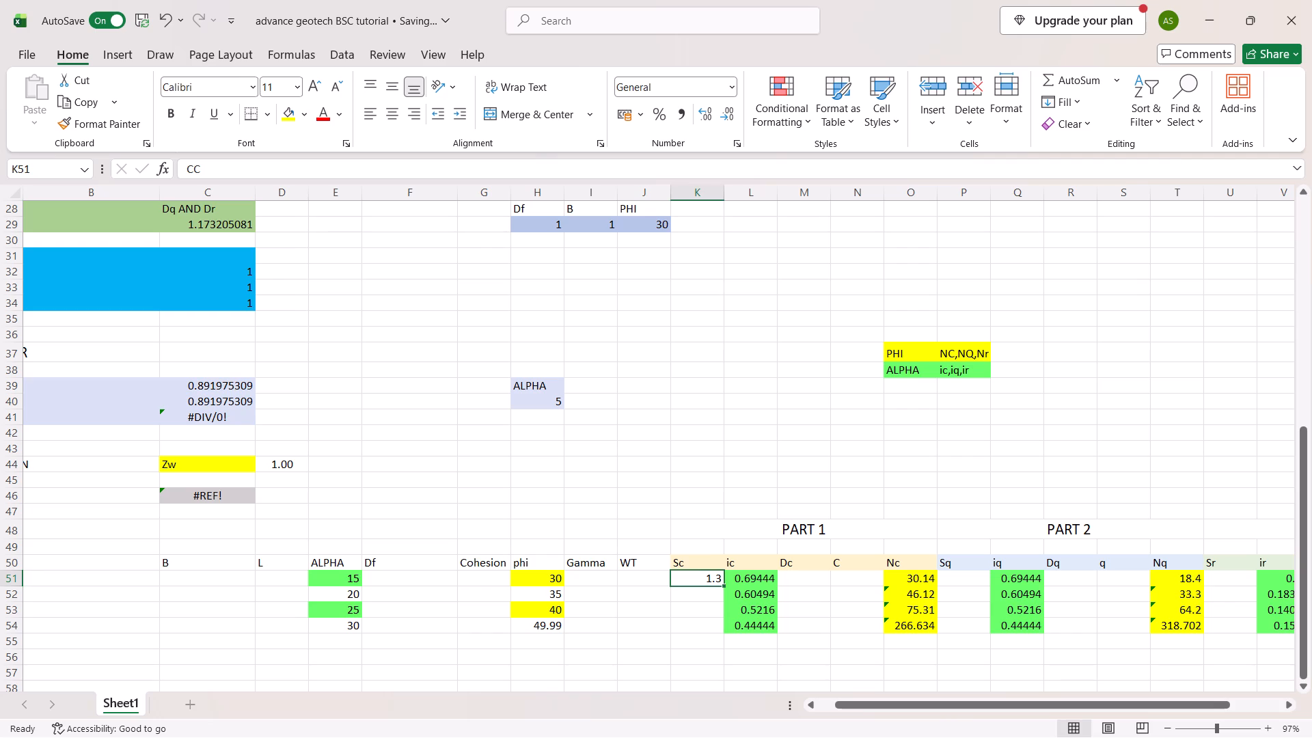
left_click_drag(377, 170, 255, 182)
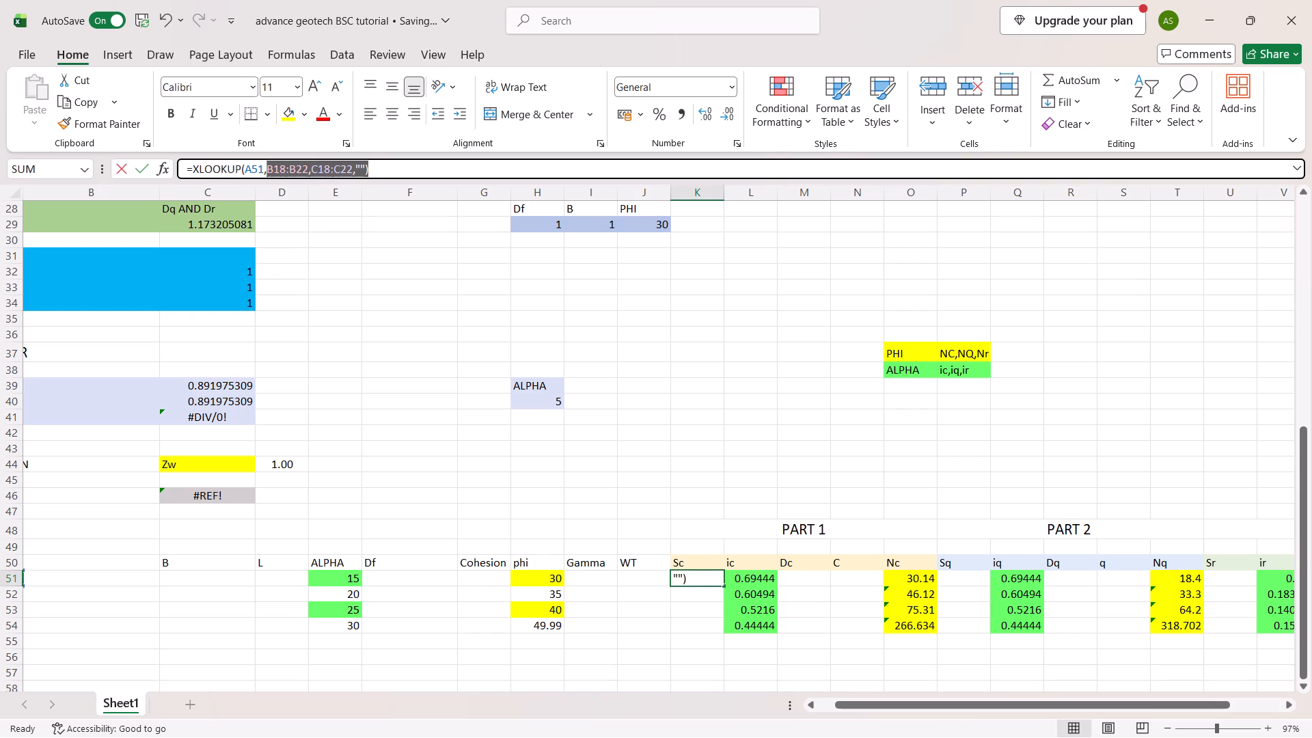
left_click_drag(255, 182, 180, 176)
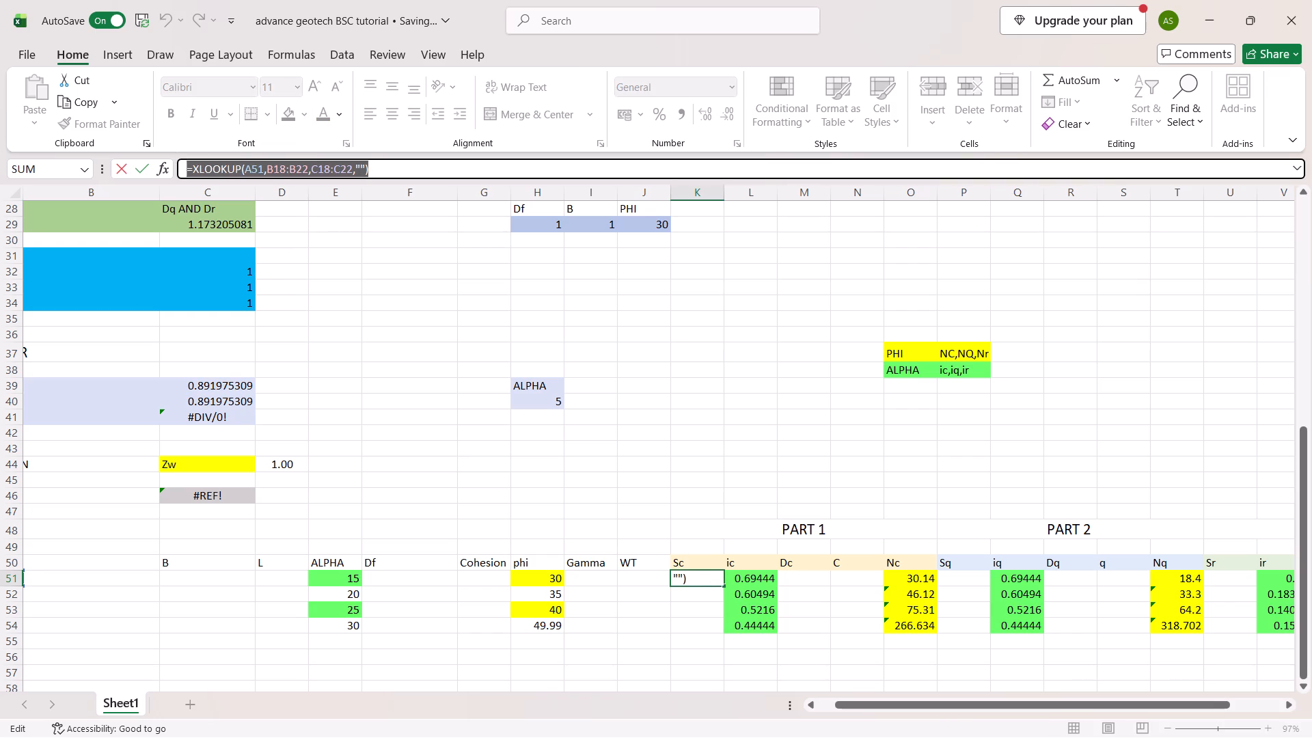
key("ctrl+c")
key("Return")
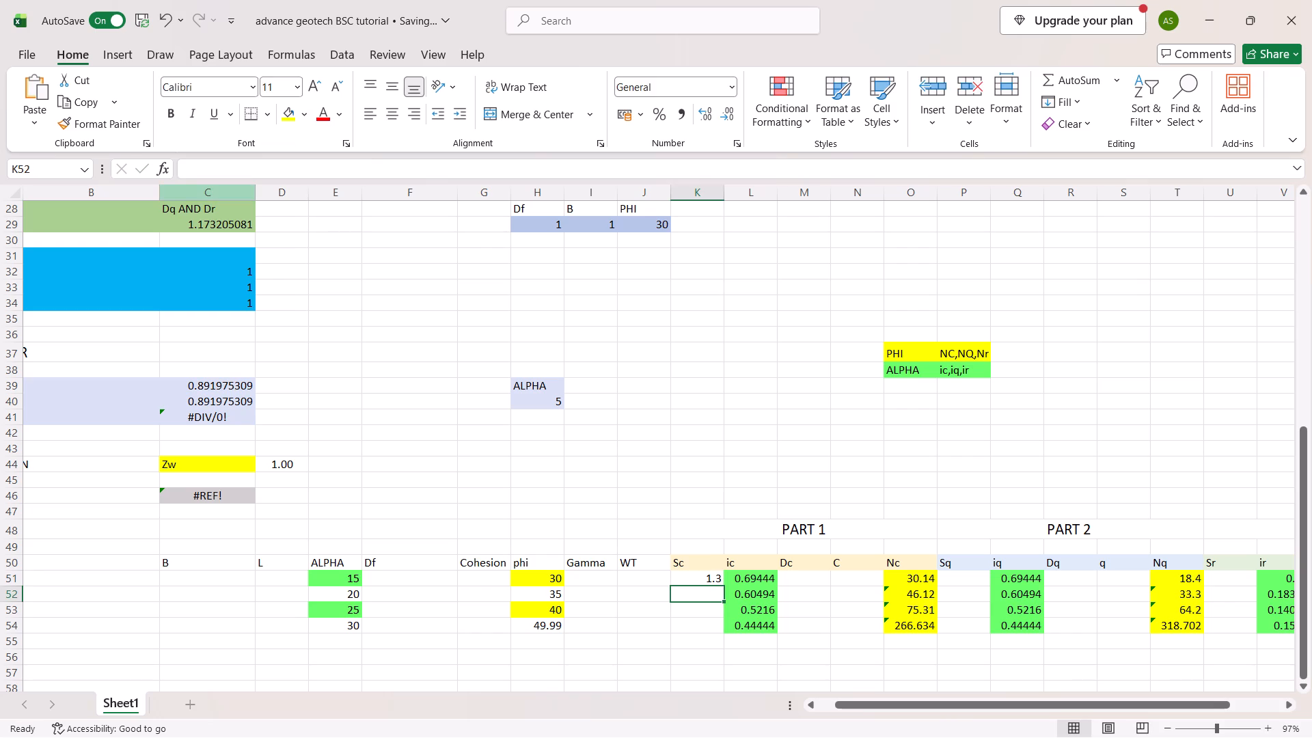
left_click(967, 581)
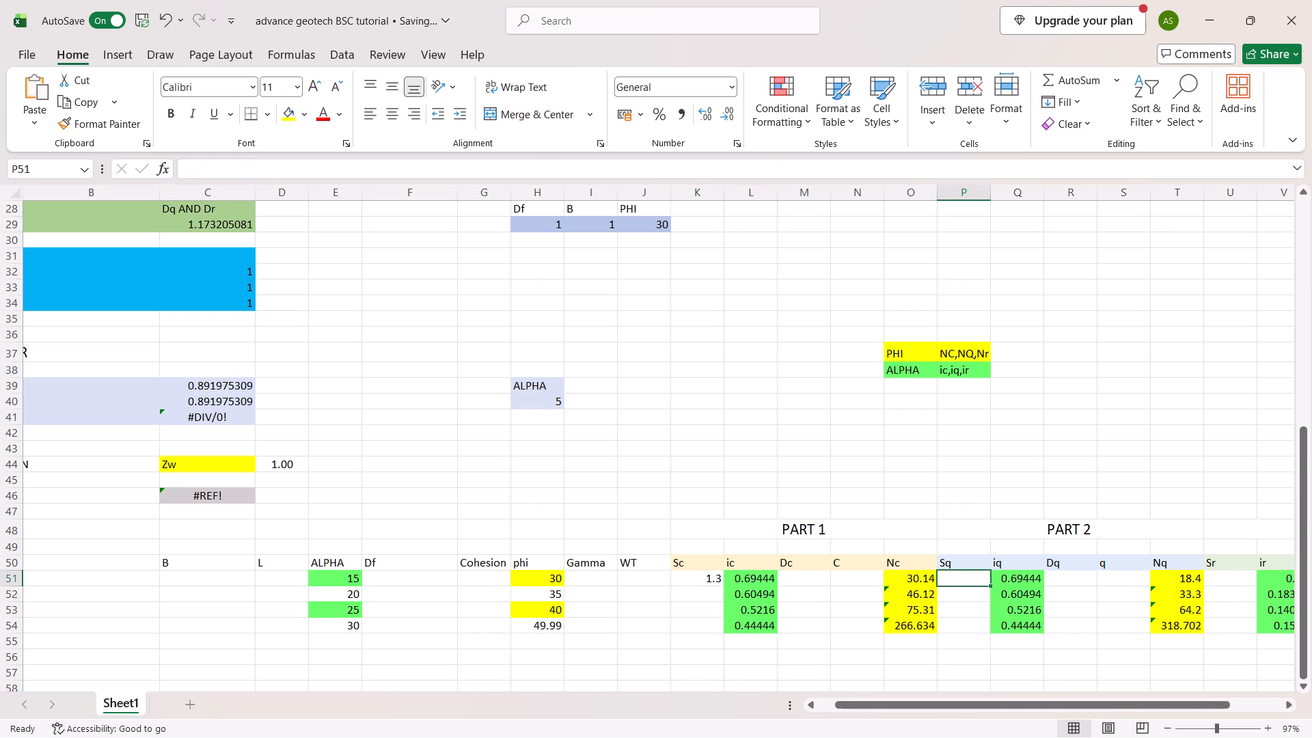
key("ctrl+v")
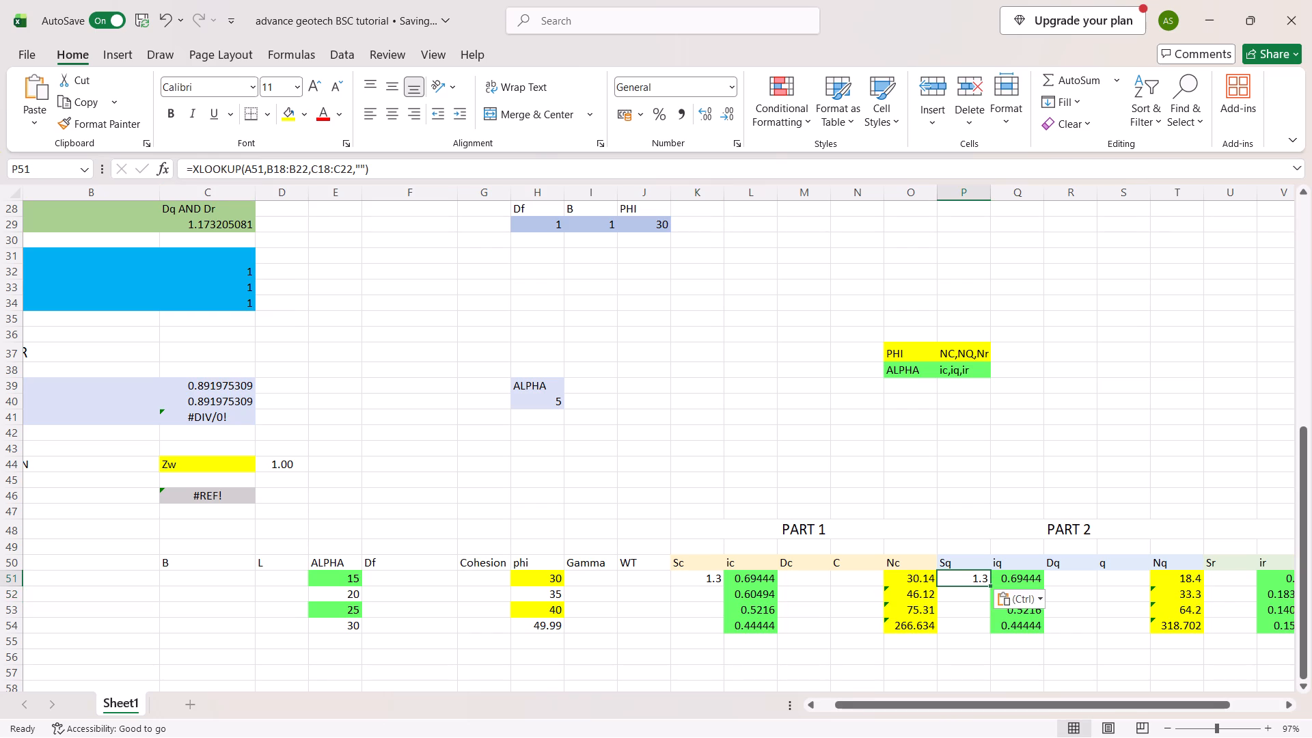
Replace the lookup array B18:B22 in the P51 XLOOKUP formula with the Sq values D18:D22.
scroll(967, 581, "left", 4)
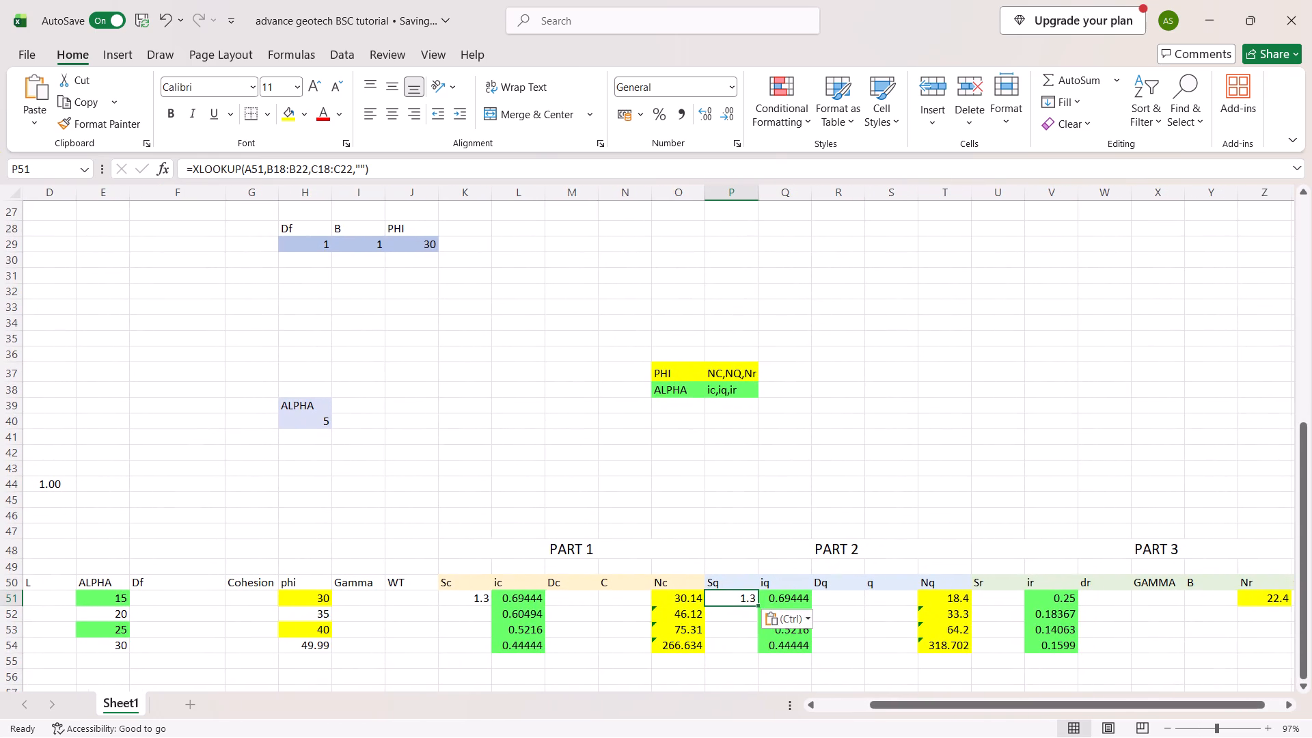
scroll(967, 581, "right", 5)
scroll(967, 581, "up", 1)
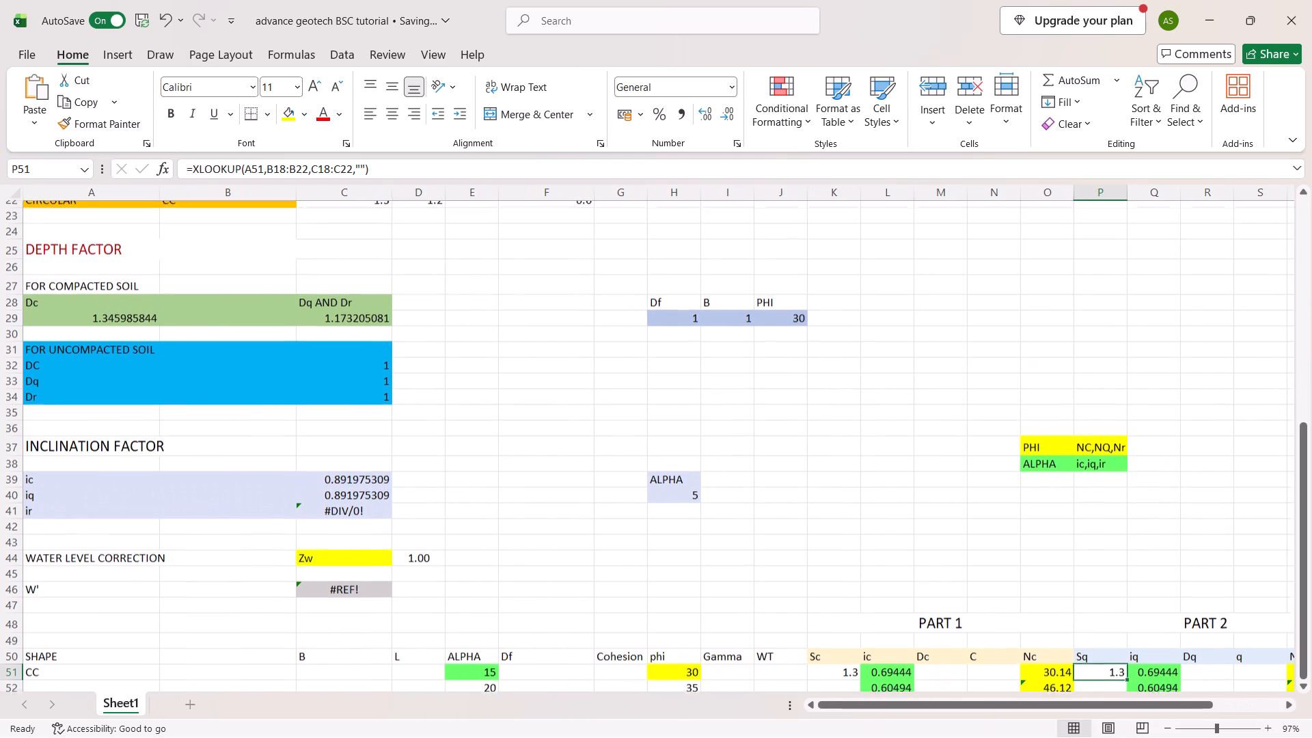
scroll(967, 581, "up", 1)
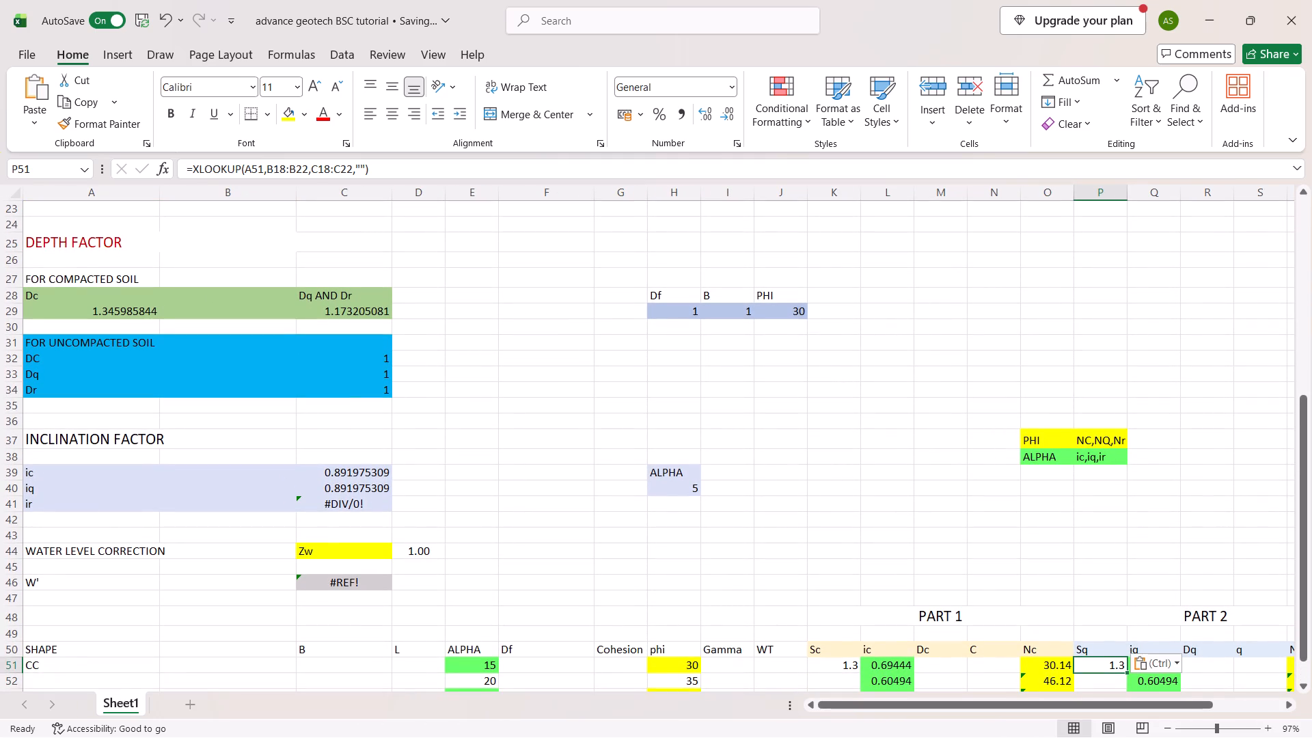
scroll(230, 338, "up", 3)
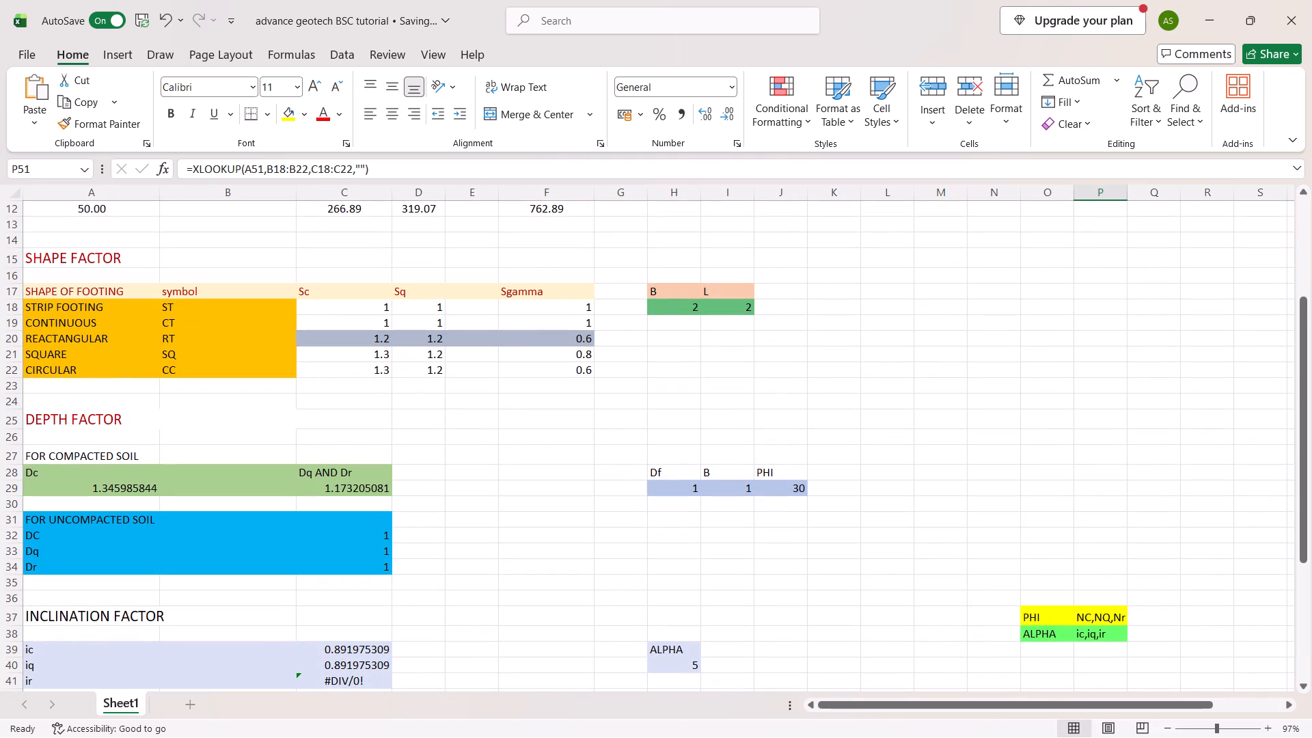
scroll(307, 273, "up", 1)
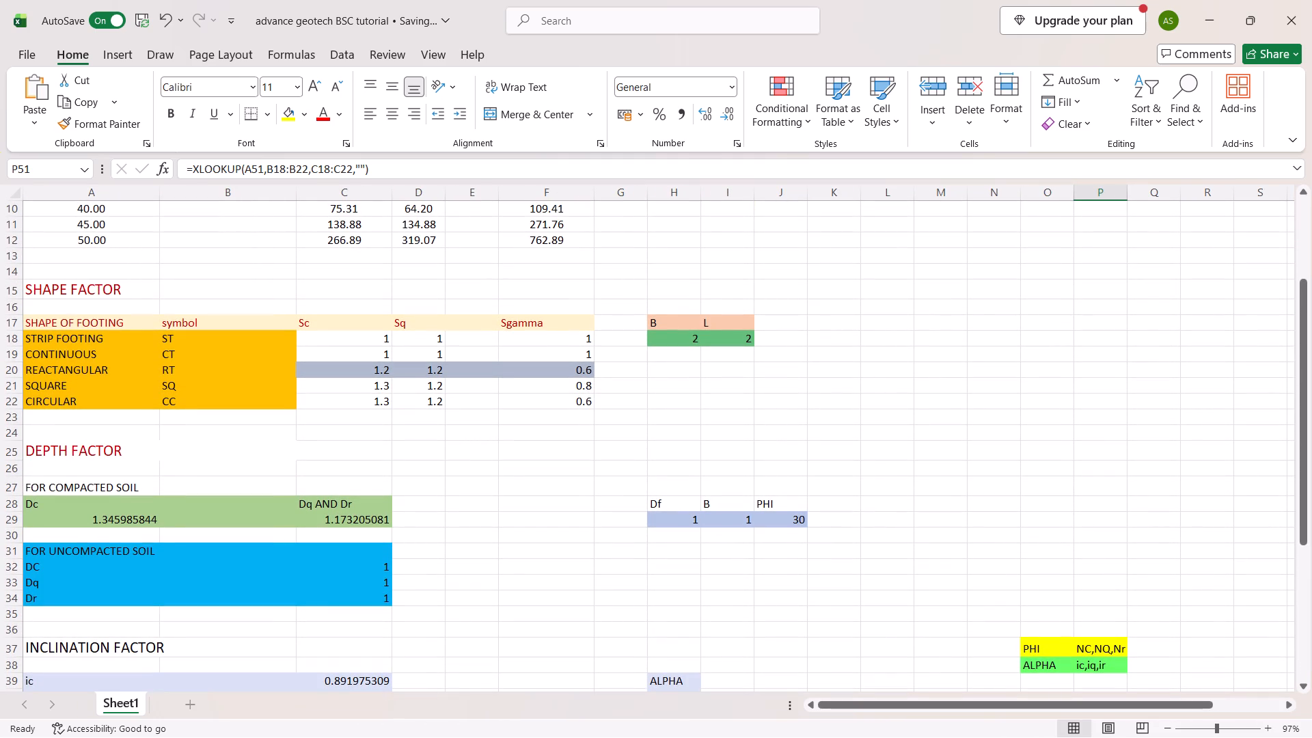
left_click(306, 165)
left_click_drag(306, 165, 288, 171)
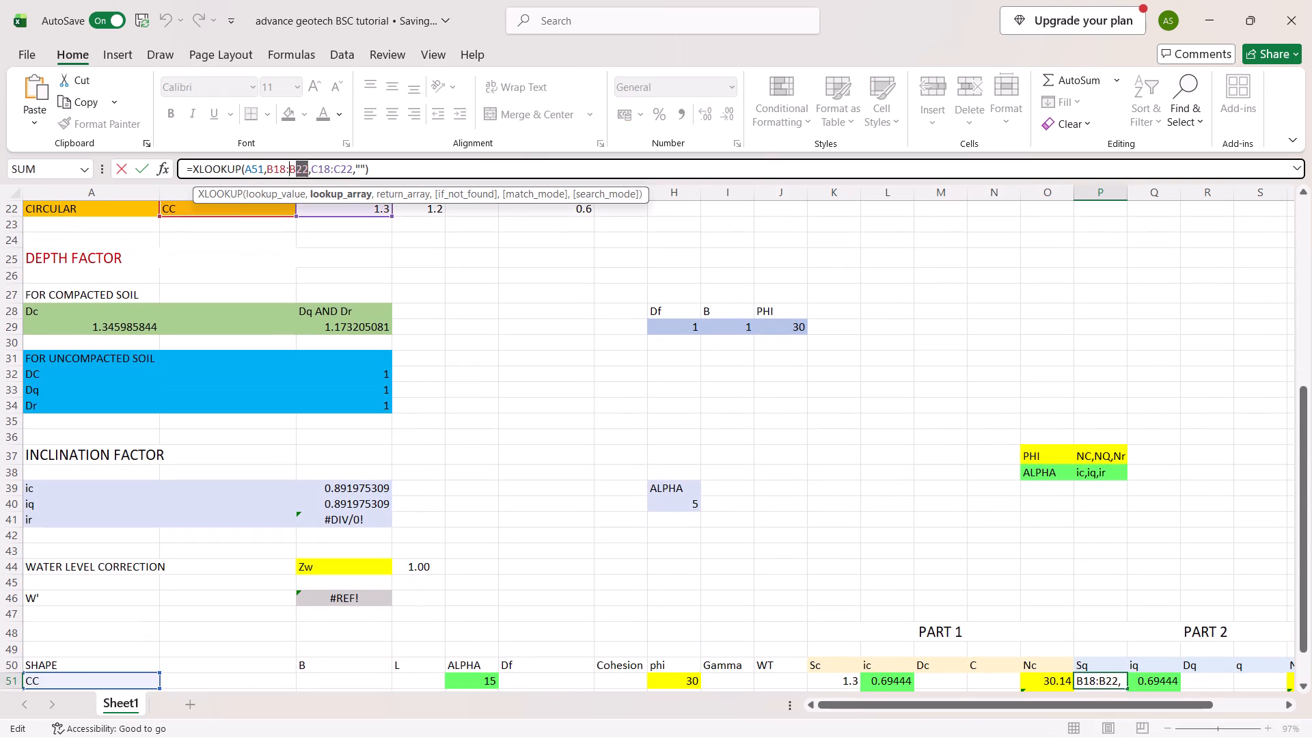
left_click_drag(288, 171, 266, 170)
key("BackSpace")
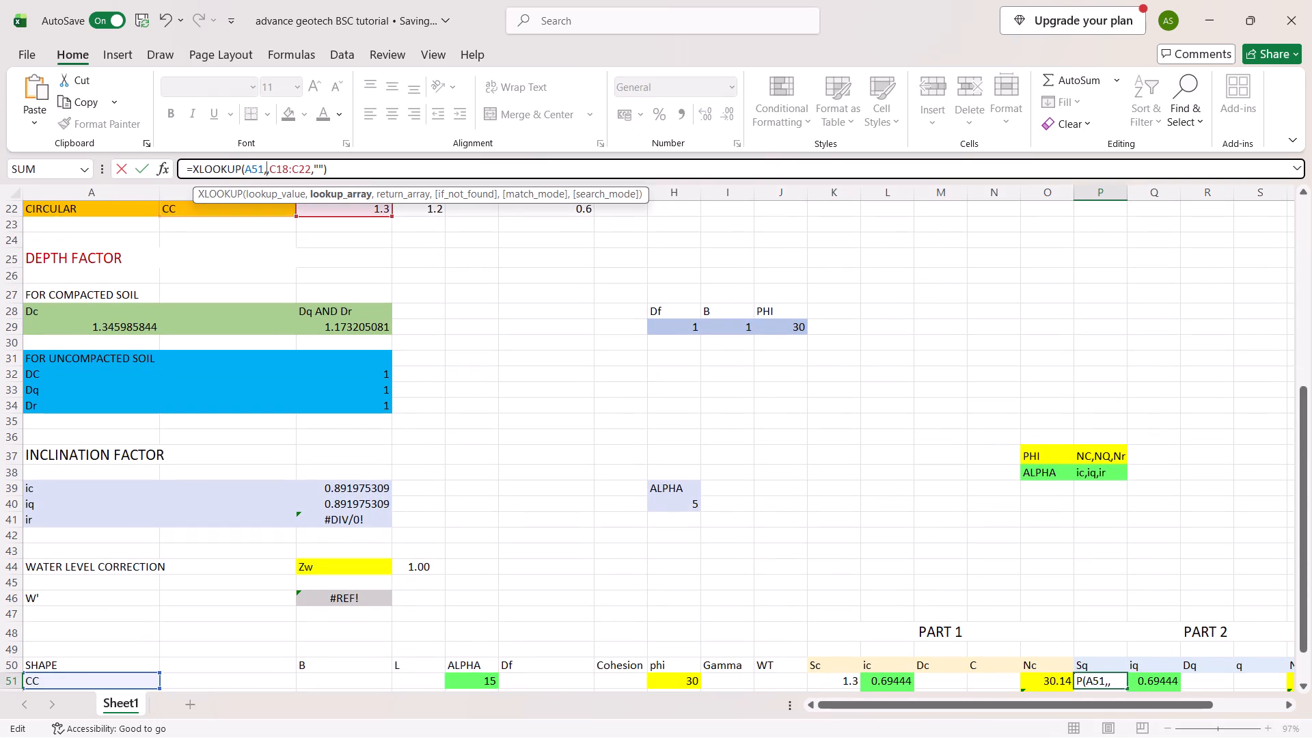
scroll(279, 243, "up", 2)
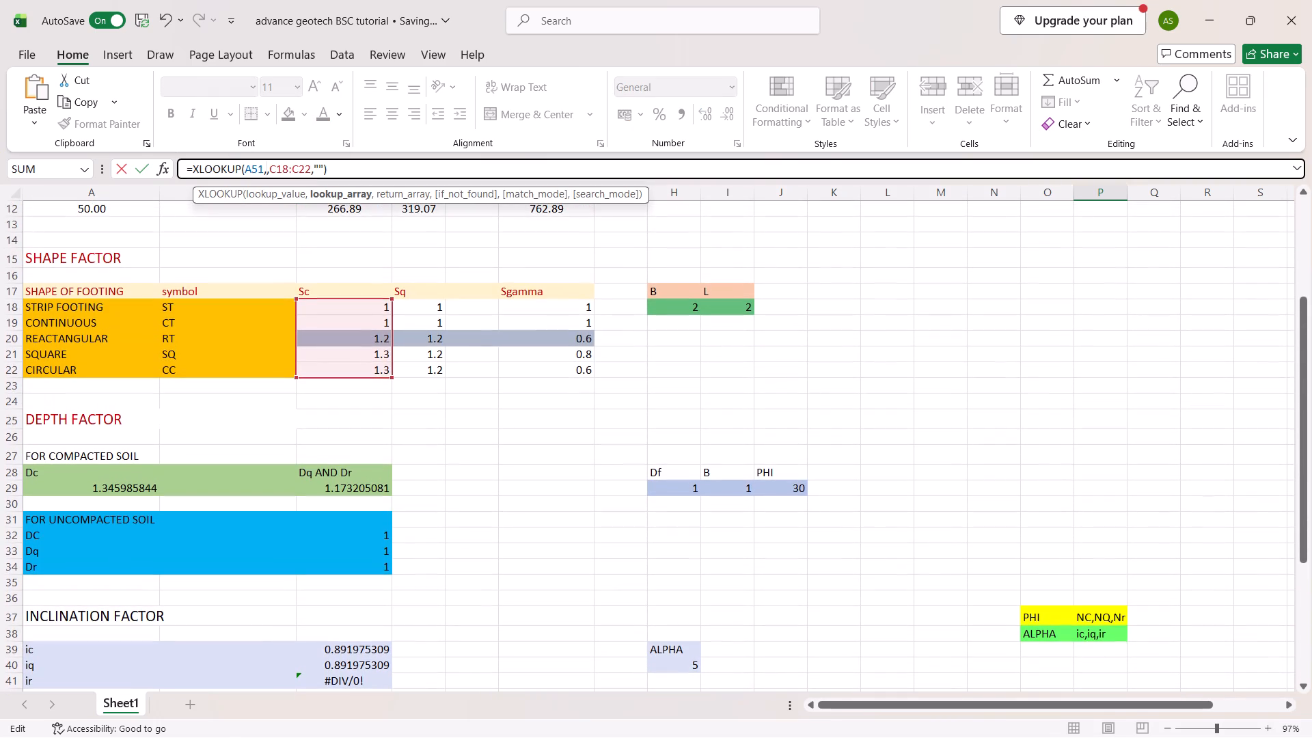
left_click_drag(428, 305, 430, 371)
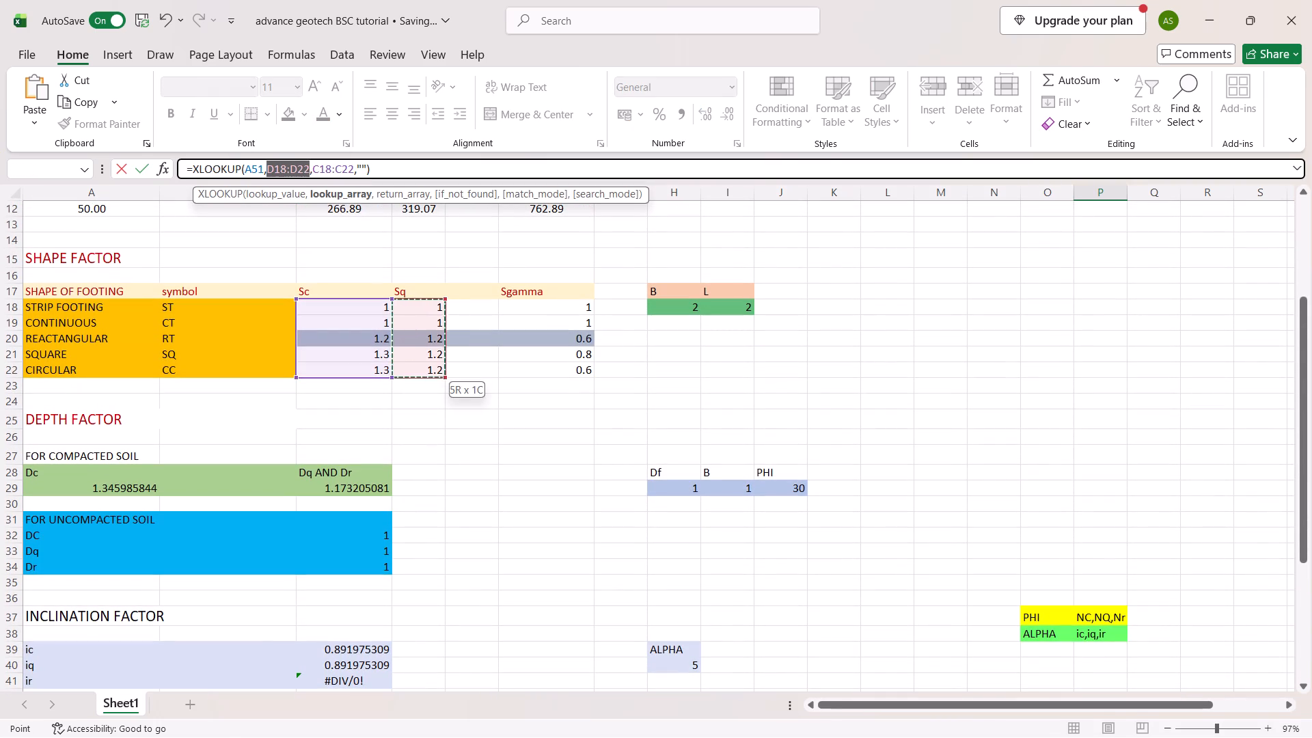
left_click_drag(430, 371, 435, 379)
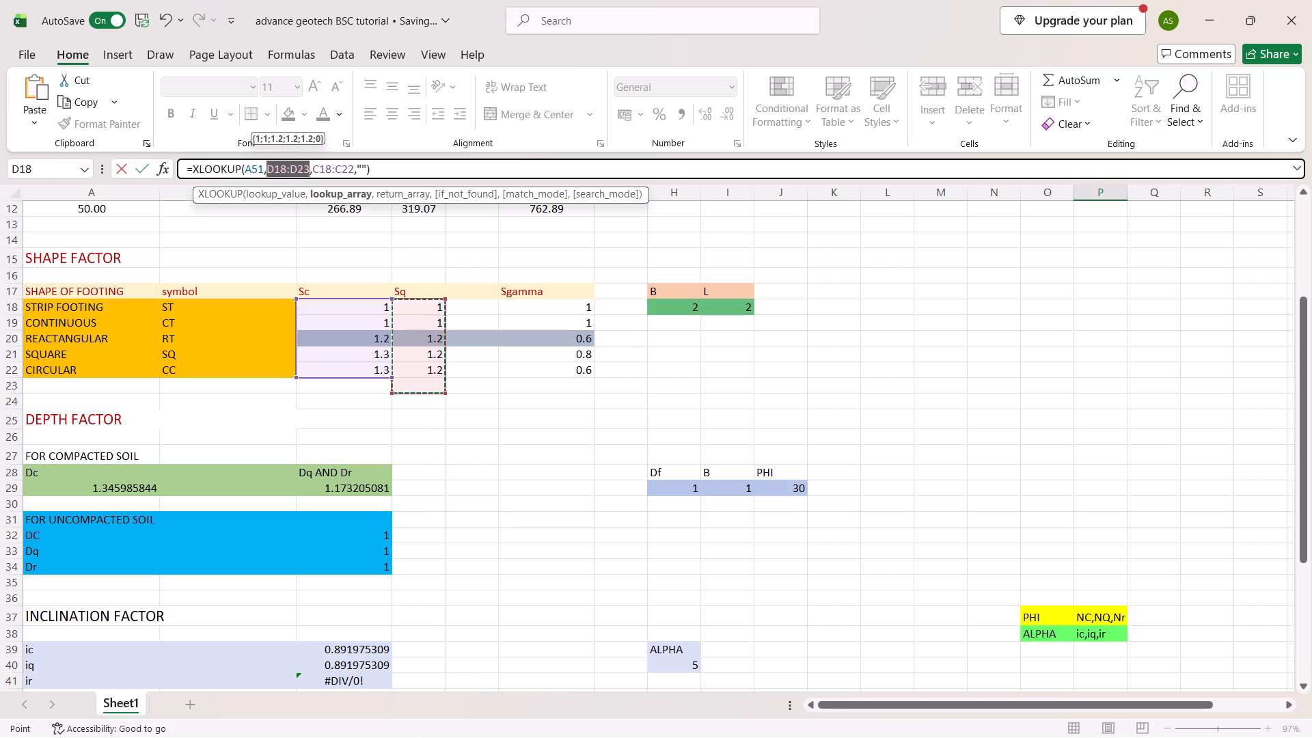
left_click_drag(431, 305, 443, 365)
key("Return")
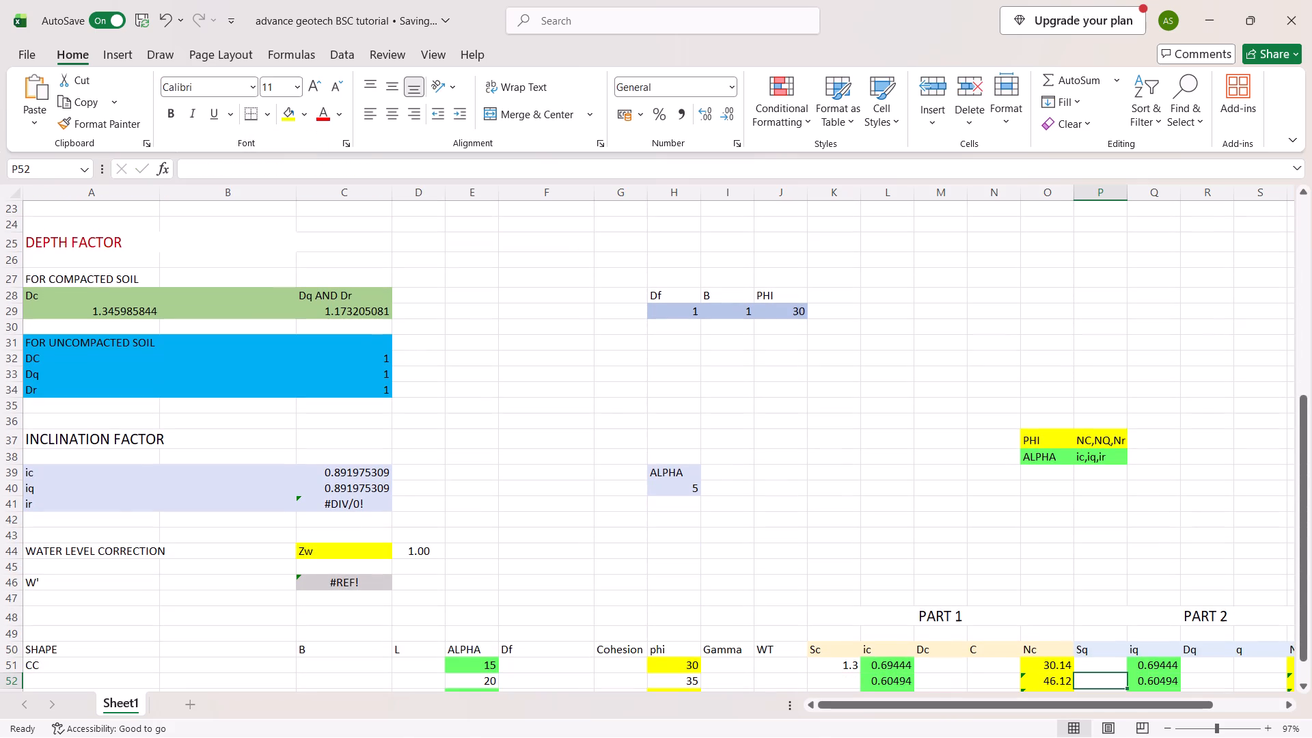
Examine the XLOOKUP formula in Sq cell P51 against the shape factor table.
scroll(818, 494, "left", 1)
scroll(818, 494, "down", 1)
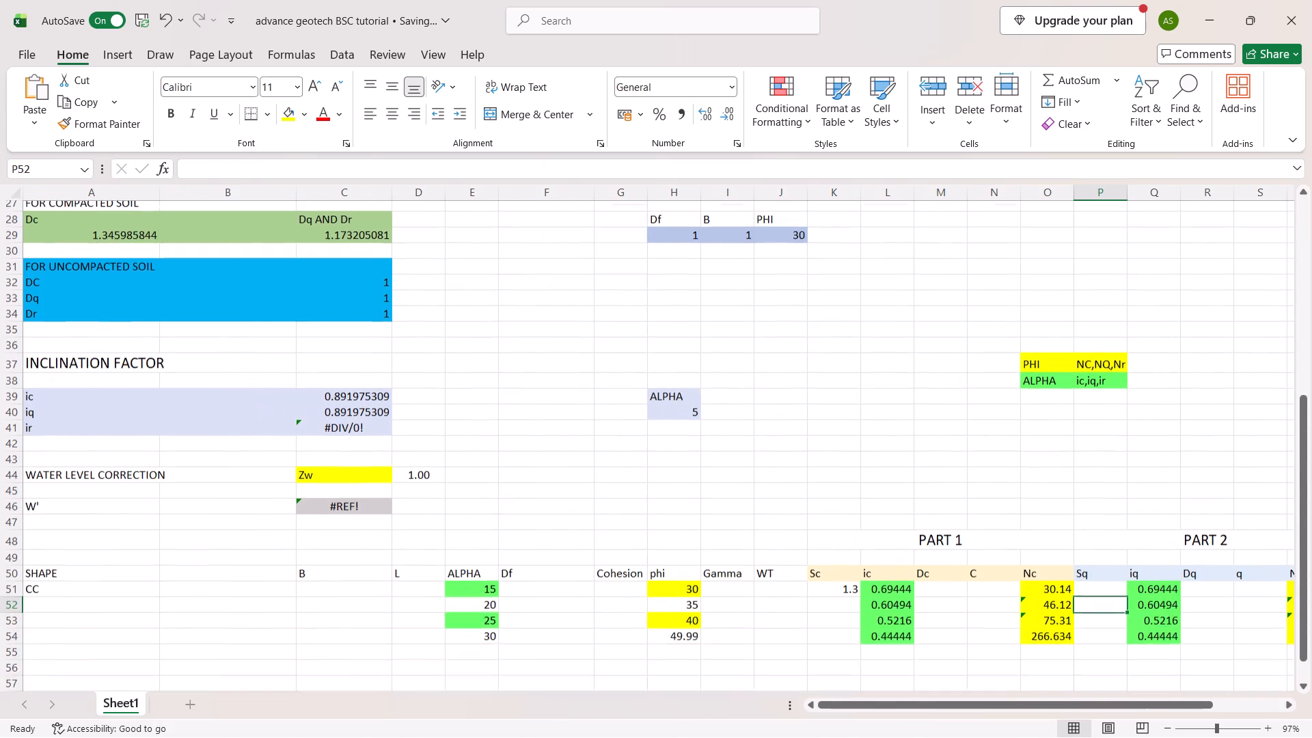
scroll(818, 494, "down", 1)
left_click(1109, 530)
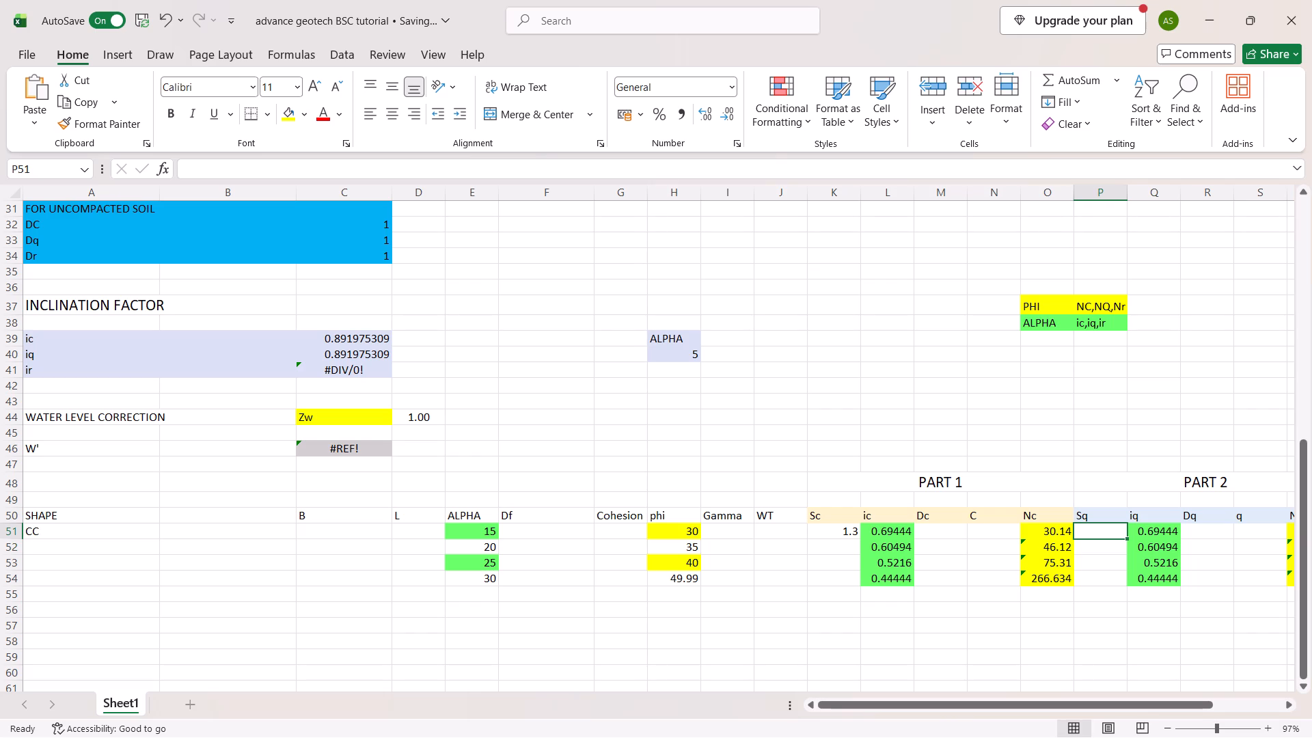
key("Return")
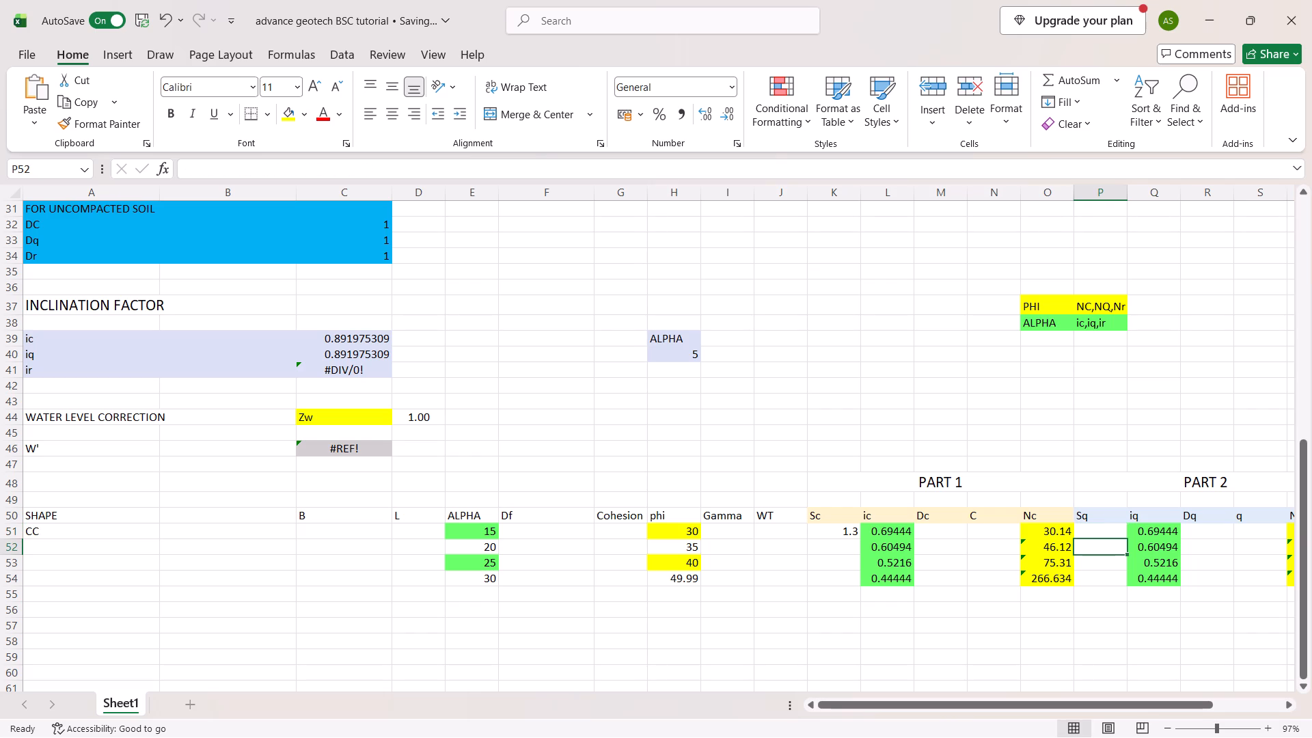
left_click(1102, 534)
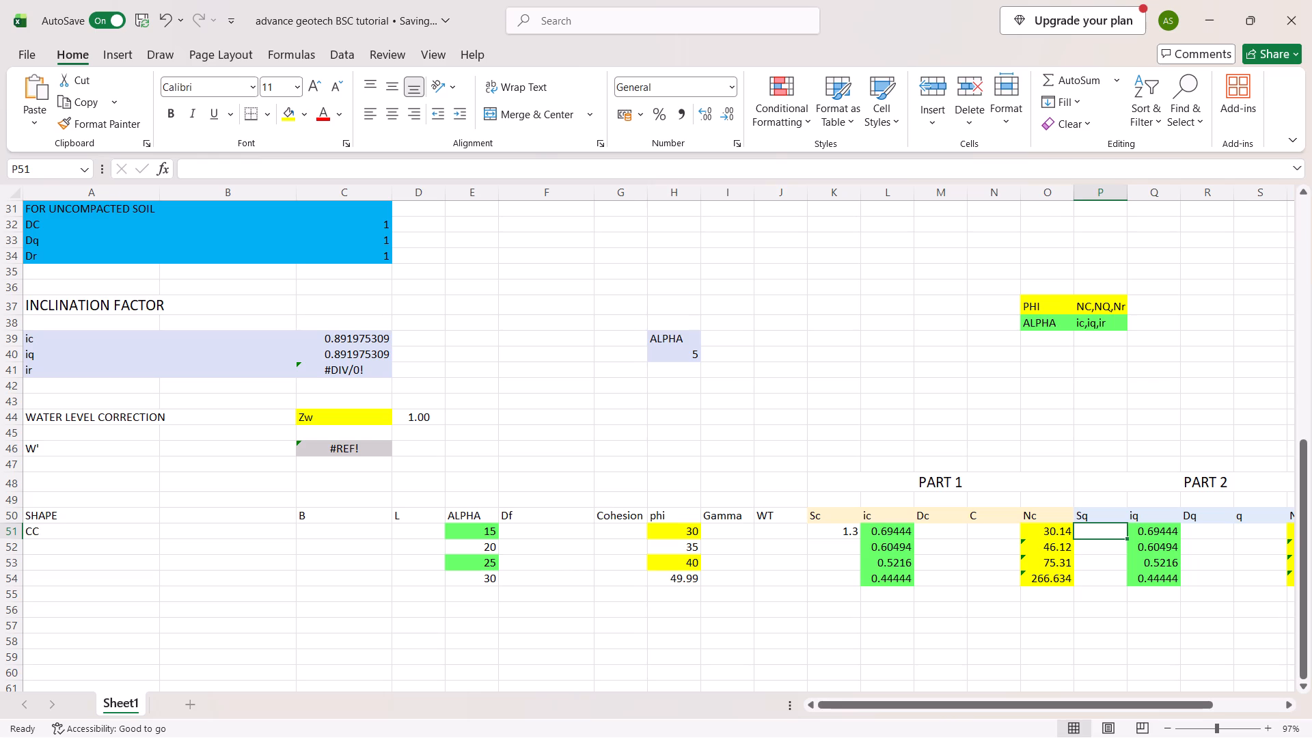
scroll(314, 234, "up", 3)
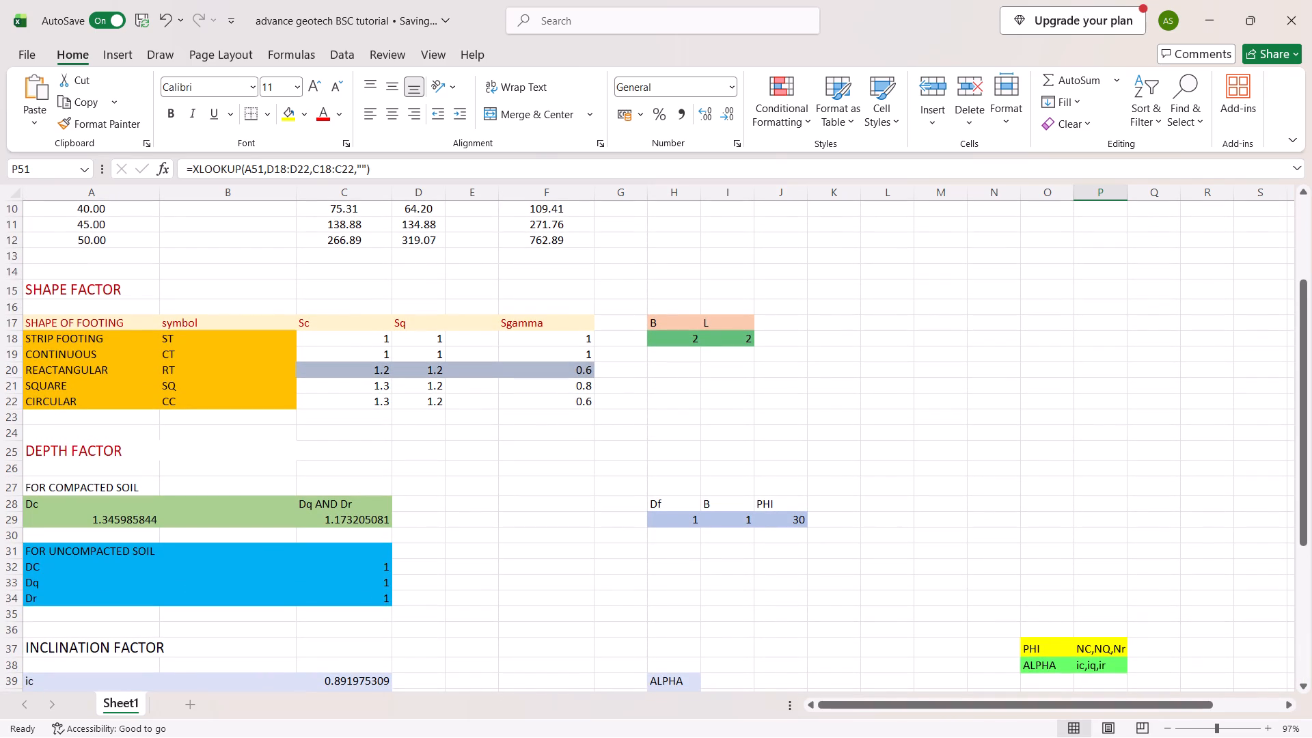
scroll(374, 474, "down", 2)
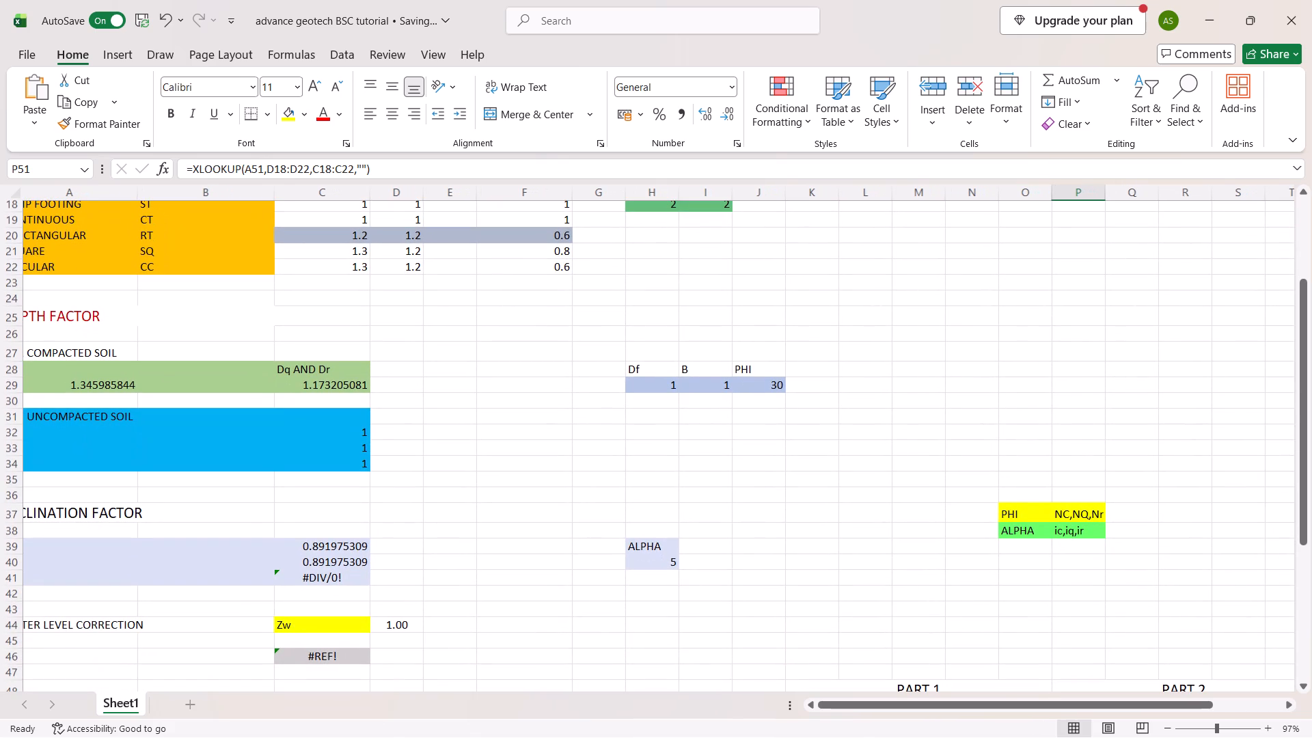
scroll(374, 474, "down", 1)
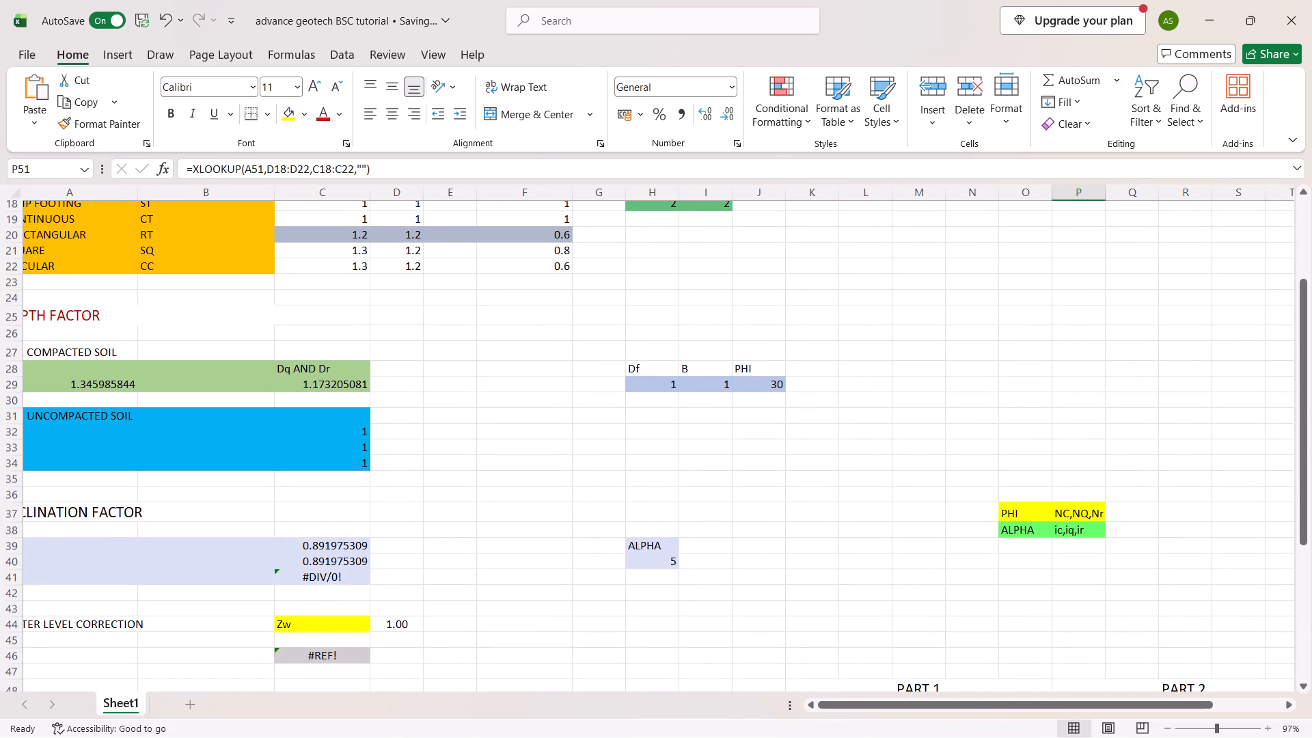
scroll(374, 474, "down", 2)
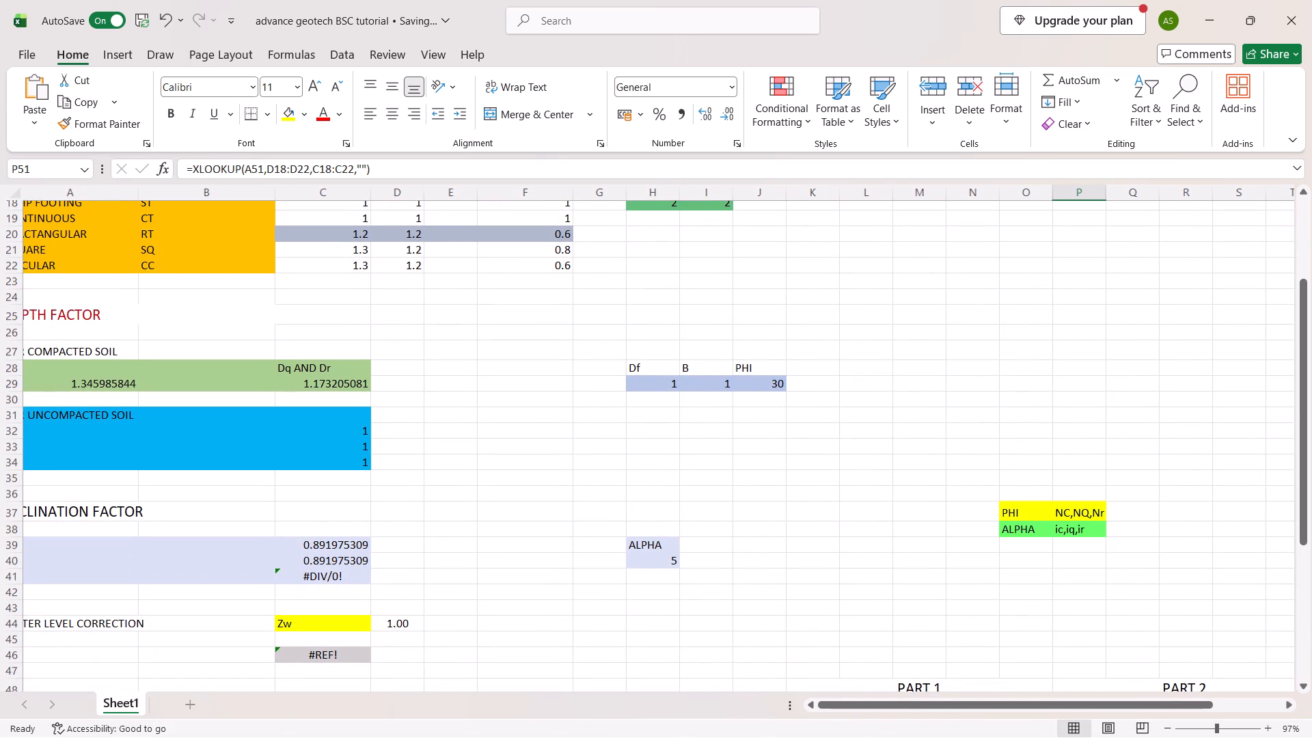
scroll(374, 474, "down", 2)
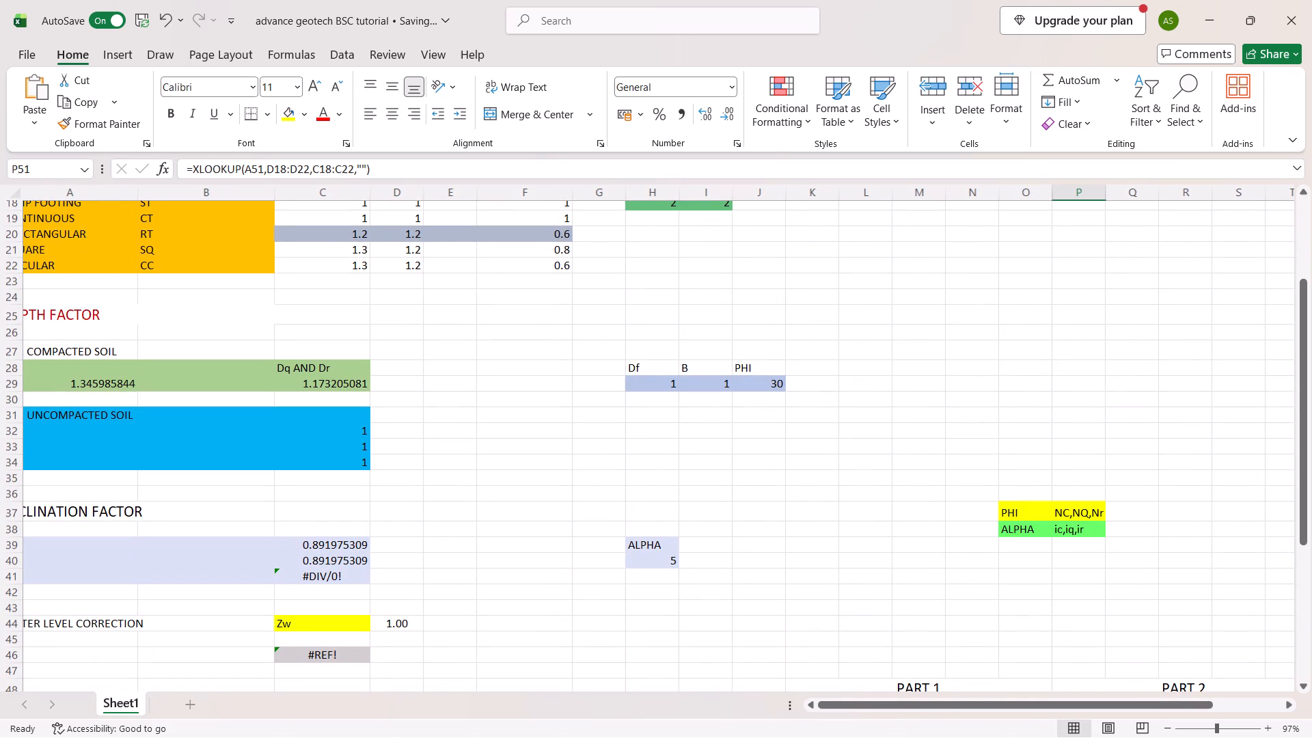
scroll(374, 474, "down", 2)
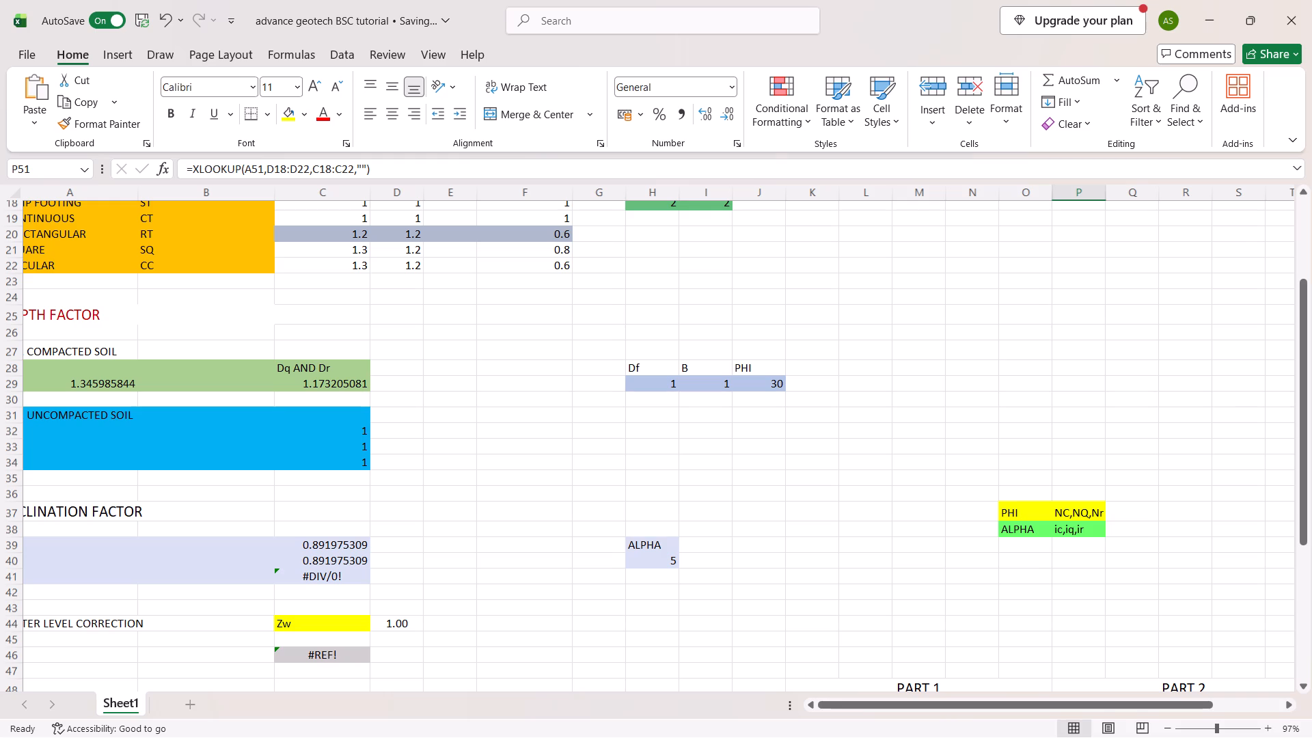
scroll(374, 474, "down", 3)
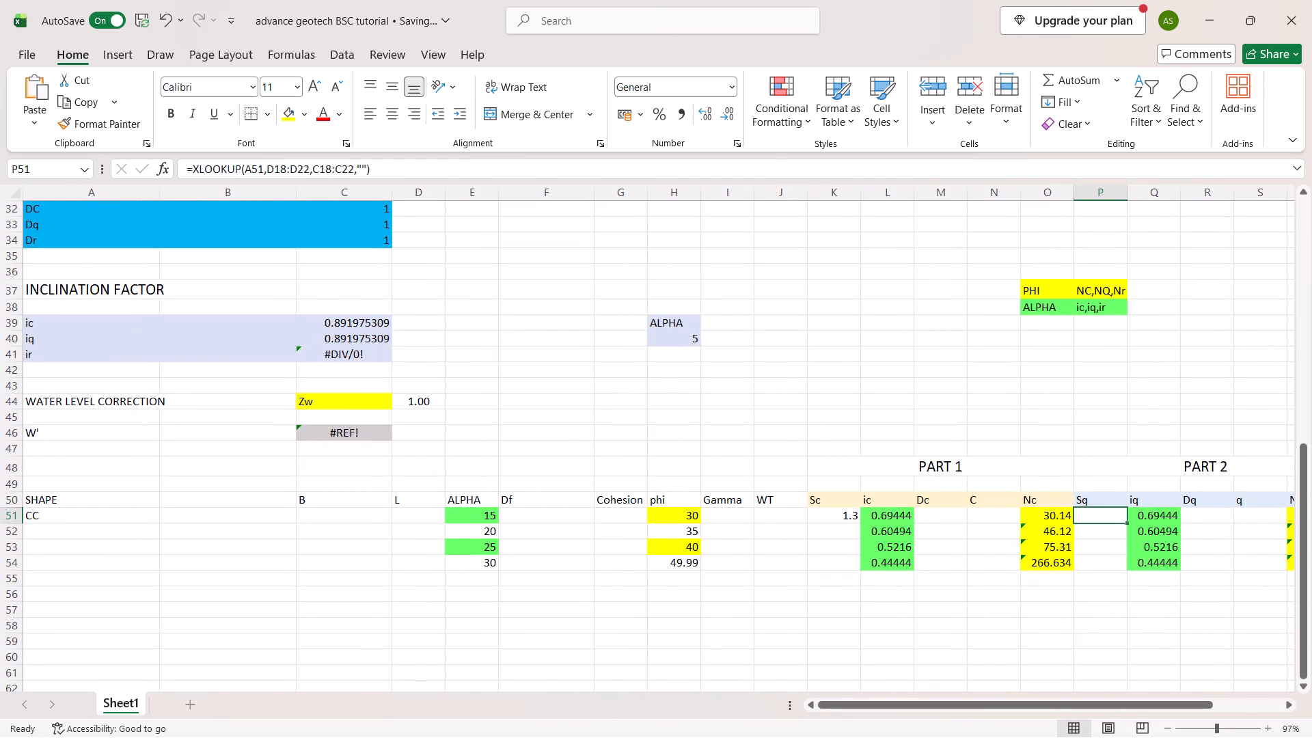
Replace the formula in Sq cell P51 with the XLOOKUP formula text copied from Sc cell K51, keeping its references unchanged.
left_click(850, 521)
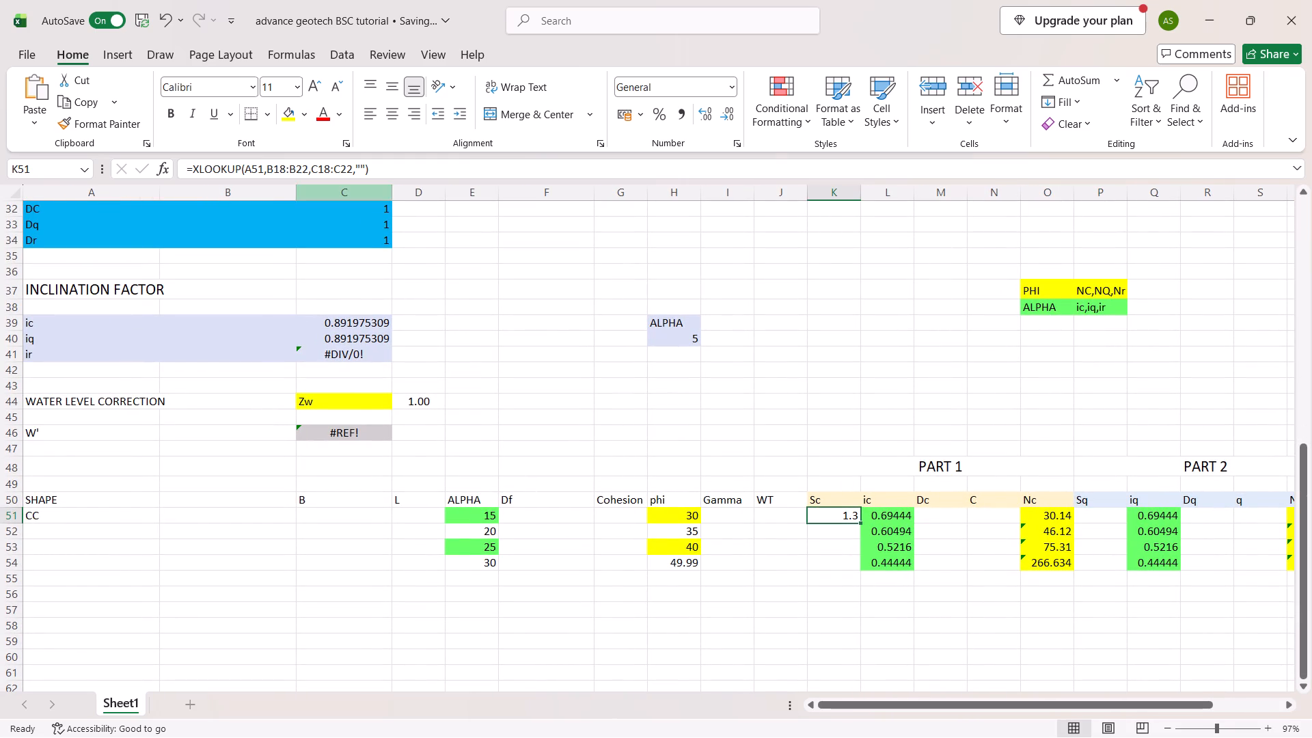
left_click_drag(379, 164, 198, 165)
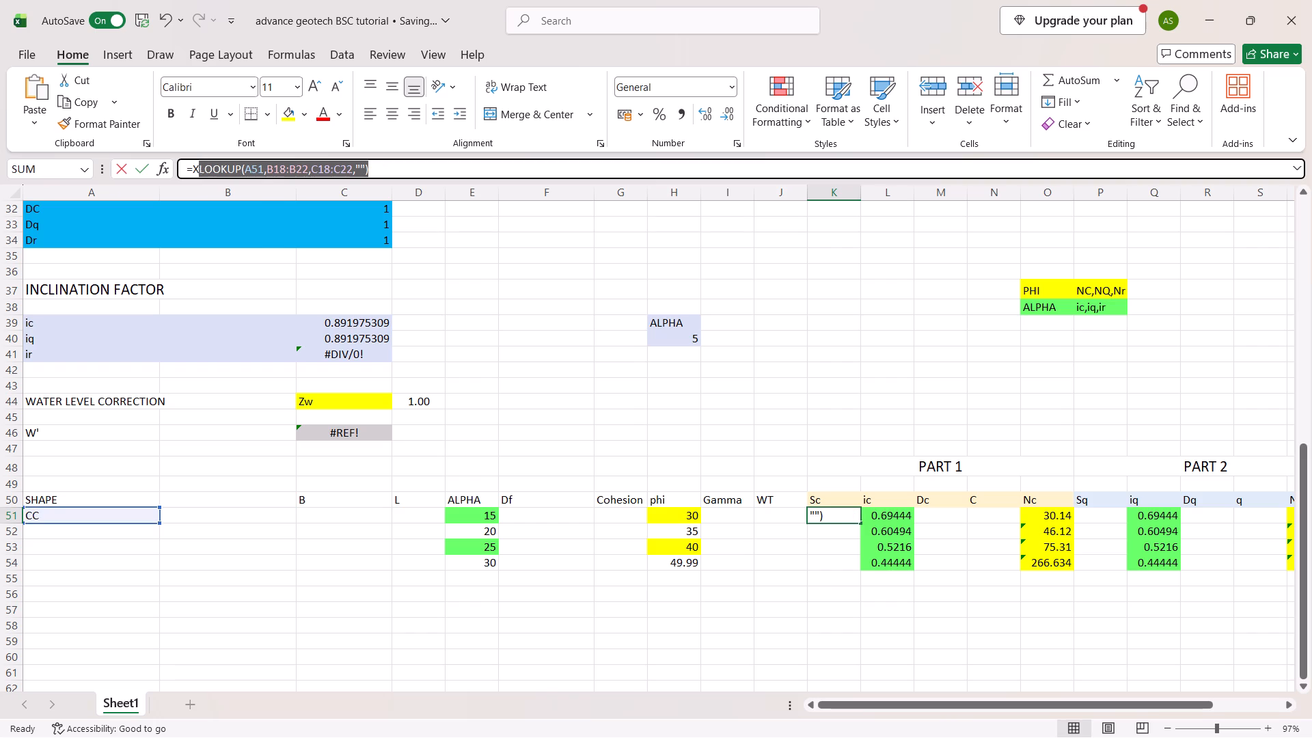
left_click_drag(198, 165, 182, 163)
key("ctrl+c")
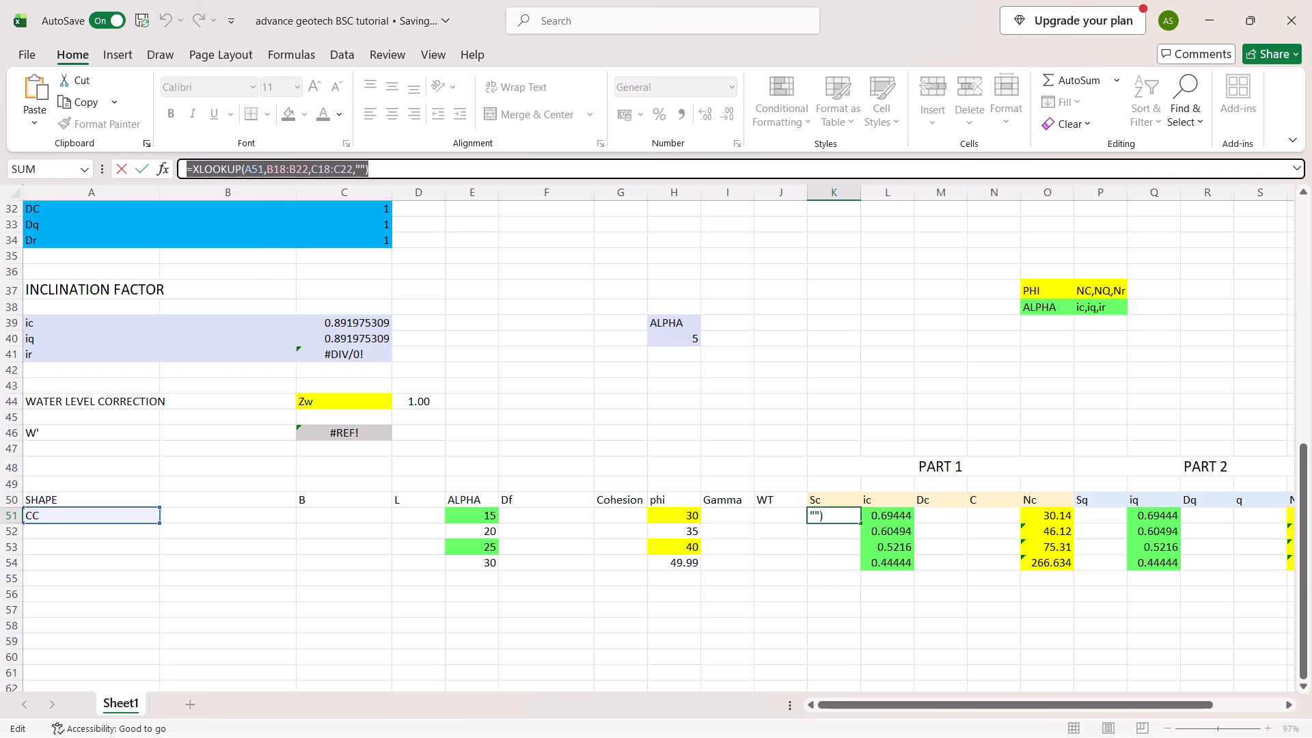
key("Return")
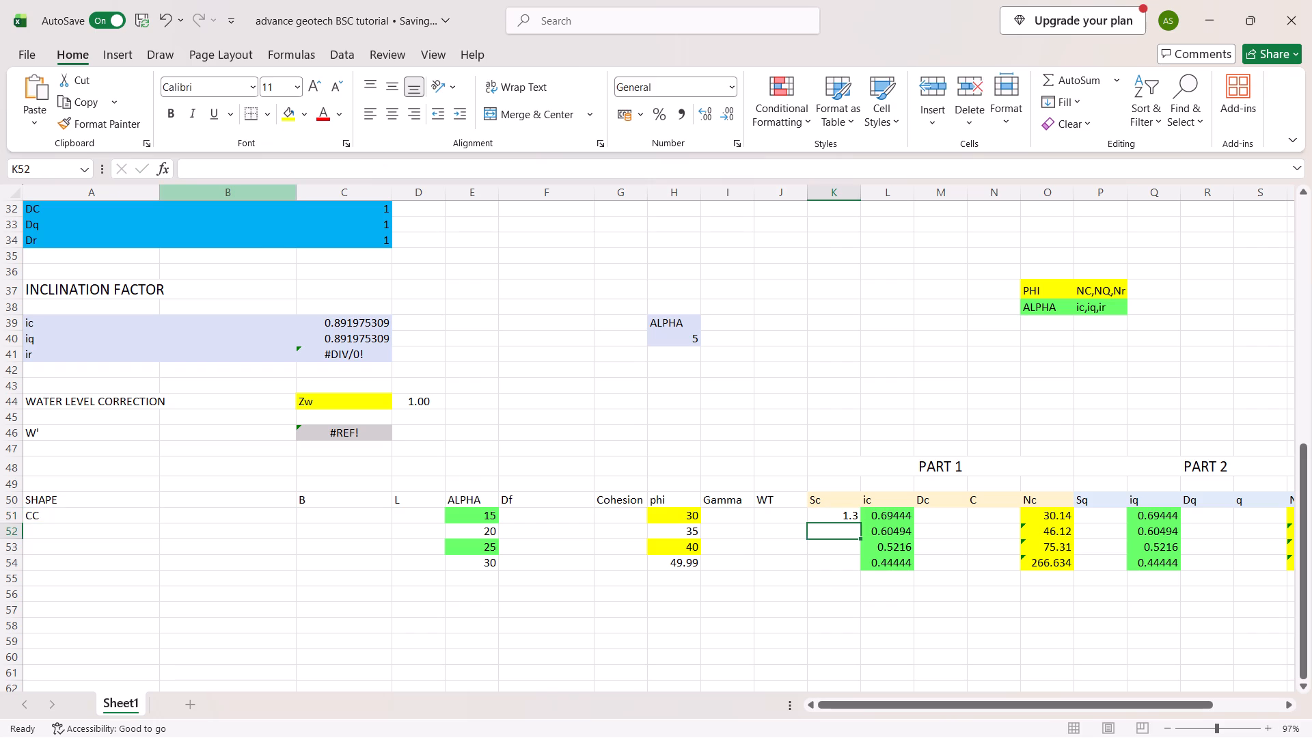
left_click(1108, 517)
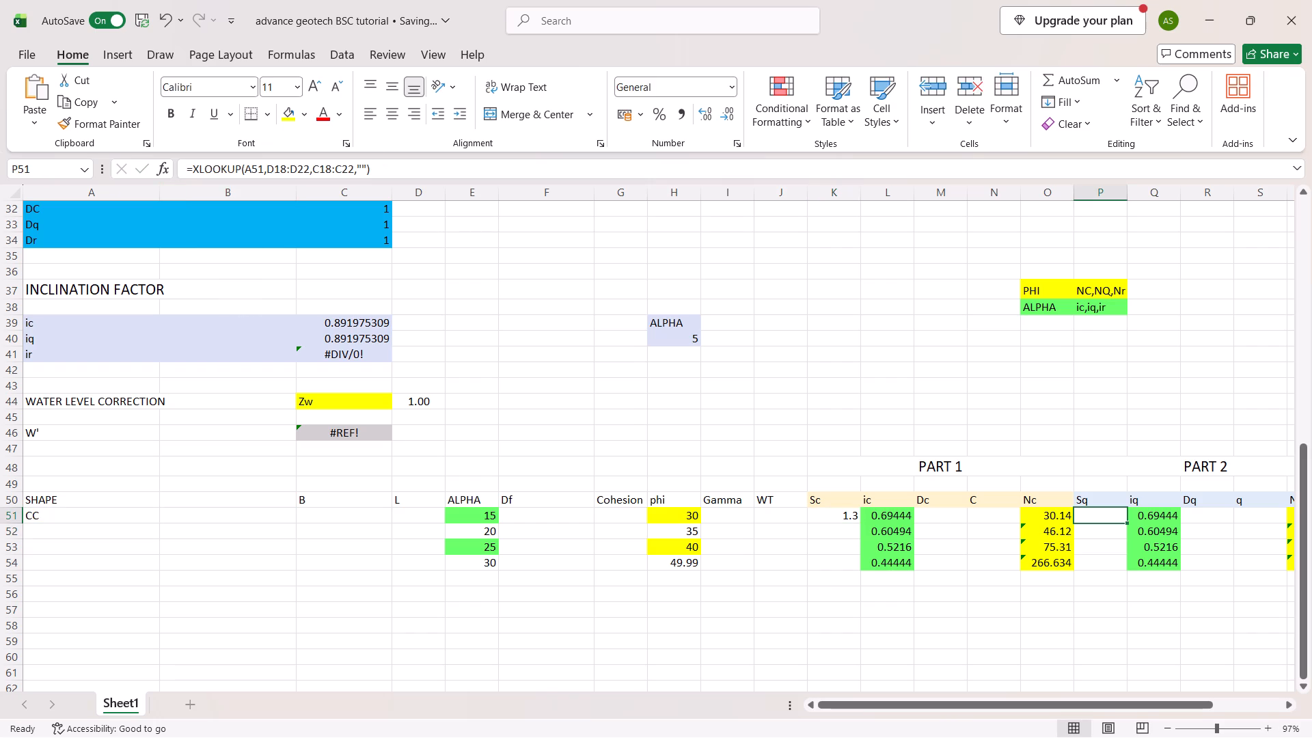
left_click(430, 169)
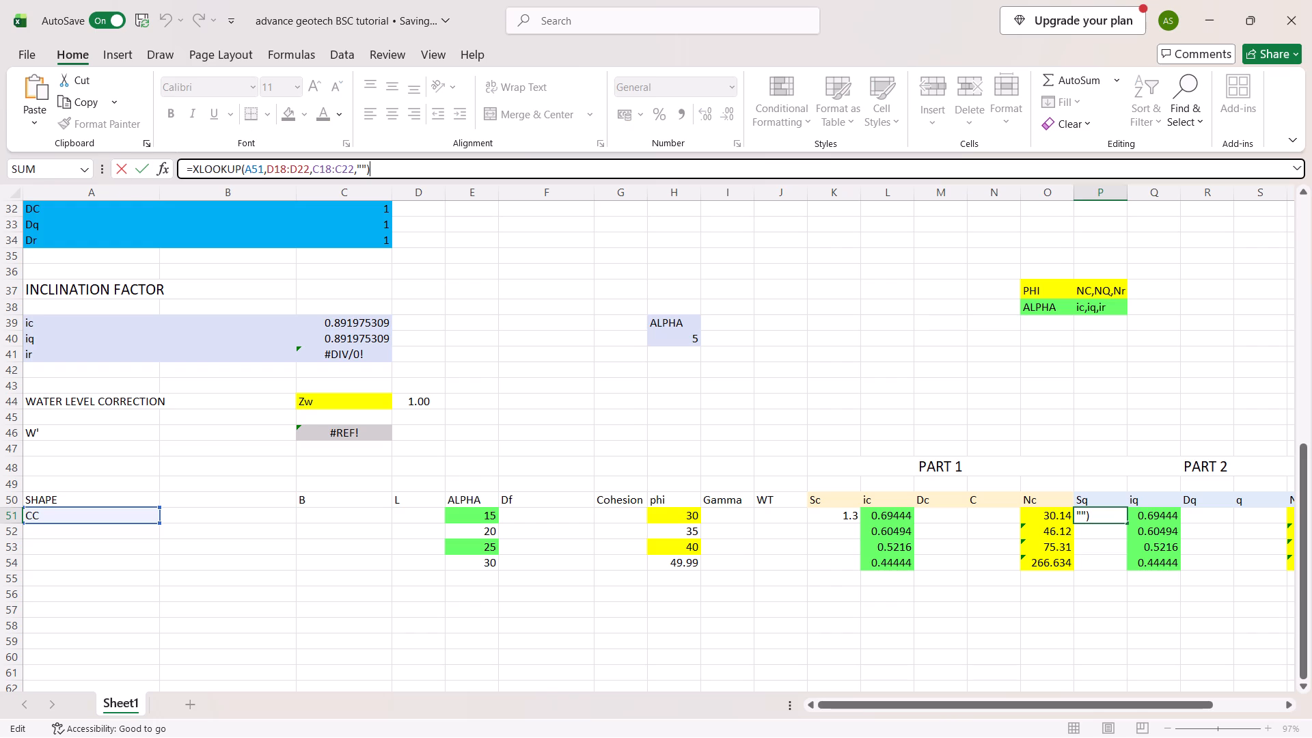
left_click_drag(383, 166, 168, 159)
key("BackSpace")
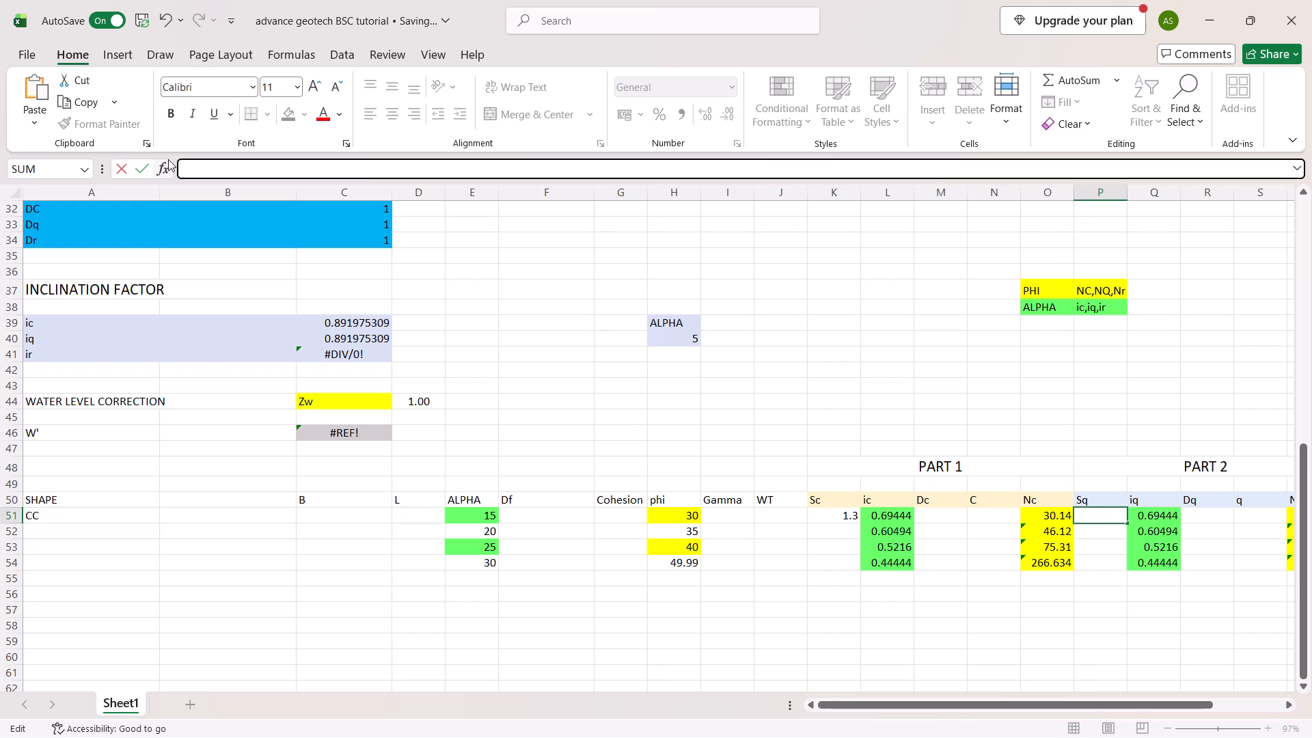
key("ctrl+v")
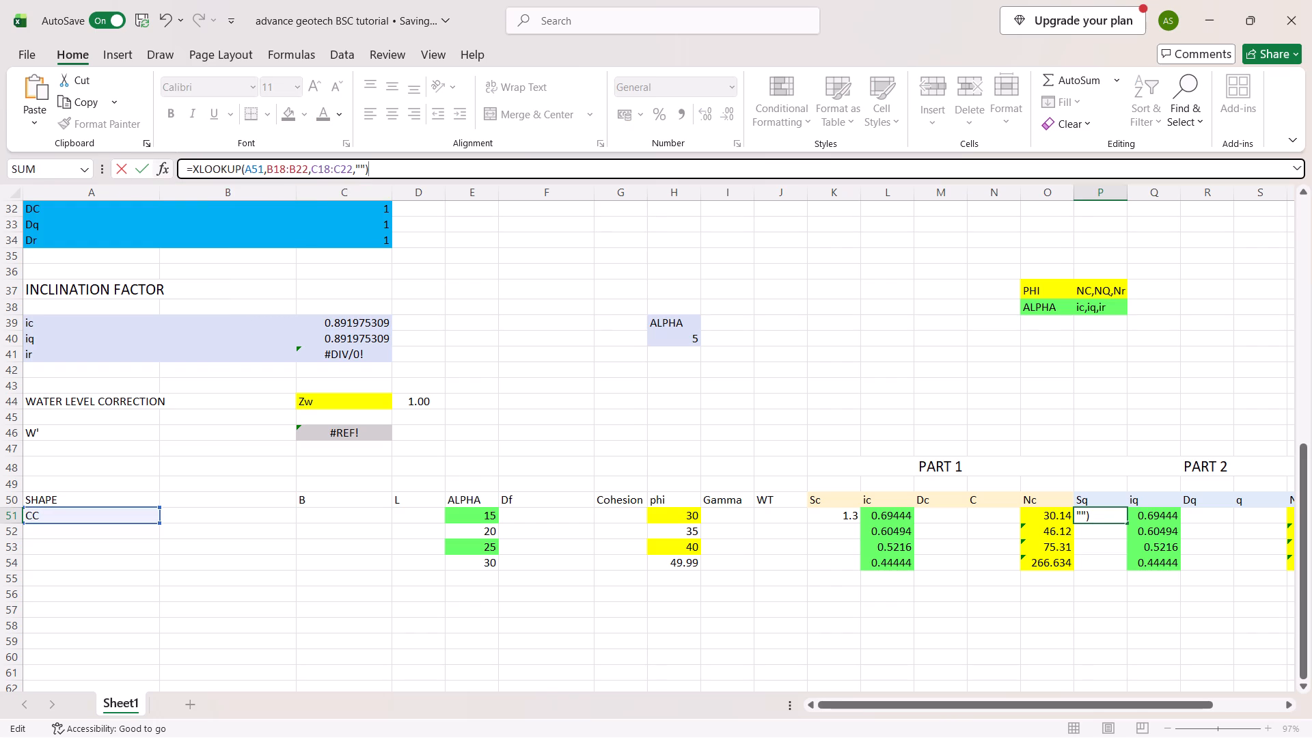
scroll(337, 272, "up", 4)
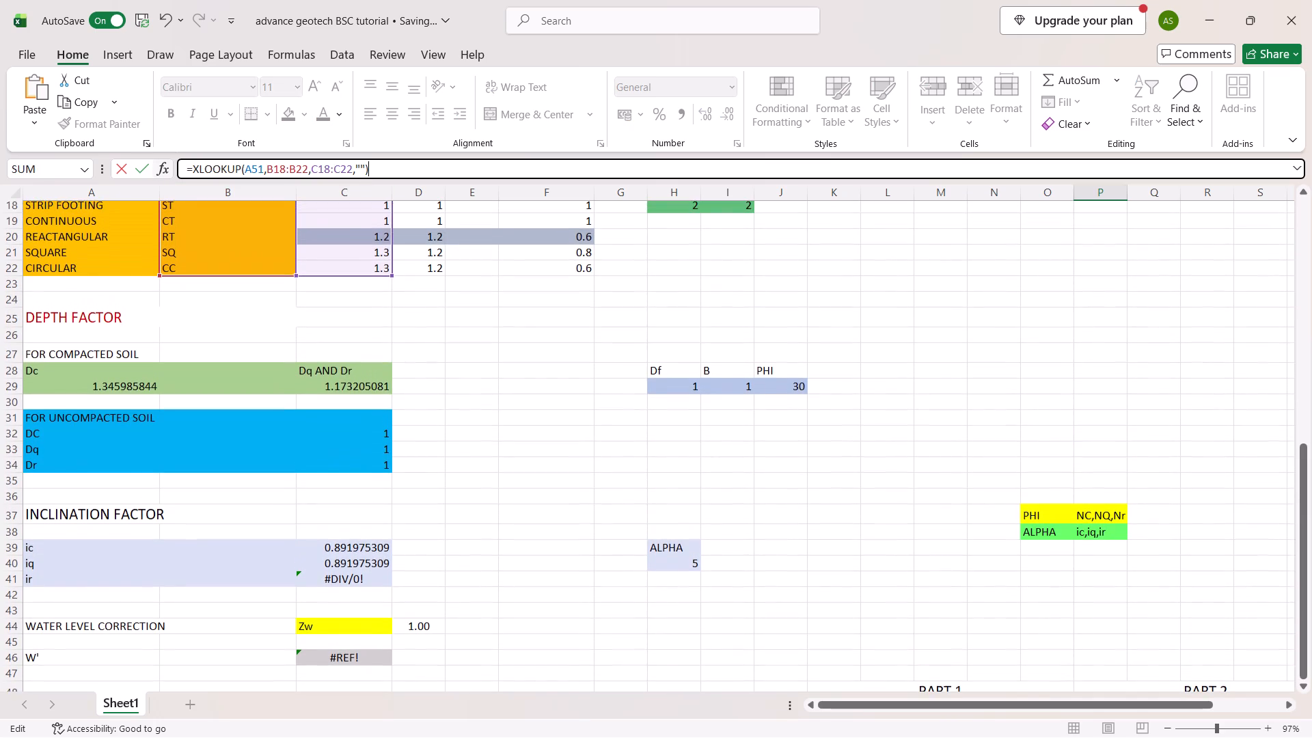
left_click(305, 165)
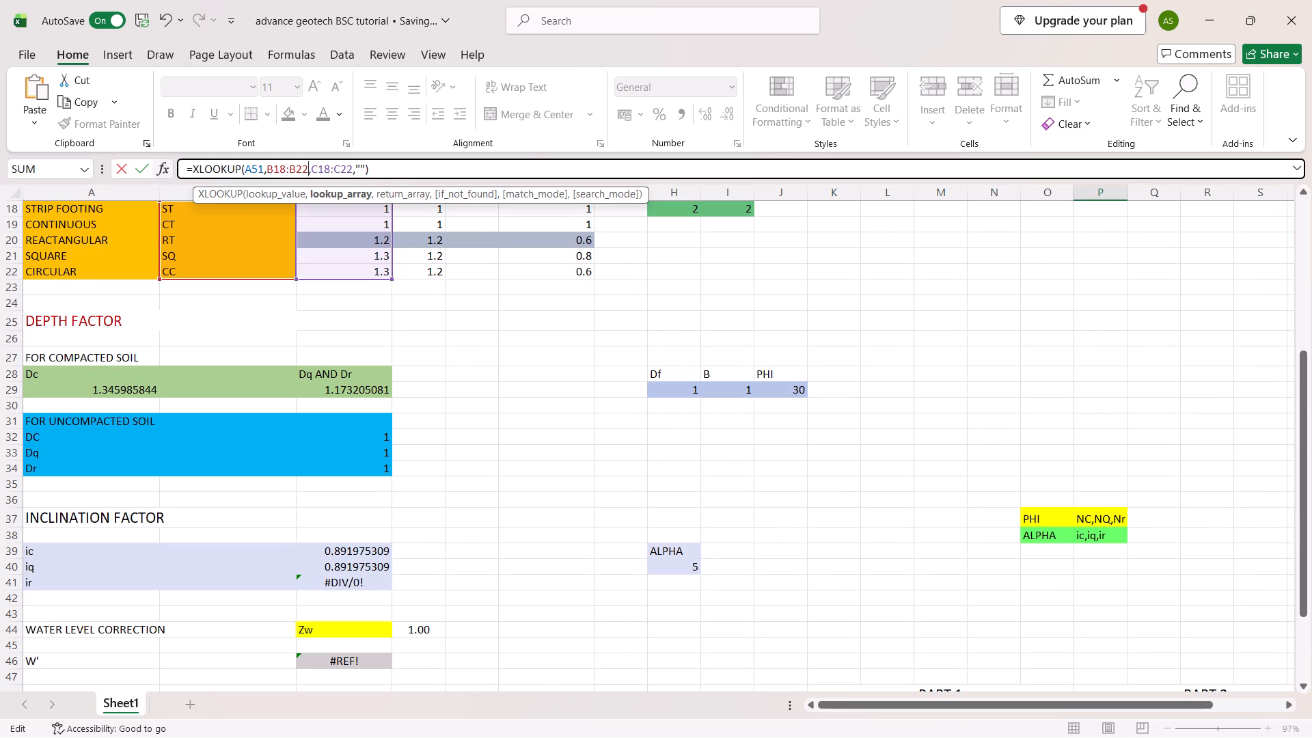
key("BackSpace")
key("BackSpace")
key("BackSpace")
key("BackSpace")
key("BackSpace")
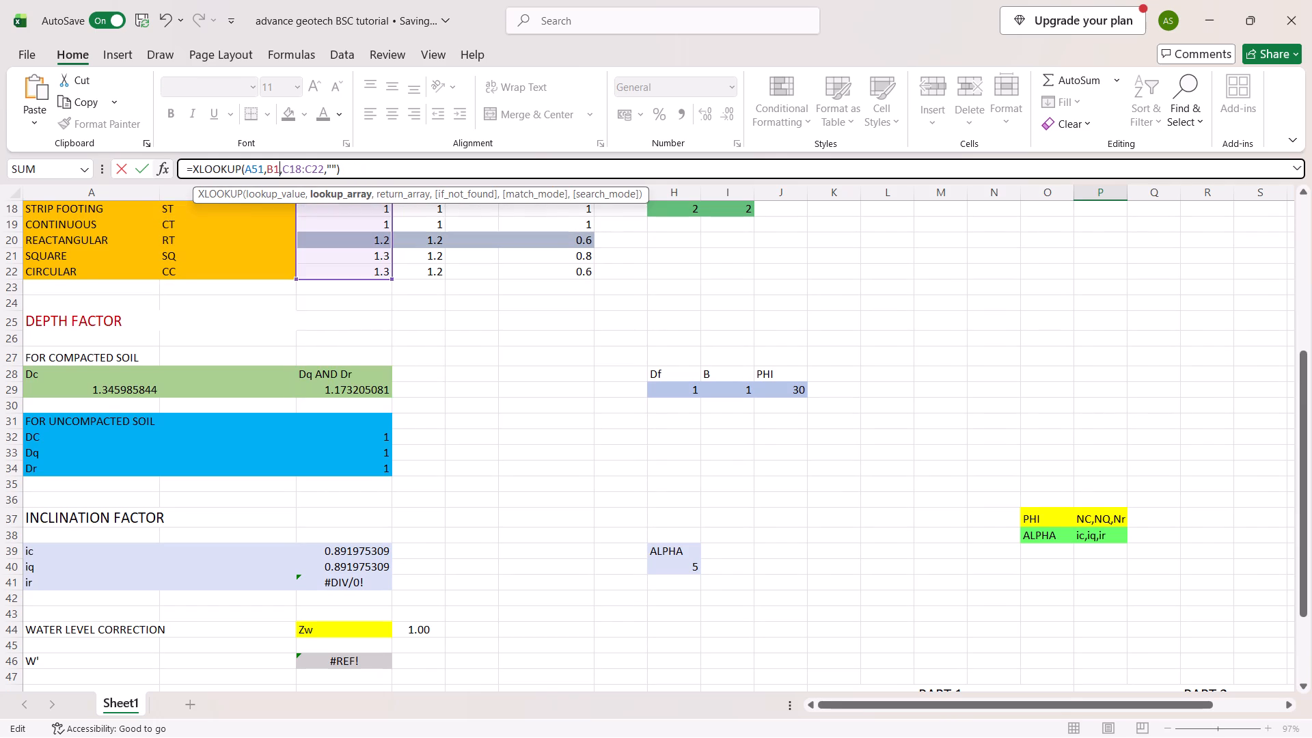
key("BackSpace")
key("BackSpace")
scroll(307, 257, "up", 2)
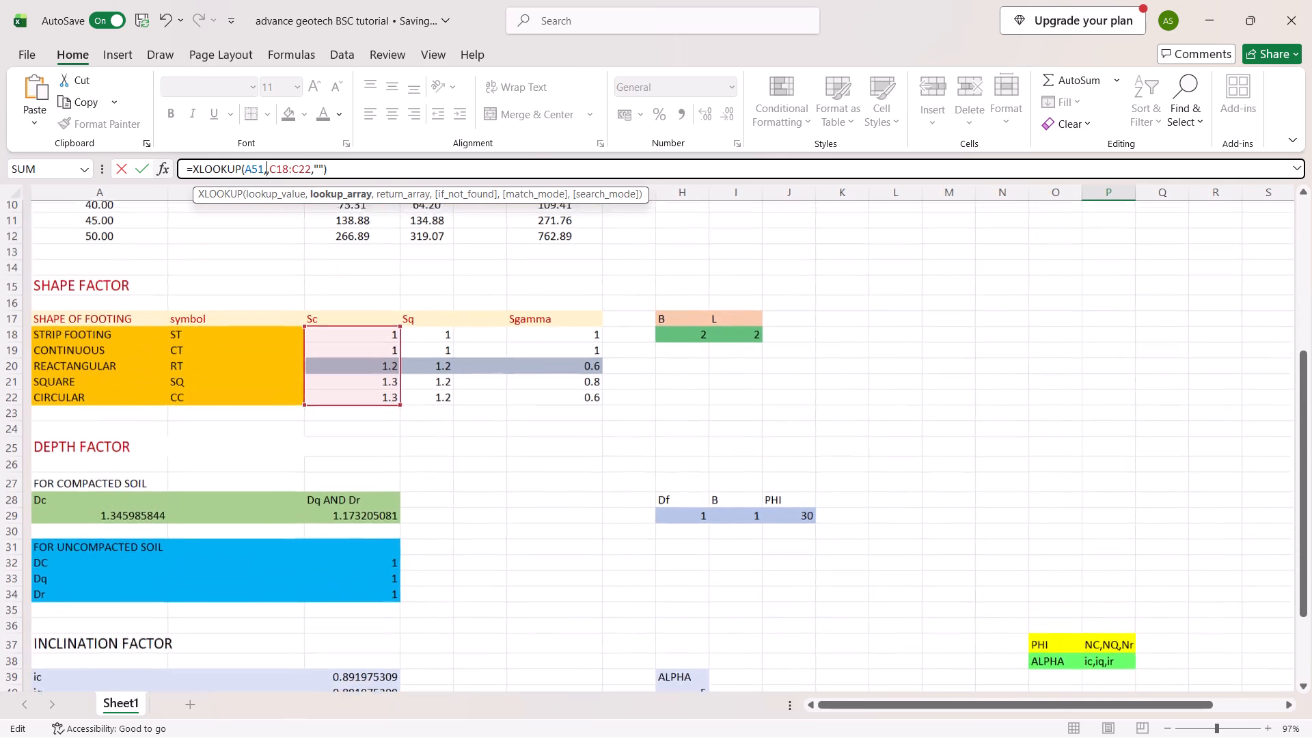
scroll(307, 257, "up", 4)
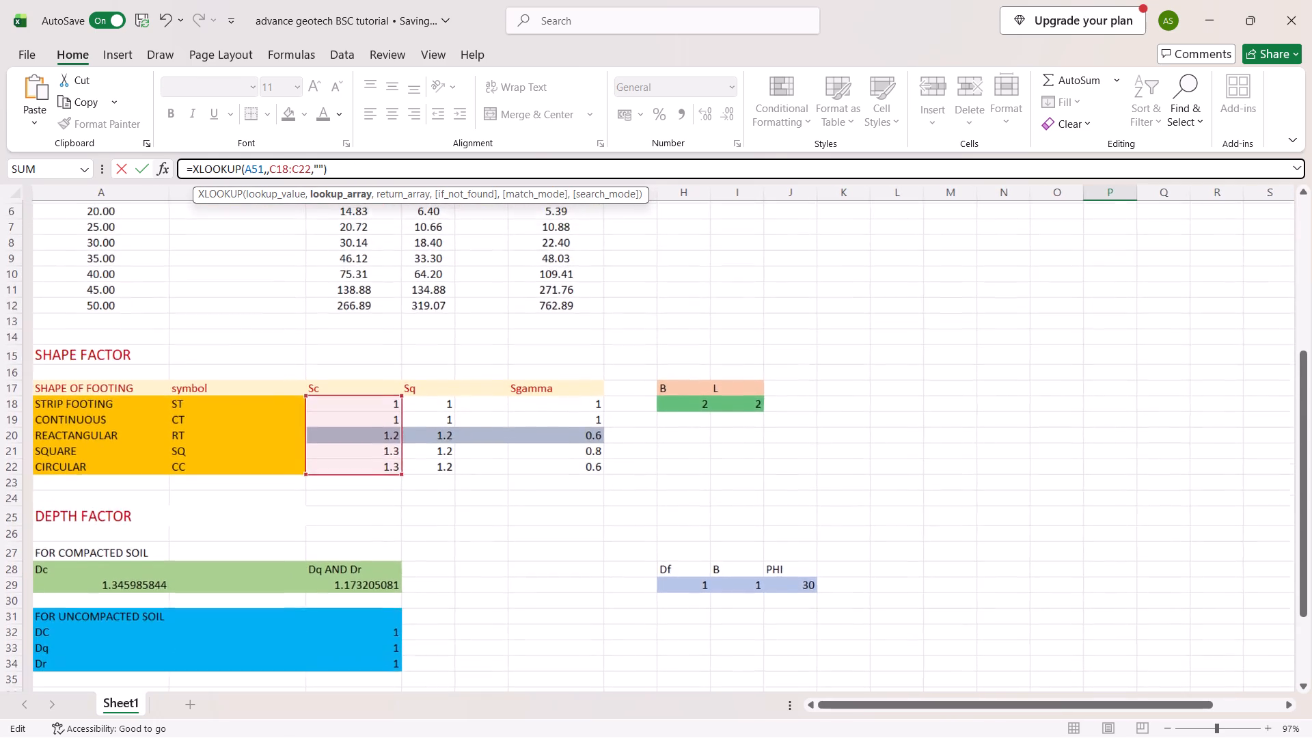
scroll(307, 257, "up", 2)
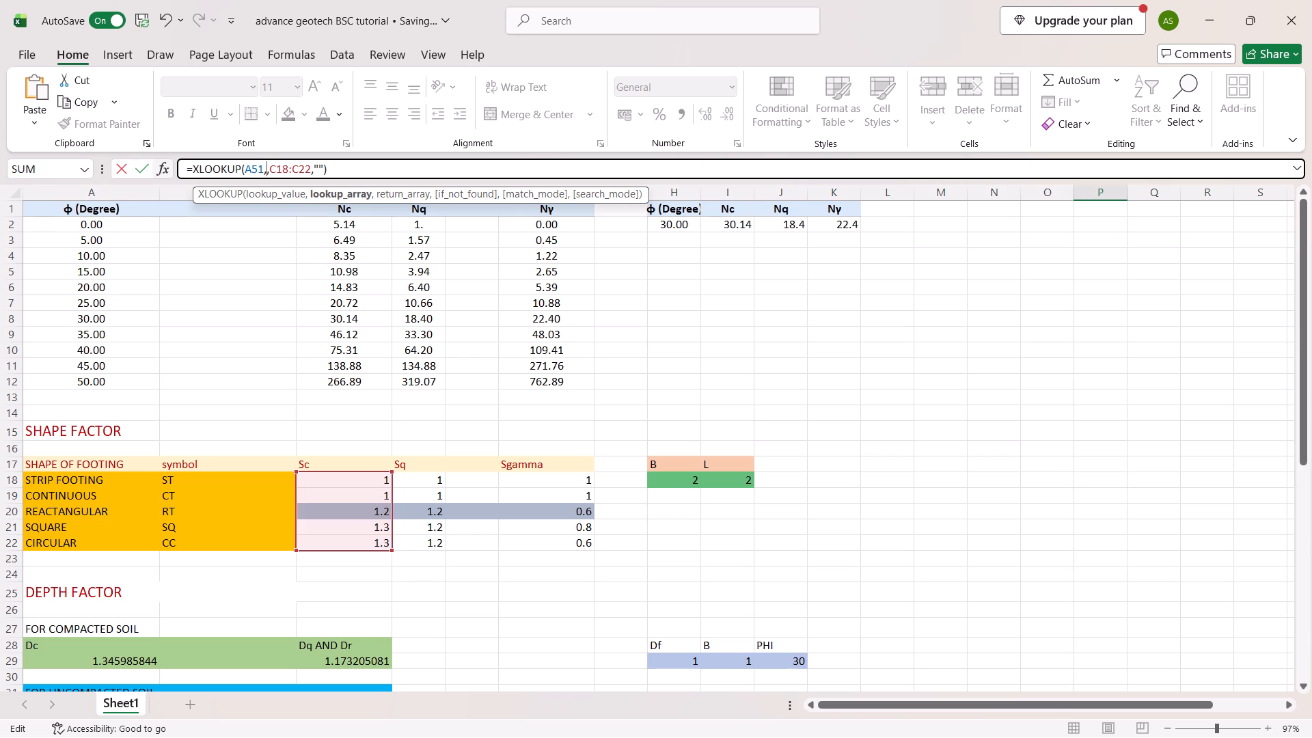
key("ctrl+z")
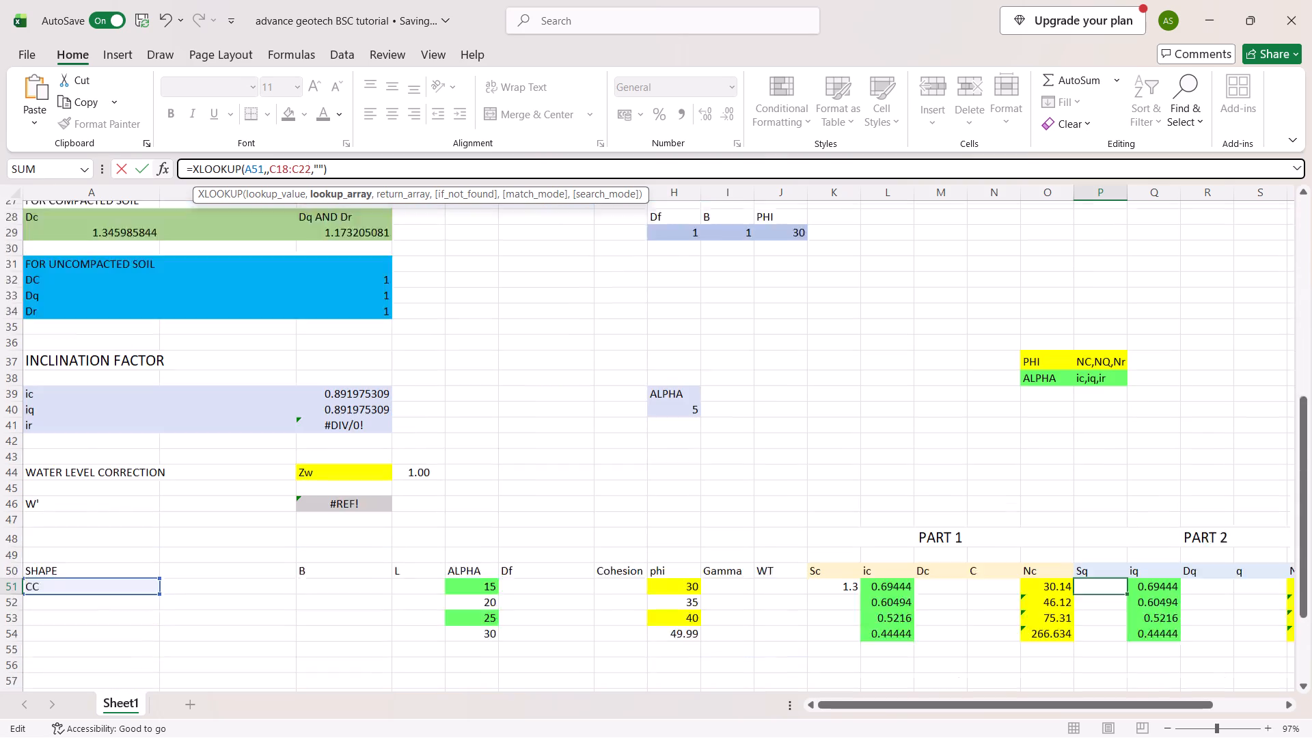
Set the return array of the P51 XLOOKUP formula to the Sq values D18:D22 and commit the formula.
scroll(266, 316, "up", 4)
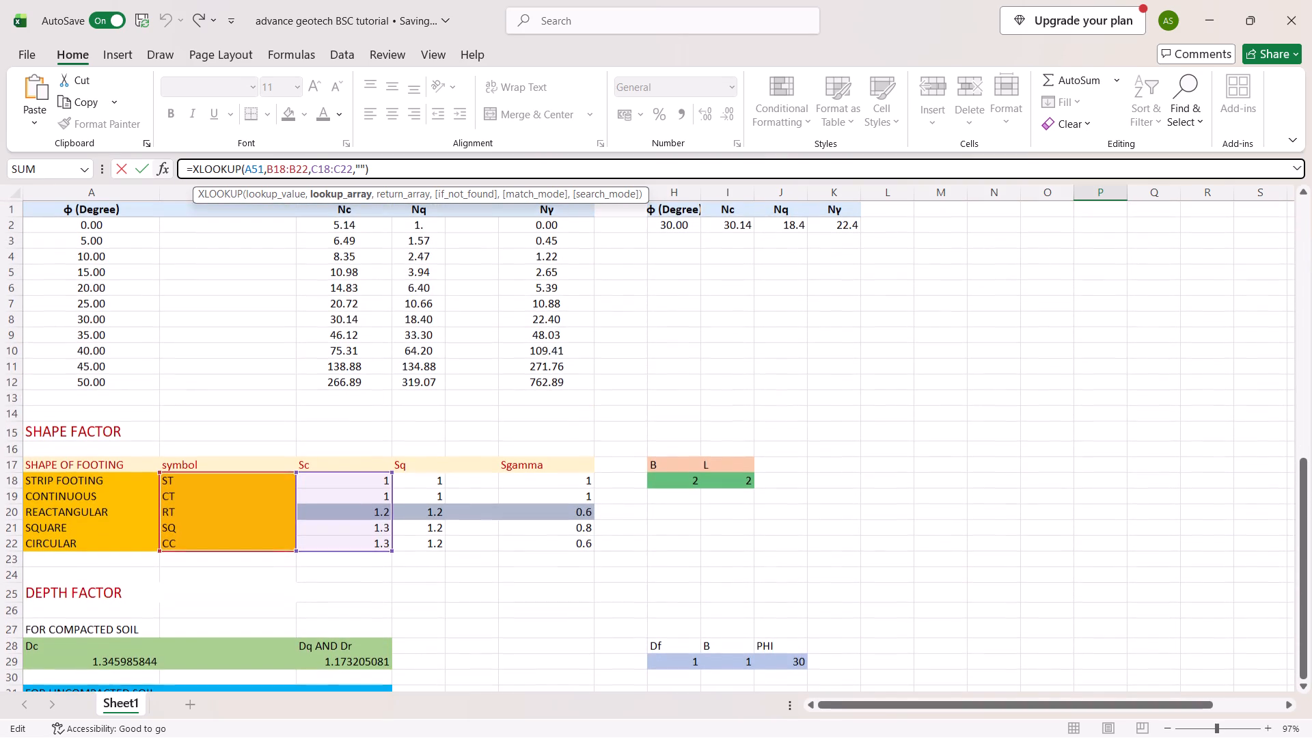
left_click(349, 173)
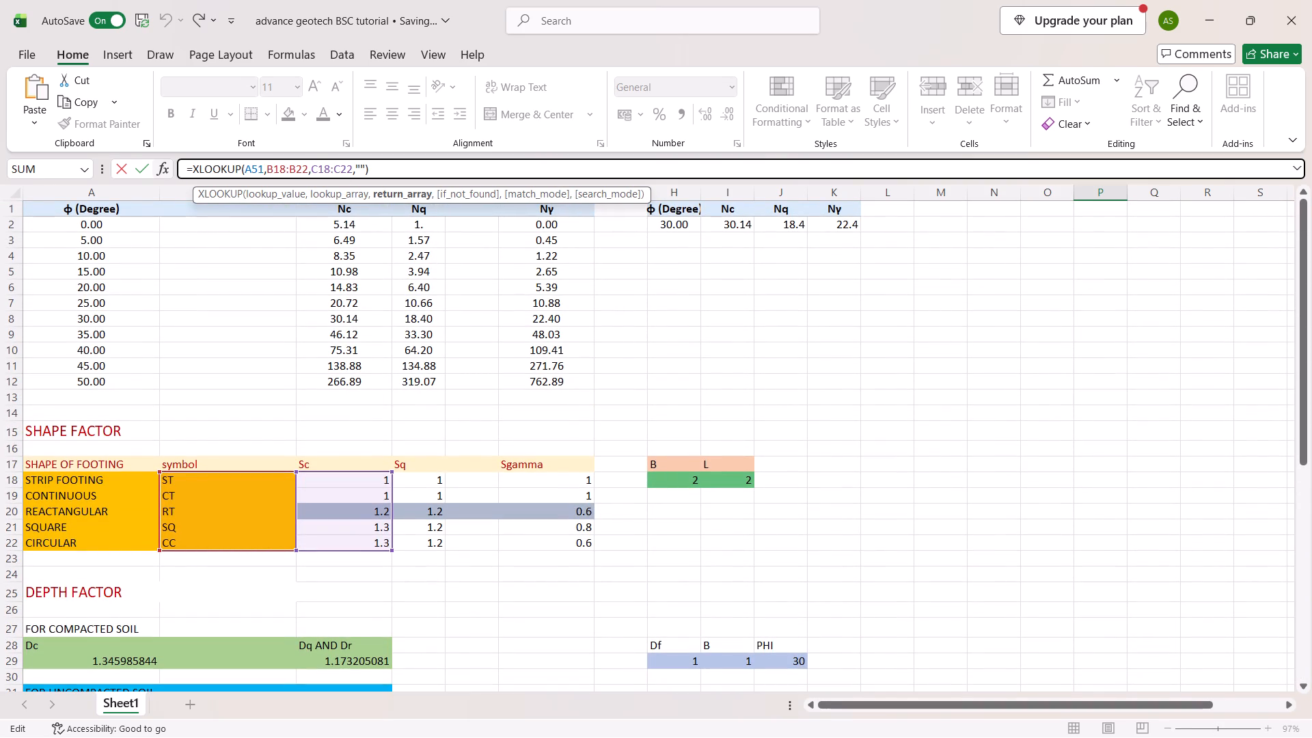
key("Right")
key("BackSpace")
key("BackSpace")
key("BackSpace")
key("BackSpace")
key("BackSpace")
key("BackSpace")
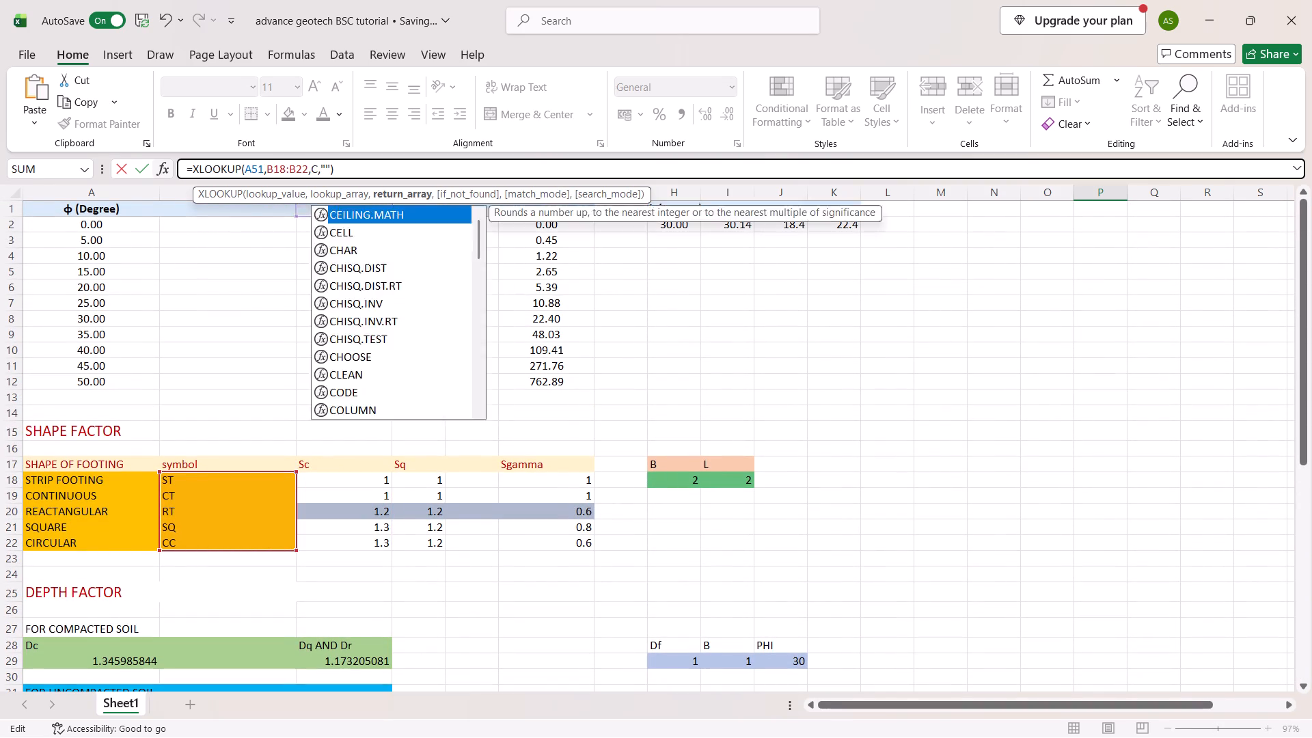
key("BackSpace")
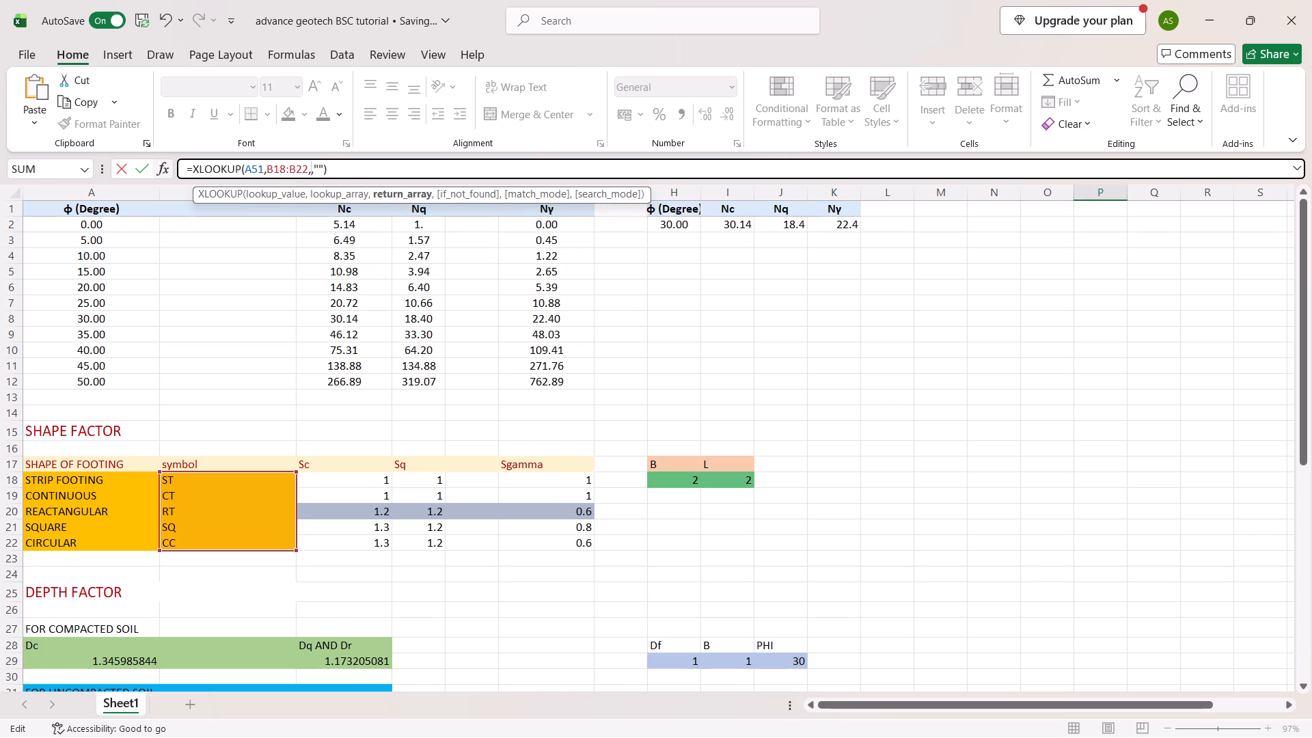
left_click_drag(377, 476, 359, 539)
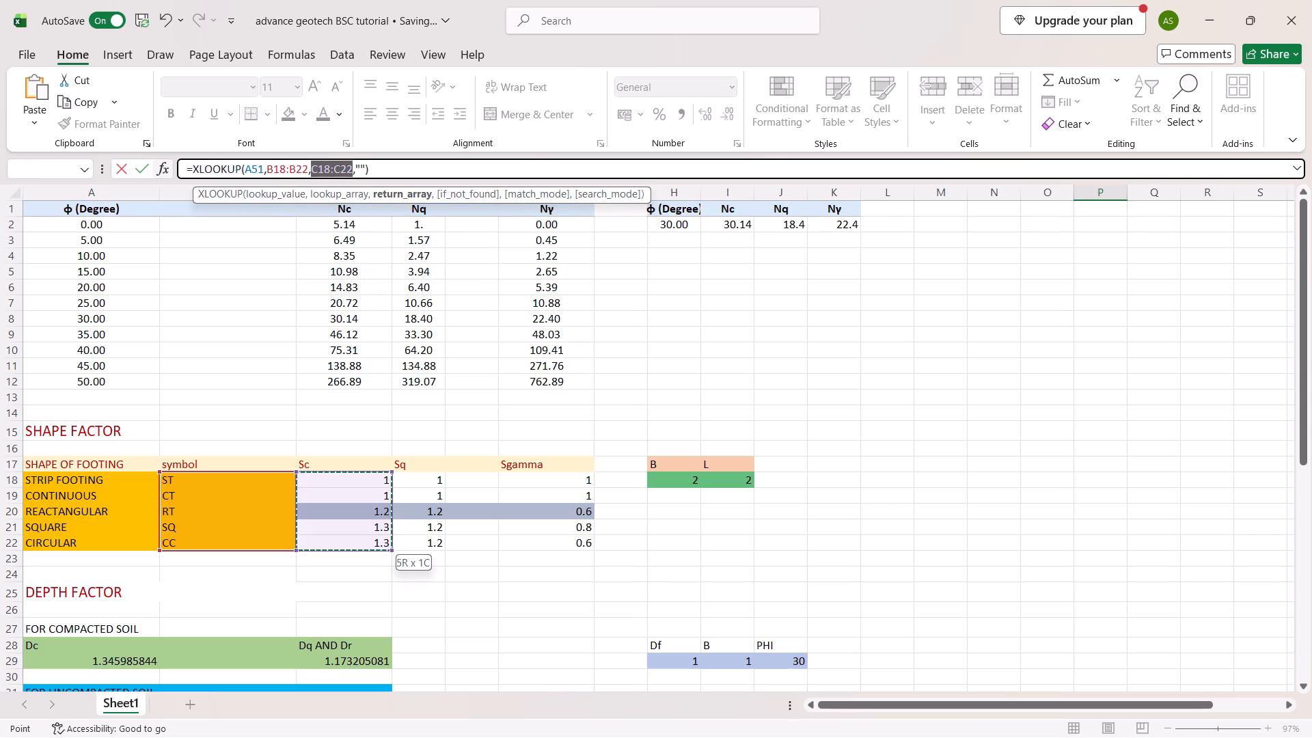
left_click_drag(359, 539, 364, 481)
left_click_drag(415, 481, 415, 515)
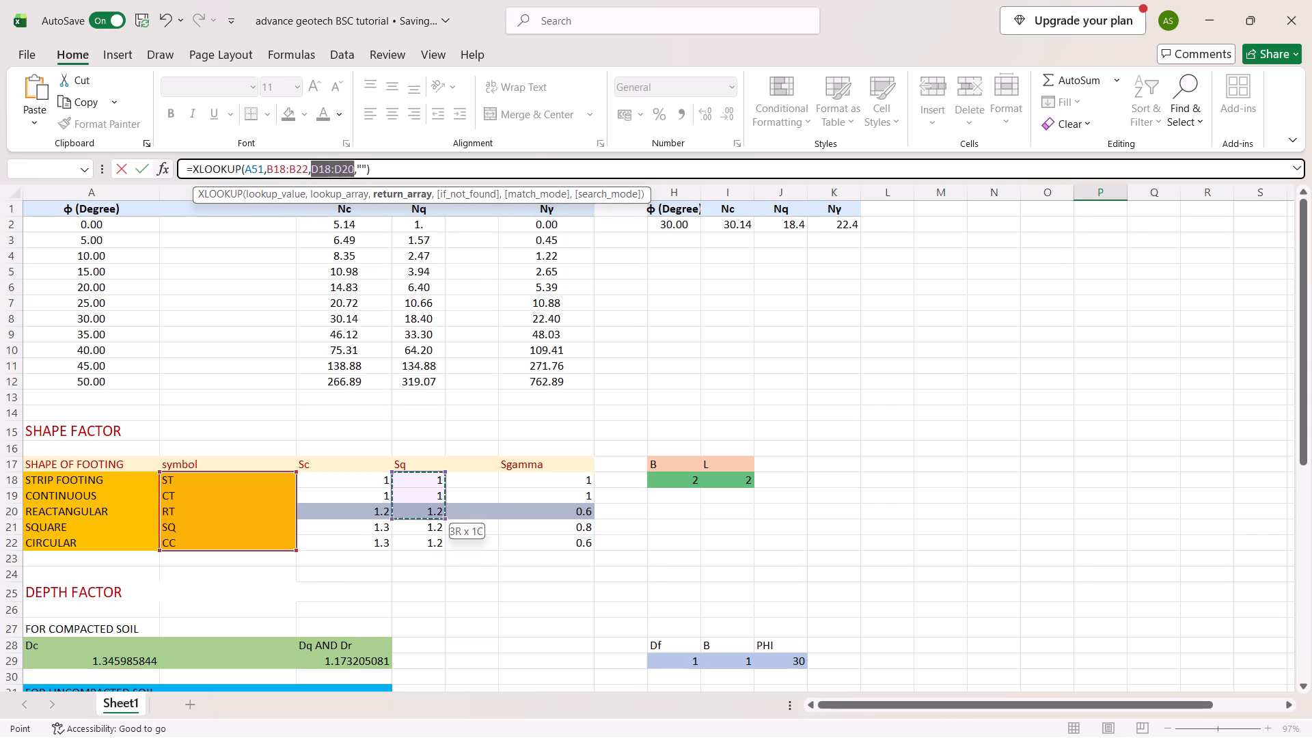
left_click_drag(415, 515, 423, 538)
key("Return")
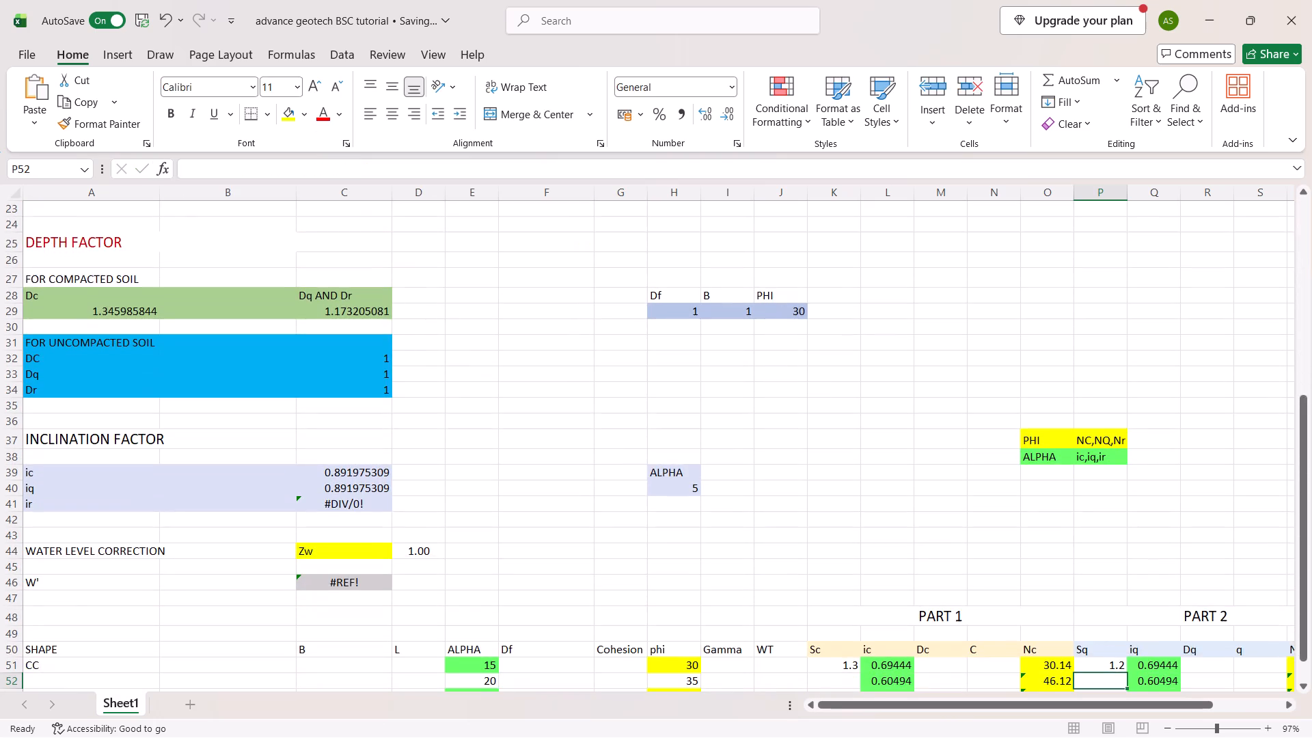
scroll(423, 538, "down", 1)
scroll(423, 538, "left", 4)
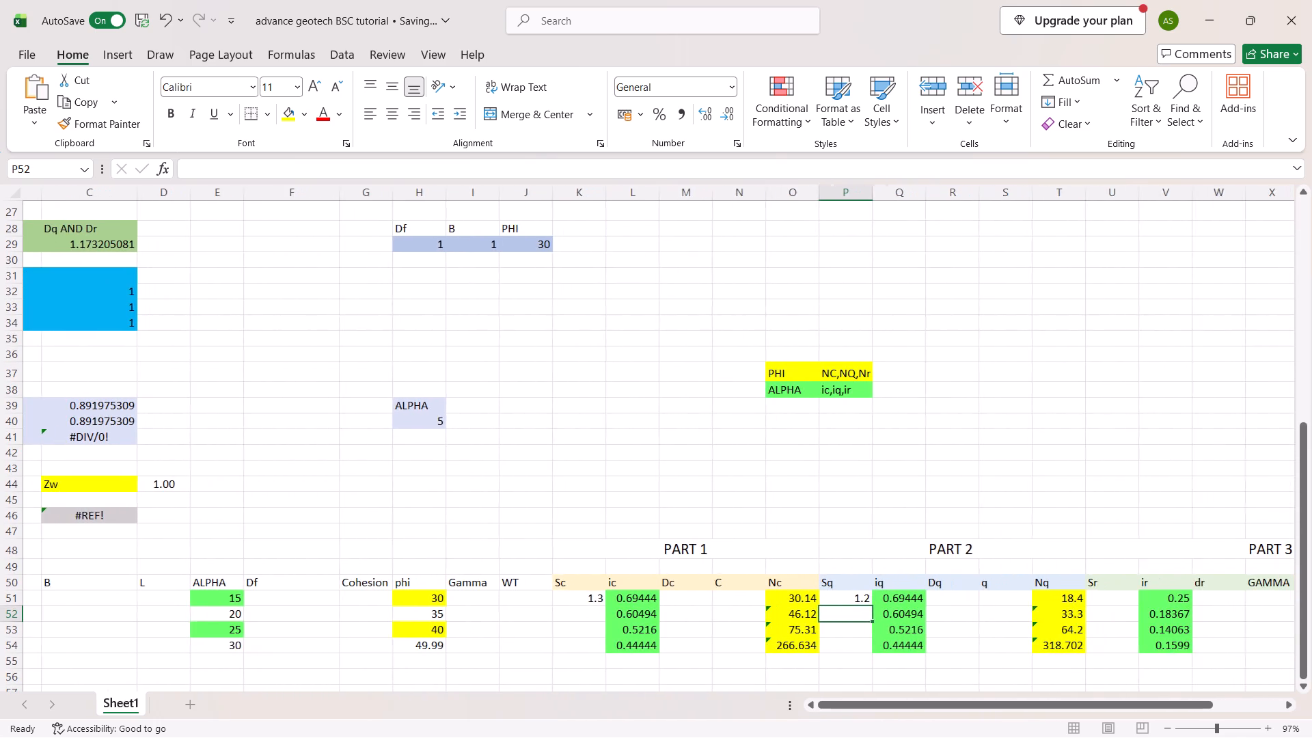
Insert the copied Sc XLOOKUP formula text into Sr cell U51, keeping its references unchanged.
left_click(1109, 601)
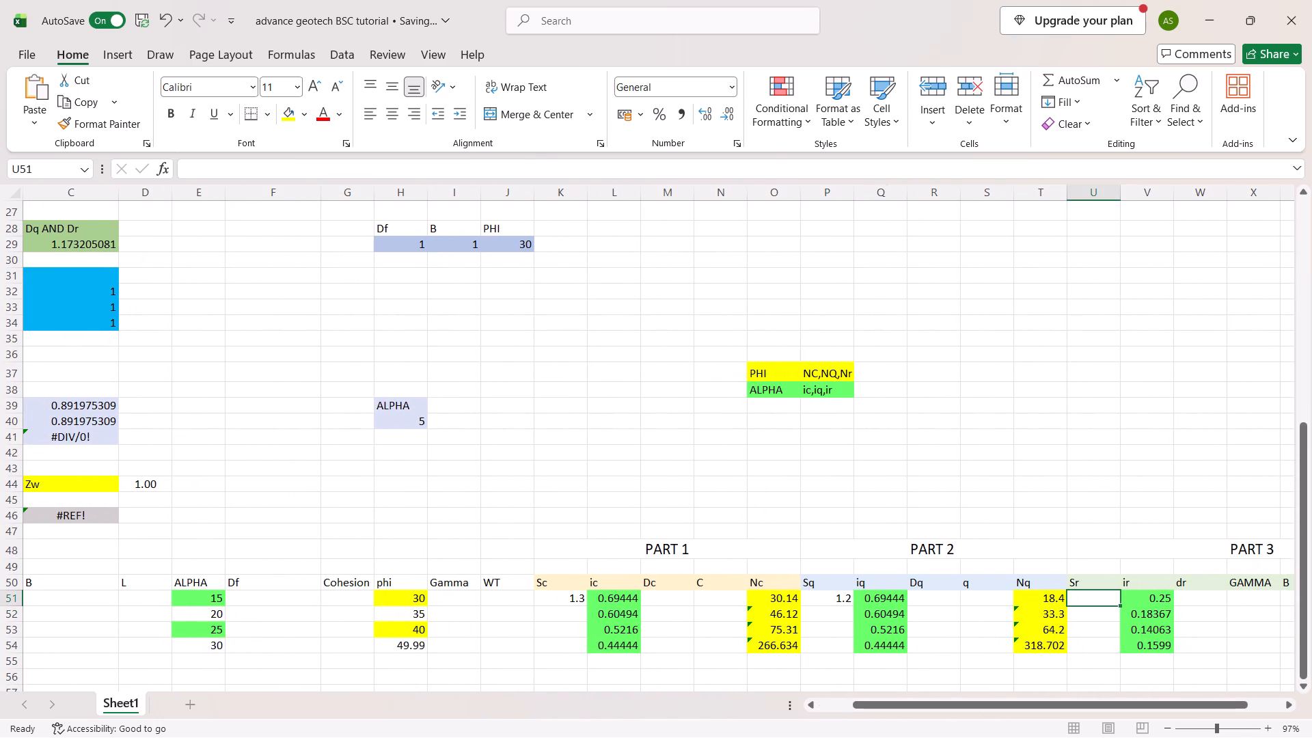
left_click(361, 166)
key("ctrl+v")
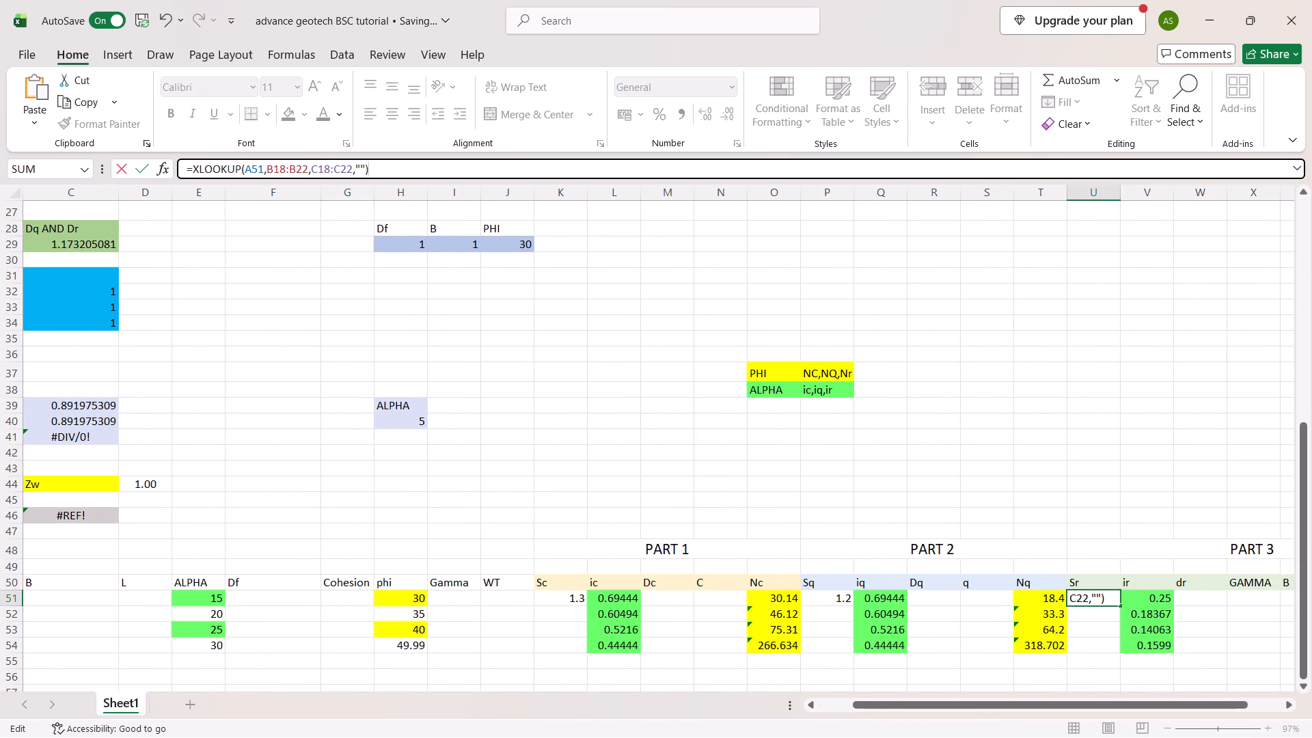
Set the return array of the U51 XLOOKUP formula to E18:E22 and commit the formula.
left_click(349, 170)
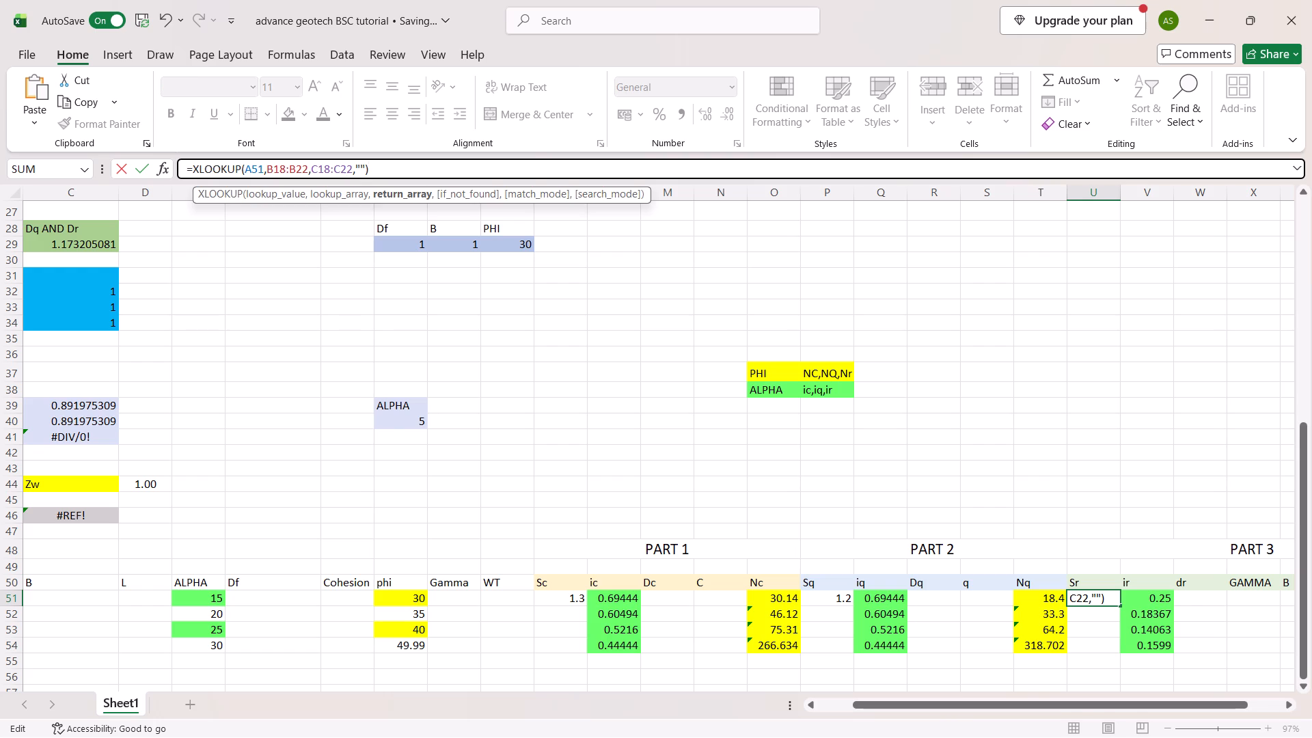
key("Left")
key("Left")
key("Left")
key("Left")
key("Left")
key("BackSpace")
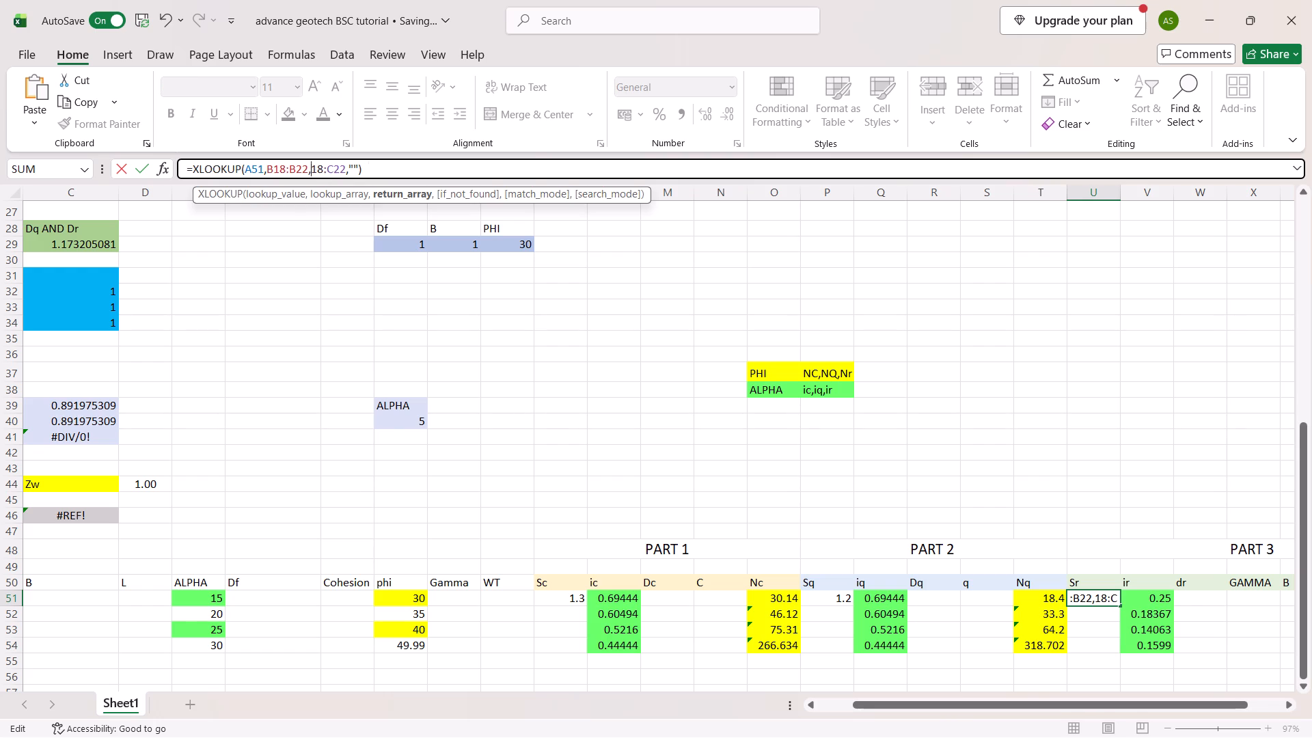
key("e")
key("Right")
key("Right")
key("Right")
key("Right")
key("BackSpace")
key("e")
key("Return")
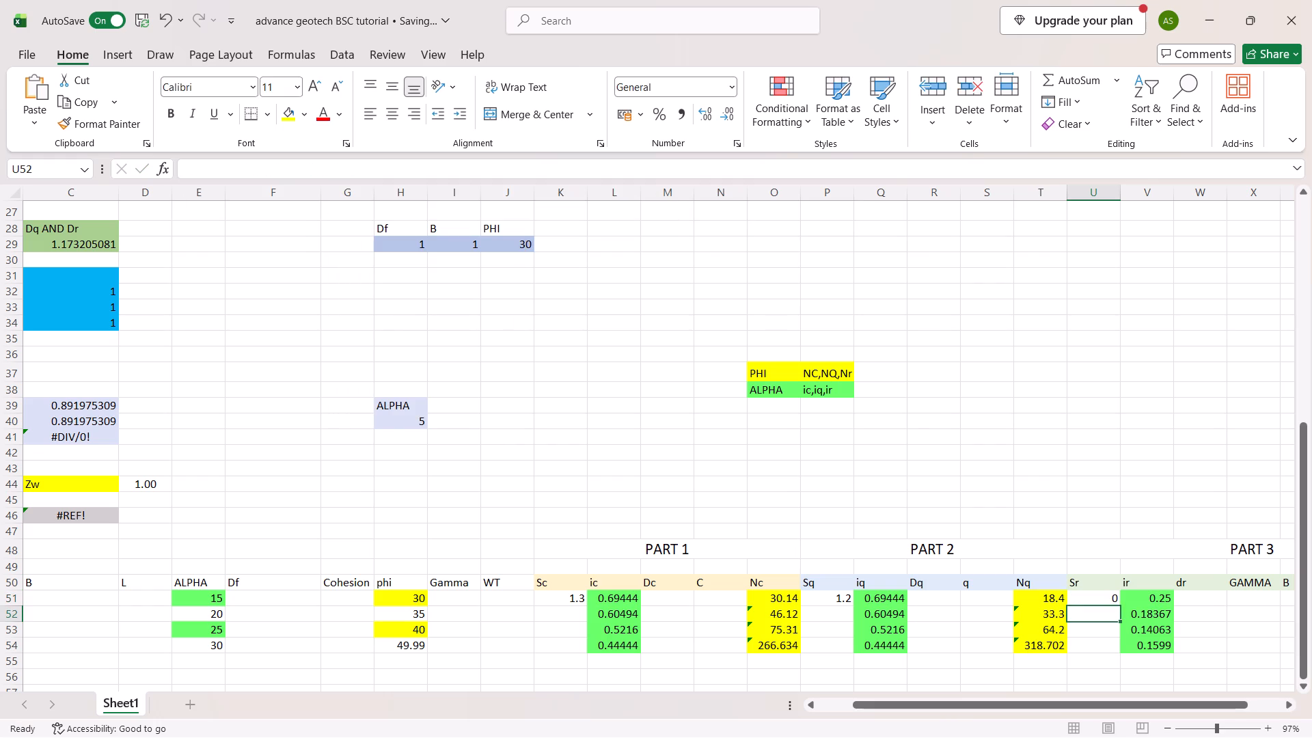
Examine the column layout of the bearing capacity and shape factor tables against the footing shape in row 51.
scroll(590, 367, "right", 8)
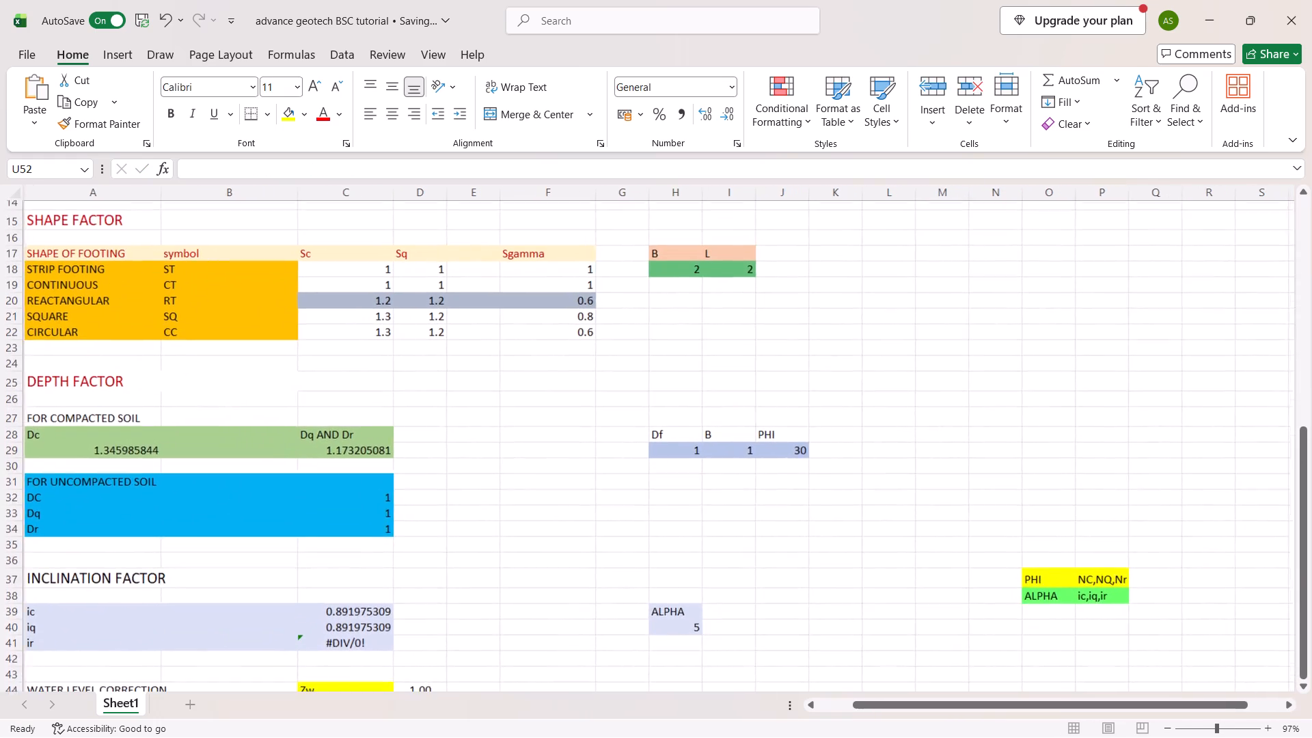
scroll(590, 367, "up", 1)
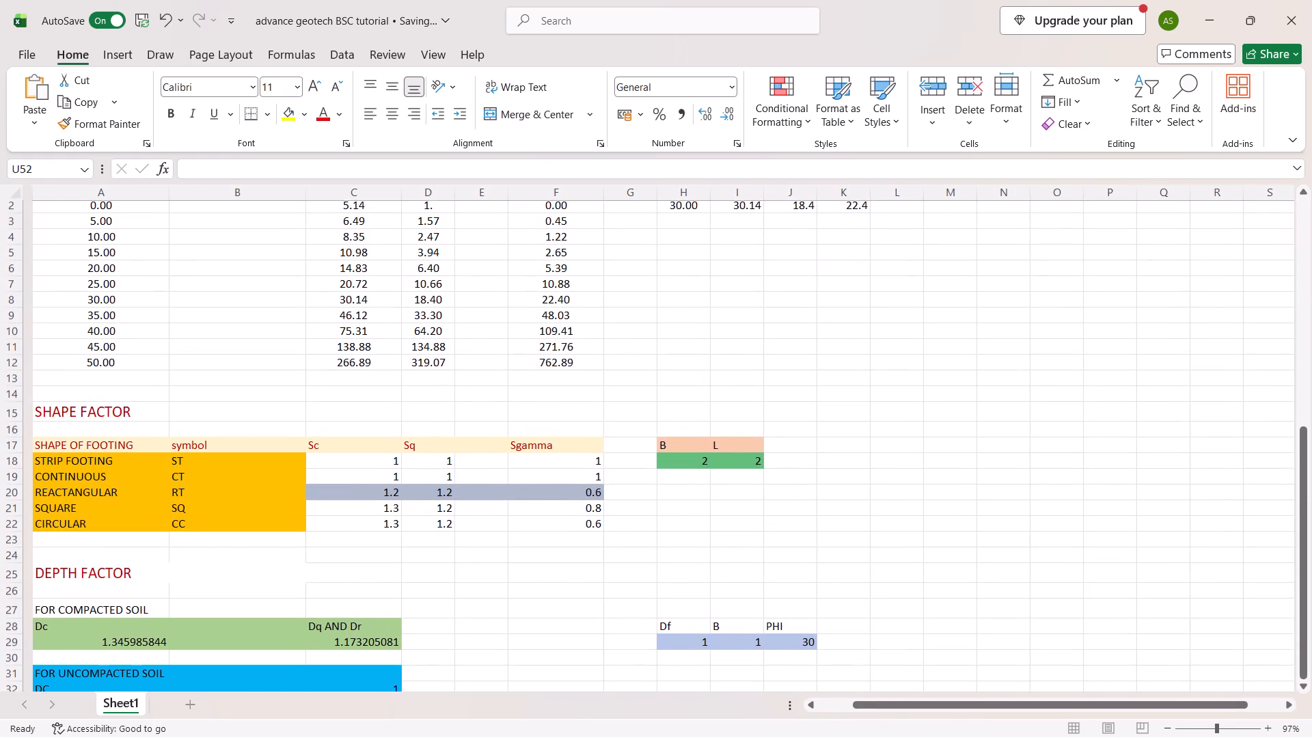
scroll(590, 367, "up", 1)
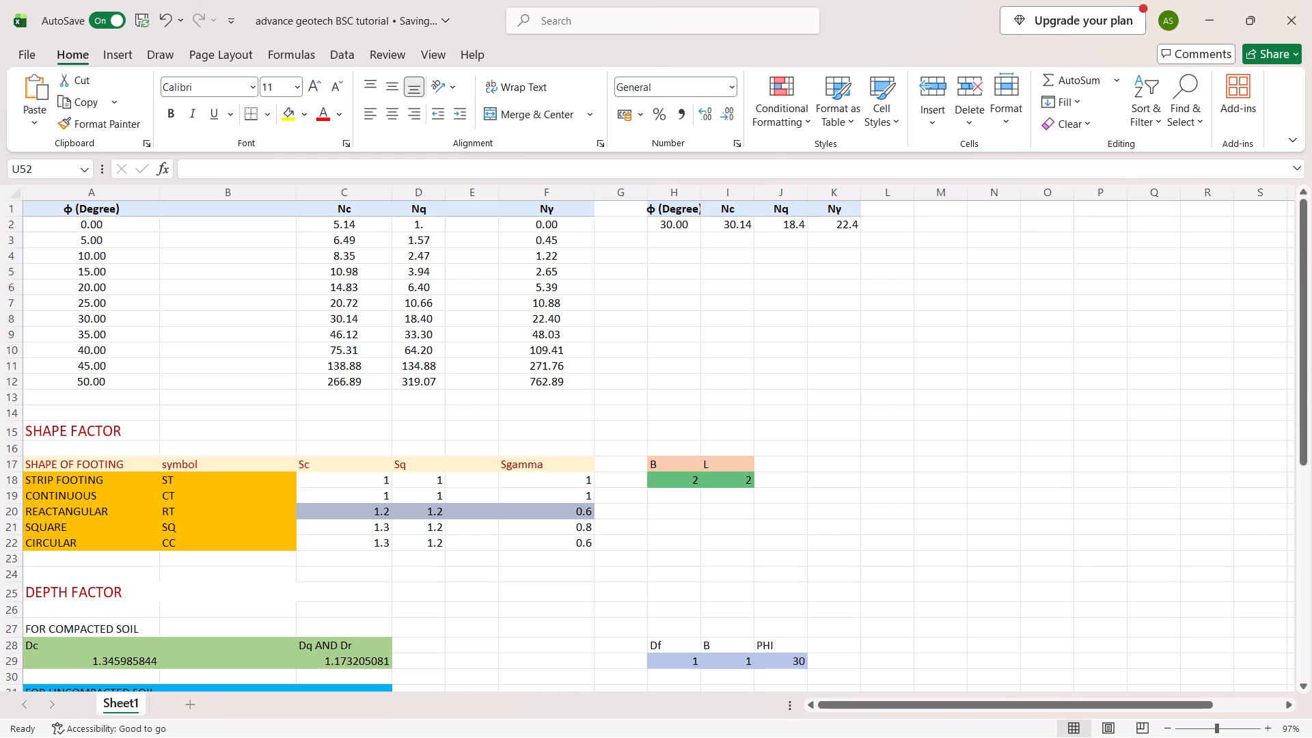
scroll(515, 519, "down", 5)
scroll(515, 519, "up", 4)
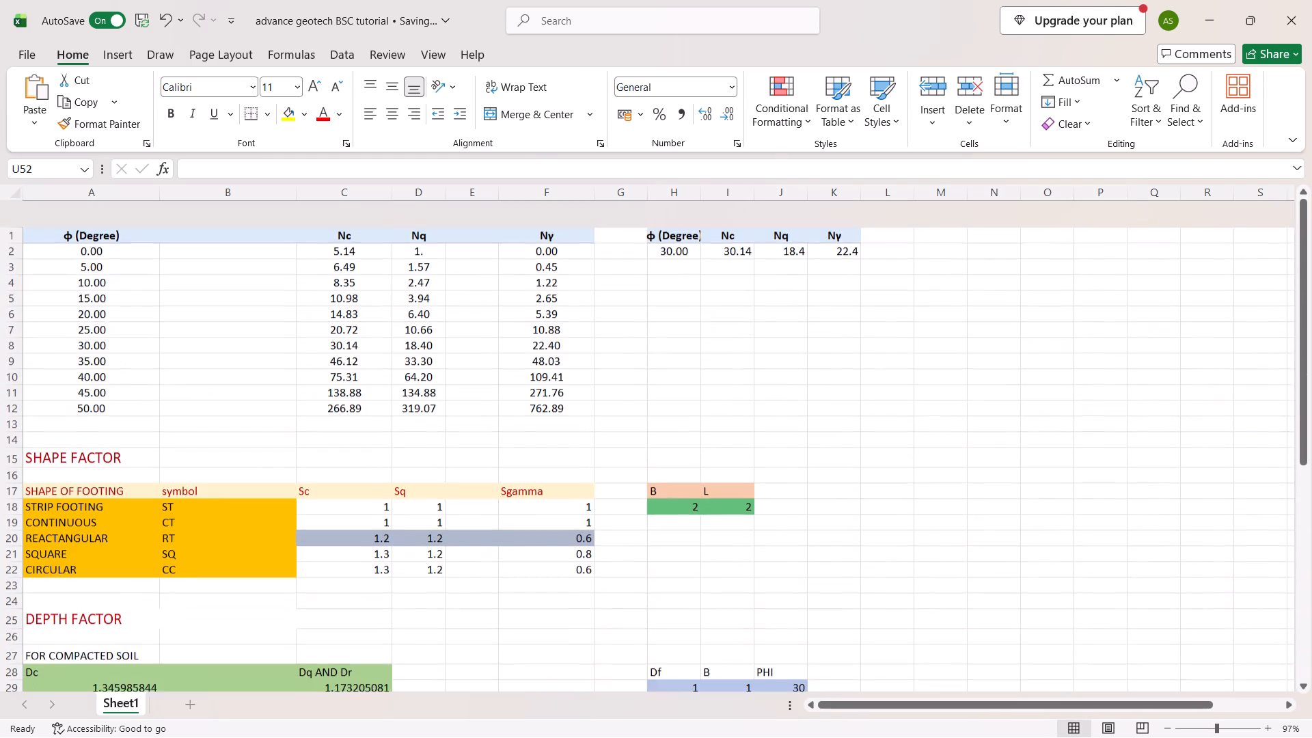
scroll(515, 519, "down", 1)
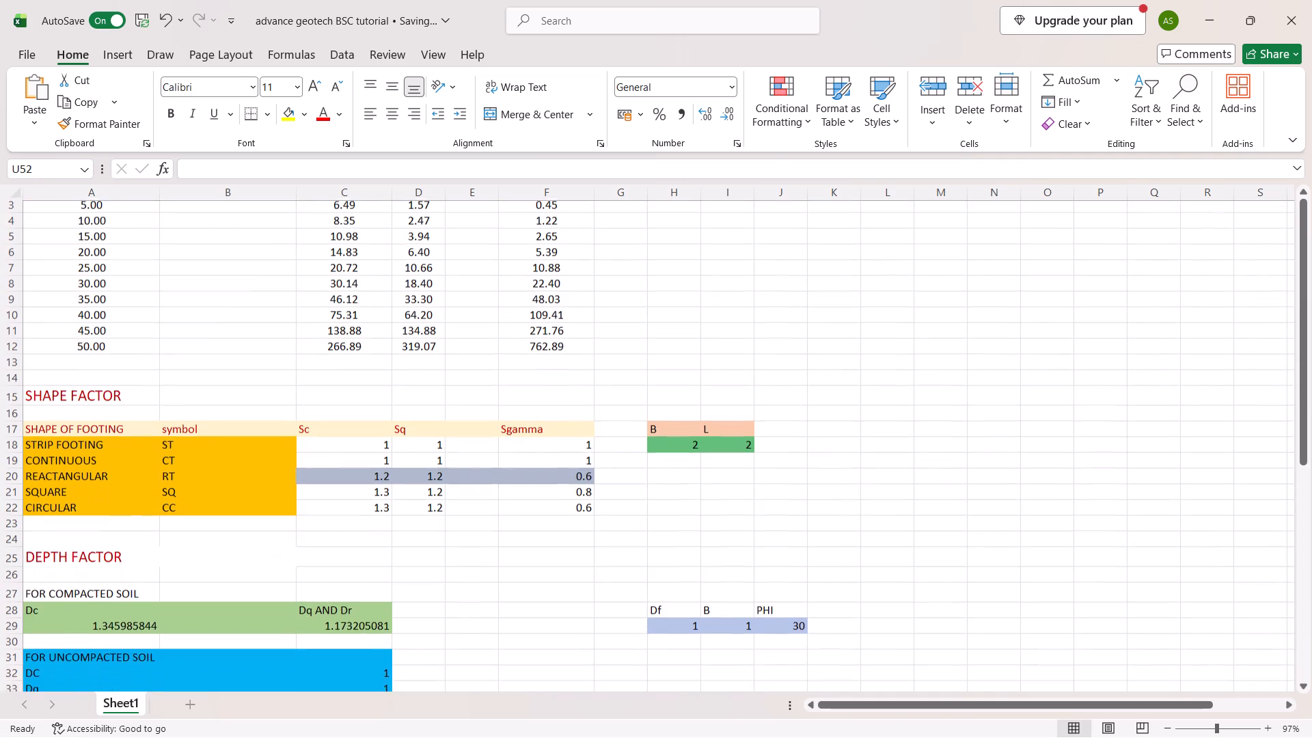
scroll(515, 519, "down", 3)
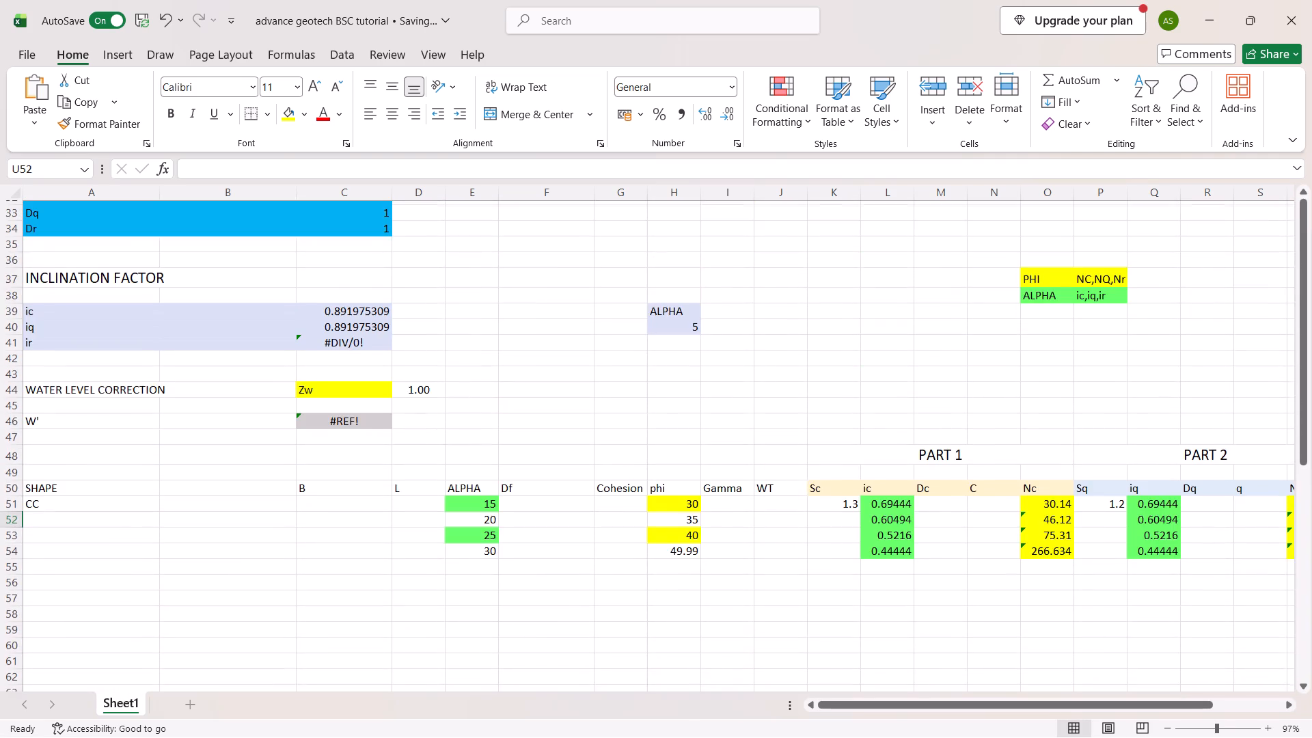
scroll(515, 519, "down", 1)
scroll(919, 624, "up", 6)
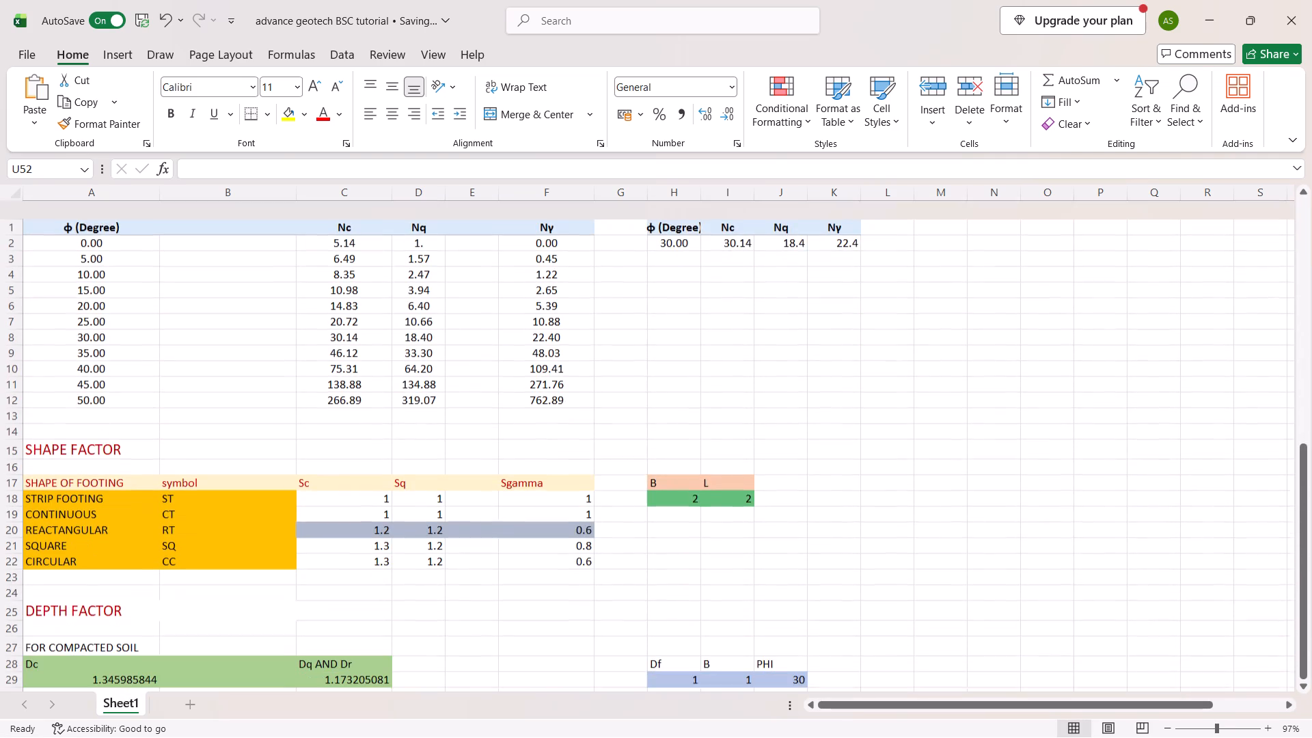
Move the Ny column of the bearing capacity factor table from F1:F12 to E1:E12.
left_click_drag(585, 385, 558, 213)
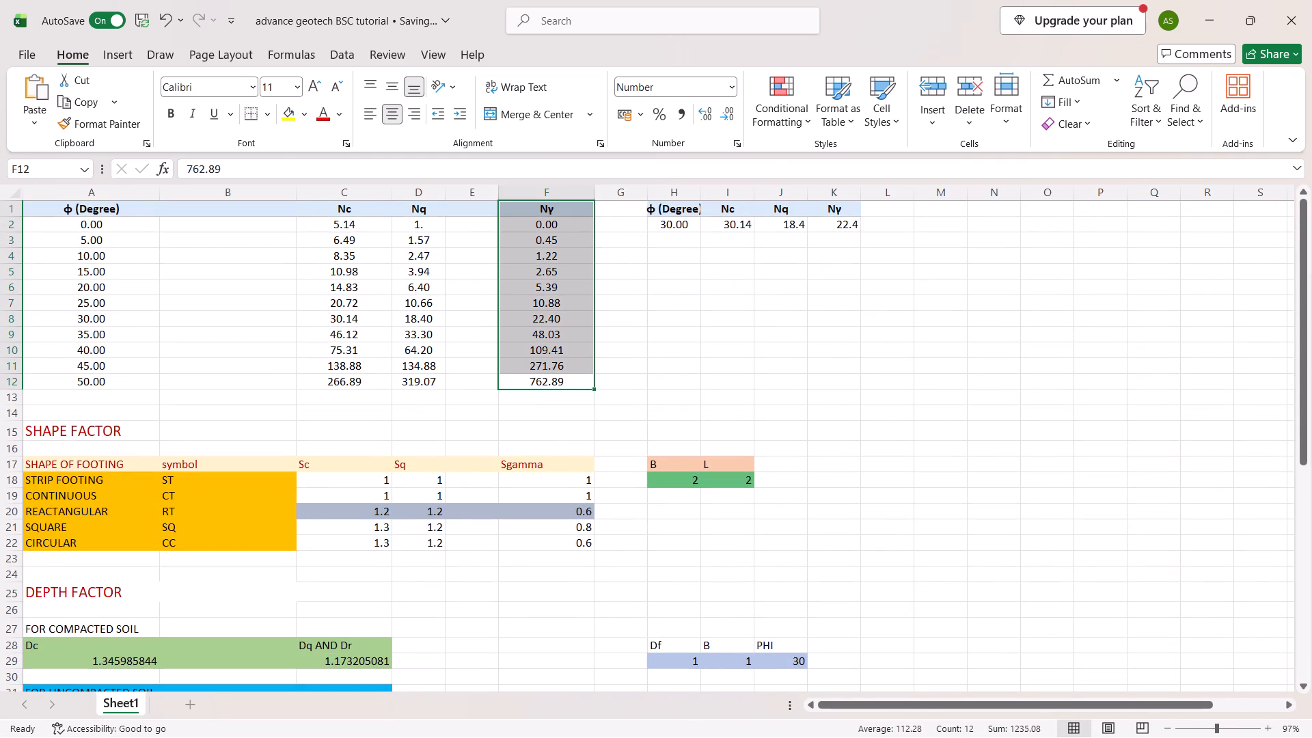
key("ctrl+x")
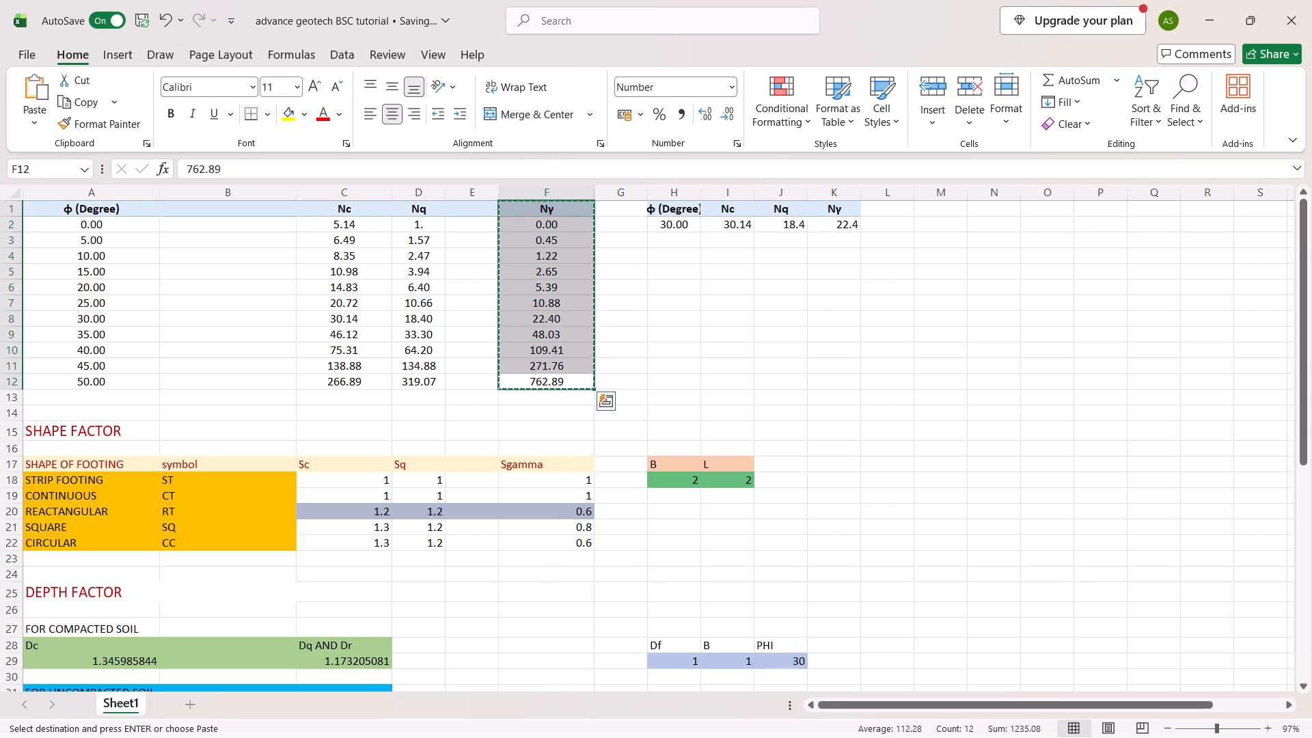
left_click(456, 206)
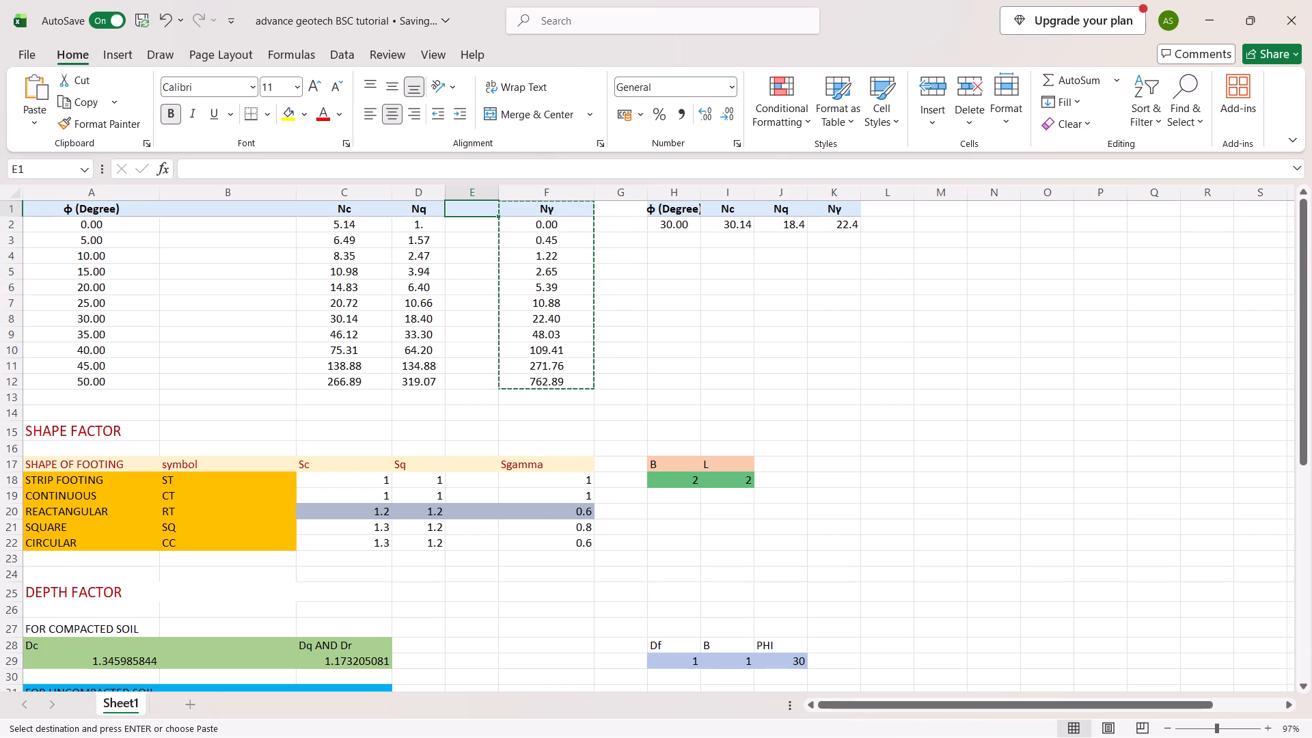
key("ctrl+v")
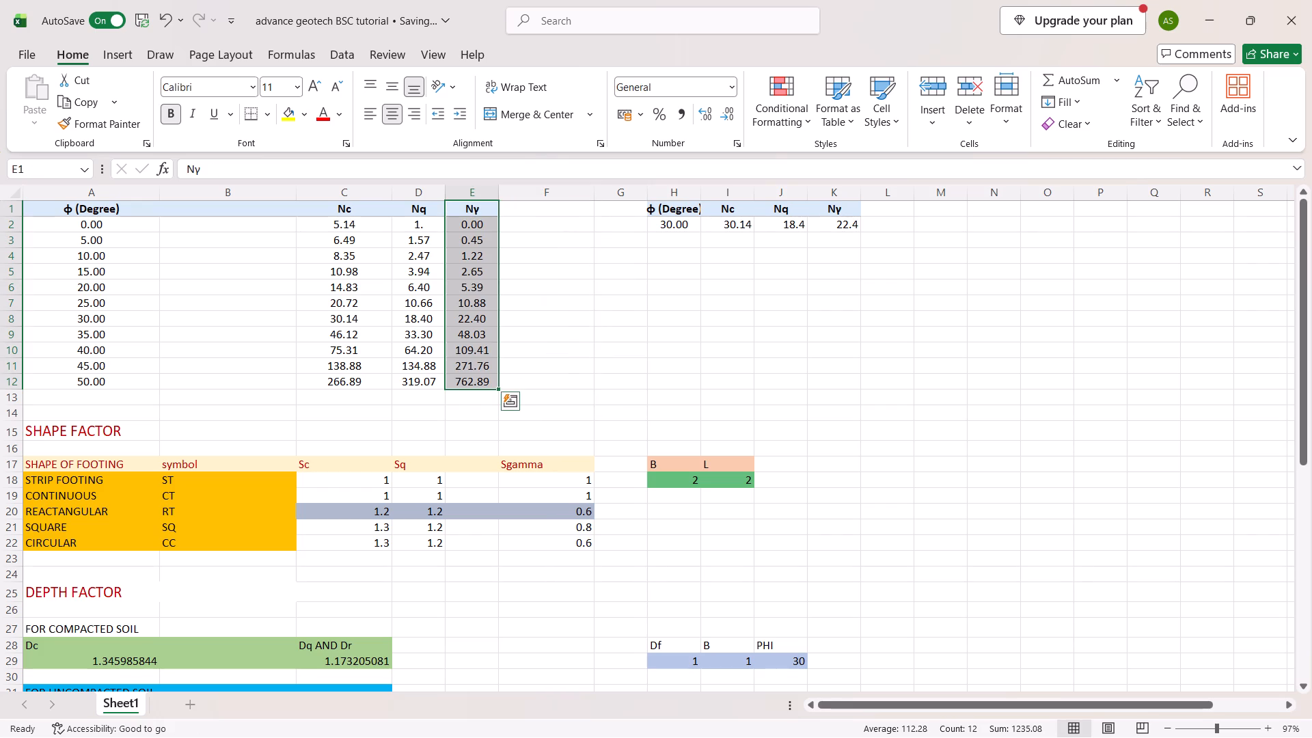
Move the Sgamma column of the shape factor table from F17:F22 to E17:E22.
left_click_drag(555, 543, 556, 465)
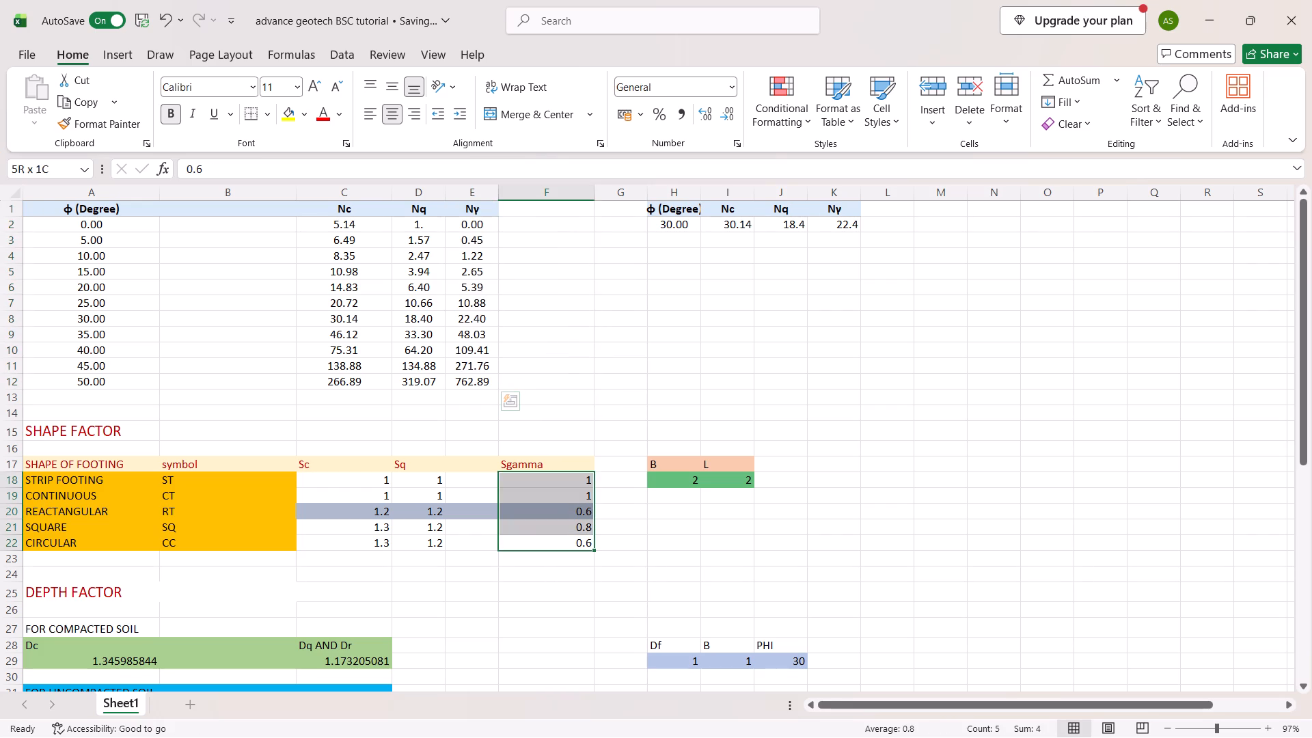
left_click_drag(556, 465, 557, 465)
key("ctrl+x")
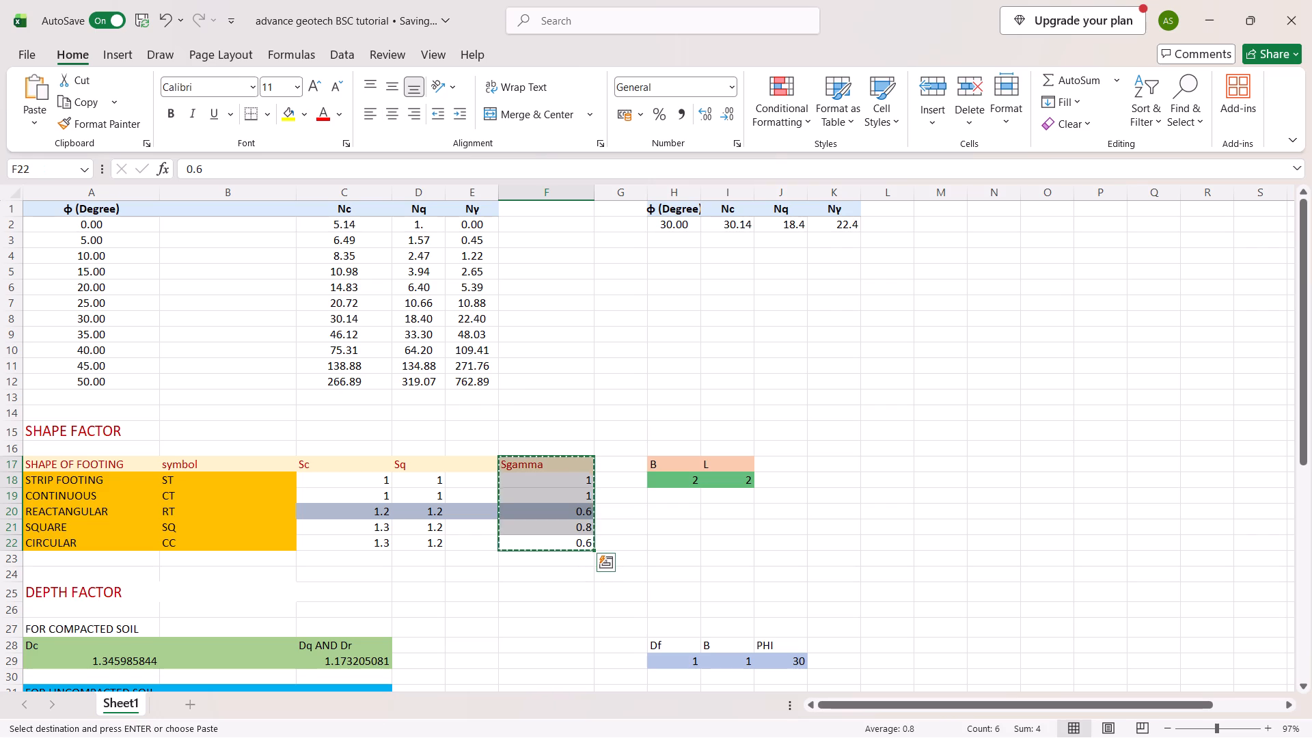
left_click(474, 467)
key("ctrl+v")
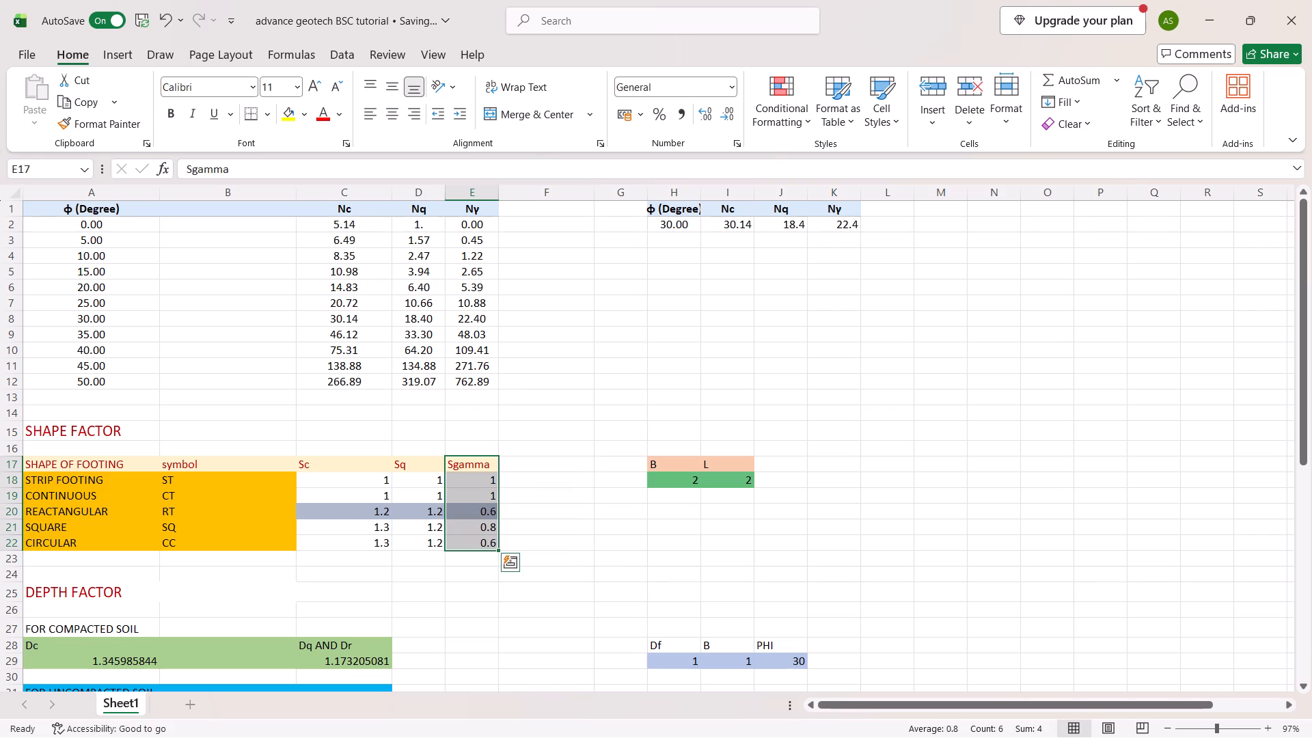
left_click(563, 499)
Replace the return array in the XLOOKUP formula of Sr cell U51 with the Sgamma range E17:E22 and commit it.
scroll(563, 499, "down", 1)
scroll(563, 499, "left", 1)
scroll(563, 499, "down", 3)
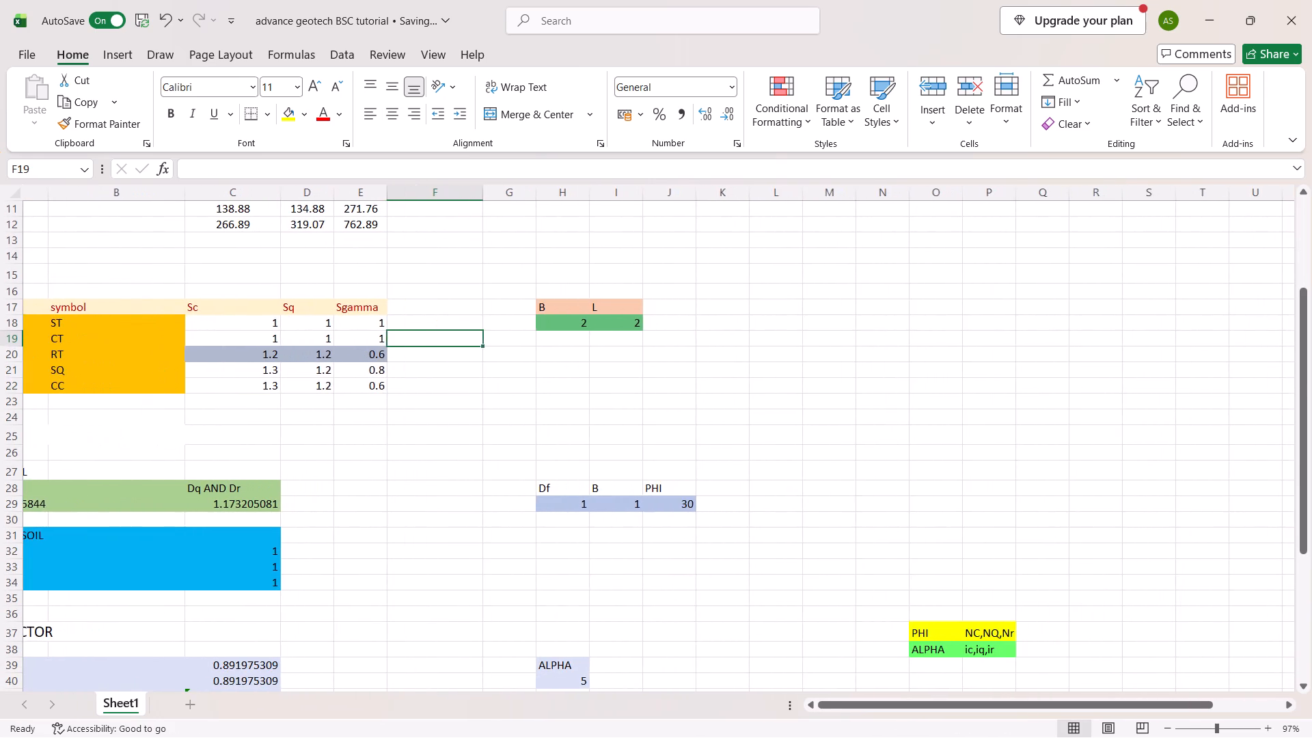
scroll(563, 499, "down", 3)
scroll(563, 499, "left", 1)
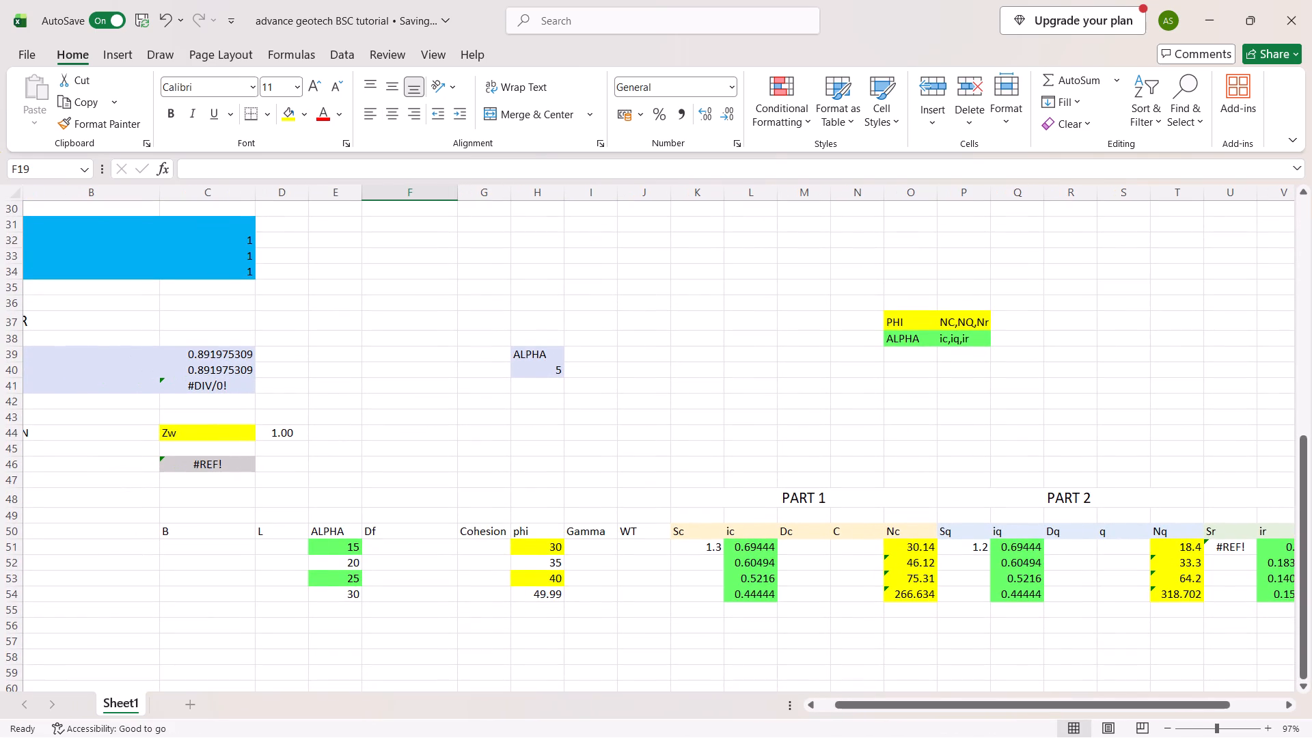
left_click(1238, 548)
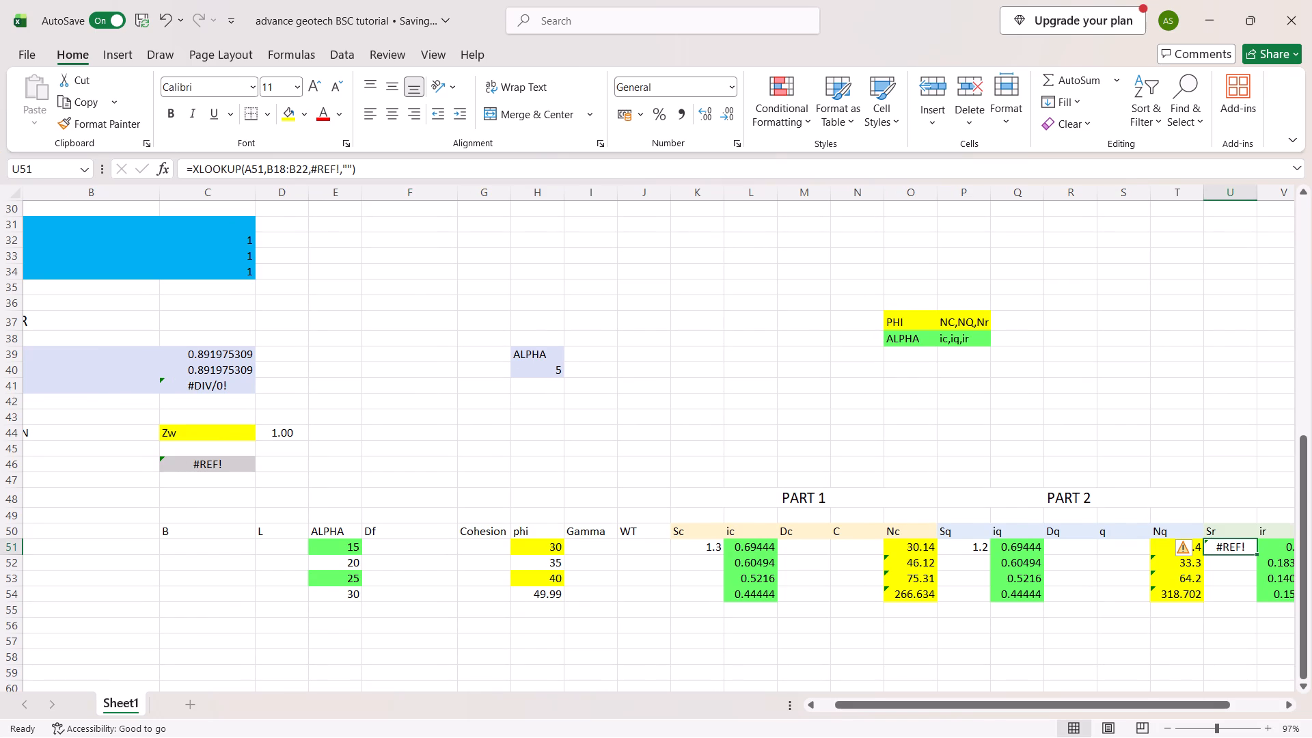
left_click(338, 167)
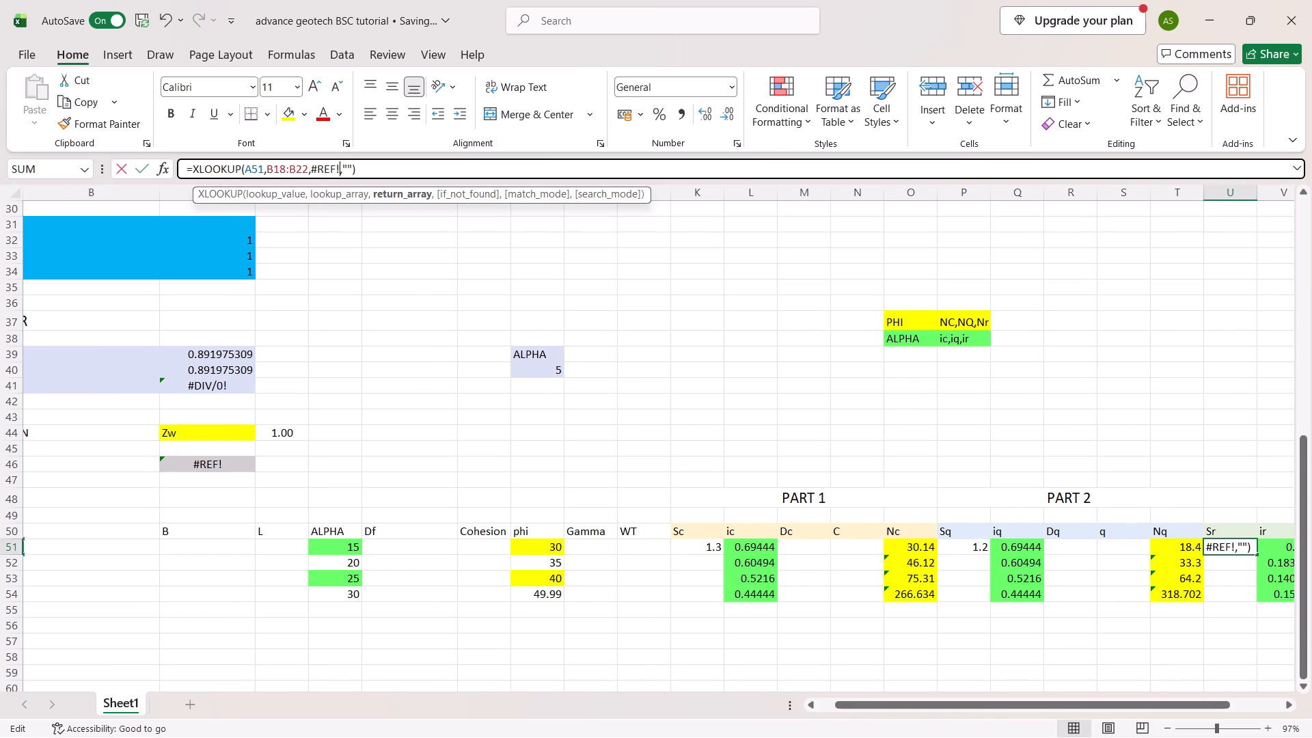
key("BackSpace")
key("BackSpace")
key("BackSpace")
key("BackSpace")
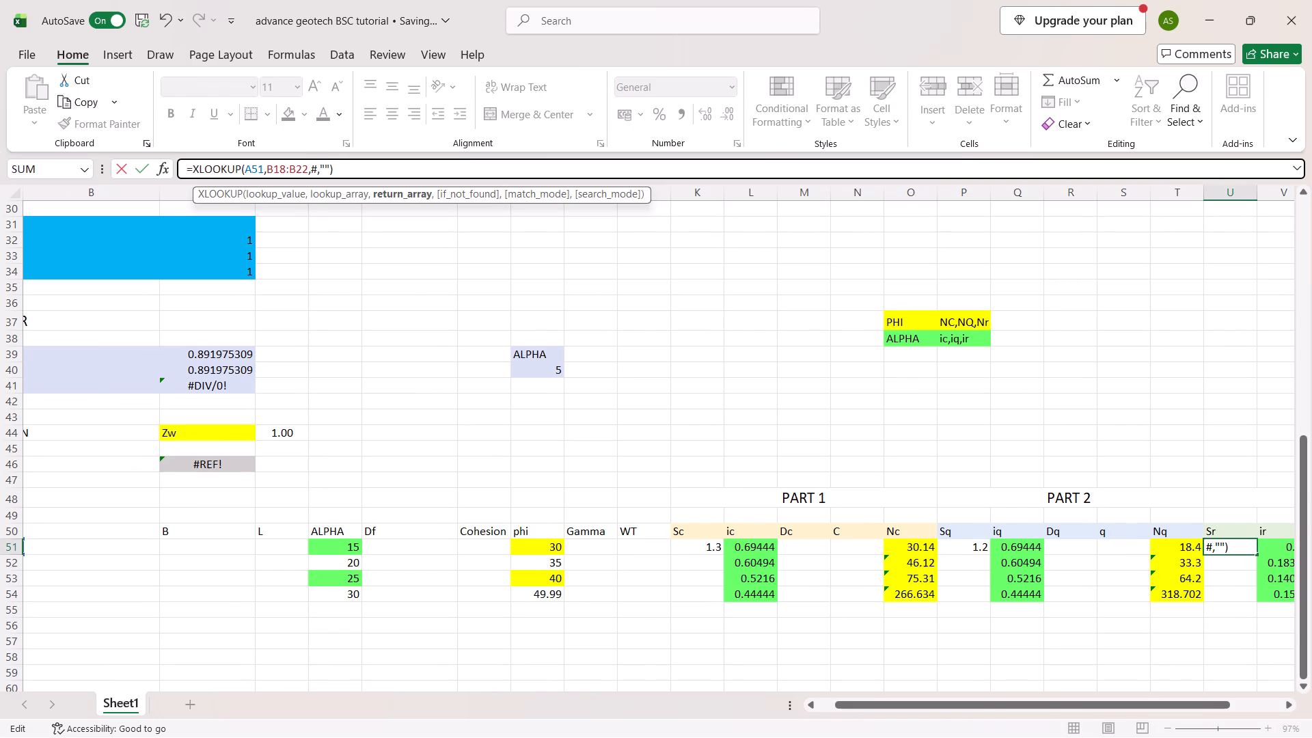
key("BackSpace")
scroll(310, 249, "up", 4)
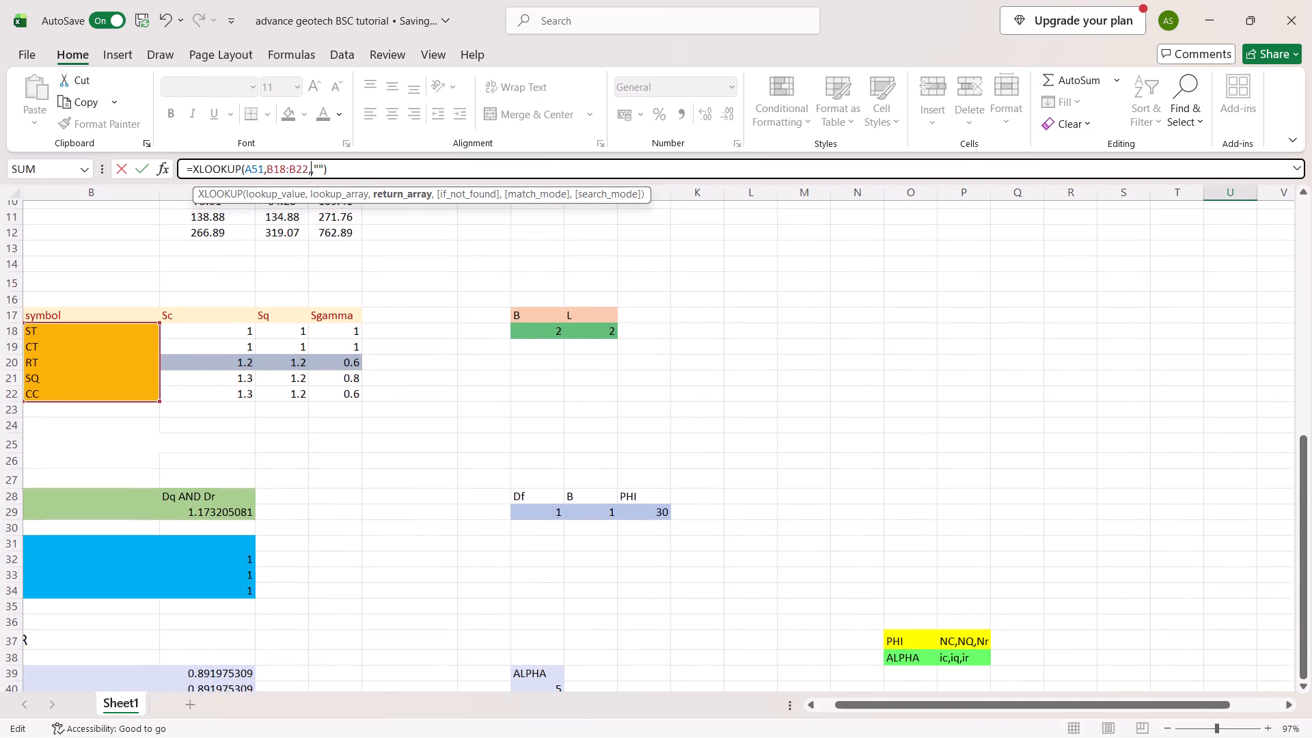
left_click_drag(327, 321, 333, 398)
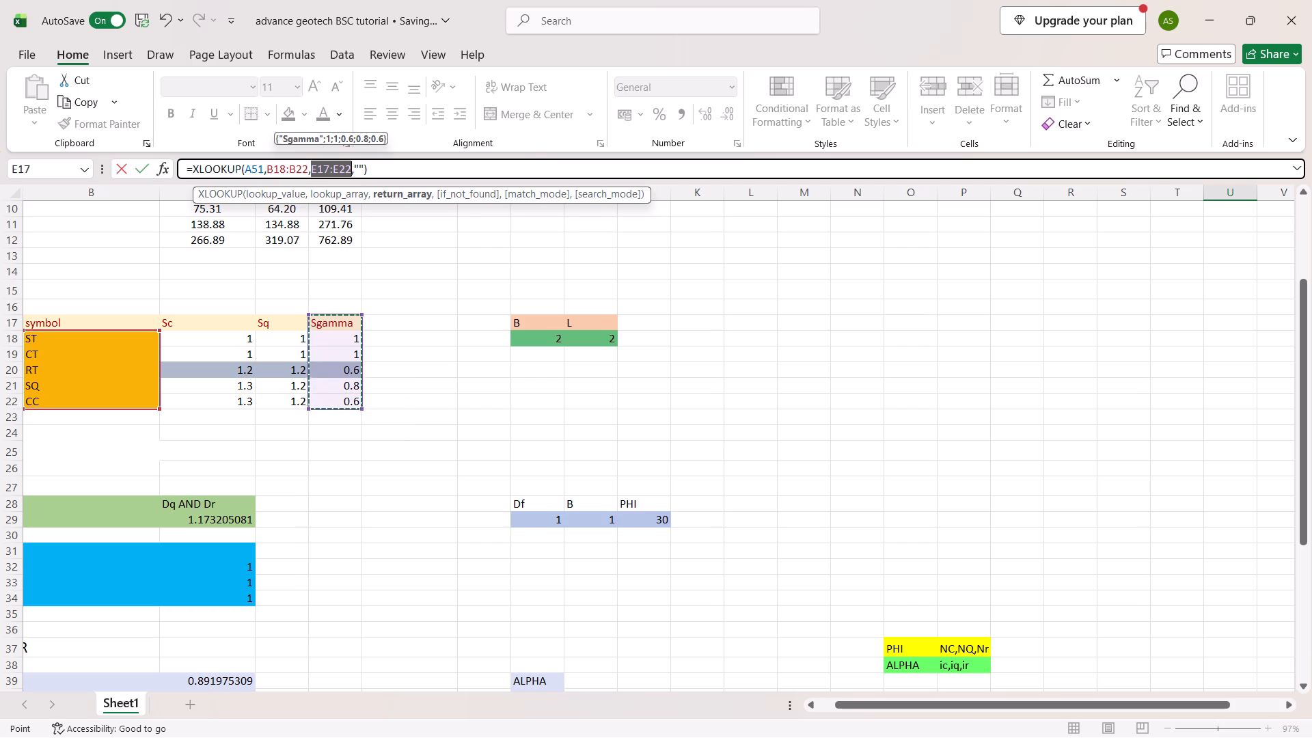
key("Return")
Examine the XLOOKUP formula in Sr cell U51 against the symbol and Sgamma ranges of the shape factor table.
scroll(720, 537, "down", 1)
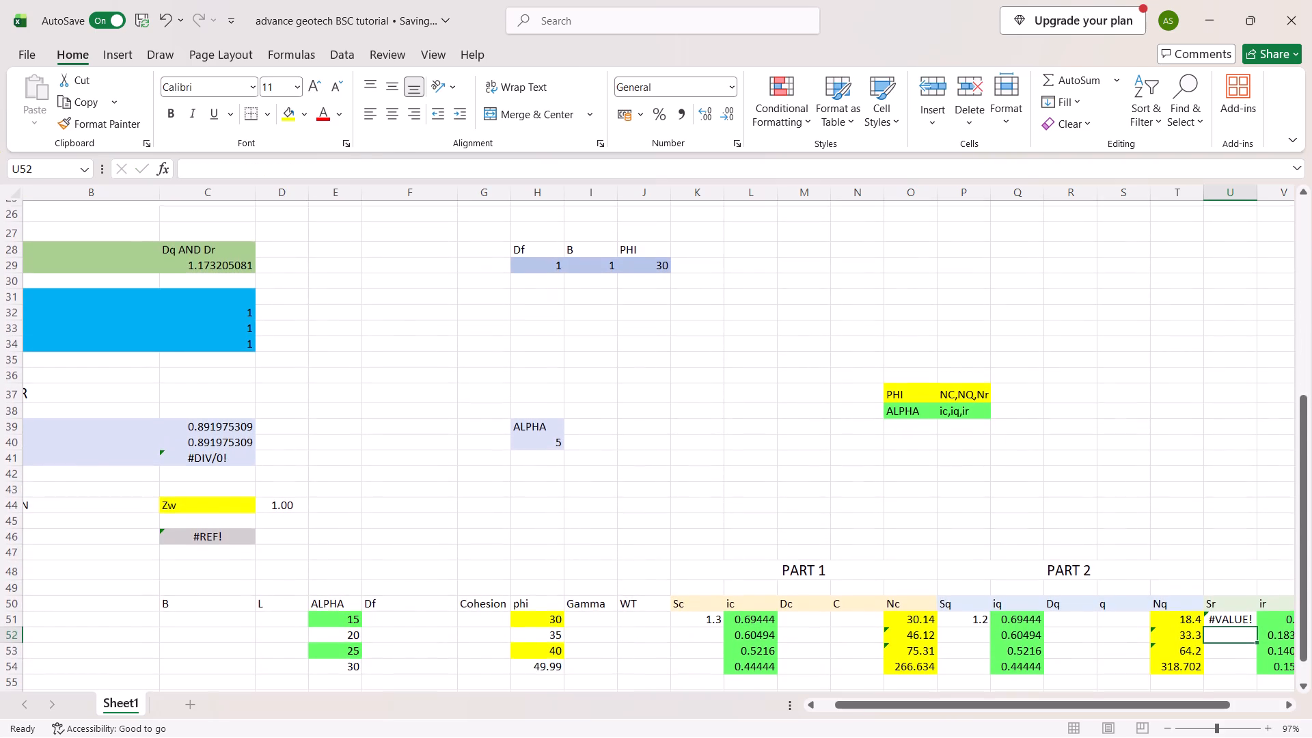
scroll(720, 537, "down", 1)
scroll(720, 537, "up", 1)
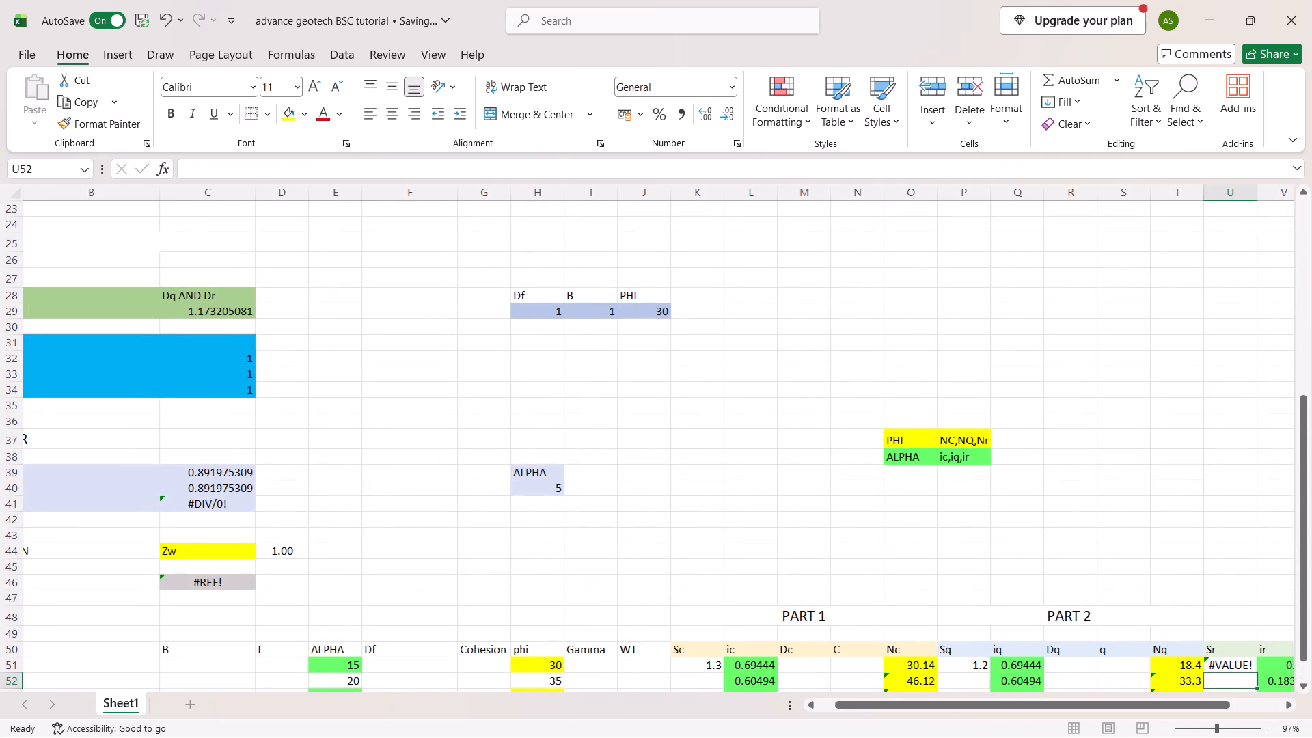
left_click(1241, 662)
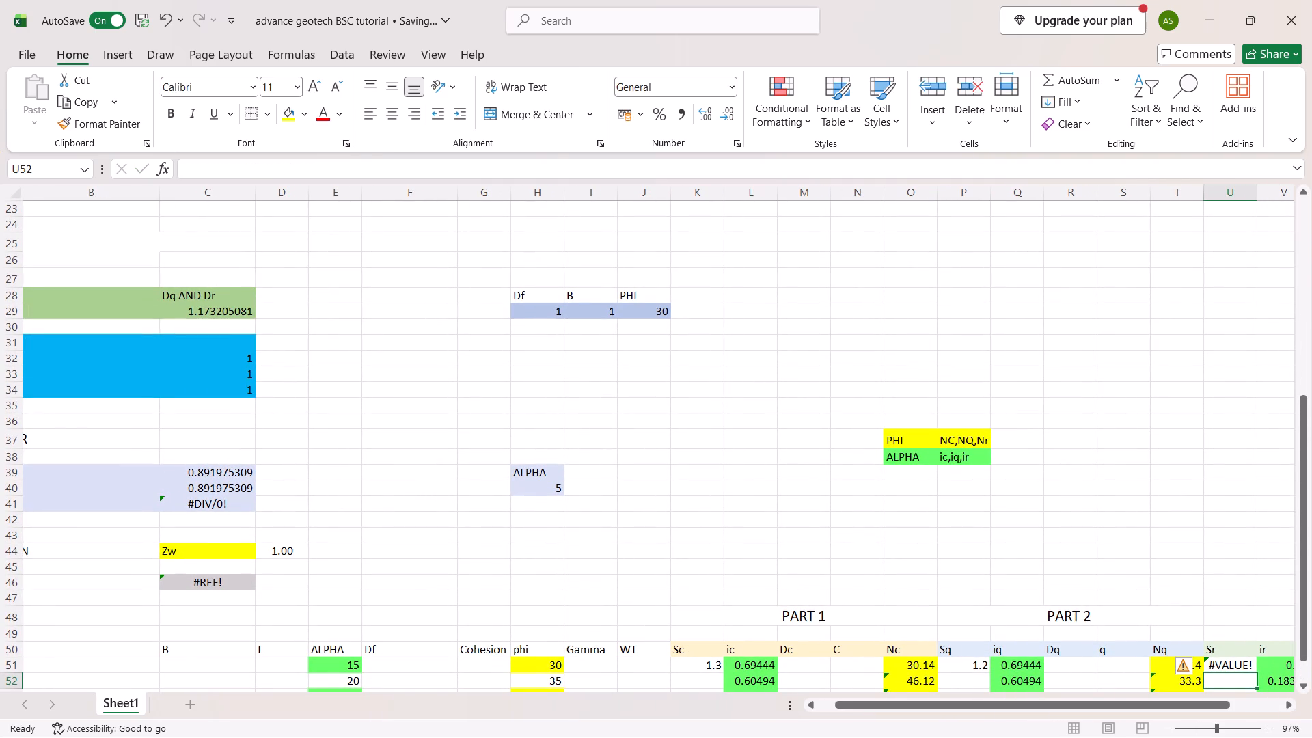
scroll(592, 420, "up", 5)
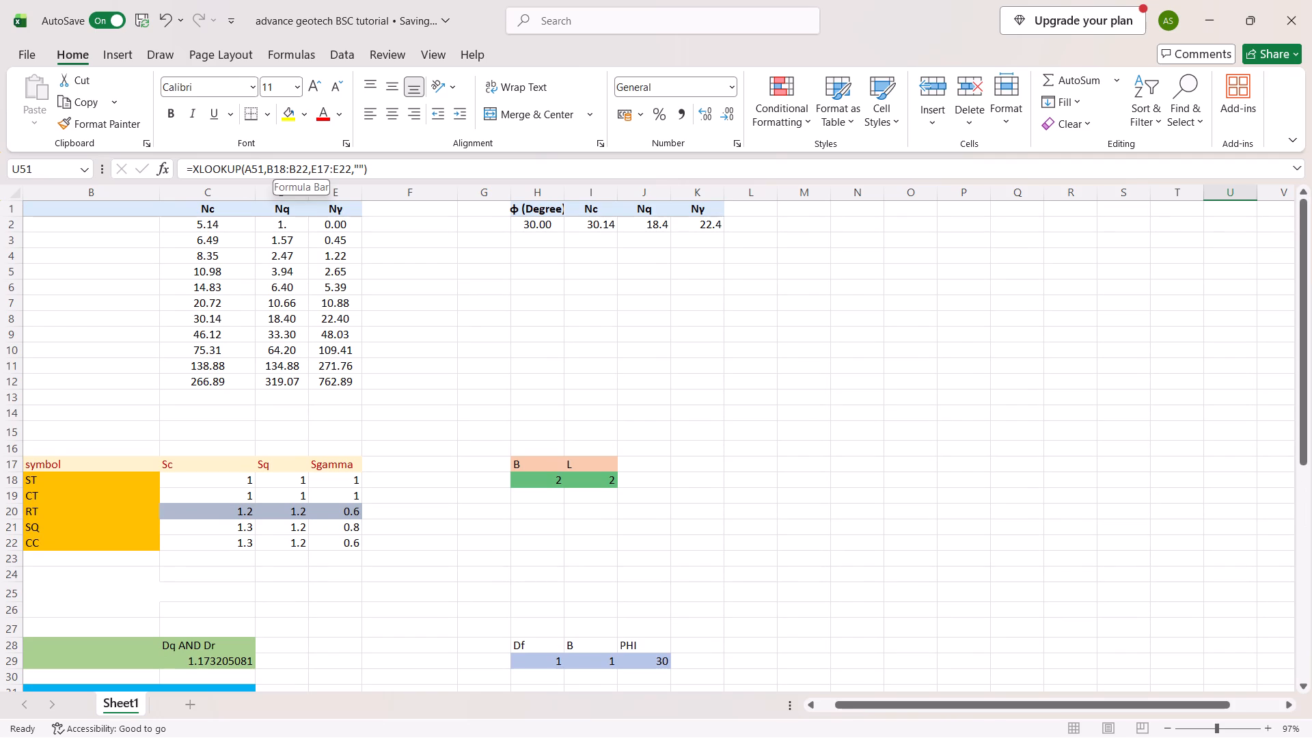
scroll(315, 240, "right", 1)
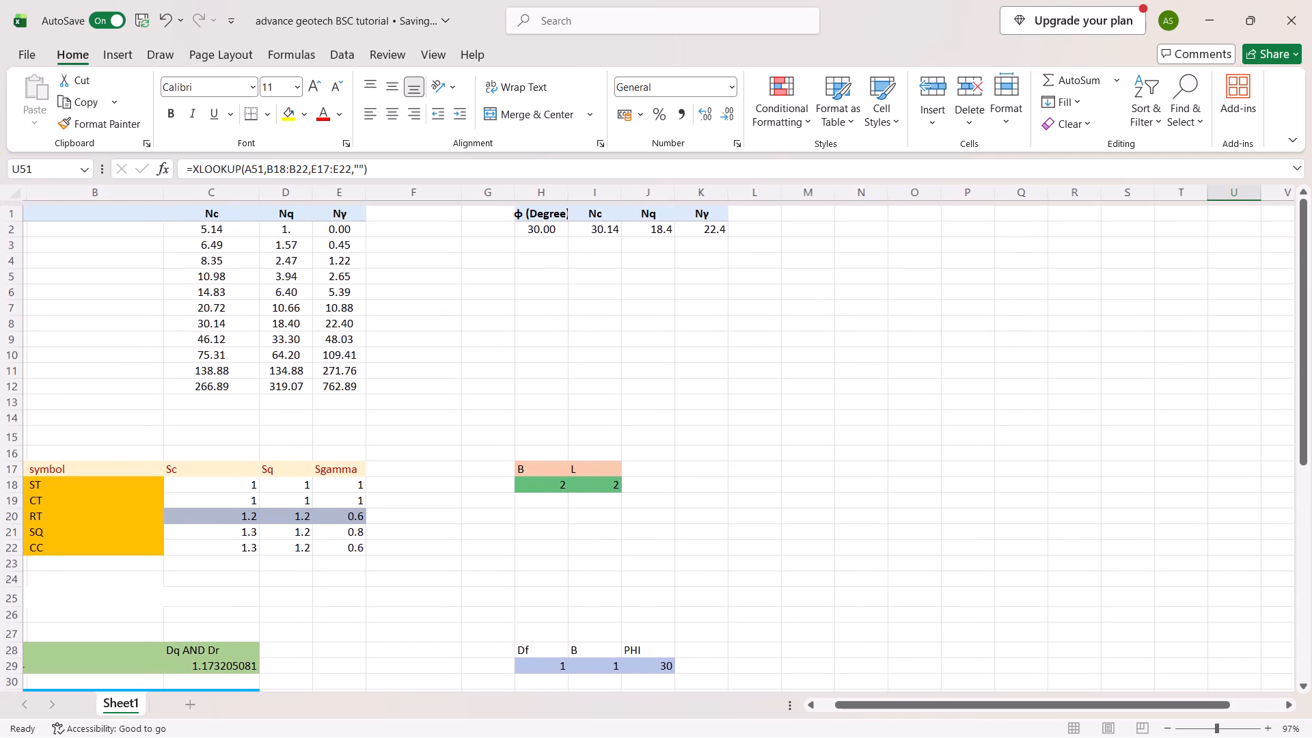
scroll(315, 240, "right", 2)
scroll(315, 240, "down", 2)
scroll(341, 404, "down", 2)
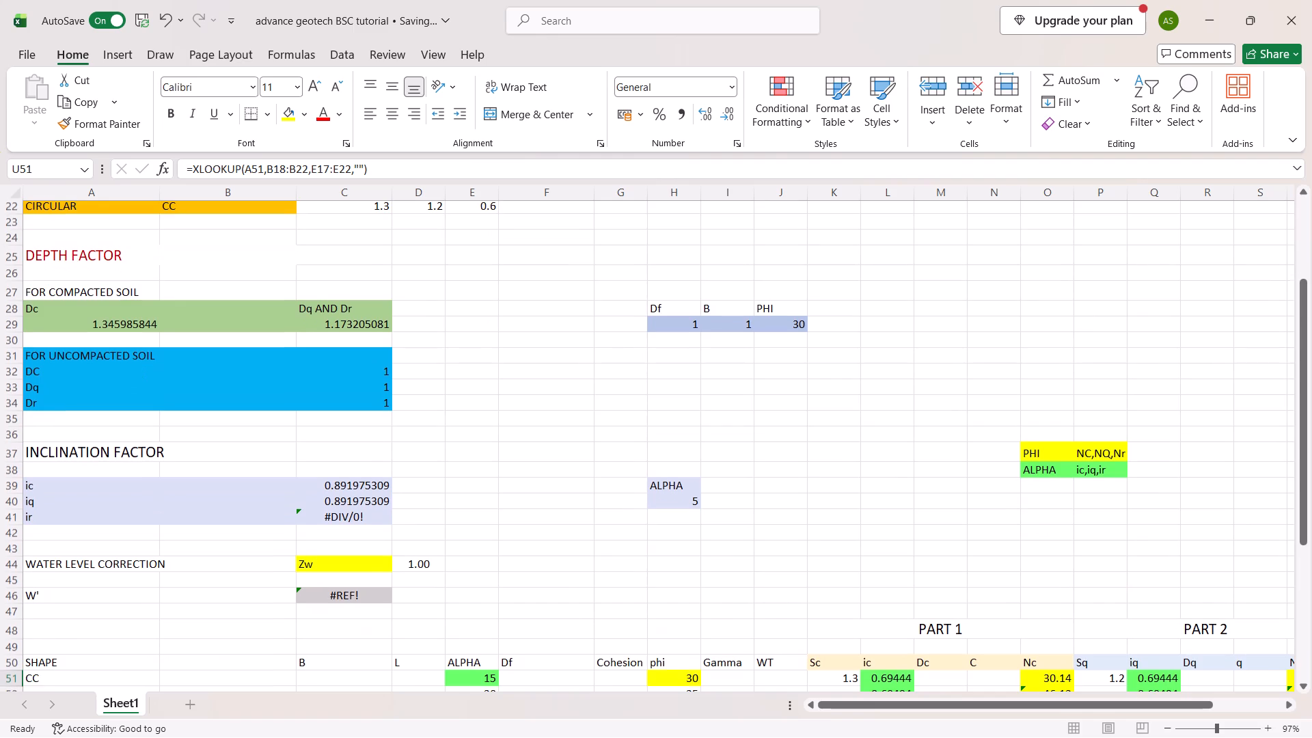
scroll(341, 404, "down", 1)
scroll(341, 404, "up", 1)
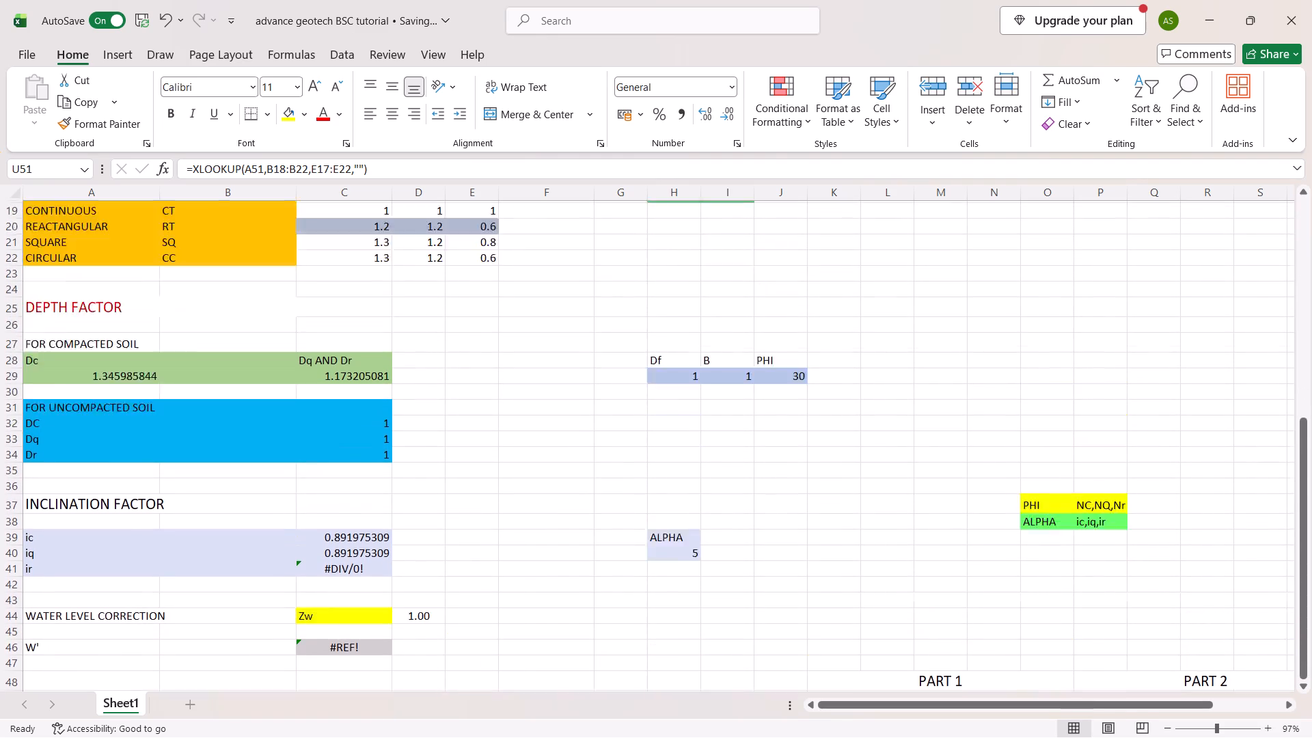
Clear the XLOOKUP formula from Sr cell U51.
scroll(341, 404, "up", 1)
left_click_drag(376, 170, 169, 150)
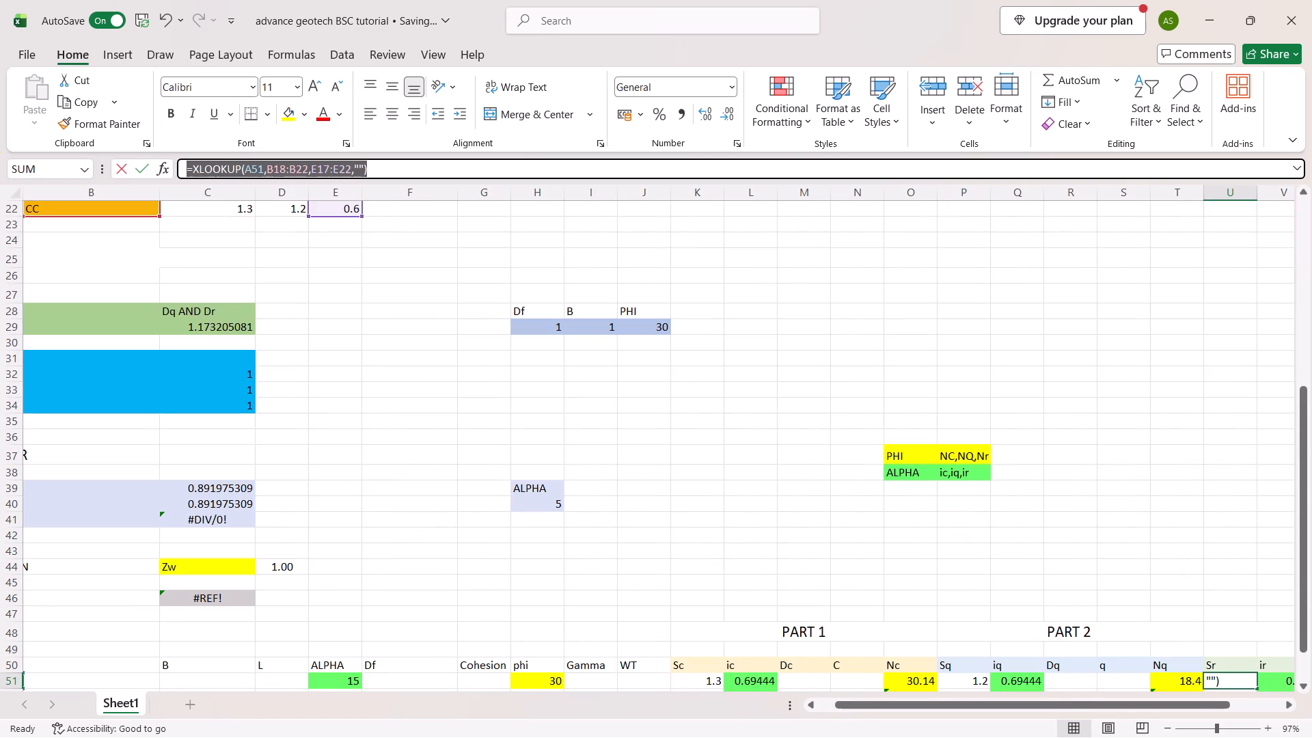
left_click_drag(169, 150, 162, 151)
key("BackSpace")
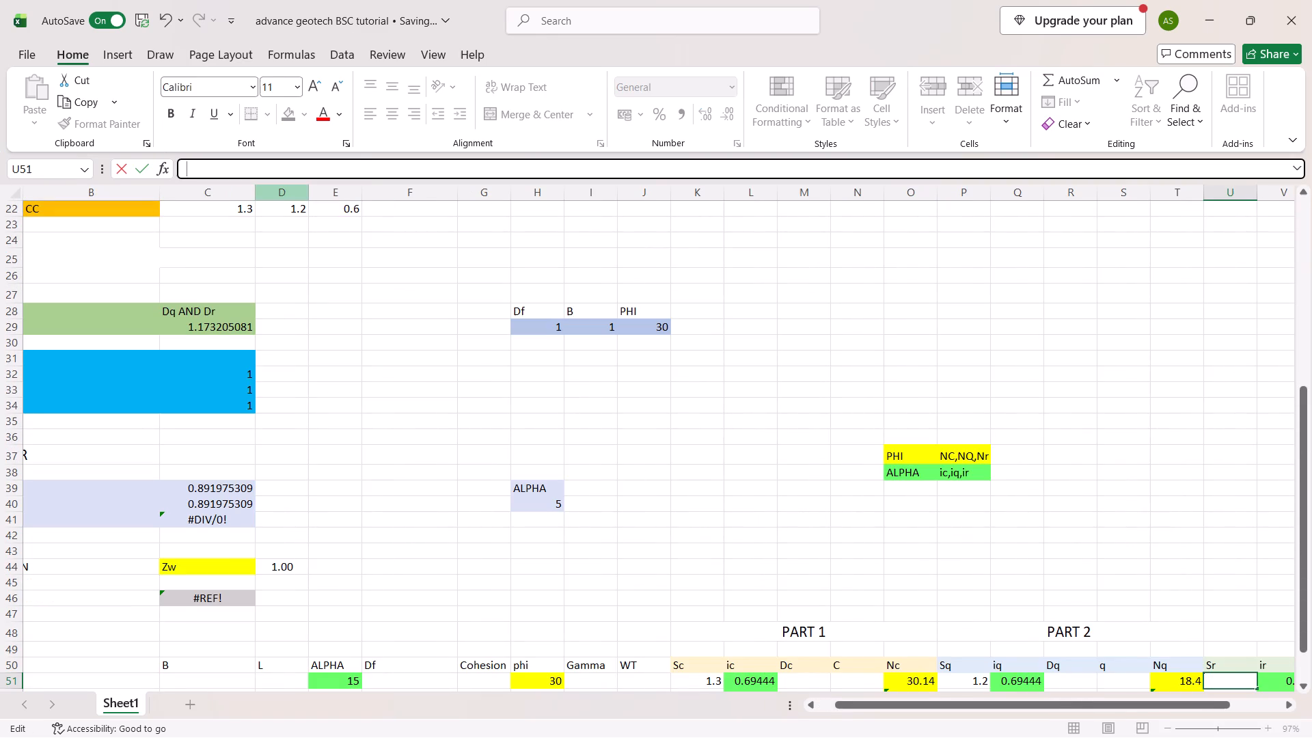
key("ctrl+v")
scroll(271, 189, "down", 4)
scroll(423, 319, "up", 4)
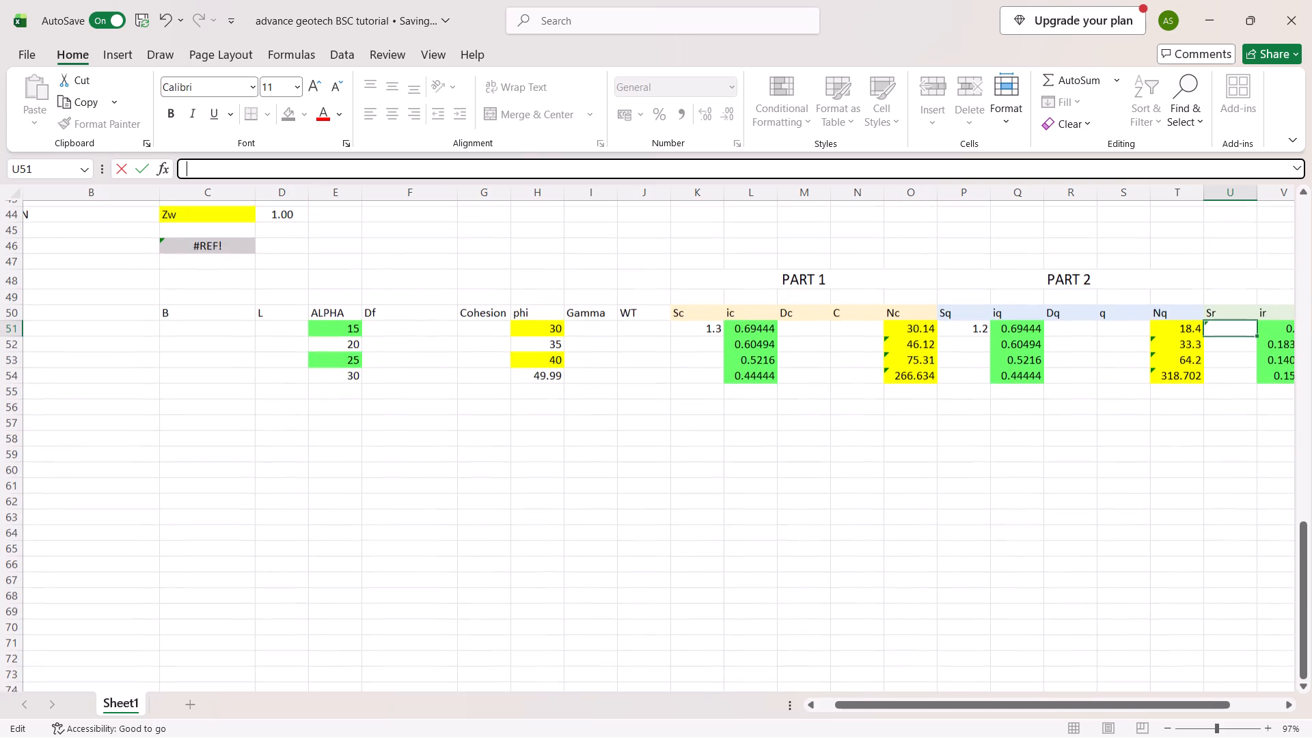
Copy the XLOOKUP formula text from Sq cell P51 into the empty Sr cell U51.
left_click(977, 358)
left_click_drag(387, 174, 253, 152)
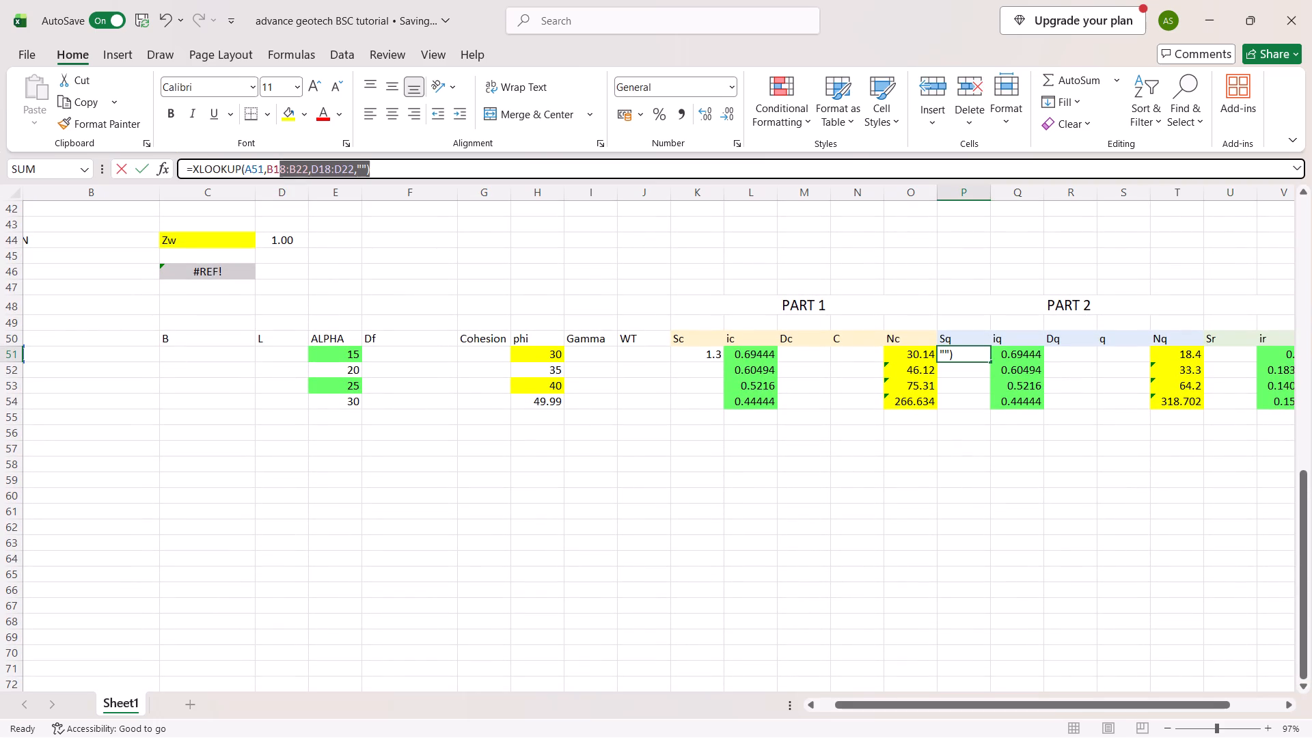
left_click_drag(253, 152, 129, 146)
key("ctrl+c")
key("Return")
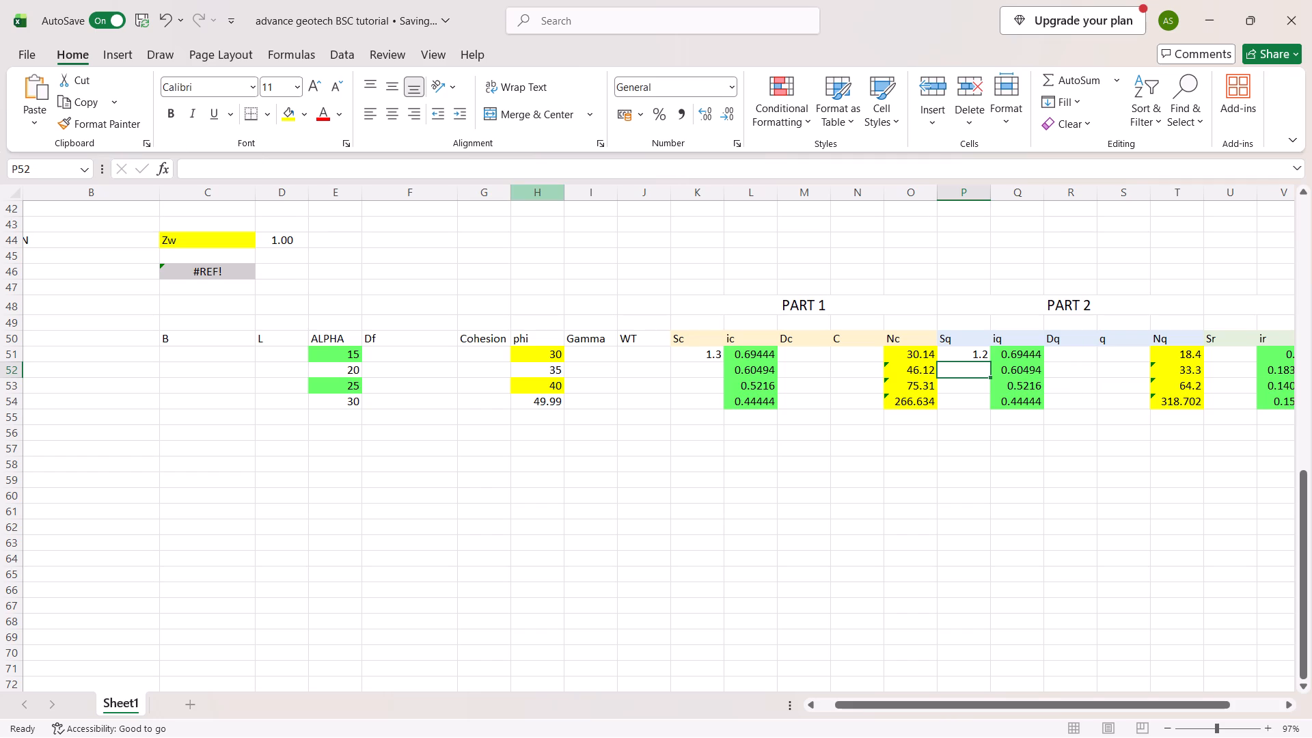
left_click(1220, 355)
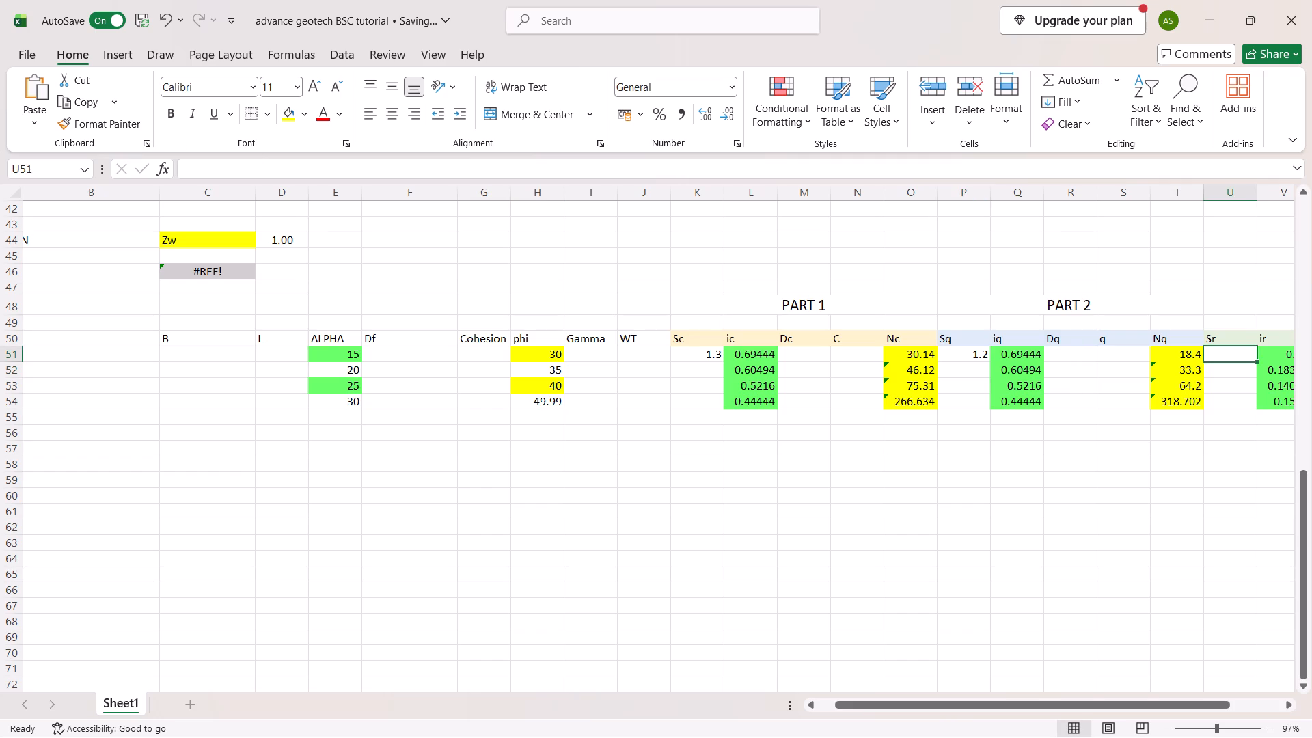
left_click(680, 173)
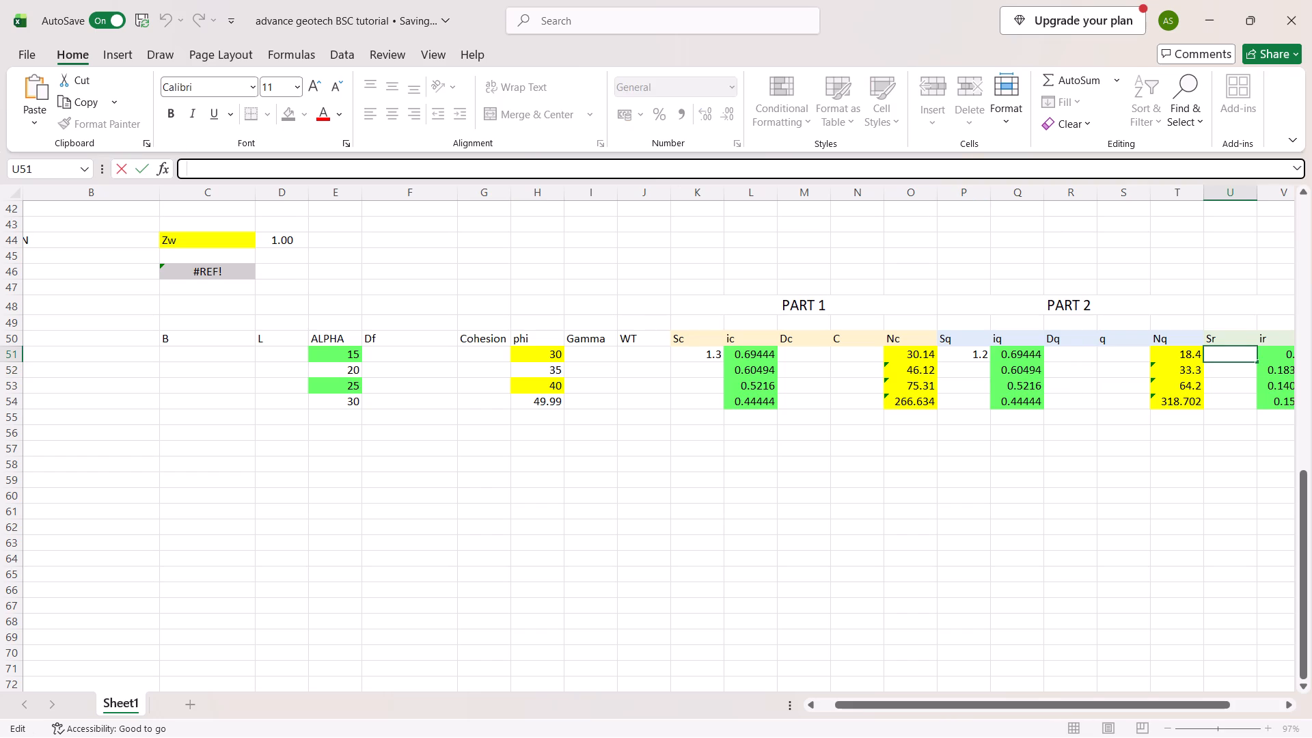
key("ctrl+v")
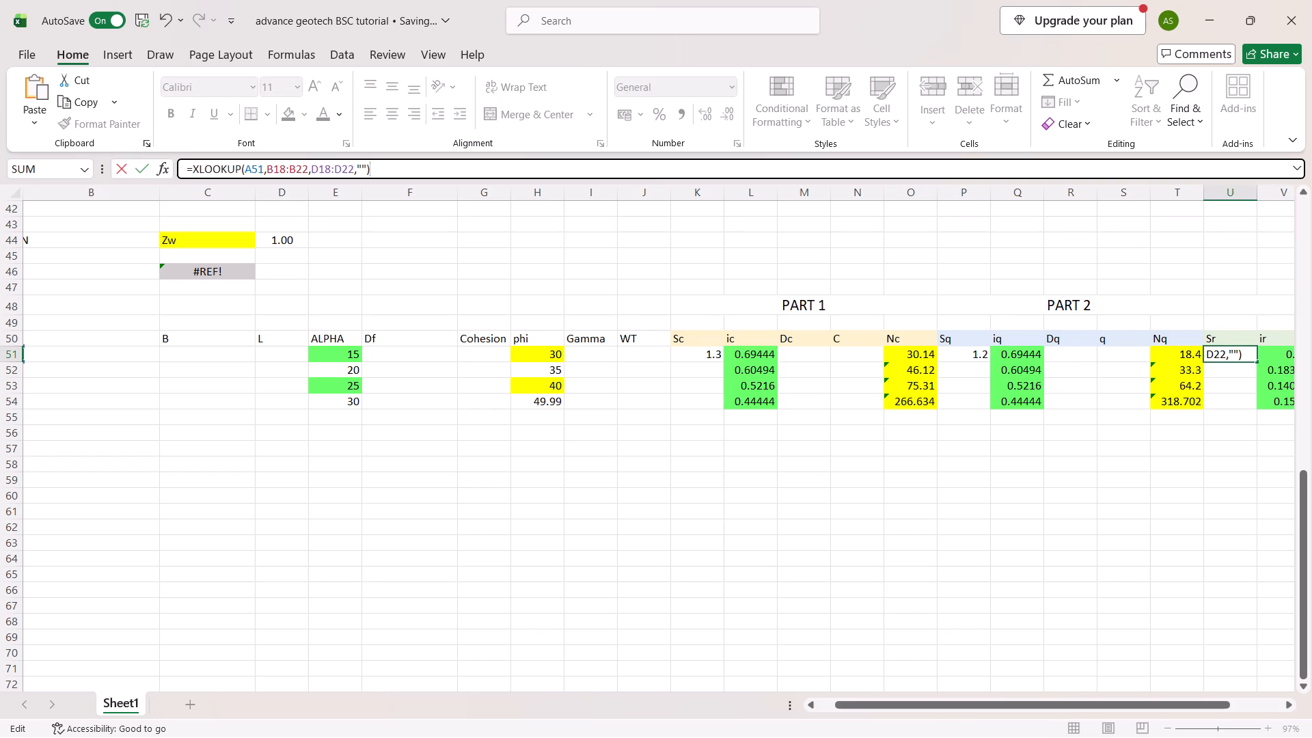
Replace the return array in the Sr formula in U51 with the Sgamma values E18:E22 and commit it.
left_click(350, 167)
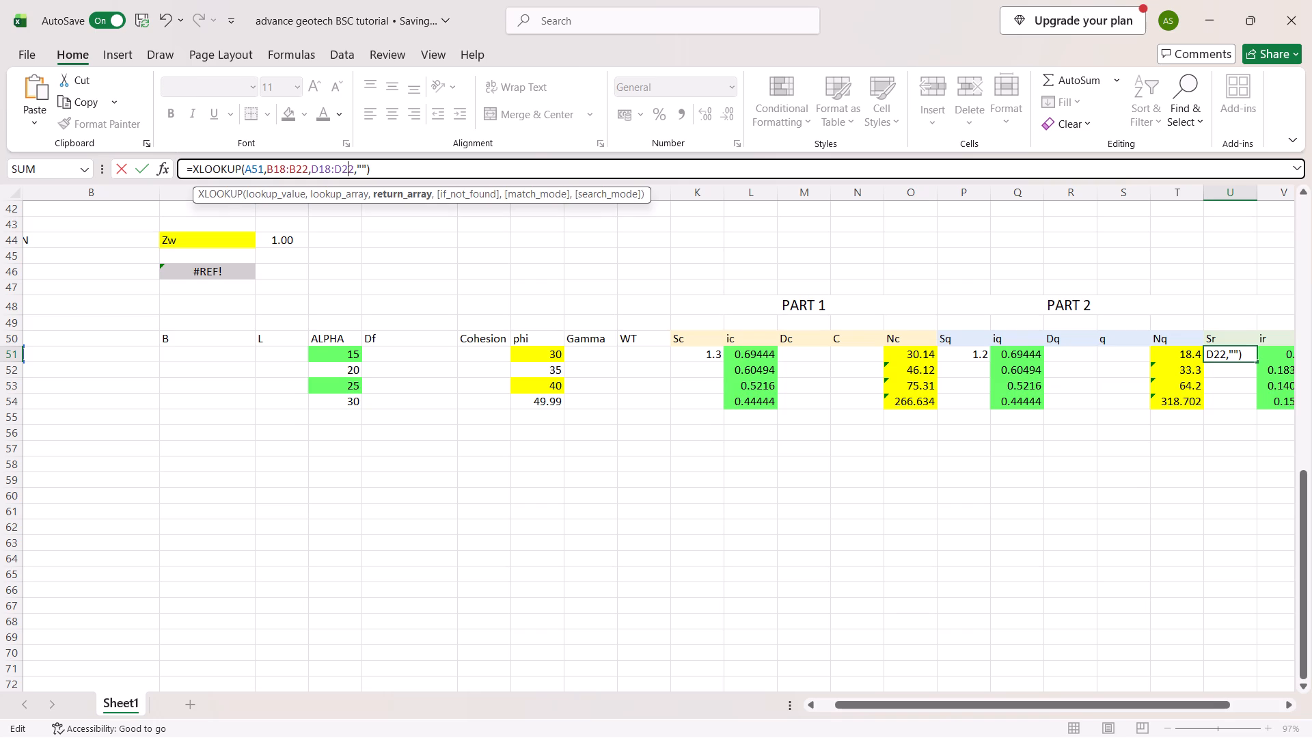
left_click_drag(350, 167, 310, 168)
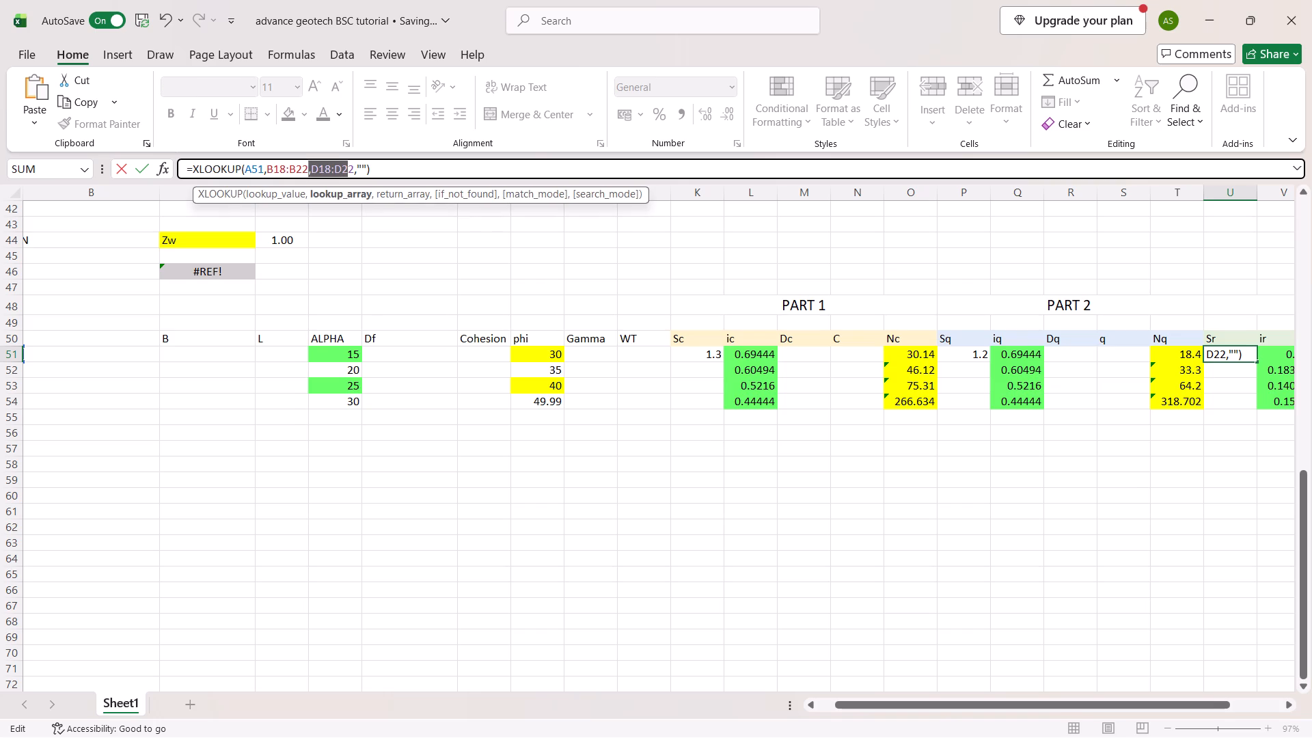
key("Right")
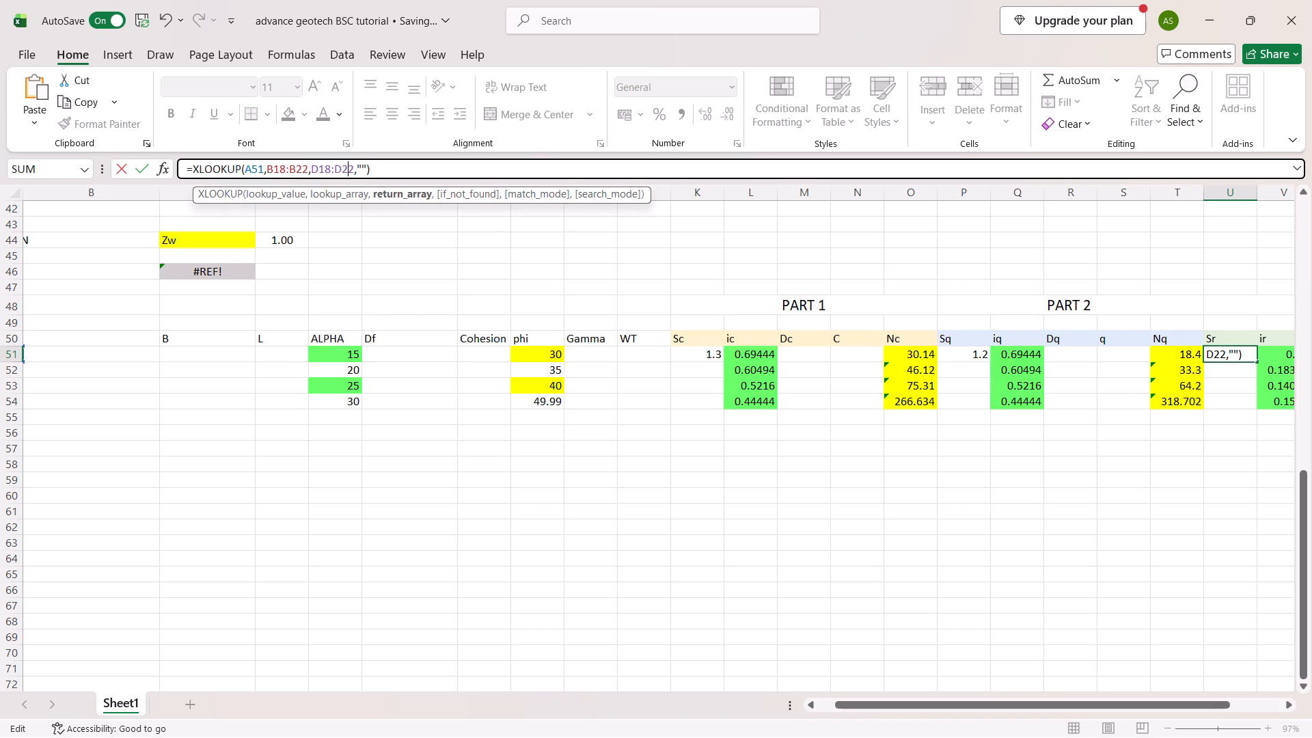
left_click_drag(353, 165, 314, 161)
key("BackSpace")
scroll(331, 288, "up", 1)
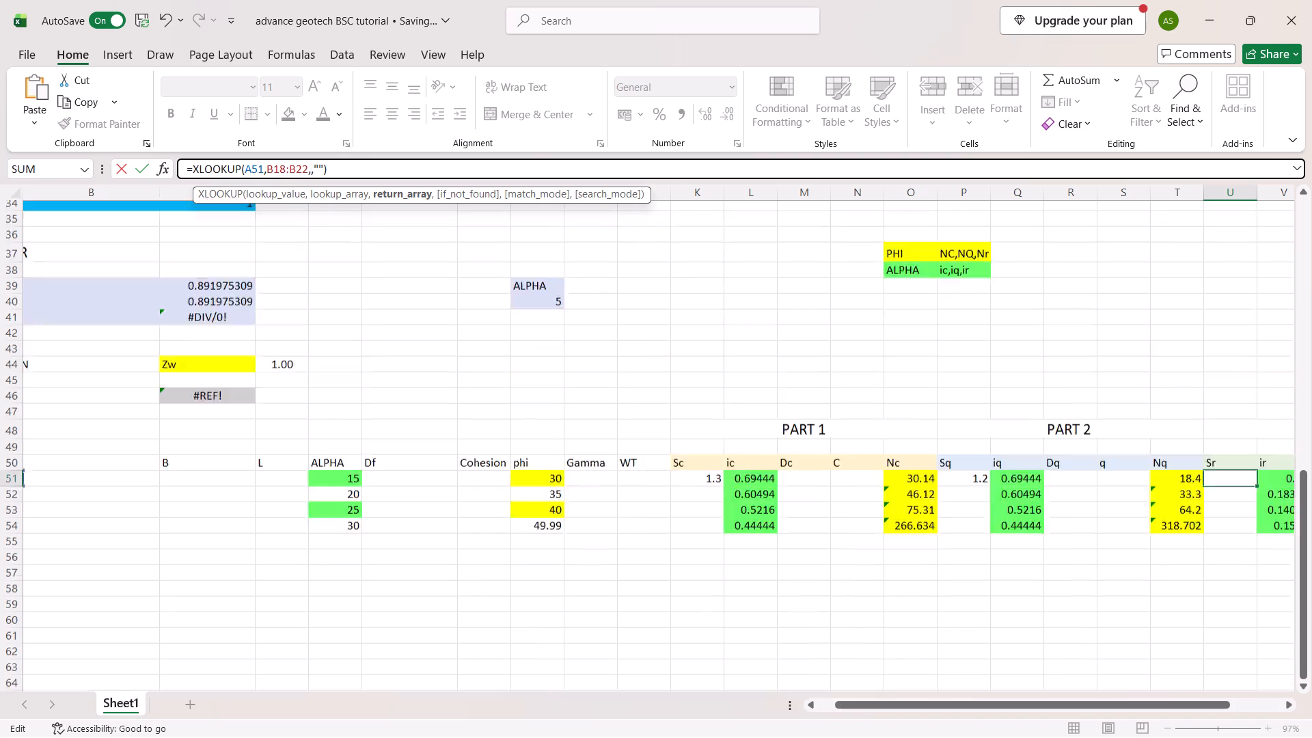
scroll(331, 288, "up", 5)
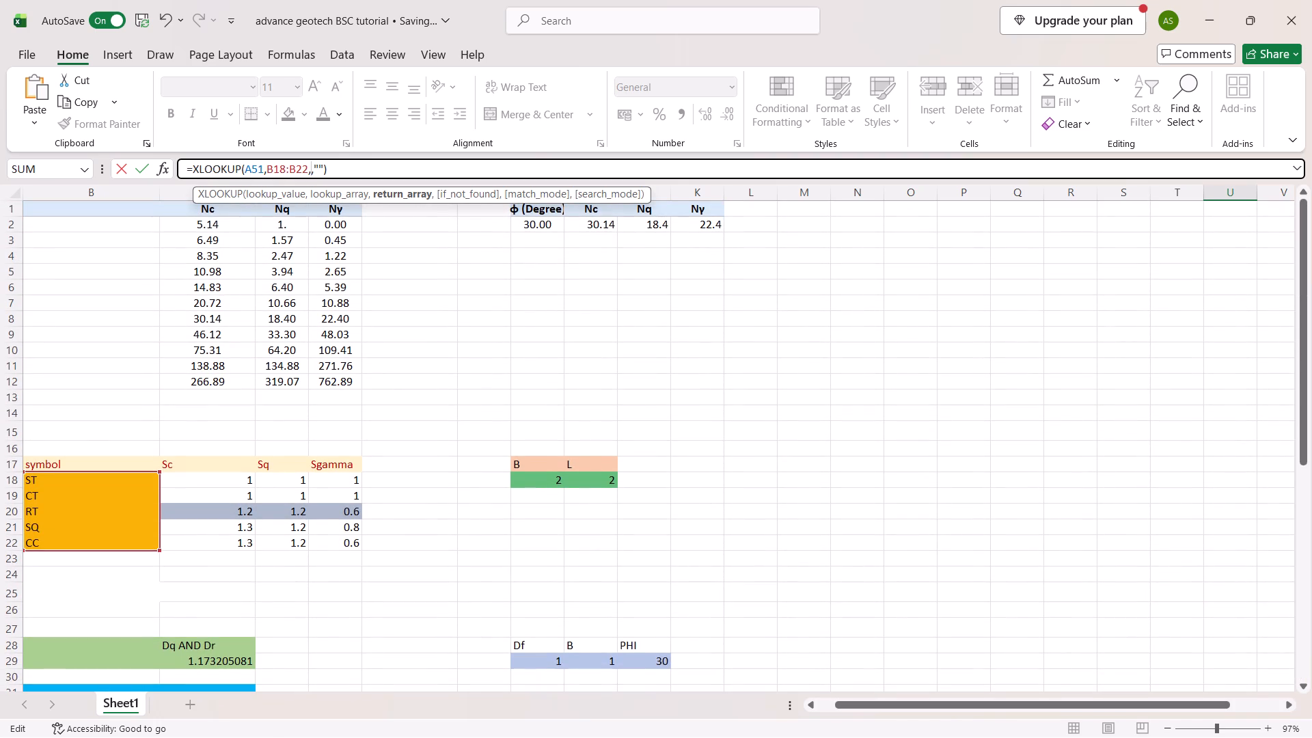
scroll(521, 536, "up", 1)
scroll(386, 506, "down", 1)
left_click_drag(344, 415, 346, 469)
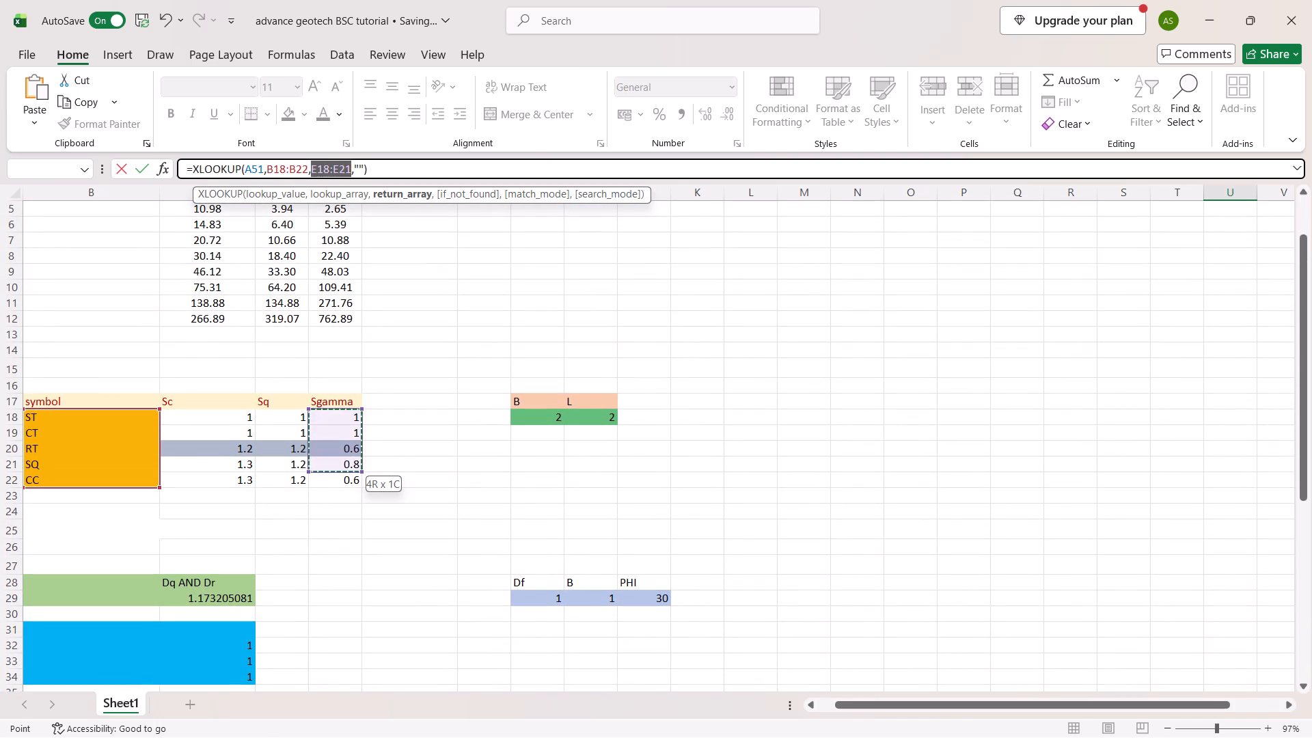
left_click_drag(346, 469, 349, 476)
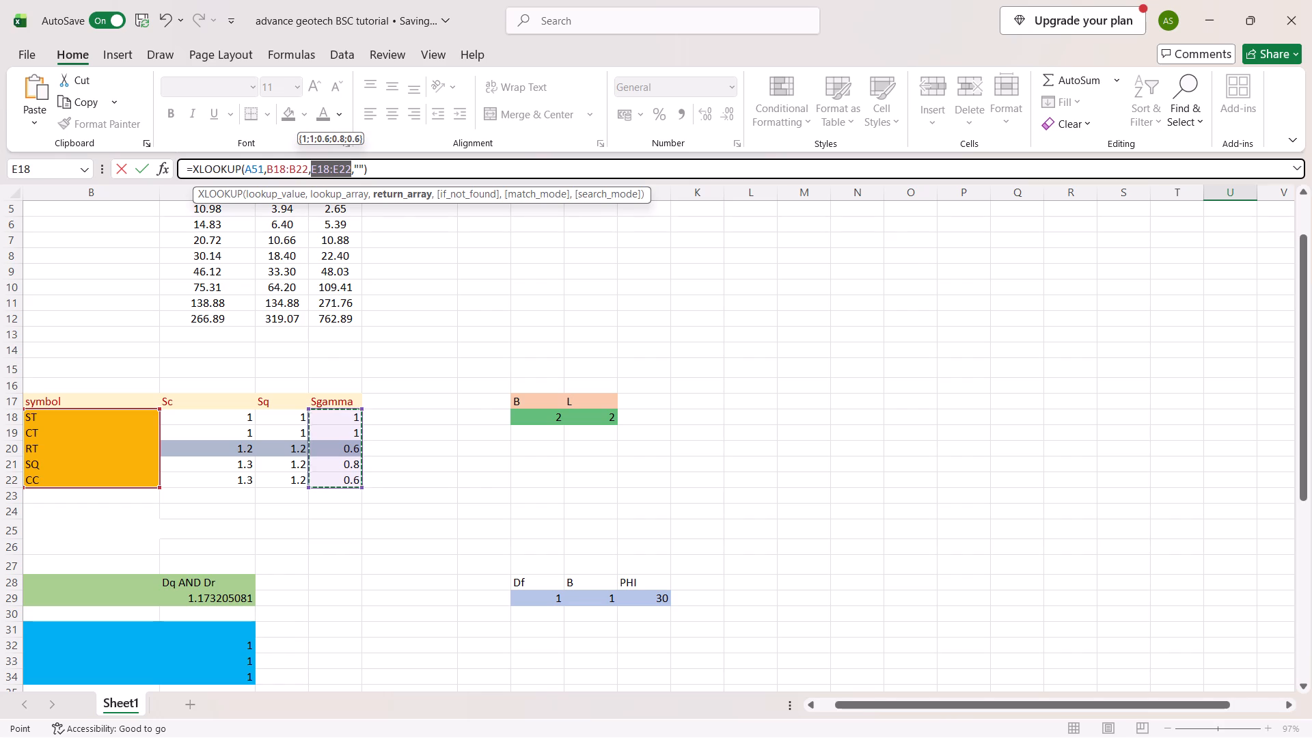
key("Return")
Enter the footing symbols ST, SQ and RT in the SHAPE column cells A52, A53 and A54.
scroll(714, 584, "down", 3)
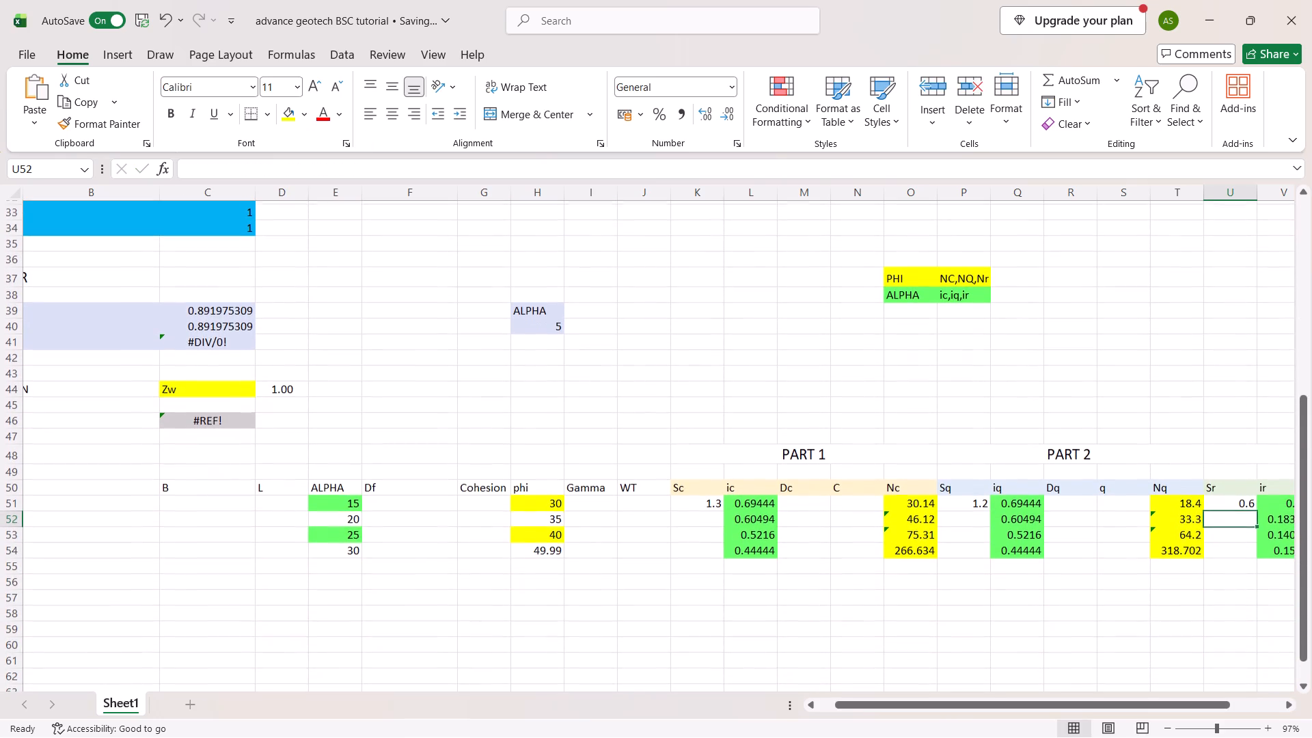
scroll(714, 584, "left", 3)
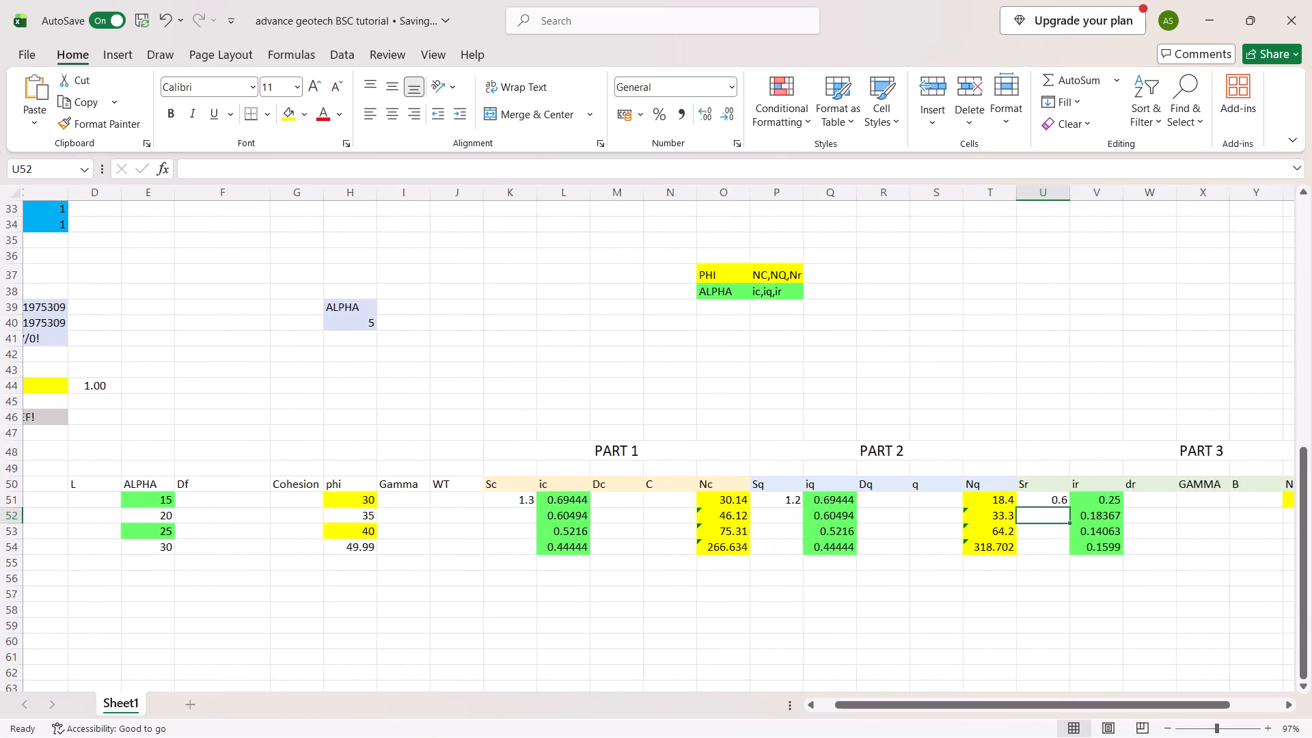
scroll(714, 584, "down", 1)
scroll(404, 522, "right", 3)
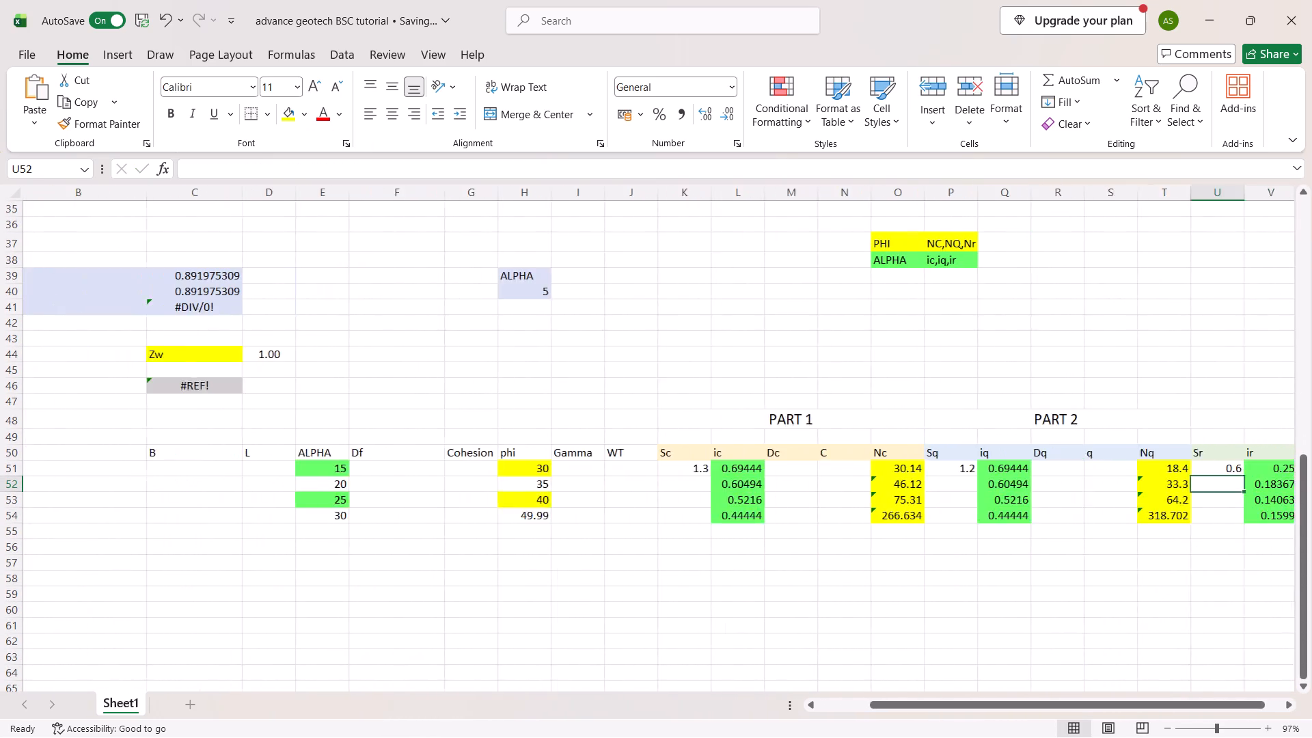
scroll(404, 522, "right", 2)
left_click(82, 487)
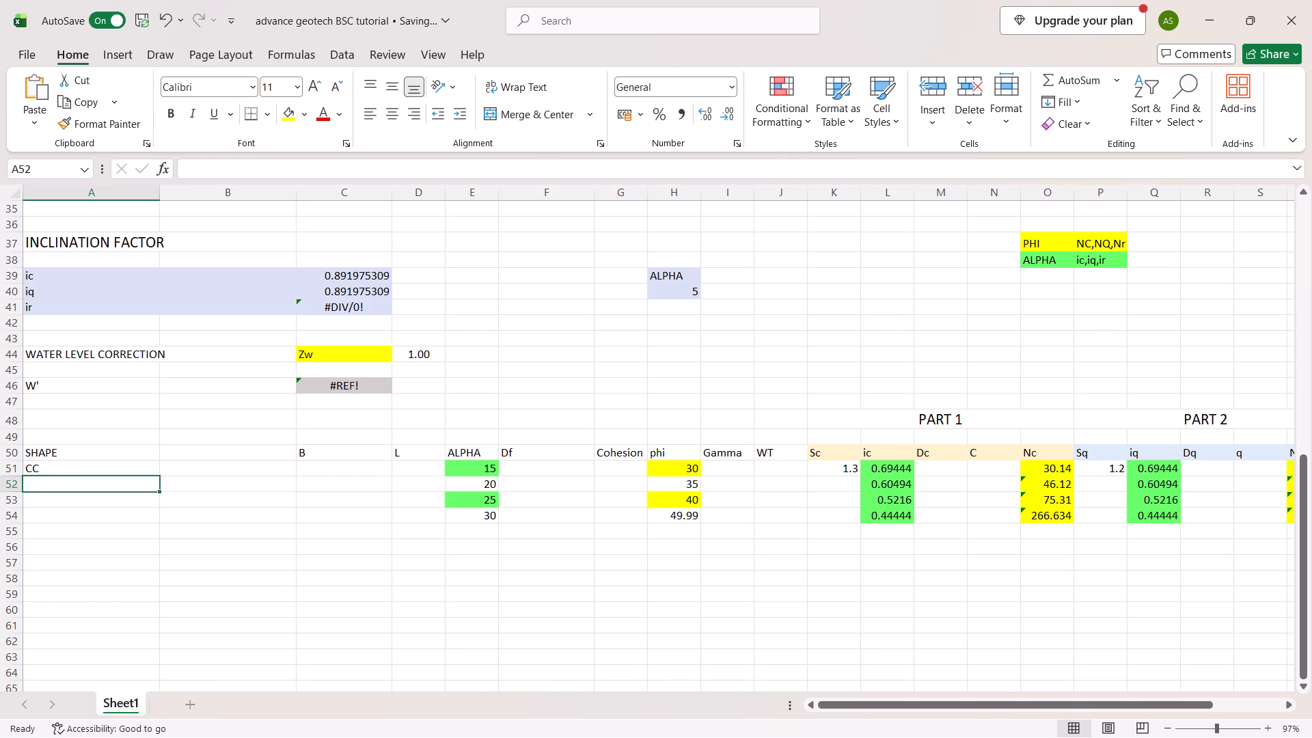
type("ST")
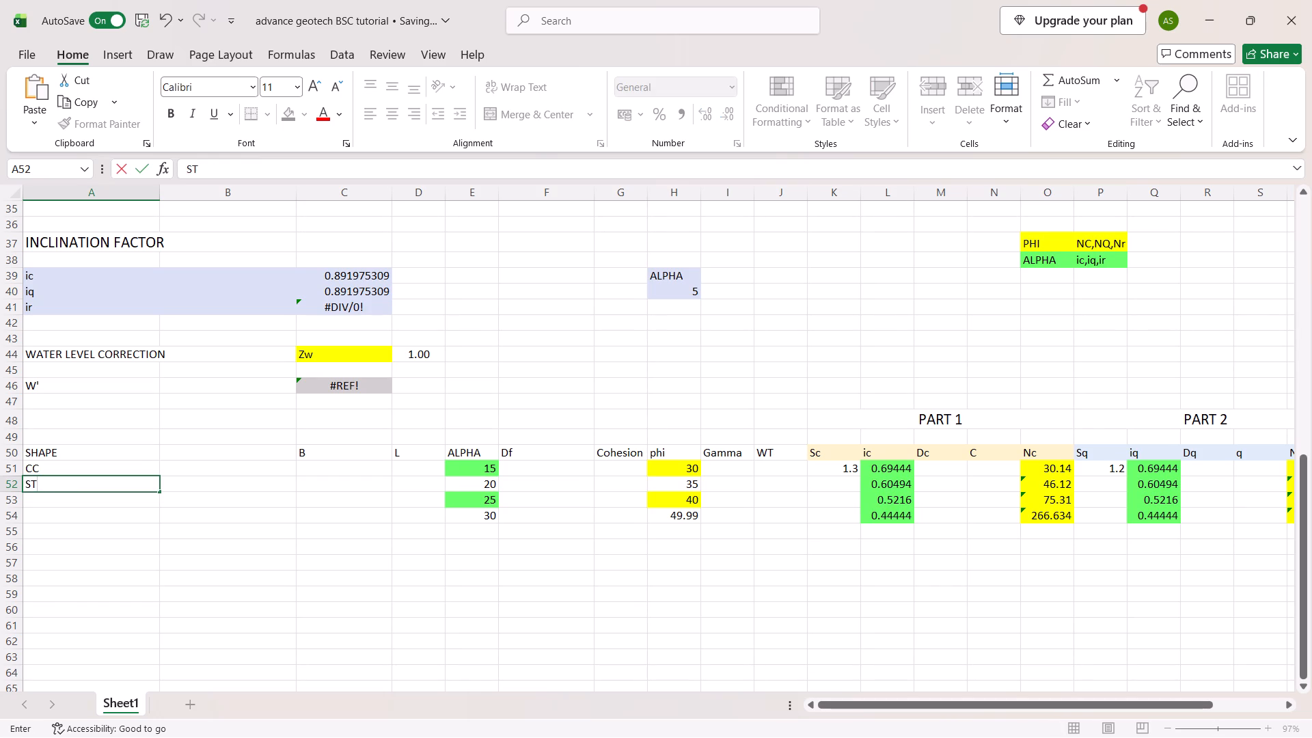
key("Down")
key("s")
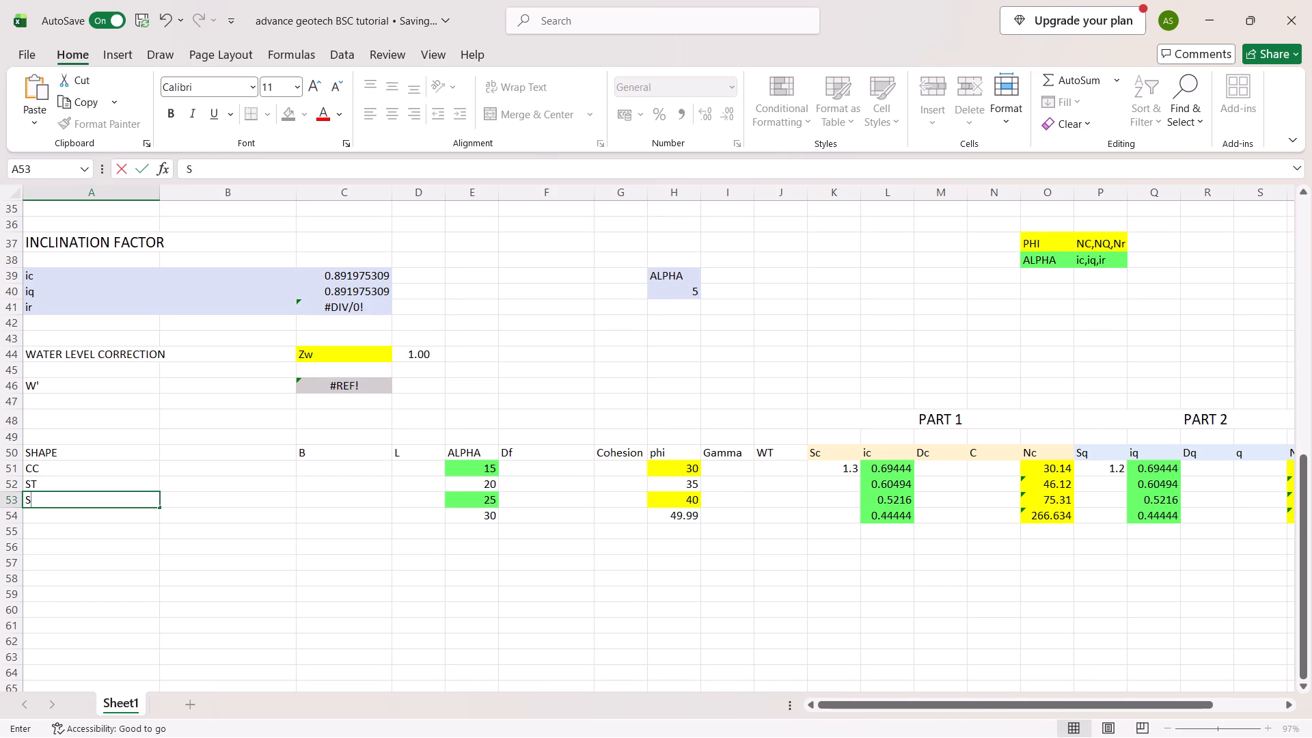
key("q")
key("Down")
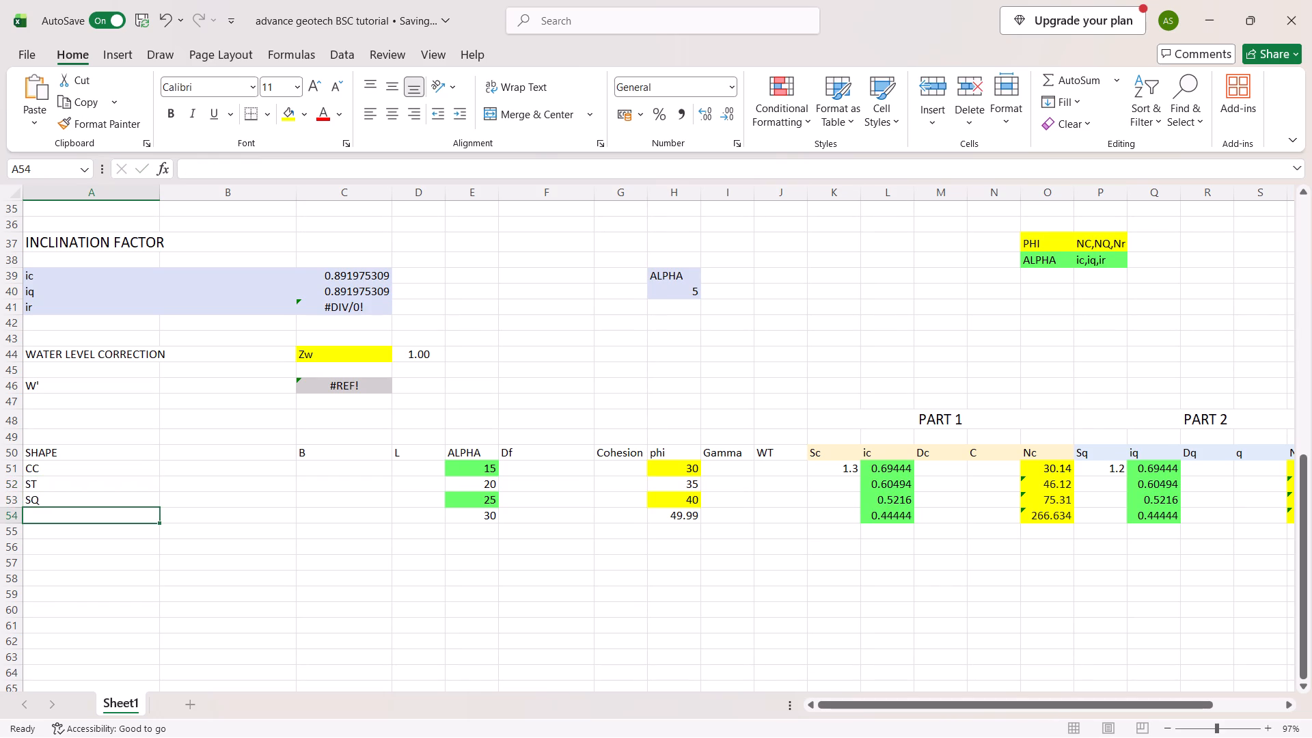
type("RT")
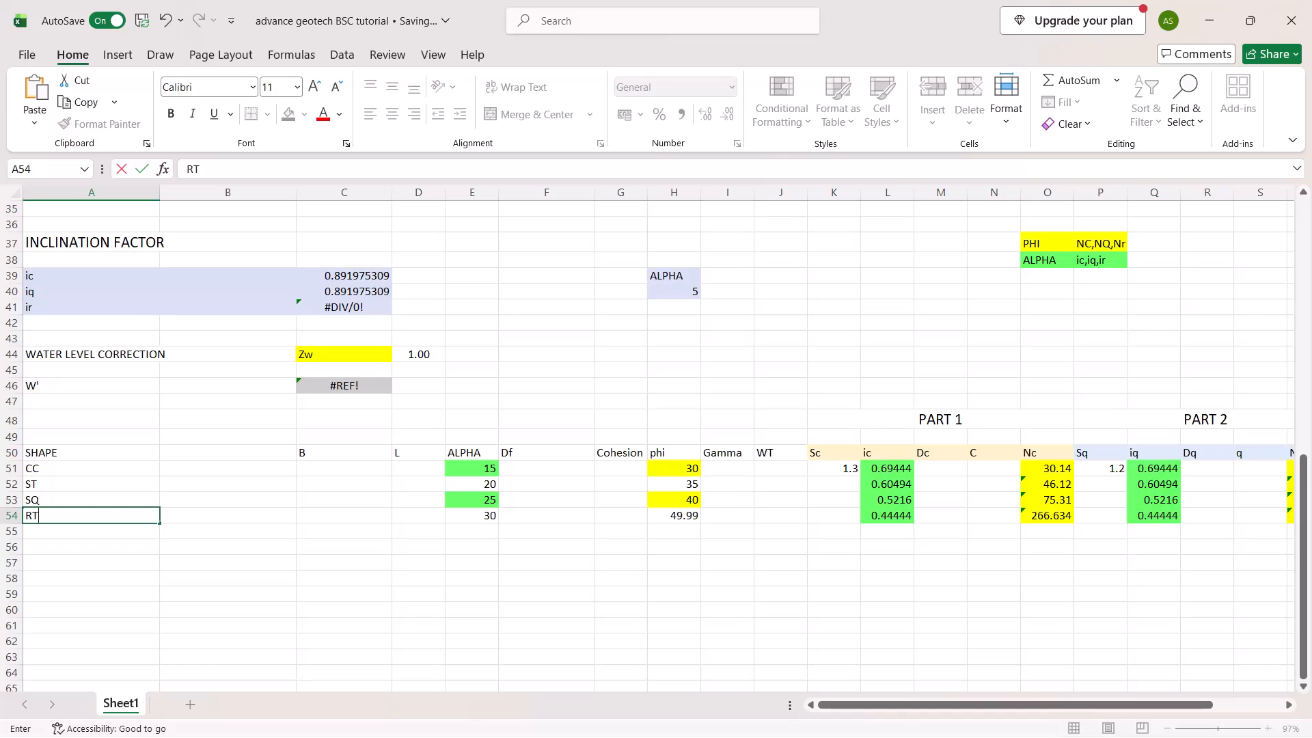
Examine the shape factor table and its footing symbols against the SHAPE entries in the bearing capacity table.
scroll(109, 482, "up", 5)
scroll(109, 482, "right", 1)
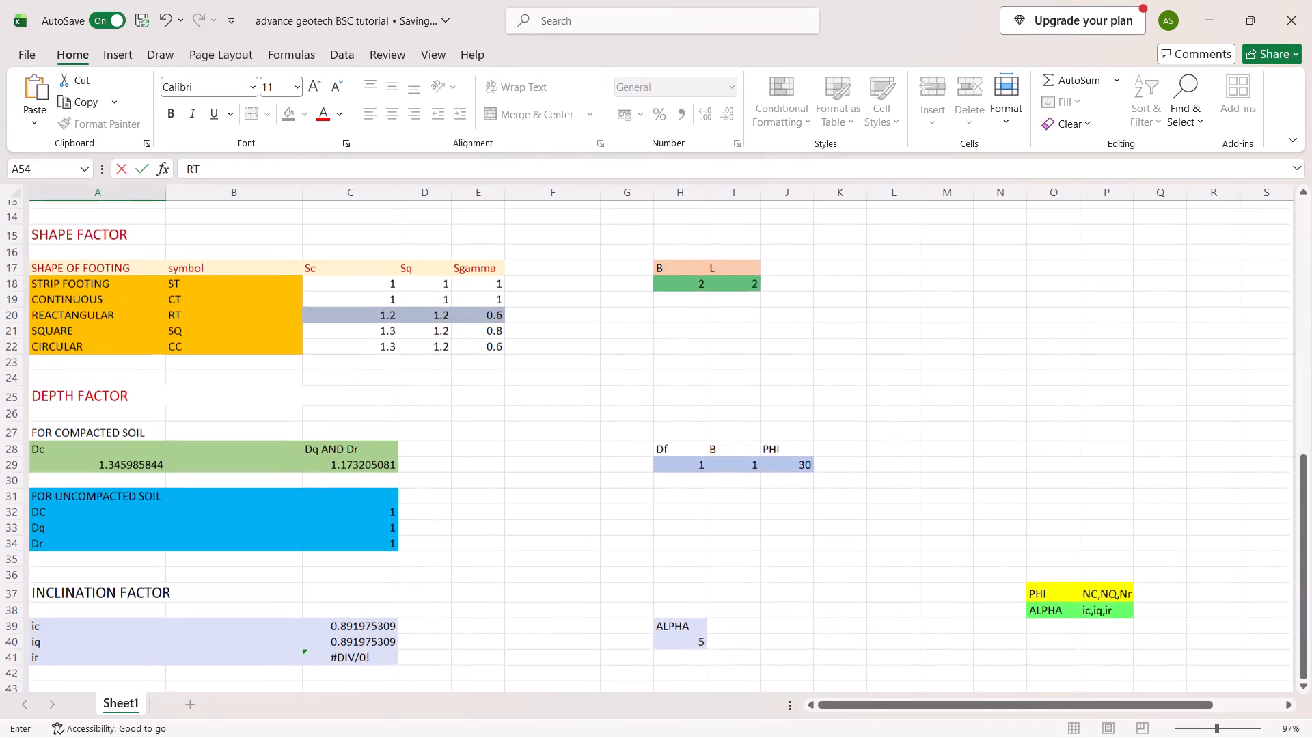
scroll(109, 482, "right", 2)
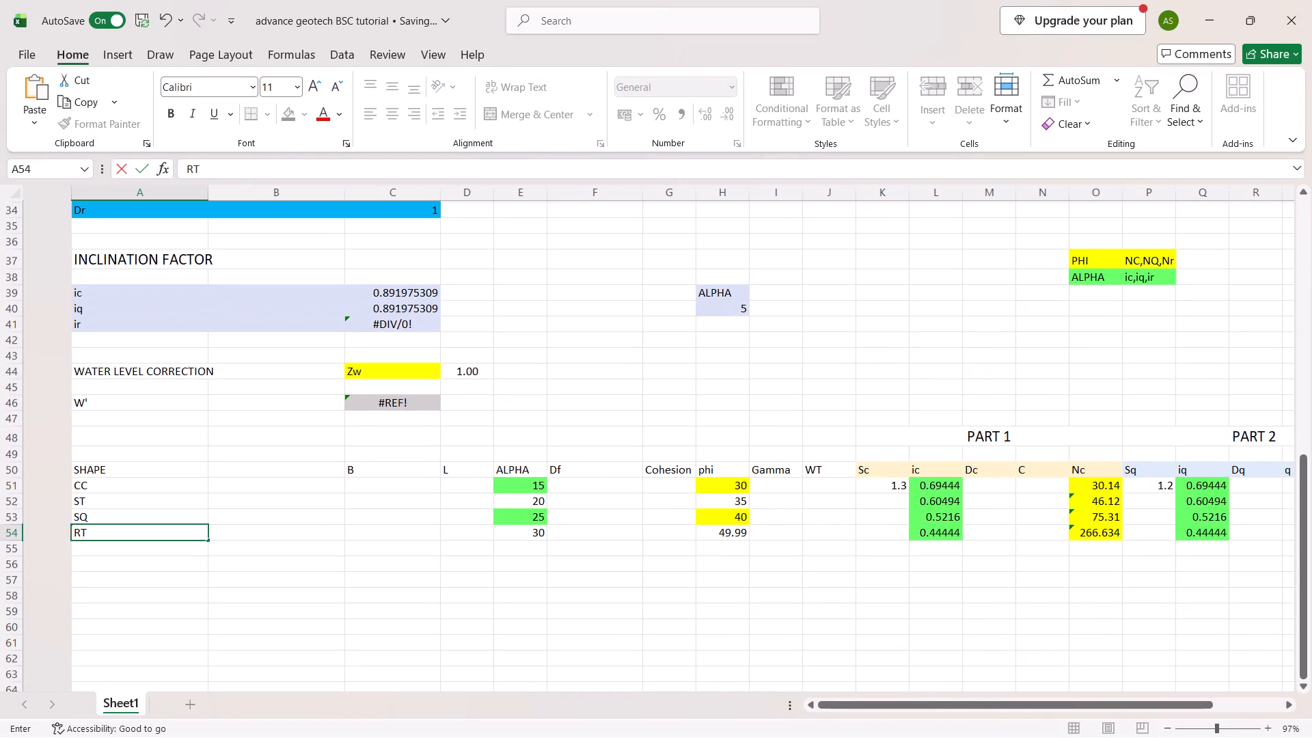
scroll(109, 482, "right", 1)
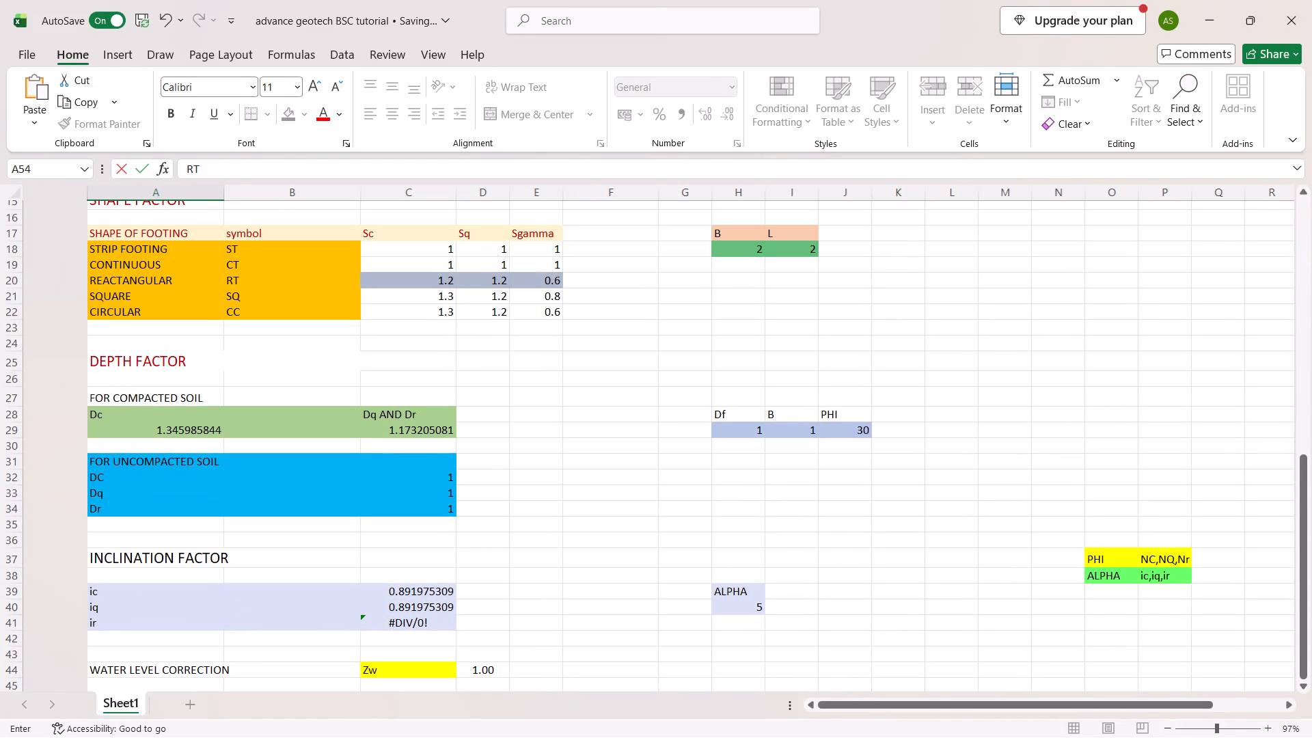
scroll(109, 482, "right", 3)
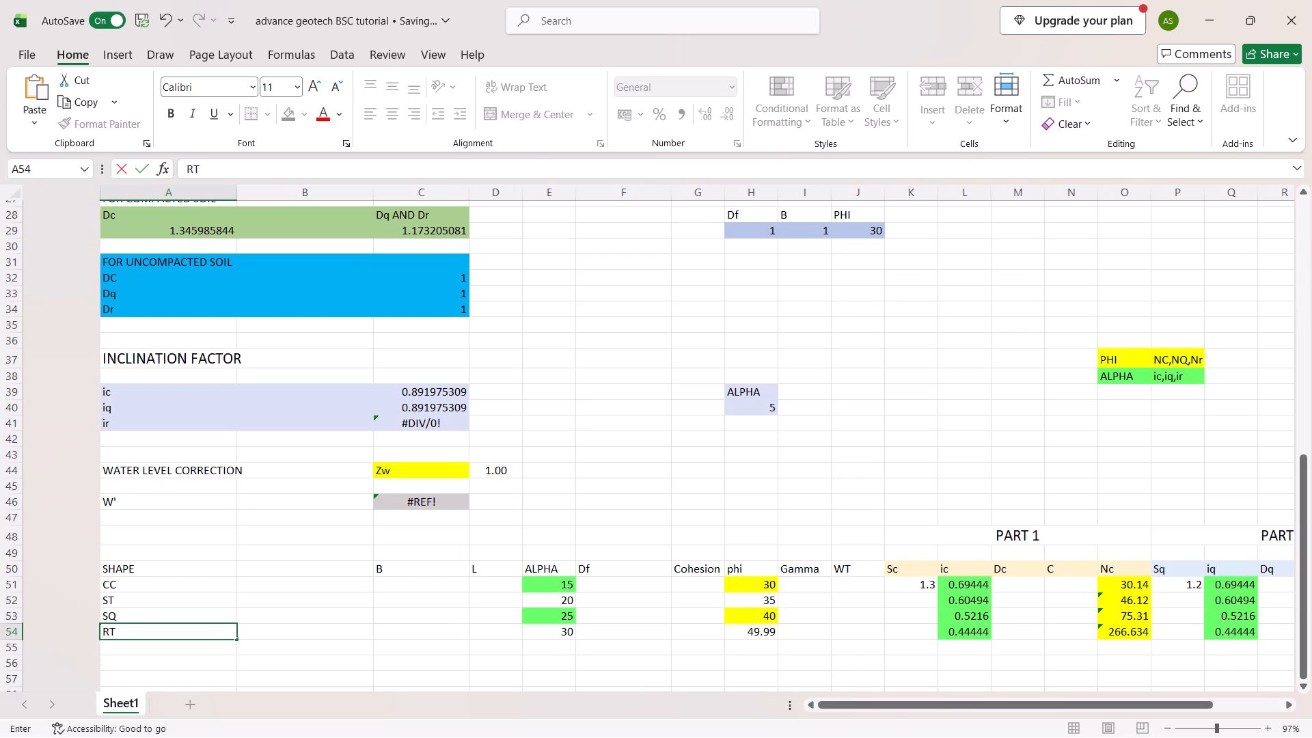
scroll(109, 482, "right", 2)
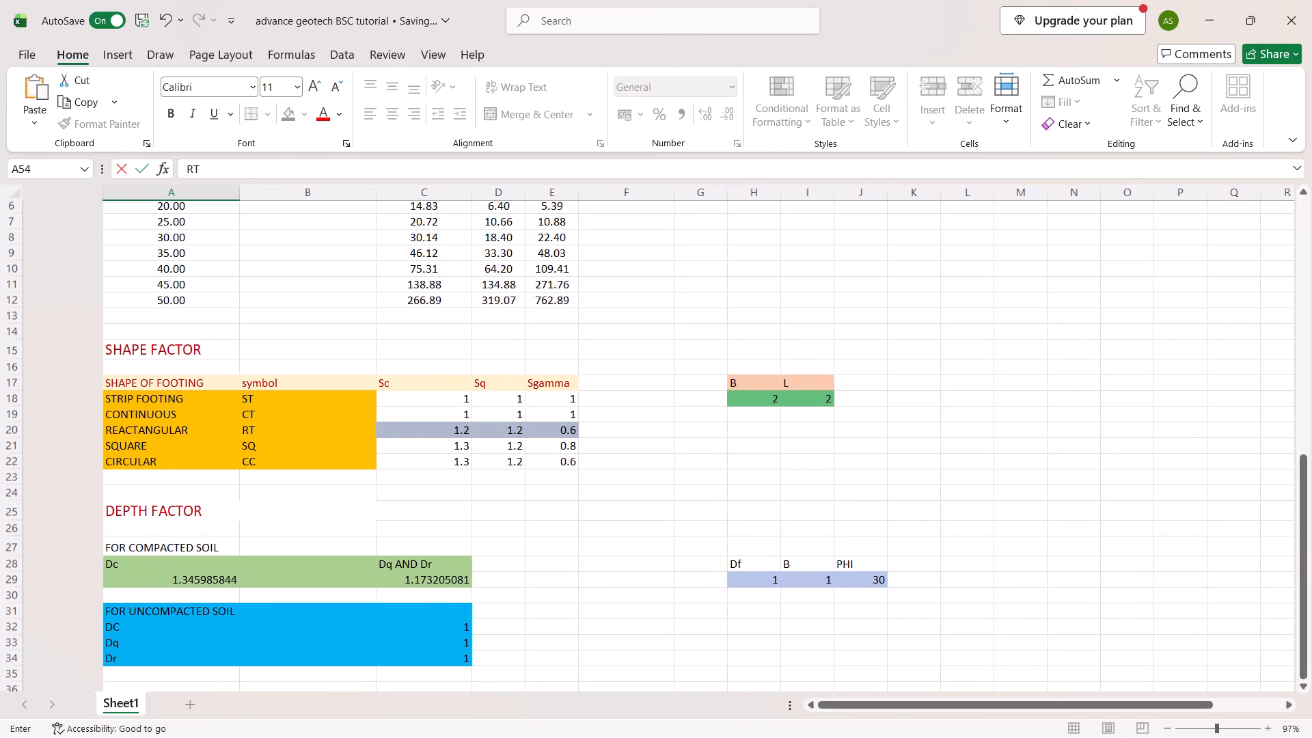
scroll(109, 482, "right", 2)
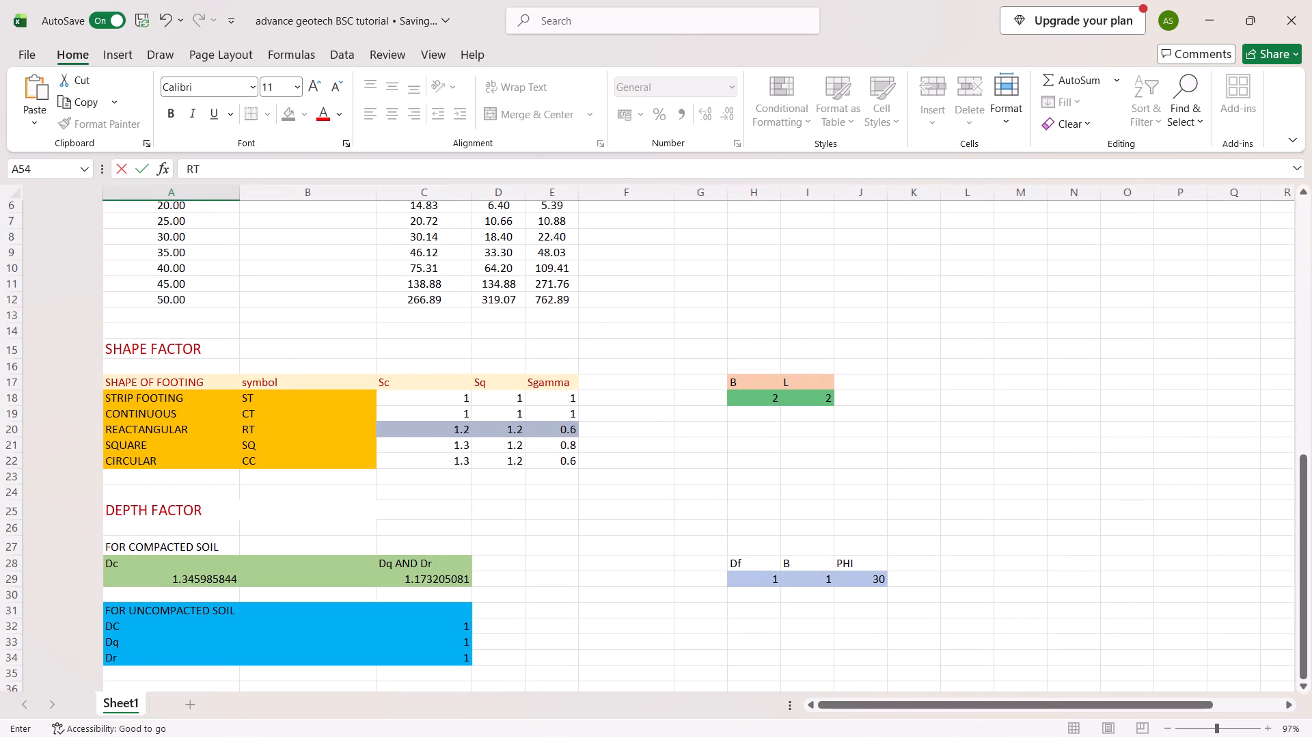
scroll(109, 482, "right", 2)
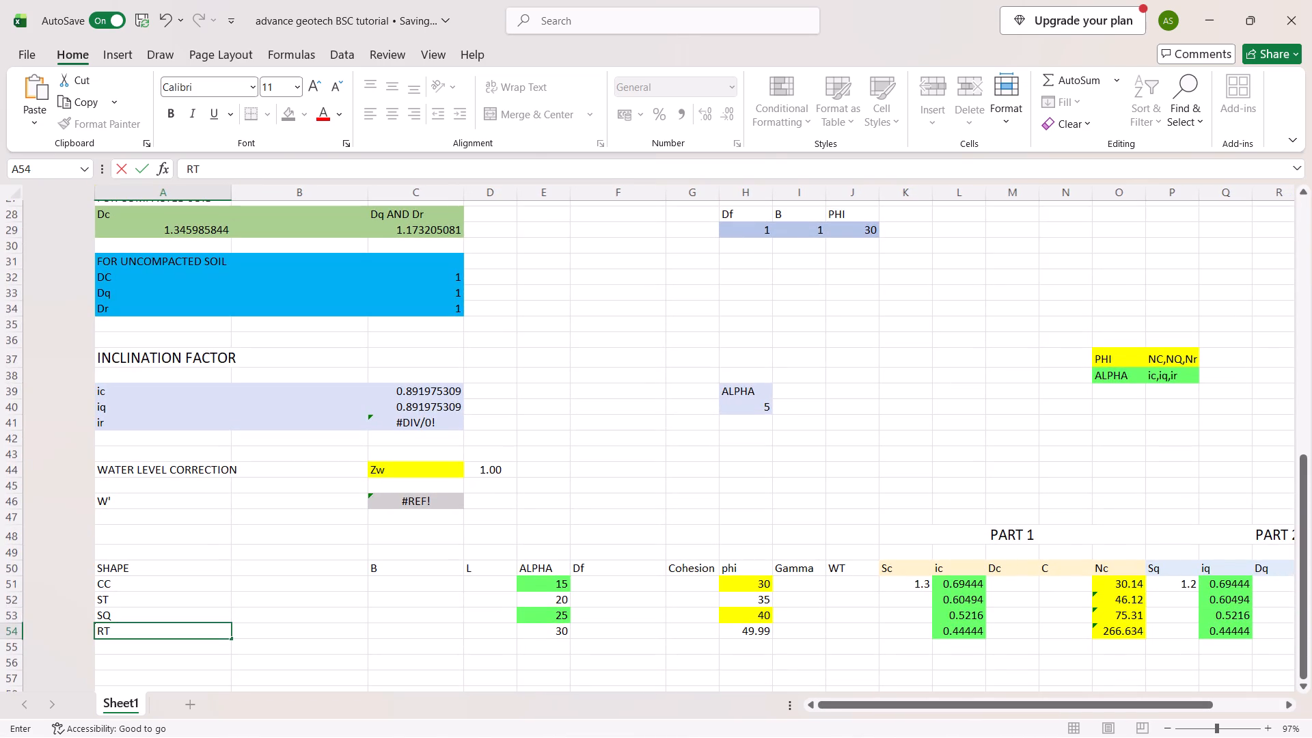
scroll(109, 482, "right", 2)
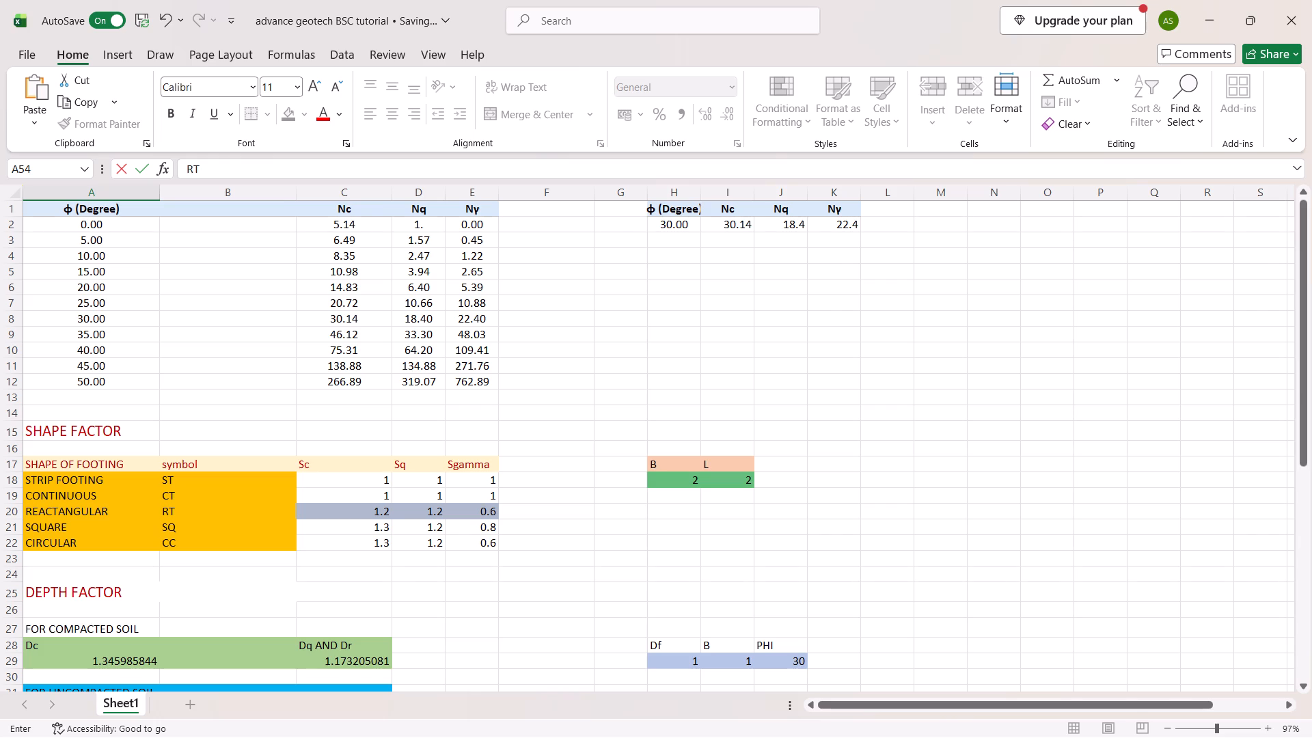
scroll(109, 482, "right", 1)
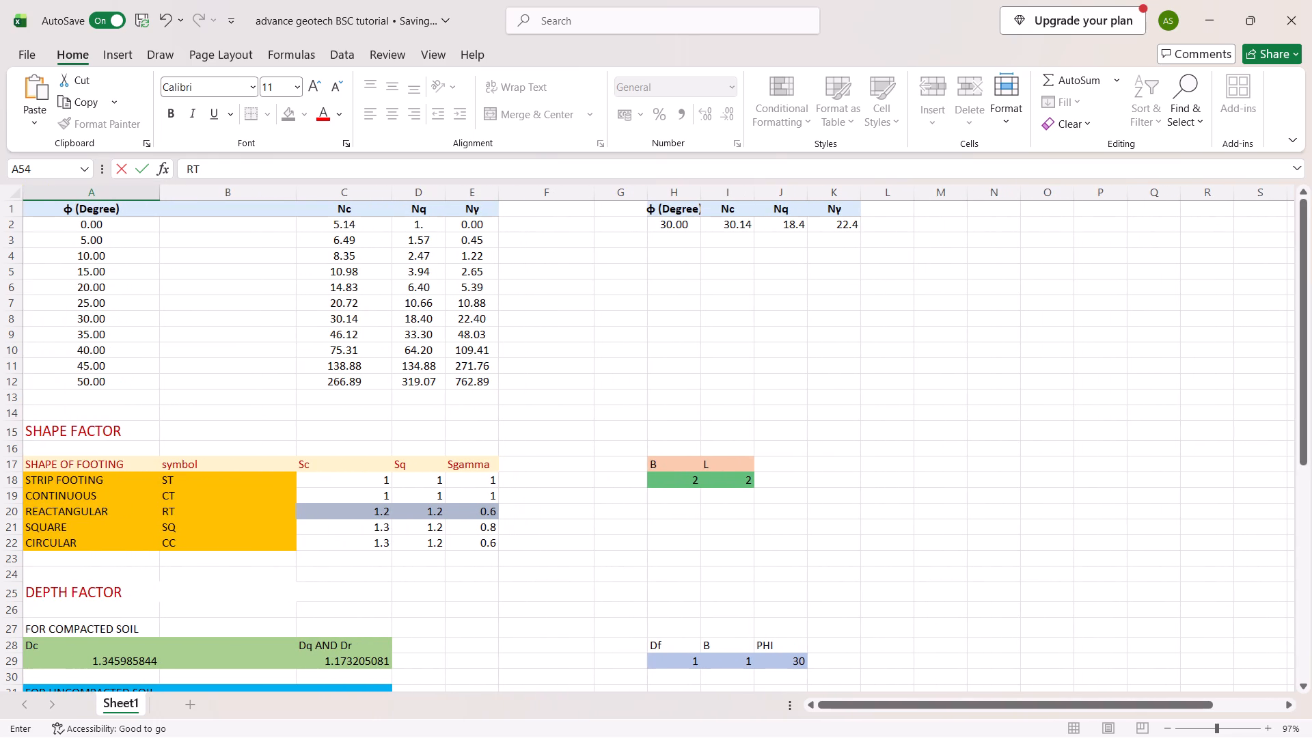
Commit the RT entry in SHAPE cell A54.
left_click(53, 514)
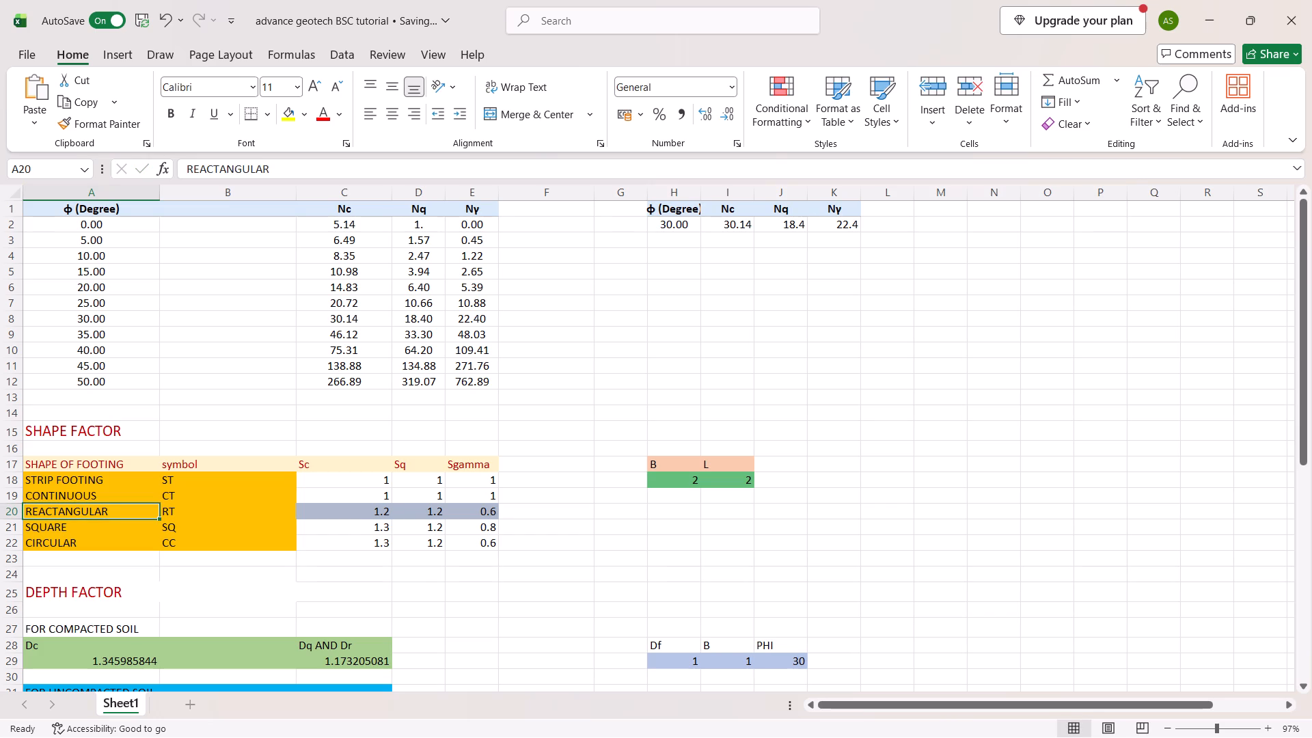
Fill the Sc XLOOKUP formula from K51 down through K54 in the bearing capacity table.
scroll(53, 514, "down", 2)
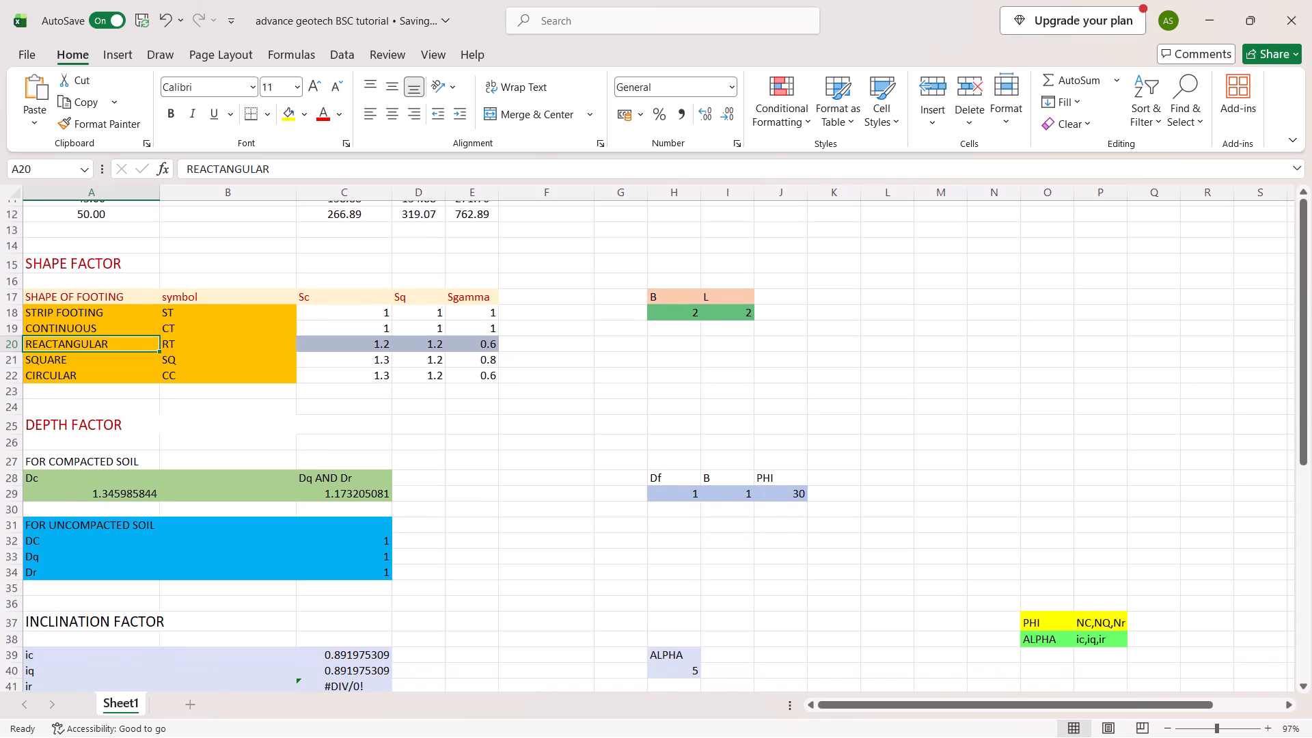
scroll(53, 514, "down", 4)
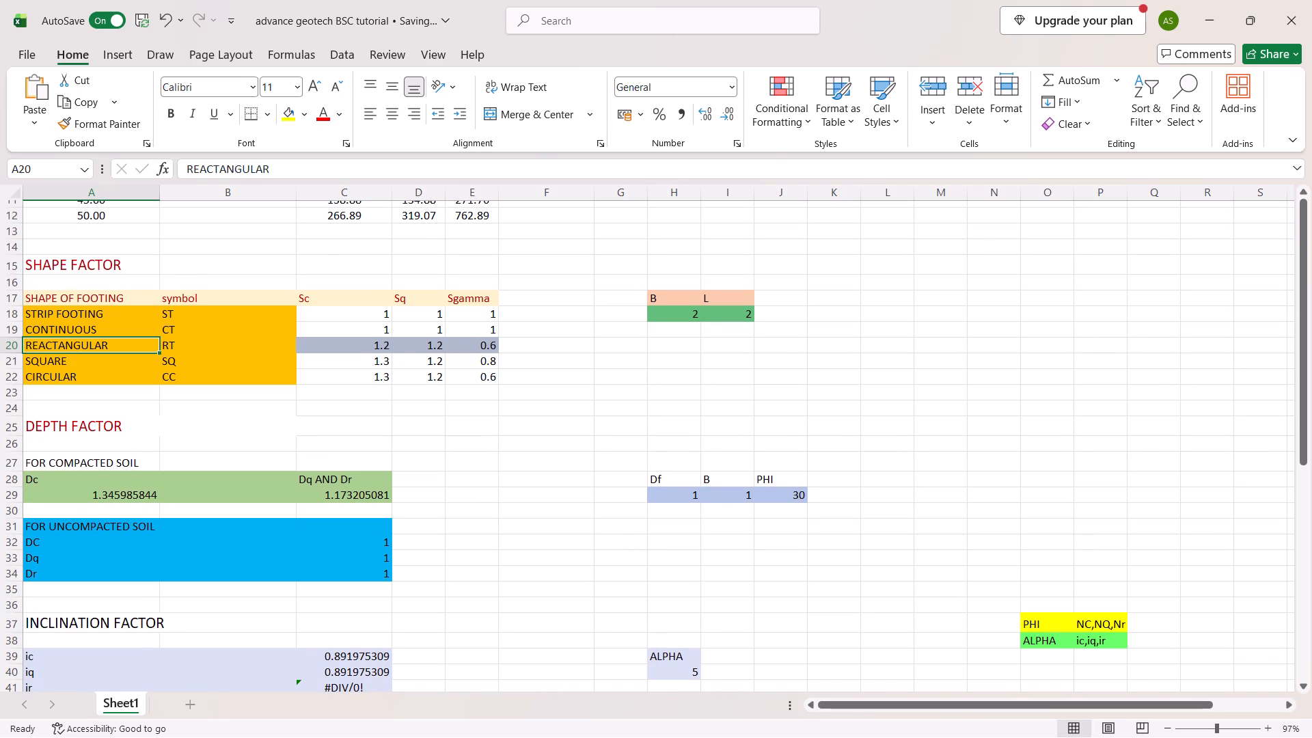
scroll(53, 514, "down", 3)
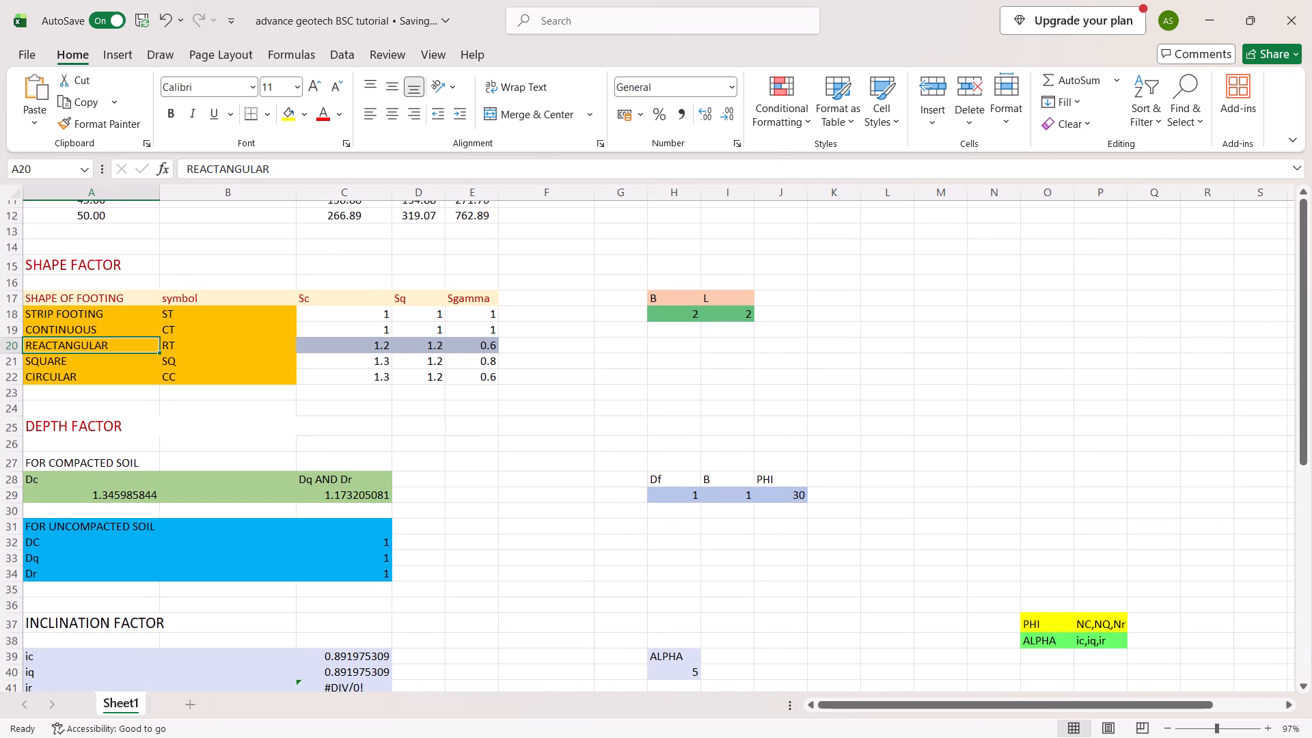
scroll(53, 514, "down", 3)
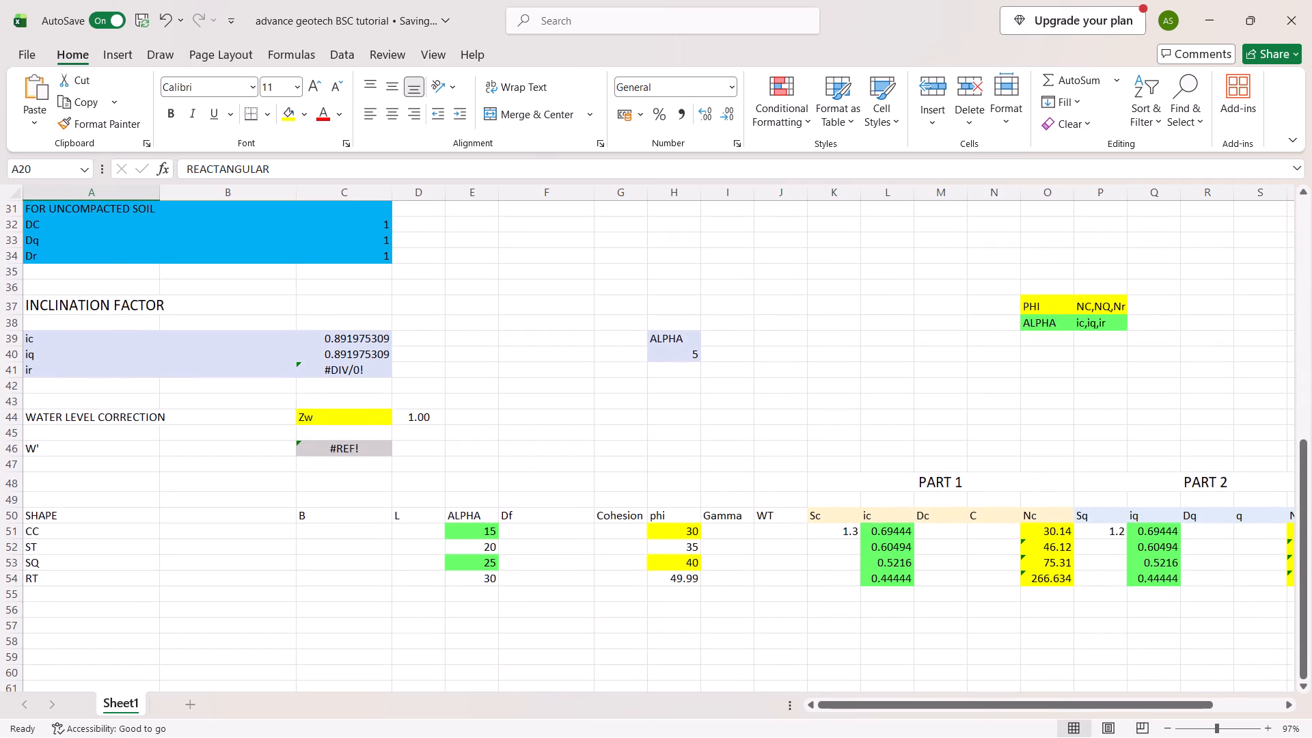
scroll(53, 514, "up", 2)
scroll(53, 514, "down", 3)
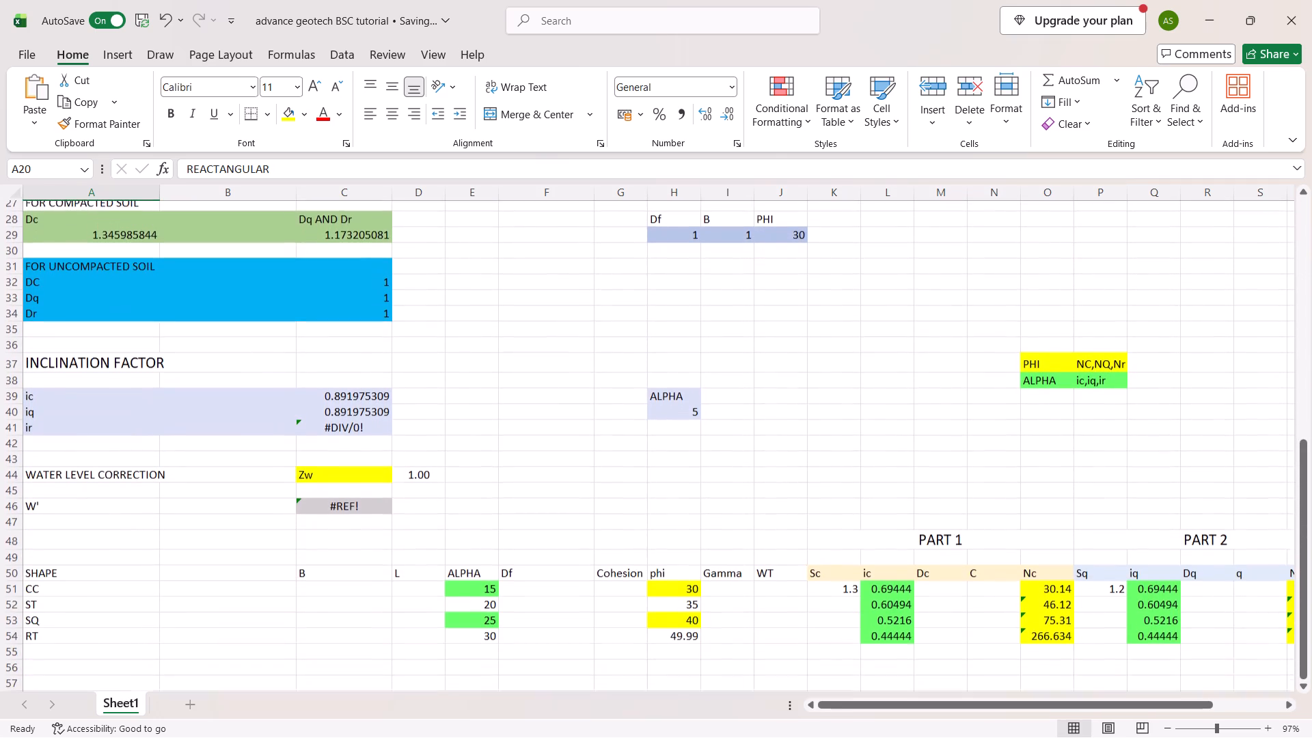
left_click(316, 579)
scroll(316, 579, "up", 1)
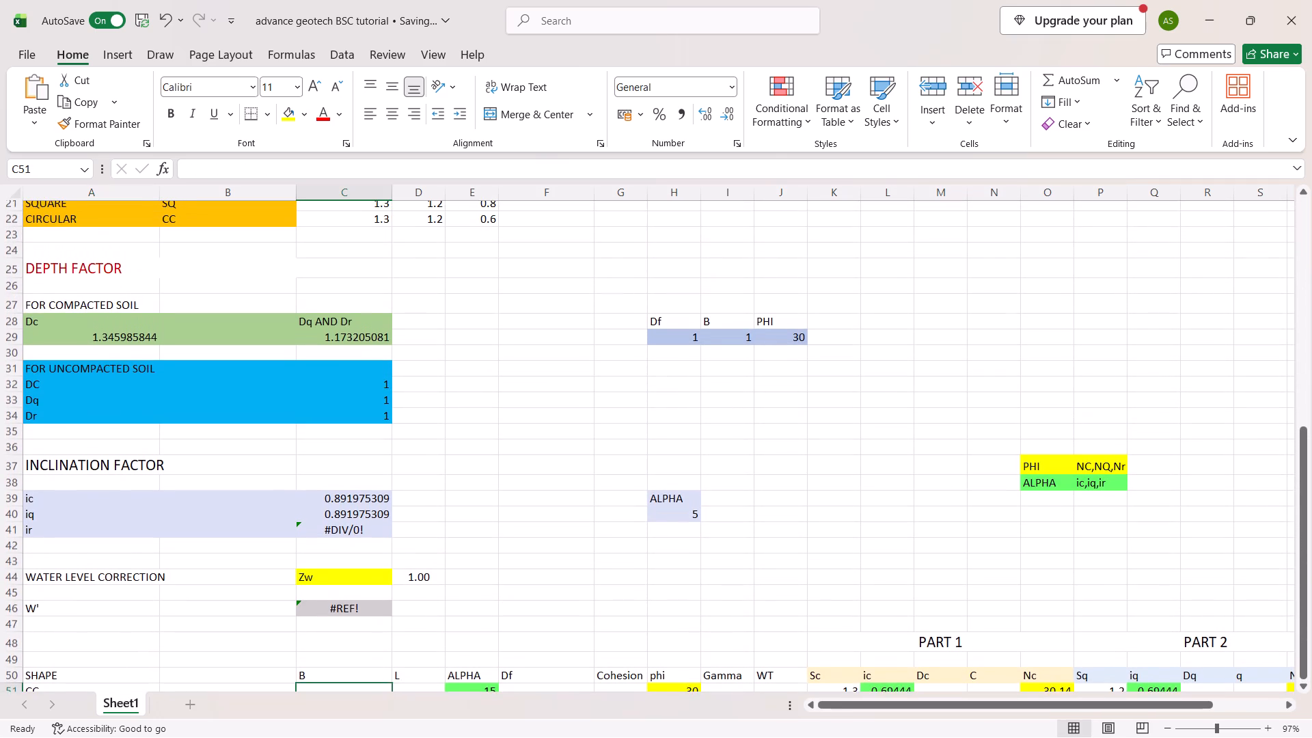
scroll(316, 579, "up", 1)
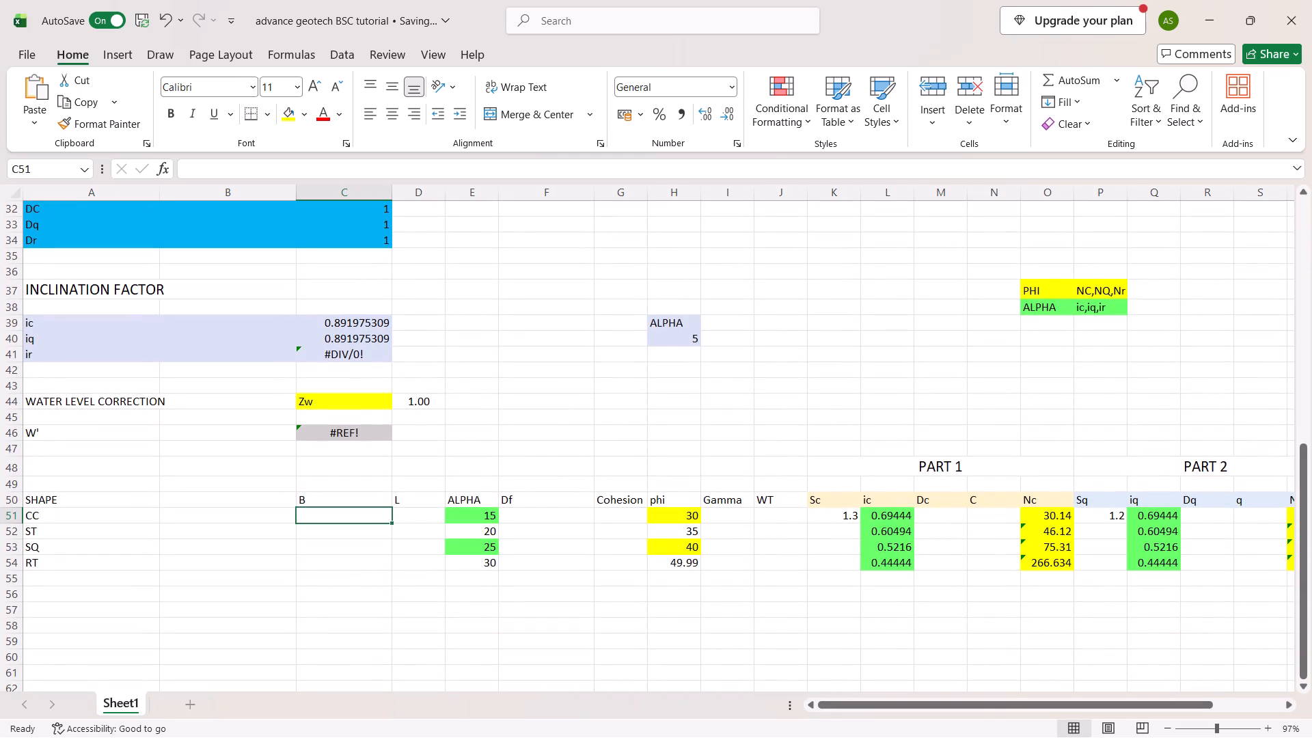
scroll(316, 579, "left", 1)
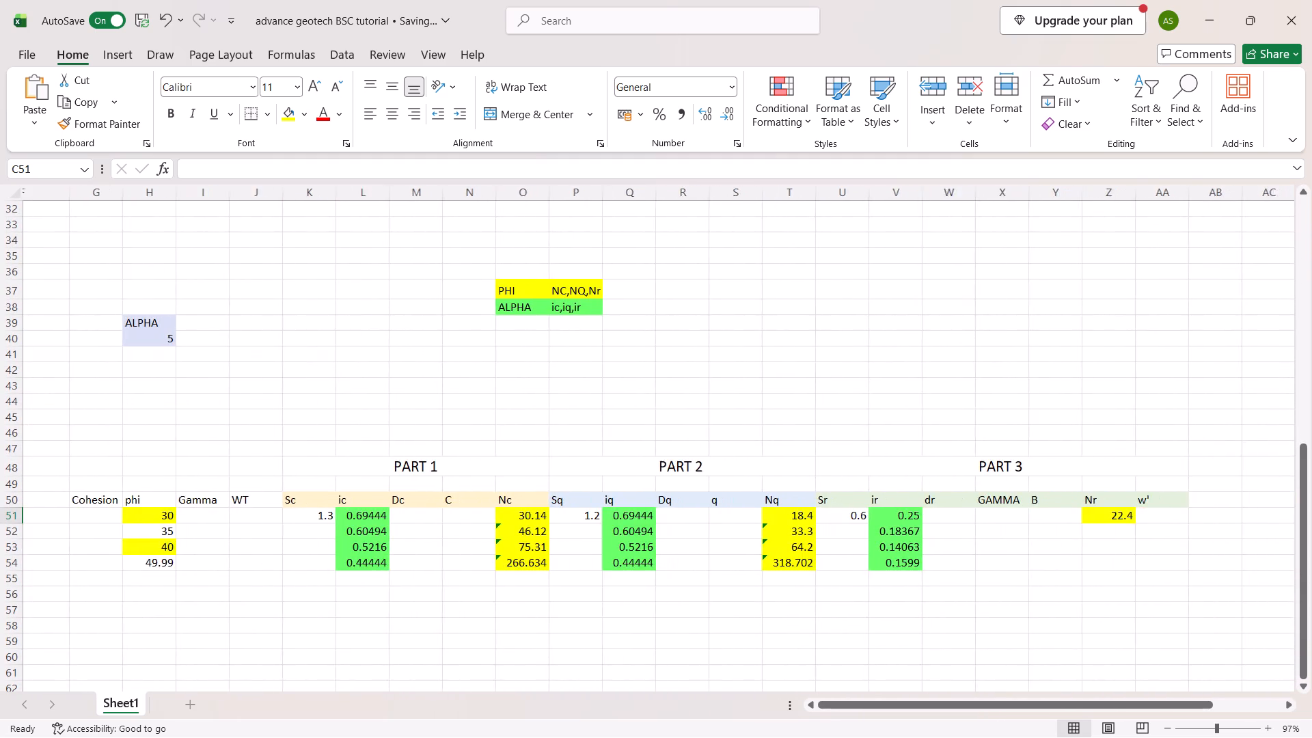
scroll(316, 579, "left", 2)
scroll(316, 579, "right", 2)
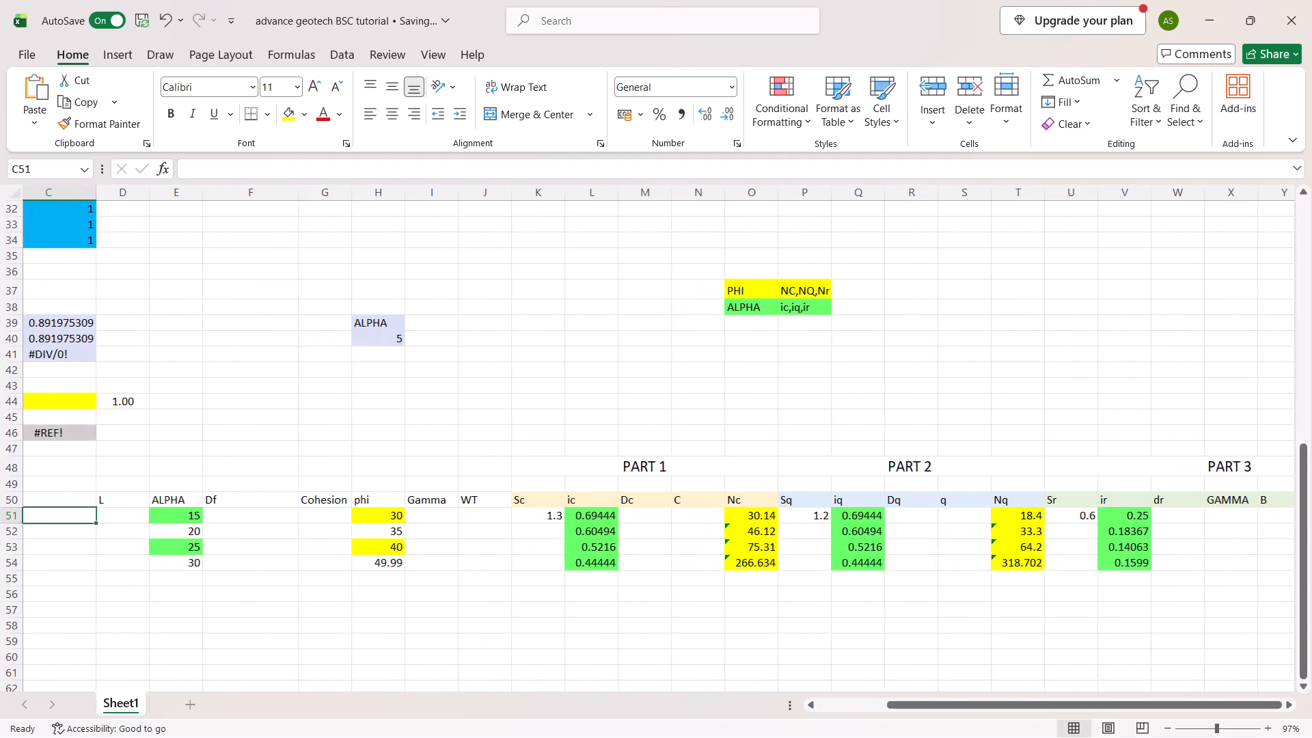
left_click(546, 516)
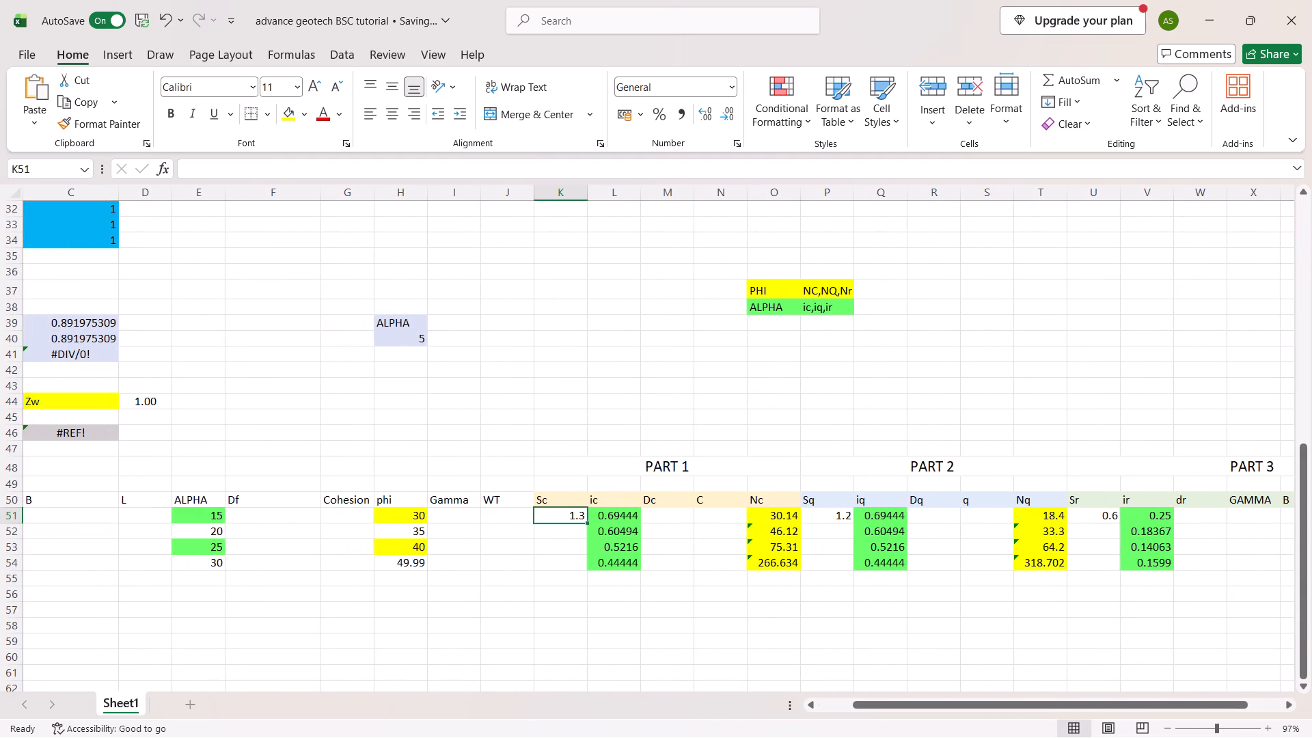
left_click_drag(587, 522, 587, 523)
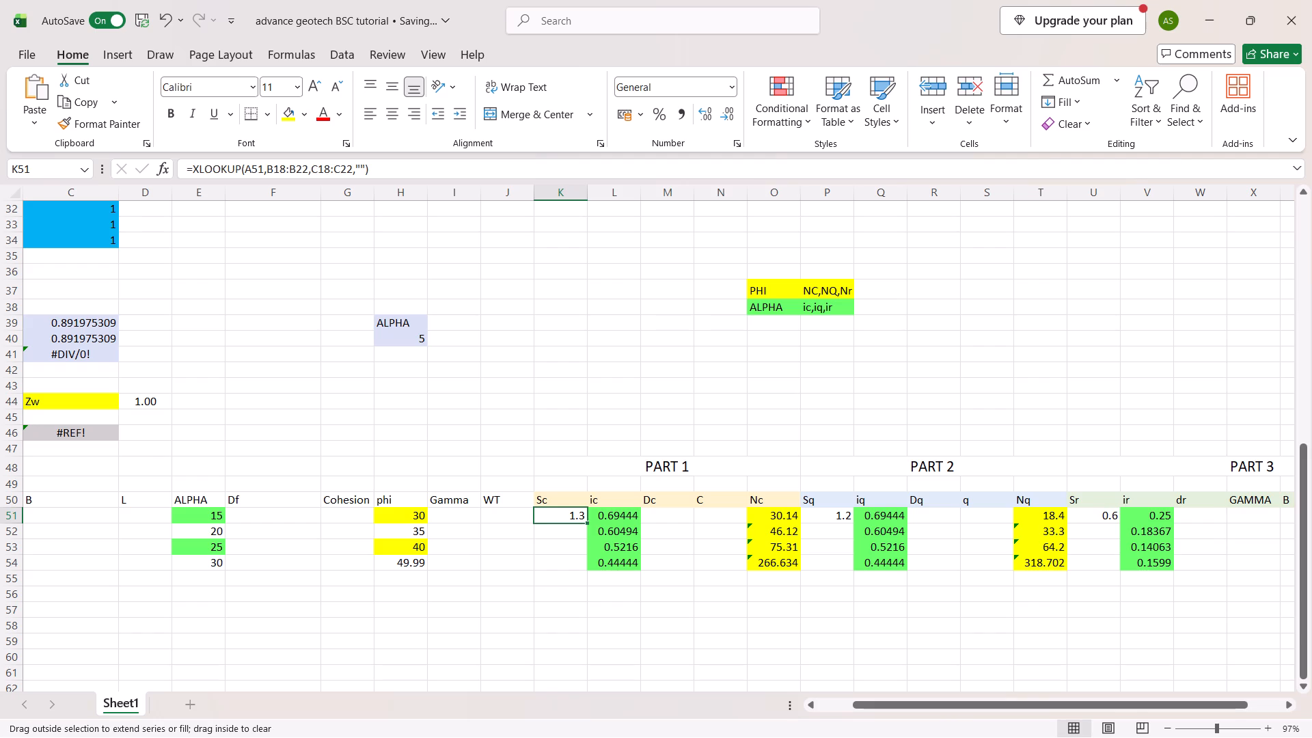
left_click_drag(587, 523, 587, 568)
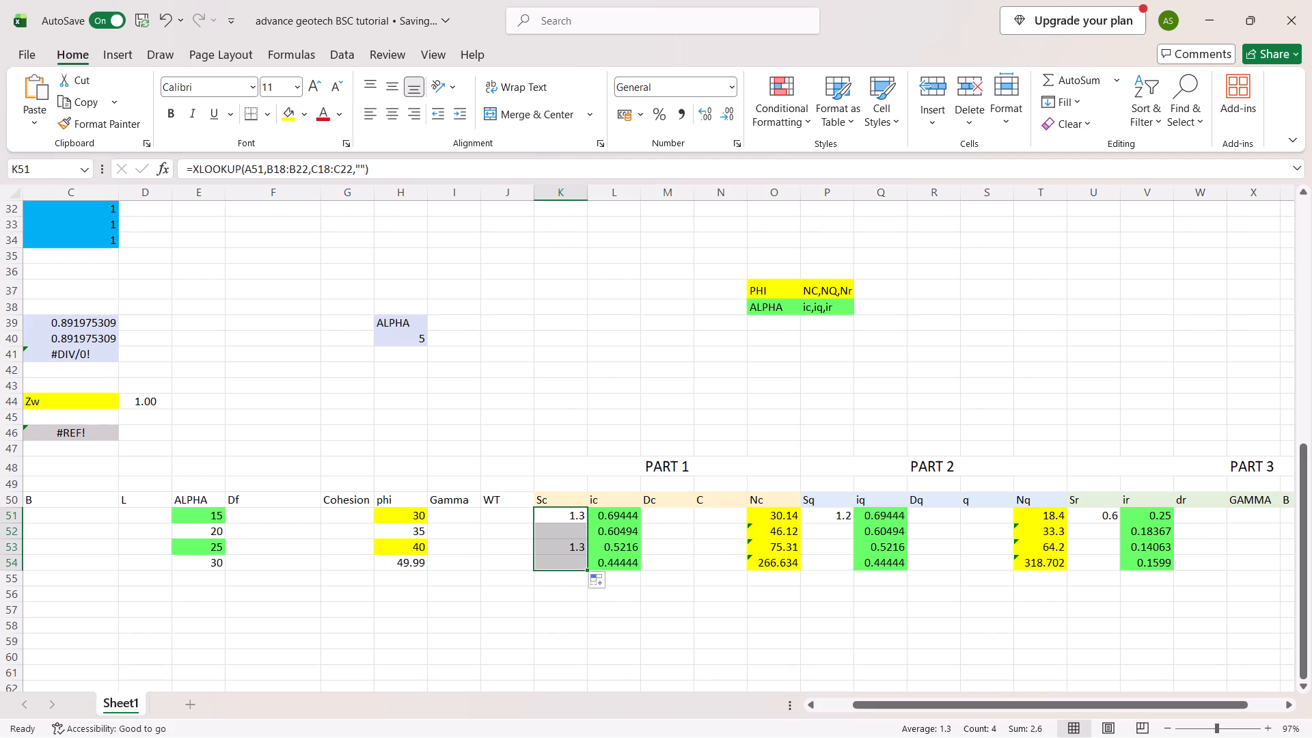
Compare the filled Sc column with the shape factor table and inspect the copied formula in K52.
scroll(476, 566, "right", 6)
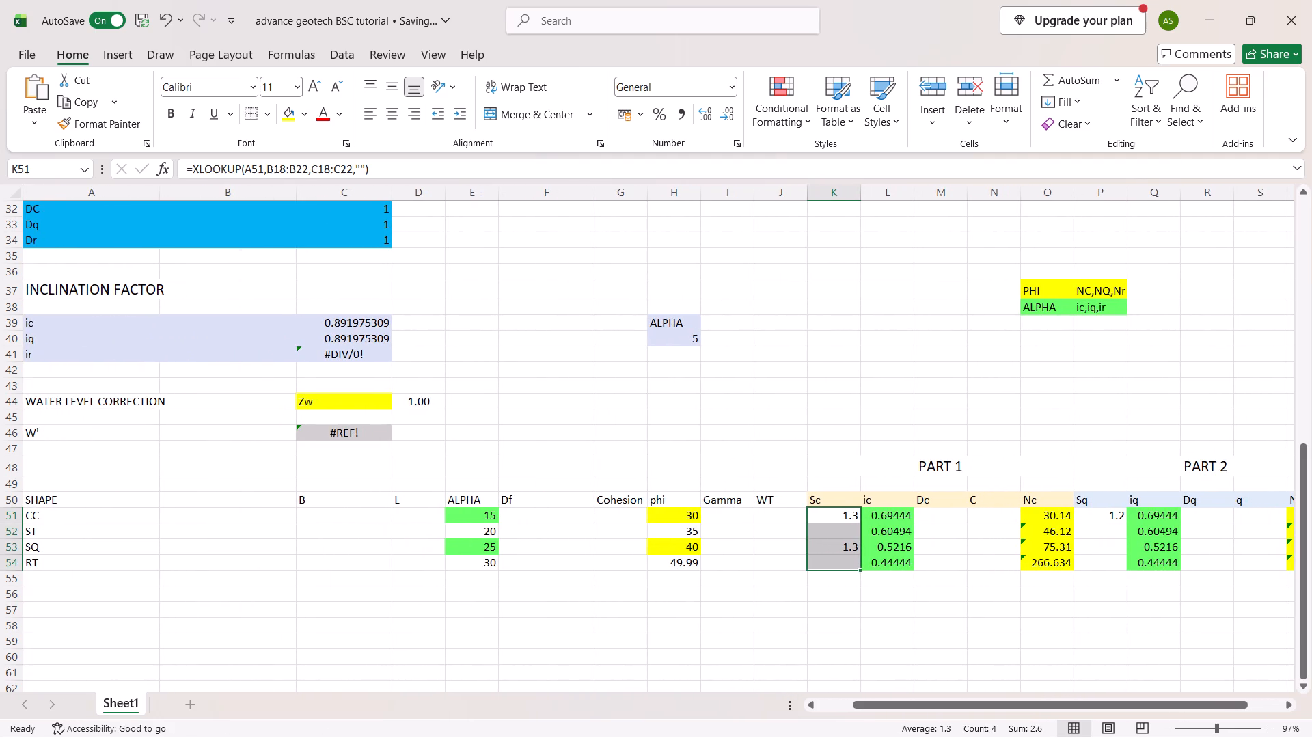
scroll(10, 543, "up", 2)
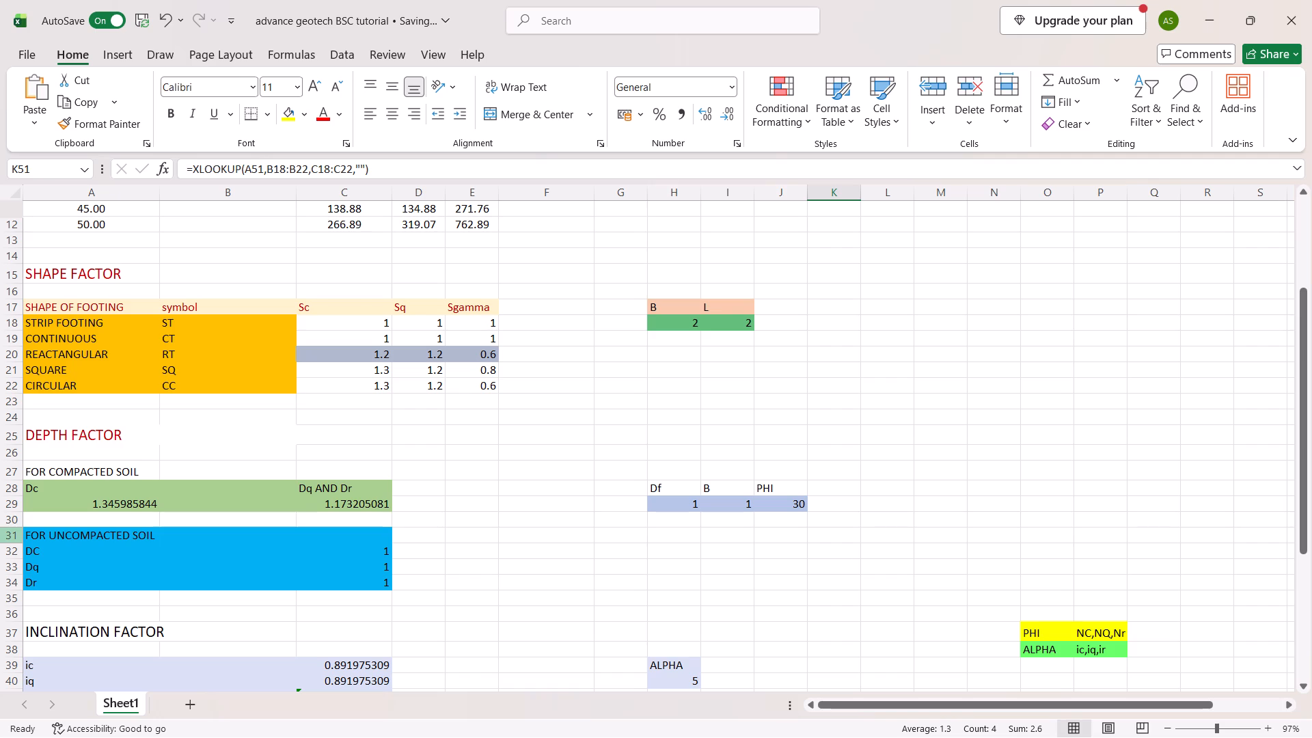
scroll(164, 335, "down", 4)
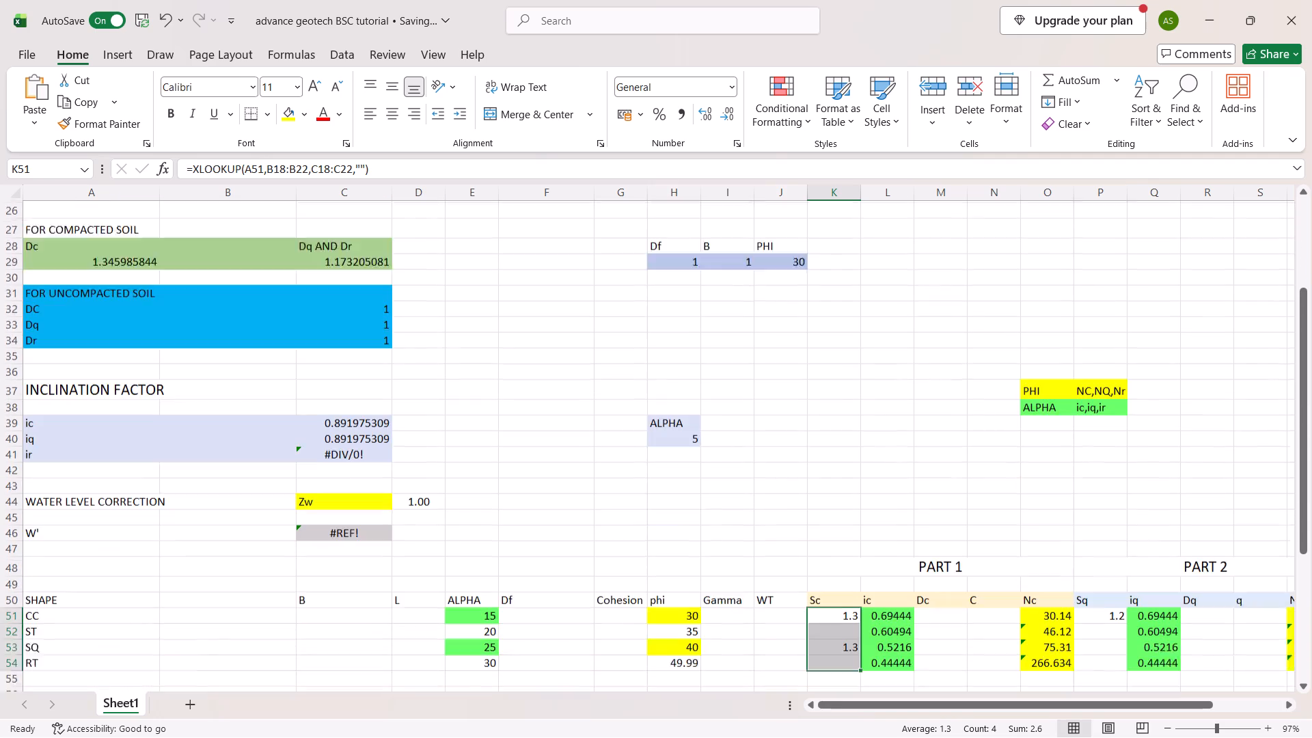
scroll(164, 335, "down", 1)
left_click(842, 456)
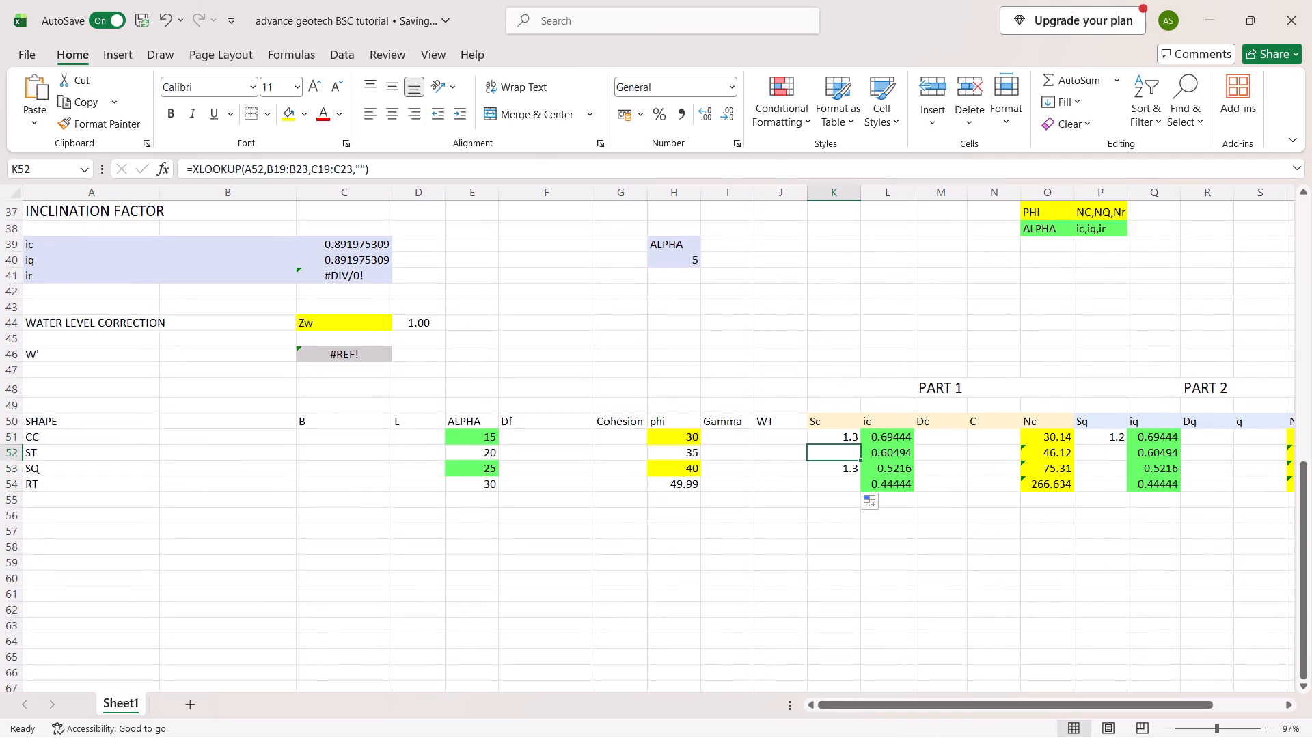
Fill the Sq XLOOKUP formula from P51 down through P54.
left_click(1110, 436)
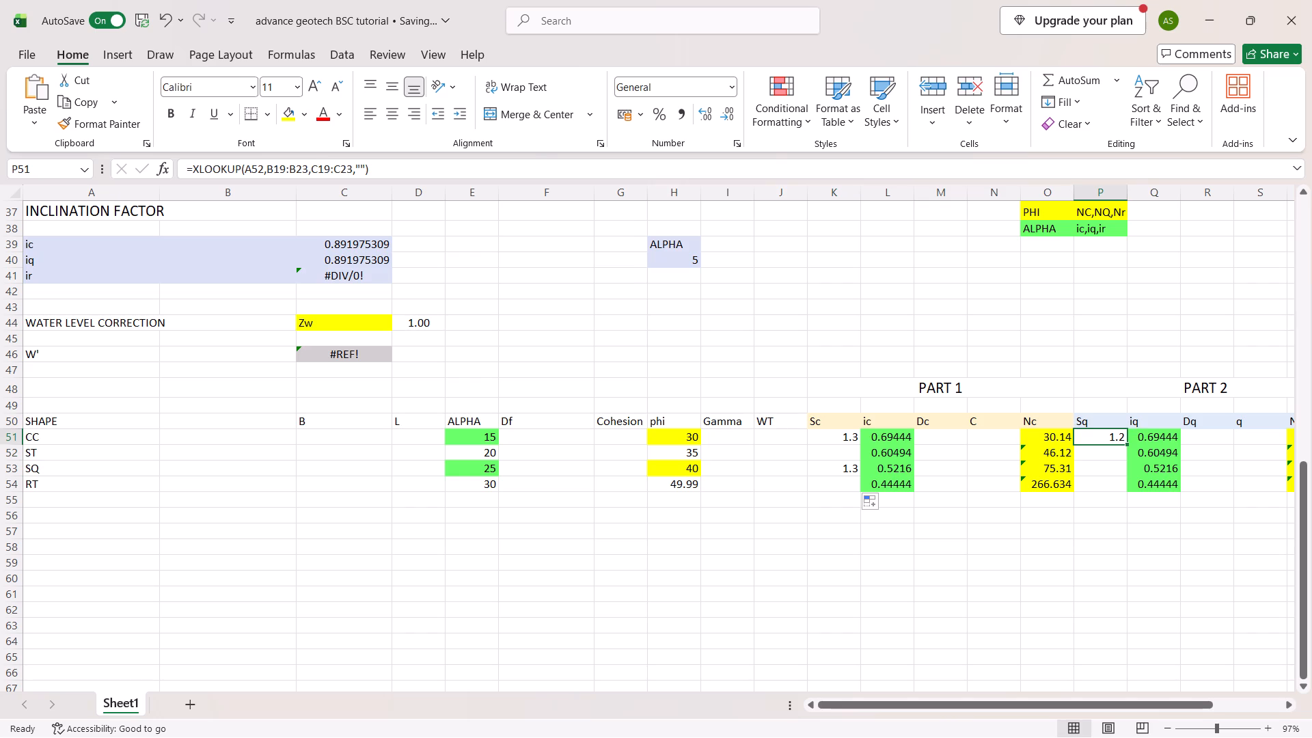
left_click_drag(1128, 443, 1130, 483)
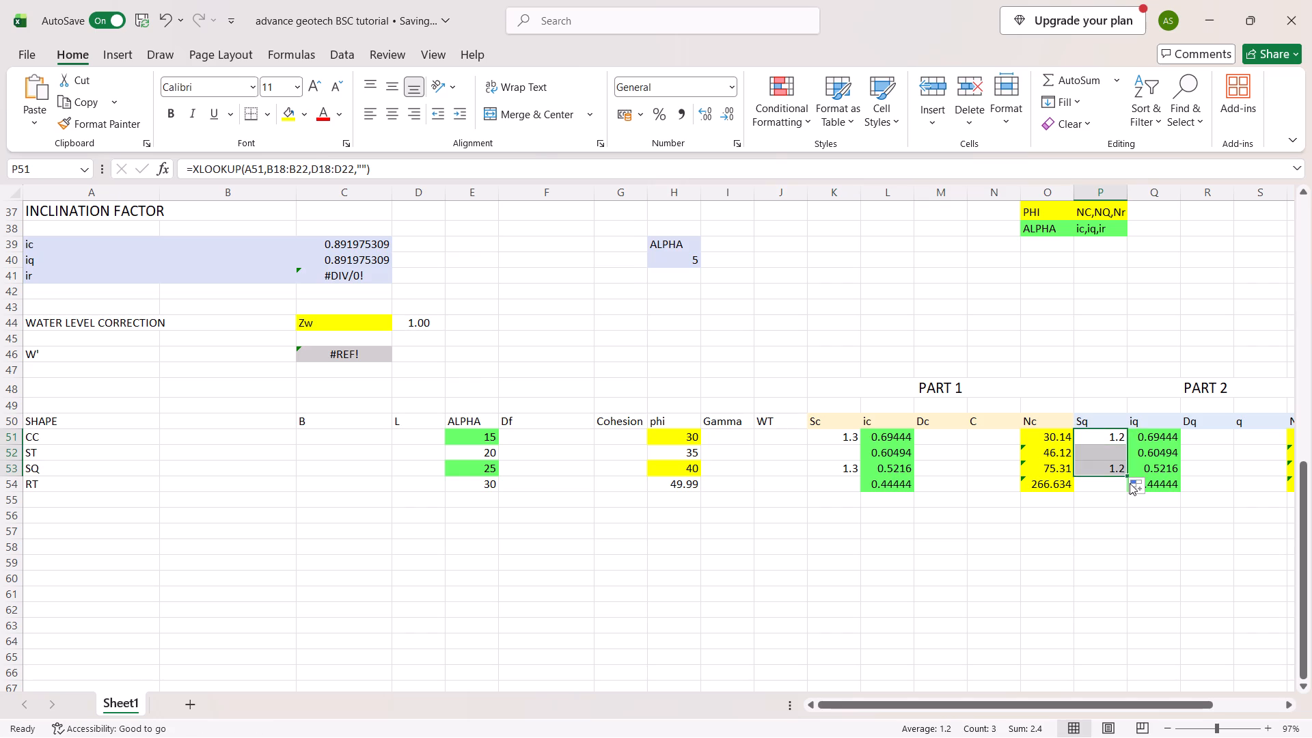
left_click_drag(1127, 474, 1127, 484)
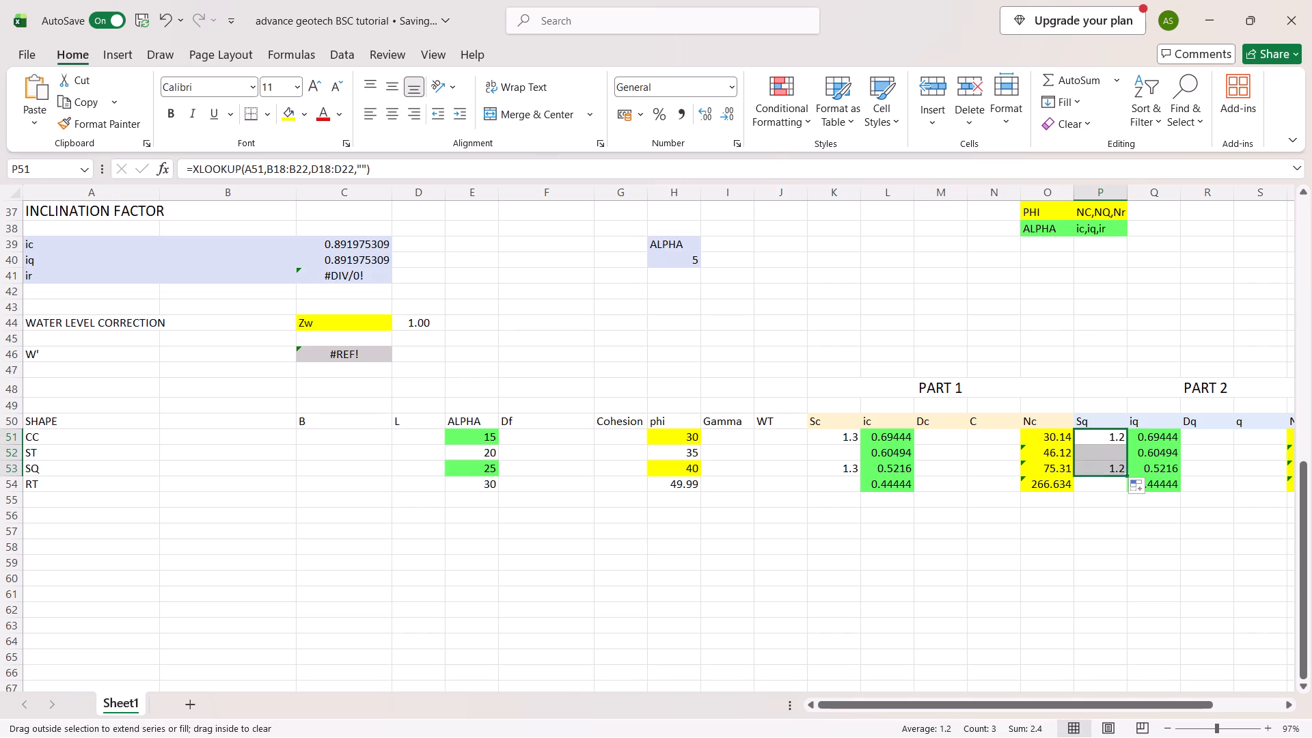
left_click_drag(1127, 484, 1127, 490)
Fill the Sr XLOOKUP formula from U51 down through U54.
scroll(1048, 528, "left", 3)
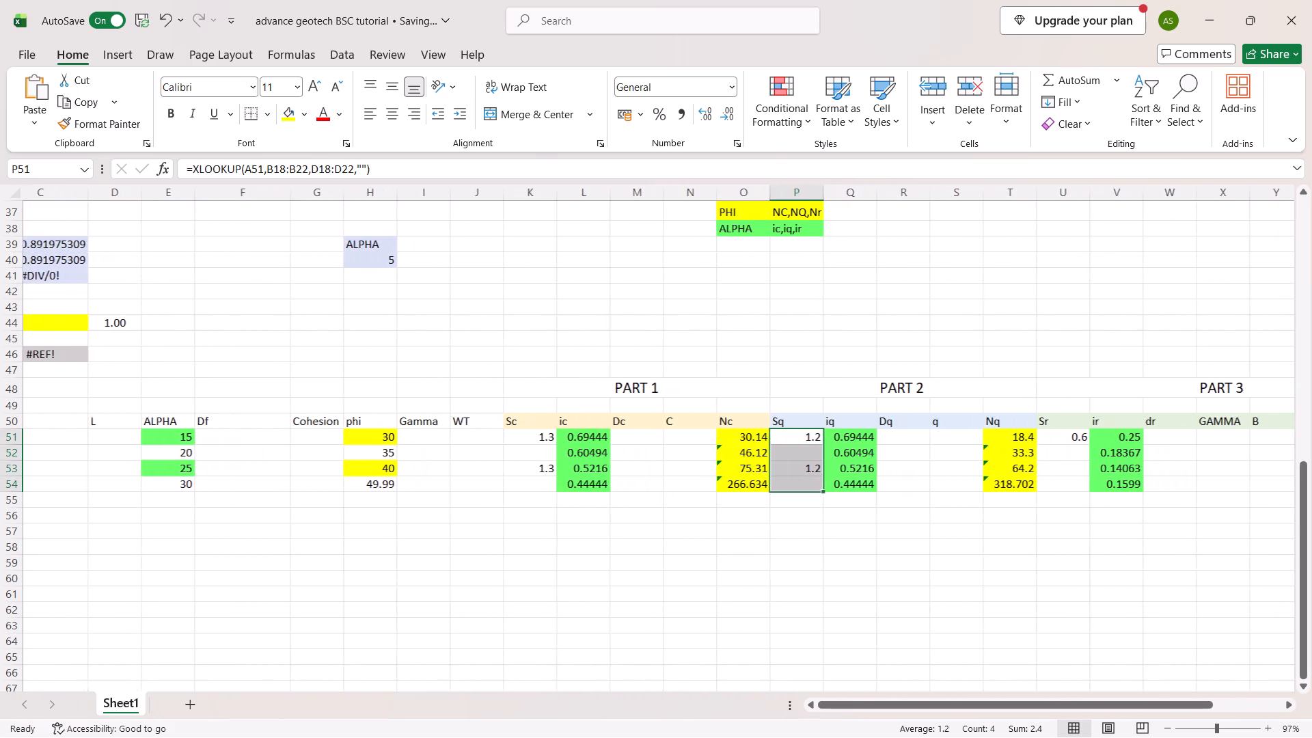
left_click(1064, 437)
left_click(1009, 431)
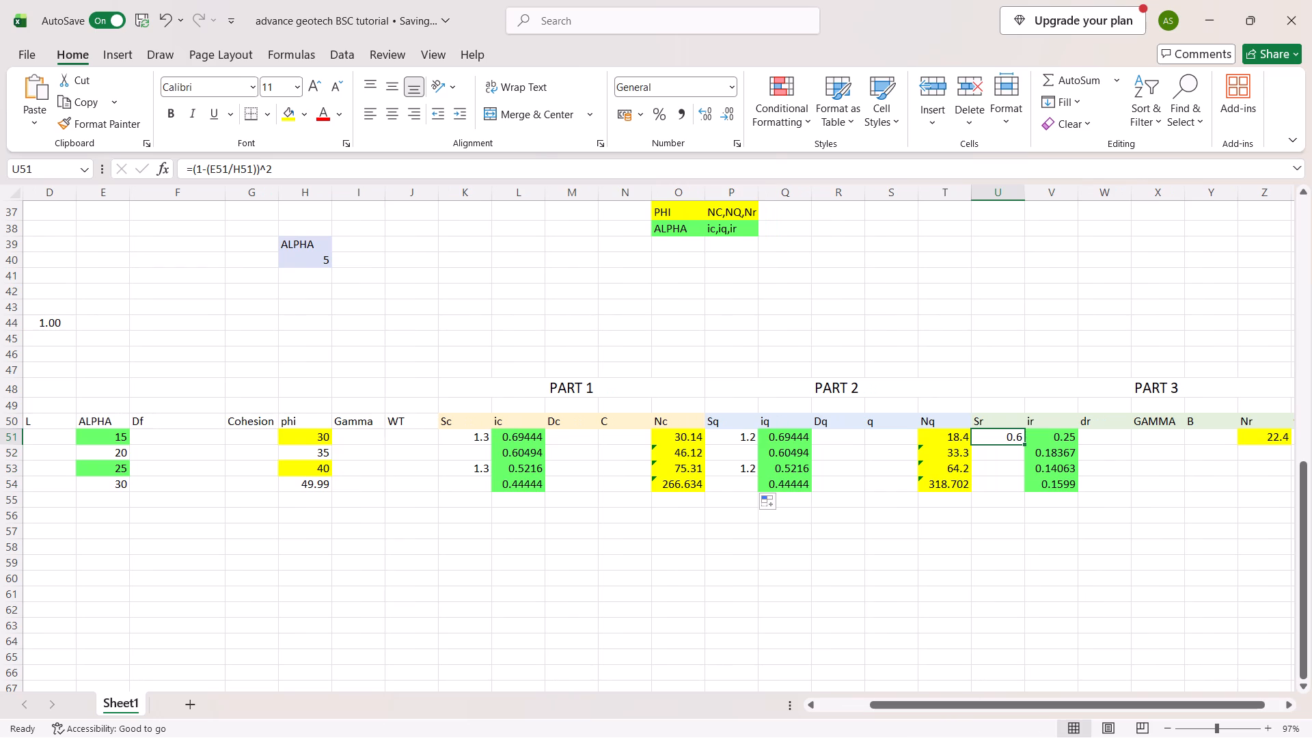
left_click_drag(1024, 441, 1028, 472)
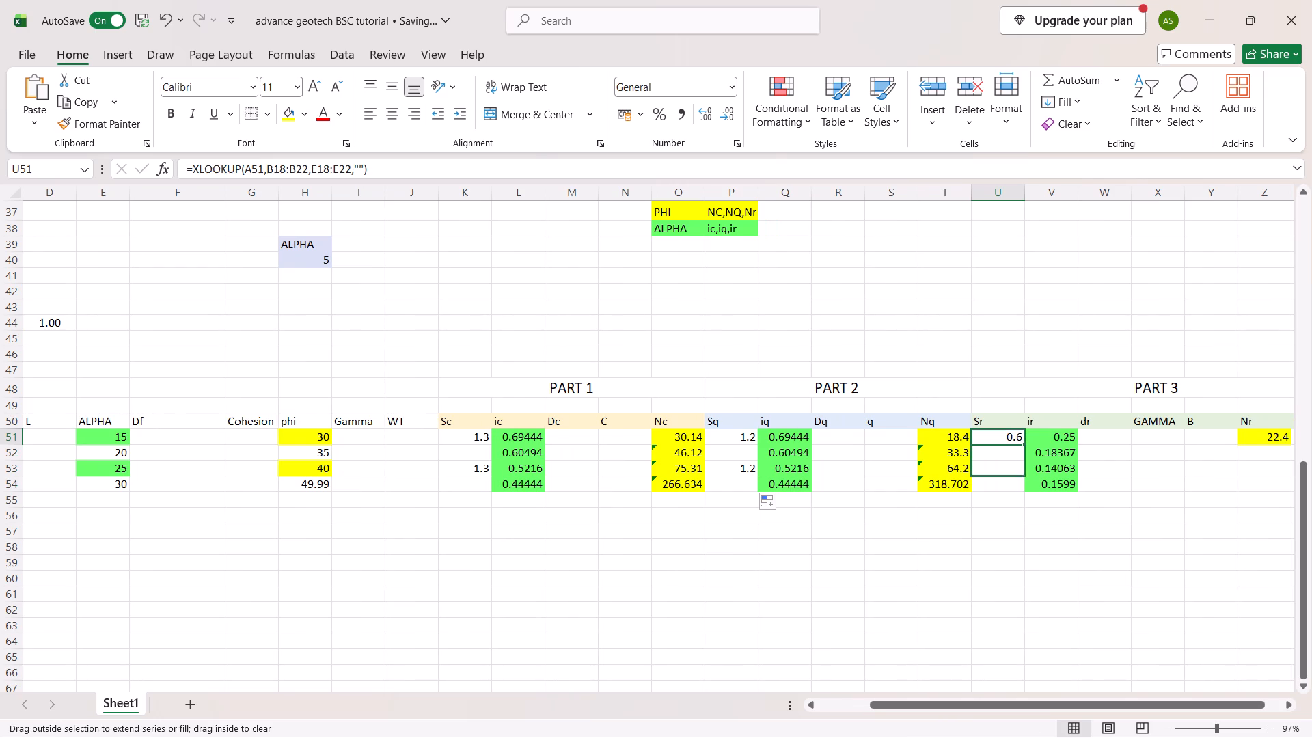
left_click_drag(1028, 472, 1024, 487)
Compare the XLOOKUP ranges in Sc cells K51 and K52 with the symbol and Sc columns of the shape factor table.
scroll(841, 521, "right", 6)
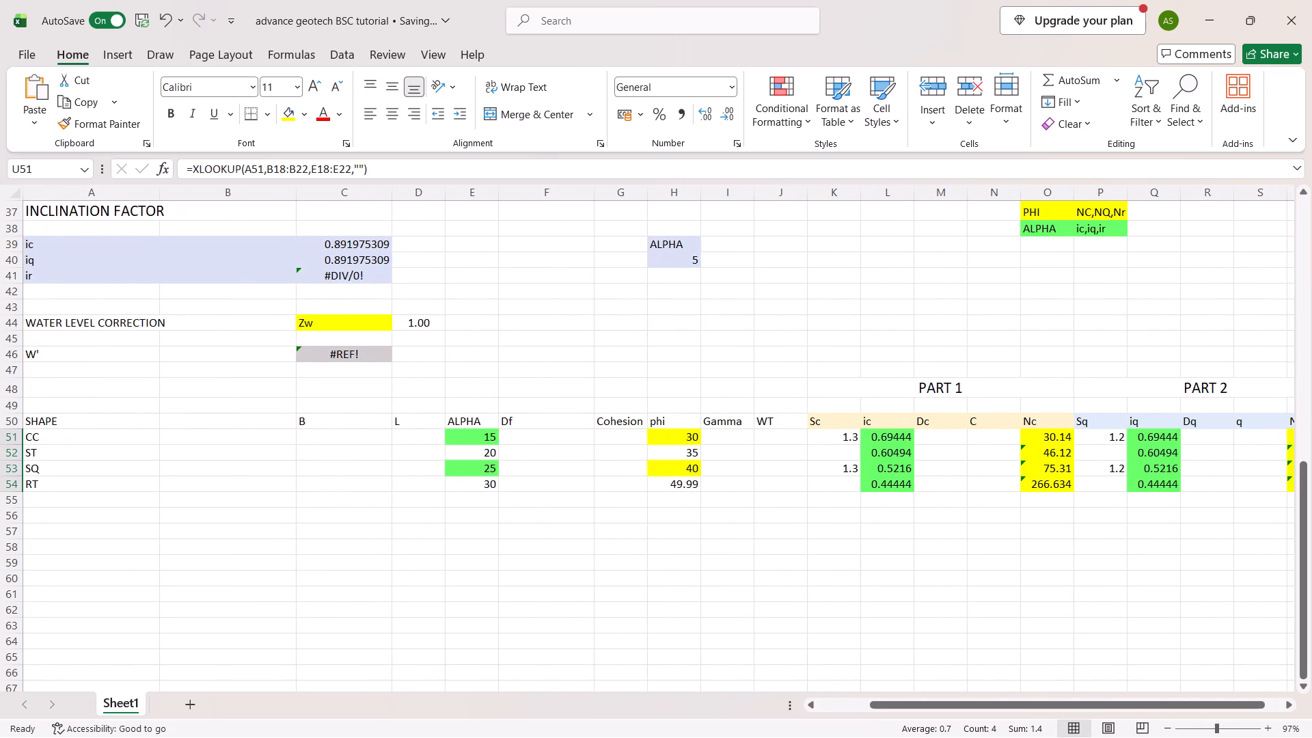
scroll(550, 572, "up", 3)
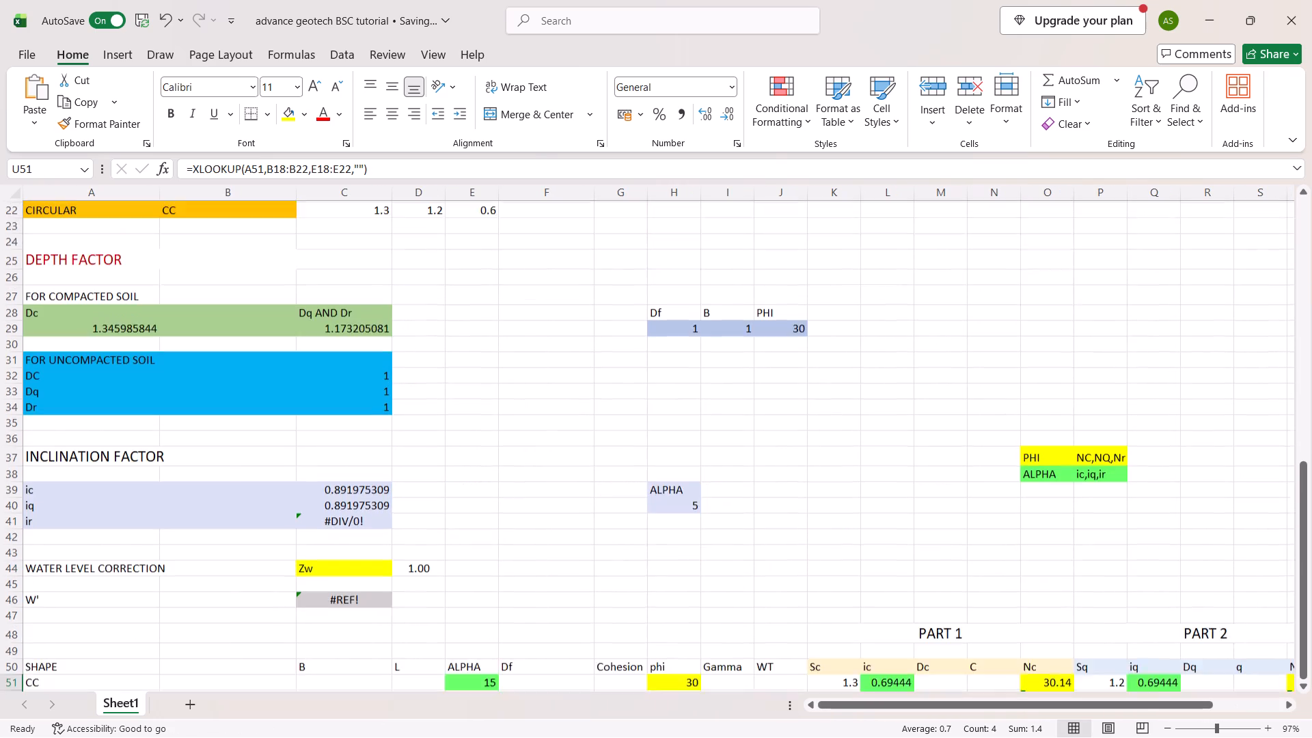
scroll(550, 572, "up", 1)
scroll(550, 572, "down", 1)
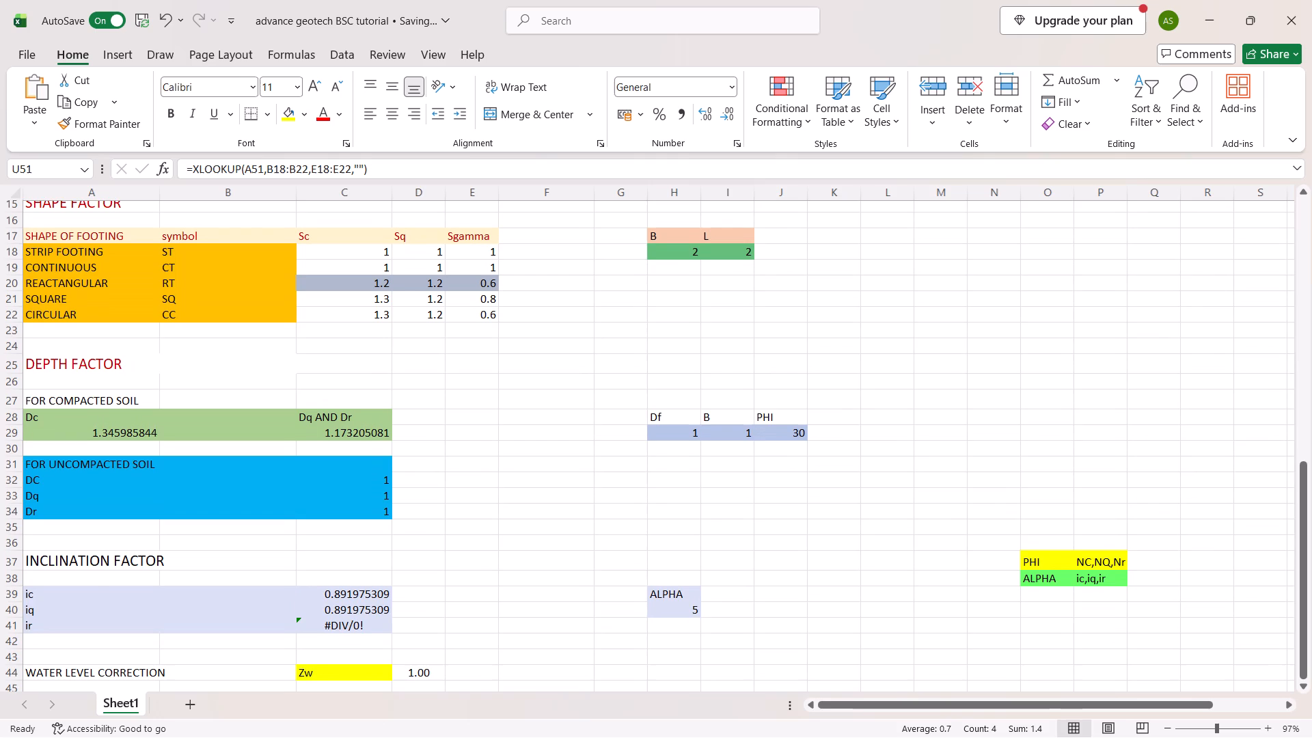
scroll(550, 572, "down", 2)
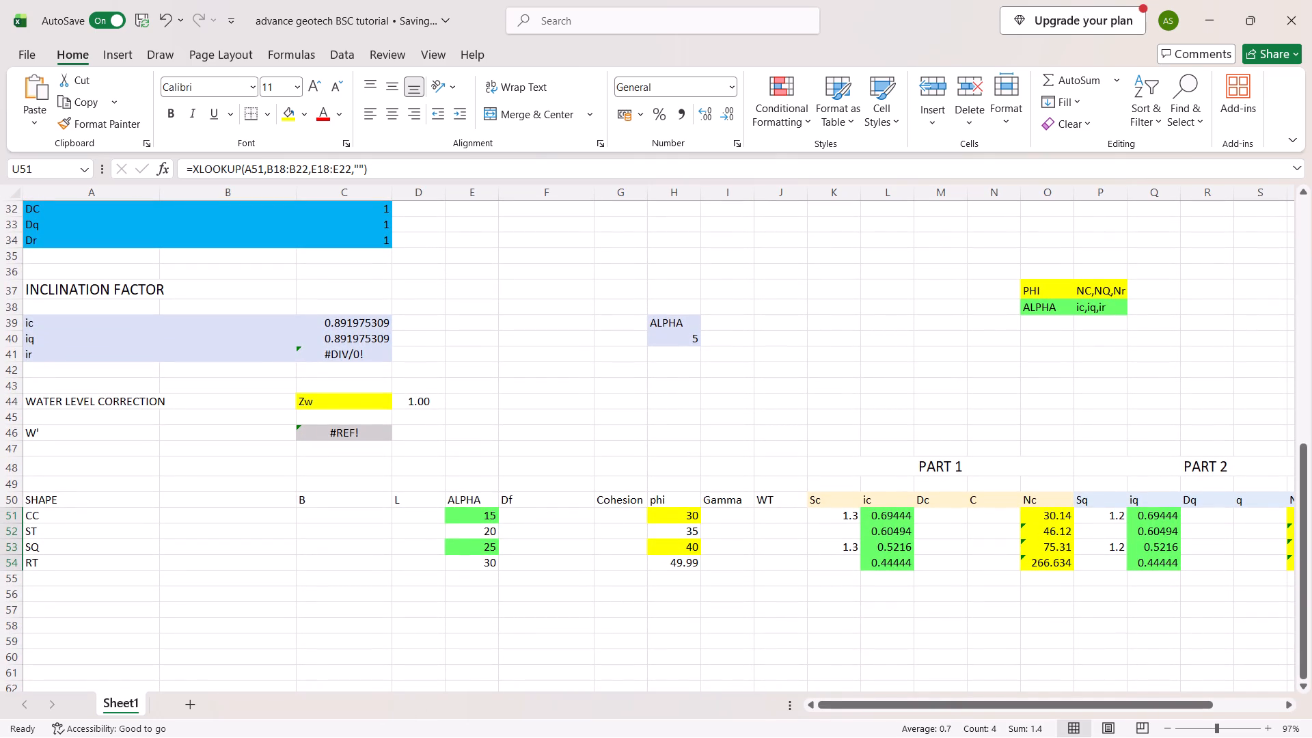
left_click(834, 515)
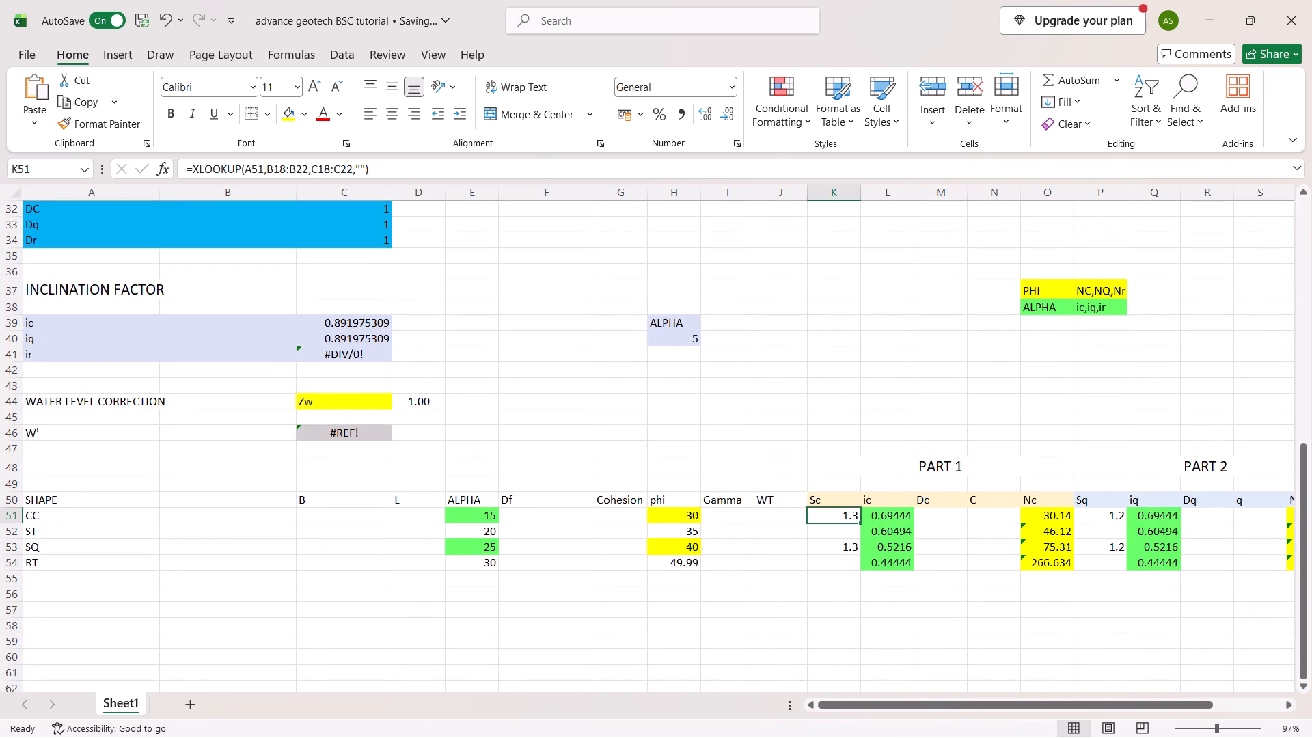
scroll(396, 467, "right", 1)
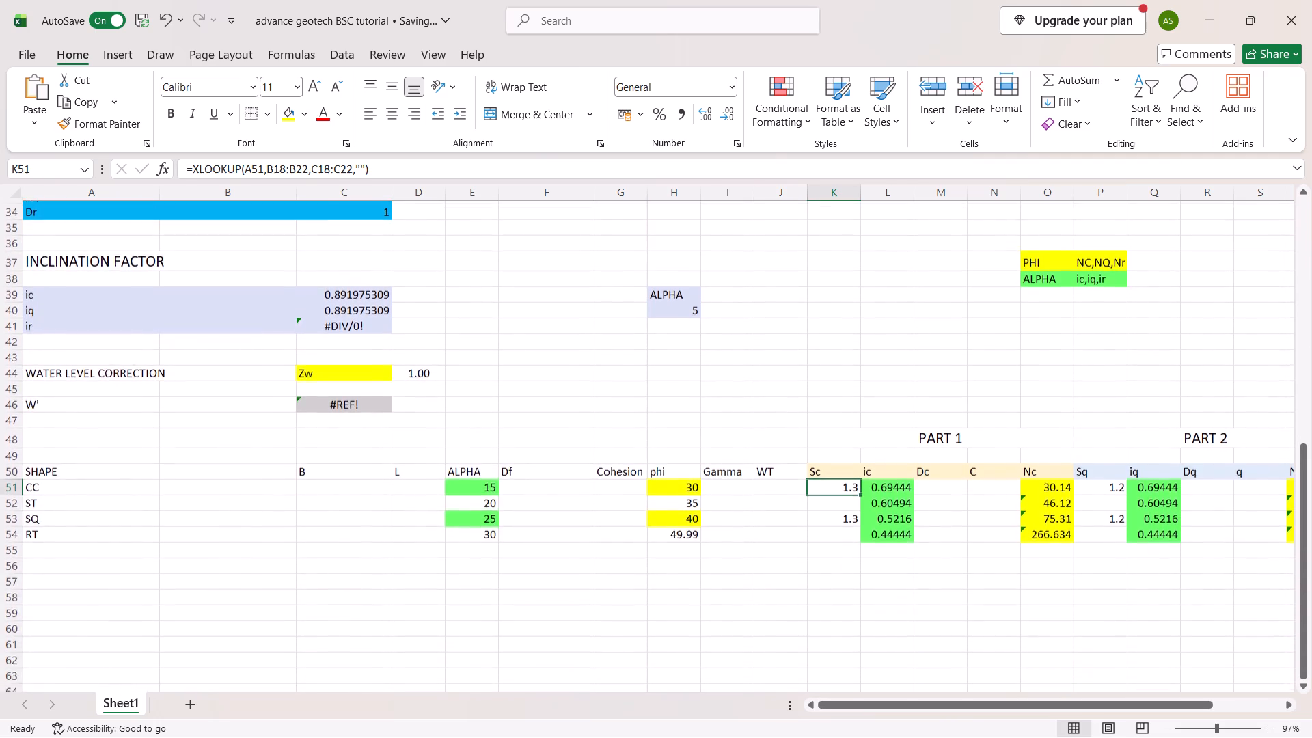
scroll(396, 467, "right", 1)
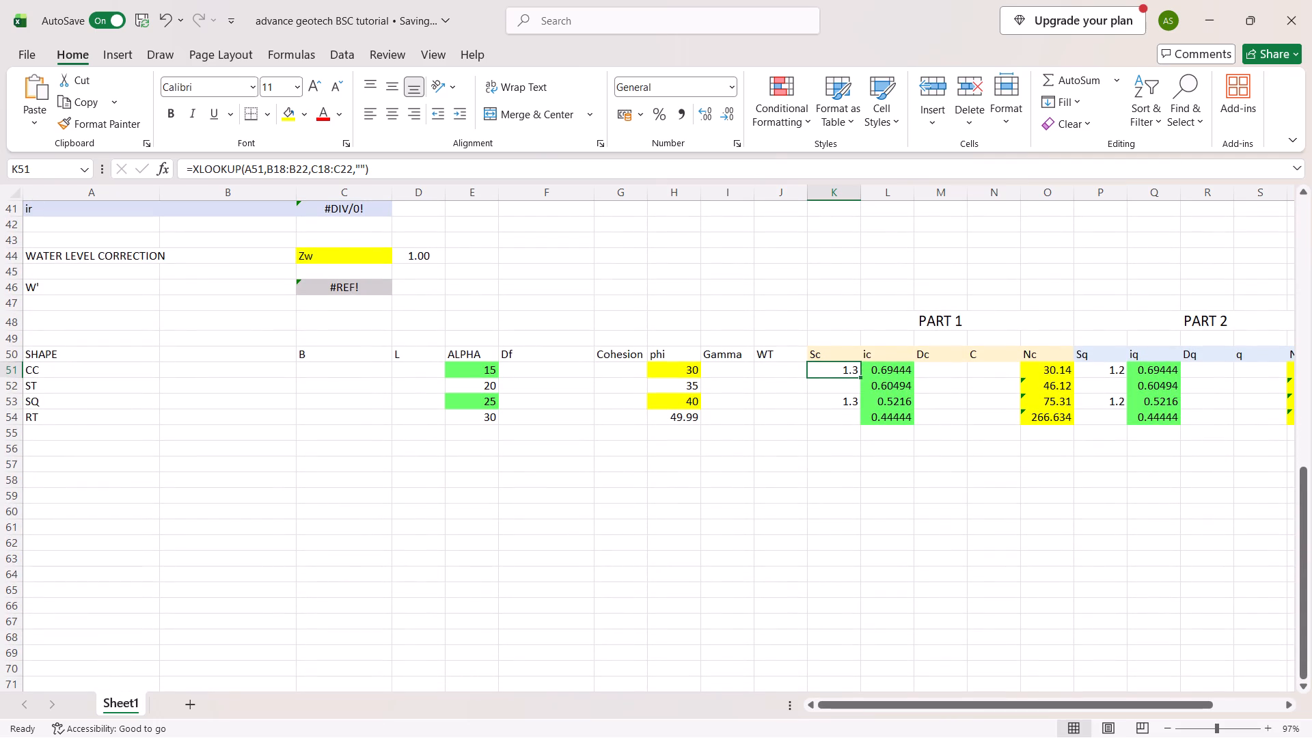
left_click(847, 389)
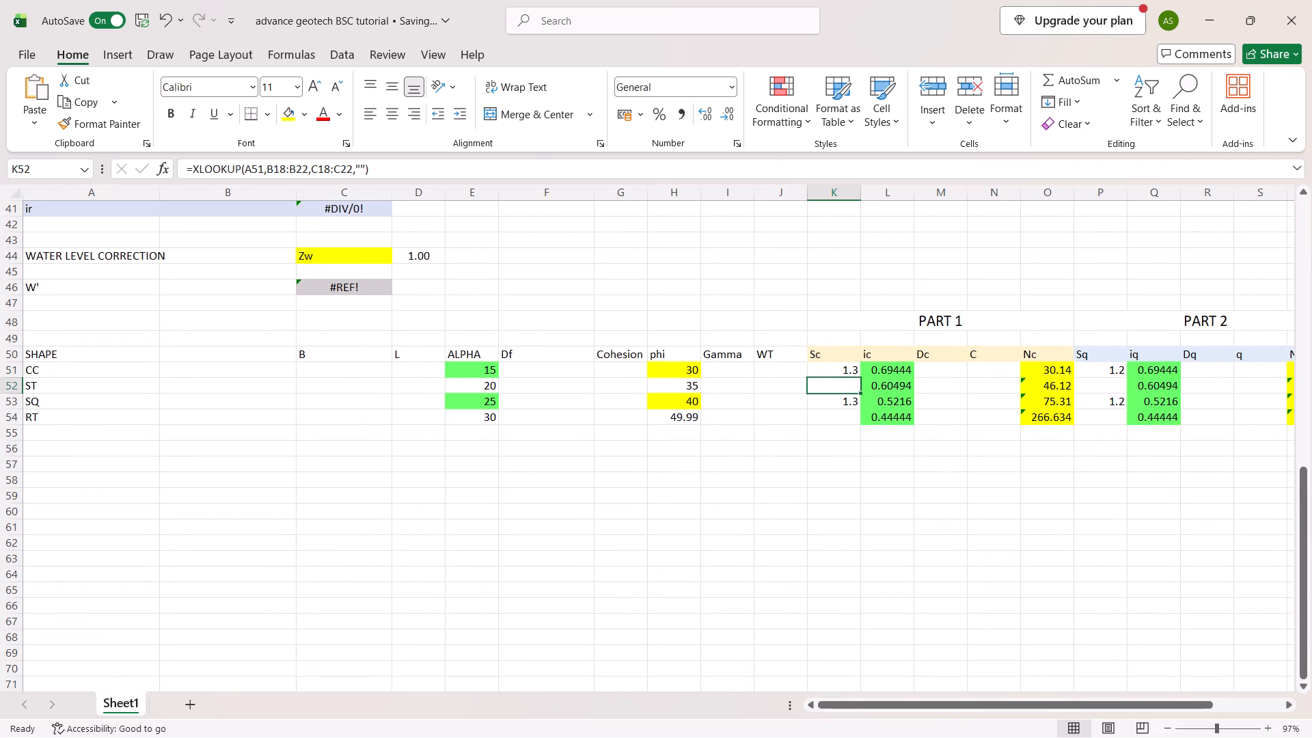
scroll(538, 324, "up", 3)
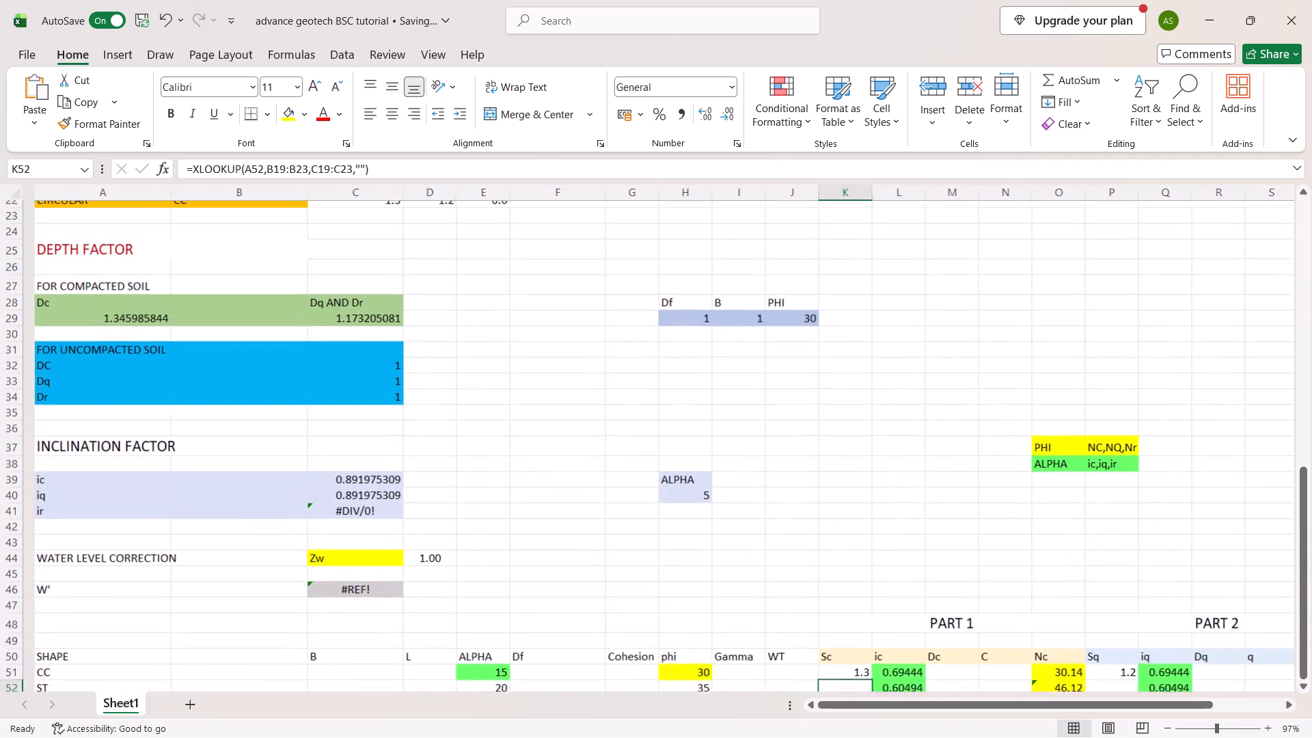
scroll(538, 324, "up", 2)
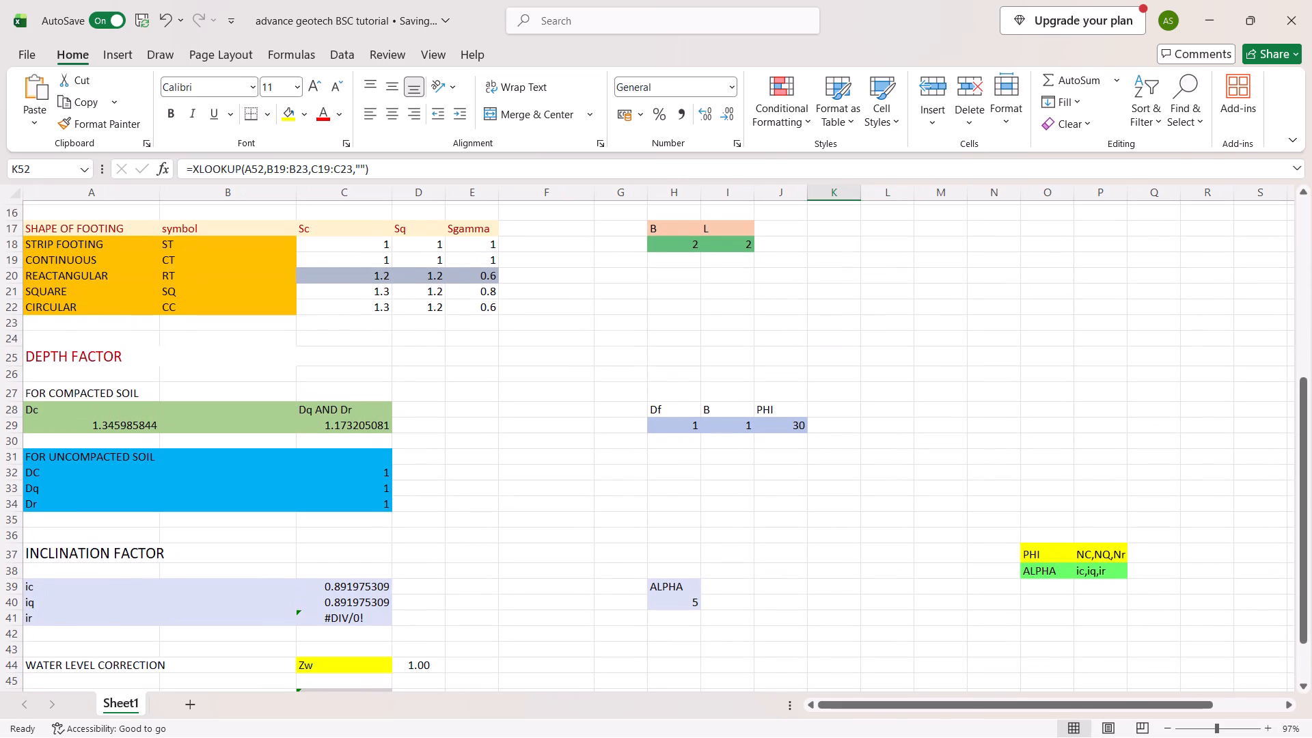
scroll(538, 324, "up", 1)
scroll(454, 311, "down", 3)
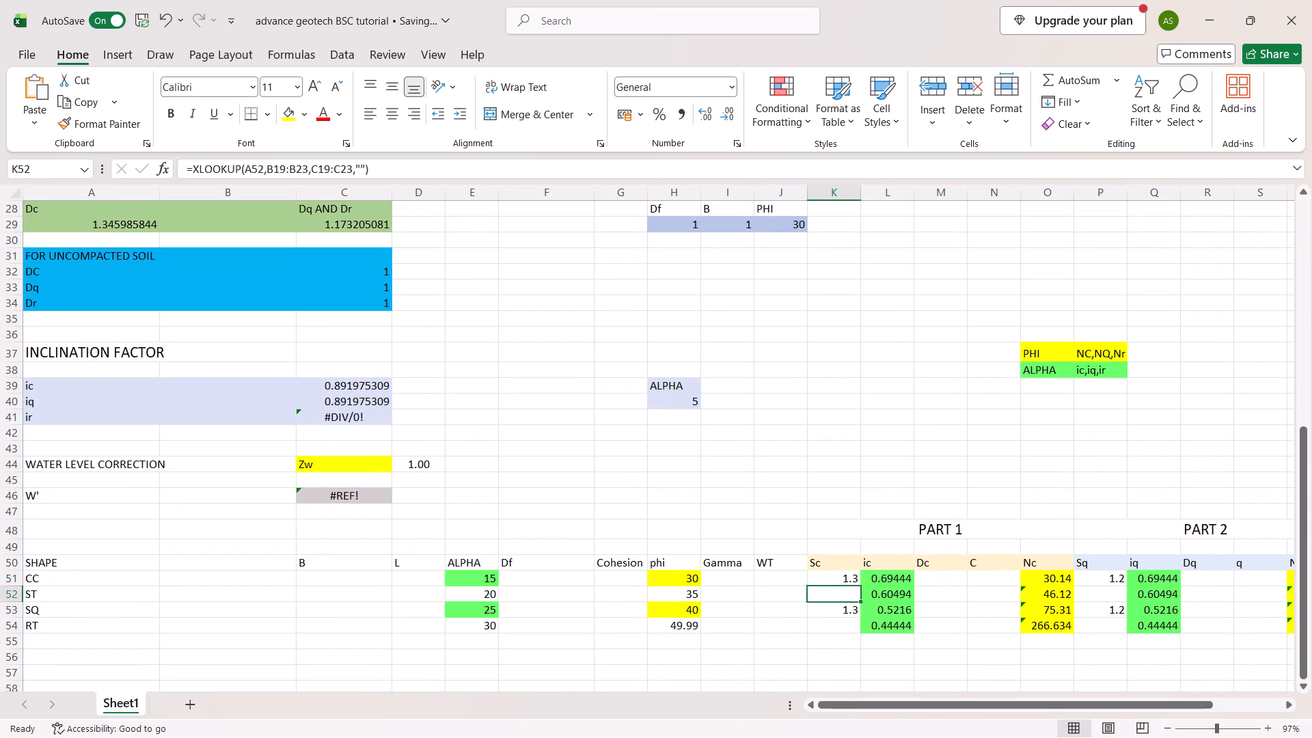
left_click(830, 574)
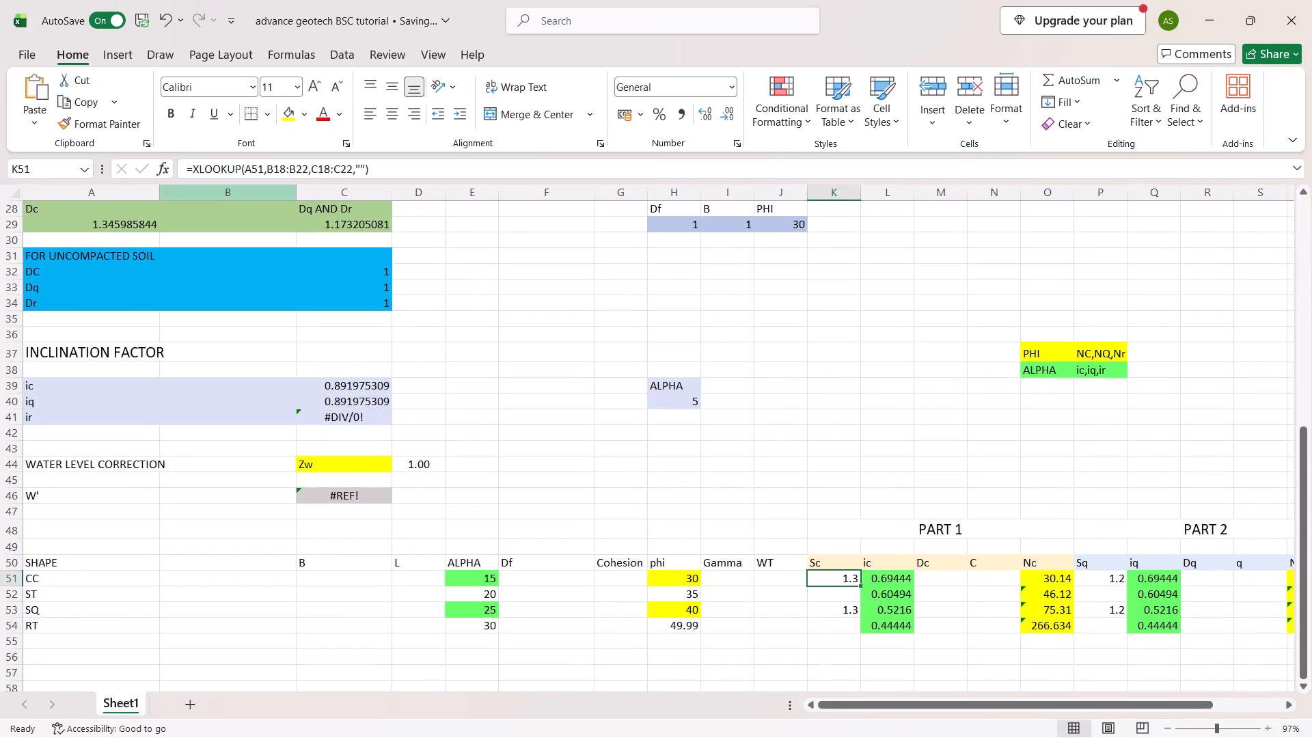
Lock the row references in the Sc formula in K51, making the lookup range B$18:B$22 and the return range C$18:C$22.
left_click(273, 173)
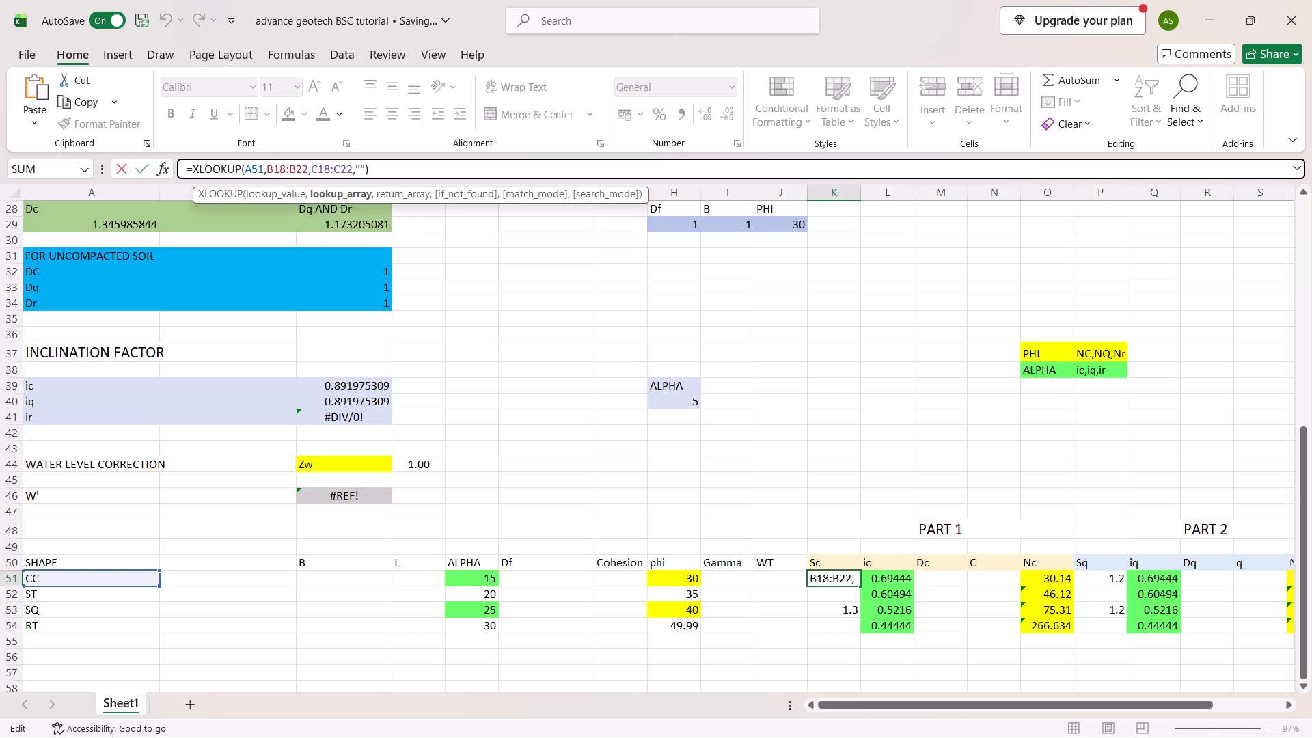
key("4")
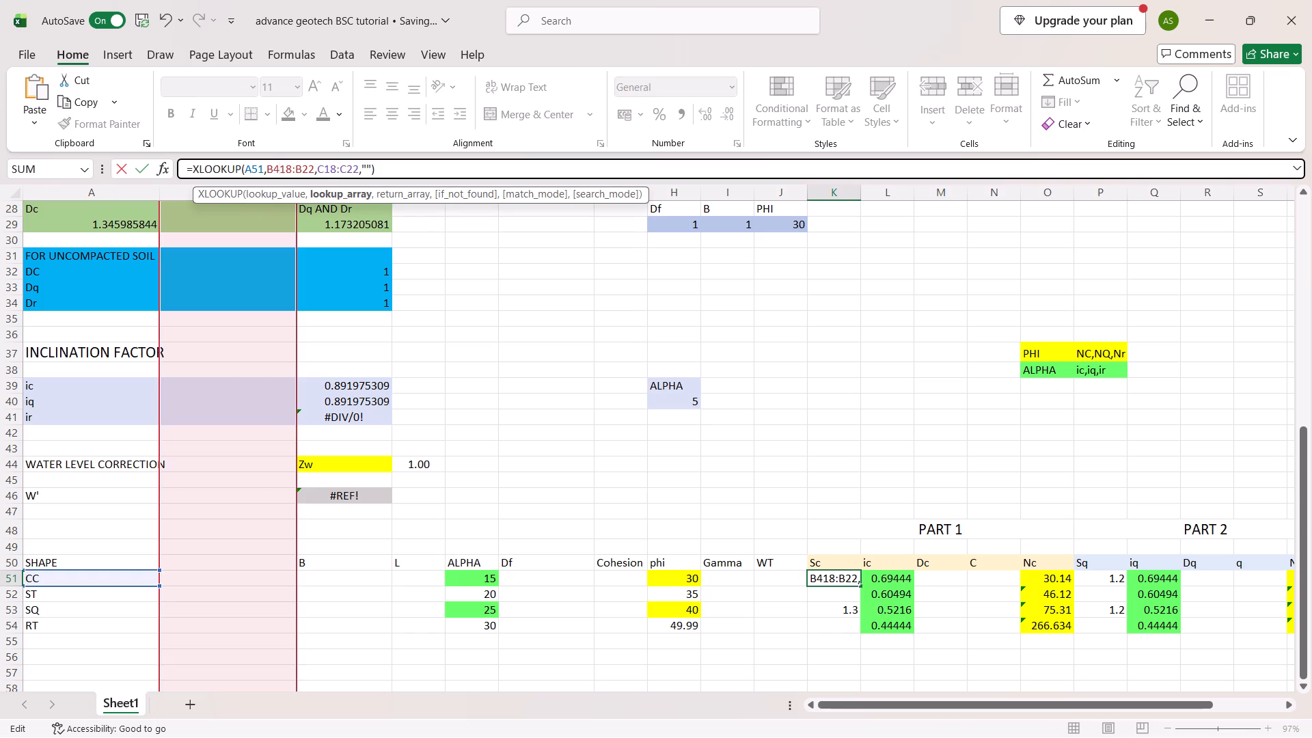
key("BackSpace")
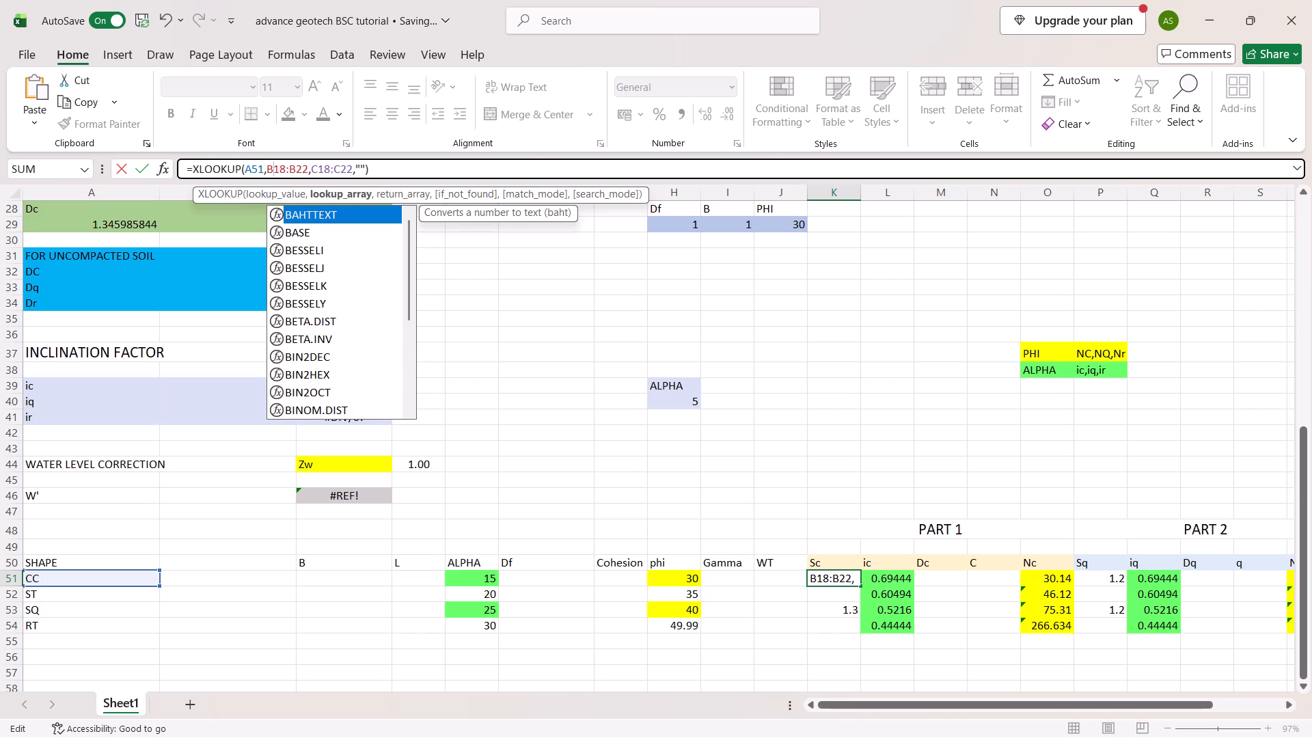
key("shift+dollar")
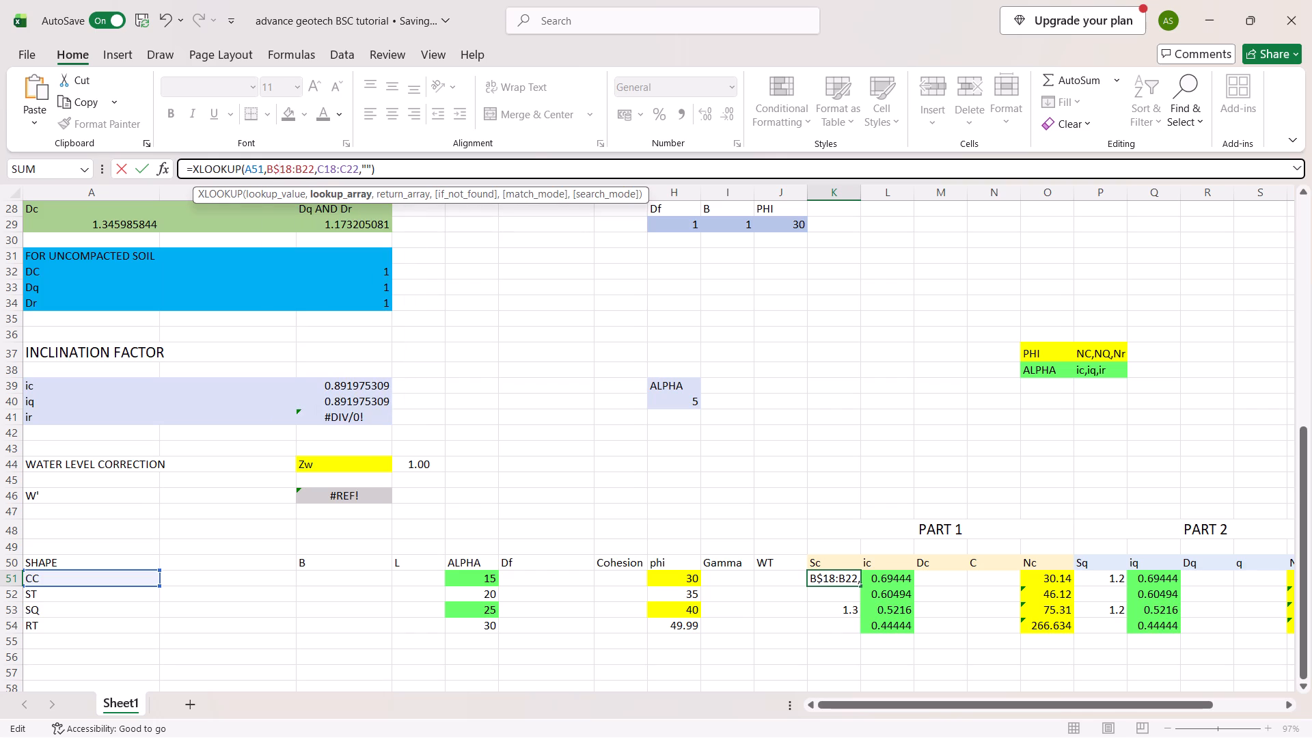
key("shift+Right")
key("shift+Right")
key("Right")
key("Right")
key("Right")
key("shift+dollar")
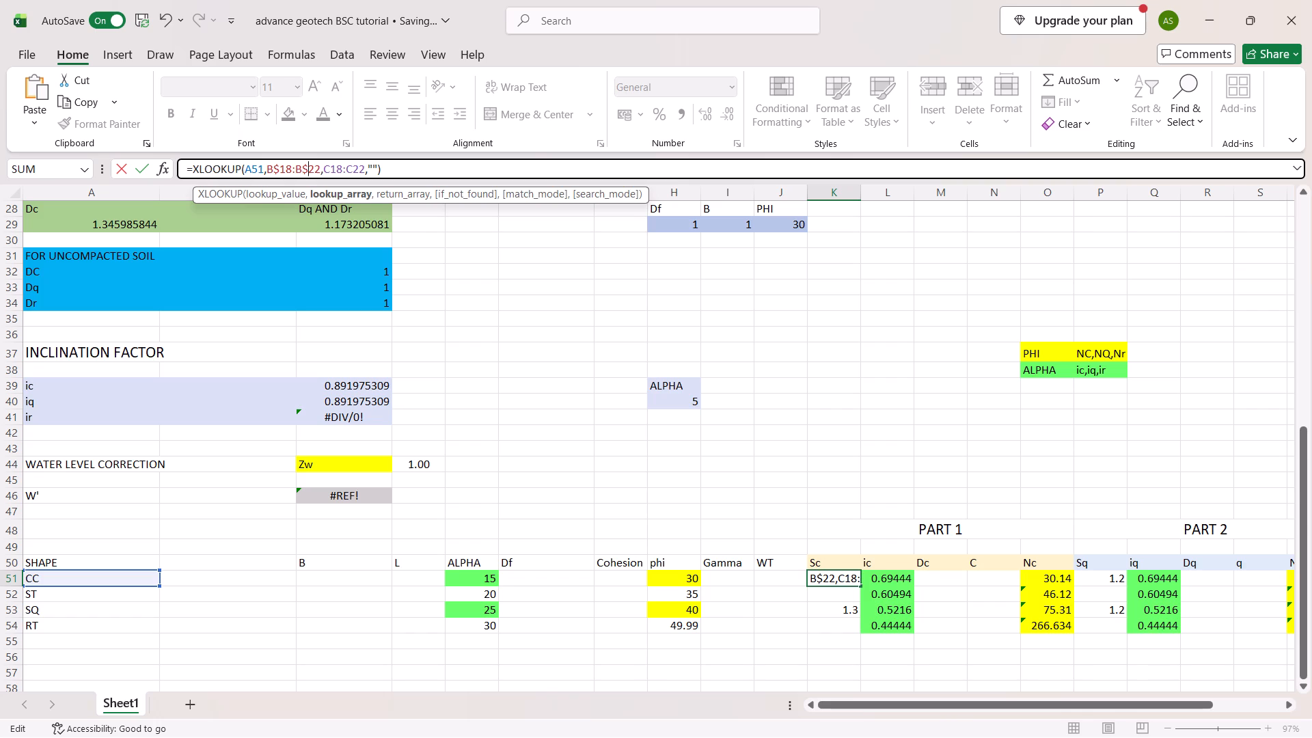
key("Right")
key("Right")
key("Right")
key("Right")
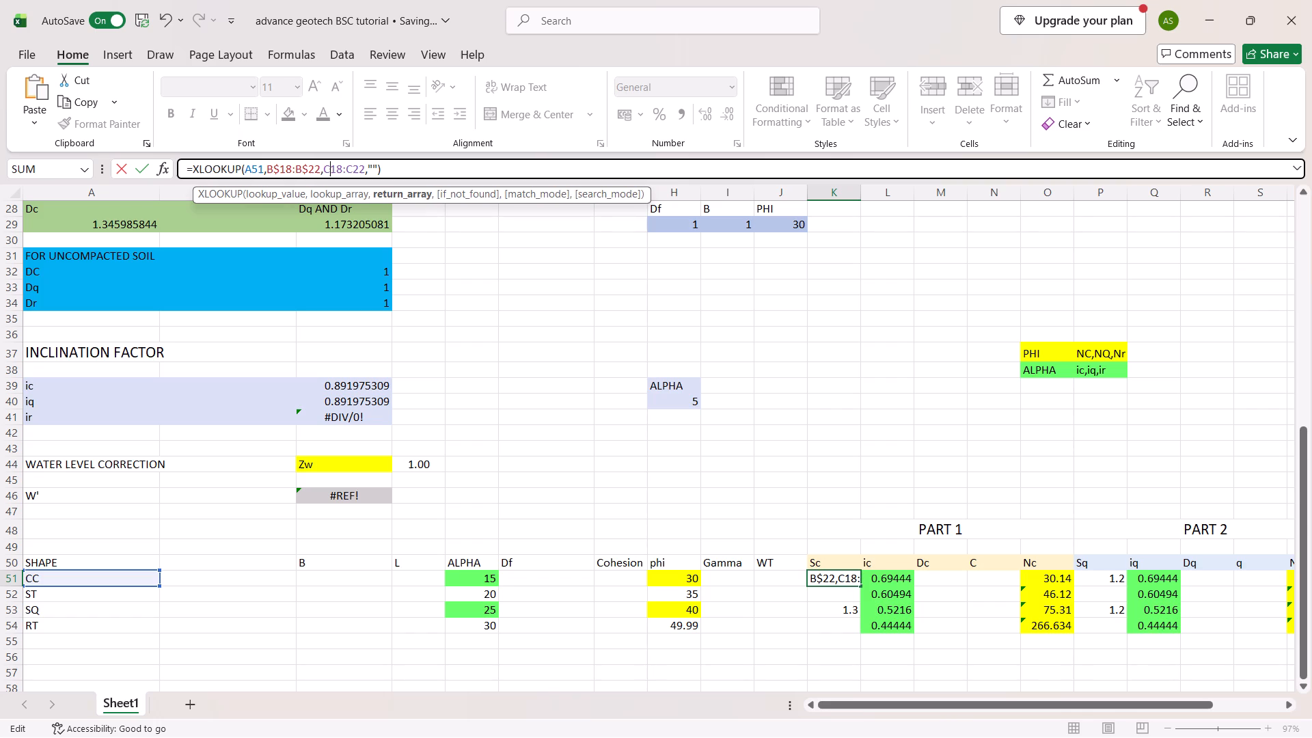
key("shift+dollar")
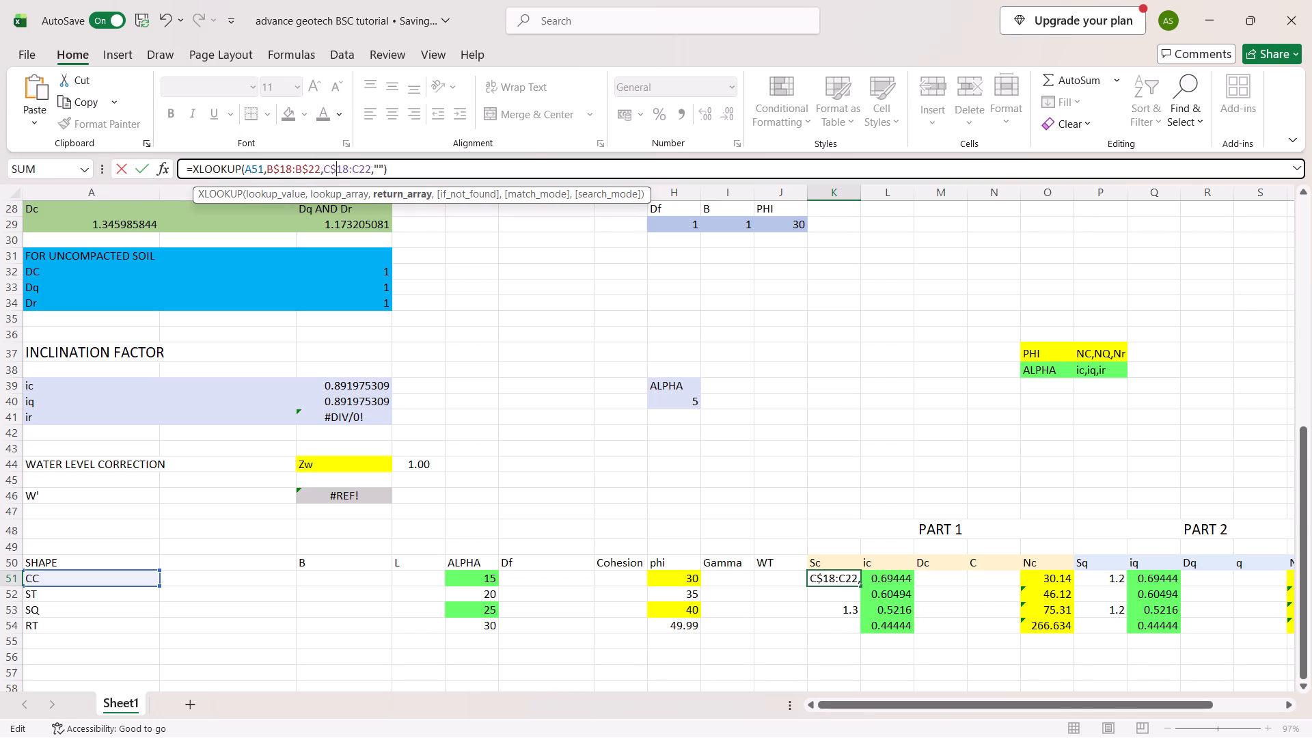
key("shift+Right")
key("Right")
key("Right")
key("Right")
key("Right")
key("shift+dollar")
key("Return")
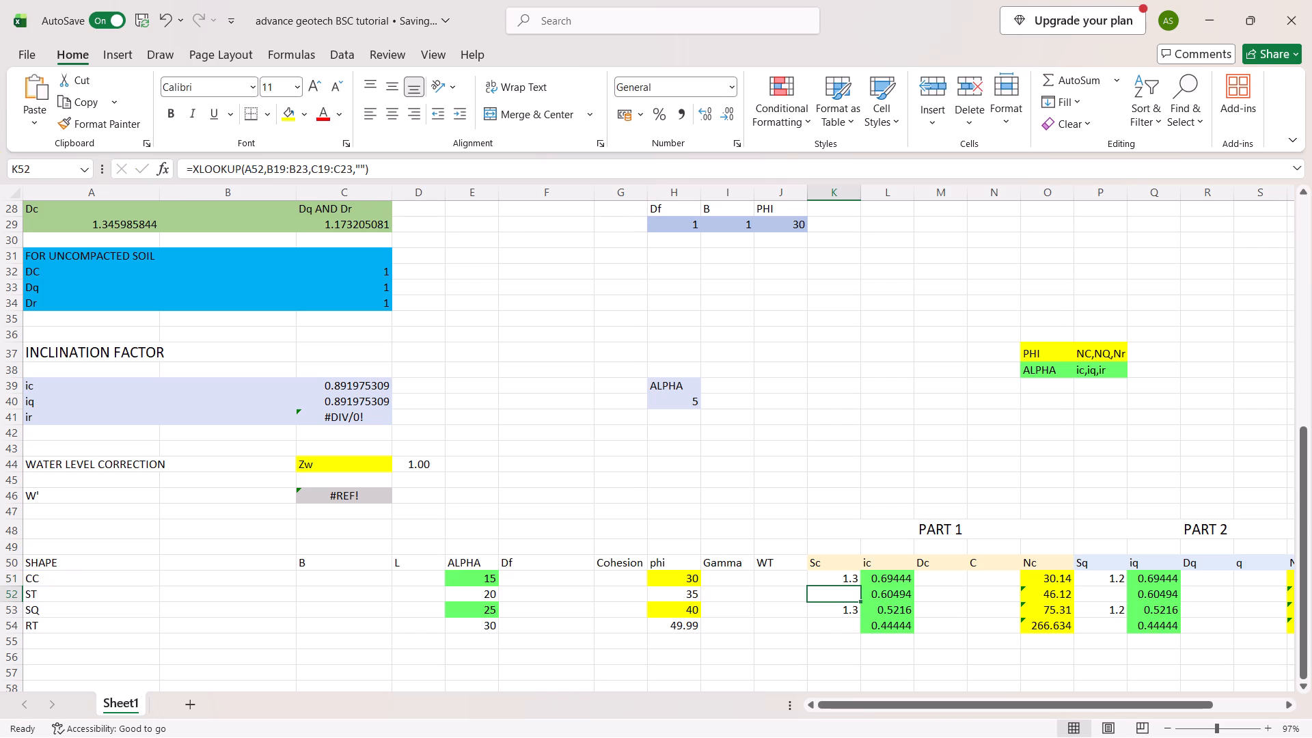
Fill the row-locked Sc formula from K51 down through K54 and check the copied formula in K54.
left_click(831, 573)
left_click_drag(861, 584, 862, 631)
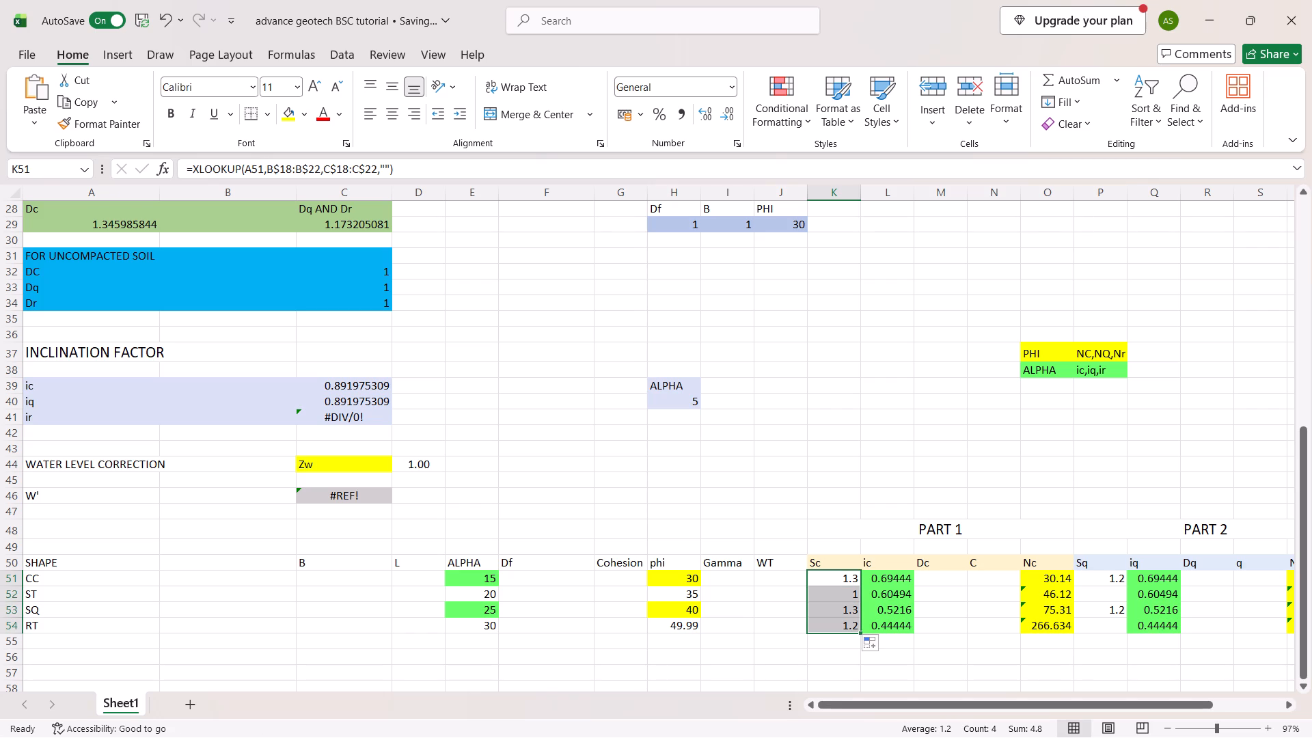
left_click(828, 624)
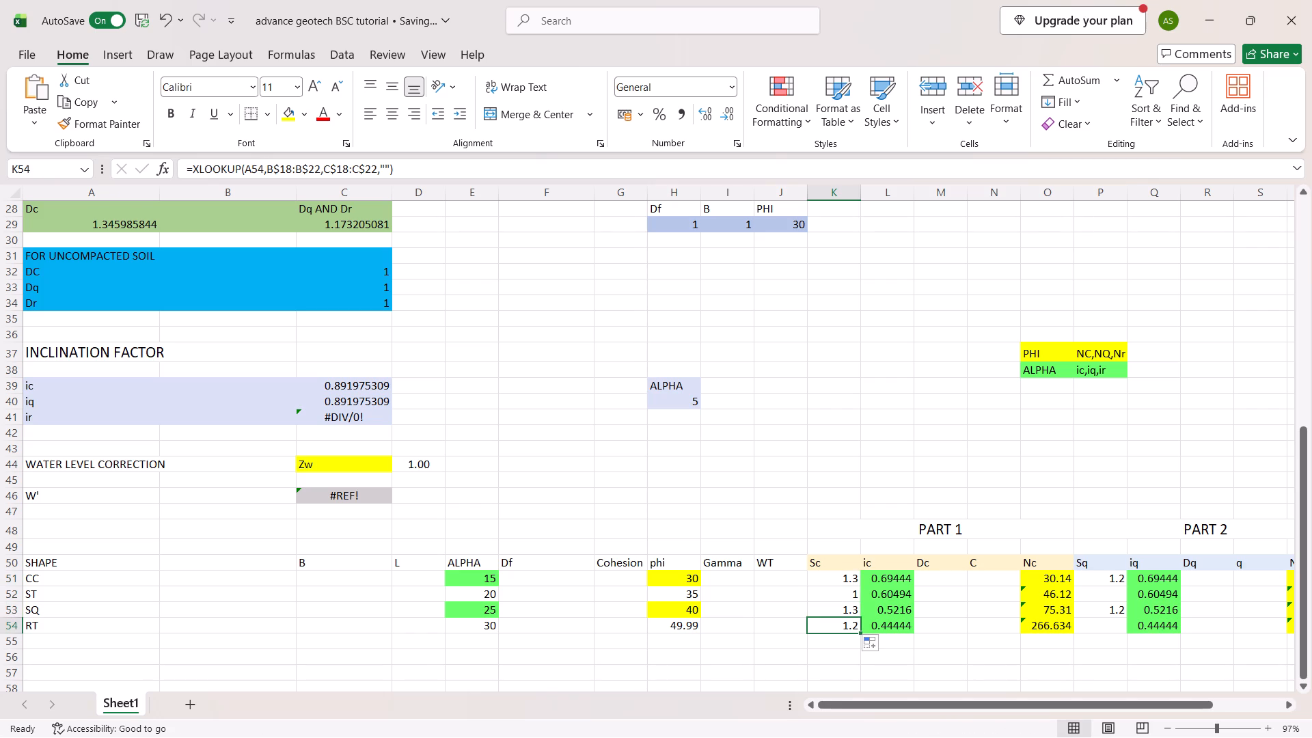
Lock the row references in the Sq formula in P51, making the lookup range B$18:B$22 and the return range D$18:D$22.
scroll(760, 565, "left", 1)
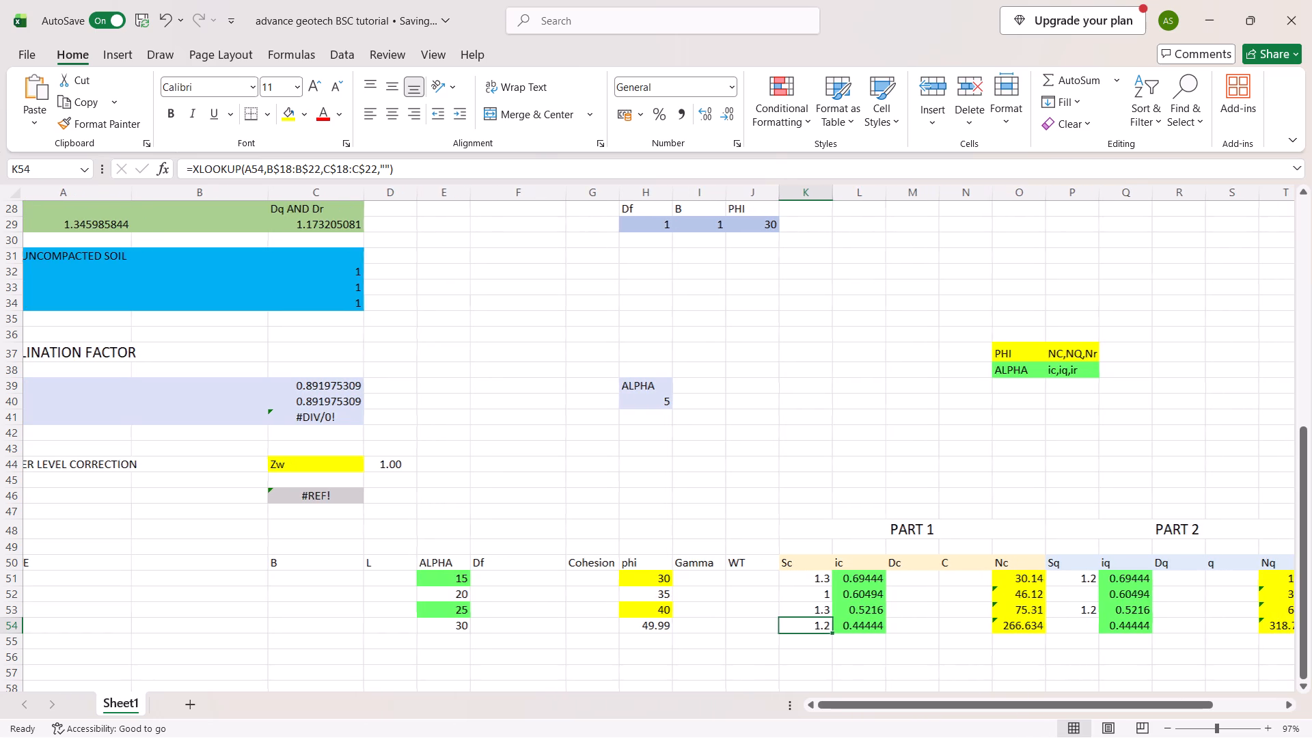
scroll(768, 560, "left", 4)
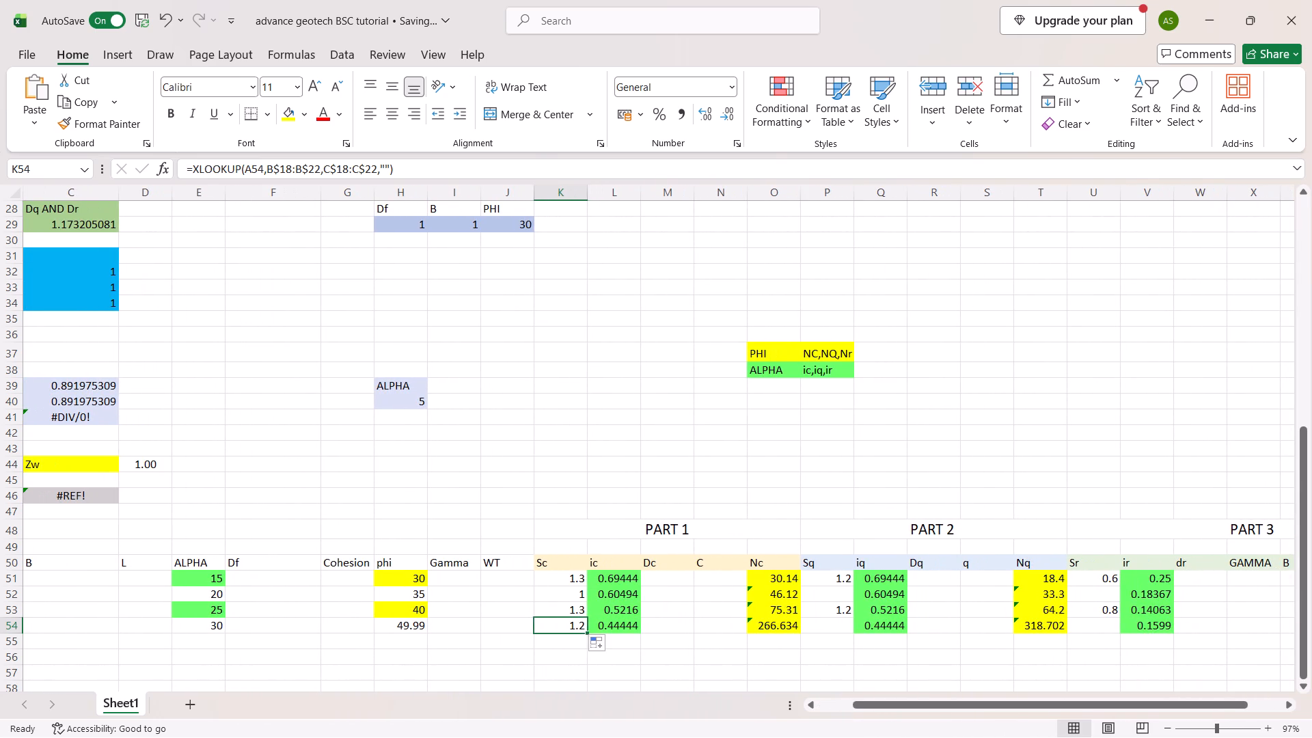
left_click(824, 580)
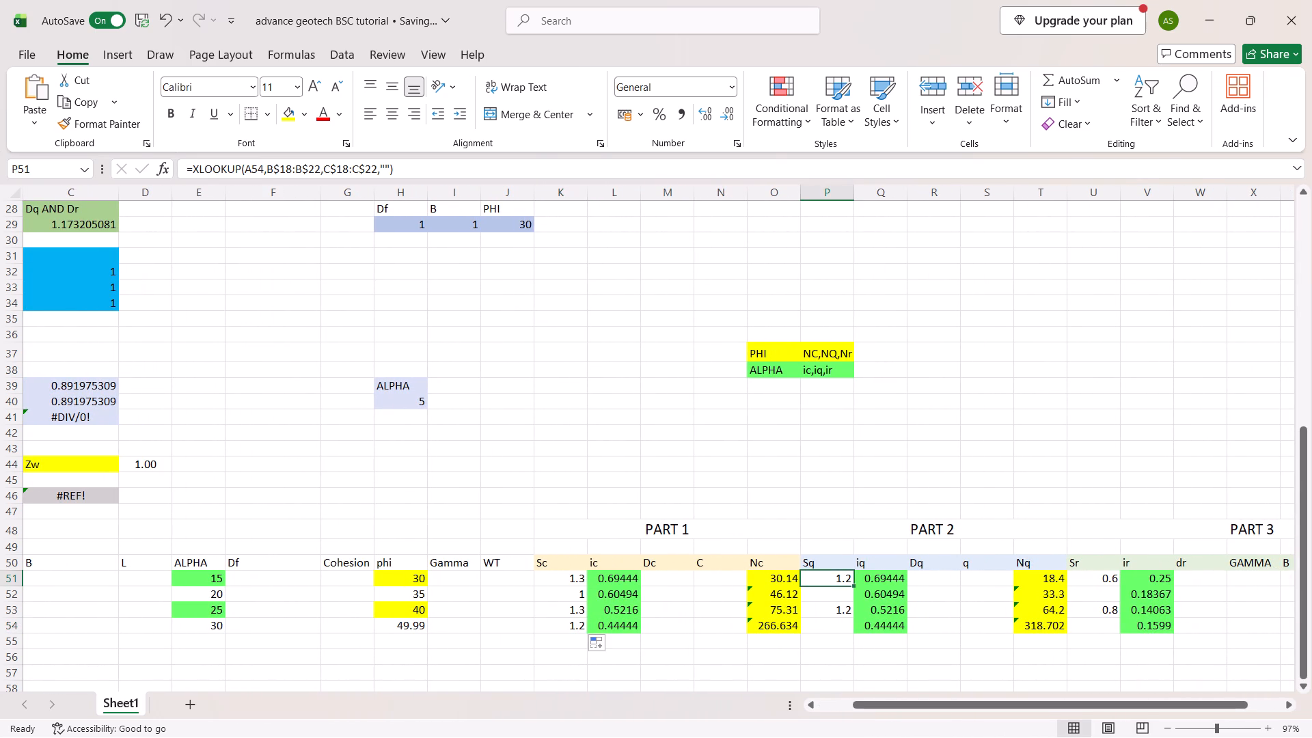
left_click(272, 167)
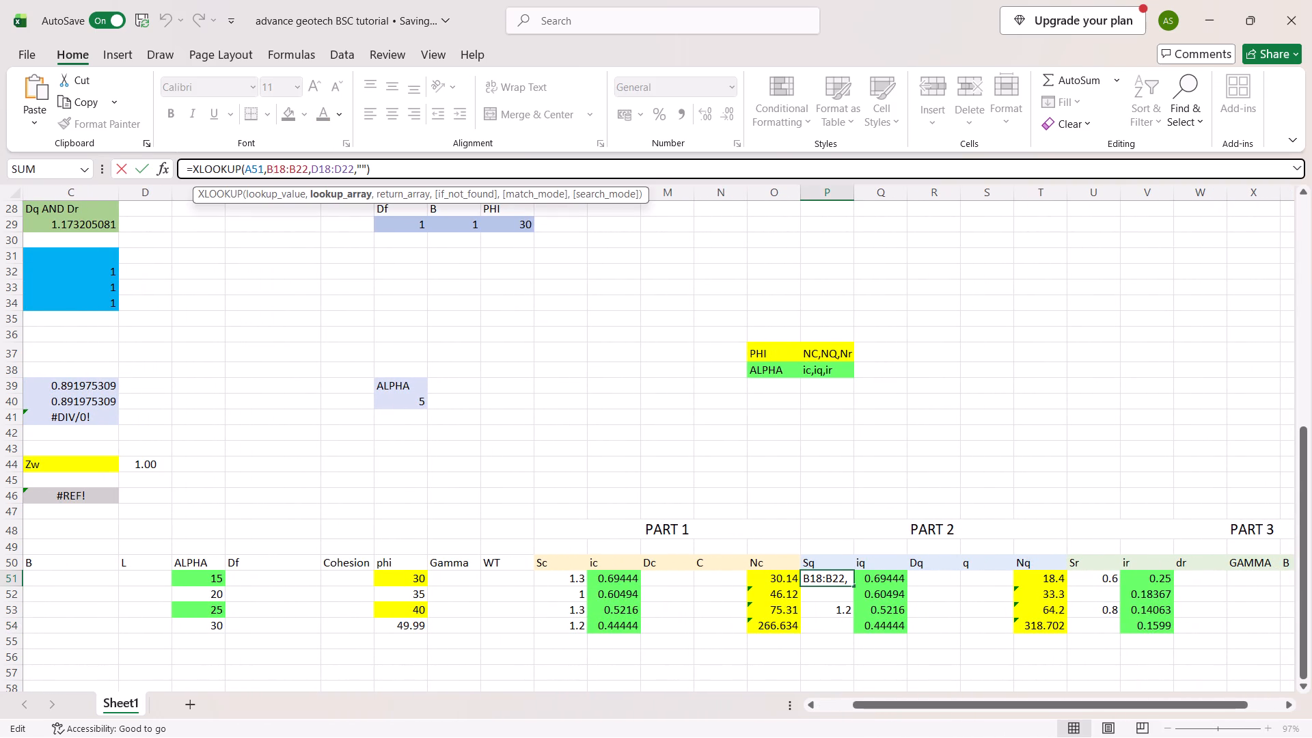
key("shift+dollar")
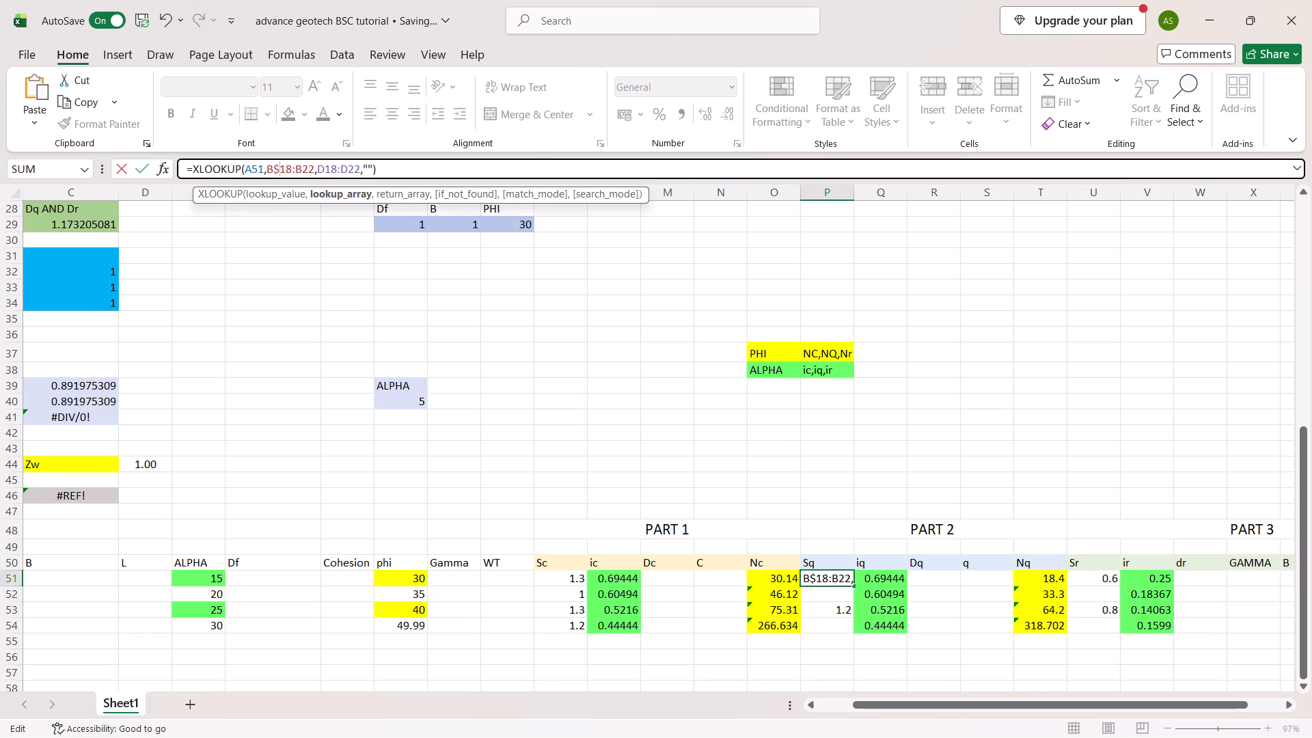
key("Right")
key("Right")
key("Right")
key("Right")
key("shift+dollar")
key("Right")
key("Right")
key("Right")
key("Right")
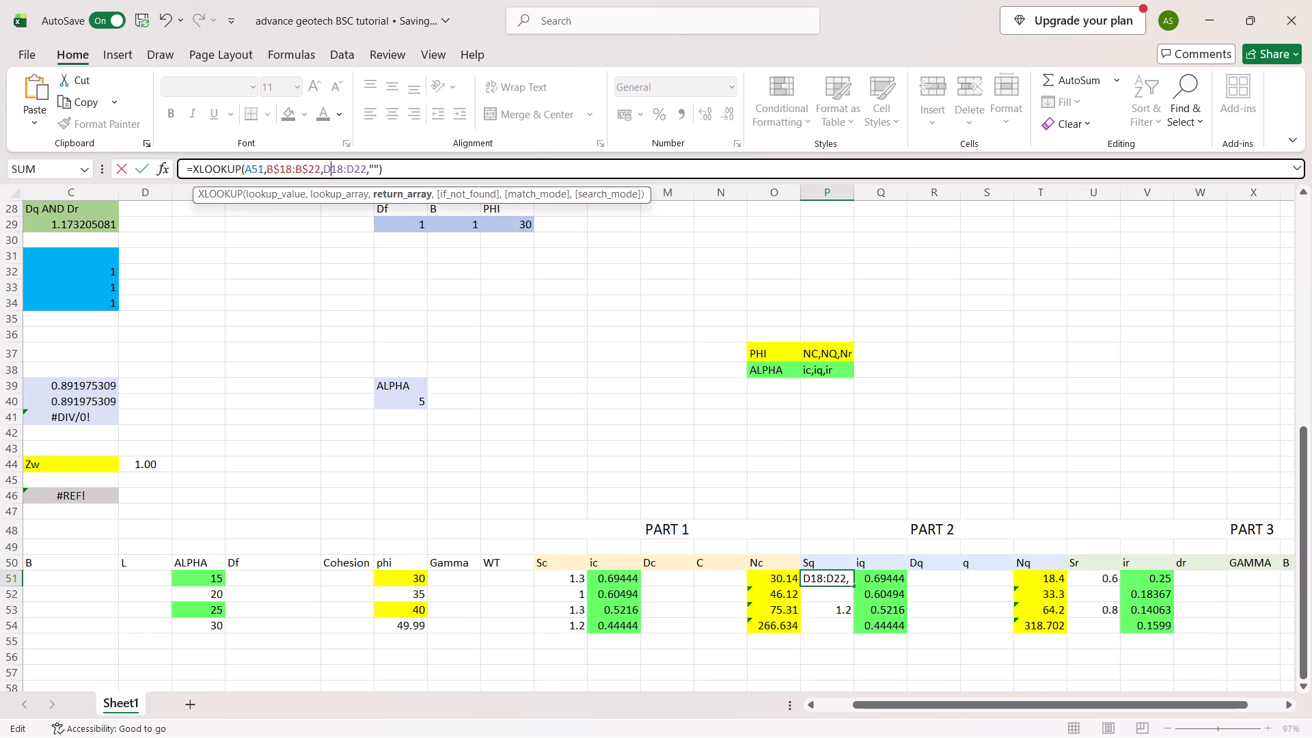
key("shift+dollar")
key("Right")
key("Right")
key("Right")
key("shift+Right")
key("Right")
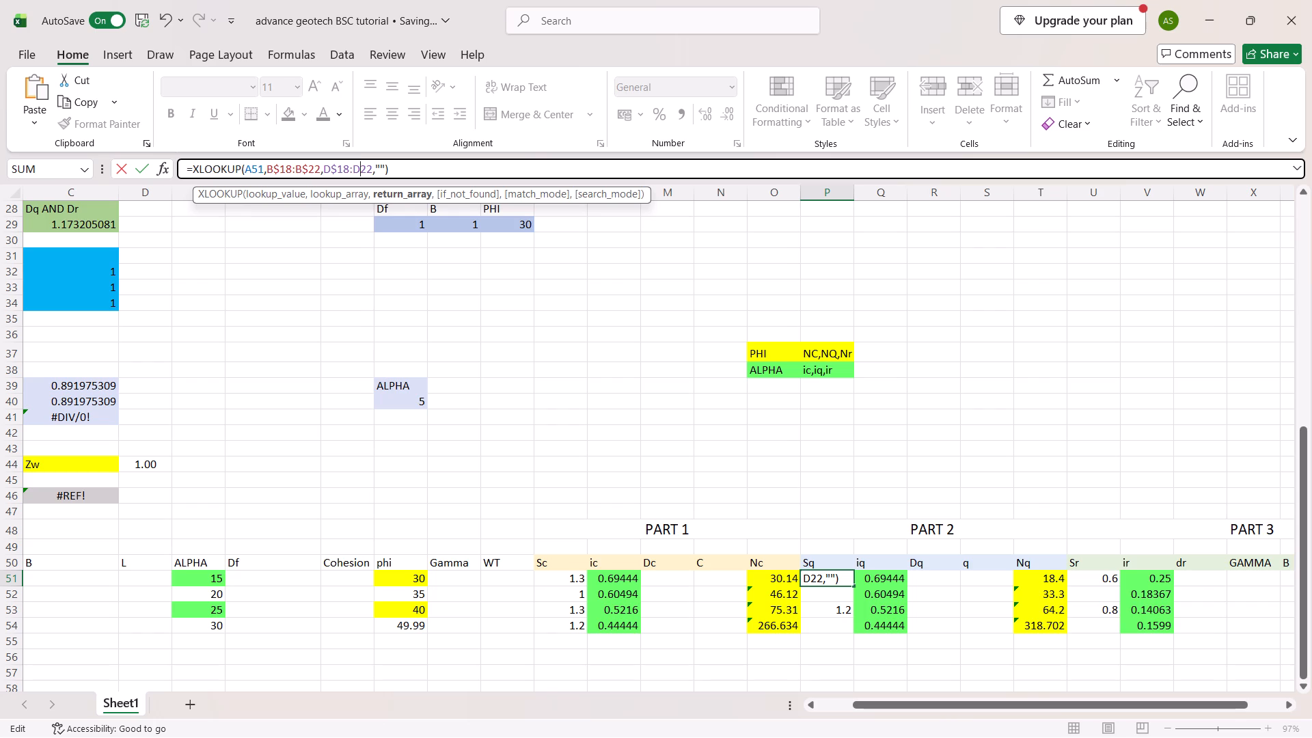
key("shift+dollar")
key("Return")
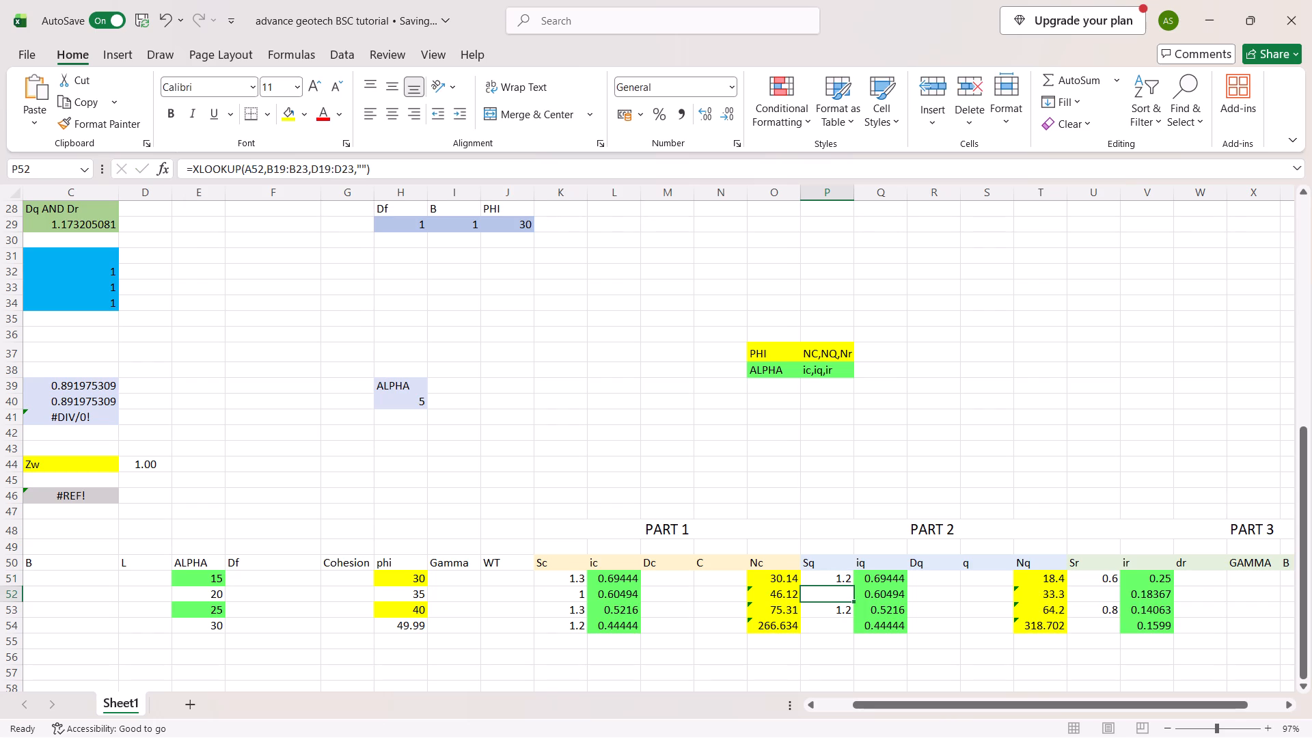
Fill the row-locked Sq formula from P51 down through P54.
left_click(824, 579)
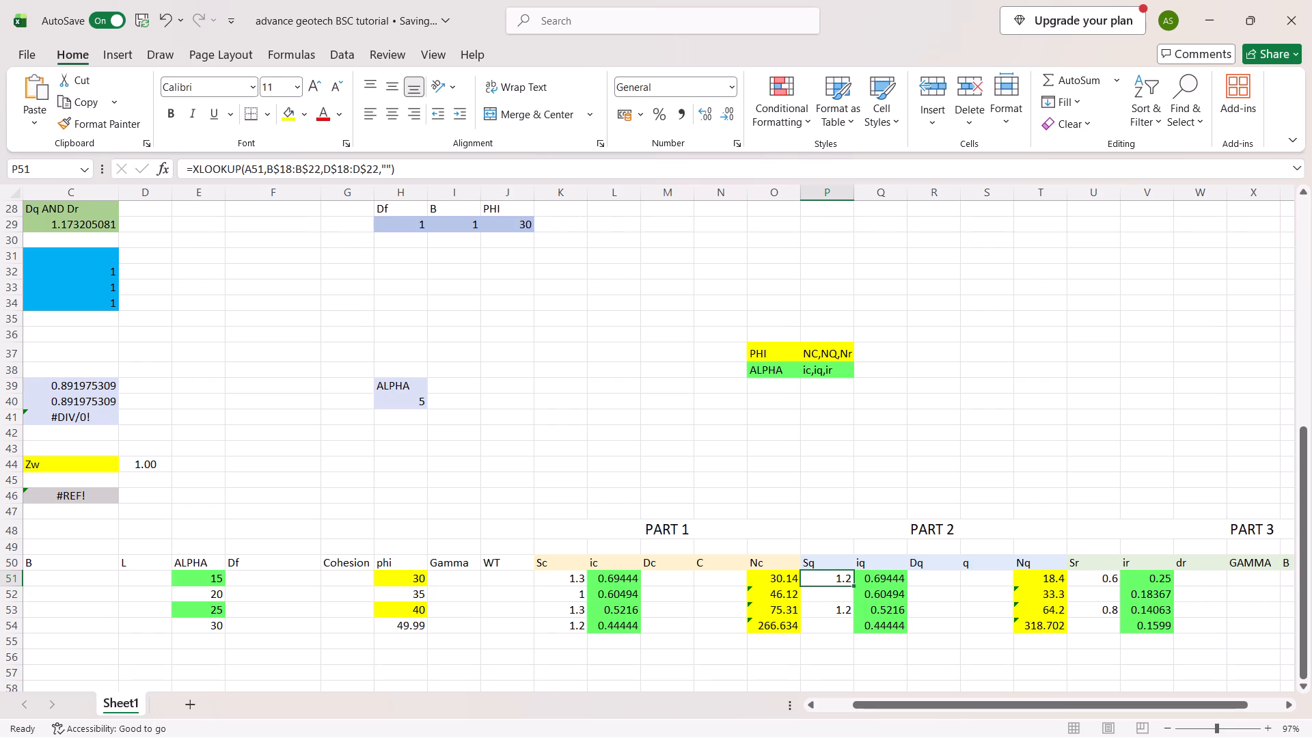
left_click_drag(855, 588, 858, 631)
Lock the row references in the Sr formula in U51, making the lookup range B$18:B$22 and the return range E$18:E$22.
scroll(1002, 605, "left", 1)
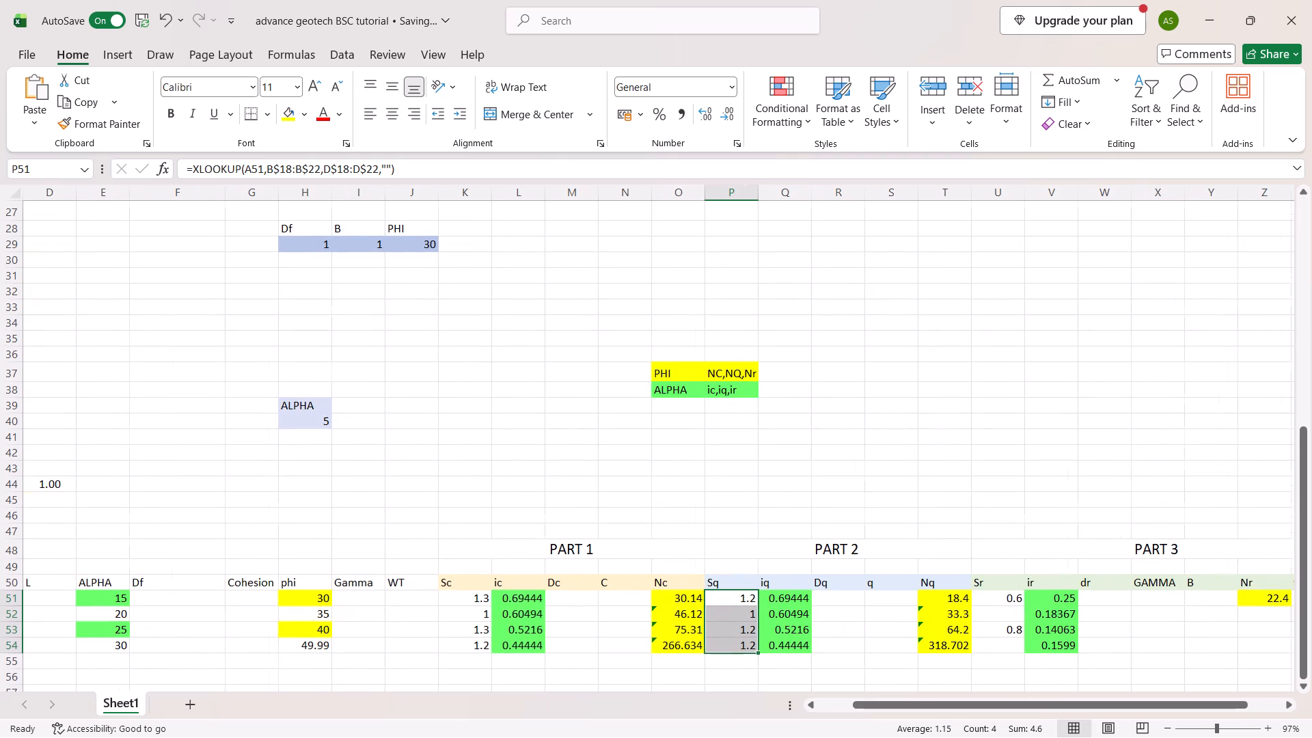
left_click(1001, 599)
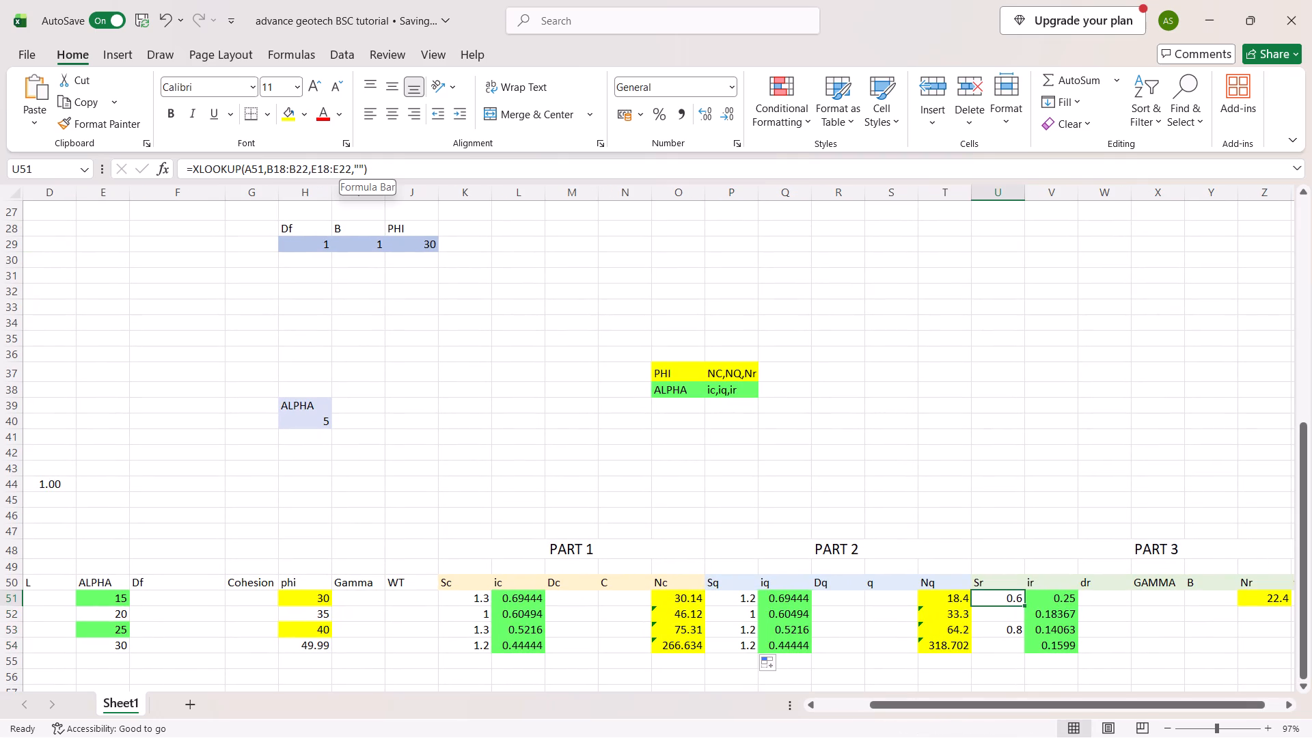
left_click(275, 167)
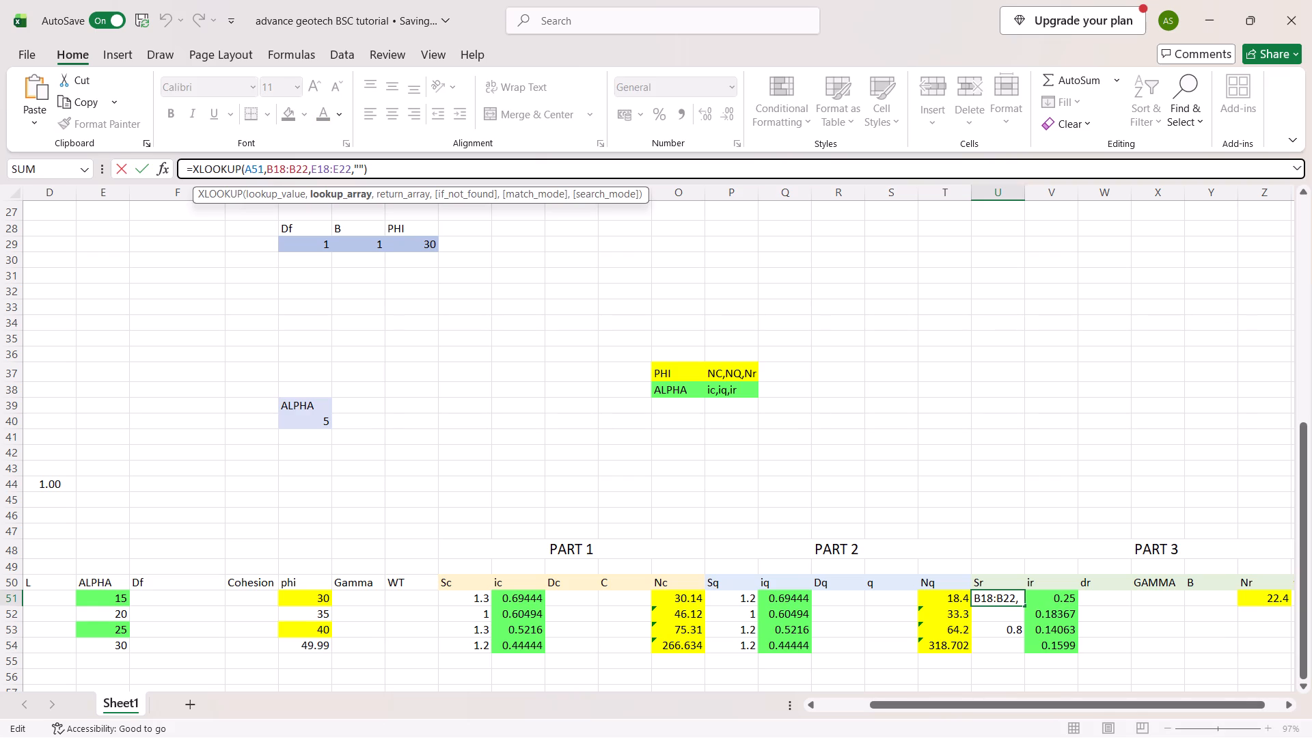
key("shift+dollar")
key("Right")
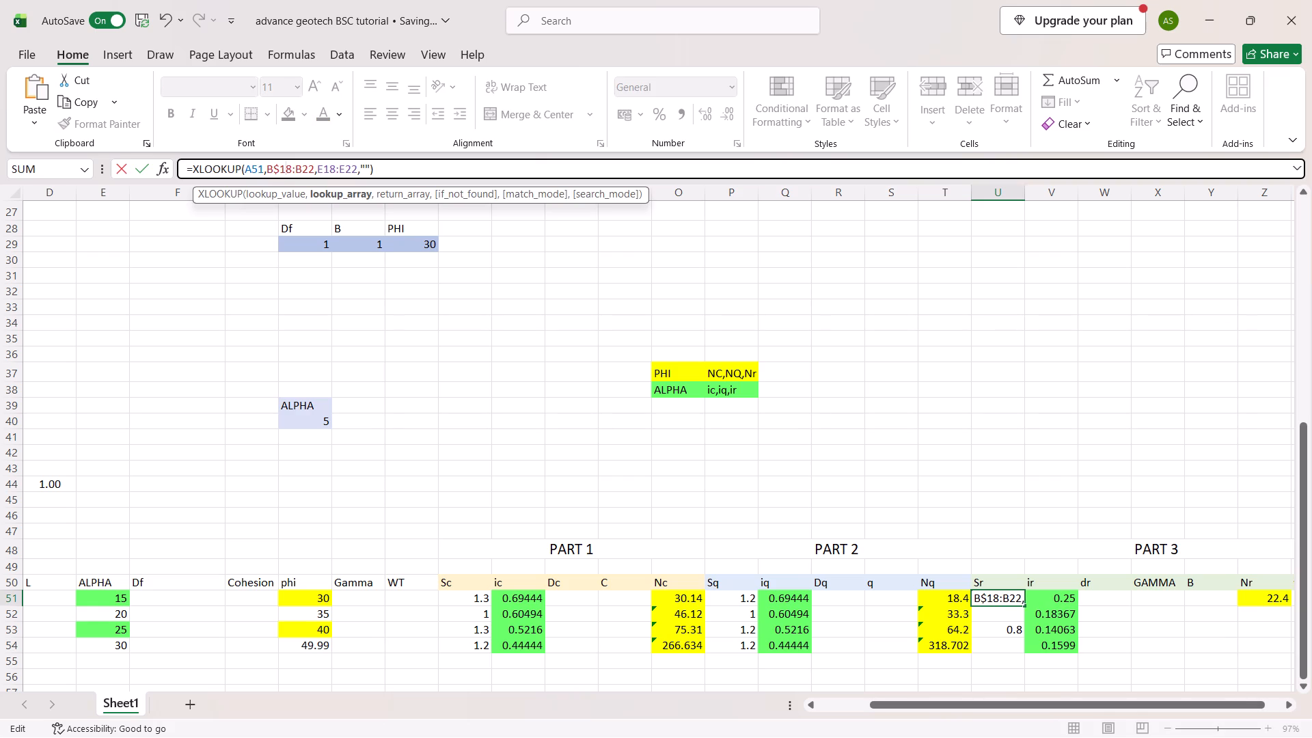
key("Right")
key("Right")
key("Right")
key("shift+dollar")
key("Right")
key("Right")
key("Right")
key("Right")
key("Right")
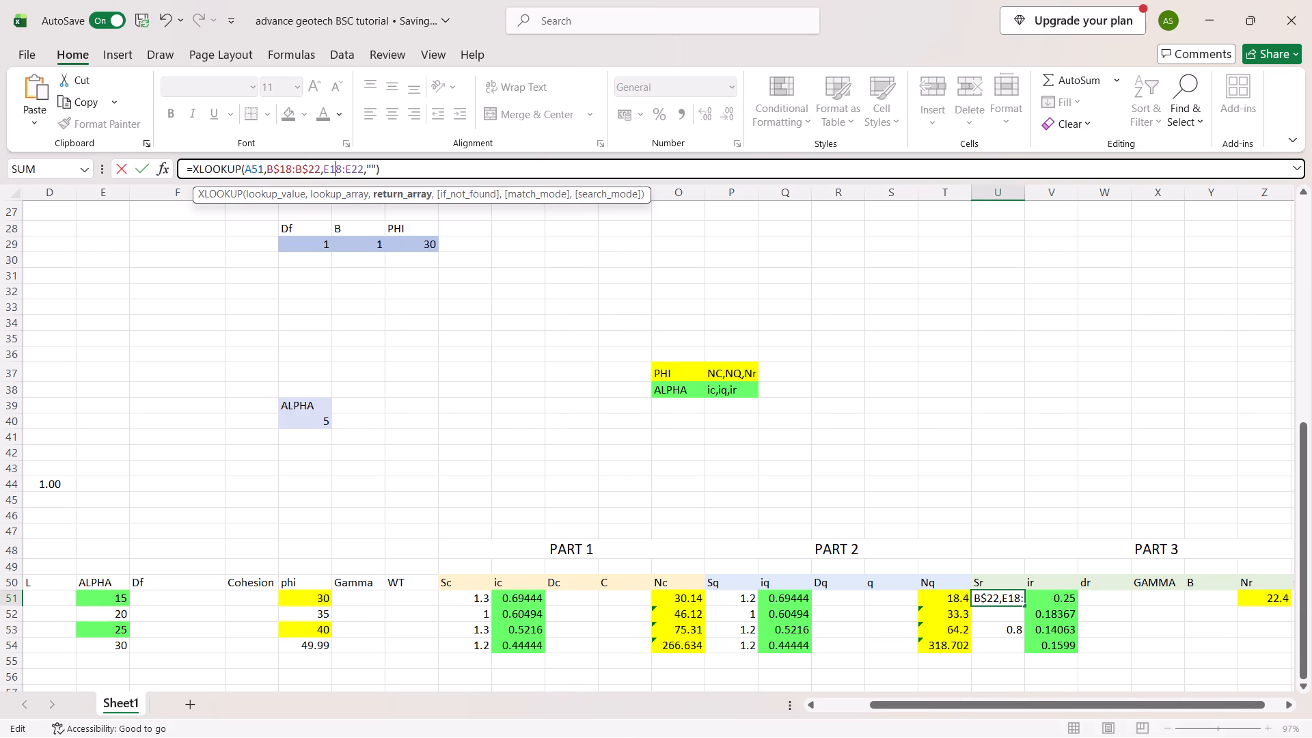
key("Left")
key("shift+dollar")
key("Right")
key("Right")
key("Right")
key("Right")
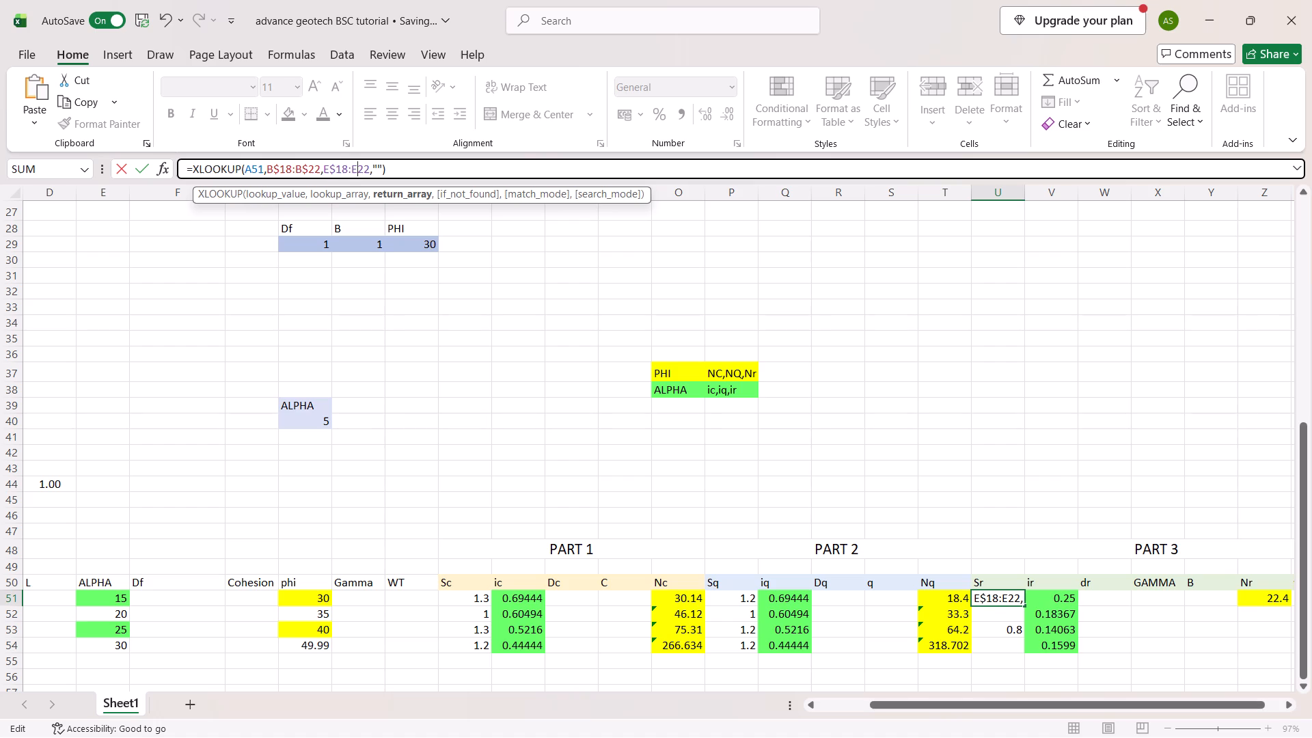
key("shift+dollar")
key("Return")
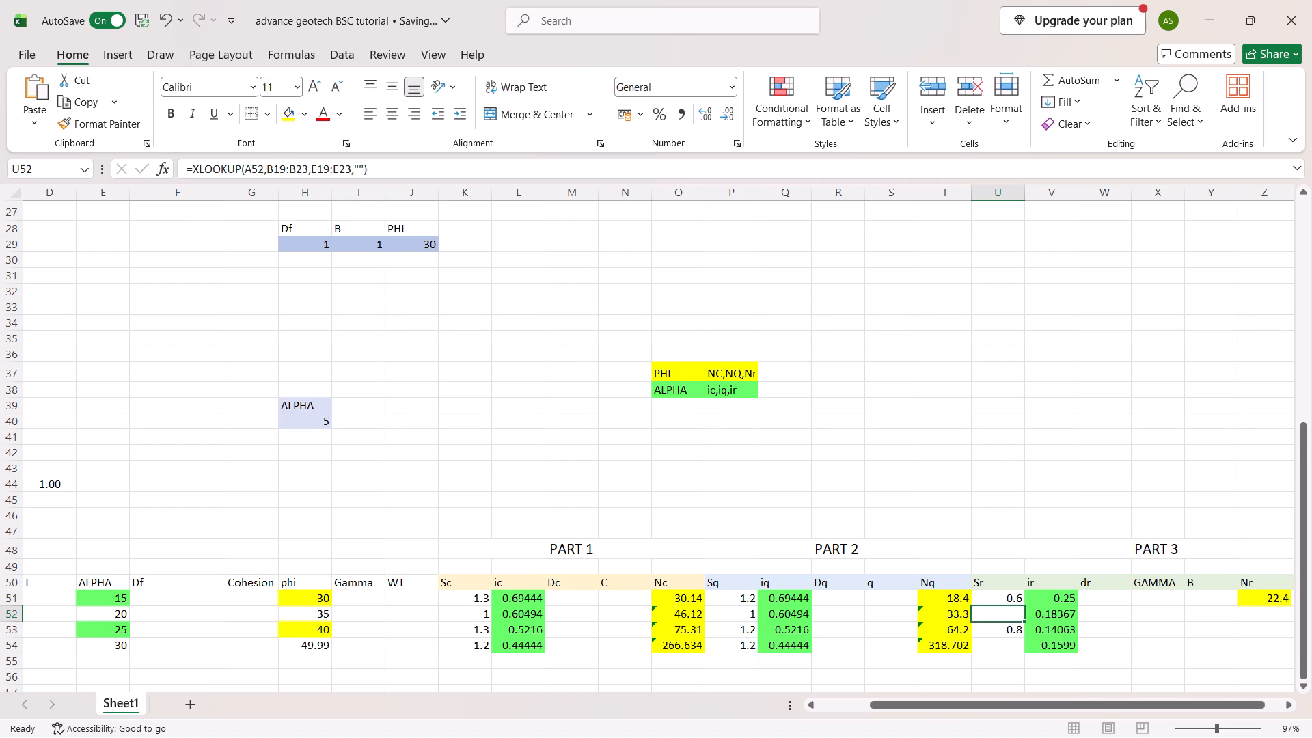
Fill the row-locked Sr formula from U51 down through U54.
left_click(981, 595)
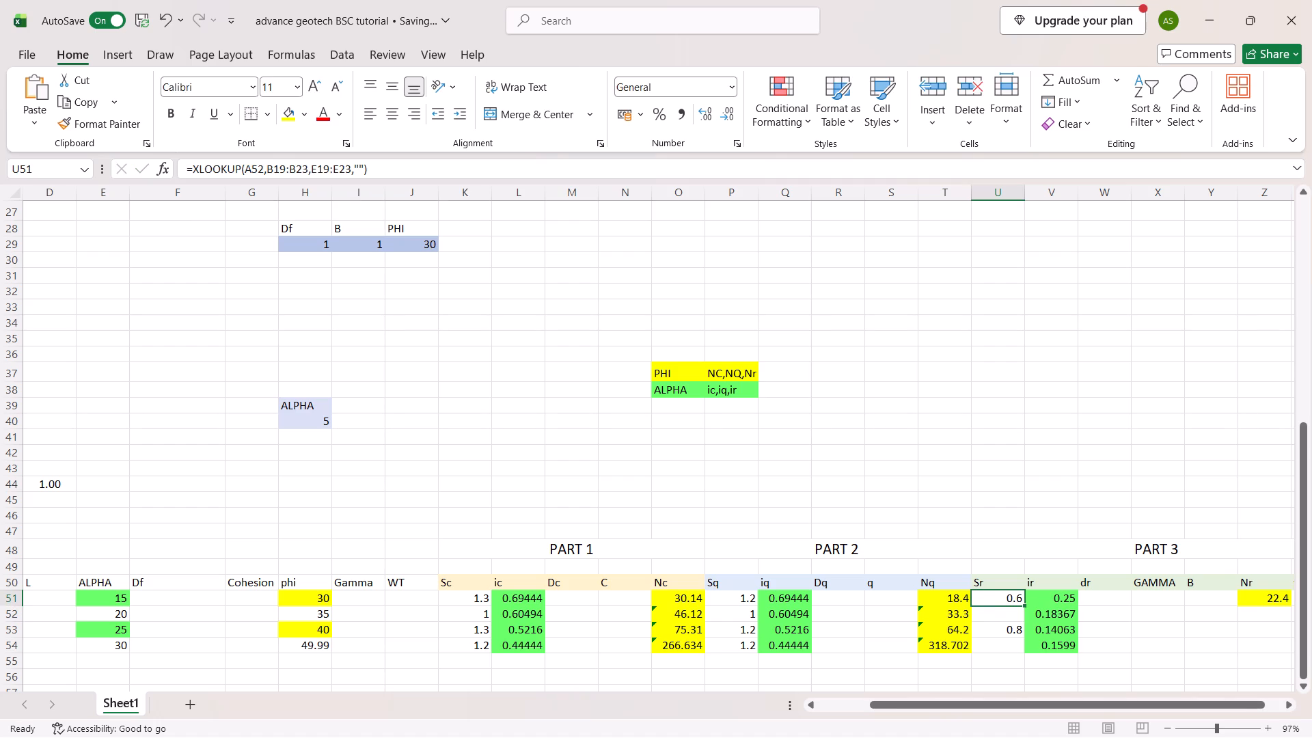
left_click_drag(1024, 603, 1019, 648)
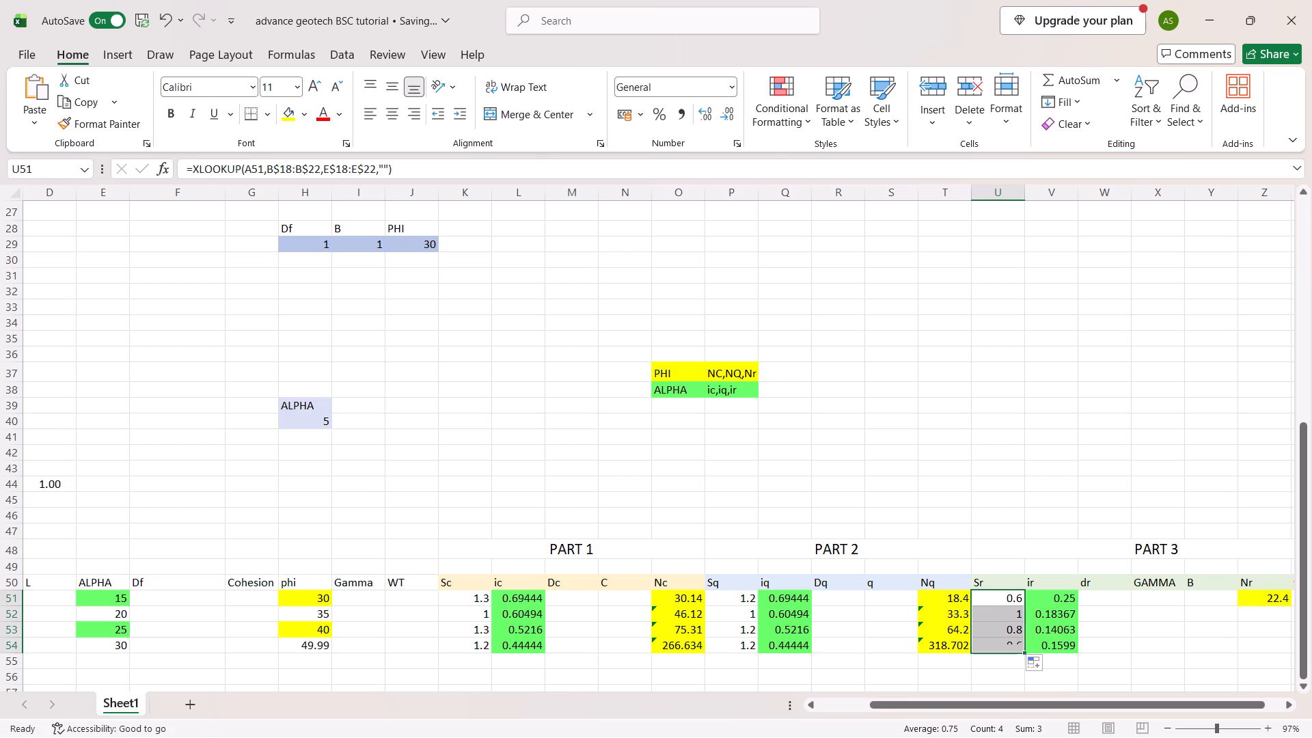
Review the Sc, Sq and Sr columns in rows 51 to 54 against the symbols in the SHAPE column.
scroll(830, 564, "down", 2)
scroll(830, 564, "right", 5)
scroll(830, 564, "up", 1)
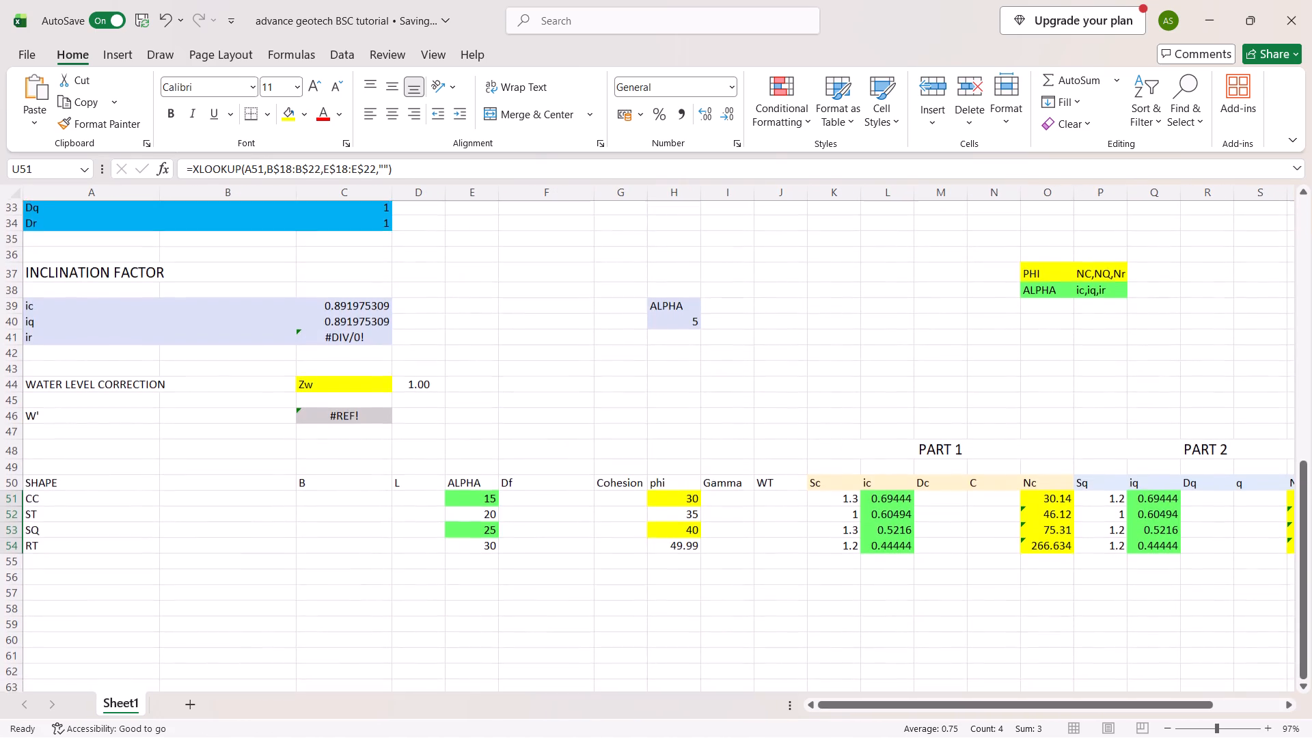
scroll(830, 564, "left", 6)
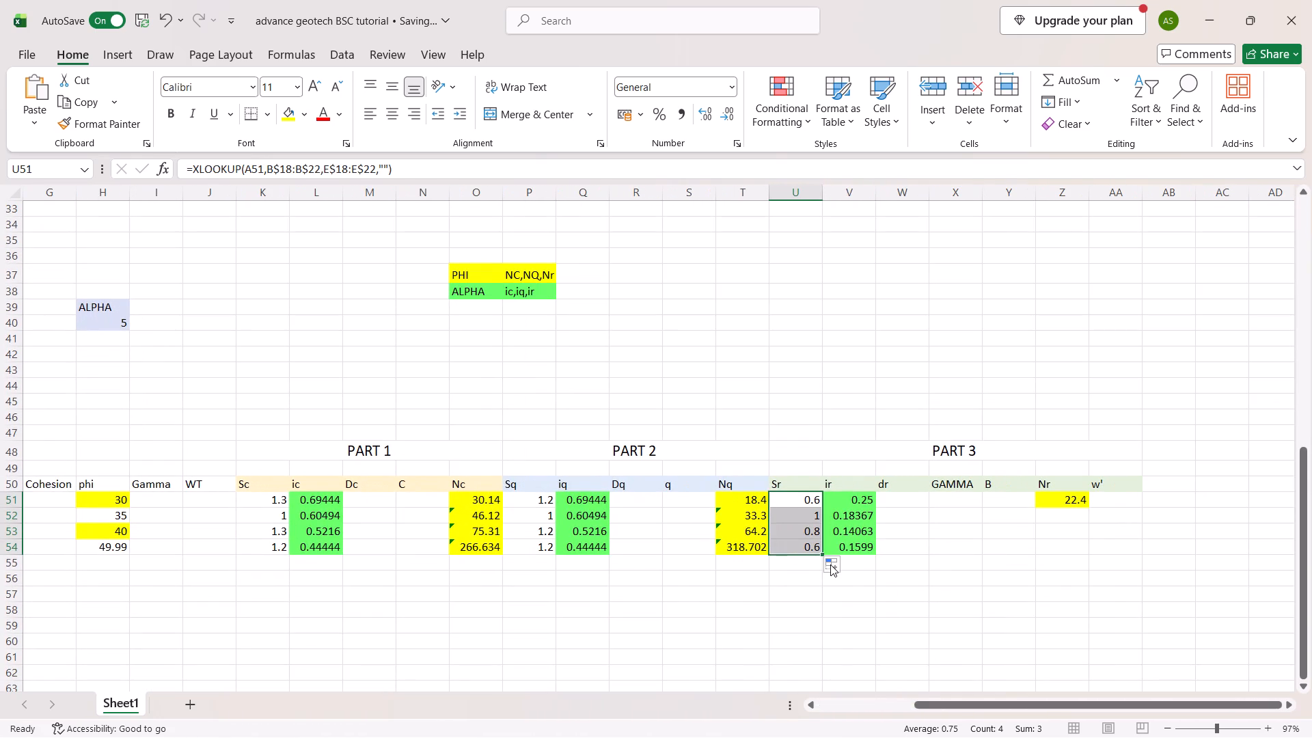
scroll(830, 564, "down", 1)
scroll(594, 588, "right", 7)
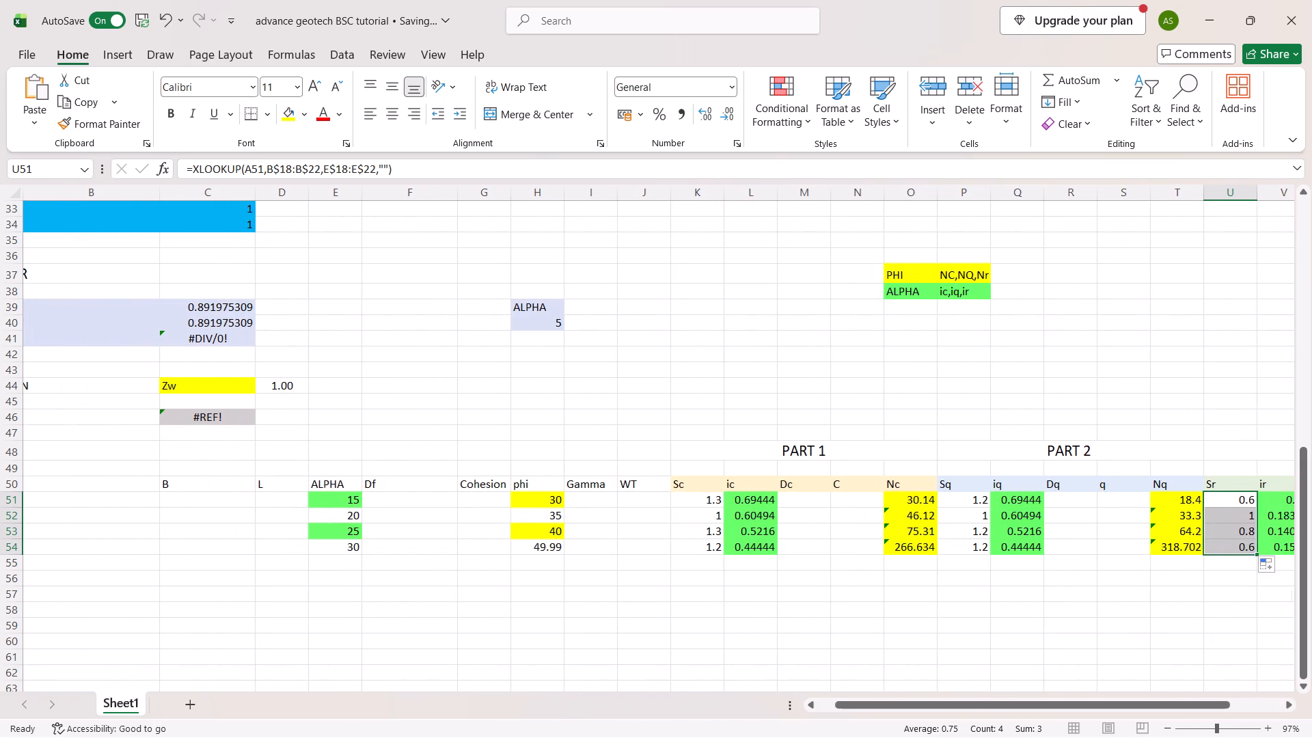
scroll(385, 511, "right", 2)
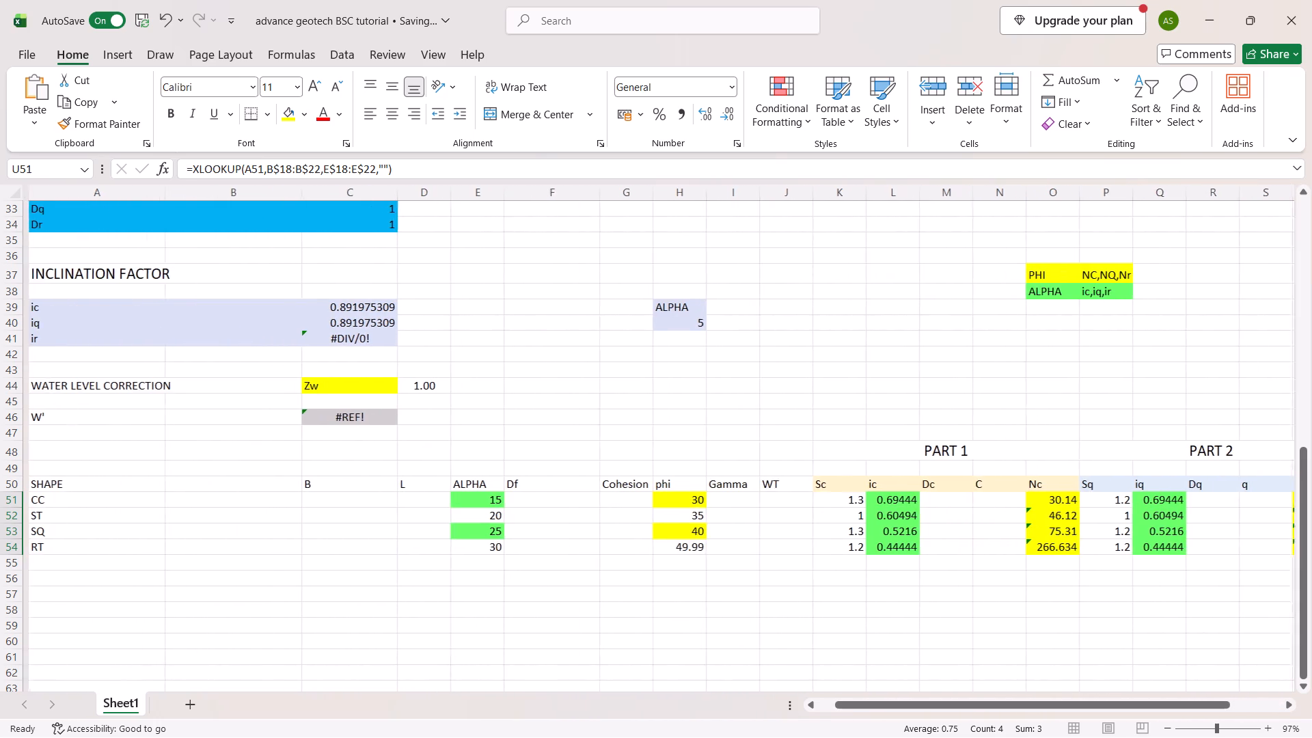
scroll(385, 511, "right", 2)
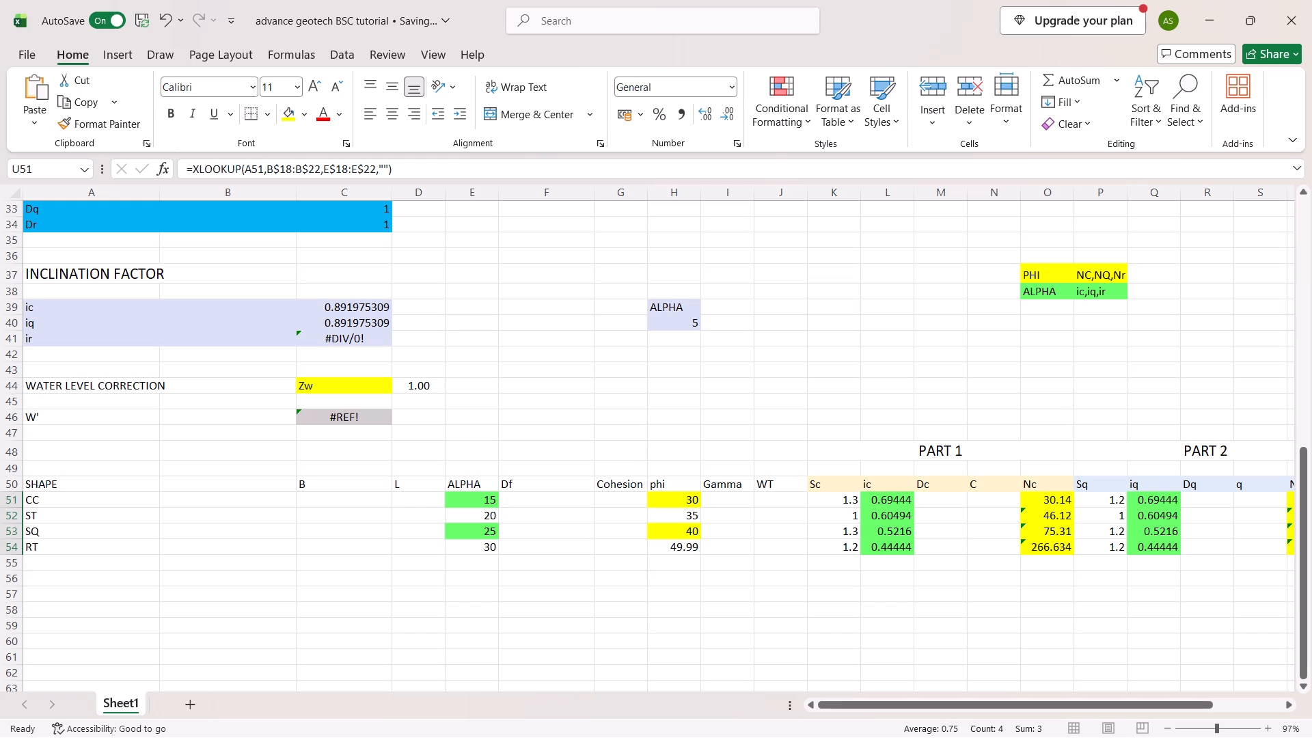
Shade the CC cell A51 in the SHAPE column with a light tint of Orange, Accent 2.
left_click_drag(55, 497, 74, 543)
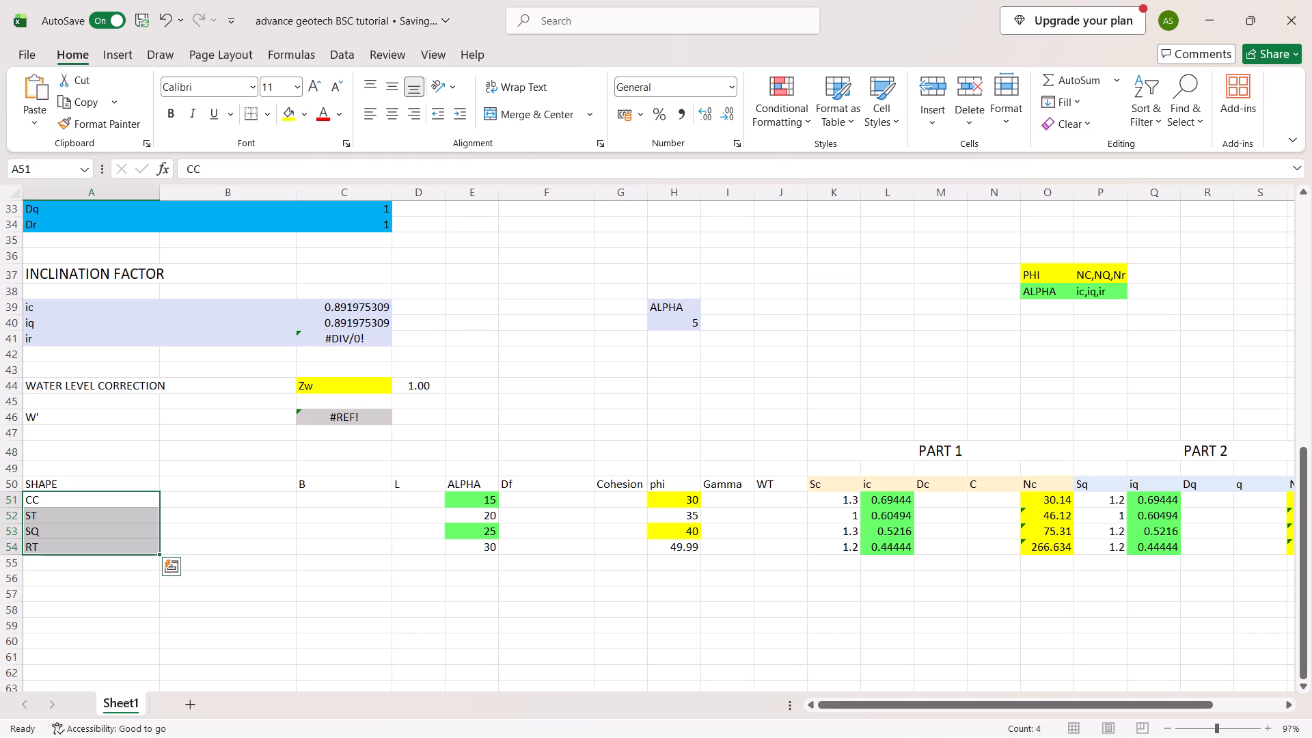
left_click(111, 497)
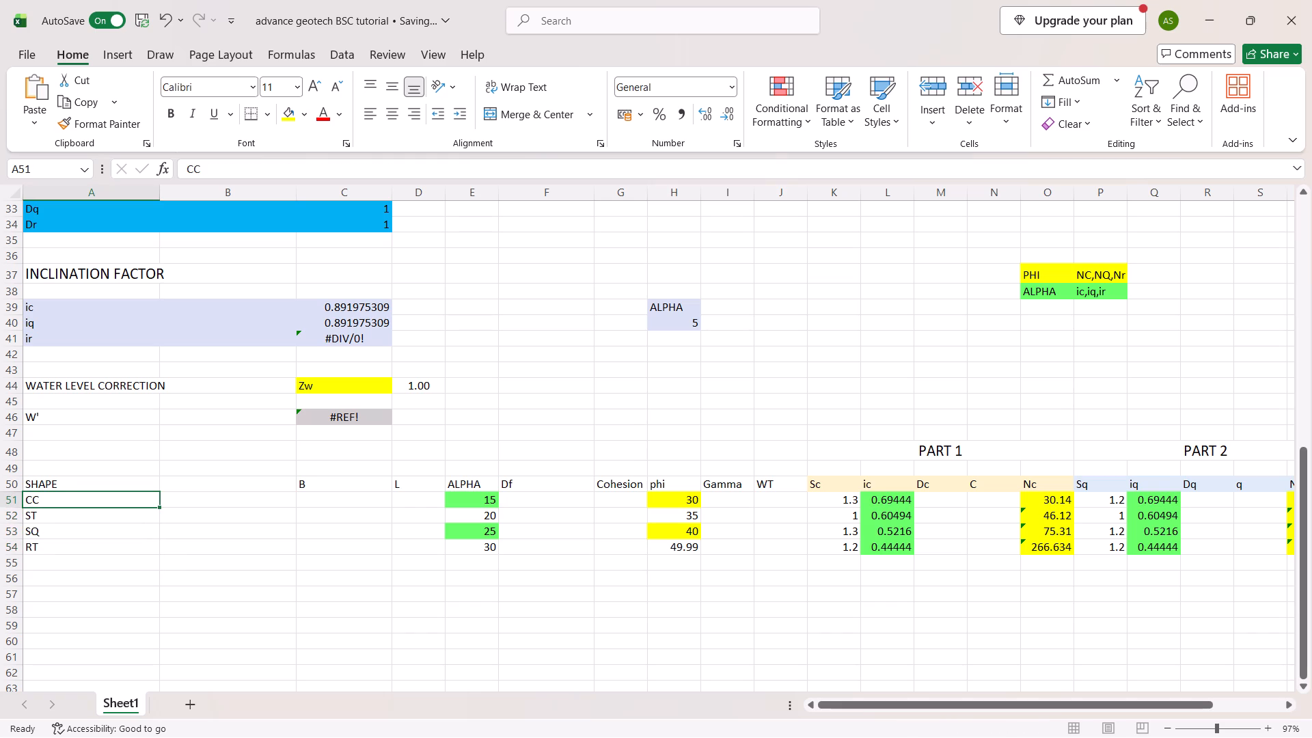
left_click(300, 113)
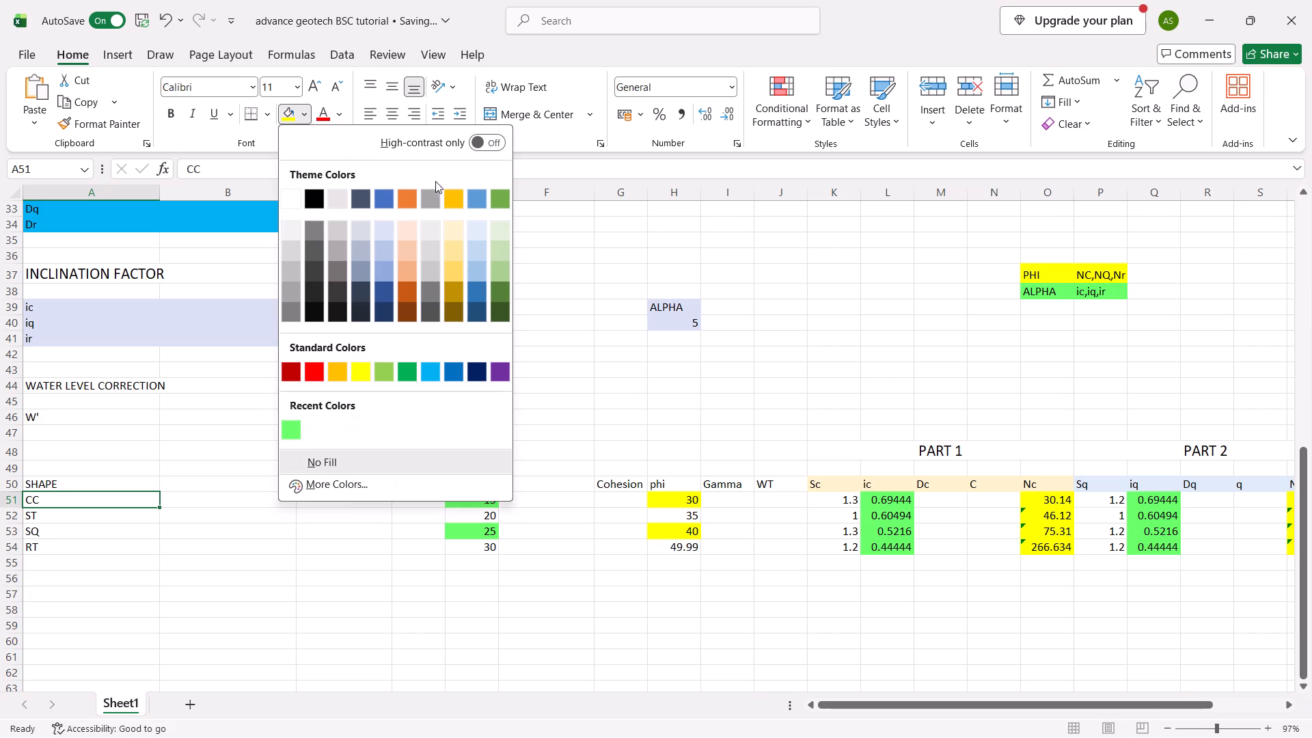
left_click(404, 270)
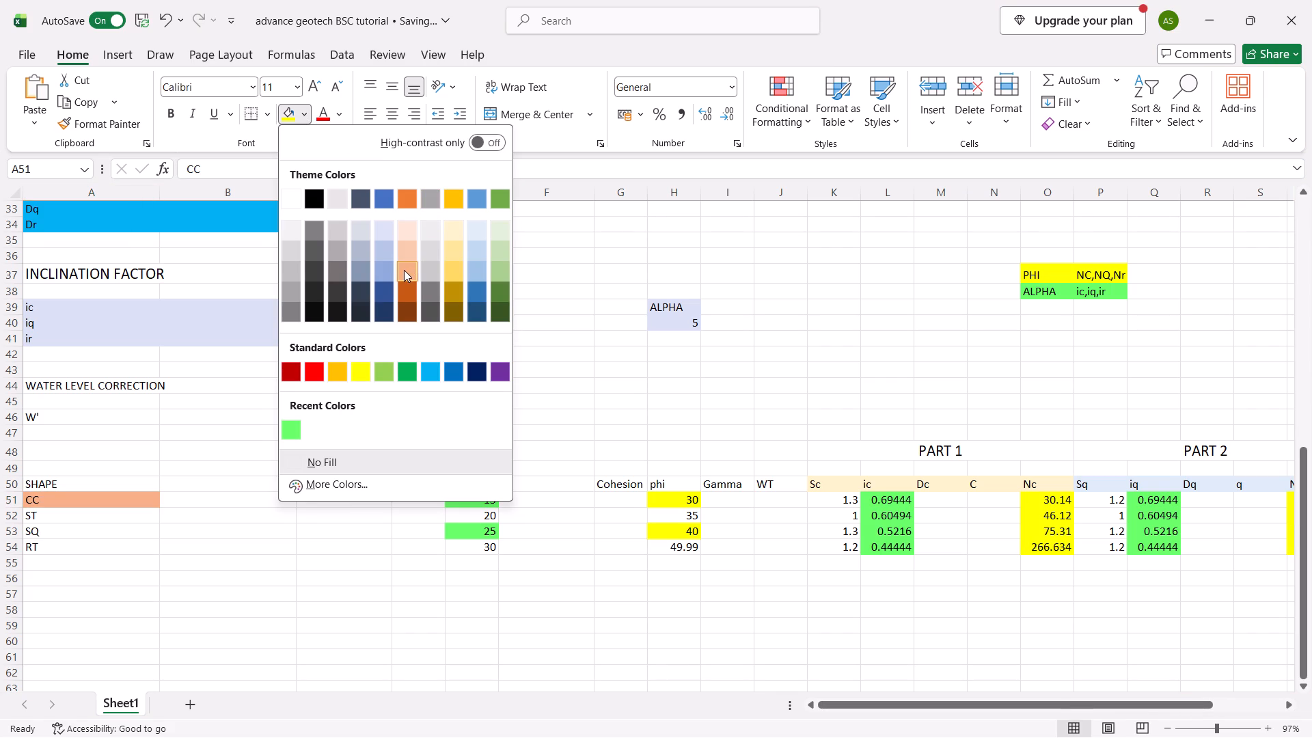
Apply the same orange shading to the first Sc, Sq and Sr cells, K51, P51 and U51.
left_click(836, 503)
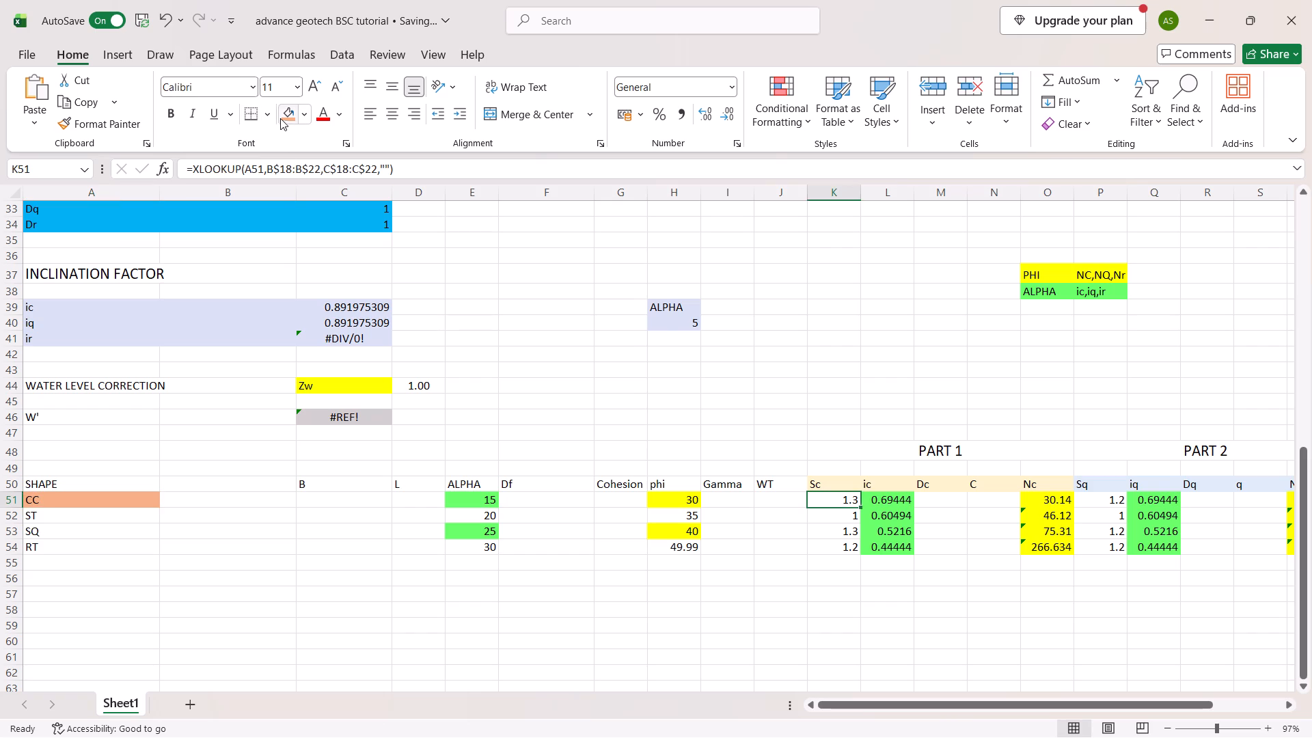
left_click(283, 116)
scroll(463, 281, "left", 3)
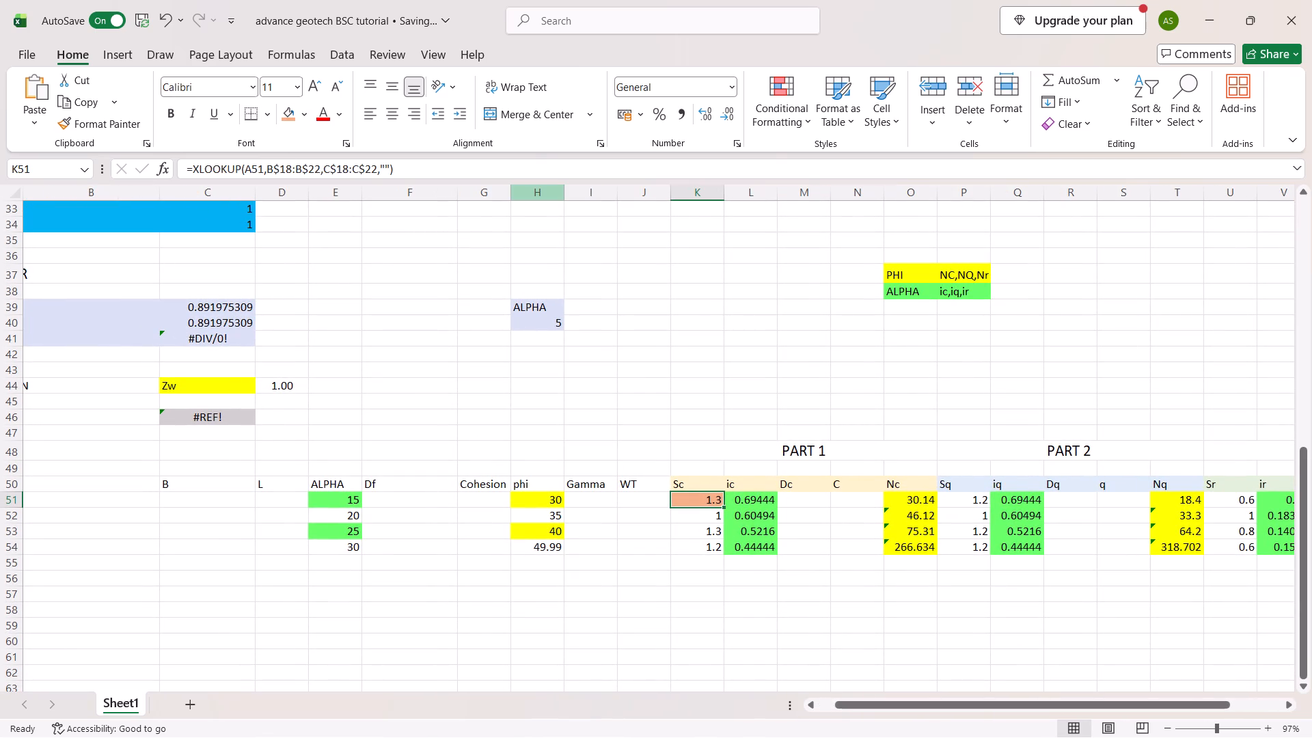
left_click(977, 503)
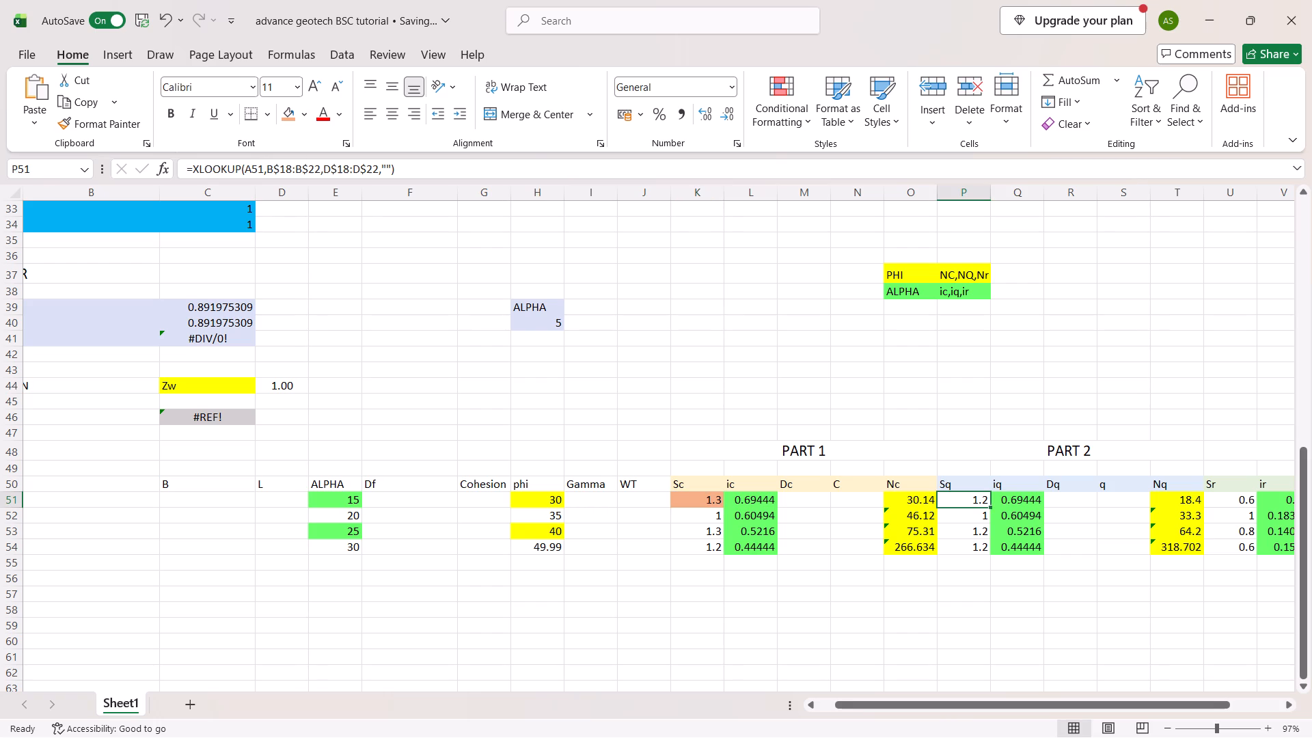
left_click(282, 118)
scroll(878, 423, "left", 1)
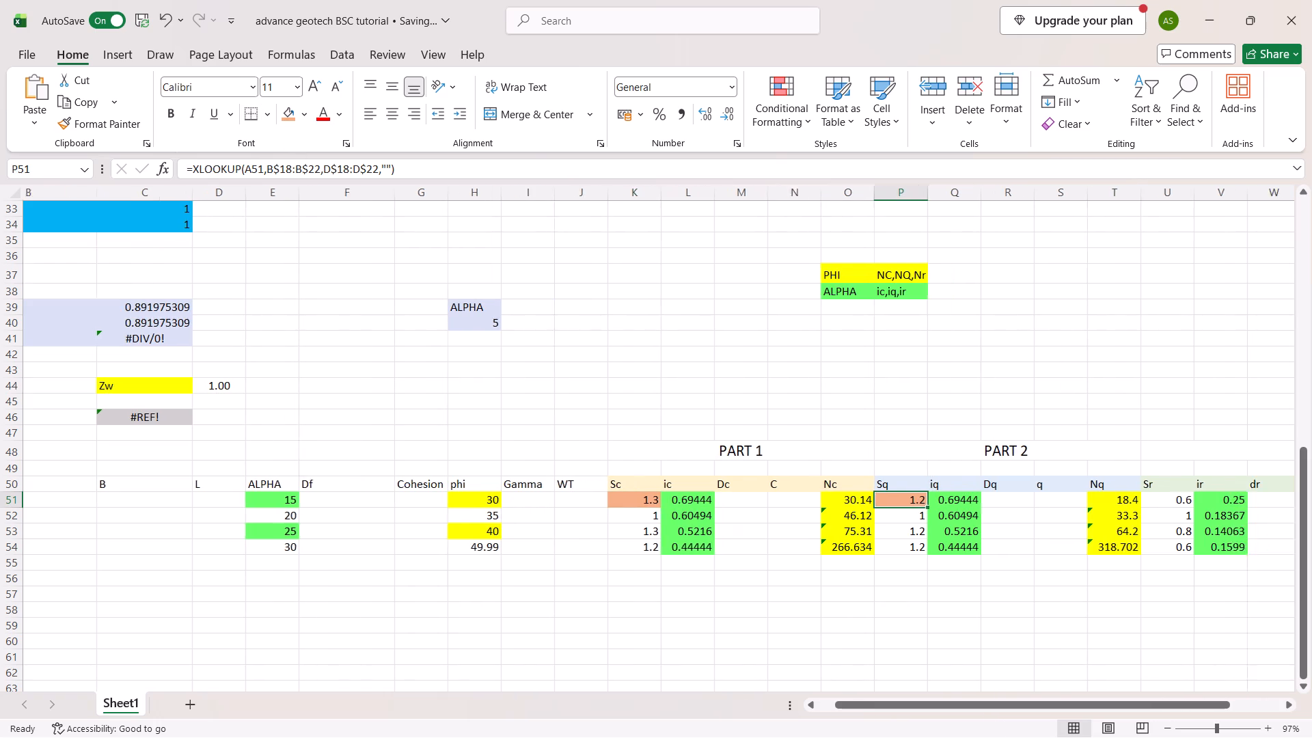
scroll(878, 423, "left", 1)
left_click(1084, 500)
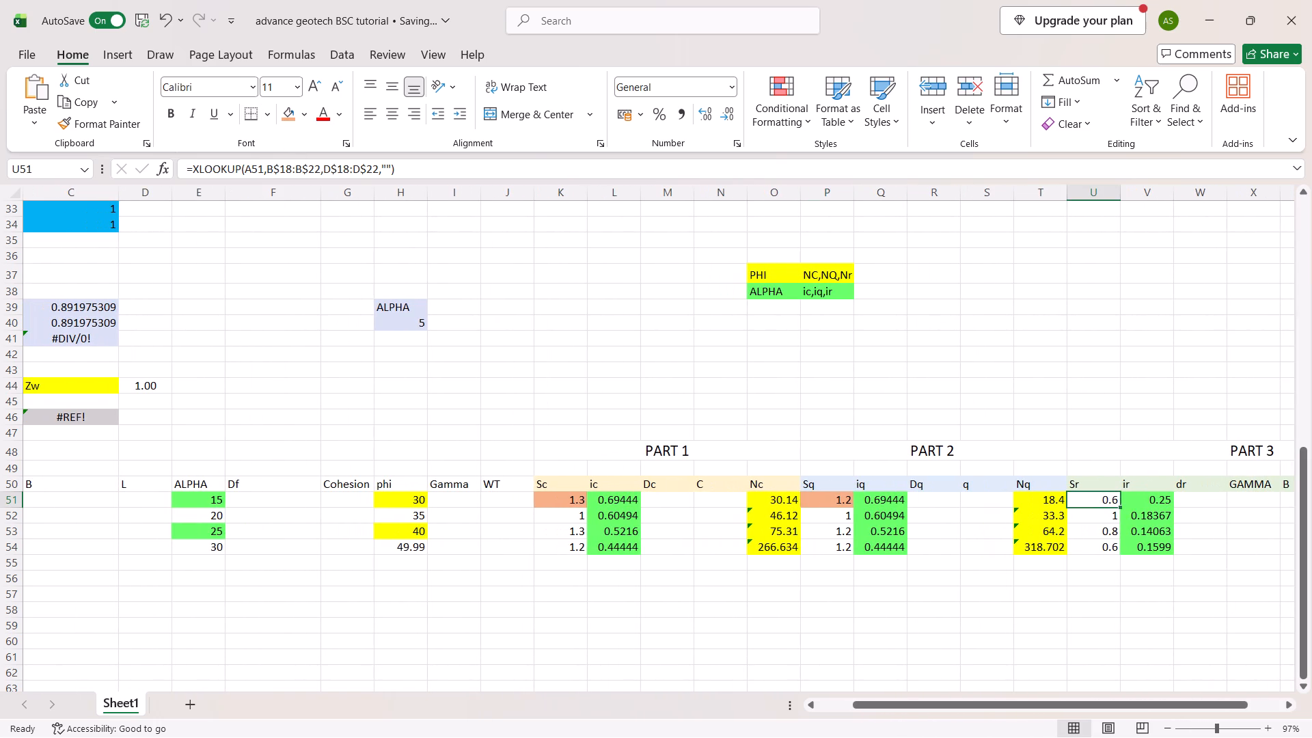
left_click(291, 114)
Fill the shaded Sc cell K51 down through K54 so the orange shading covers the Sc values.
scroll(422, 398, "down", 1)
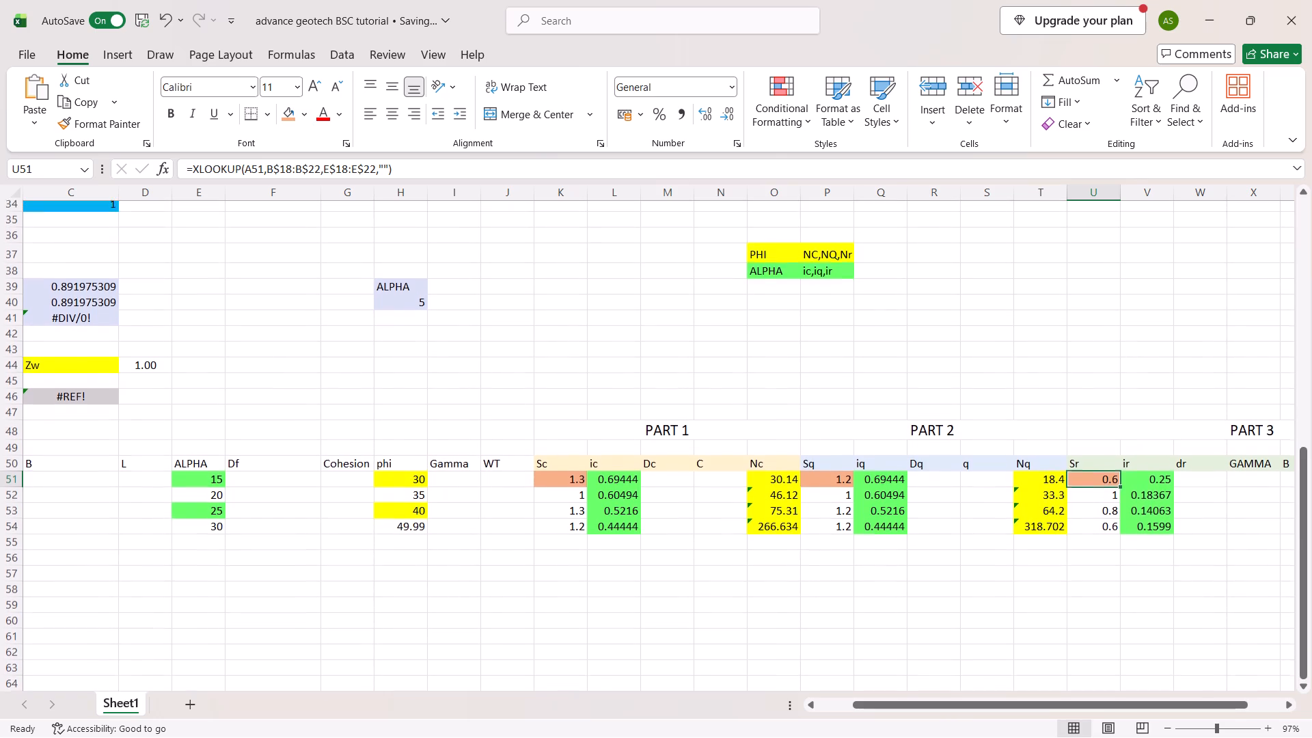
scroll(422, 398, "down", 1)
scroll(422, 398, "right", 6)
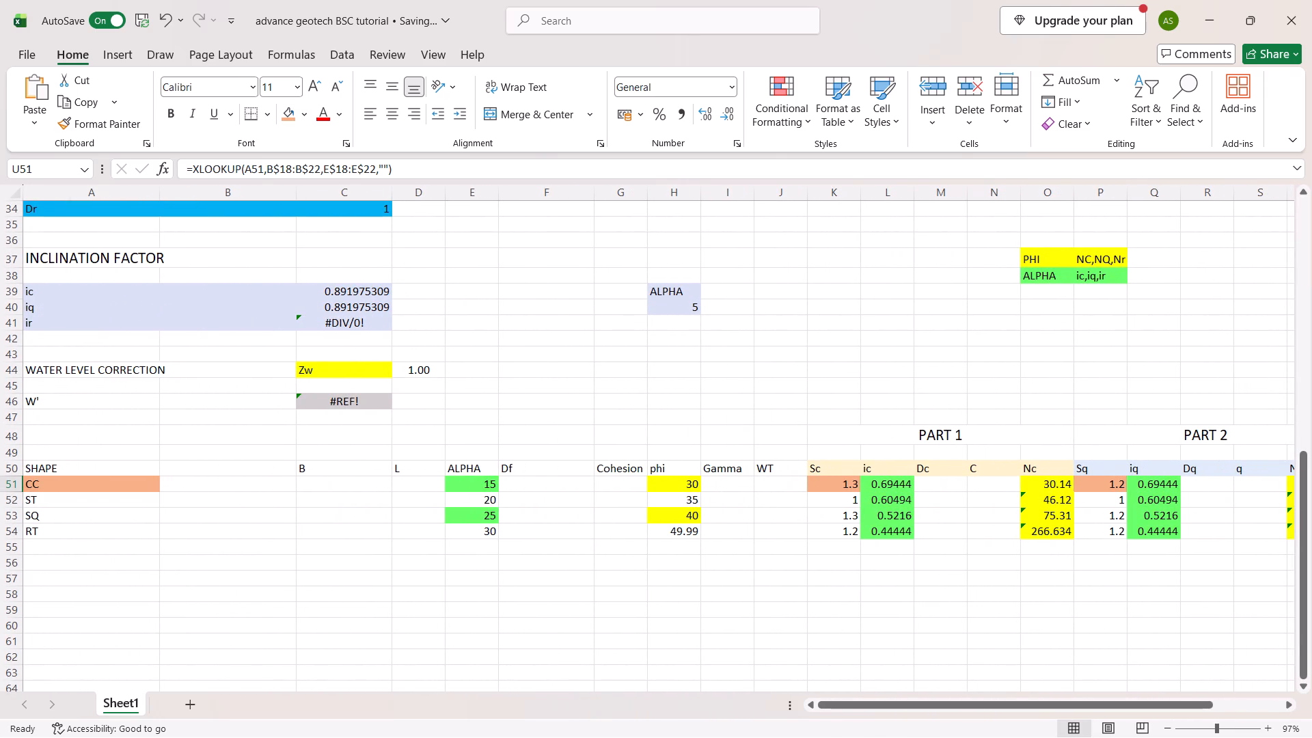
left_click(844, 487)
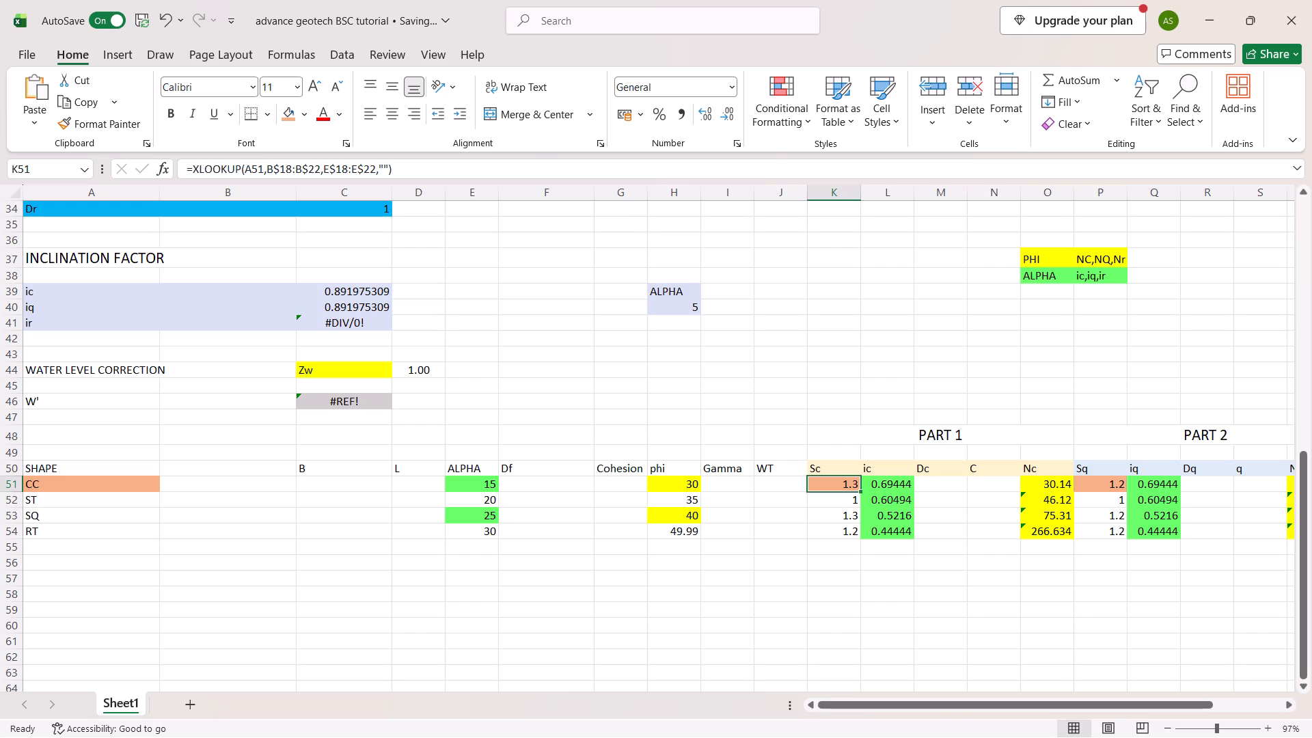
left_click_drag(864, 492, 873, 521)
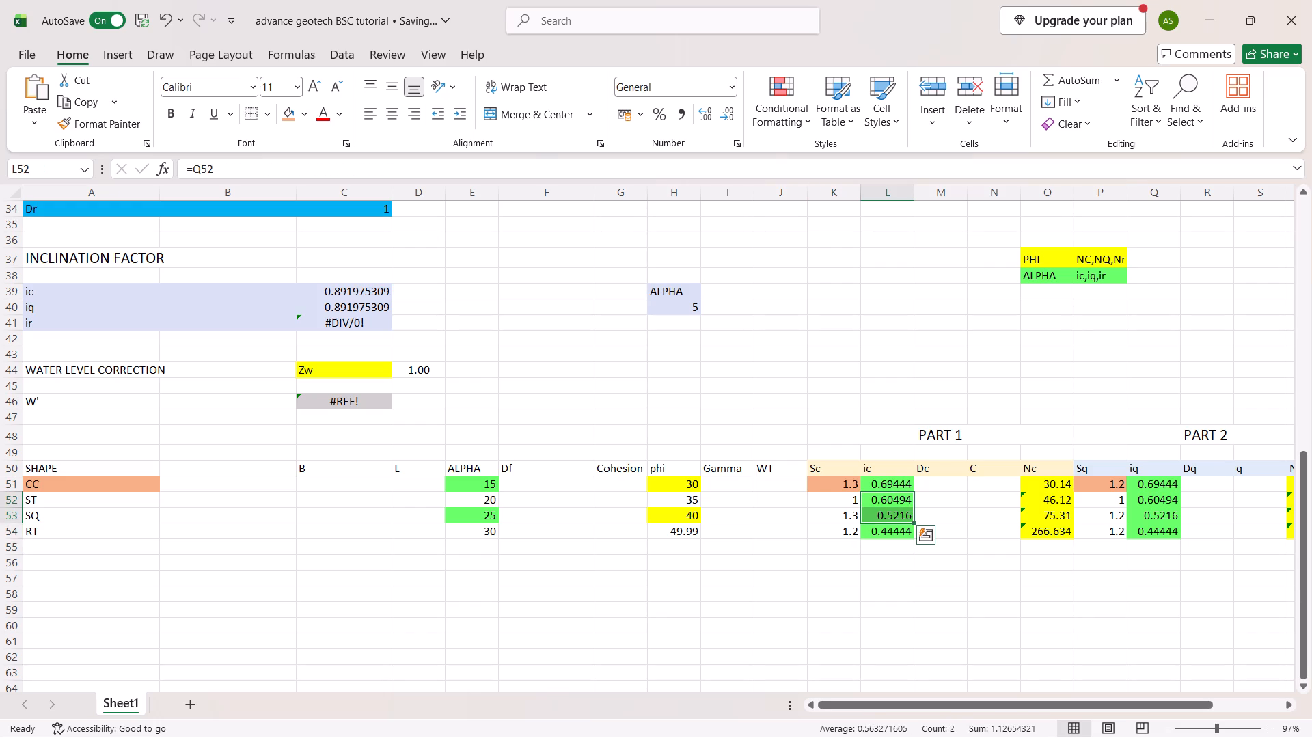
left_click(847, 485)
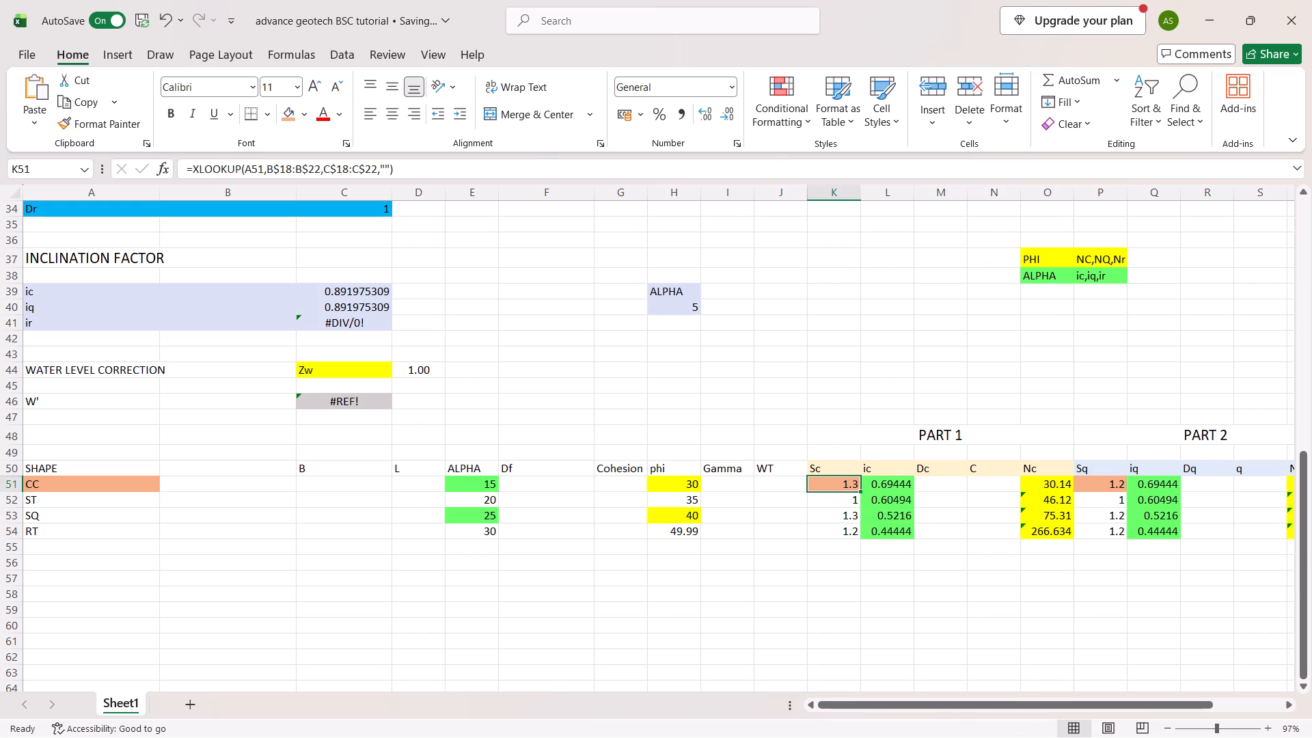
left_click_drag(860, 491, 860, 542)
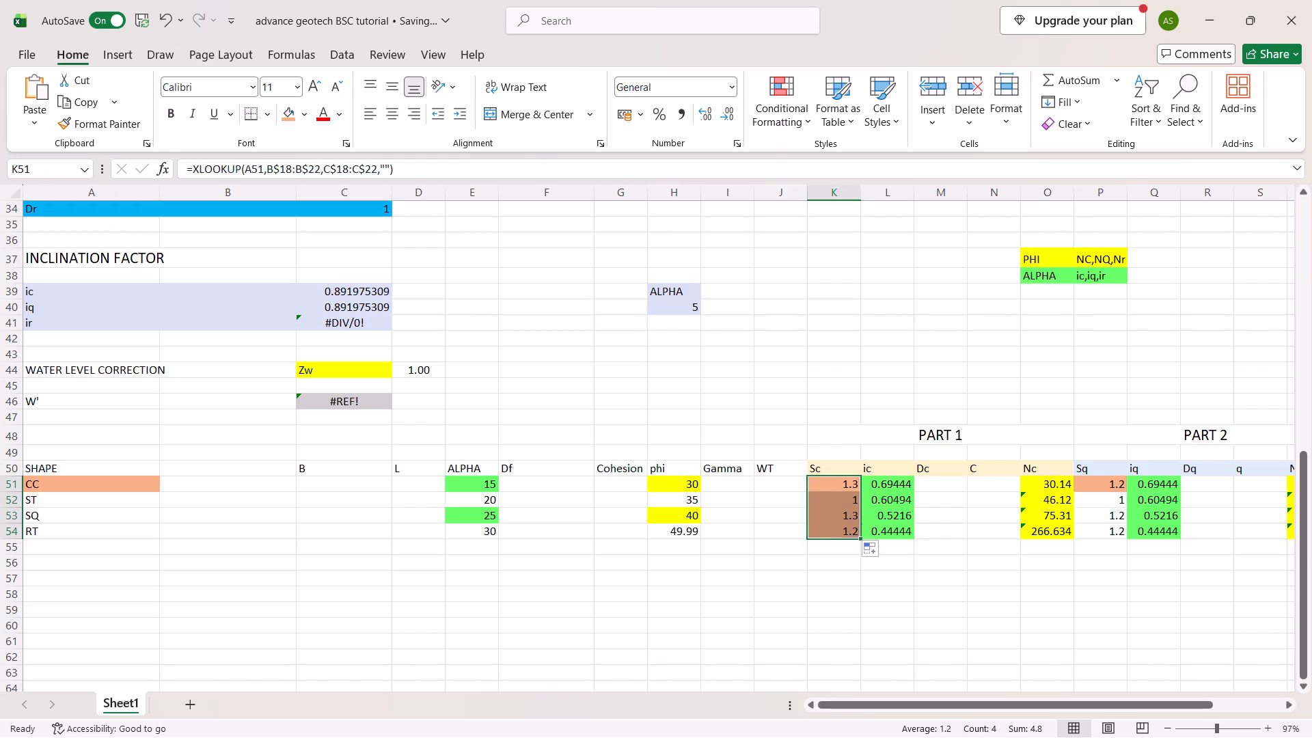
Fill the shaded Sq cell P51 down through P54 so the orange shading covers the Sq values.
scroll(787, 505, "left", 1)
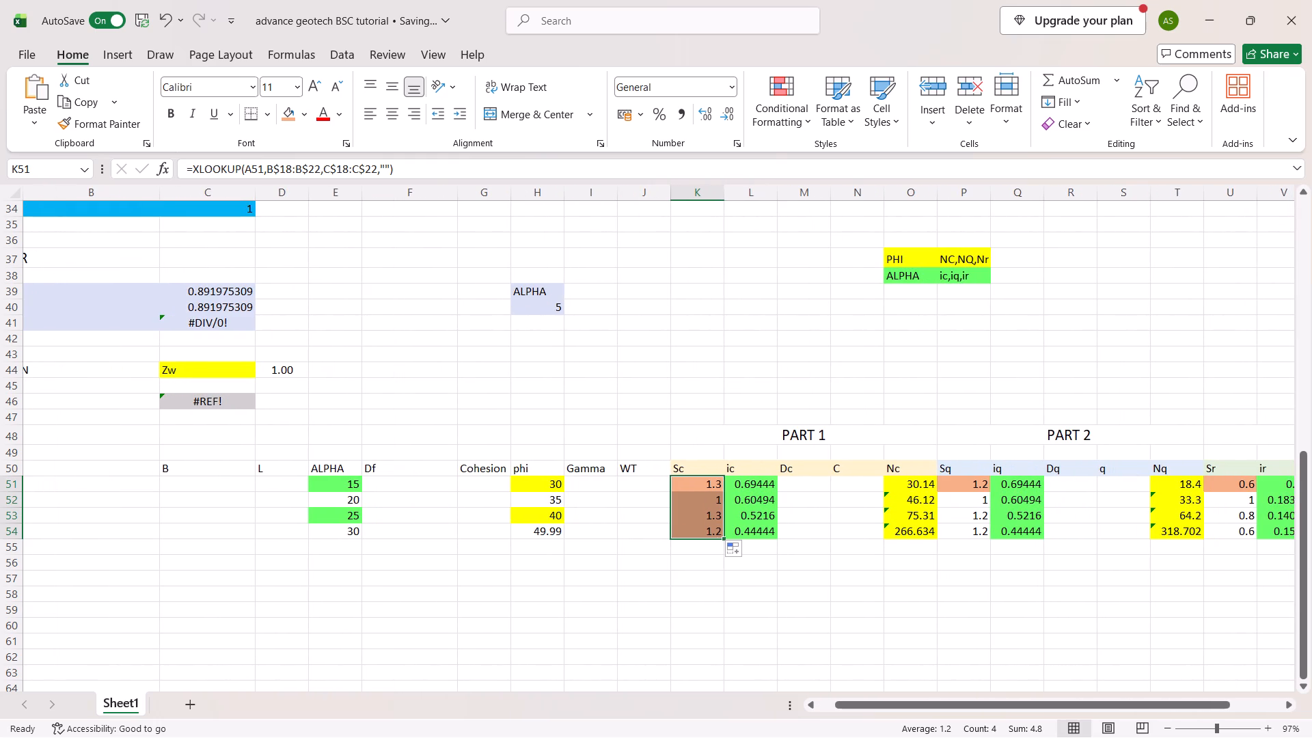
left_click_drag(962, 485, 988, 515)
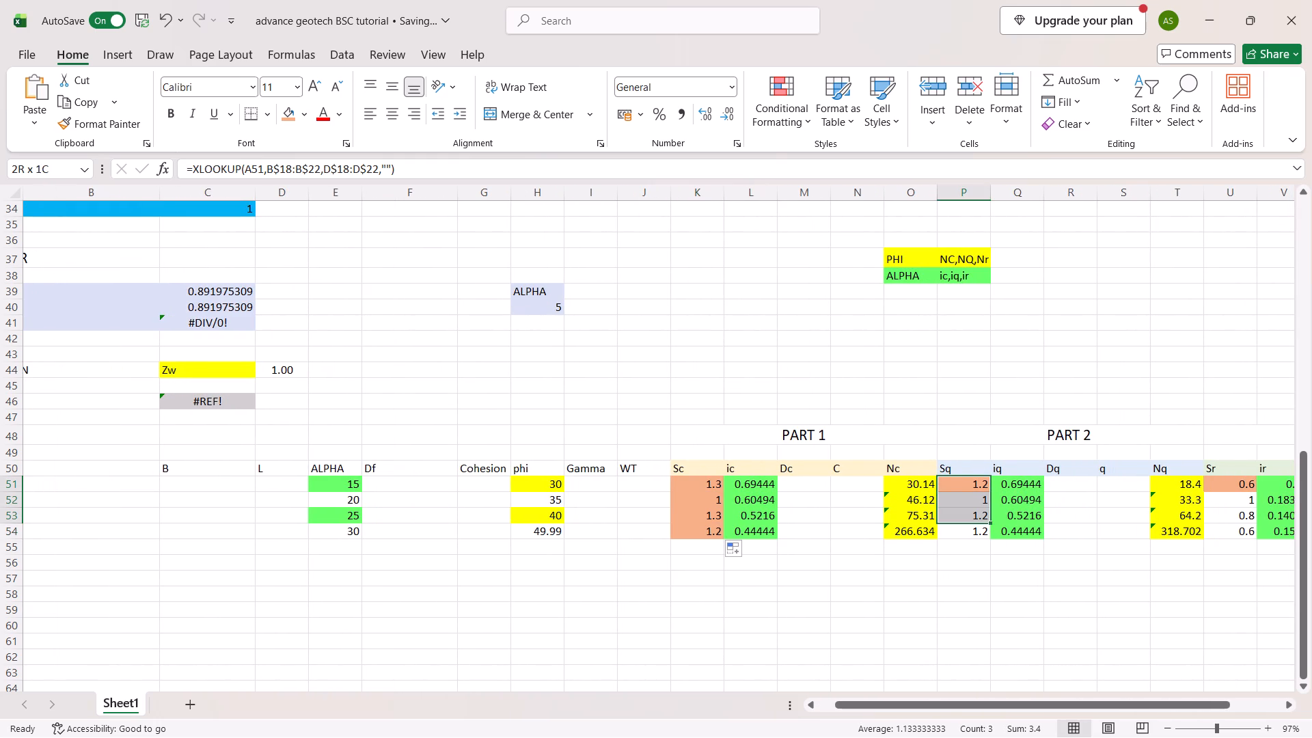
left_click_drag(988, 515, 987, 528)
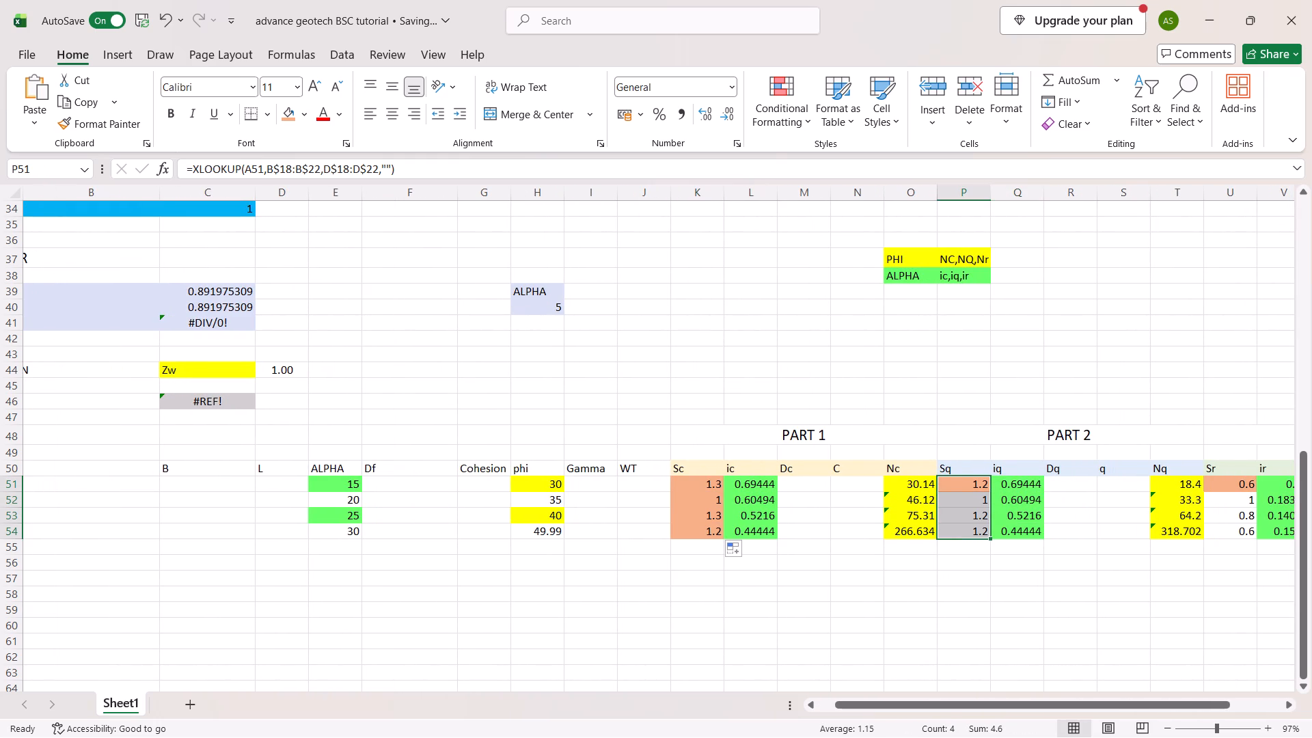
left_click(974, 487)
left_click_drag(989, 493, 989, 513)
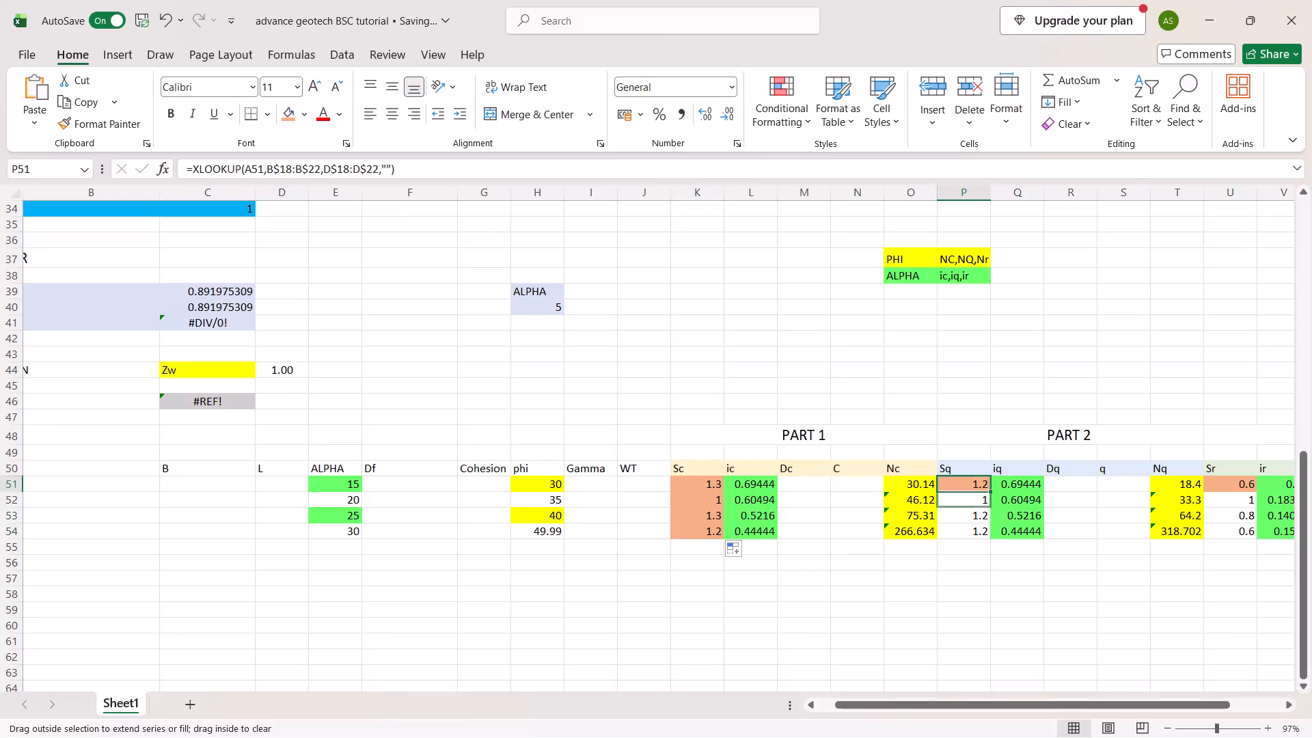
left_click_drag(989, 513, 993, 534)
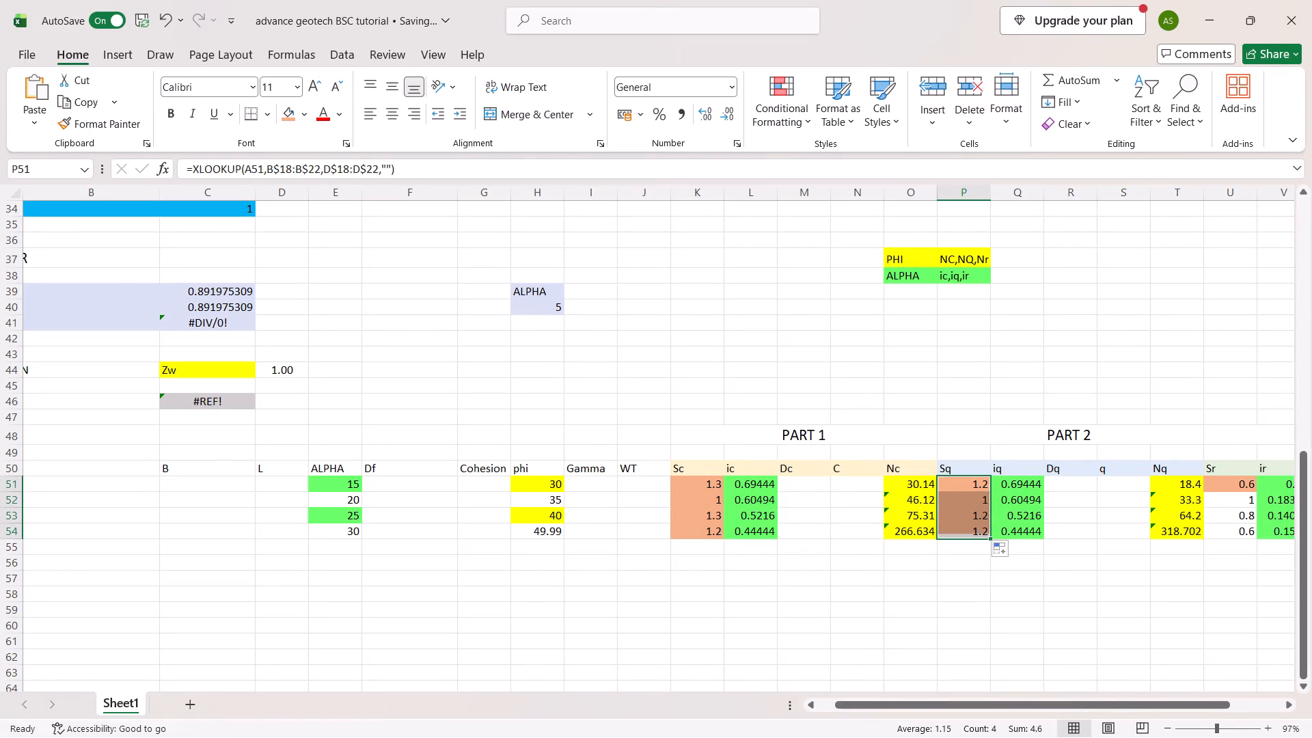
Fill the shaded Sr cell U51 down through U54 so the orange shading covers the Sr values.
scroll(963, 489, "left", 4)
left_click_drag(990, 483, 1021, 492)
left_click(1021, 492)
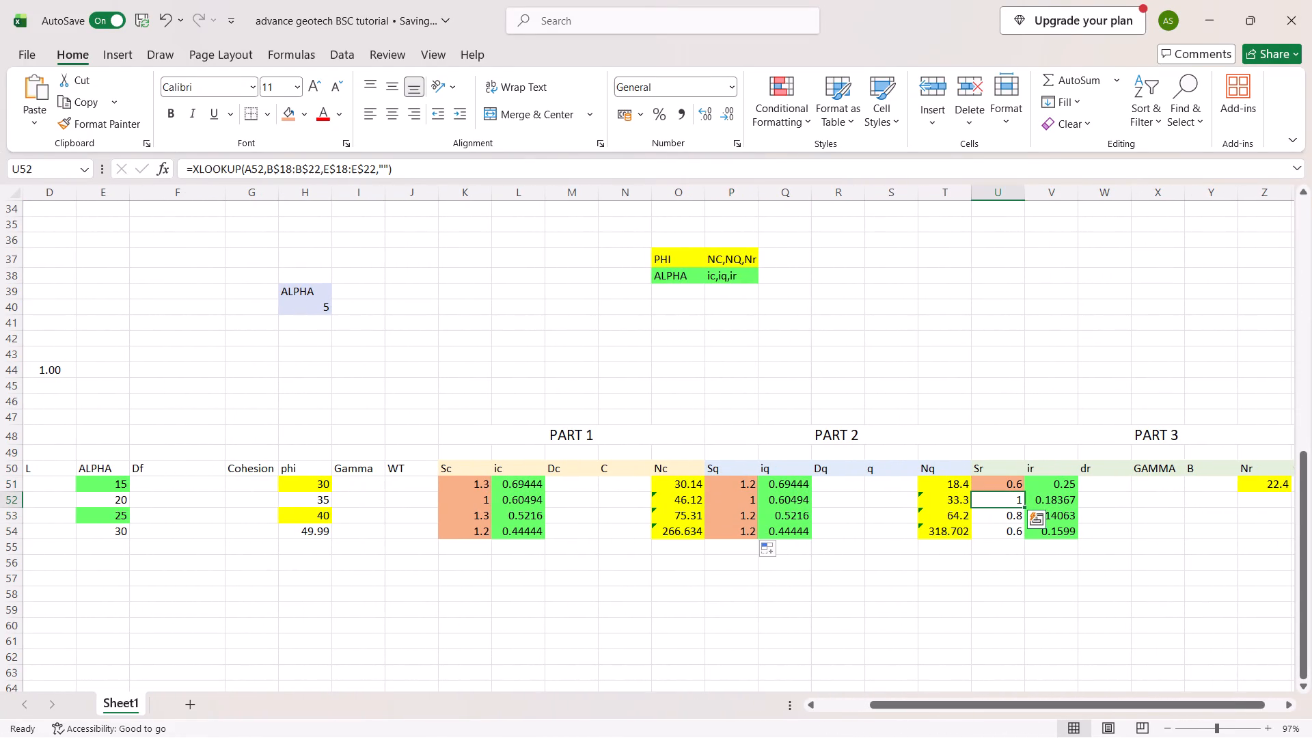
left_click_drag(1017, 488, 1024, 491)
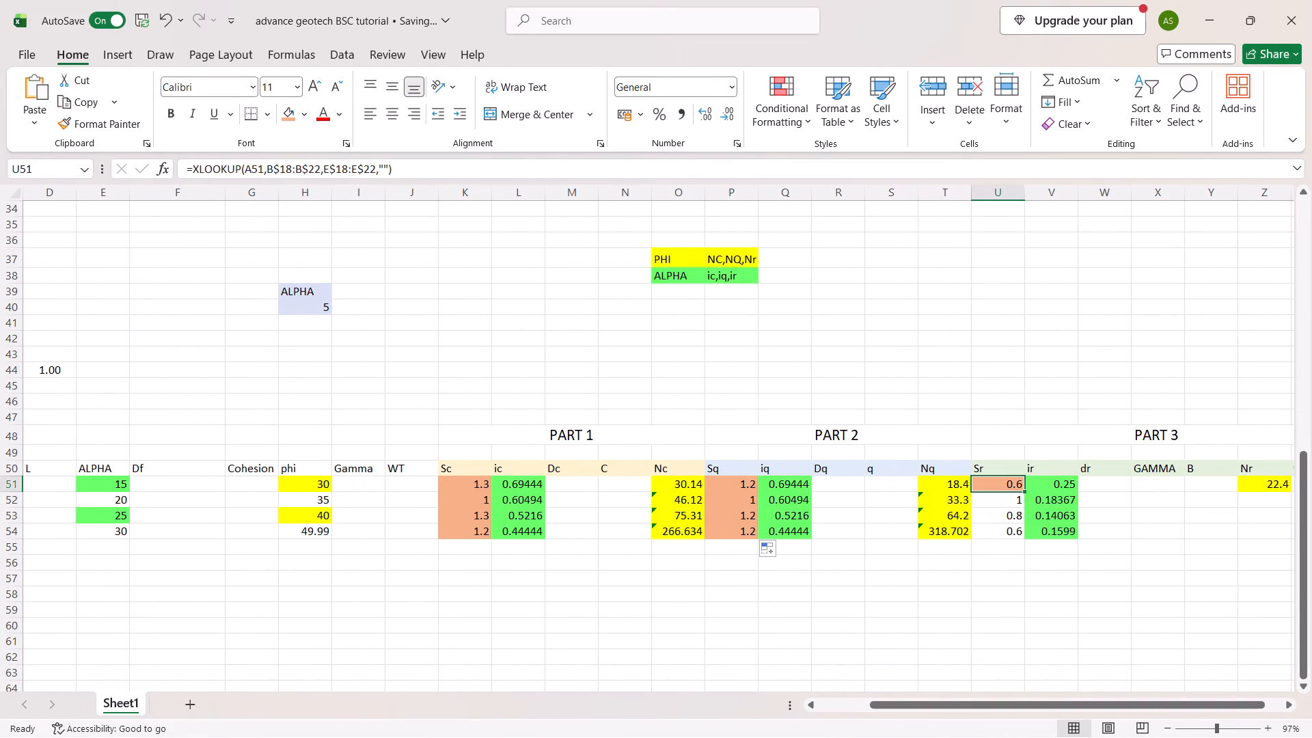
left_click(1024, 491)
left_click_drag(1024, 491, 1121, 531)
scroll(1121, 531, "left", 1)
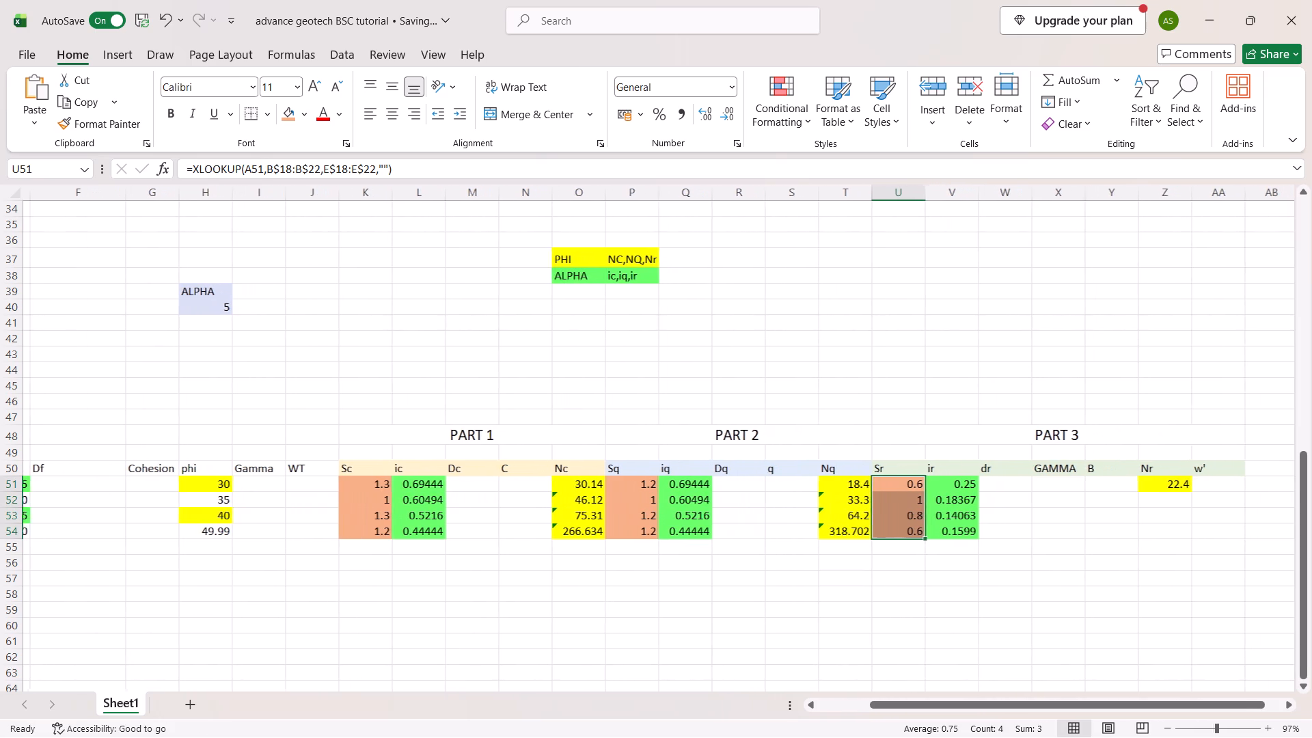
Fill the shaded CC cell A51 down through A54 in the SHAPE column.
scroll(1121, 531, "right", 4)
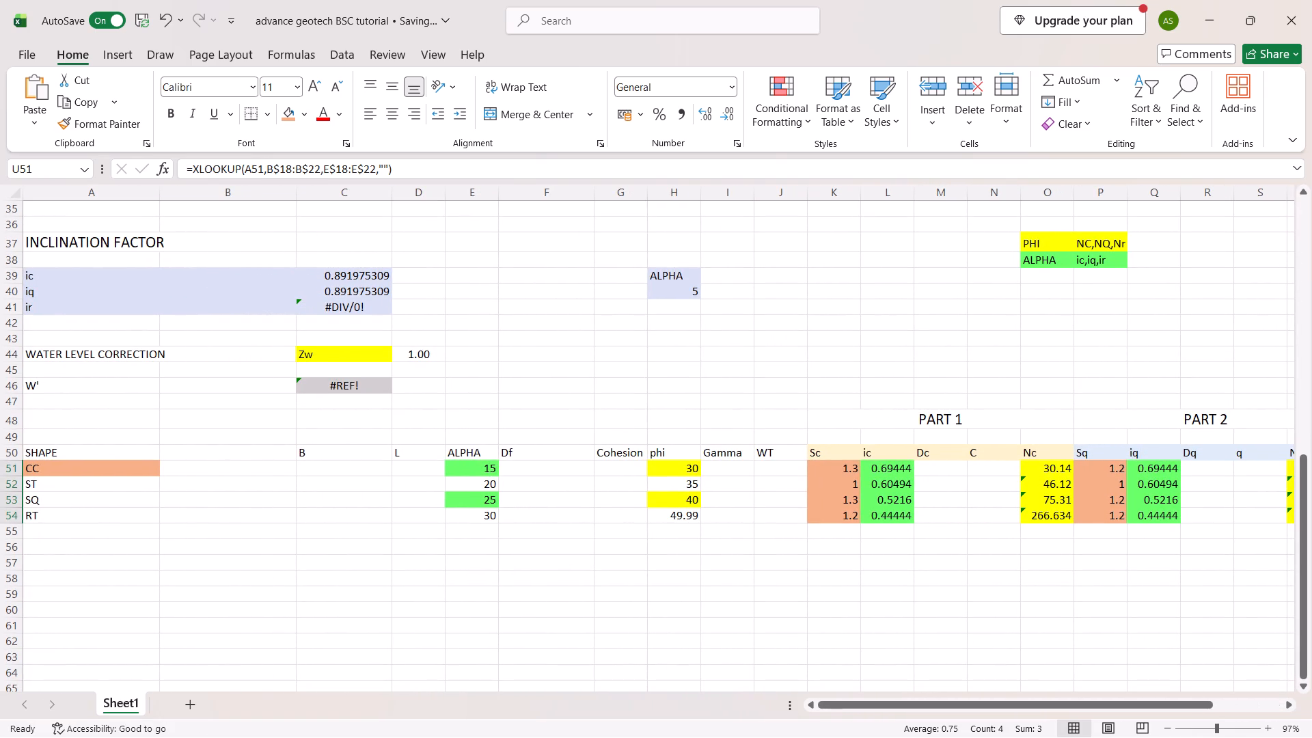
left_click_drag(154, 469, 160, 476)
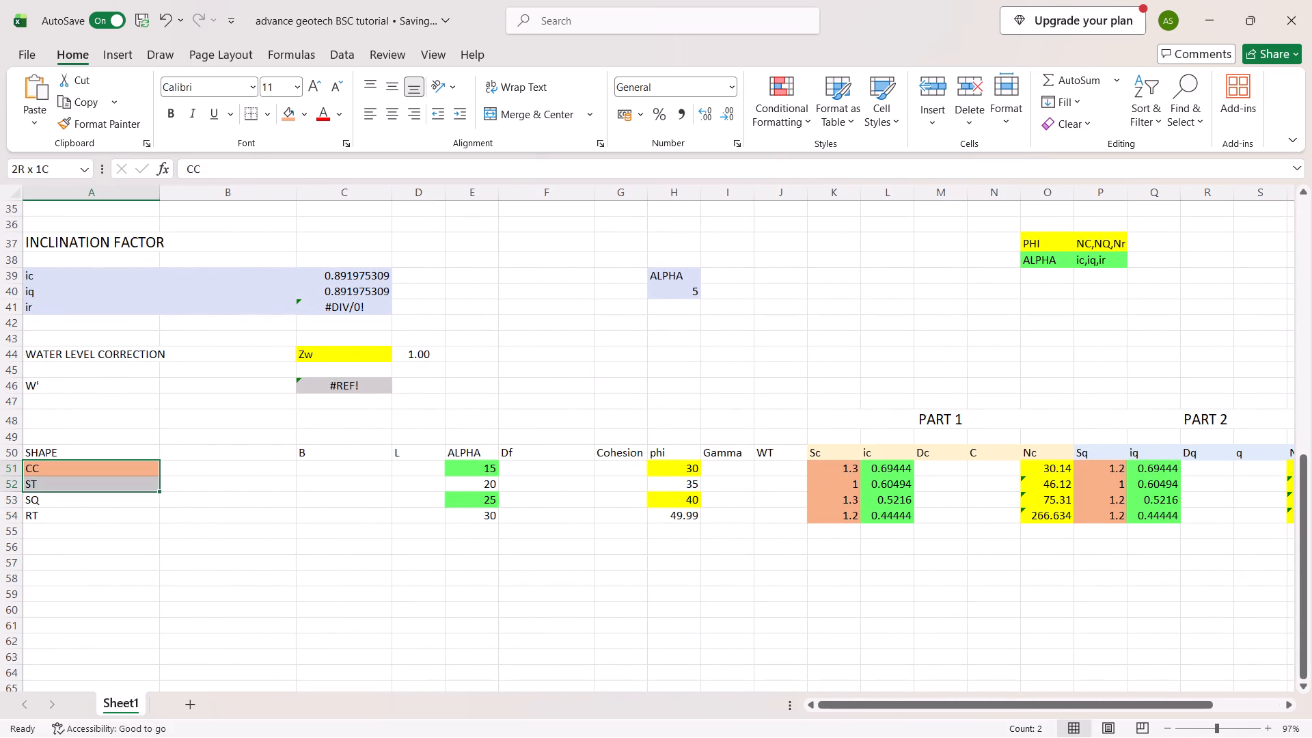
left_click_drag(160, 476, 161, 476)
left_click(153, 471)
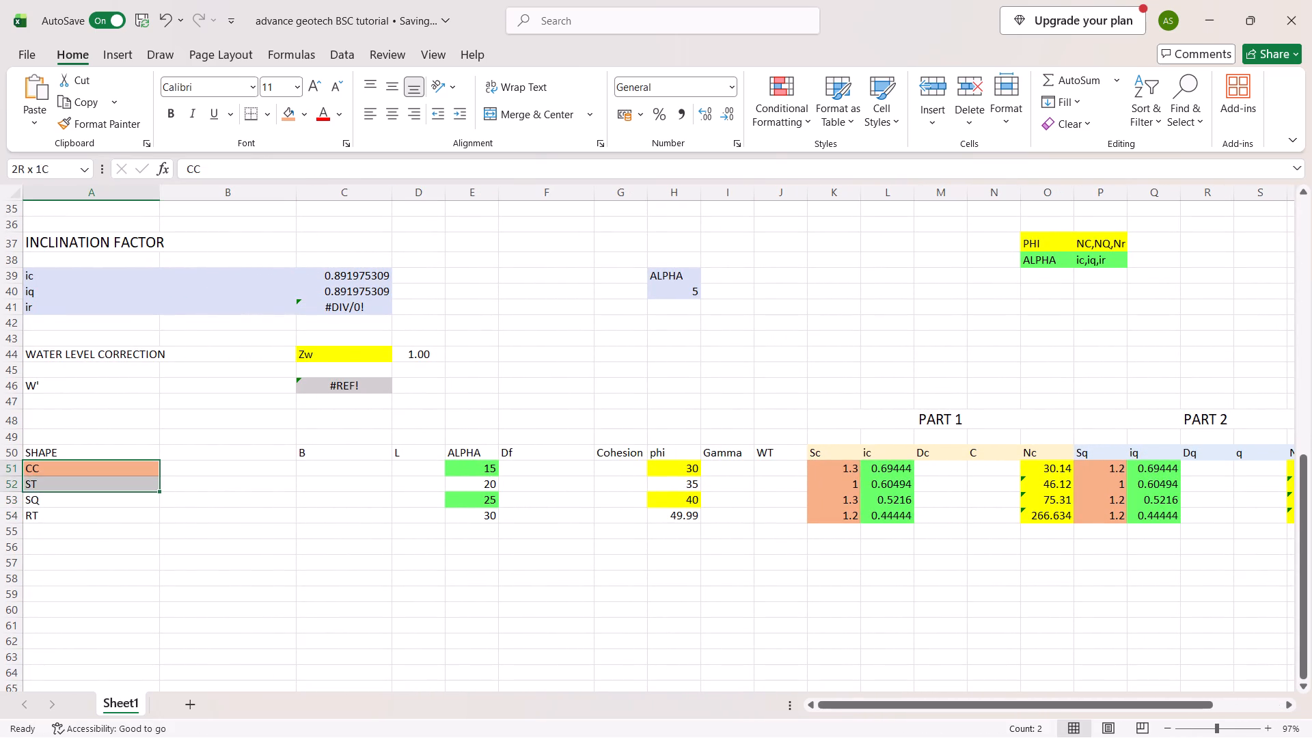
double_click(159, 476)
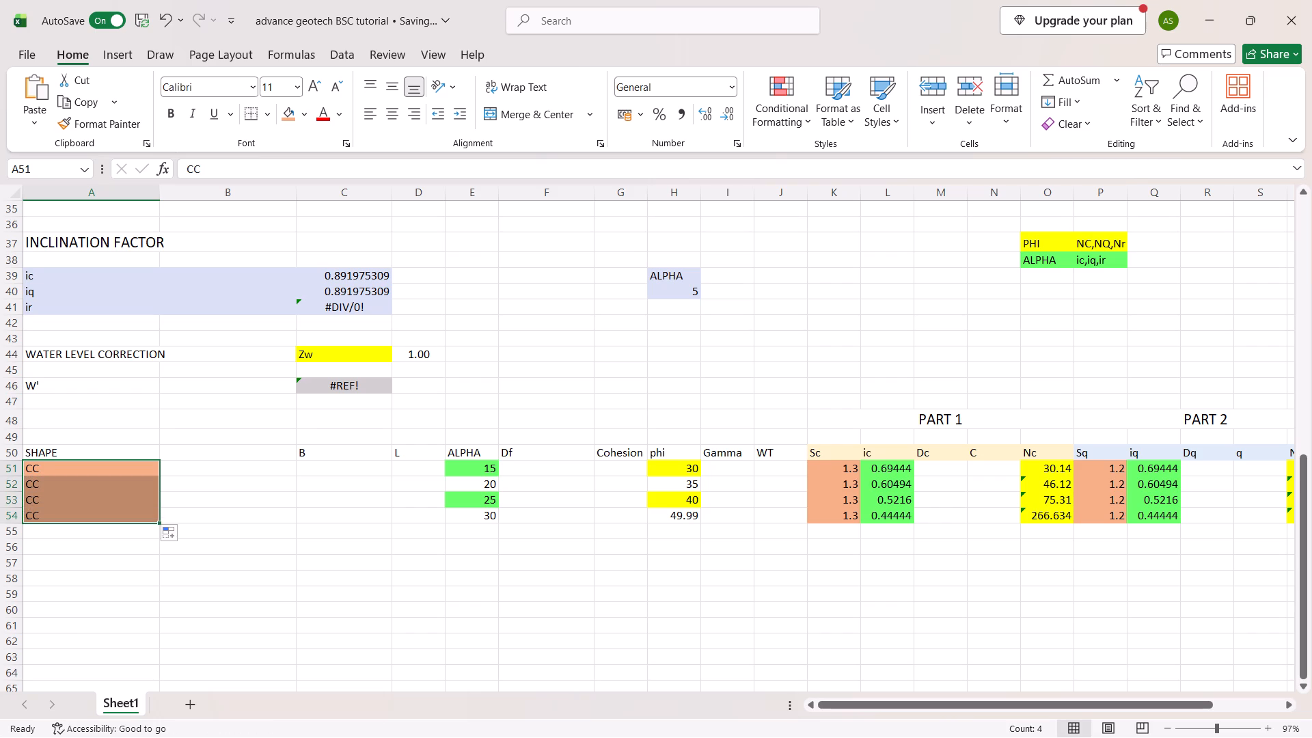
Undo the last fill down the SHAPE column.
scroll(189, 497, "up", 1)
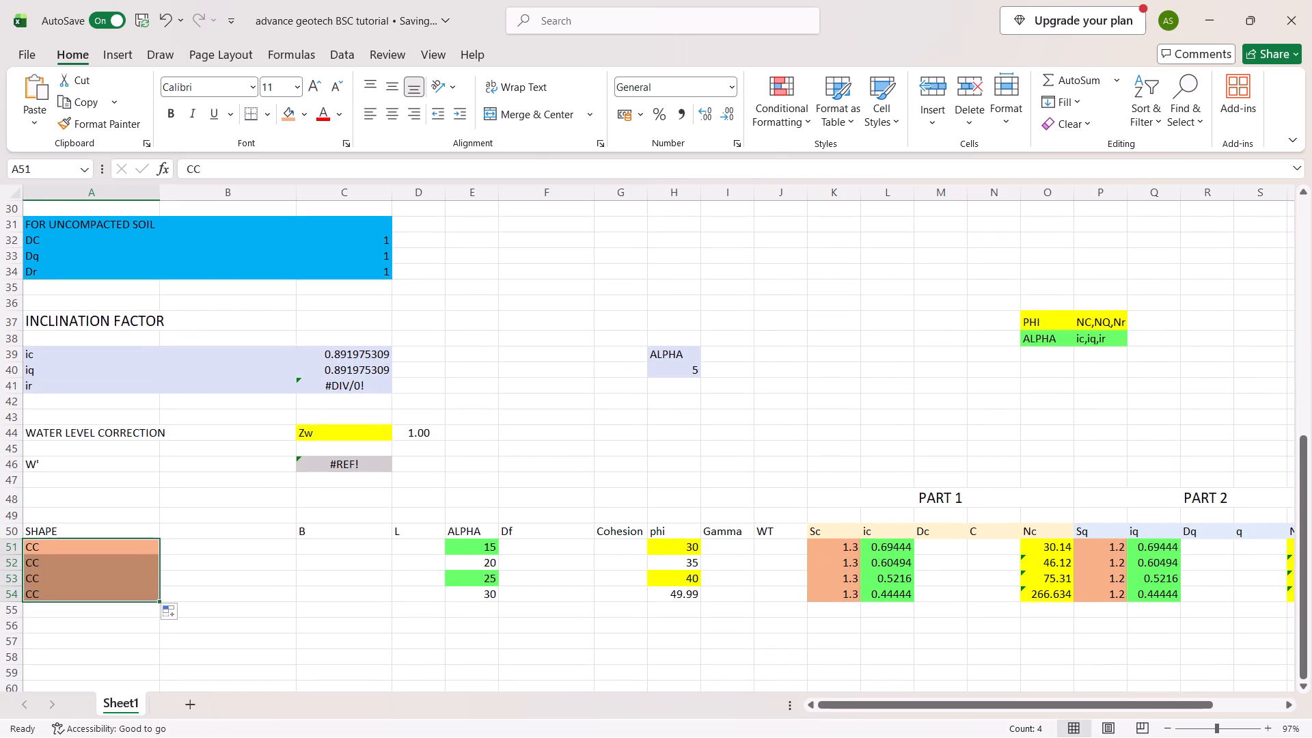
key("ctrl+z")
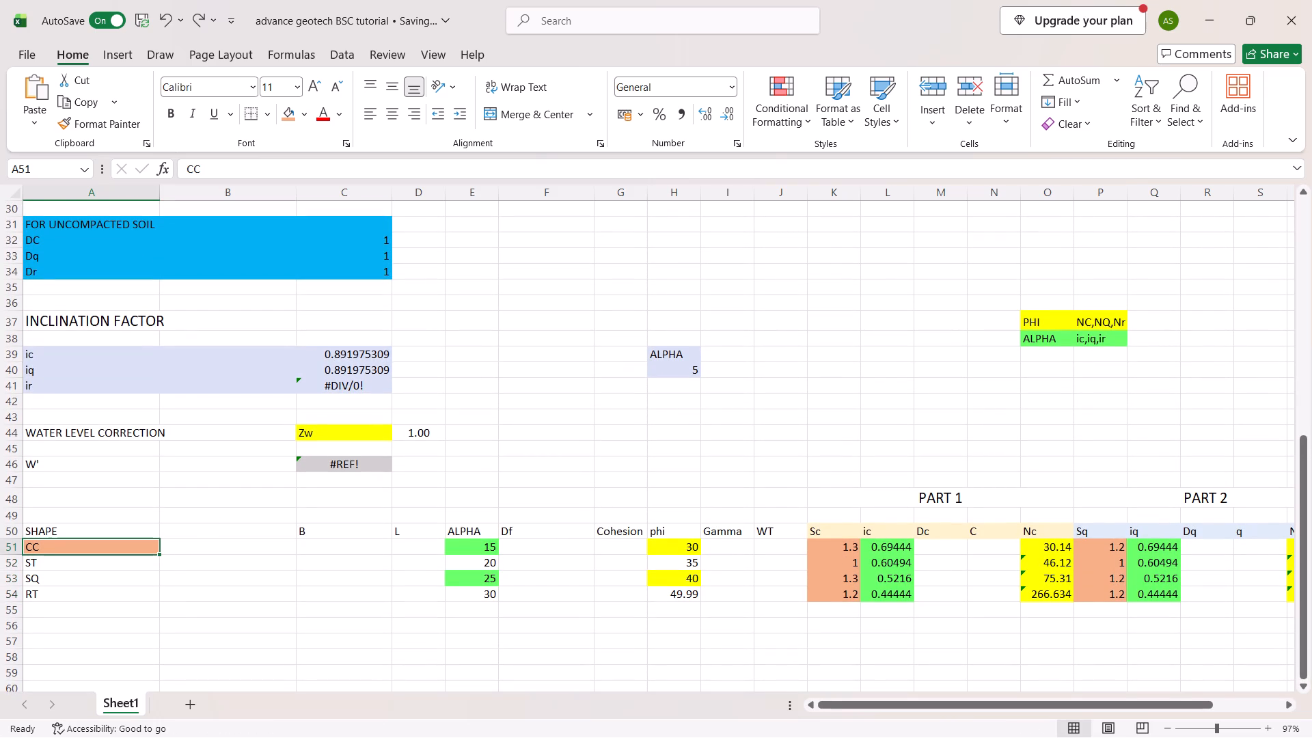
Review the shape, depth, inclination and water level sections against the input columns and the three-part factor table.
scroll(253, 573, "down", 1)
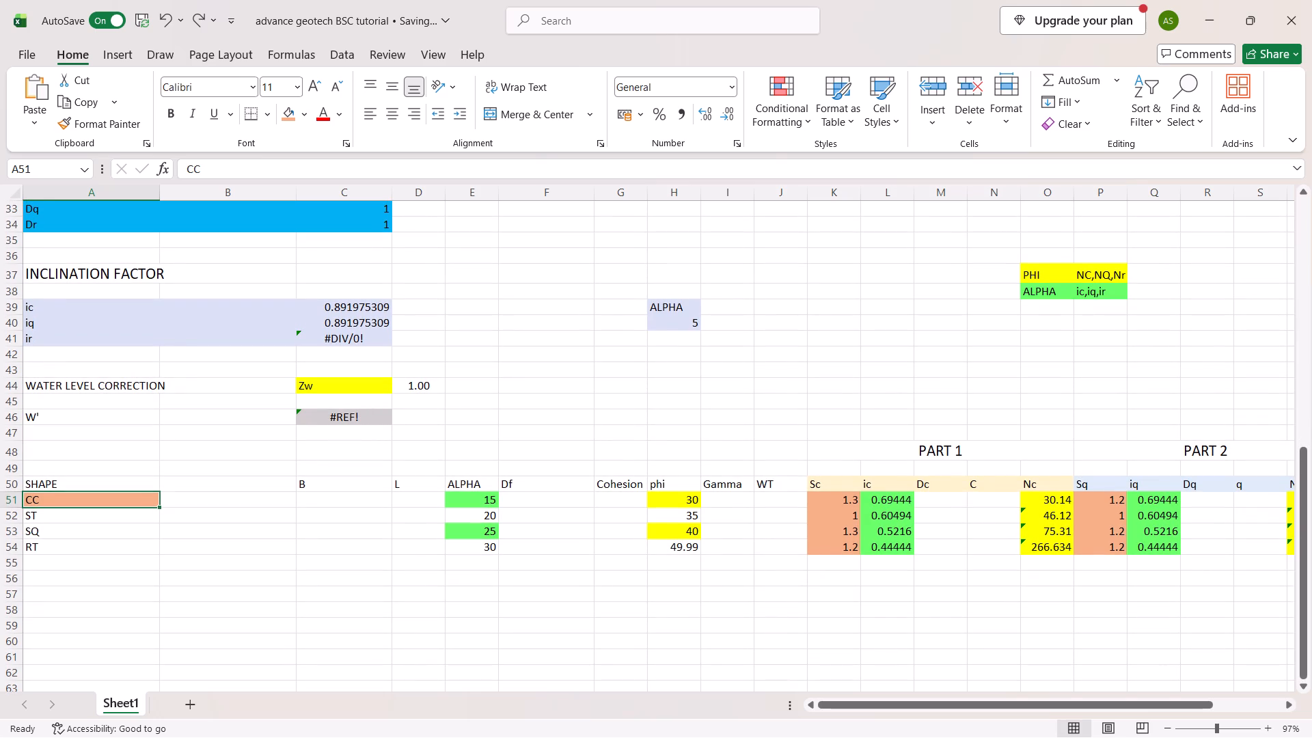
scroll(392, 571, "up", 3)
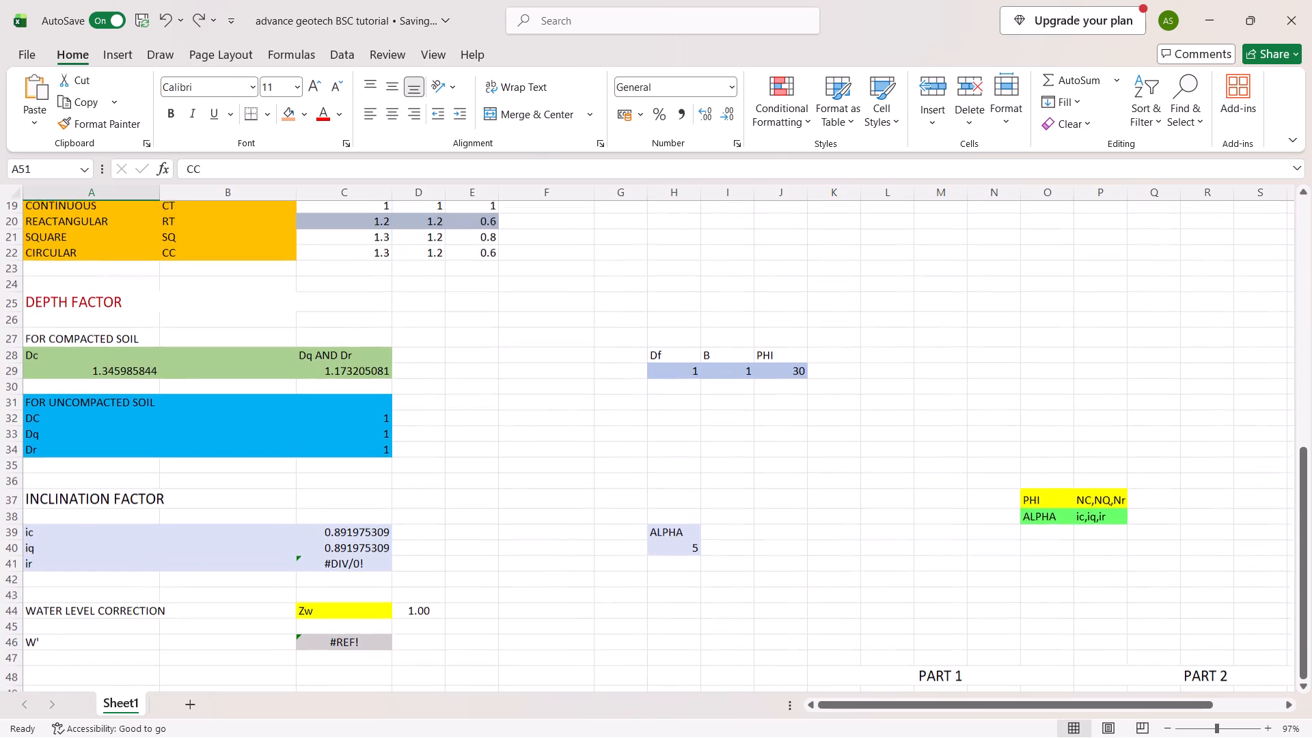
scroll(392, 571, "down", 1)
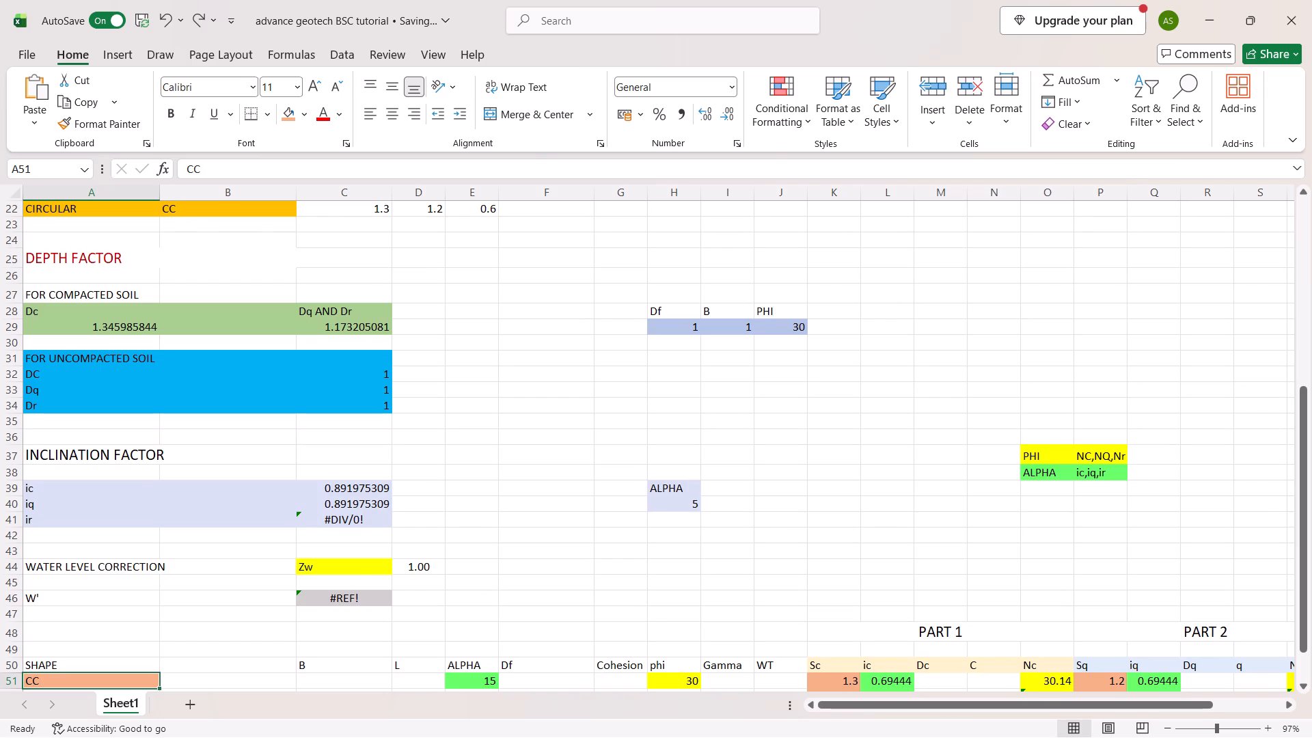
scroll(392, 571, "left", 4)
scroll(392, 571, "down", 1)
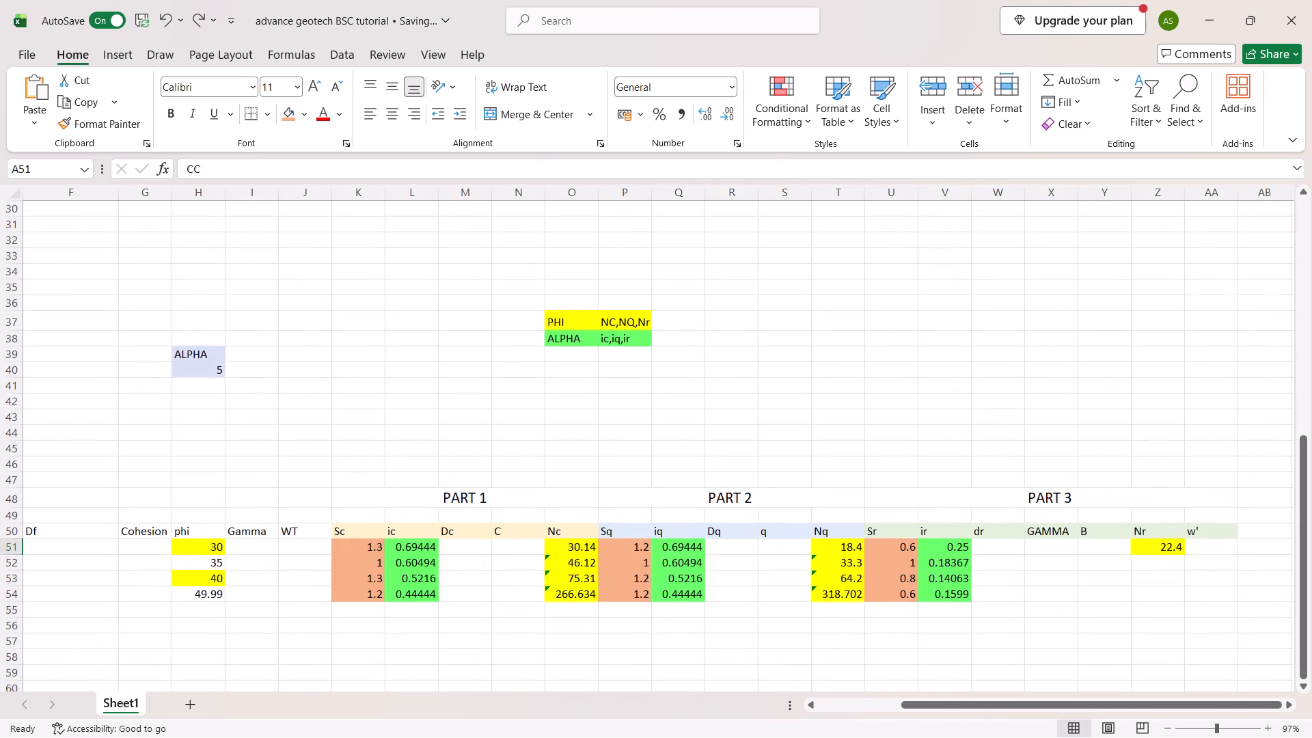
scroll(392, 571, "right", 6)
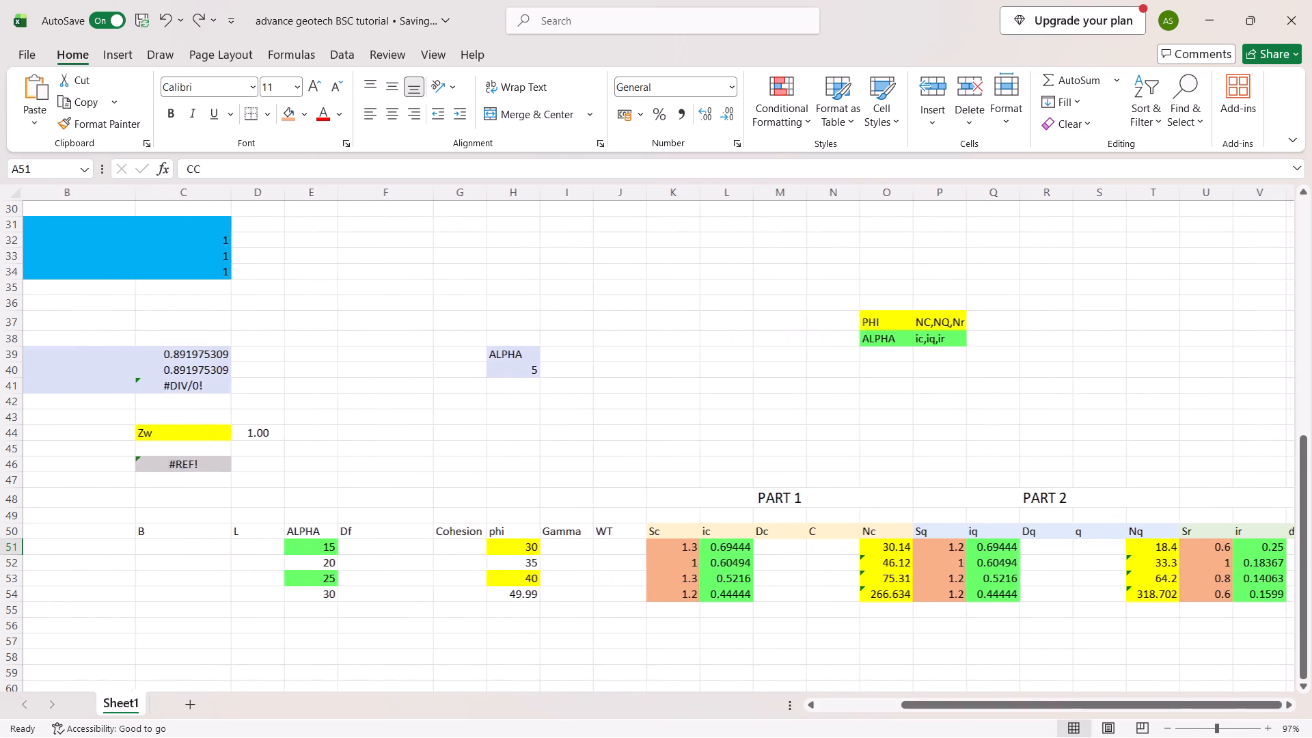
scroll(392, 571, "right", 8)
scroll(392, 571, "up", 1)
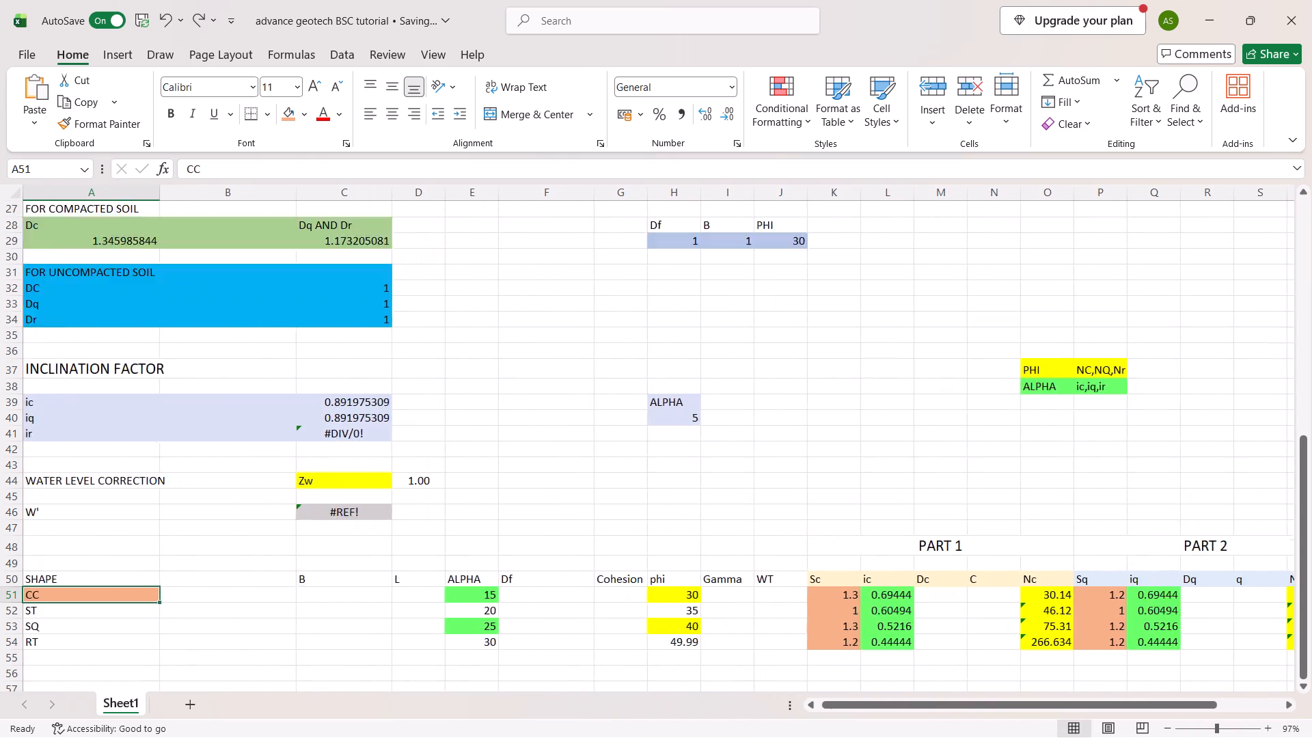
scroll(392, 571, "up", 6)
scroll(392, 571, "down", 5)
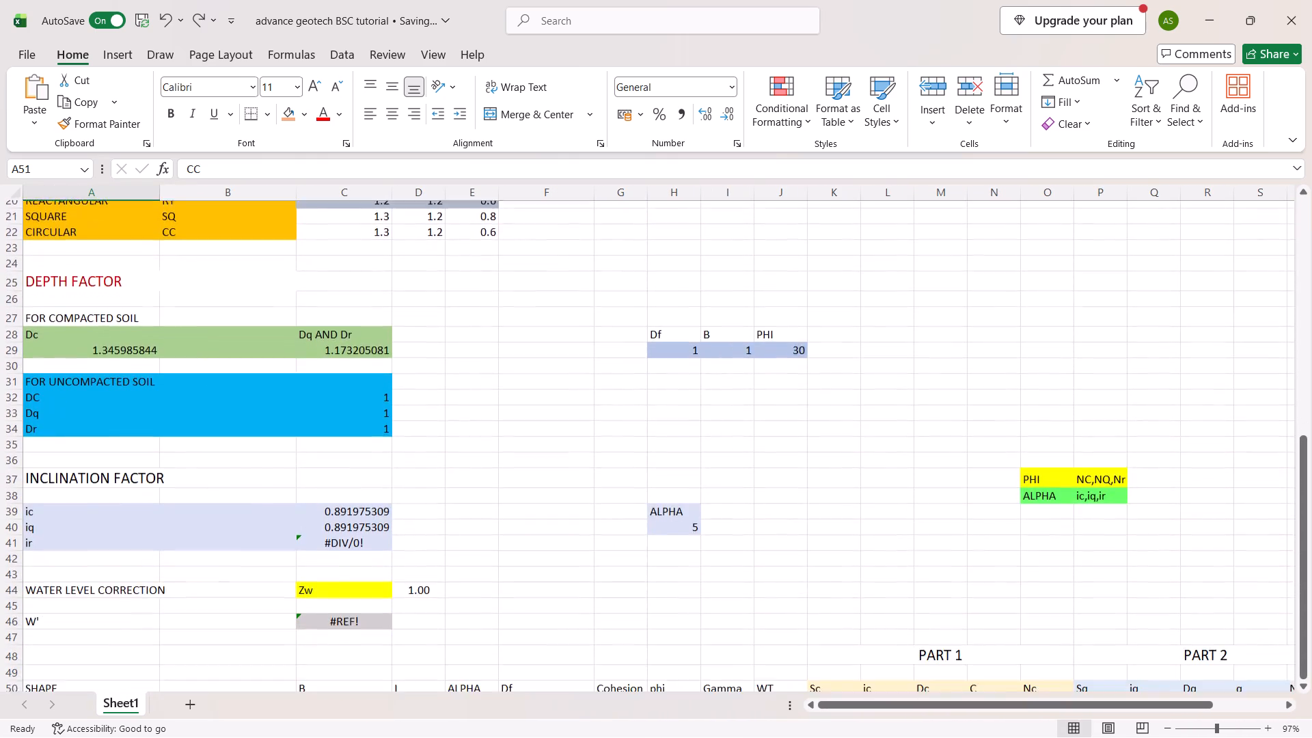
scroll(392, 571, "down", 1)
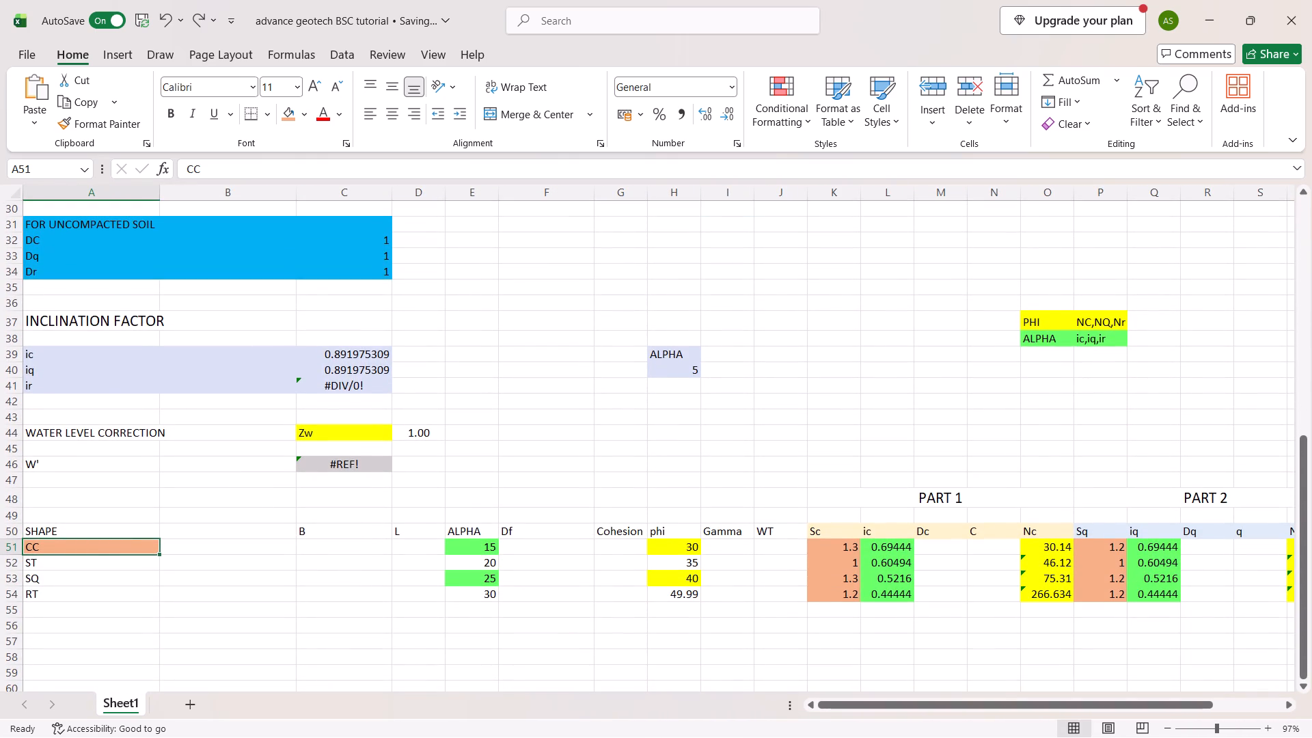
scroll(584, 526, "up", 7)
scroll(584, 526, "down", 1)
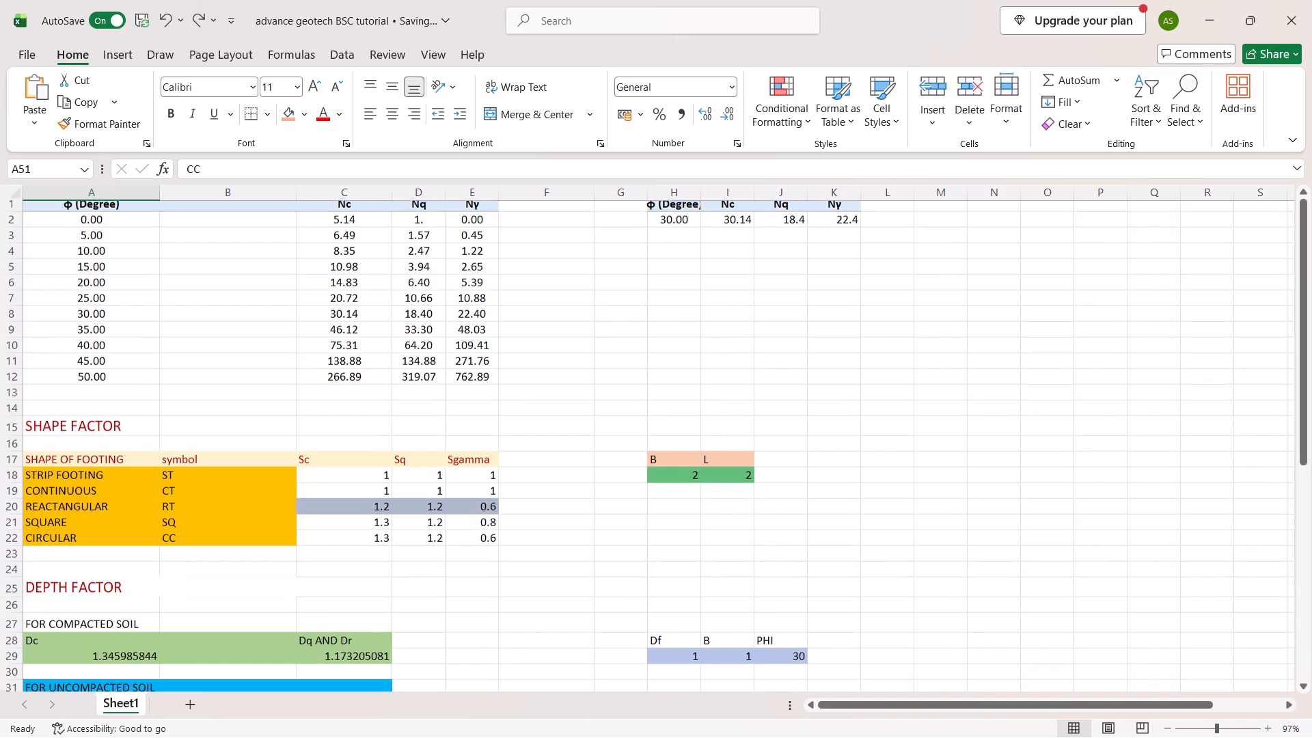
scroll(584, 526, "down", 2)
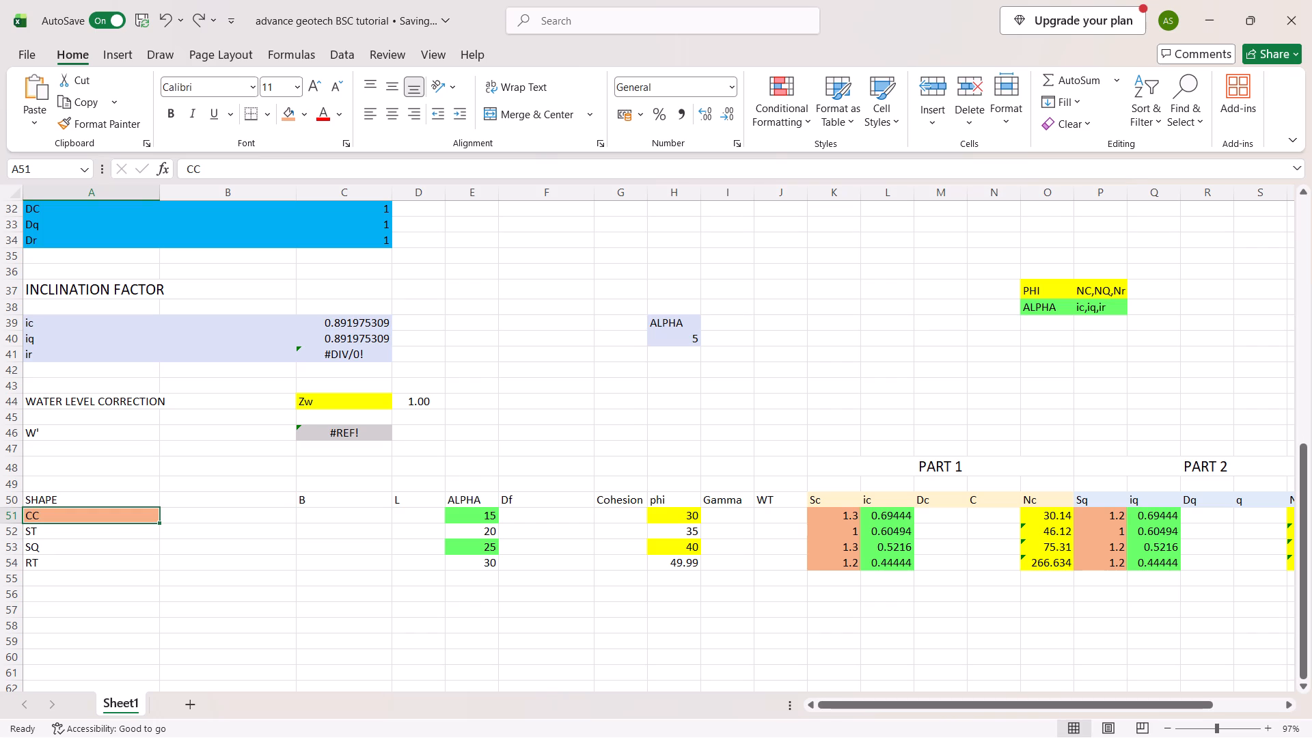
Insert a new sheet column before the Df column of the table.
left_click(588, 502)
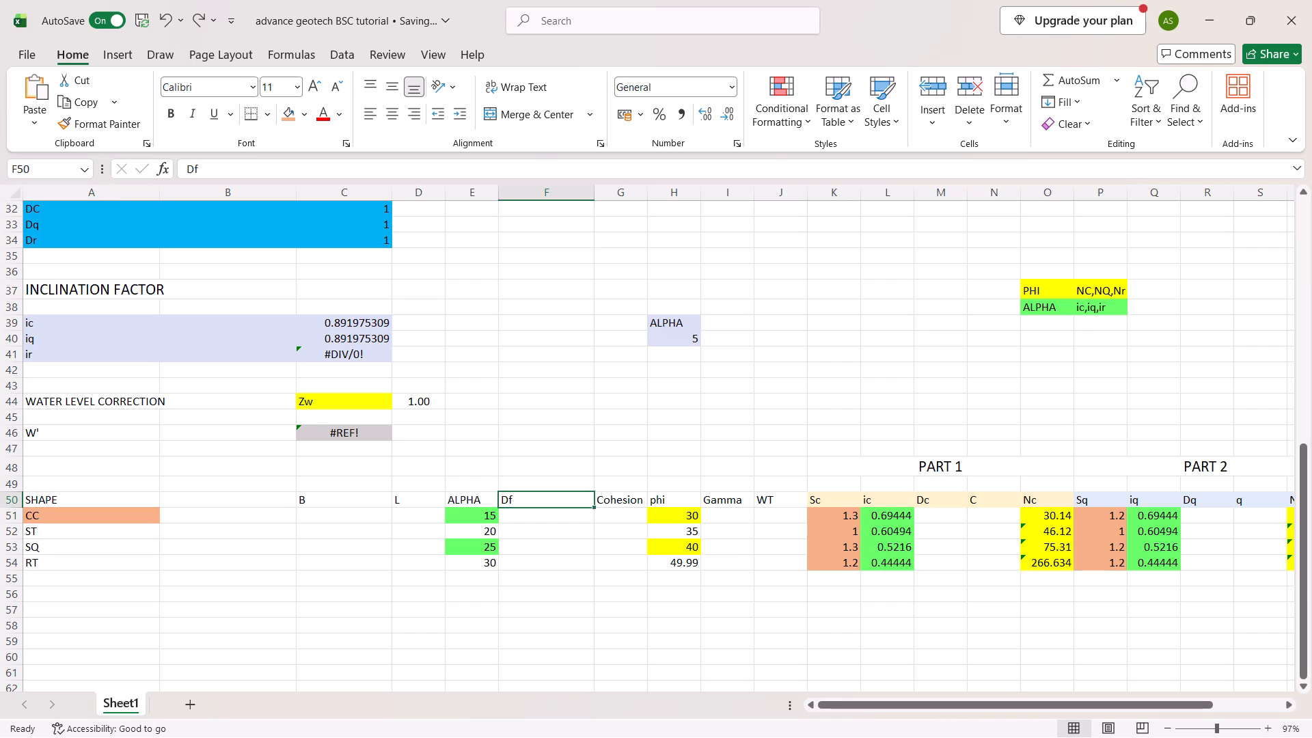
left_click(942, 111)
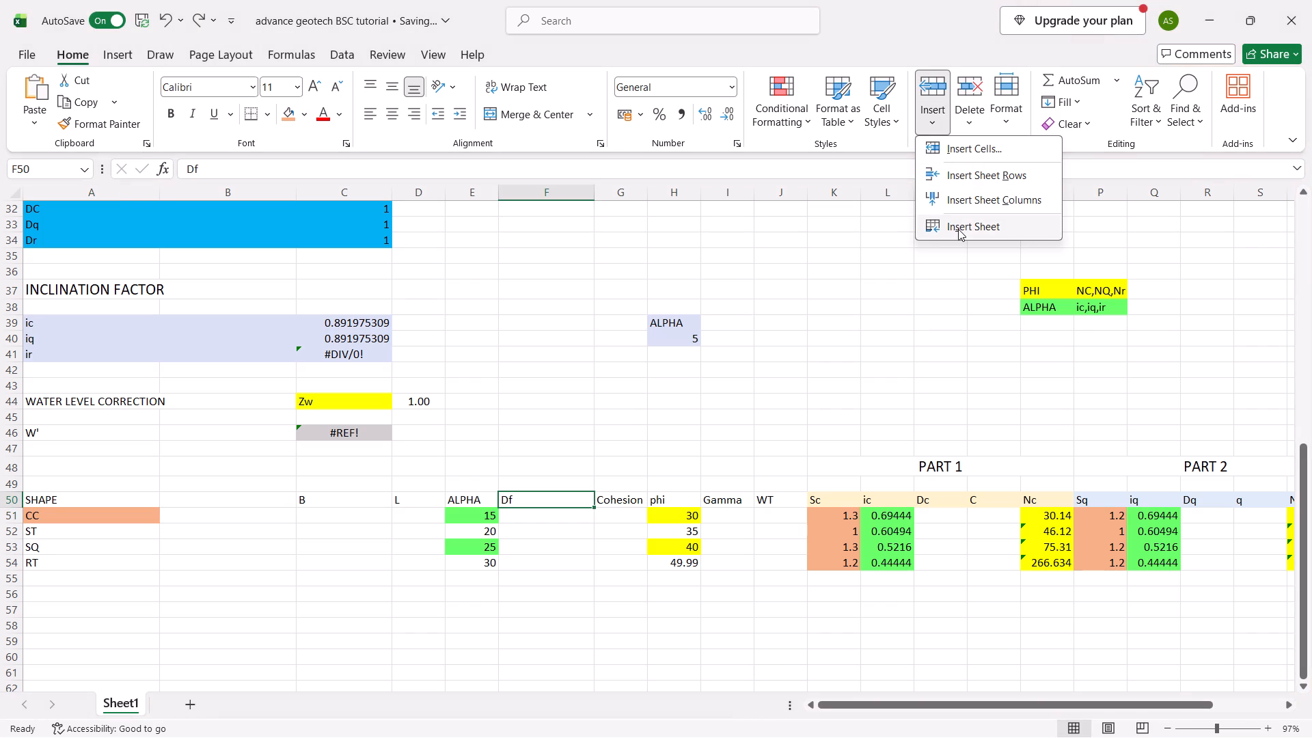
left_click(963, 207)
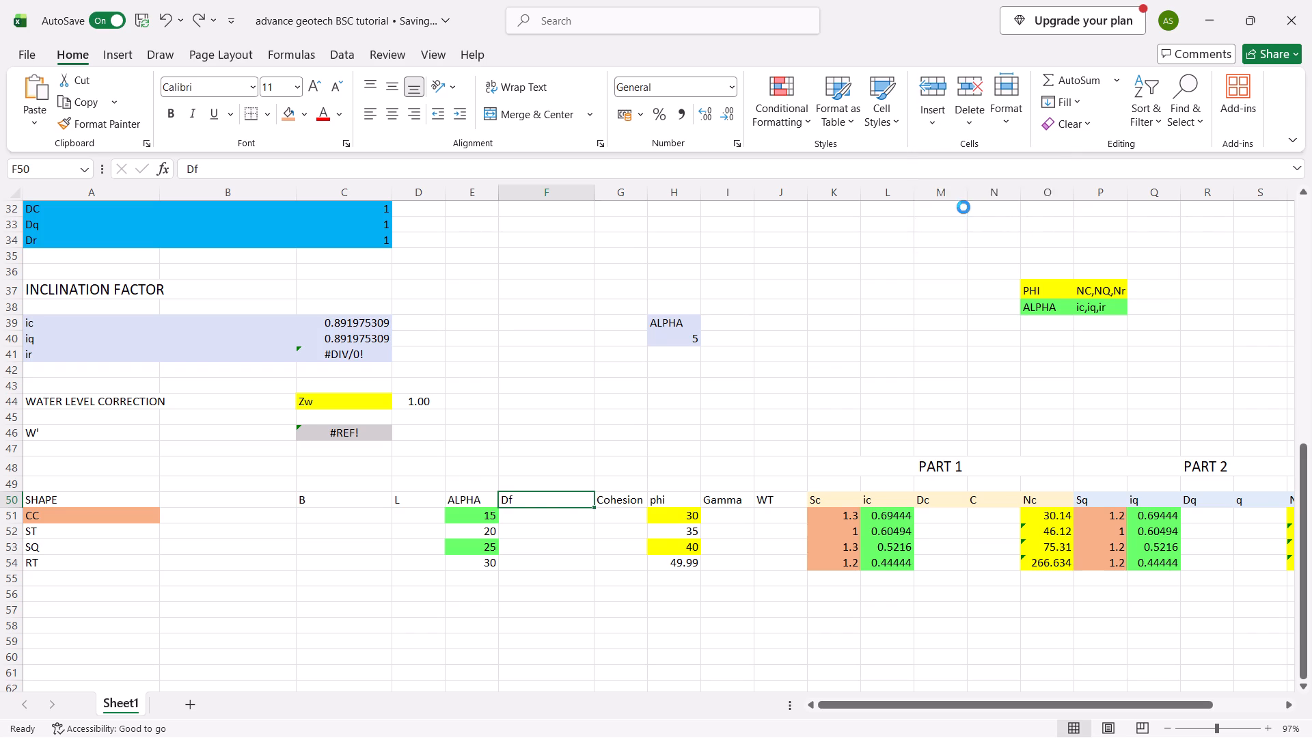
Remove the fill colour from the new column's cells F50 to F54, between ALPHA and Df.
left_click(530, 519)
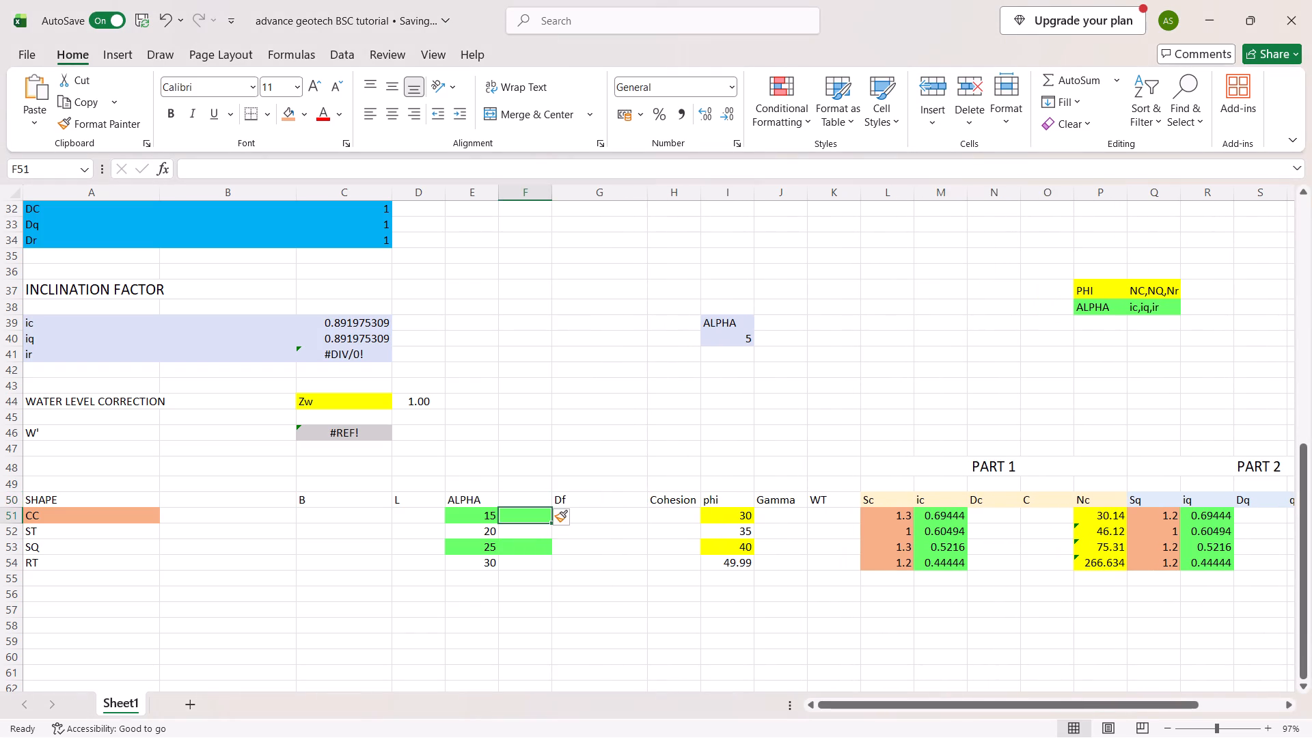
left_click_drag(531, 502, 531, 546)
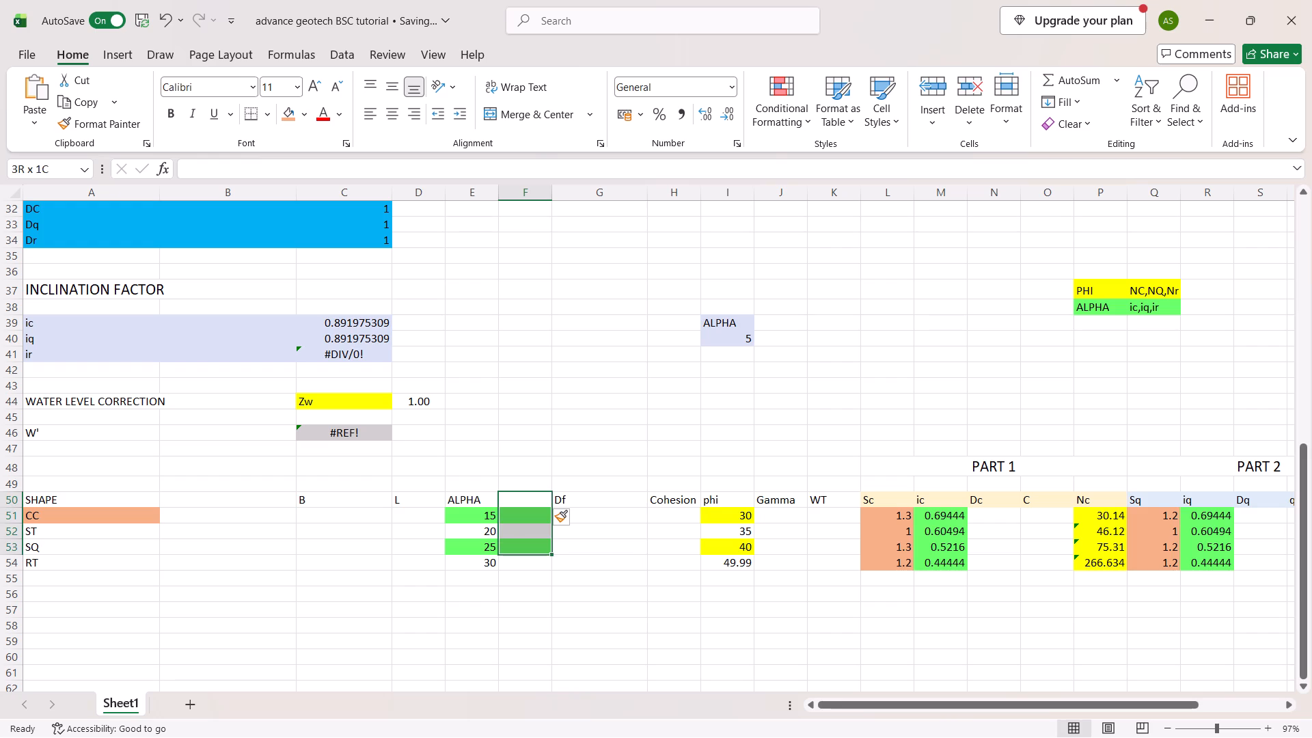
left_click_drag(531, 546, 536, 562)
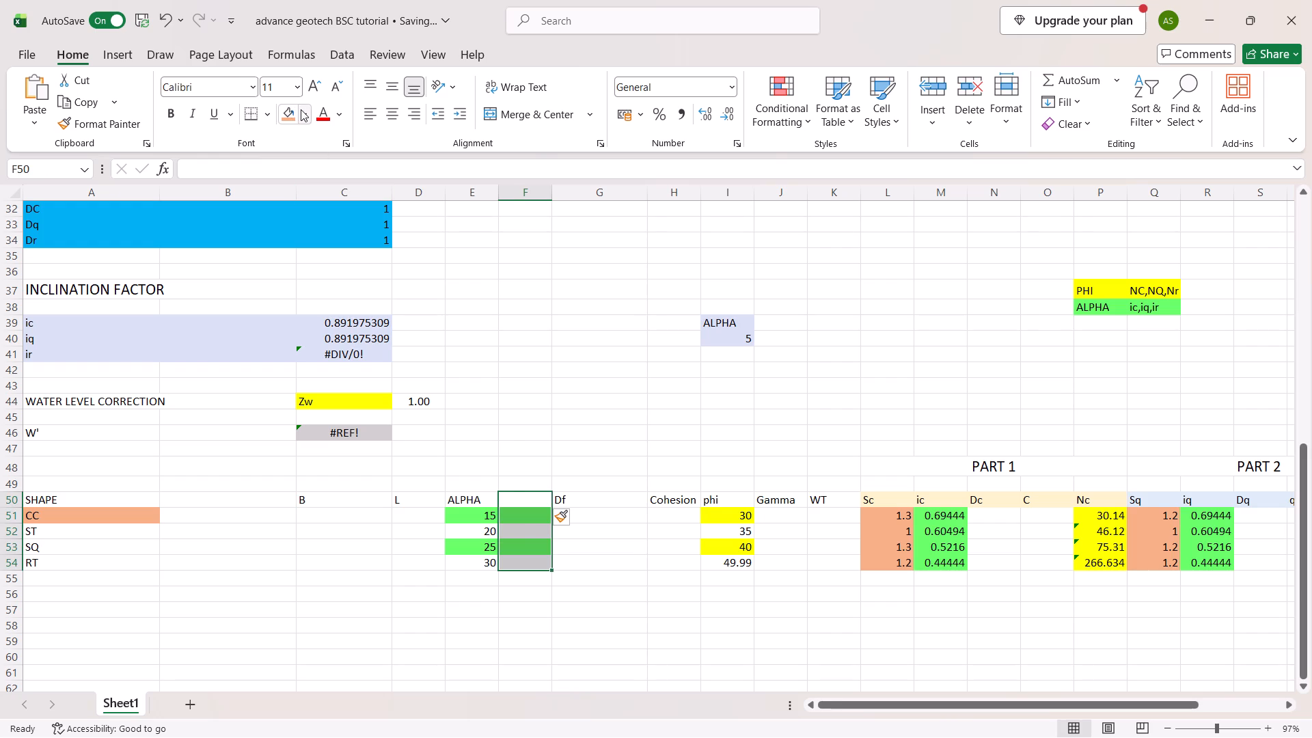
left_click(301, 109)
left_click(305, 464)
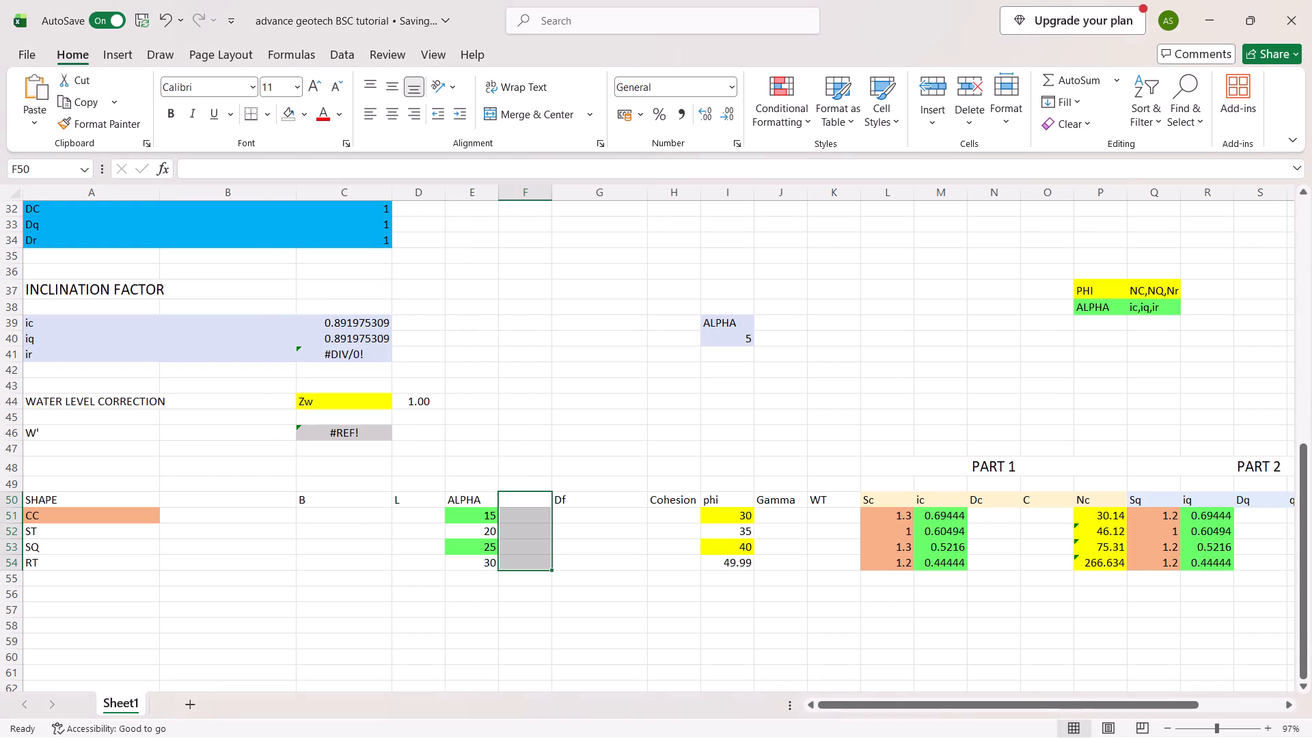
left_click_drag(536, 462, 529, 506)
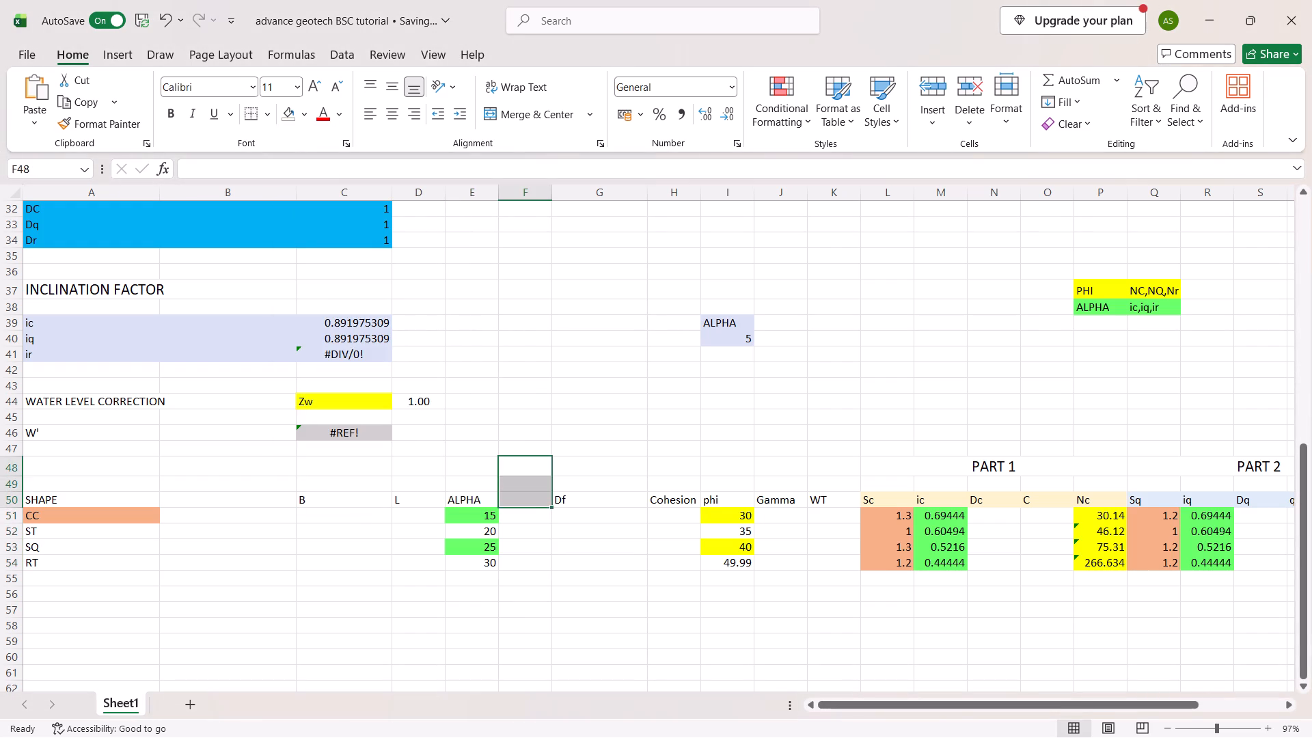
left_click(529, 506)
left_click(482, 415)
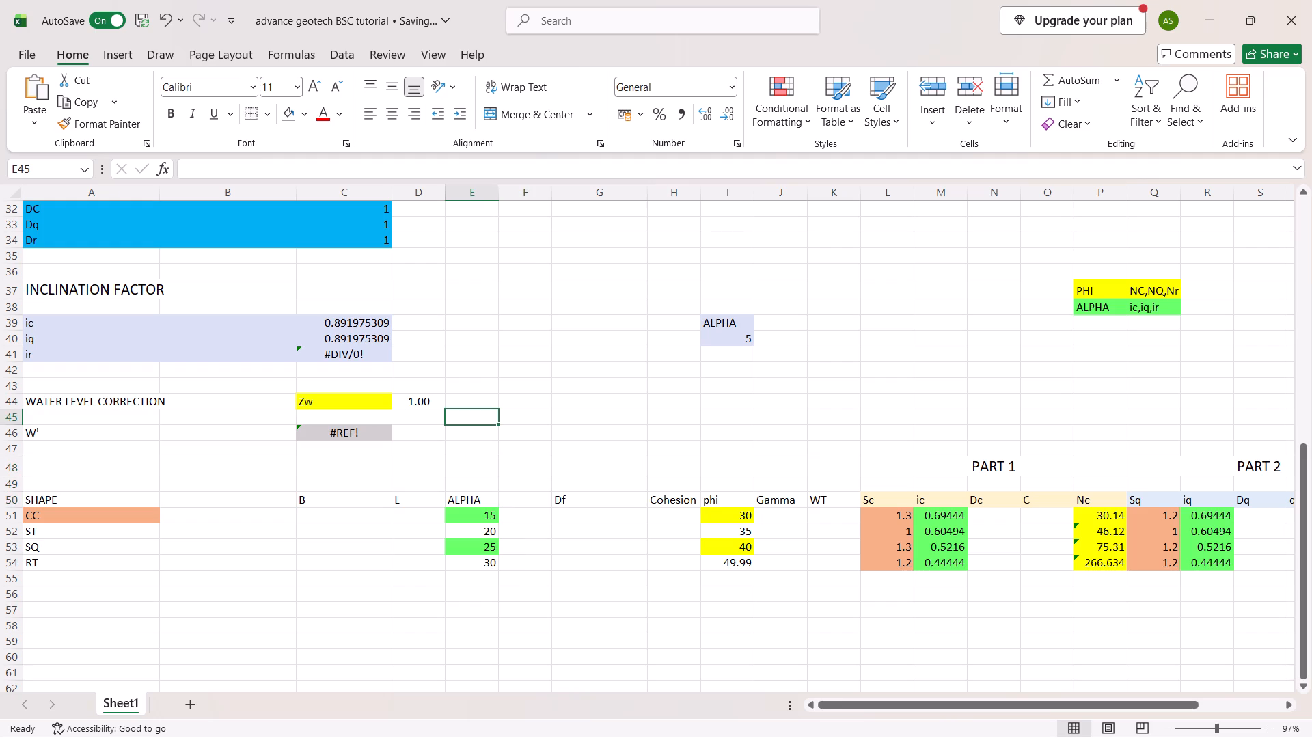
Enter the header Zw in cell F50 of the new column.
left_click(526, 503)
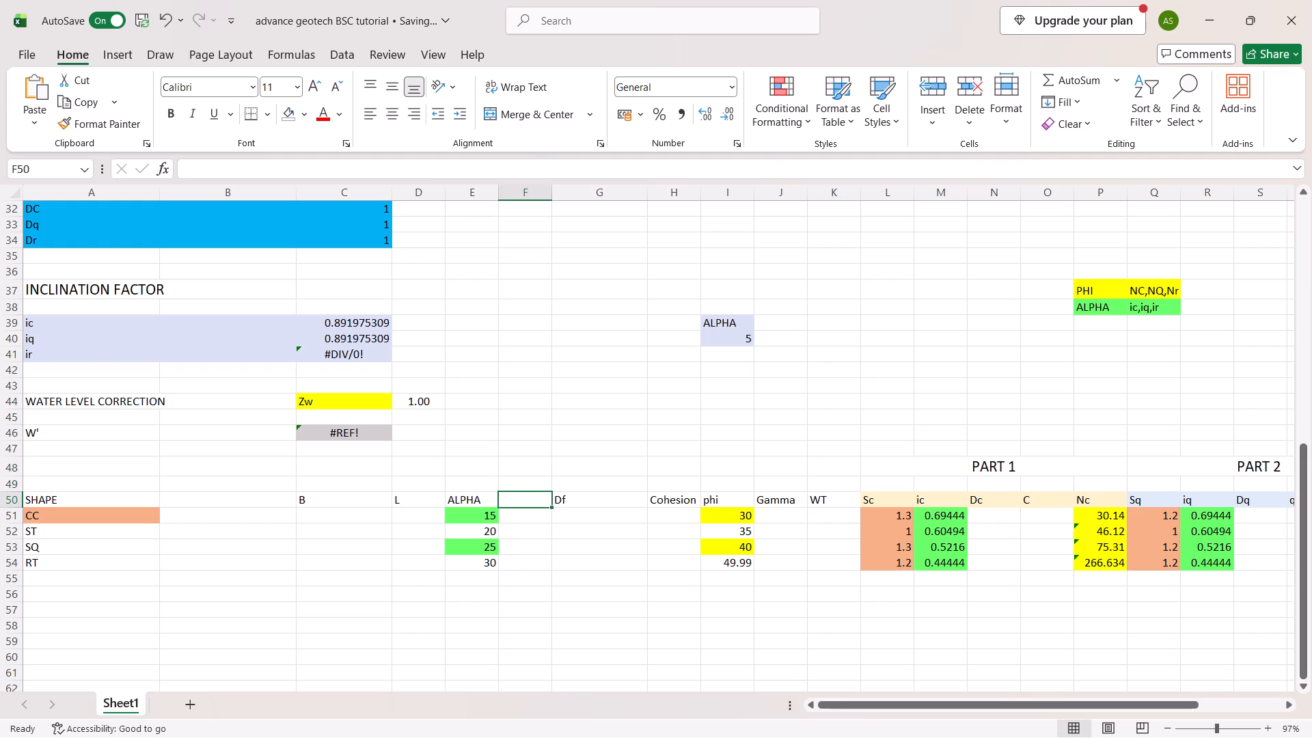
key("z")
key("shift+w")
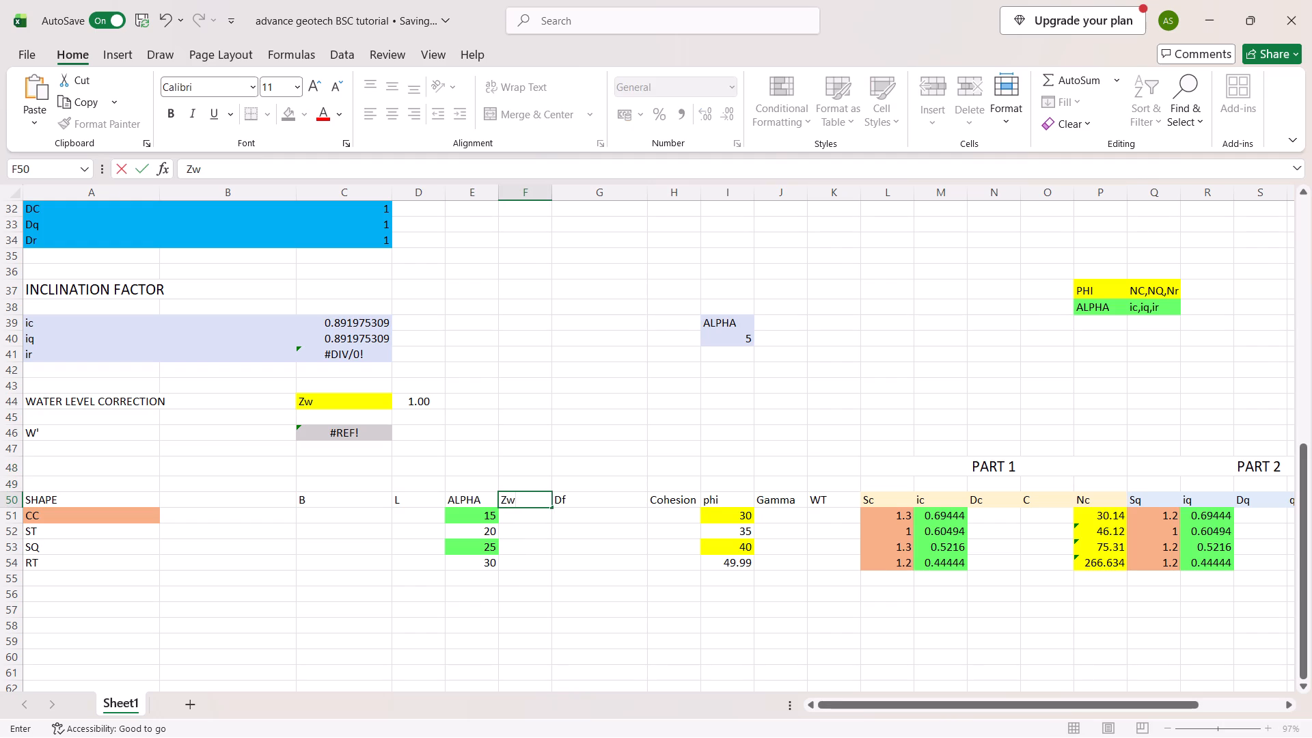
key("Return")
Fill the Nr formula from cell AA51 down through AA54 in PART 3.
scroll(592, 535, "up", 1)
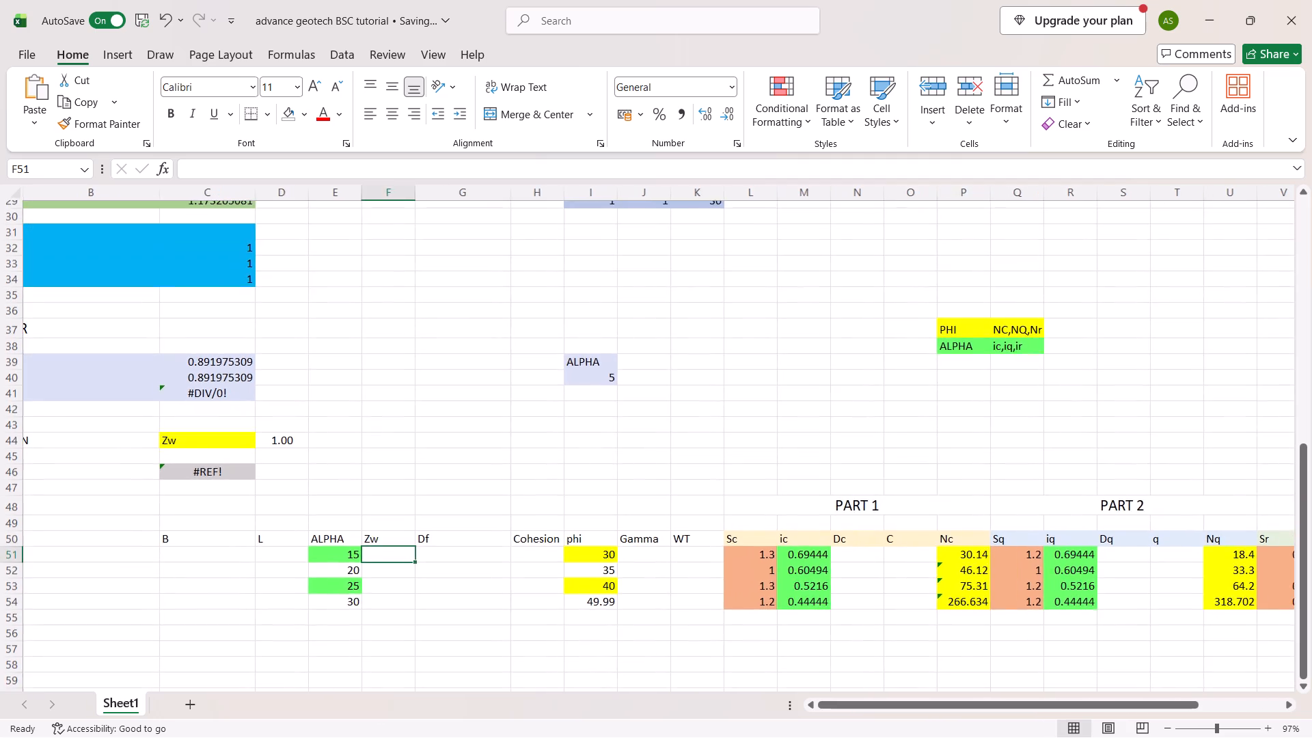
scroll(592, 535, "up", 1)
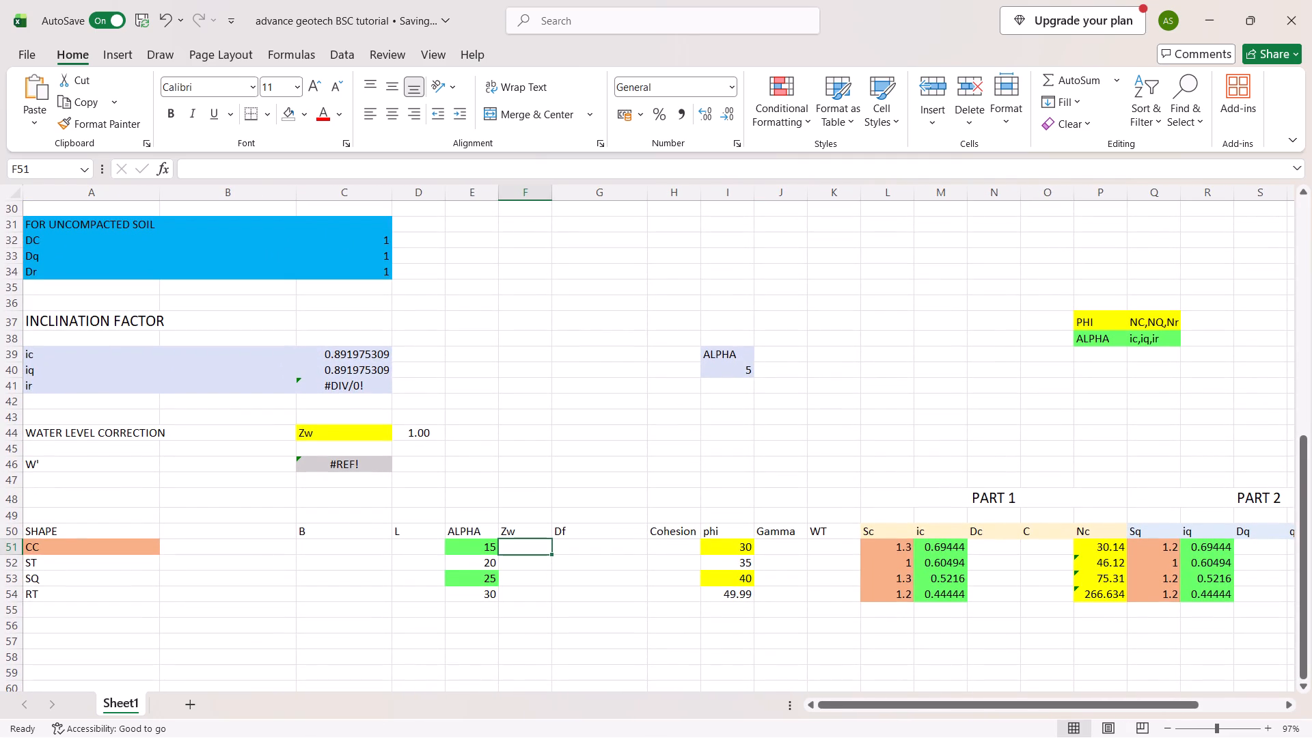
left_click(635, 550)
scroll(635, 550, "left", 1)
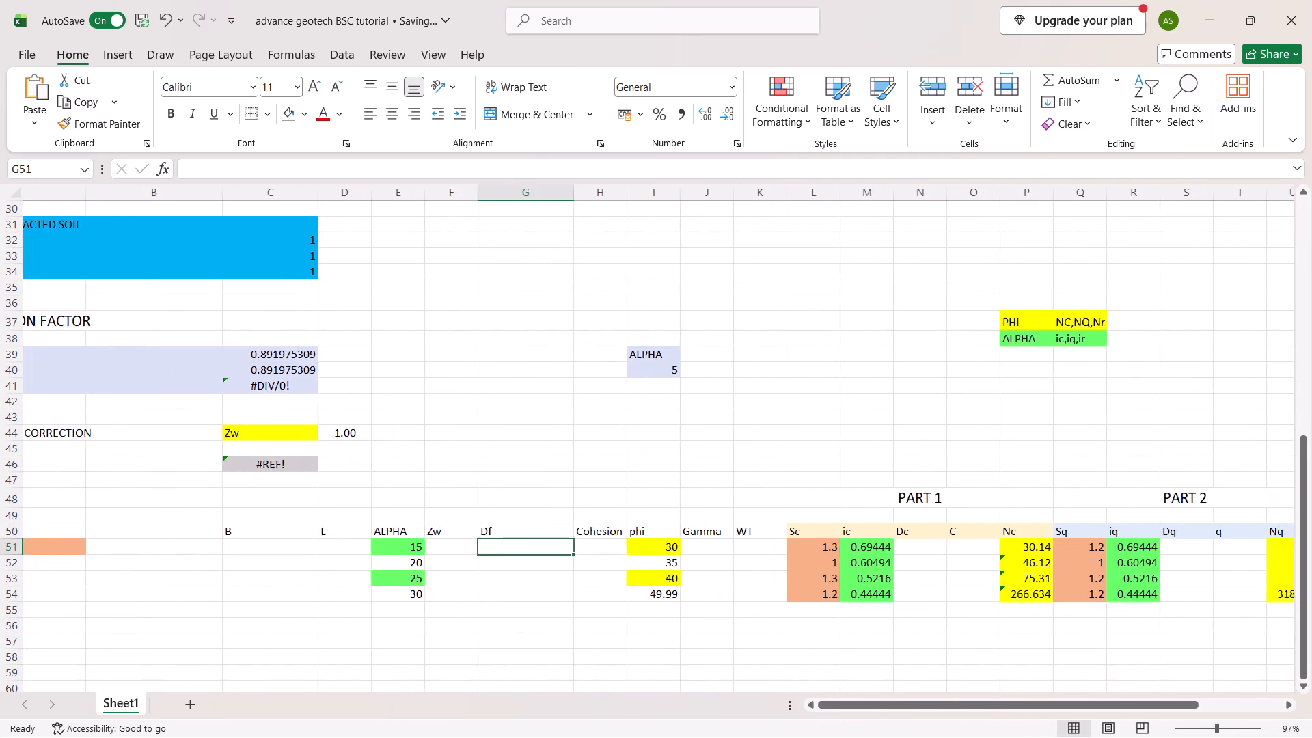
scroll(635, 550, "left", 5)
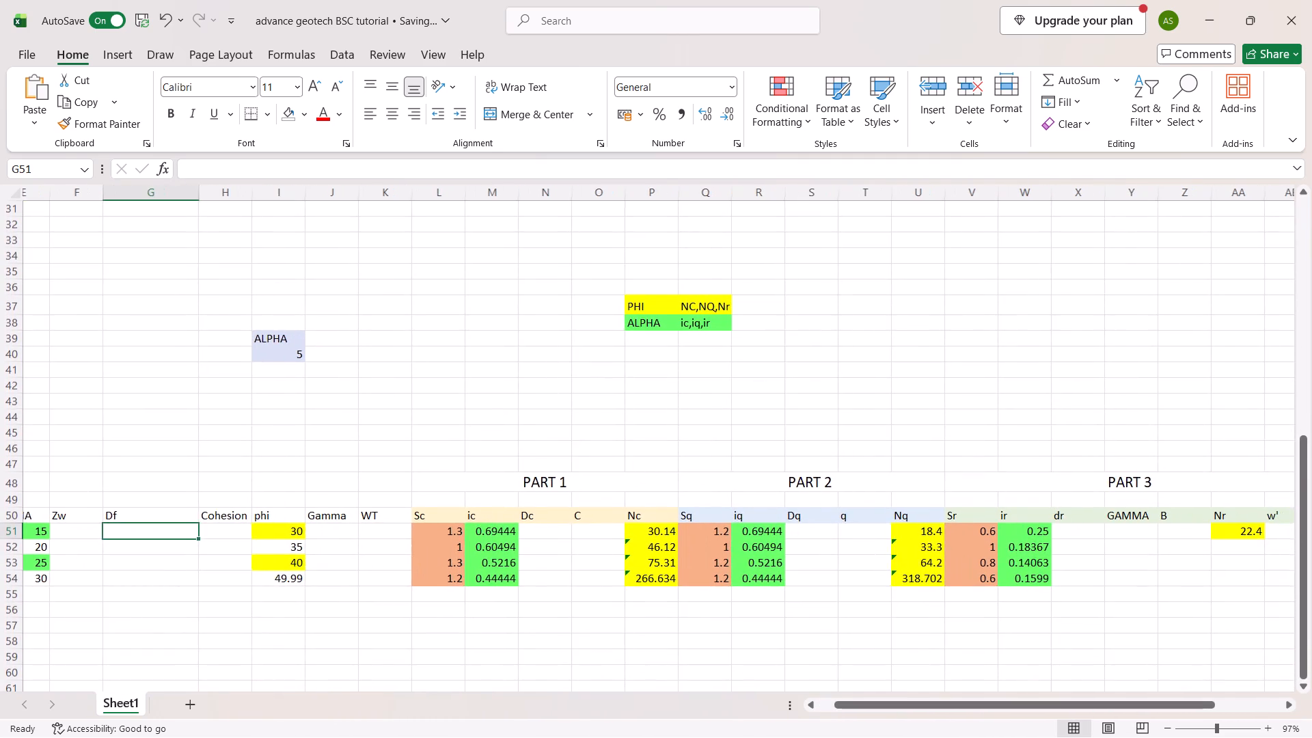
scroll(635, 550, "left", 2)
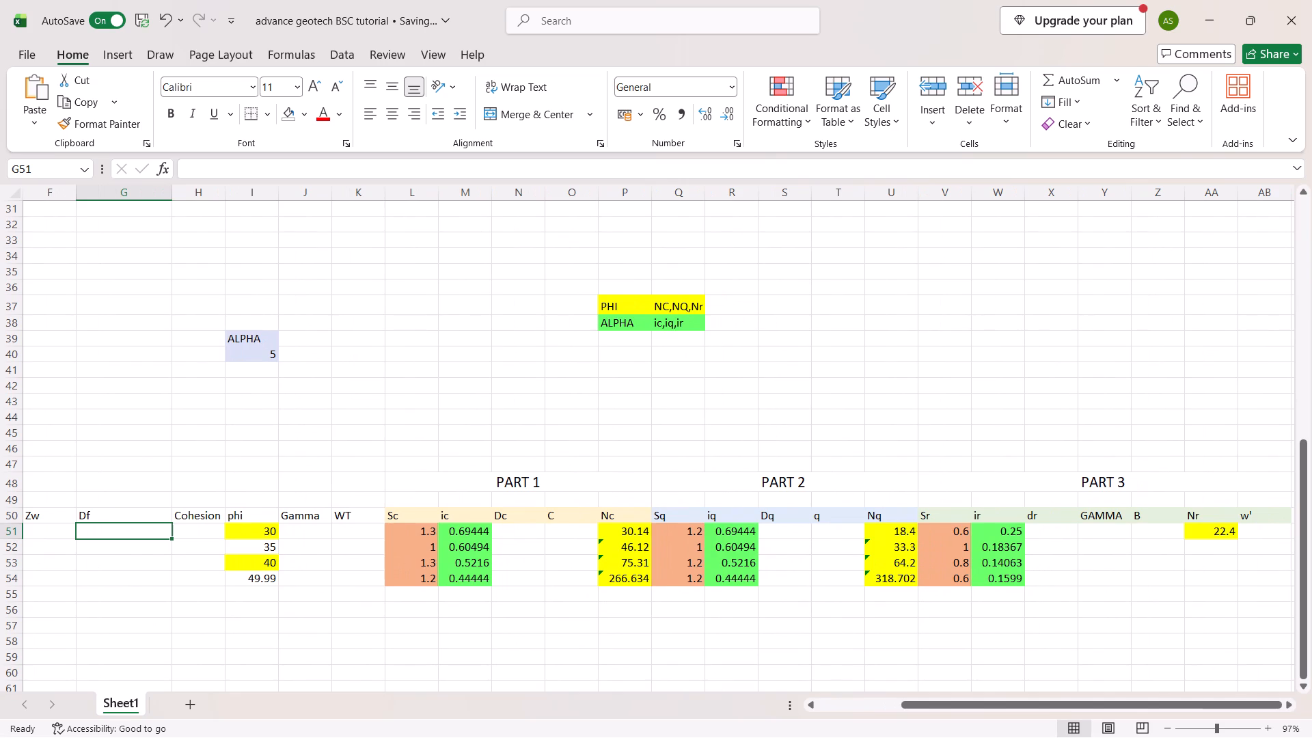
scroll(635, 550, "left", 4)
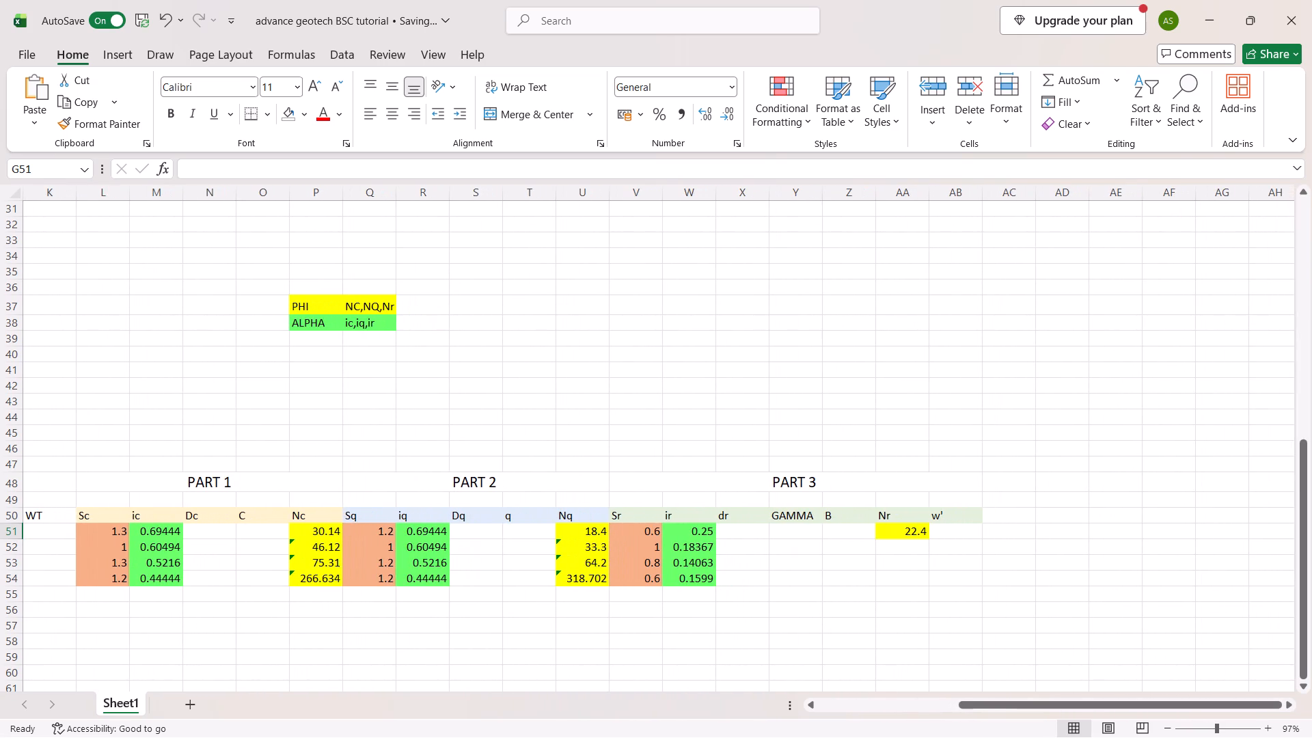
scroll(635, 550, "left", 1)
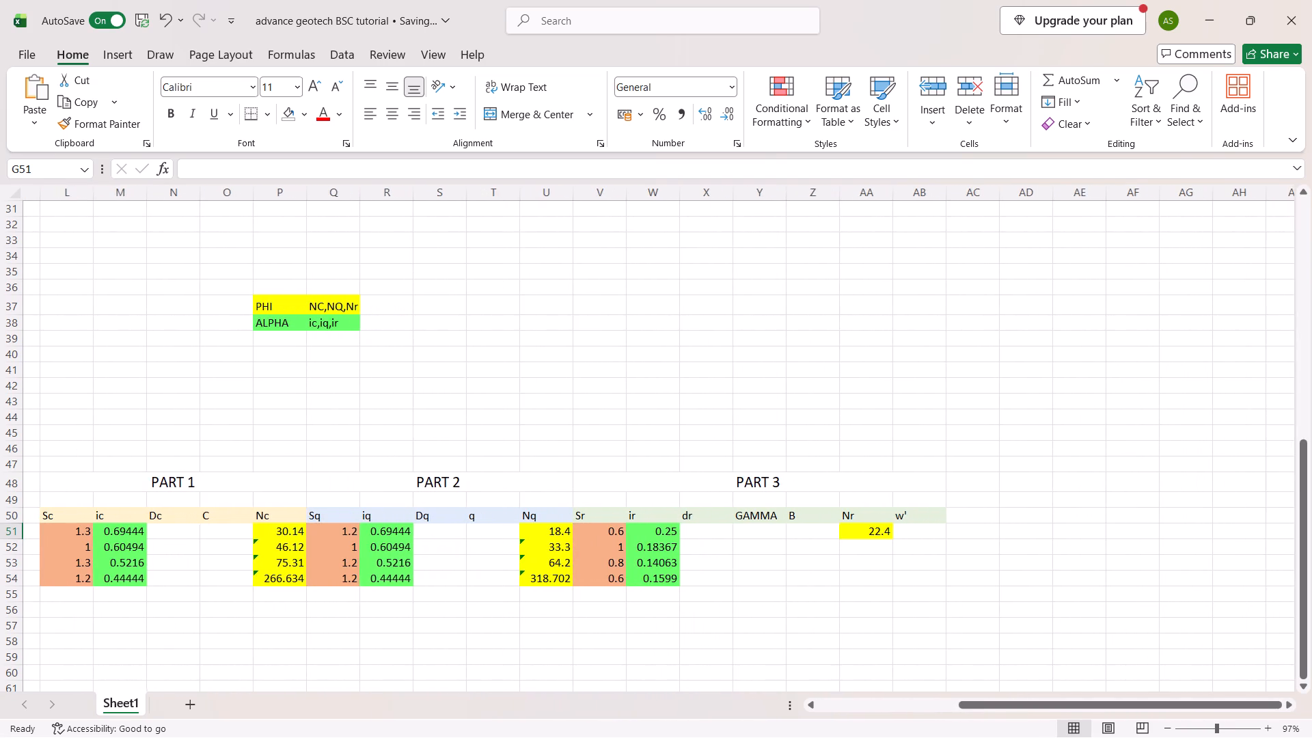
scroll(635, 550, "left", 1)
left_click(922, 528)
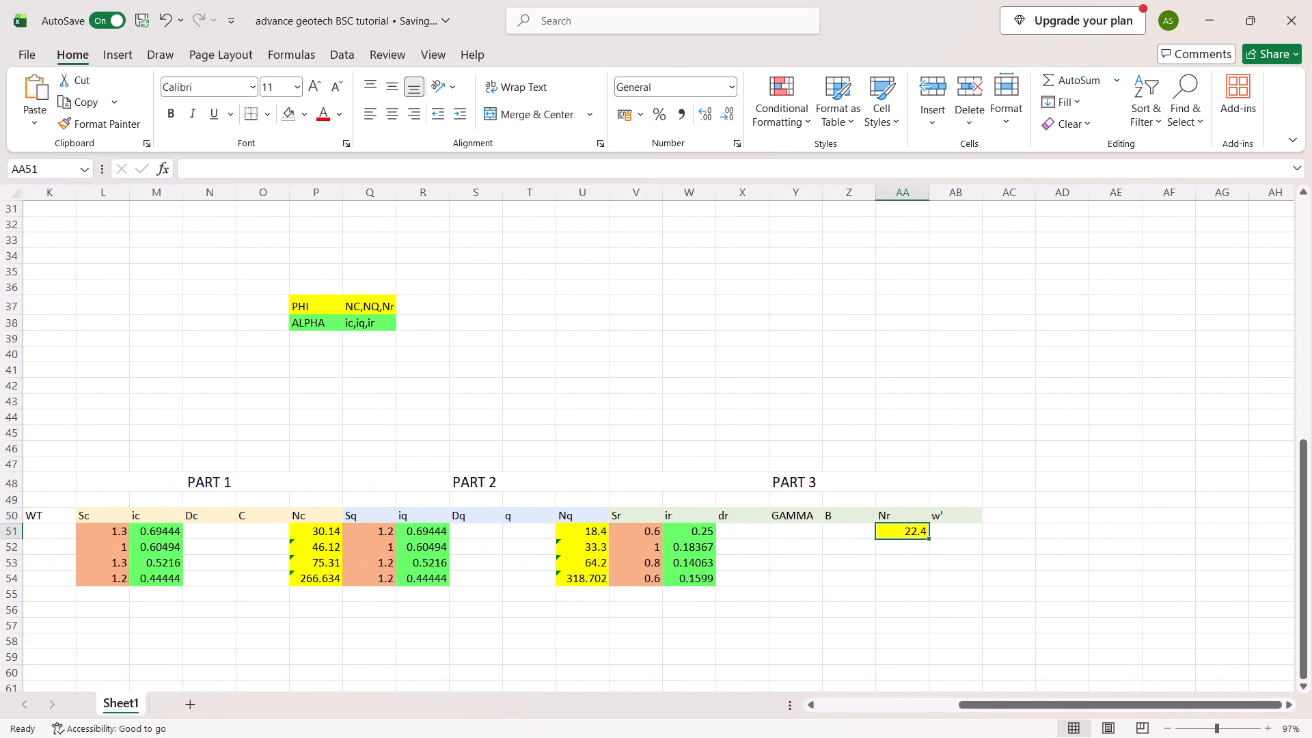
left_click_drag(929, 539, 928, 575)
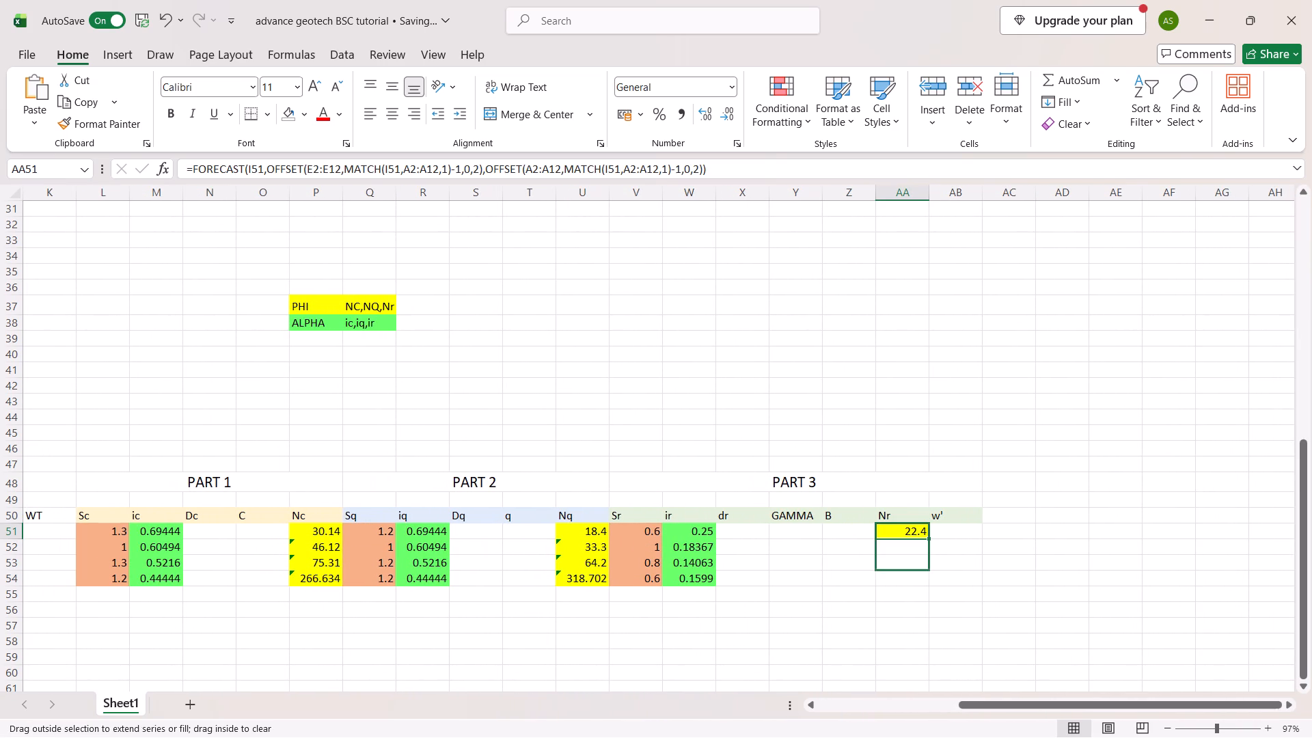
left_click_drag(928, 575, 929, 593)
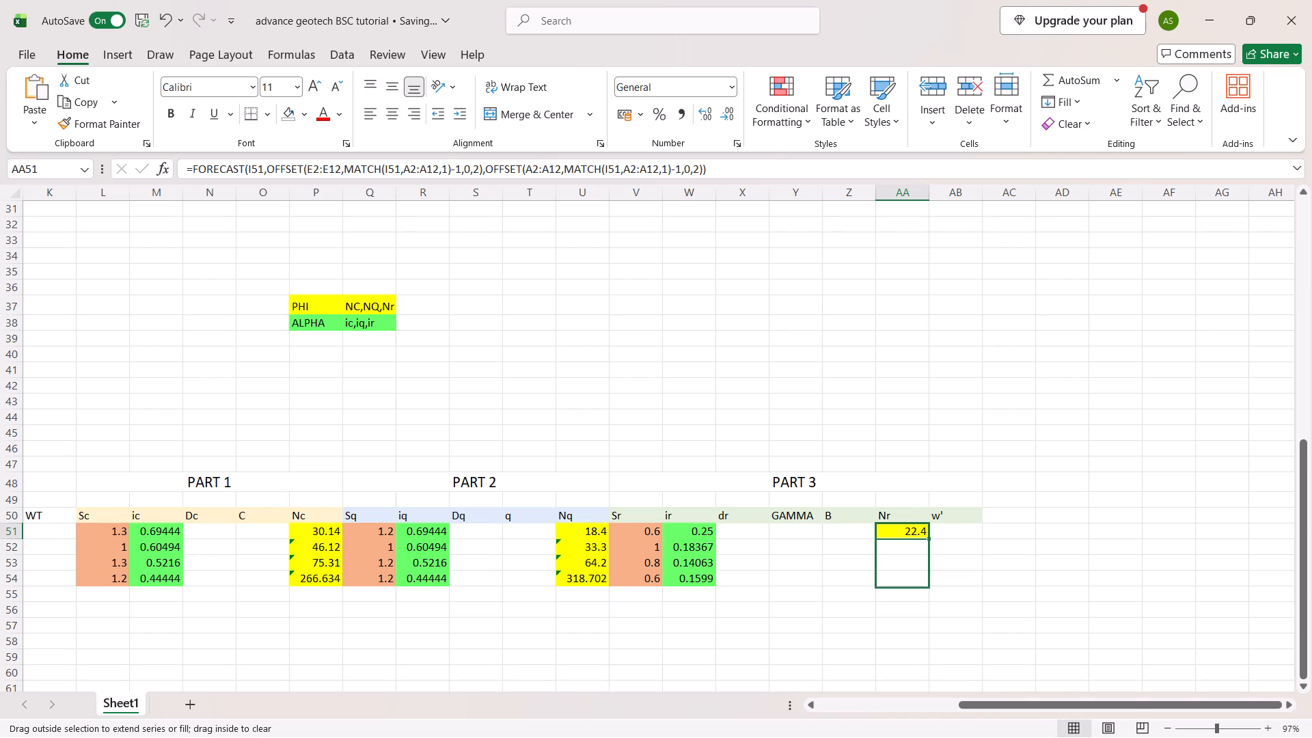
left_click_drag(929, 593, 929, 590)
left_click(819, 584)
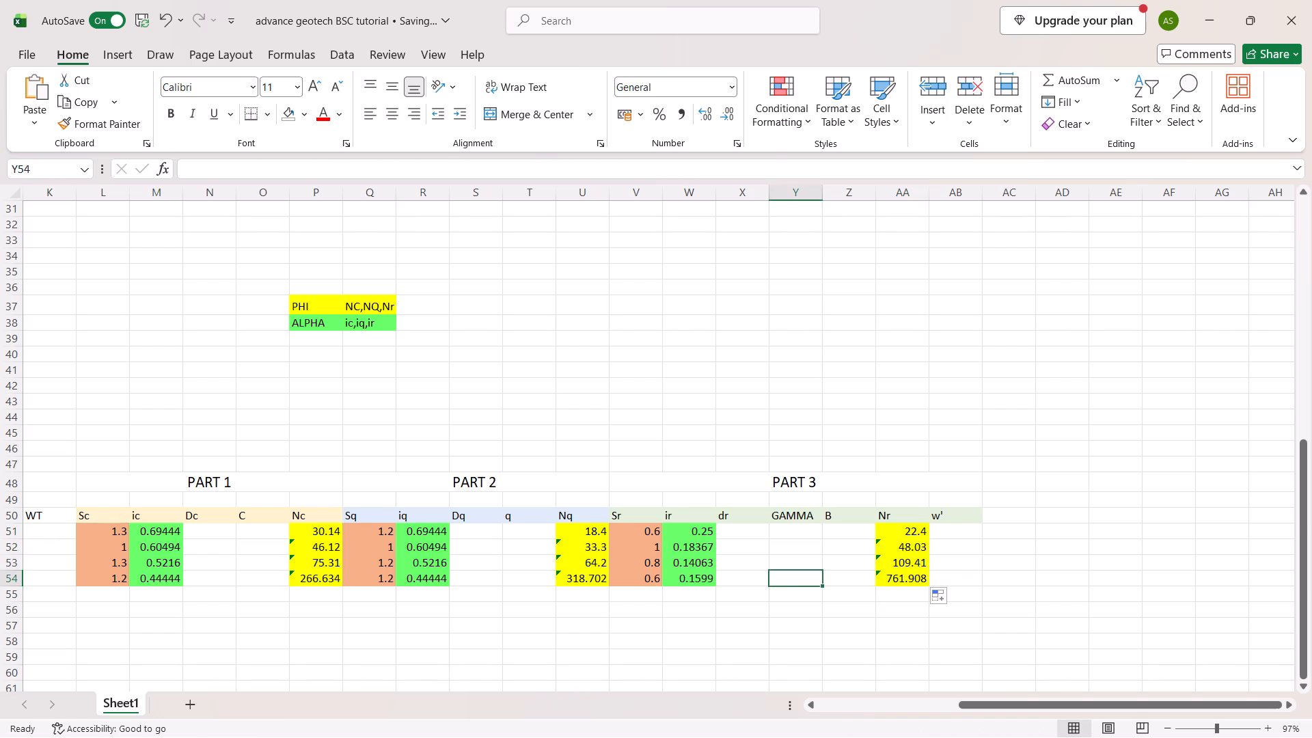
Review the main table's input and factor columns together with the shape, depth and inclination factor sections above it.
scroll(819, 584, "right", 5)
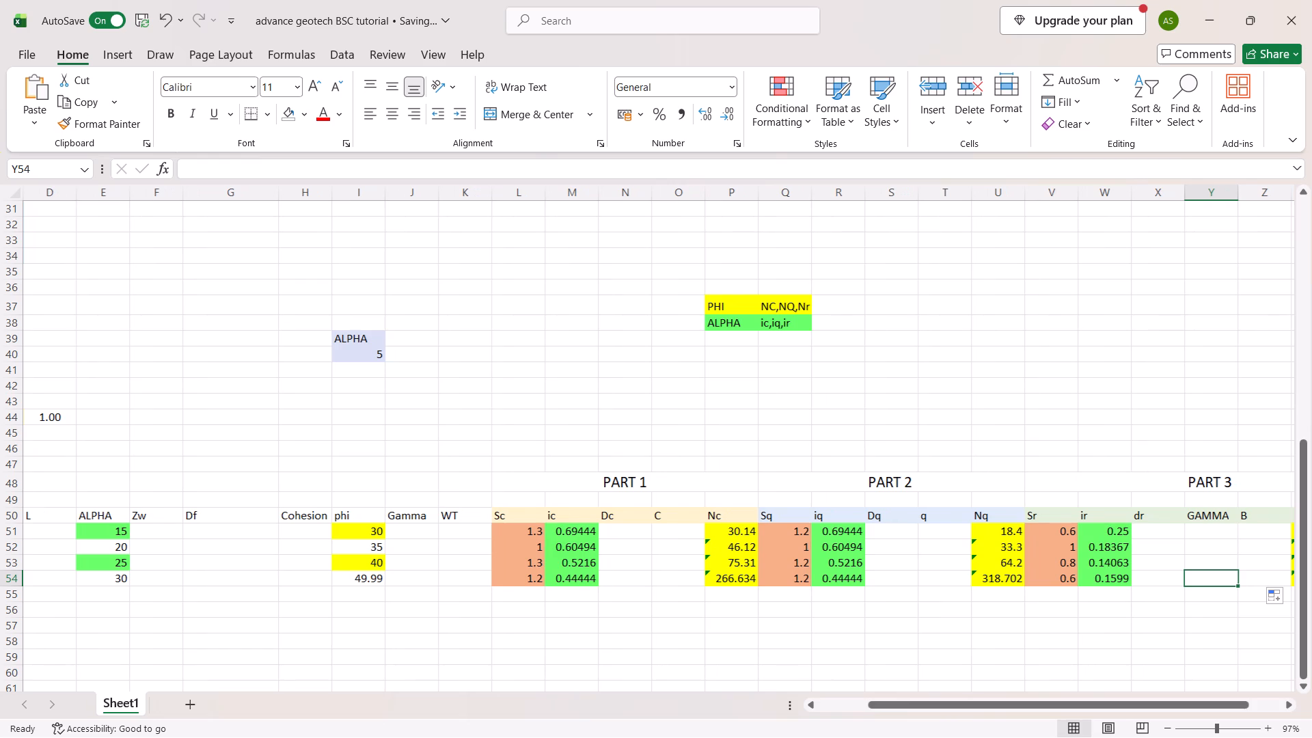
scroll(757, 588, "right", 9)
scroll(757, 588, "down", 2)
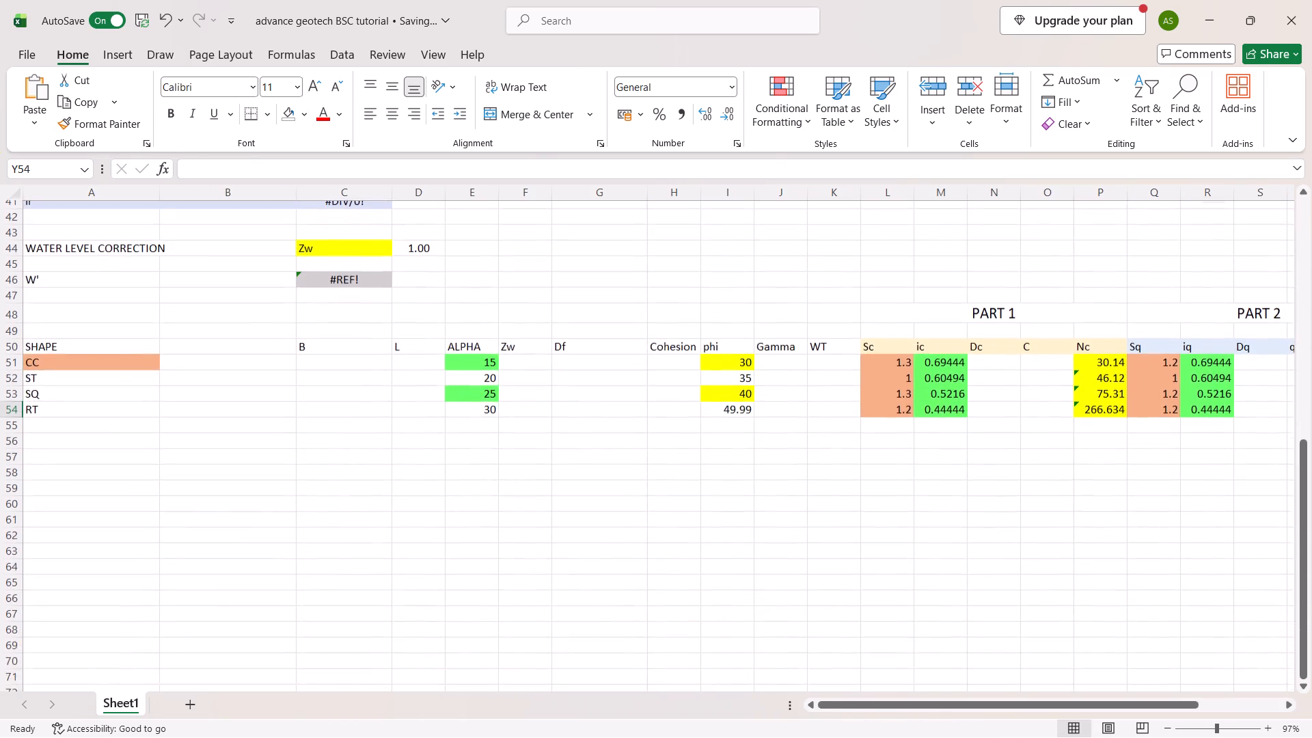
scroll(757, 588, "up", 1)
scroll(757, 588, "down", 2)
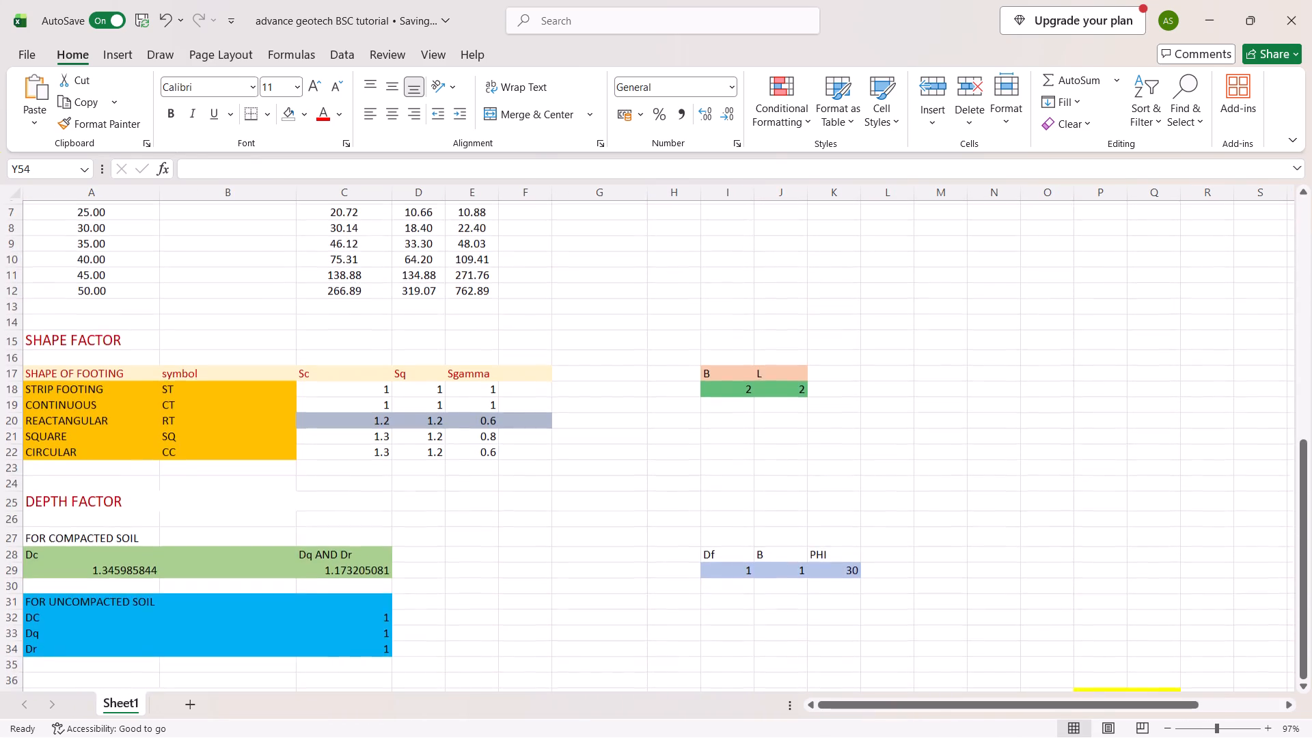
scroll(757, 588, "down", 2)
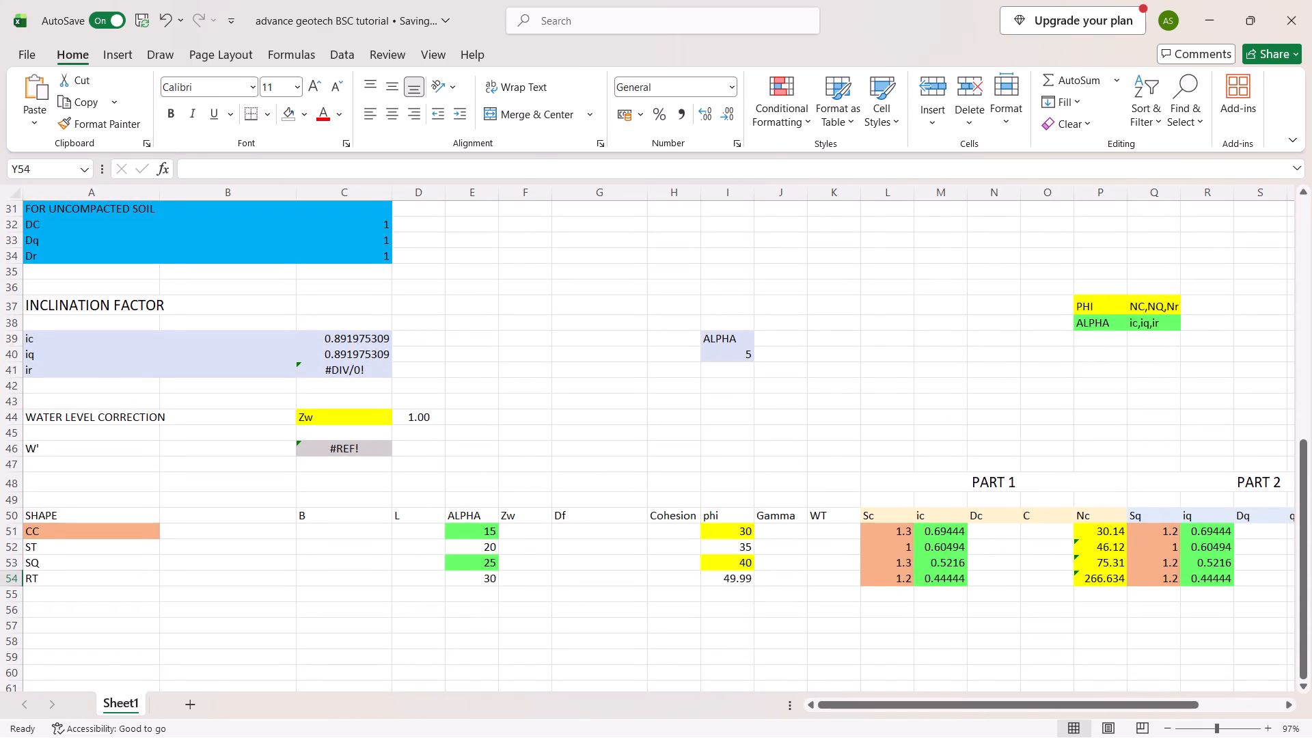
scroll(757, 588, "right", 1)
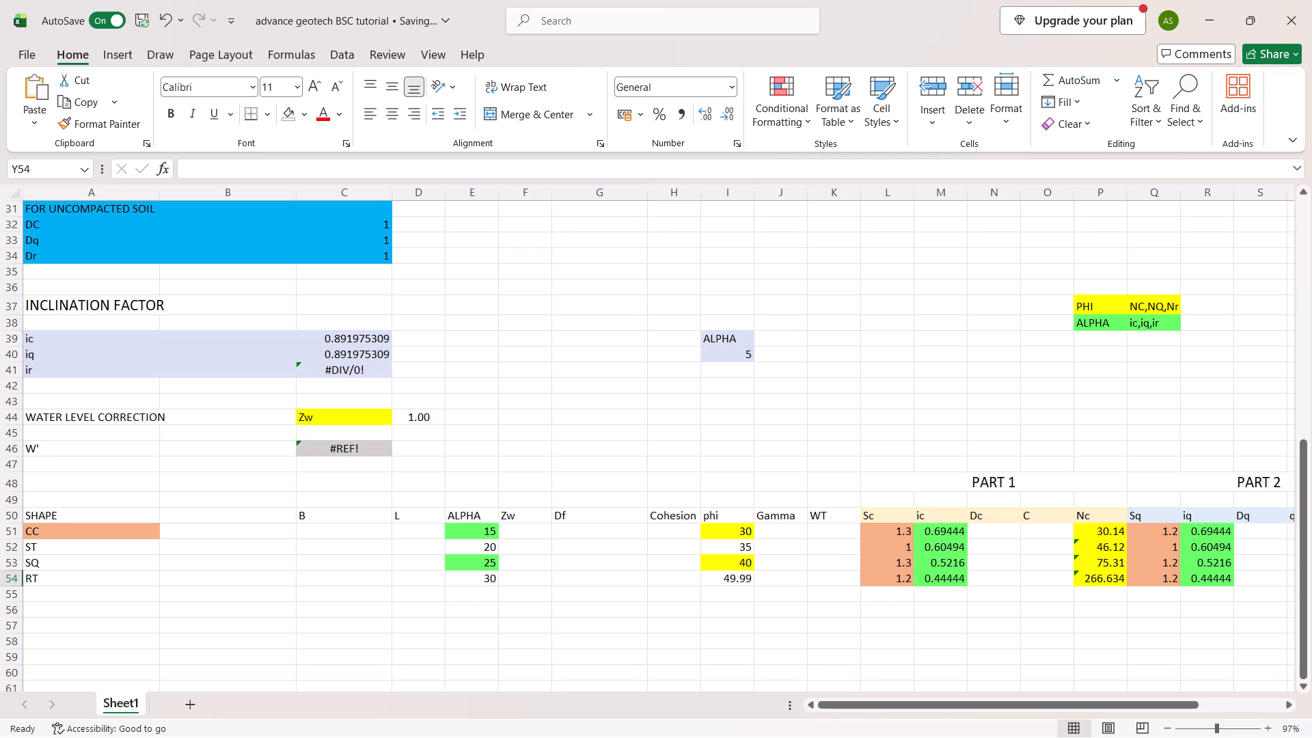
scroll(504, 449, "right", 1)
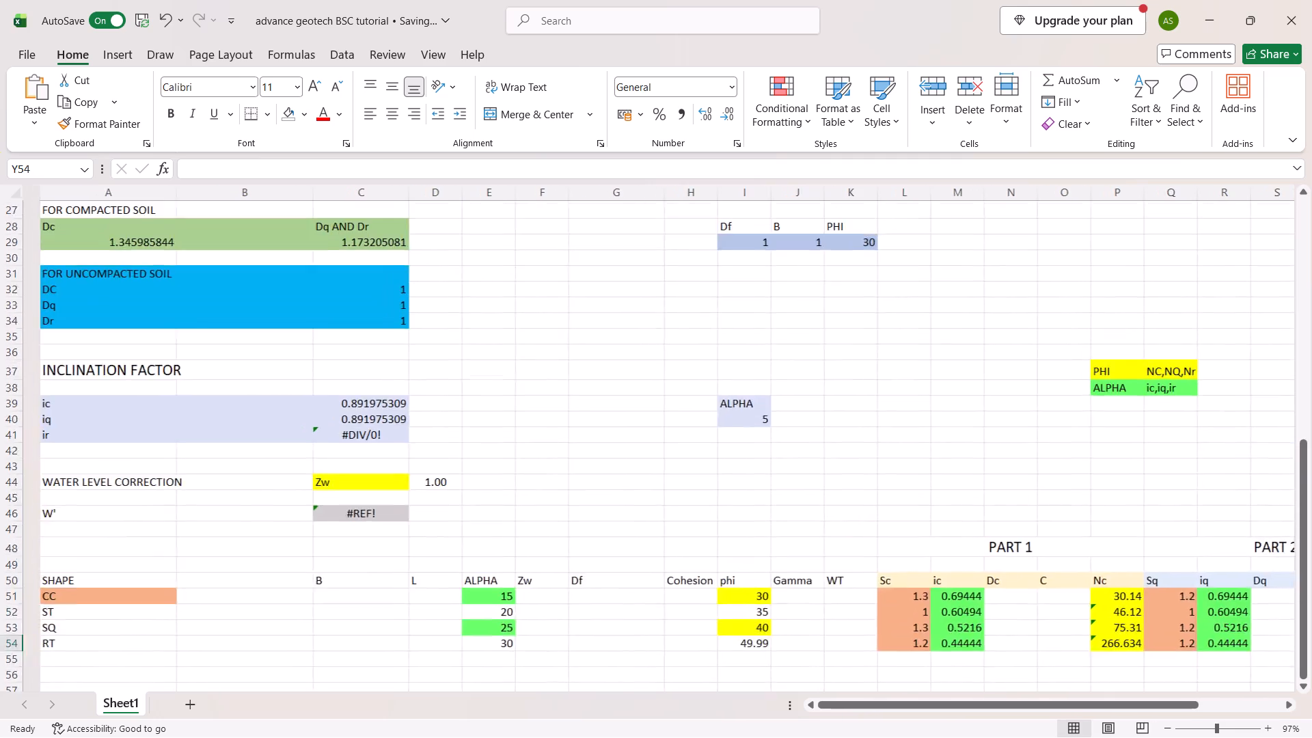
scroll(504, 449, "right", 1)
Auto-fit the width of column I, which holds the φ (Degree) header.
scroll(504, 449, "up", 4)
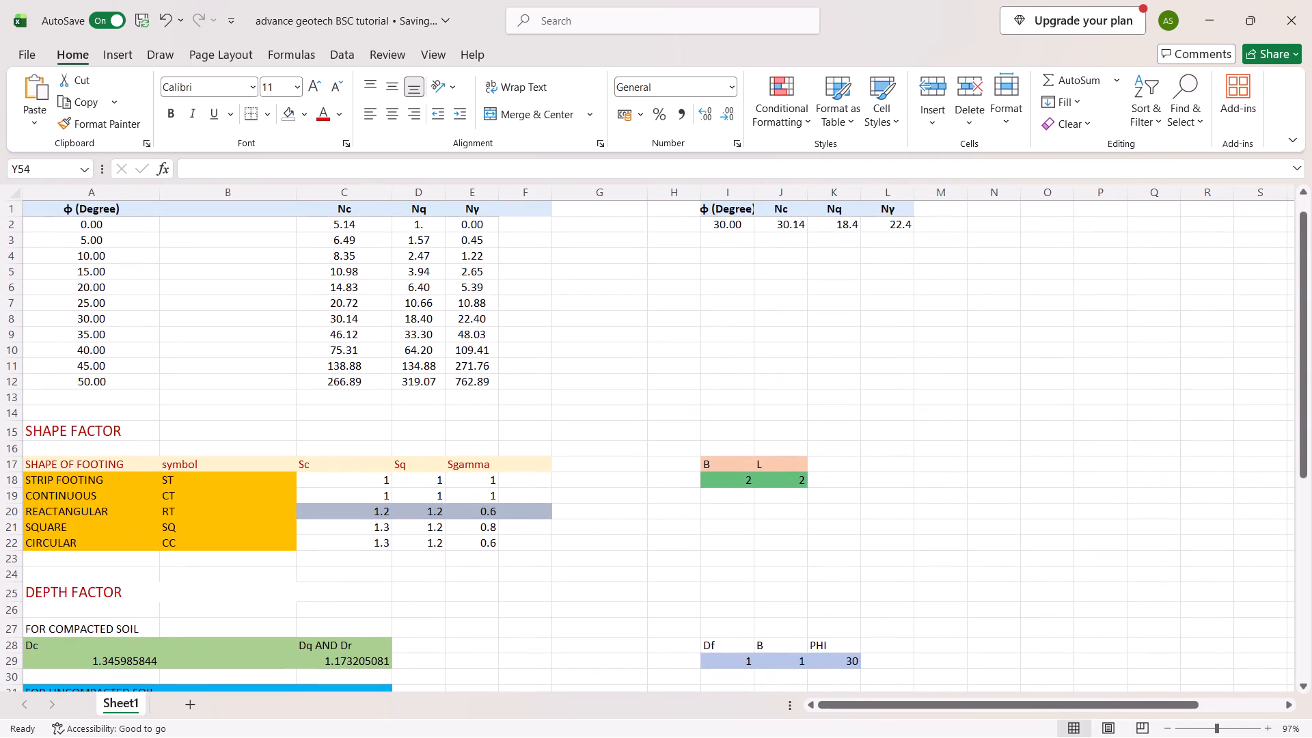
double_click(752, 195)
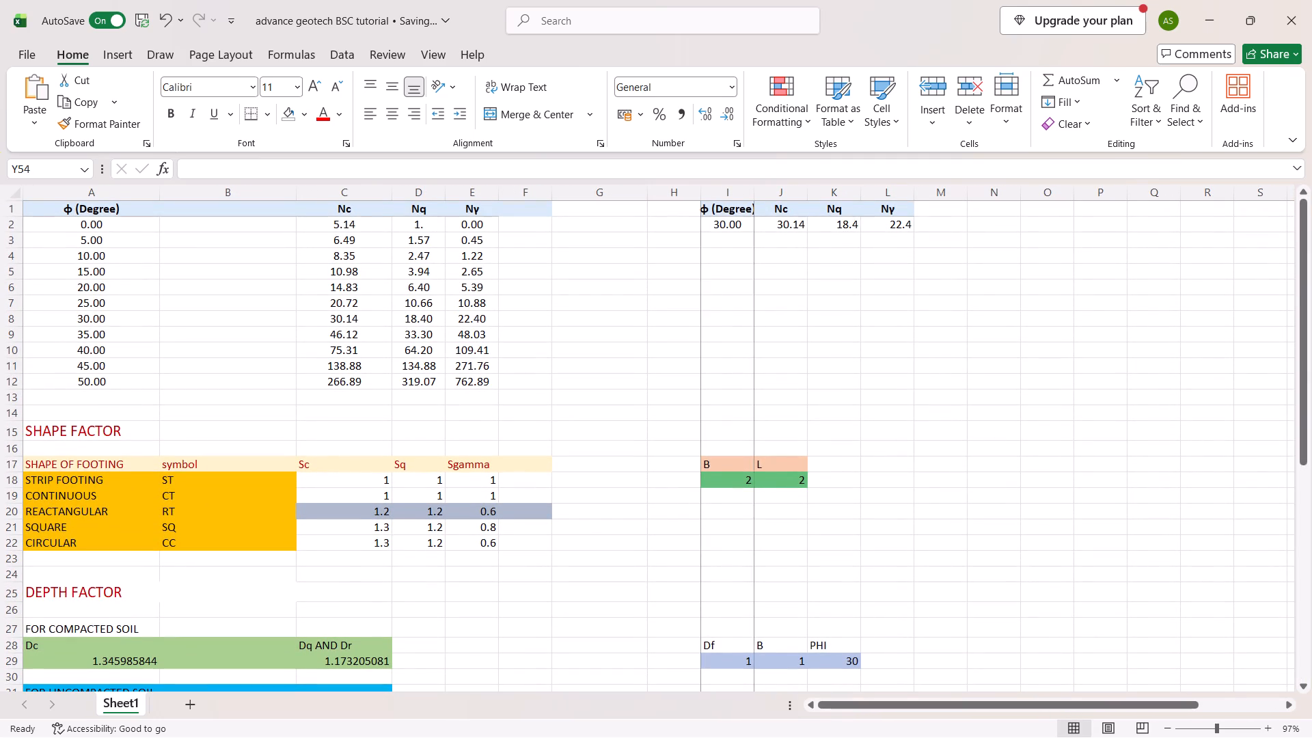
Examine the depth factor, inclination factor and water level correction sections alongside the table's PART 1 and PART 2 columns.
scroll(662, 320, "down", 1)
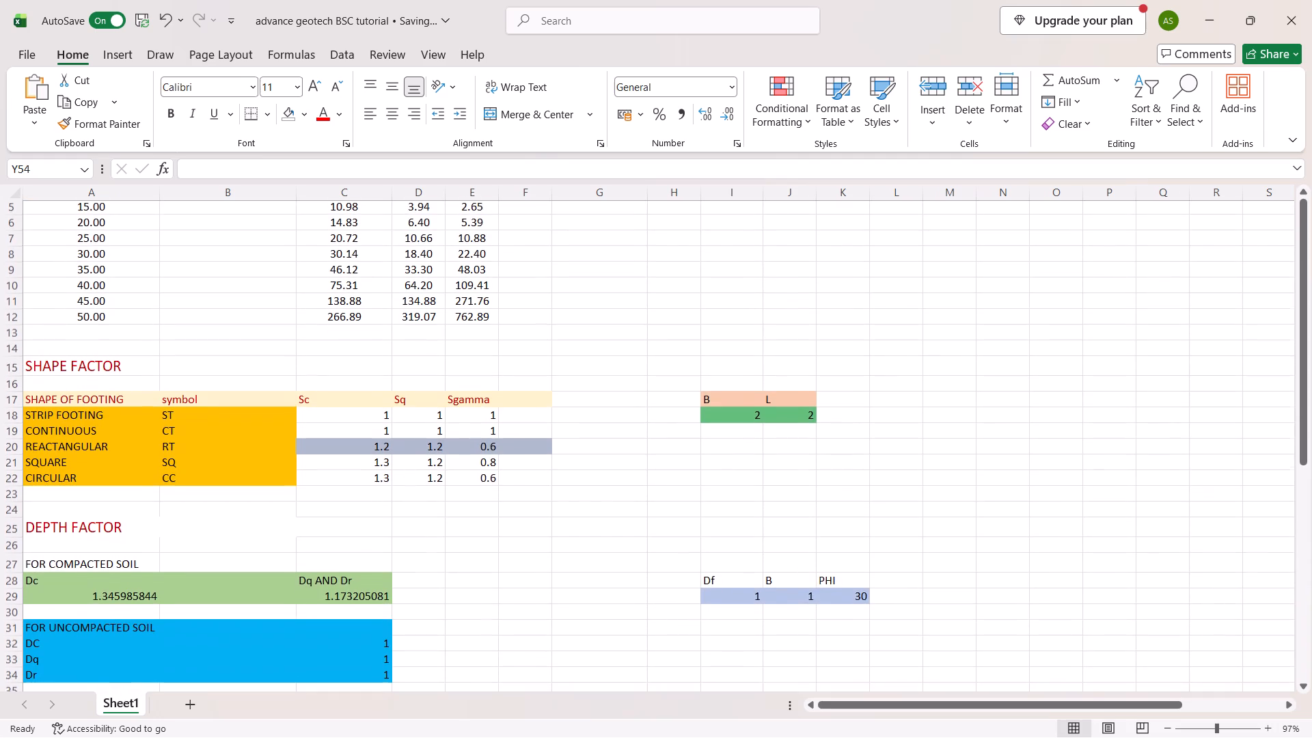
scroll(662, 320, "down", 7)
scroll(662, 320, "up", 1)
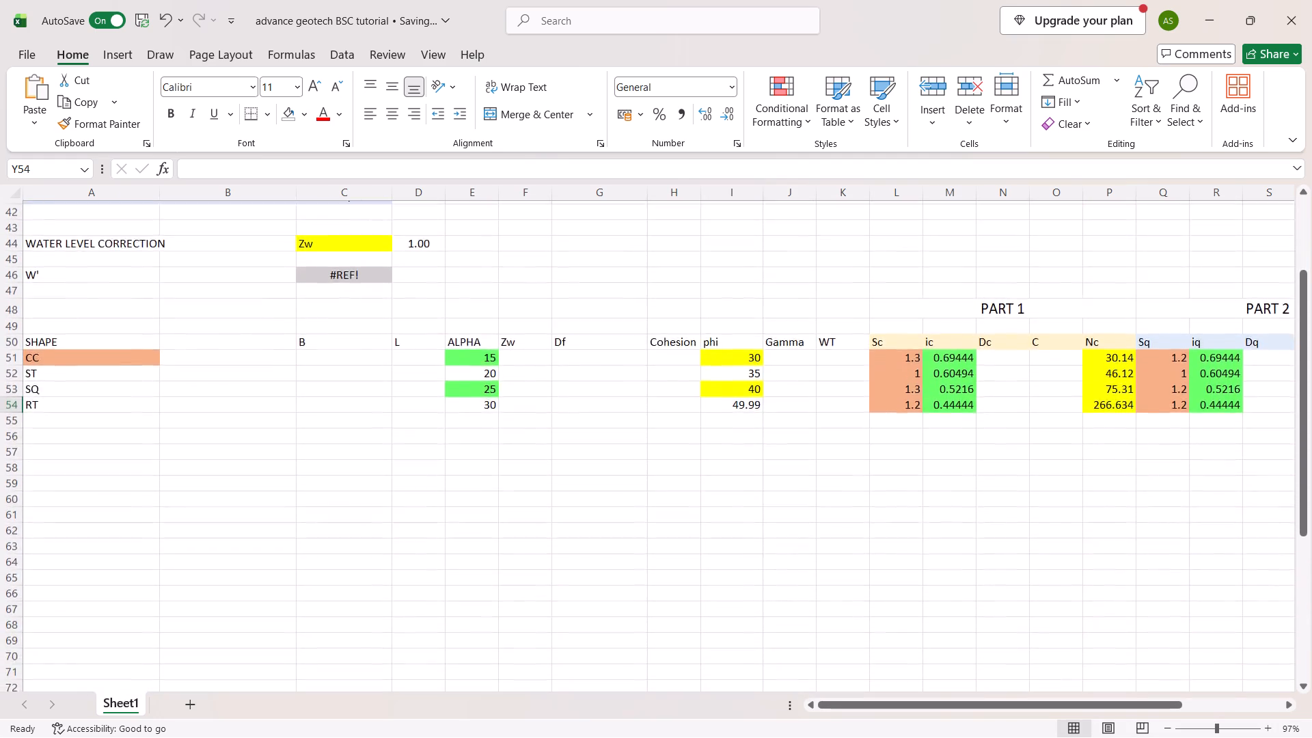
scroll(662, 320, "up", 1)
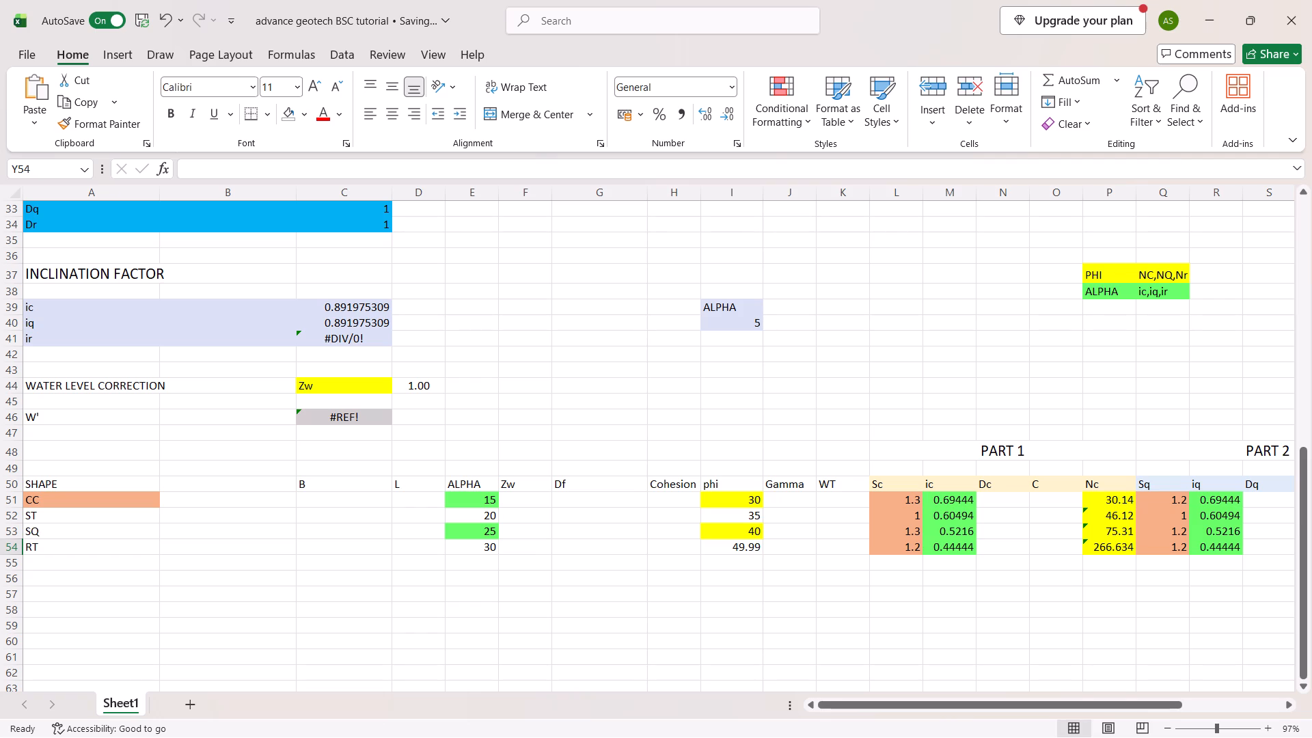
scroll(681, 484, "left", 1)
scroll(836, 489, "left", 2)
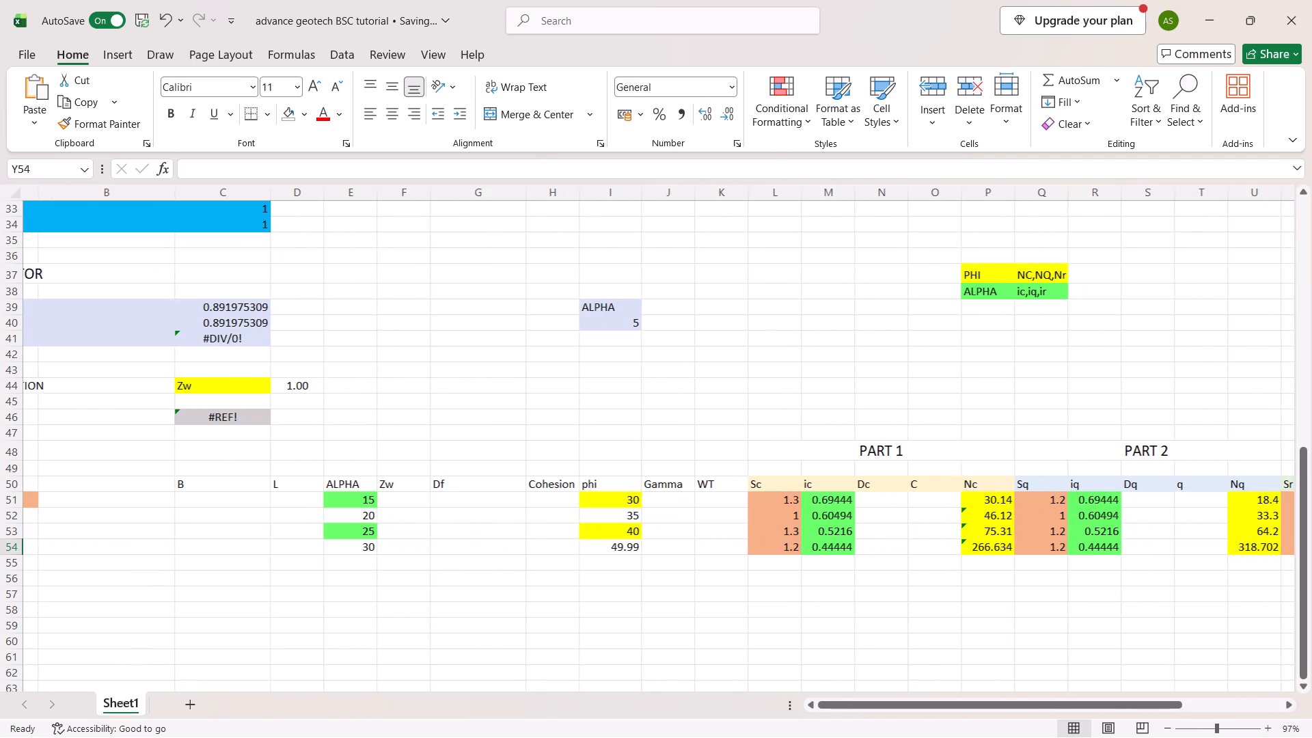
scroll(860, 502, "up", 4)
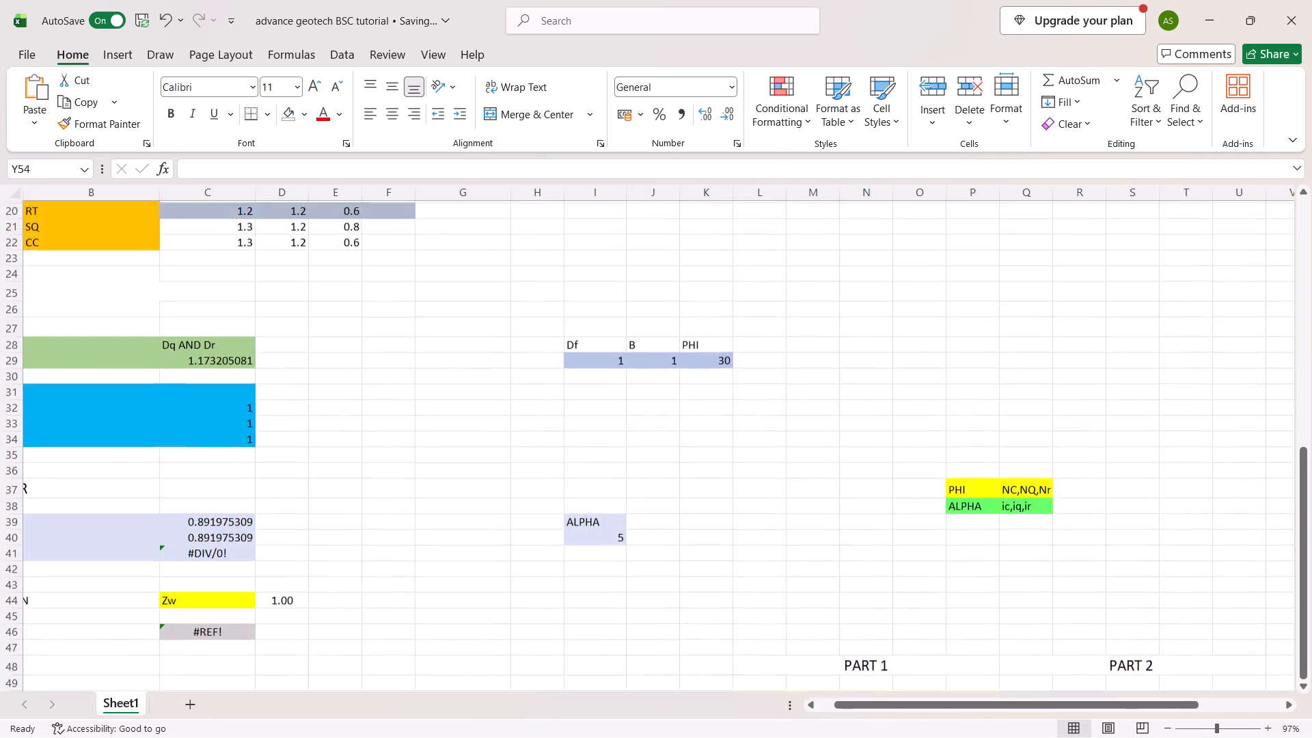
scroll(860, 502, "up", 2)
scroll(612, 492, "down", 3)
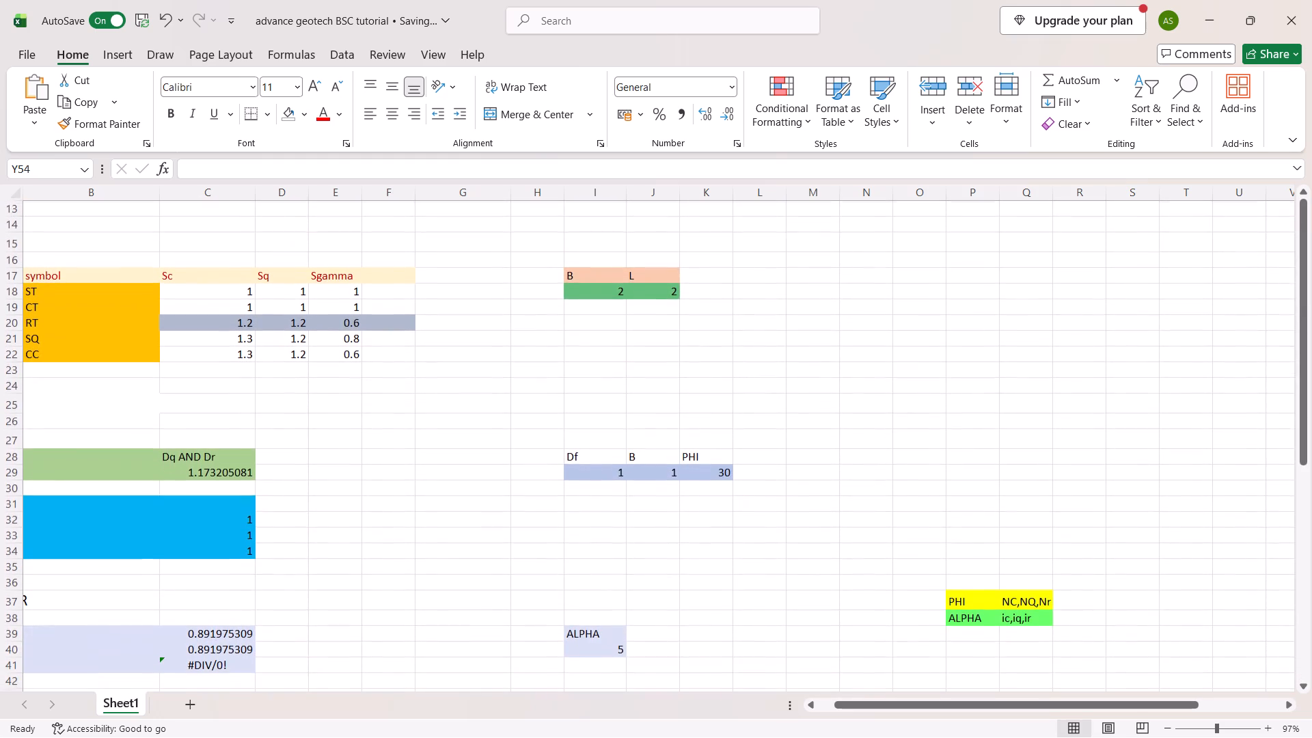
scroll(612, 492, "down", 1)
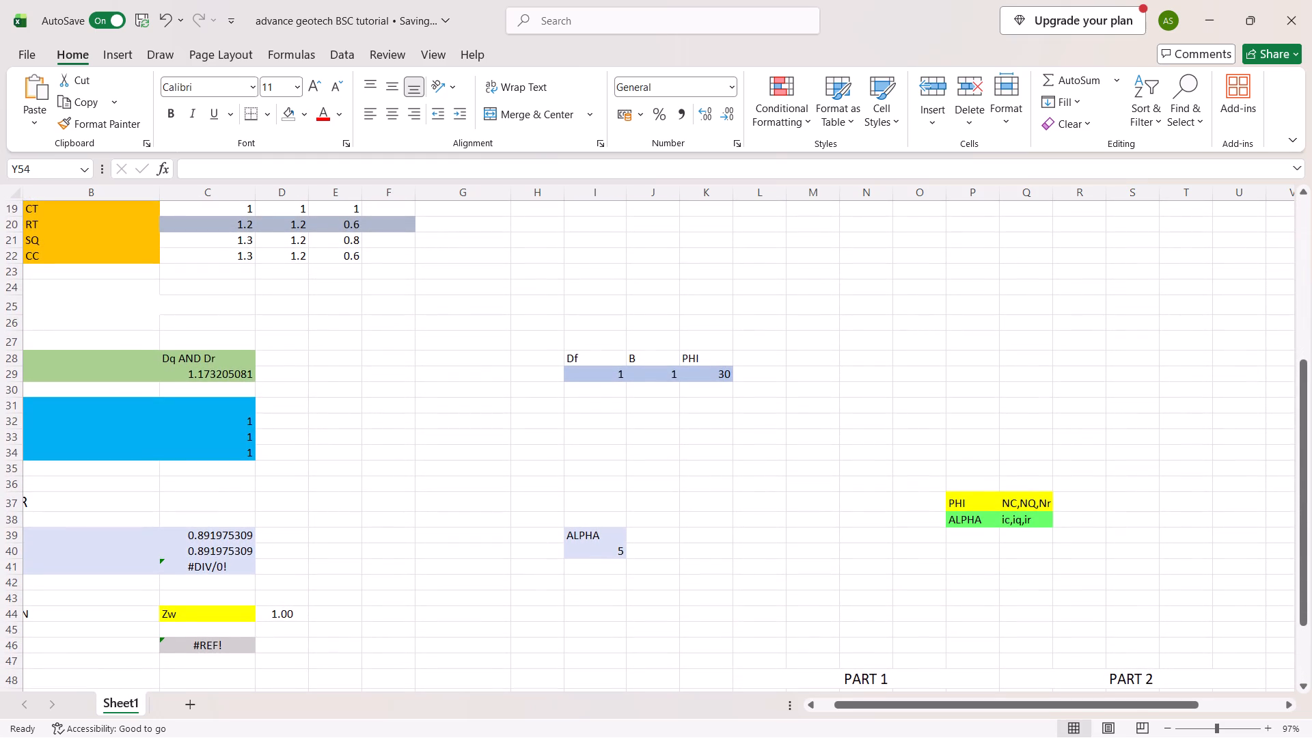
scroll(601, 430, "down", 1)
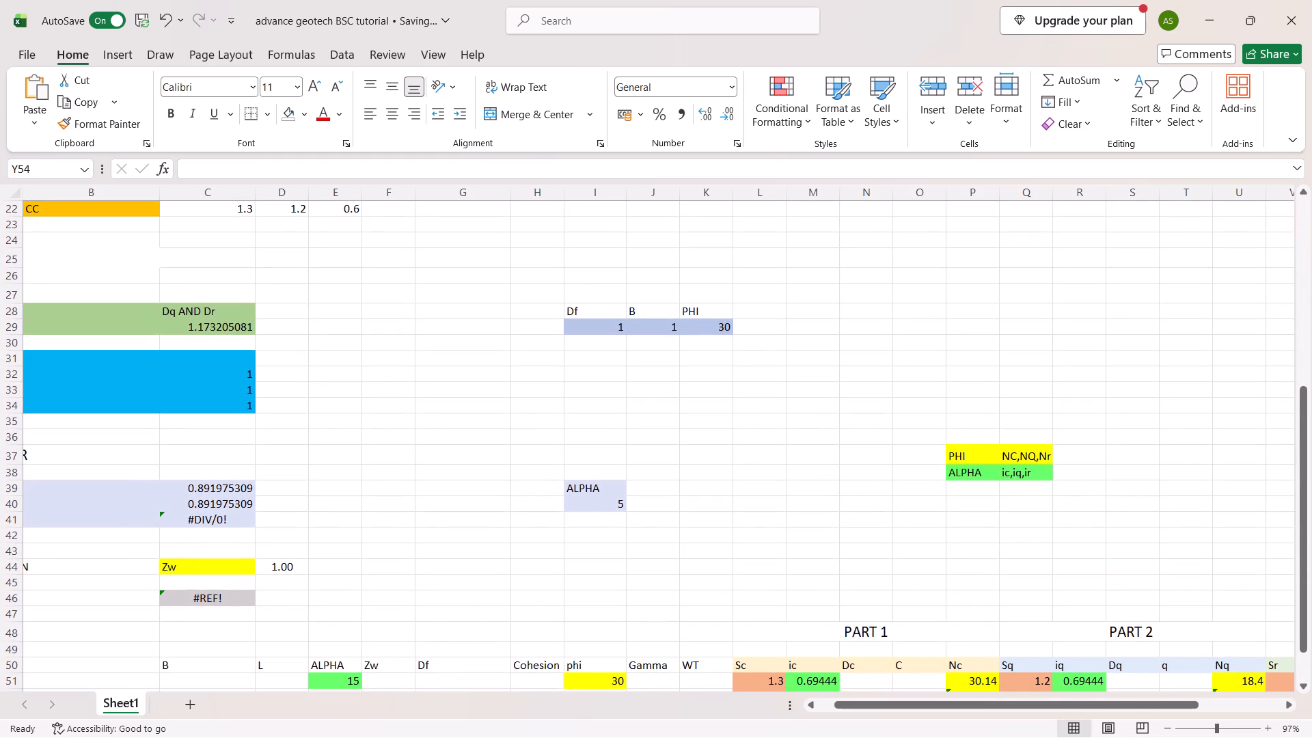
Move the Df, B and PHI input block from I28:K29 to E28:G29, beside the compacted soil depth factors.
left_click(601, 329)
scroll(601, 329, "up", 1)
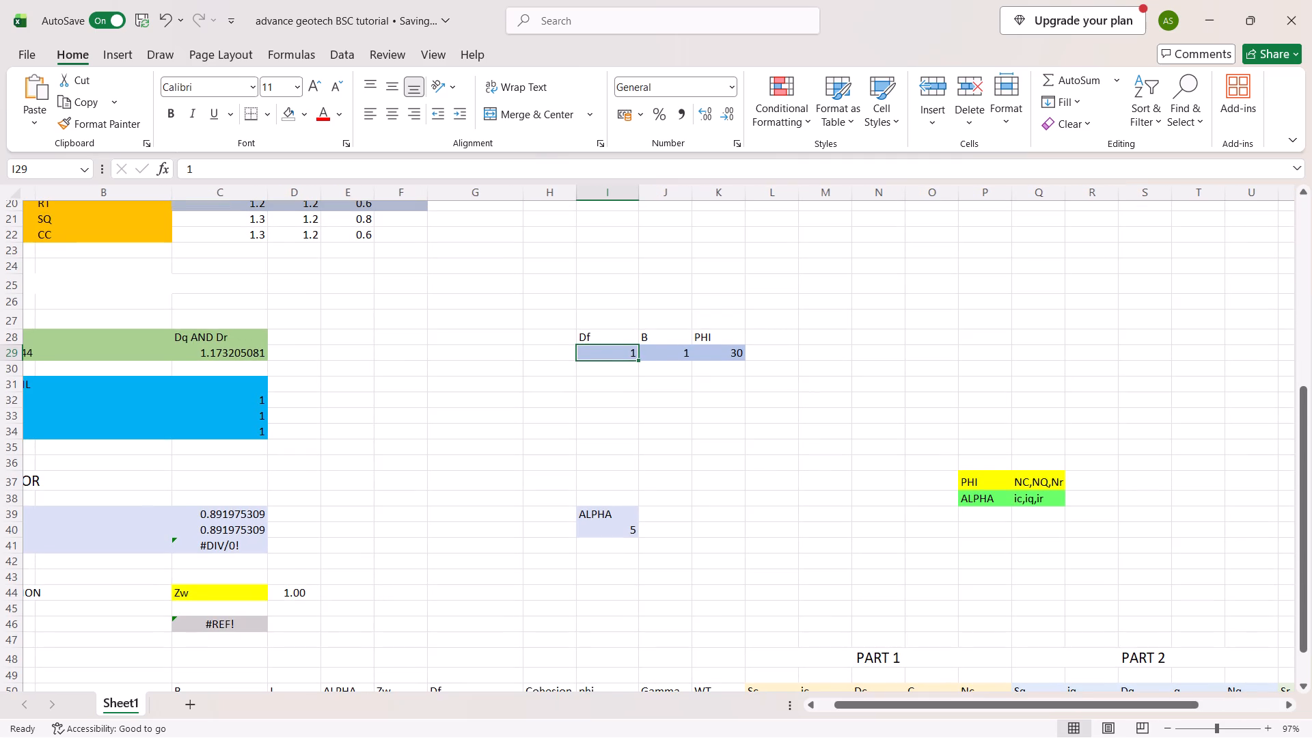
scroll(601, 329, "up", 1)
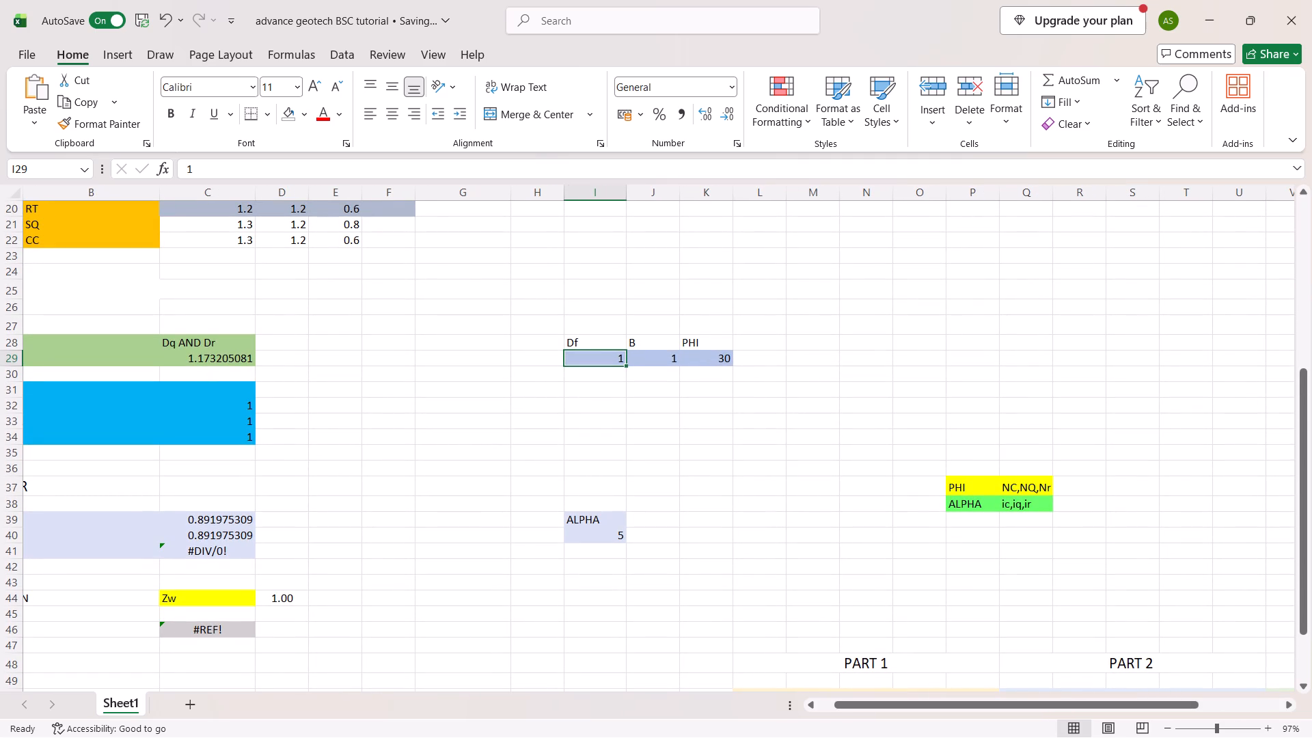
scroll(484, 389, "up", 5)
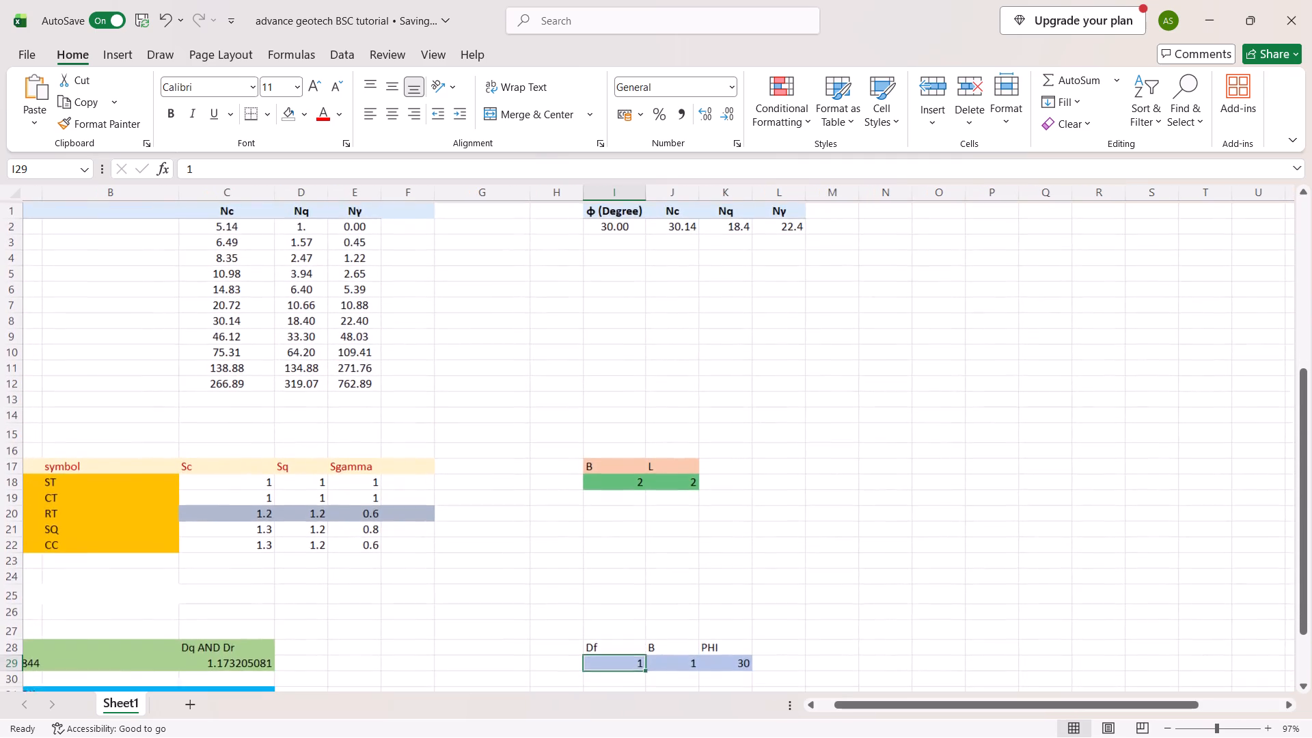
scroll(484, 389, "down", 3)
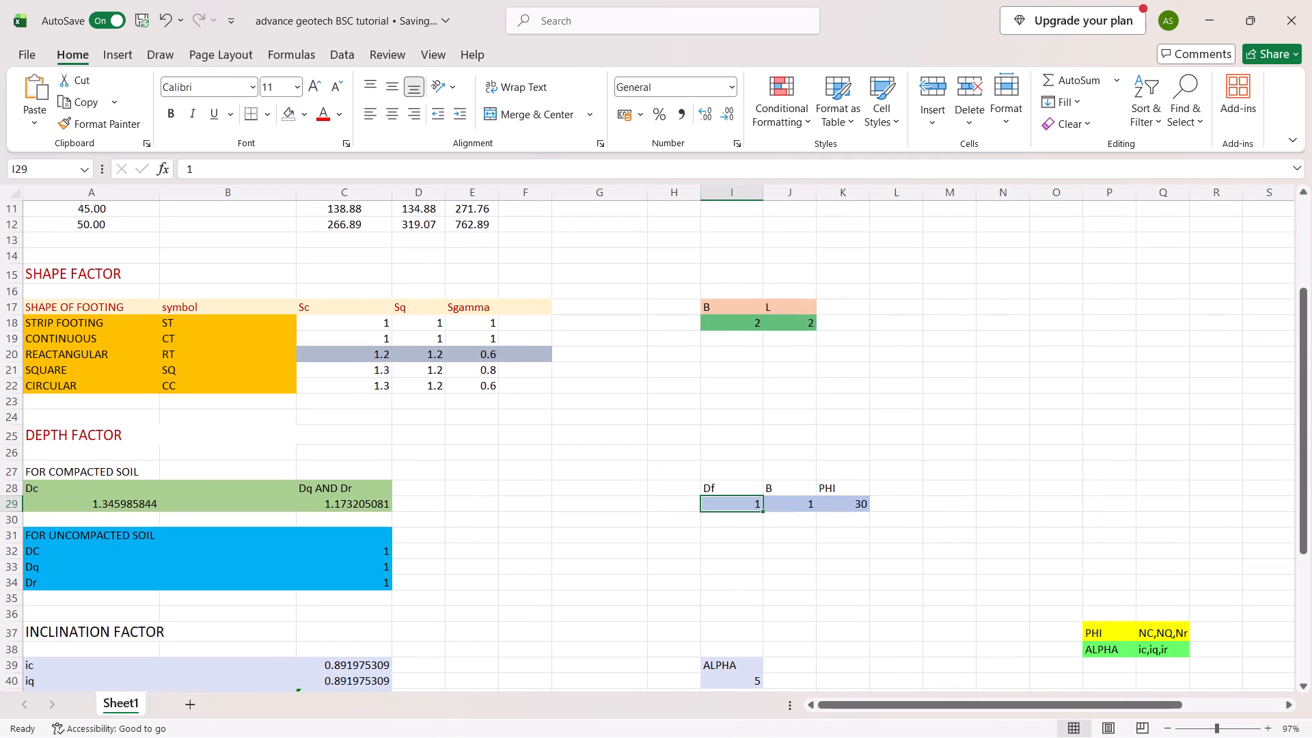
left_click_drag(722, 487, 862, 496)
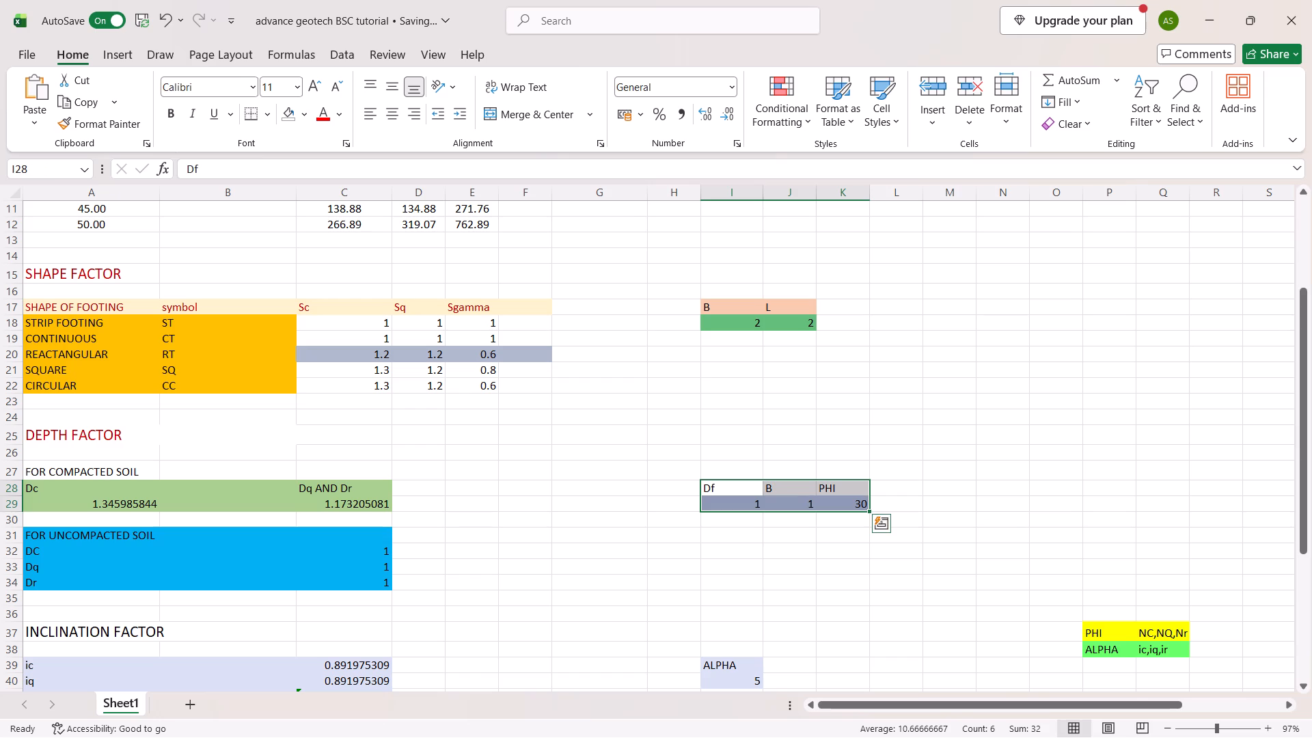
key("ctrl+x")
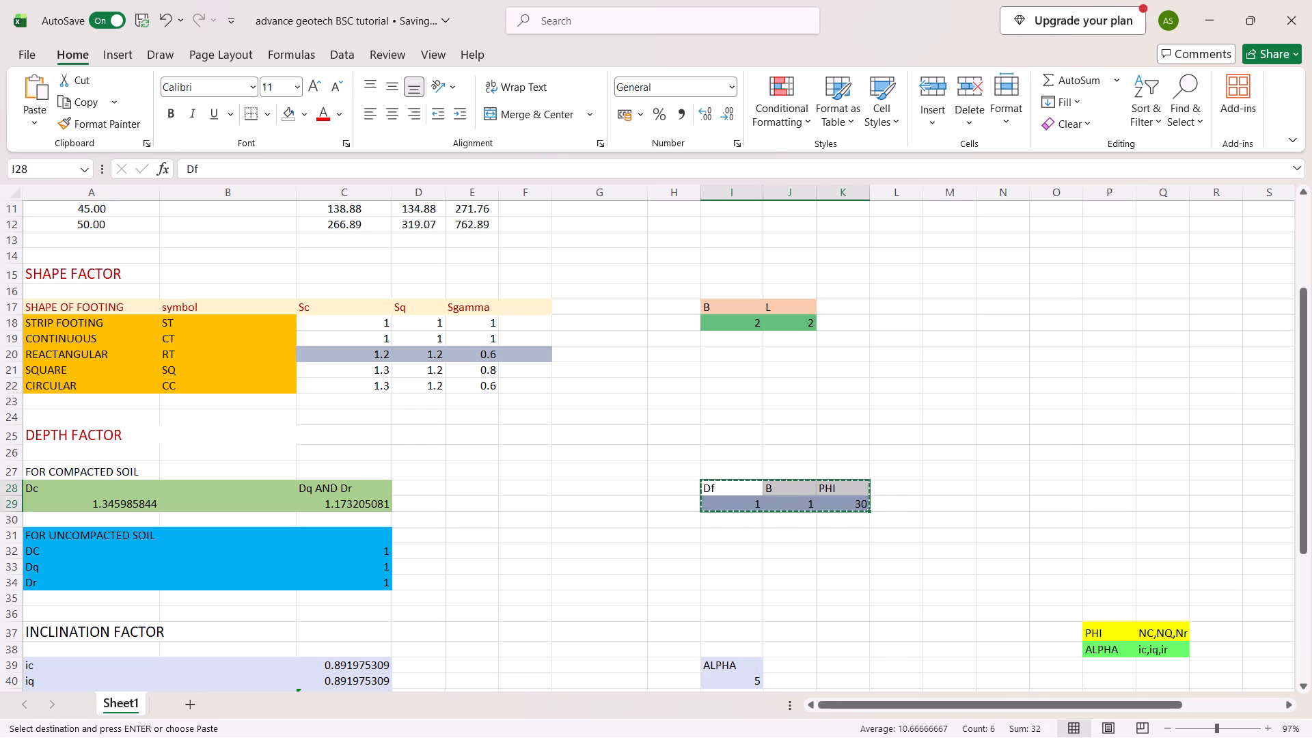
left_click(478, 489)
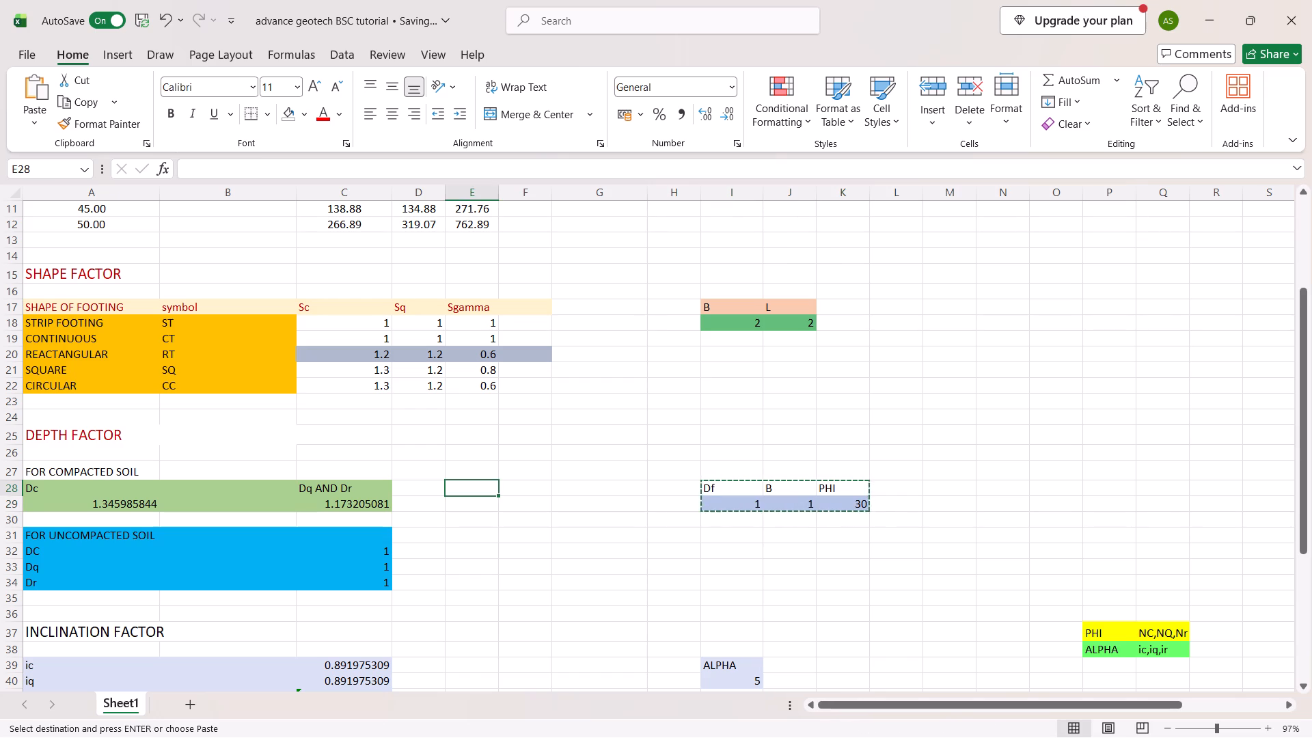
key("ctrl+v")
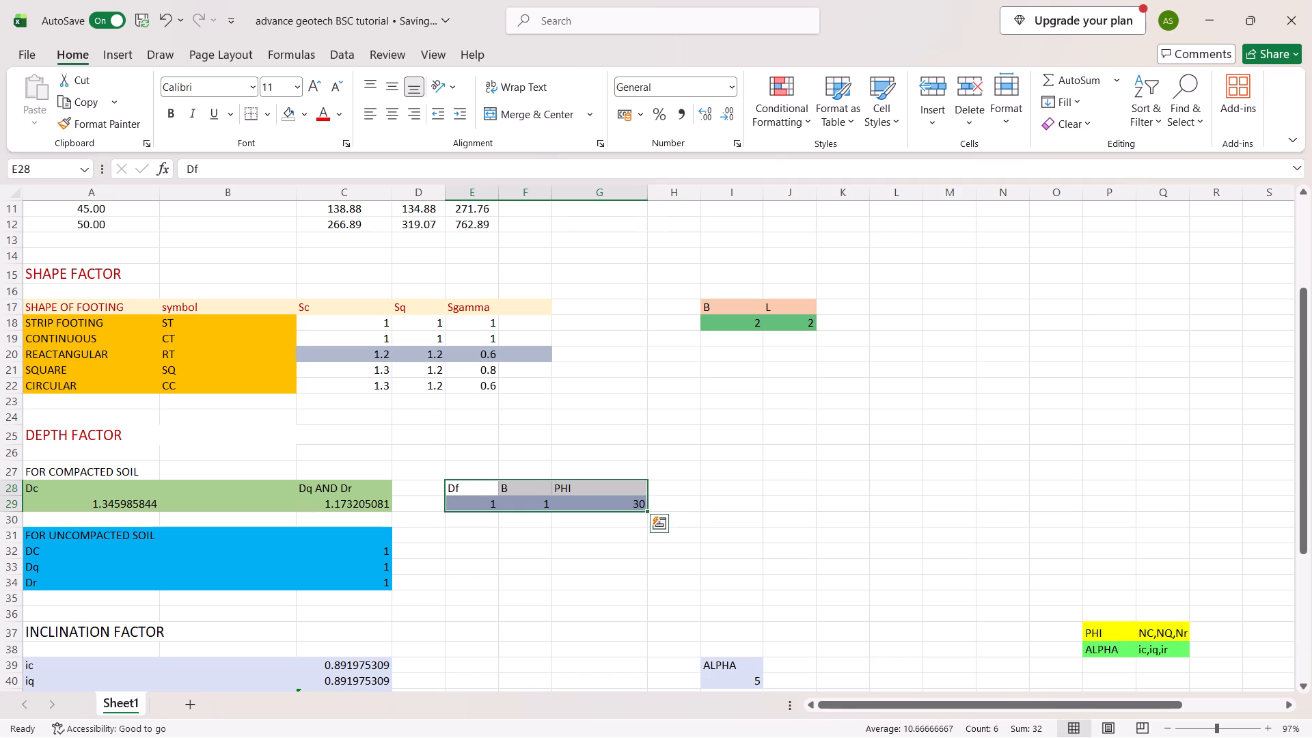
left_click(509, 532)
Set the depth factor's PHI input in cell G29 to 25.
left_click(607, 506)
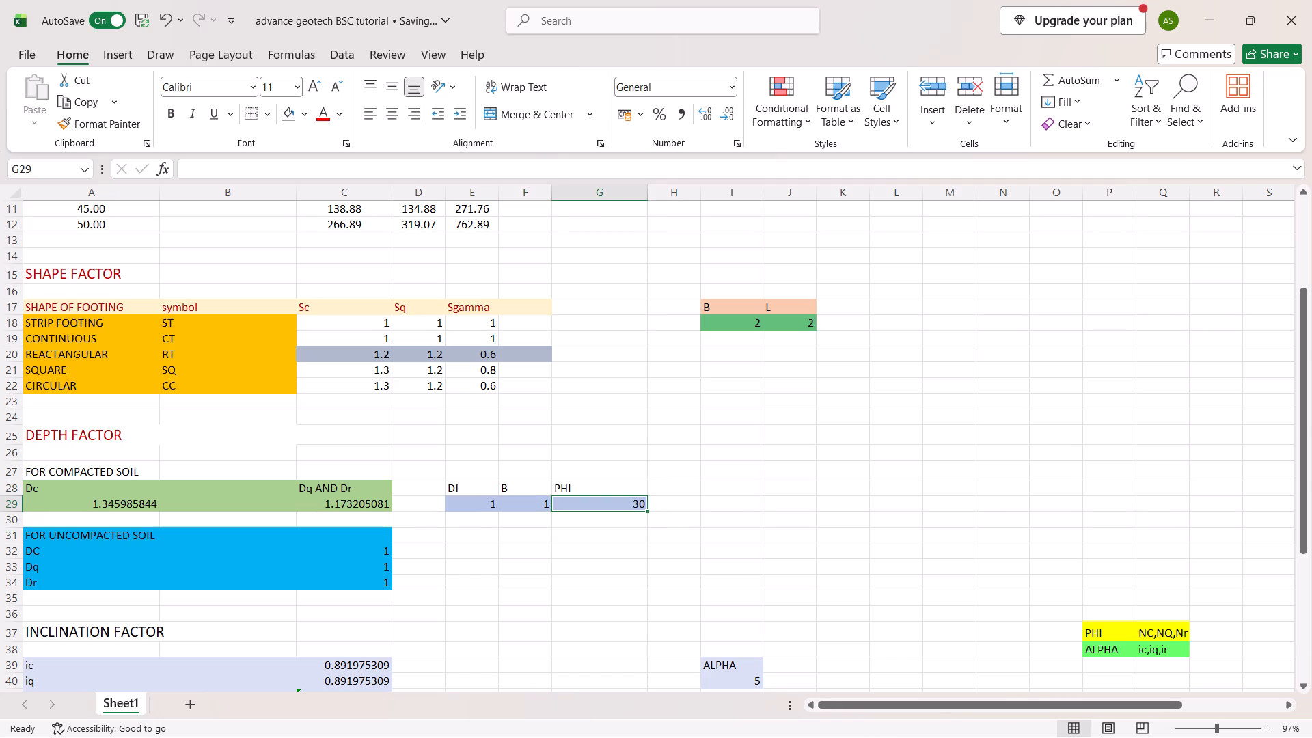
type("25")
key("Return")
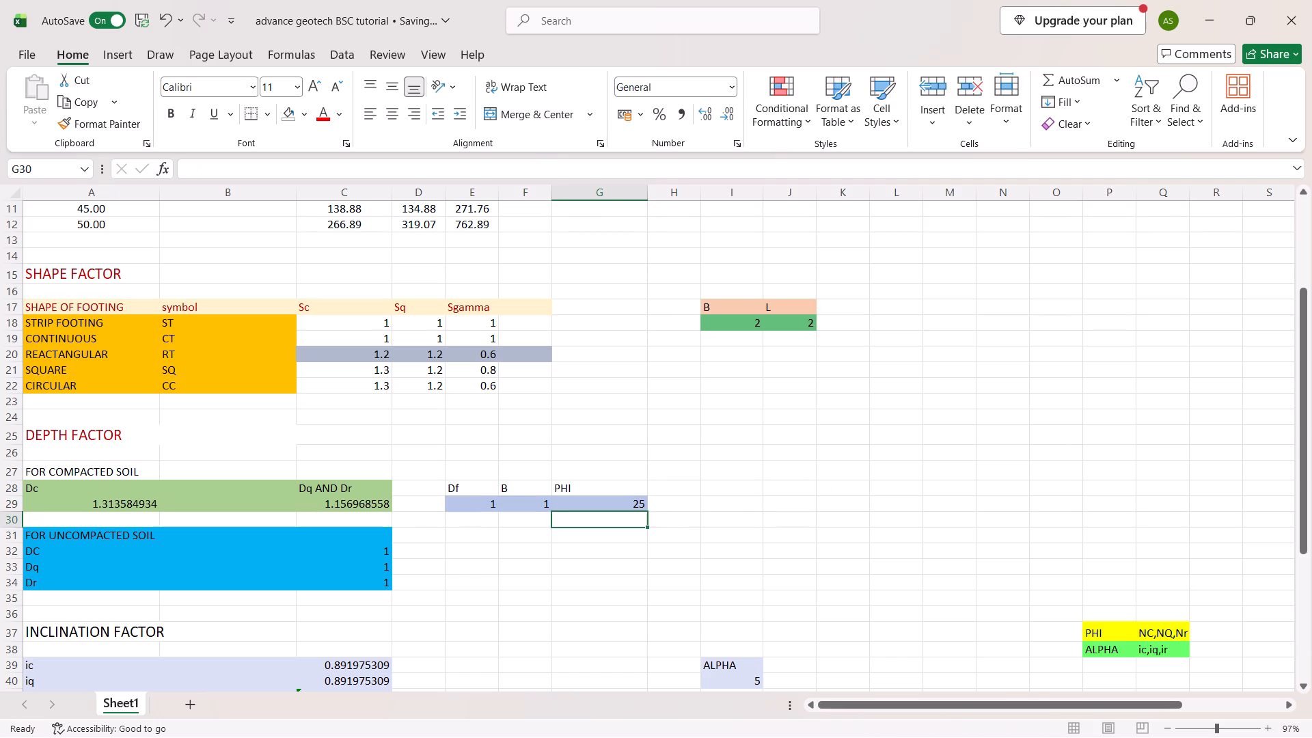
Set the depth factor's PHI input in cell G29 to 21.
key("Up")
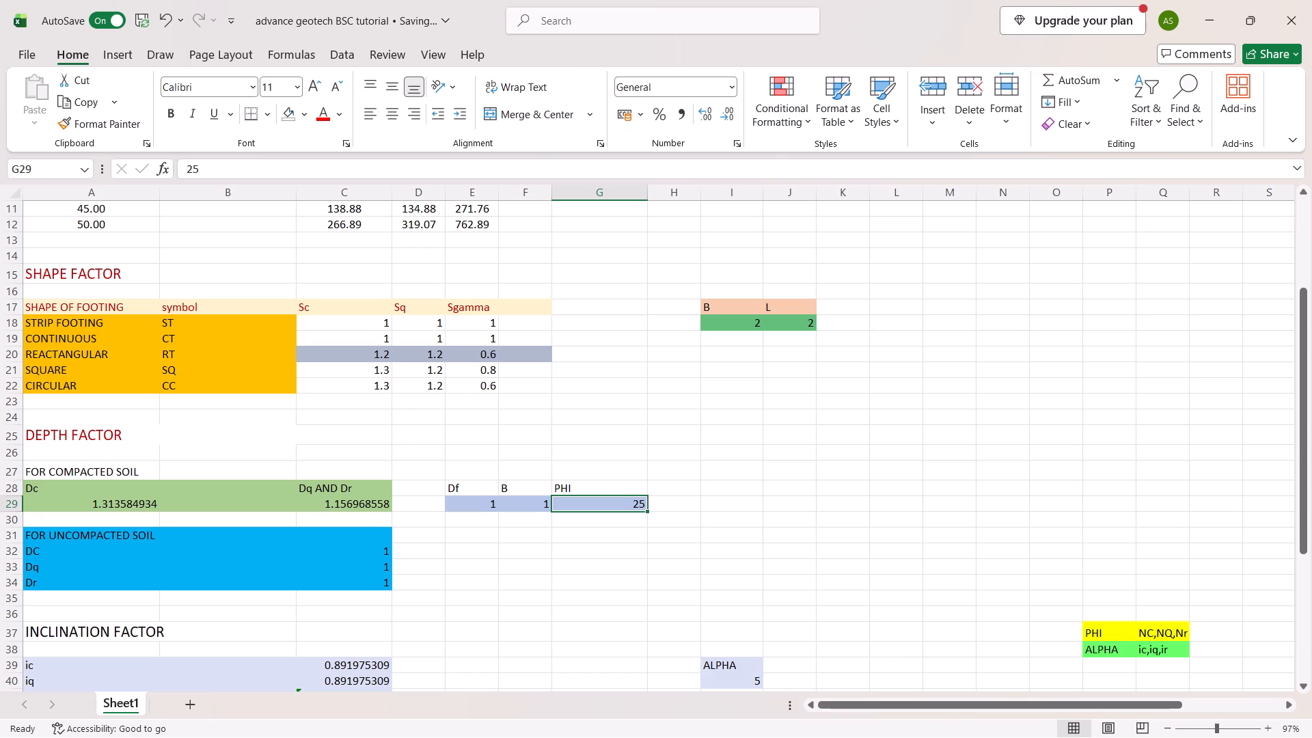
type("21")
key("Return")
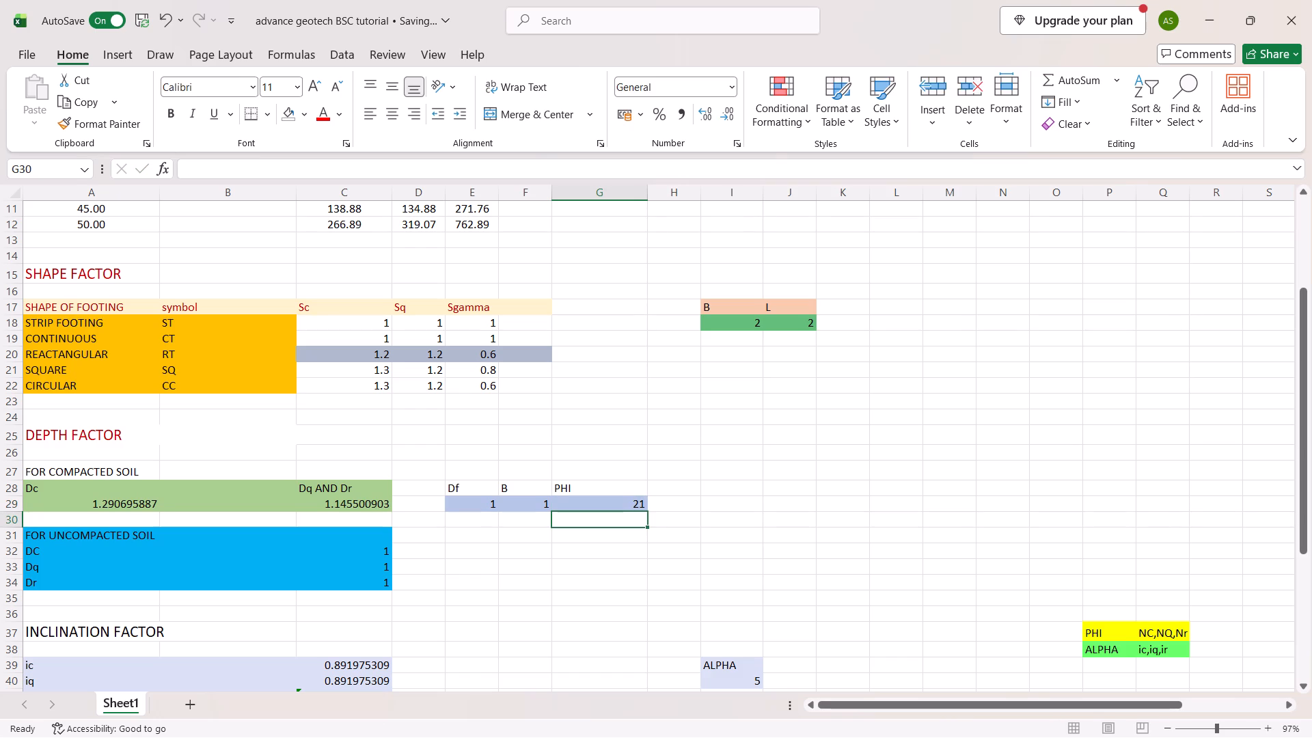
Examine the depth factor, inclination factor and water level correction sections against the main table's empty Dc and Dq columns.
scroll(659, 556, "down", 3)
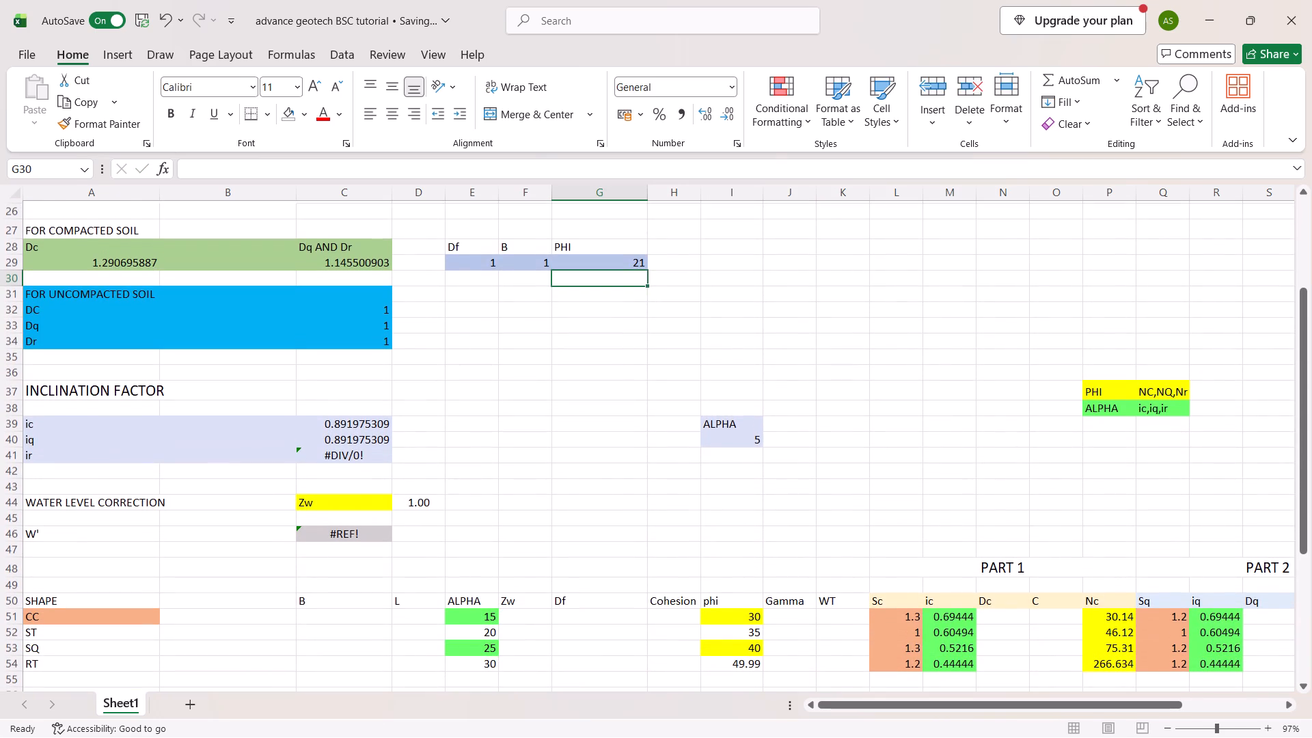
scroll(659, 556, "down", 2)
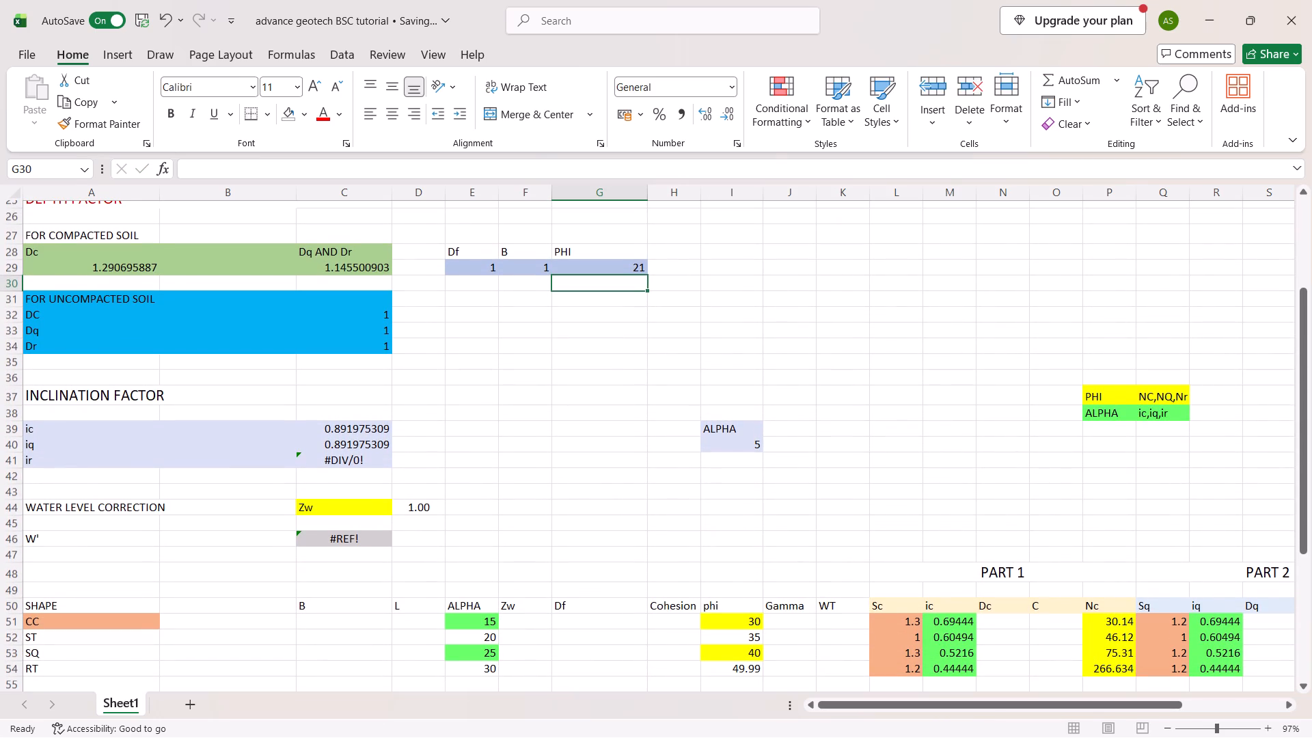
scroll(659, 556, "down", 1)
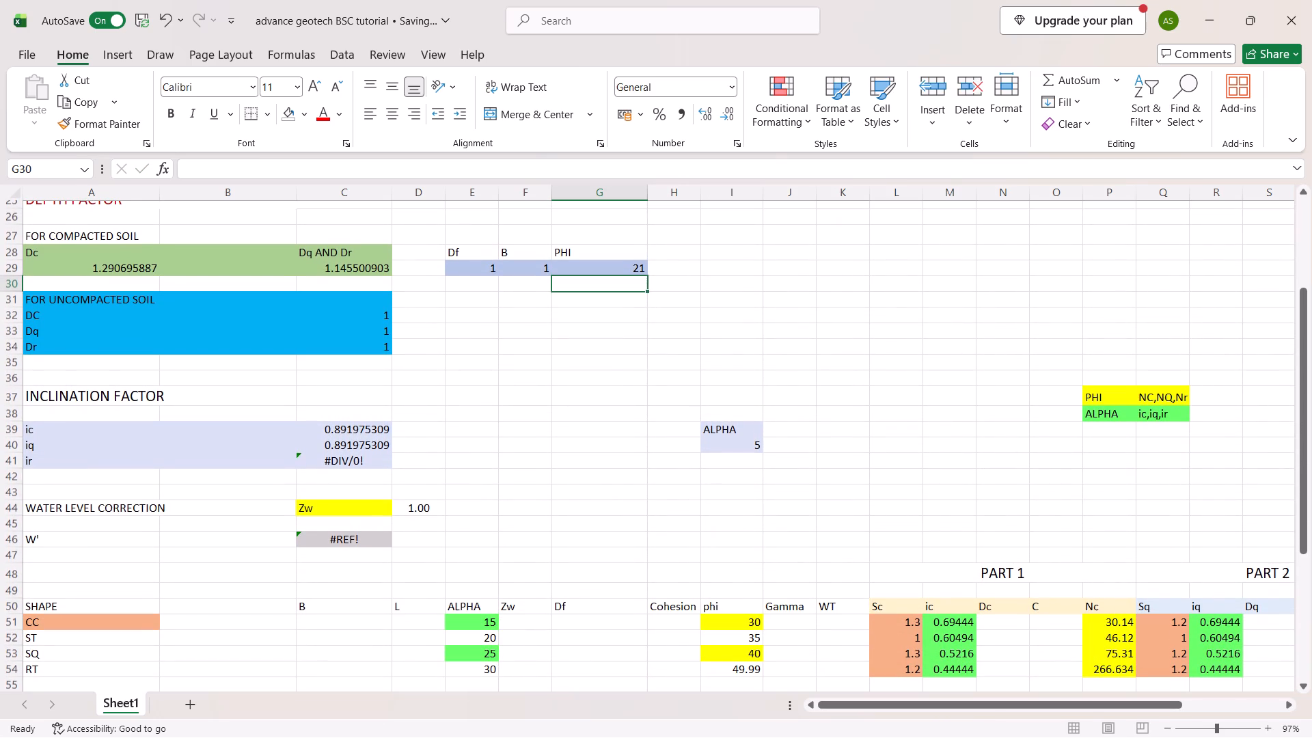
scroll(659, 556, "down", 2)
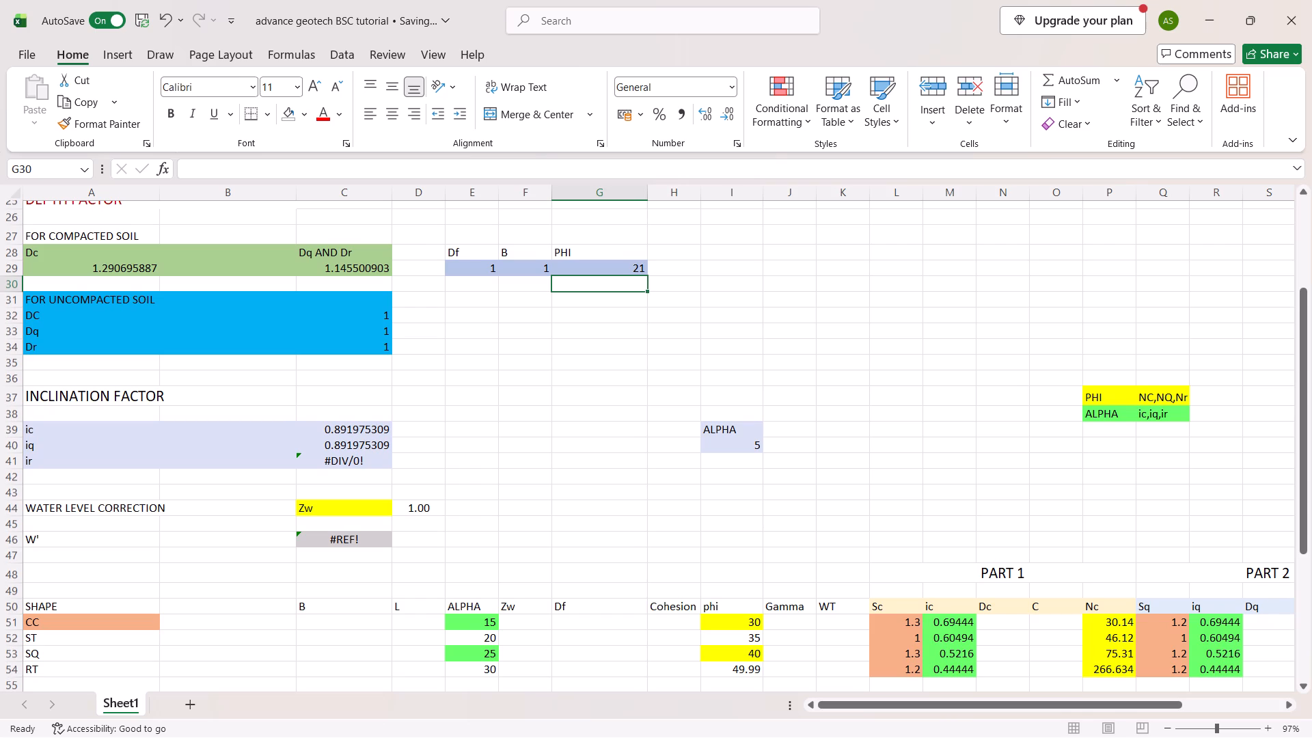
scroll(659, 556, "down", 1)
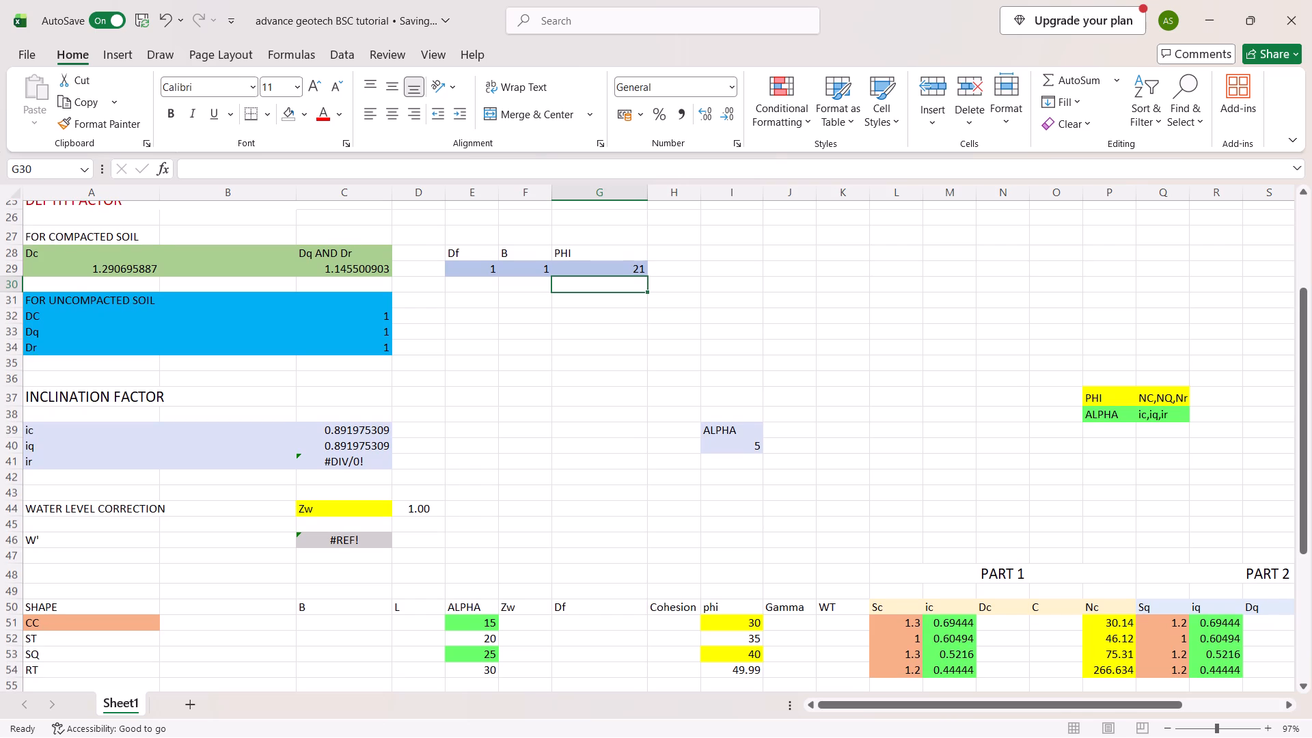
scroll(659, 556, "down", 2)
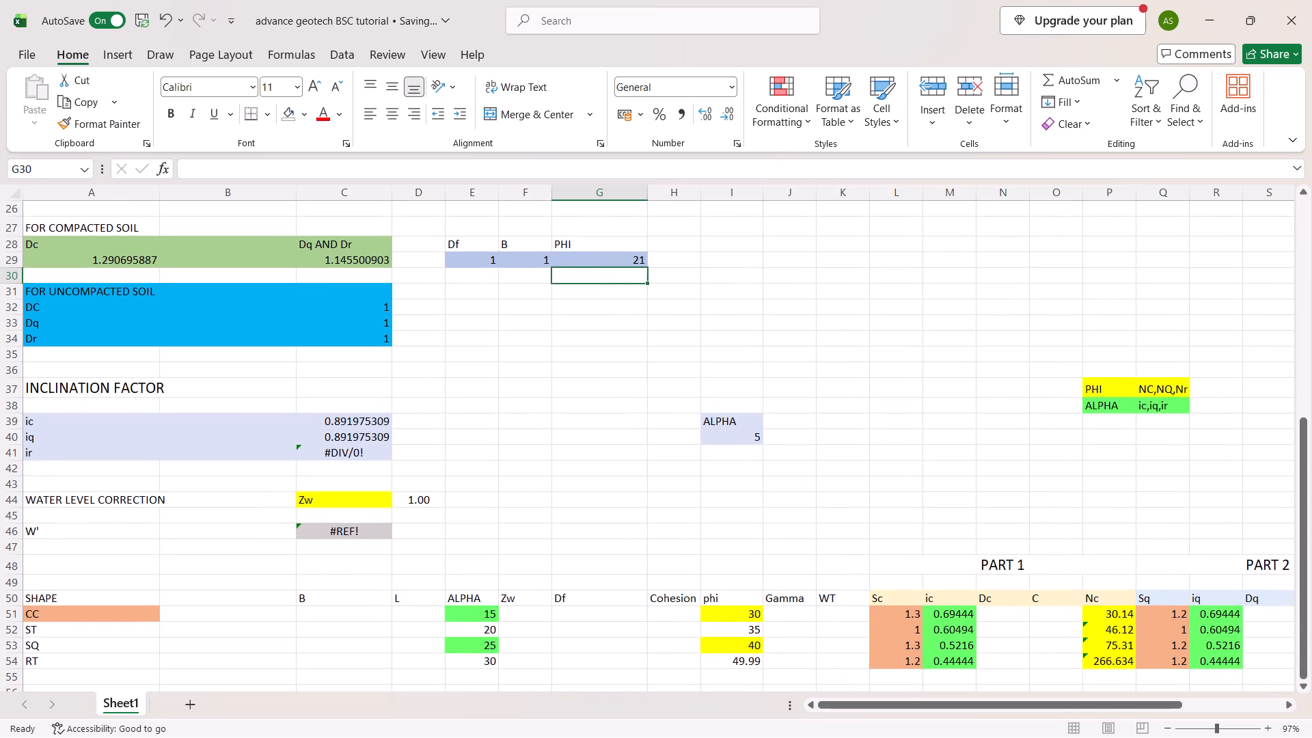
scroll(659, 556, "left", 1)
scroll(659, 556, "up", 4)
scroll(659, 556, "down", 1)
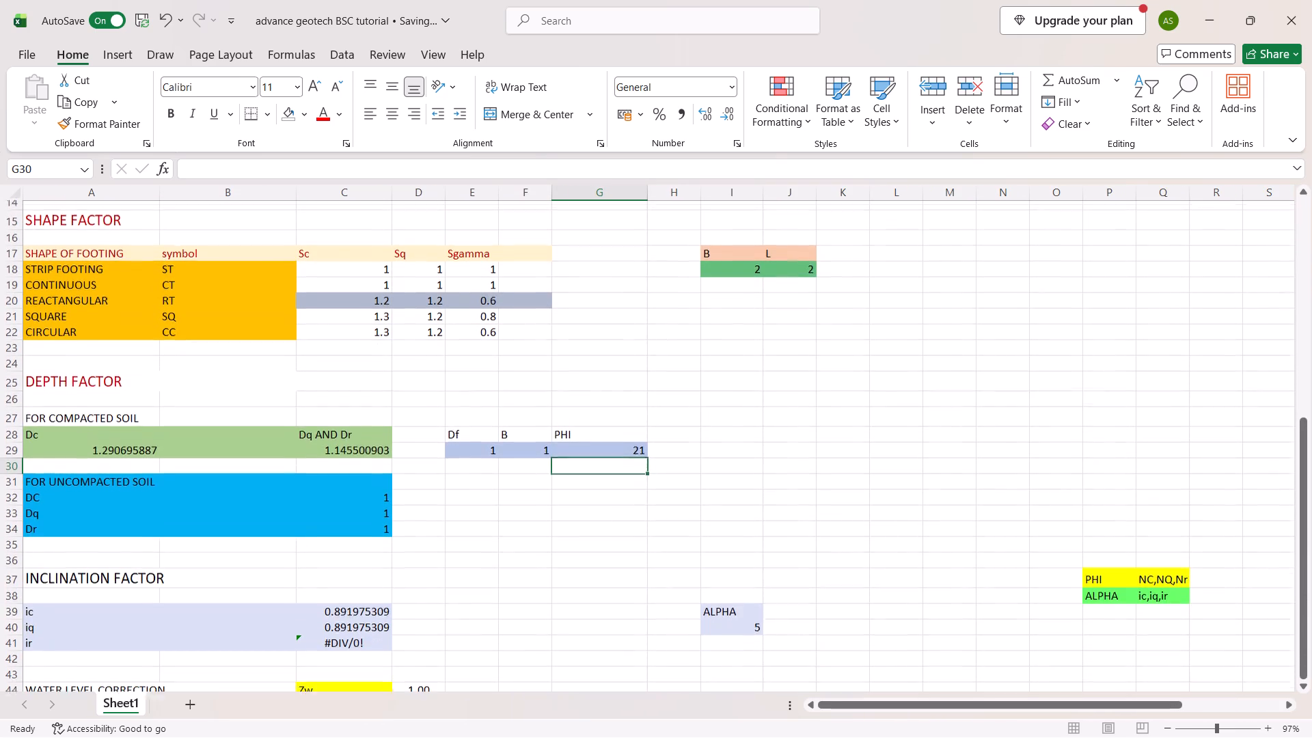
scroll(659, 556, "down", 1)
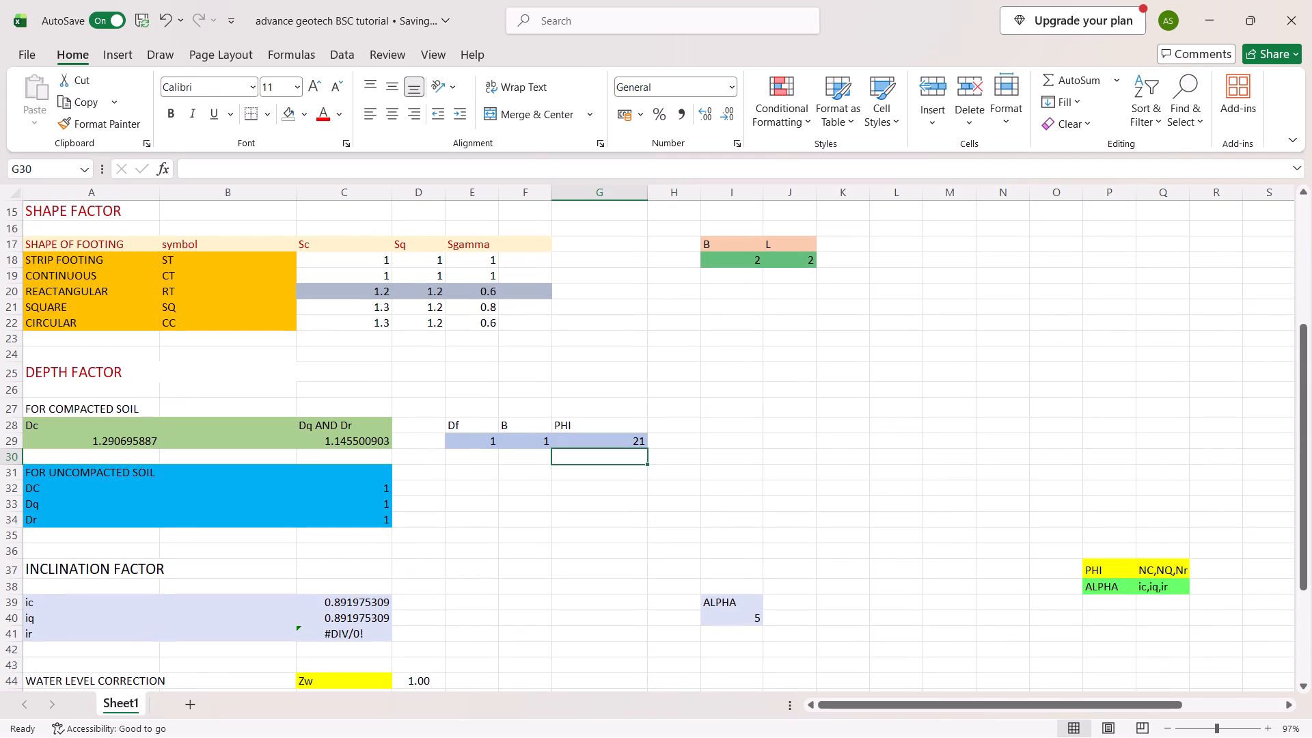
scroll(659, 556, "right", 2)
scroll(659, 556, "up", 1)
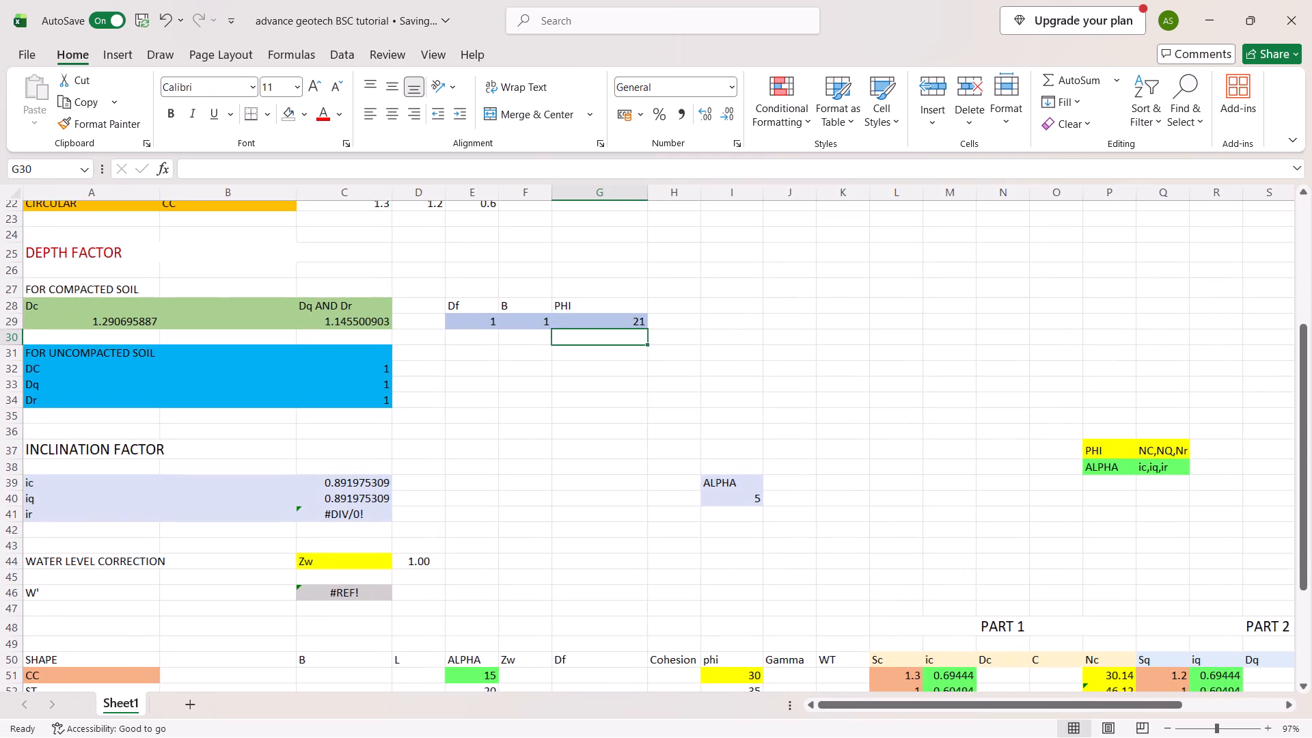
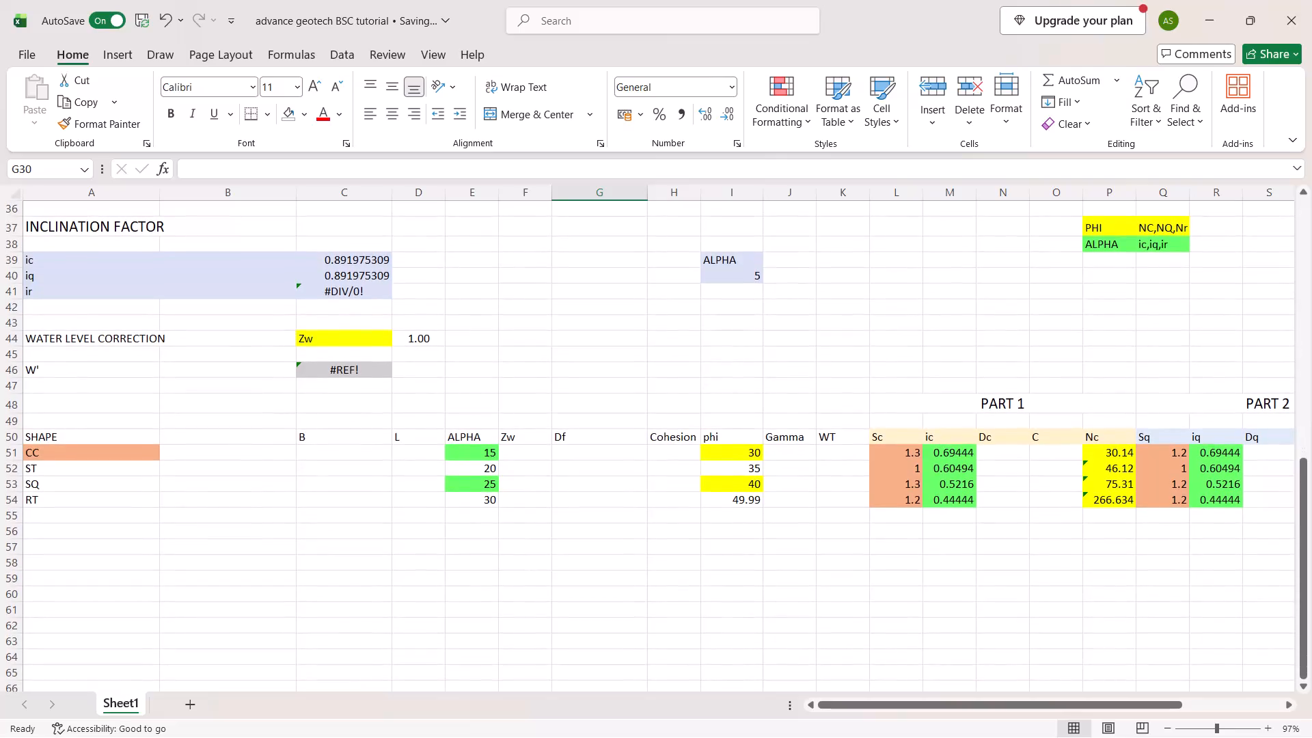
Insert a new sheet column between the Df and Cohesion columns of the main table.
left_click(254, 437)
scroll(659, 434, "up", 8)
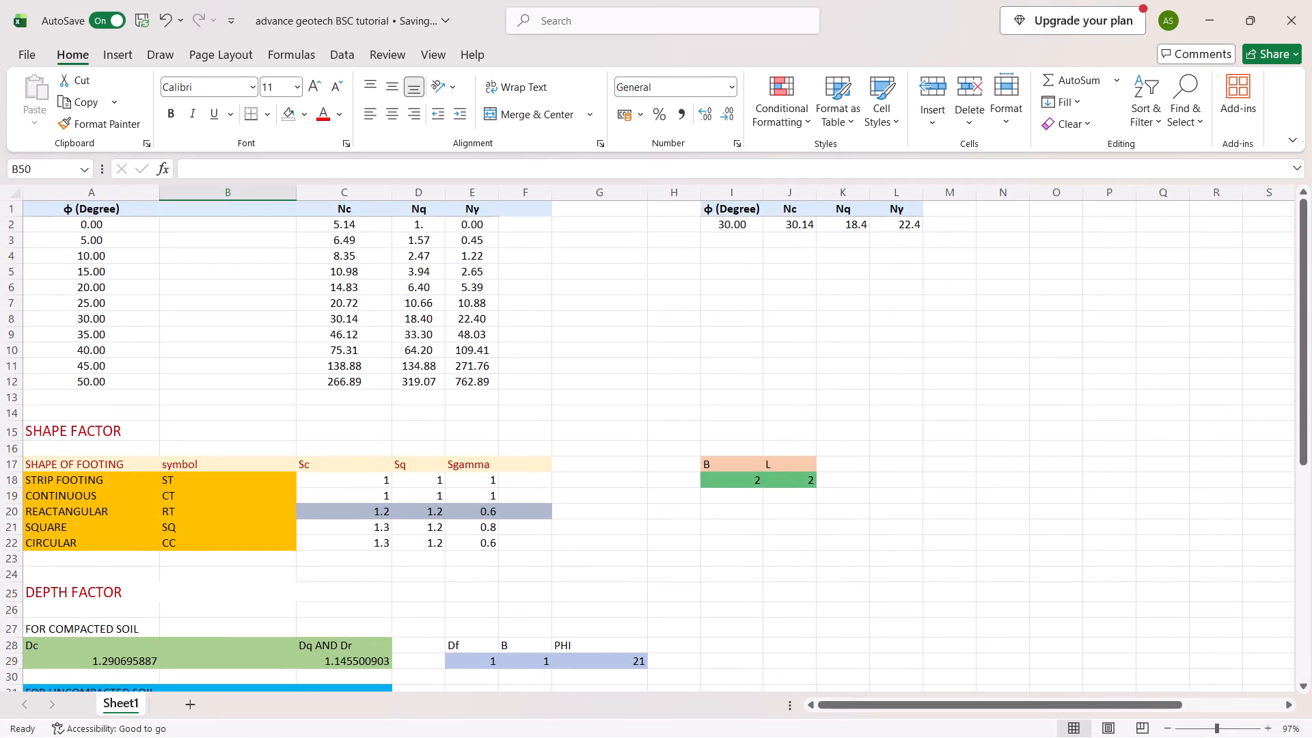
scroll(688, 566, "down", 5)
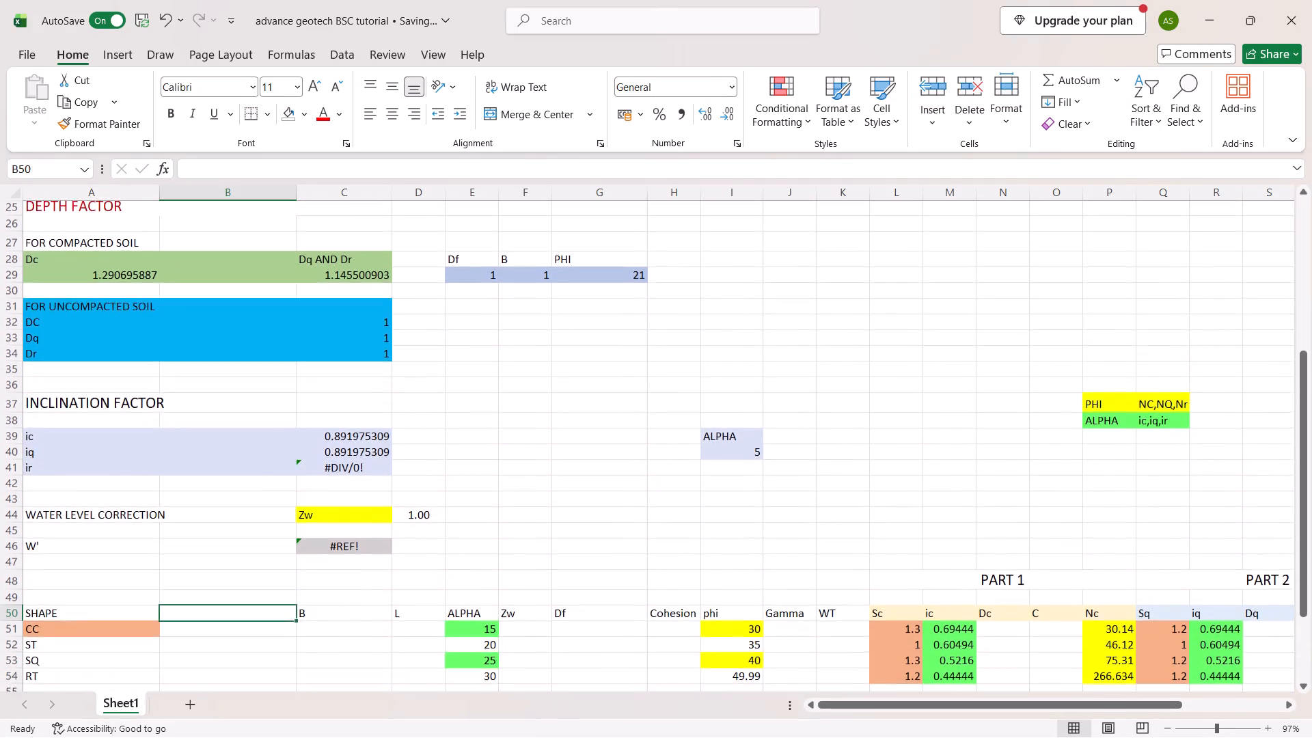
scroll(688, 566, "down", 2)
left_click(676, 579)
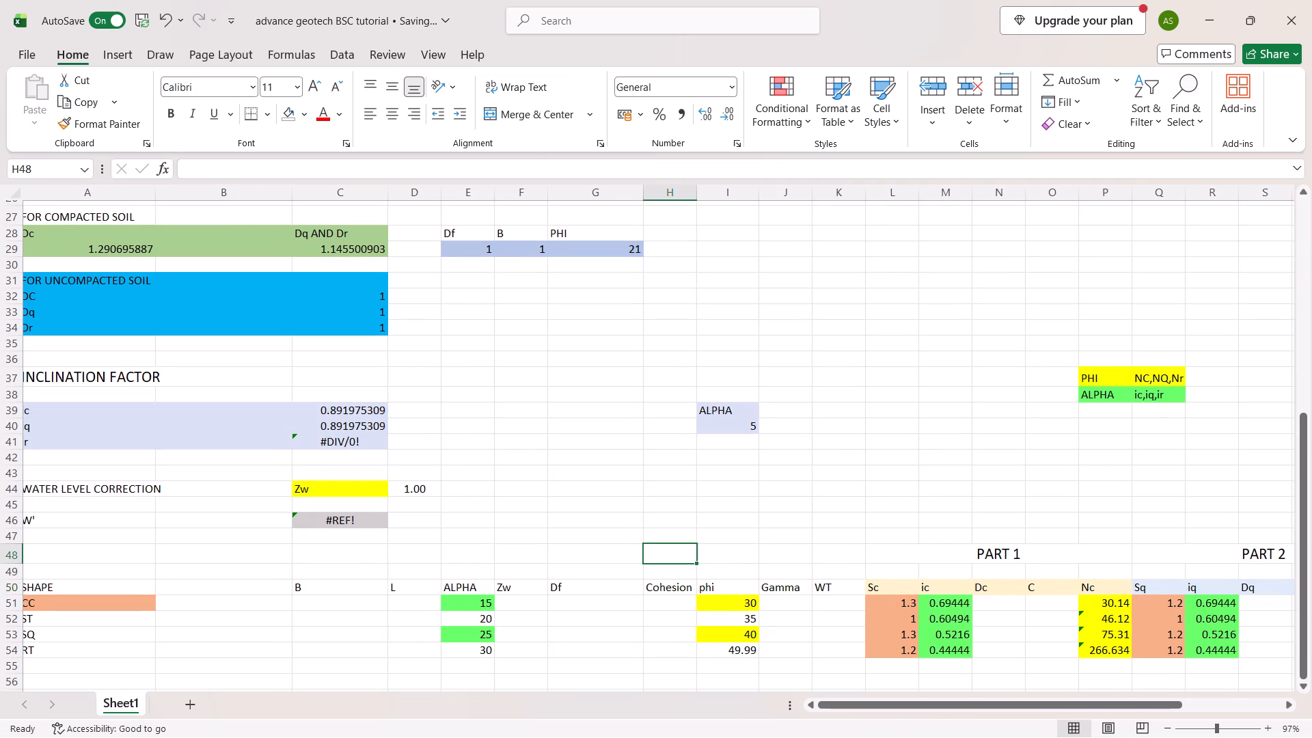
left_click(922, 123)
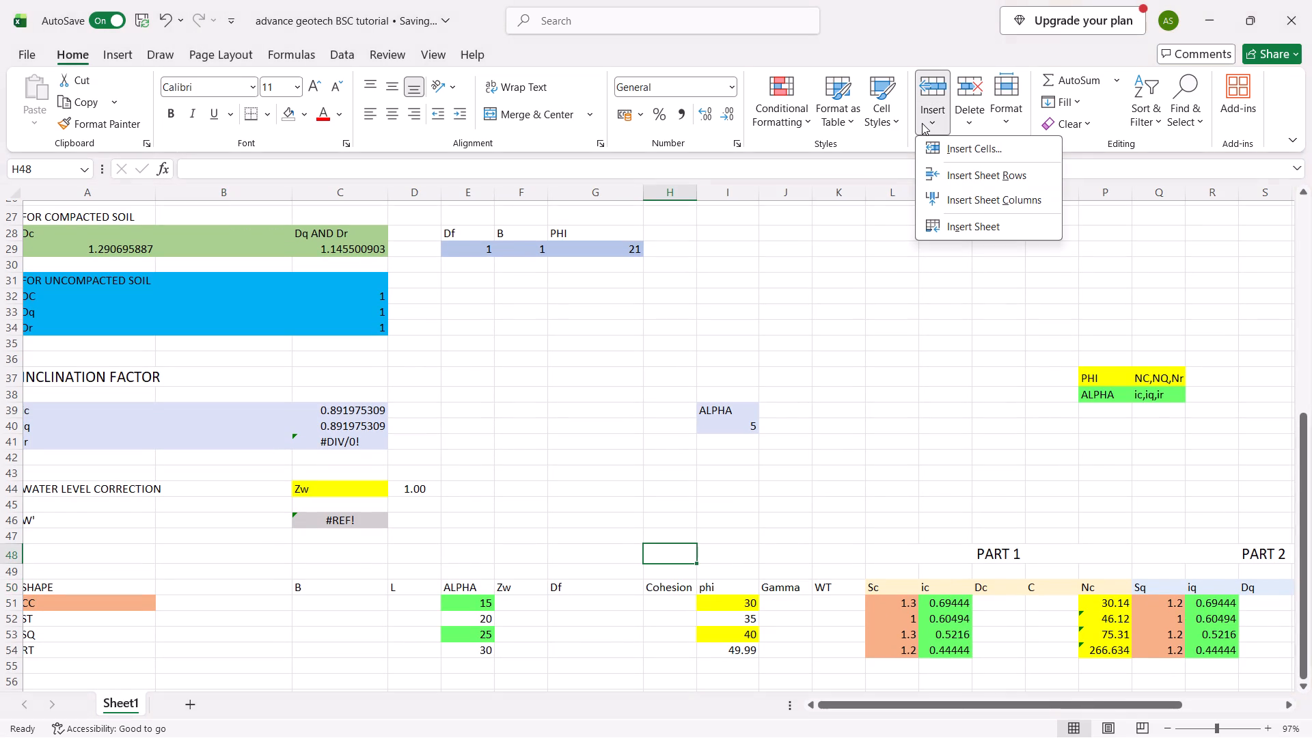
left_click(966, 202)
Remove the blue fill from the empty cell H29 beside the depth factor's PHI input.
scroll(788, 413, "up", 3)
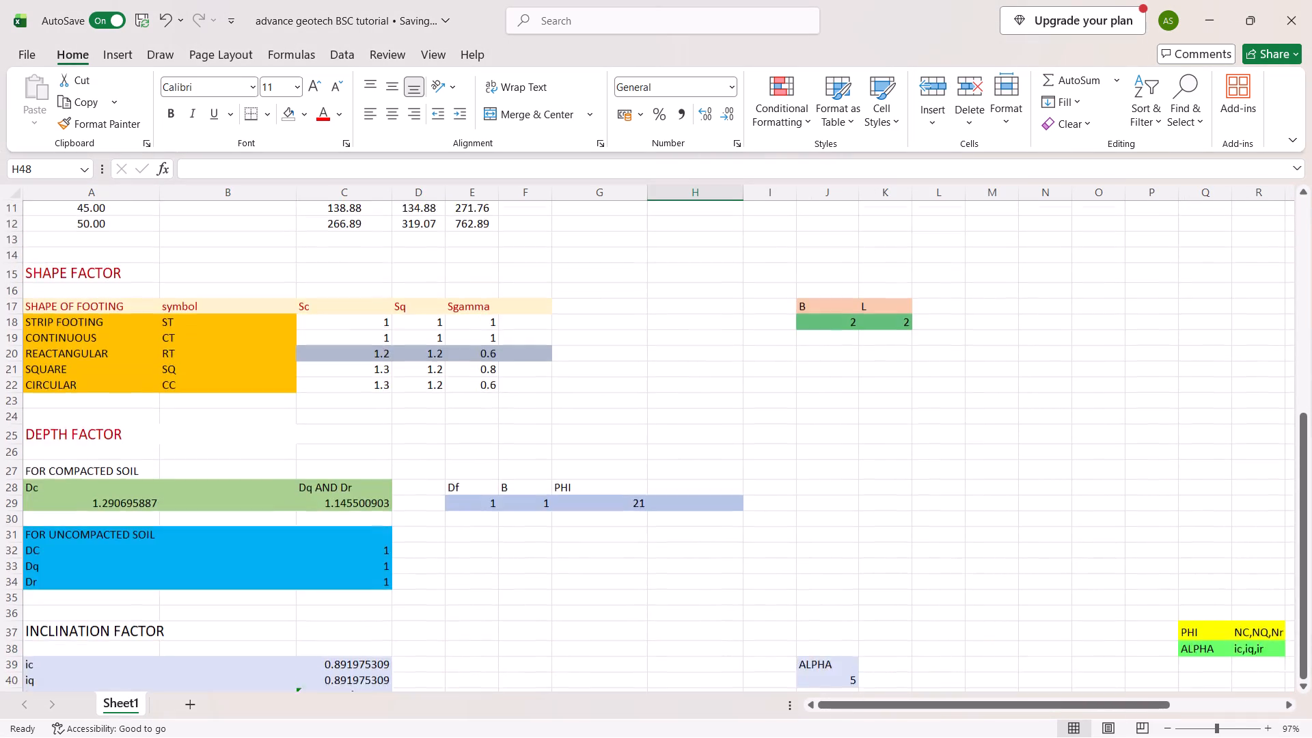
scroll(788, 413, "up", 4)
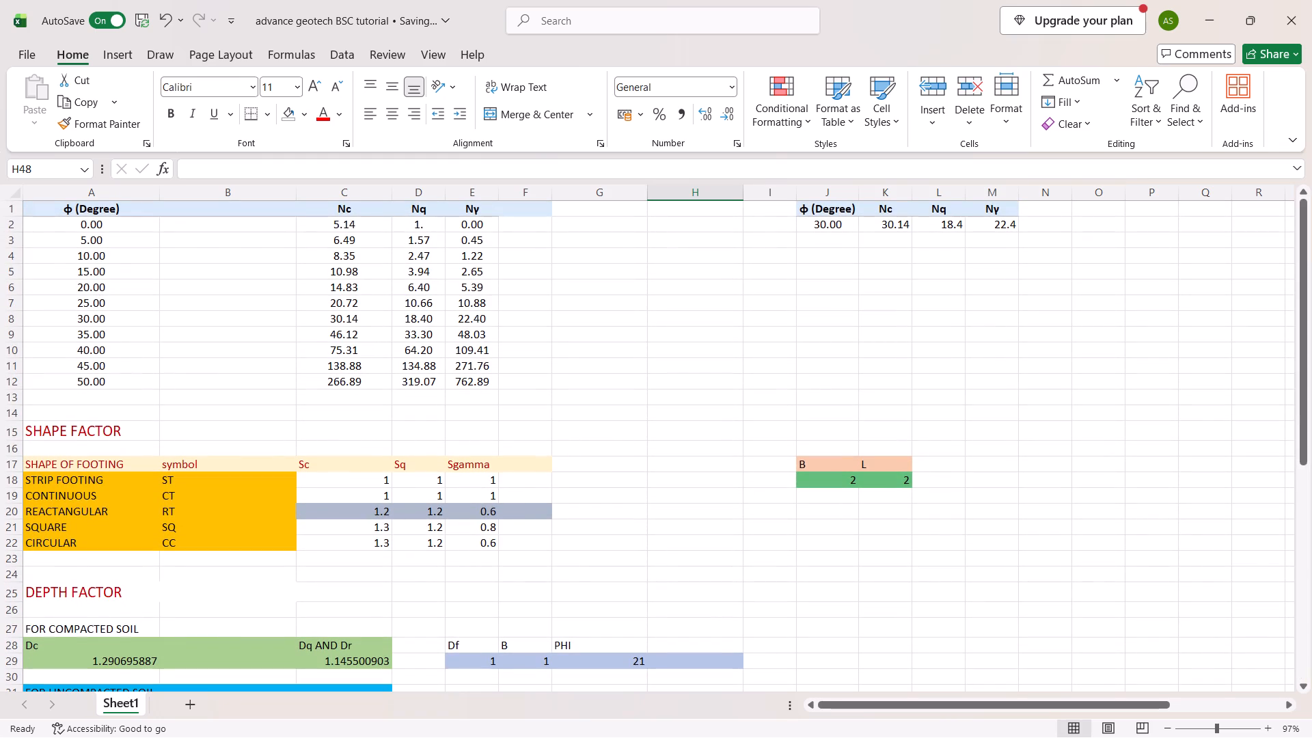
left_click_drag(713, 673, 715, 661)
left_click(715, 661)
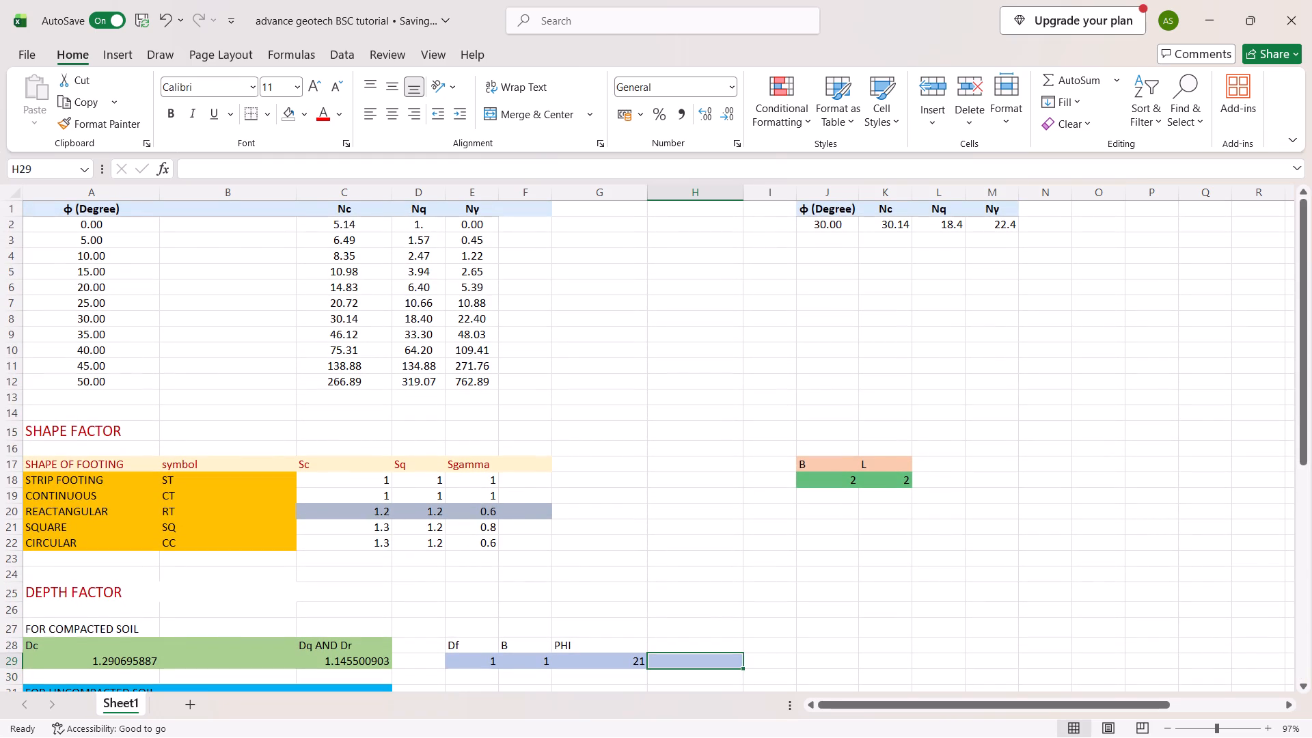
left_click(284, 107)
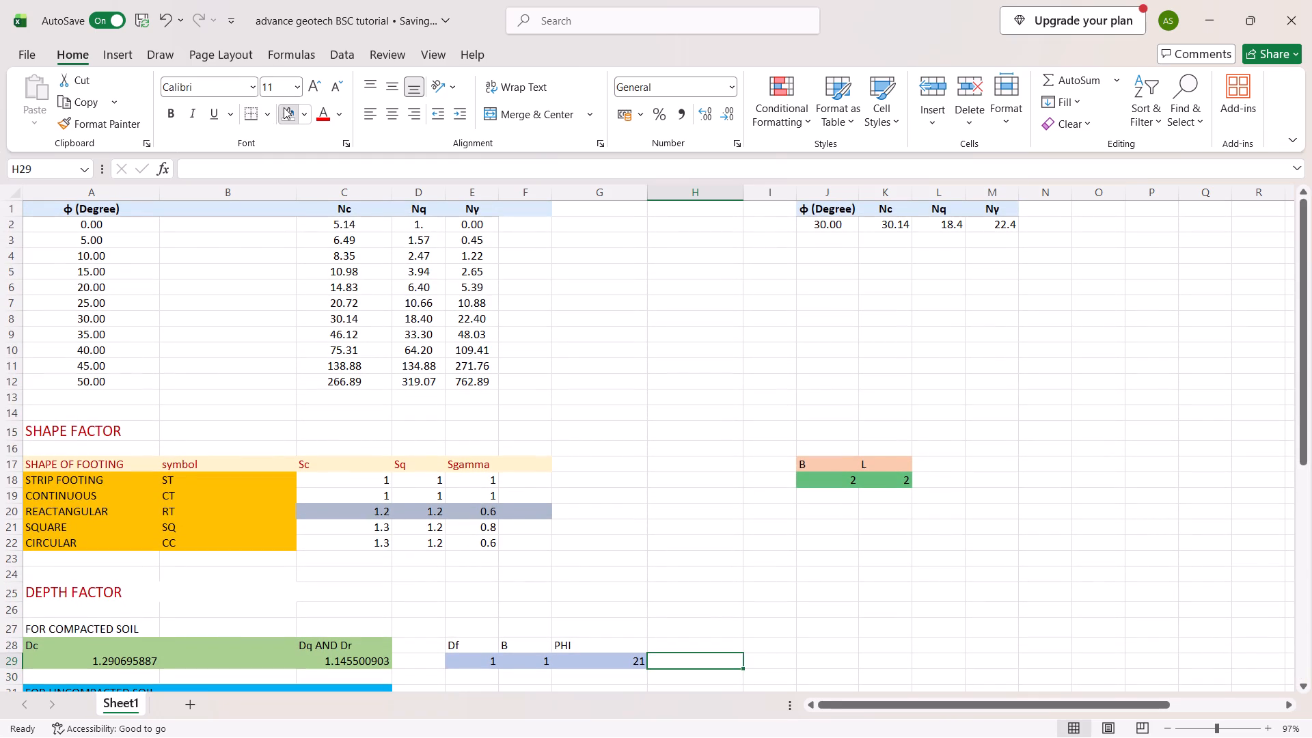
Select header cell H50 of the blank column between Df and Cohesion in the main table.
scroll(481, 408, "down", 5)
scroll(481, 408, "up", 1)
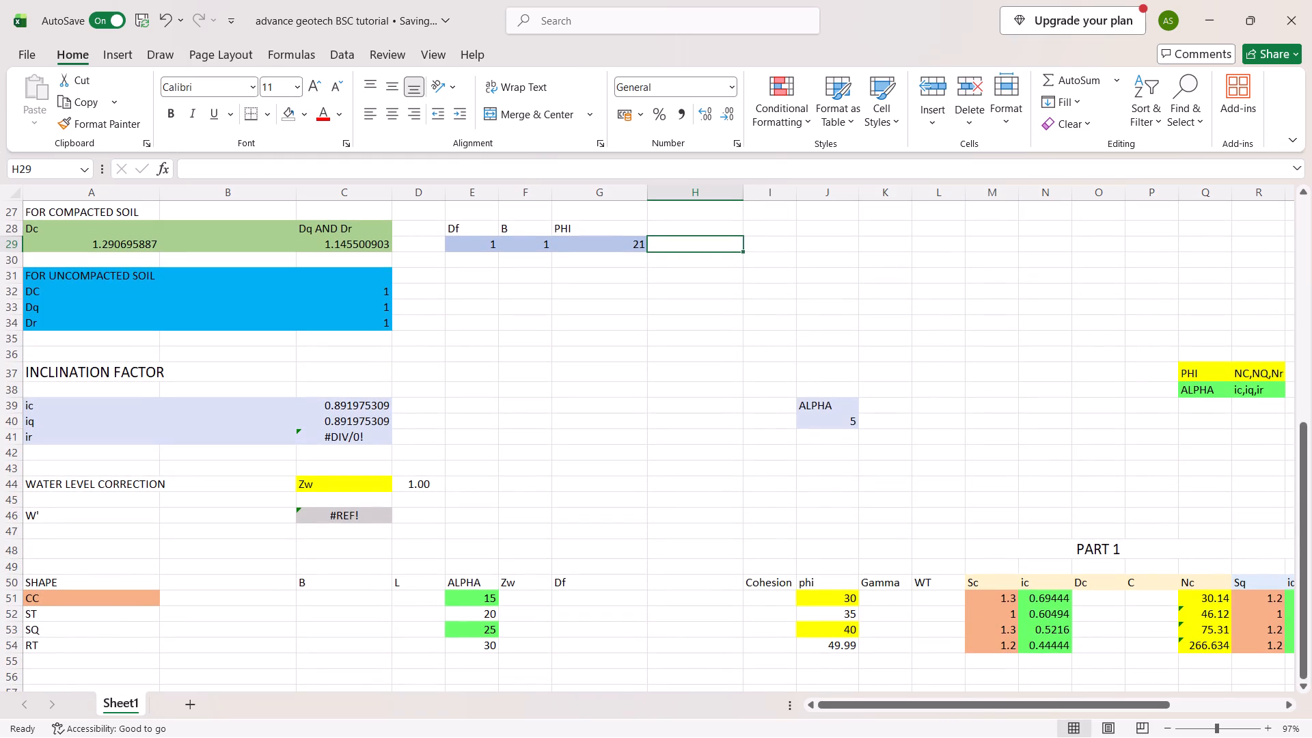
left_click(679, 584)
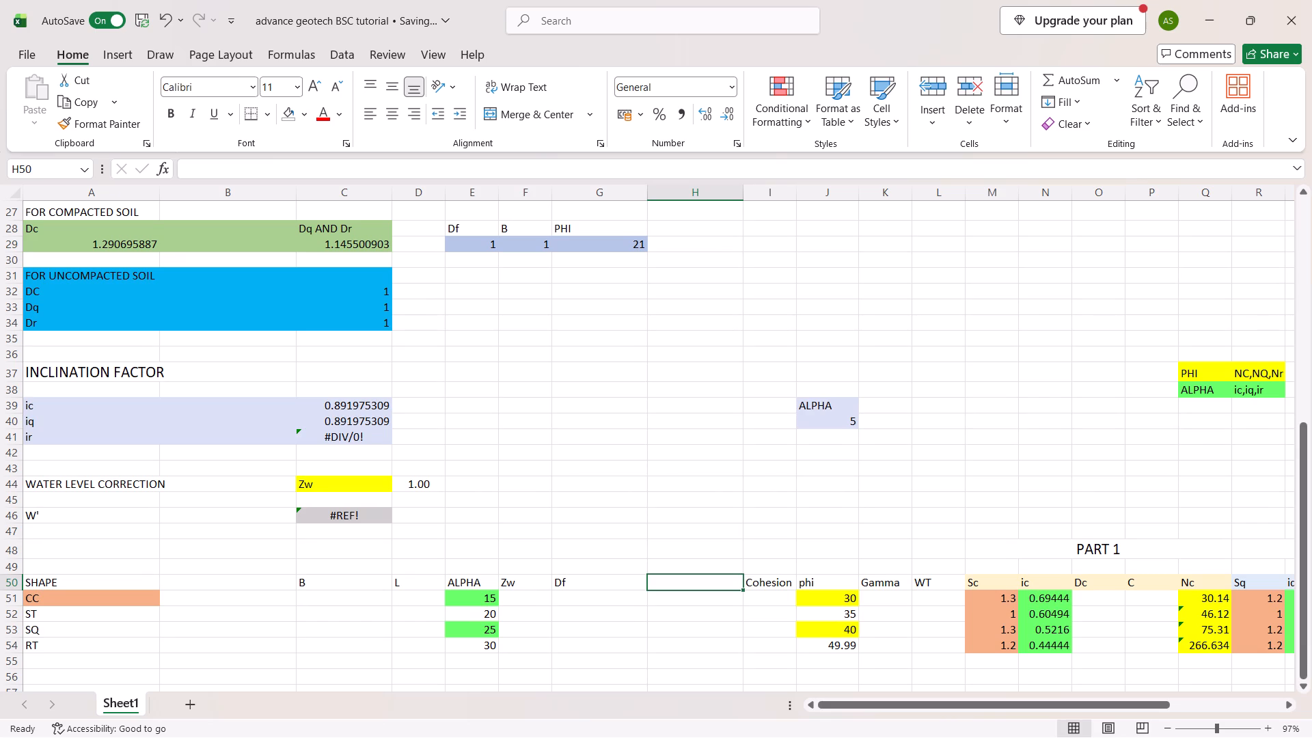
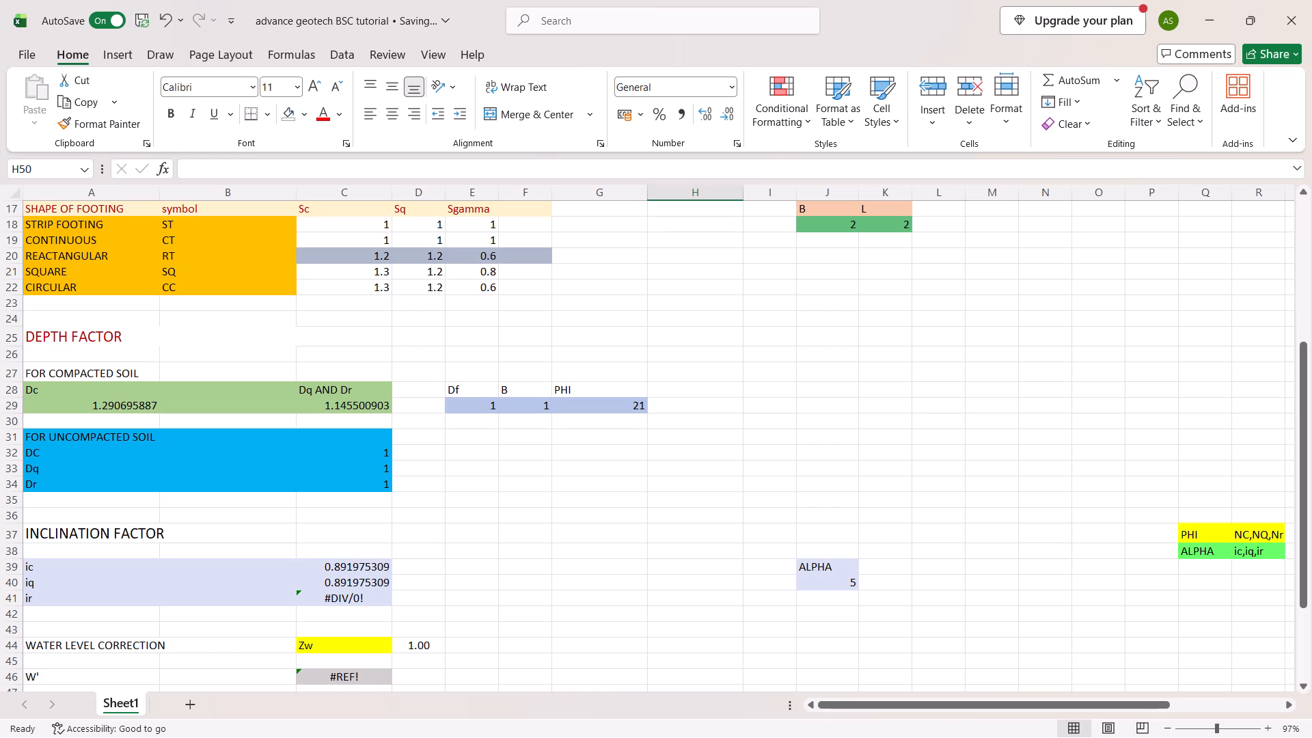
Start the first row's Dc formula in O51 with an IF testing whether H51 equals "CS", leaving the true value empty.
scroll(351, 456, "down", 1)
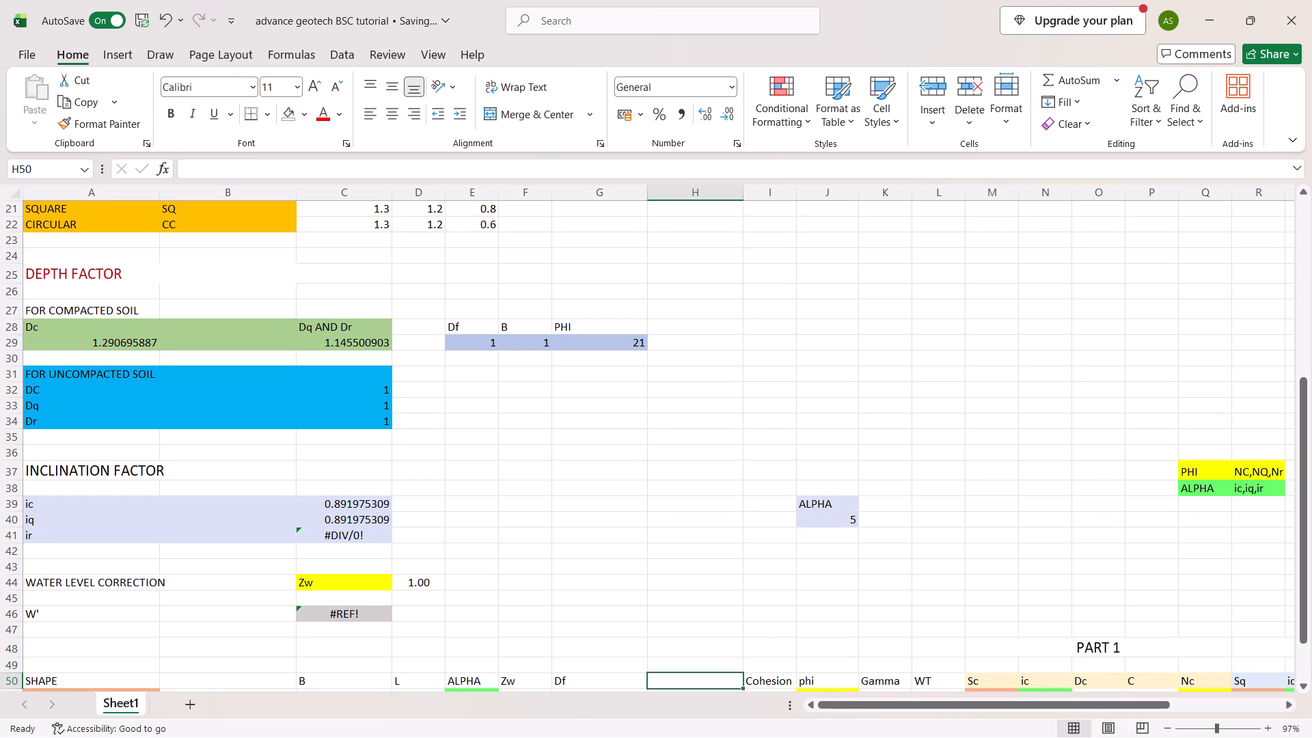
left_click(154, 345)
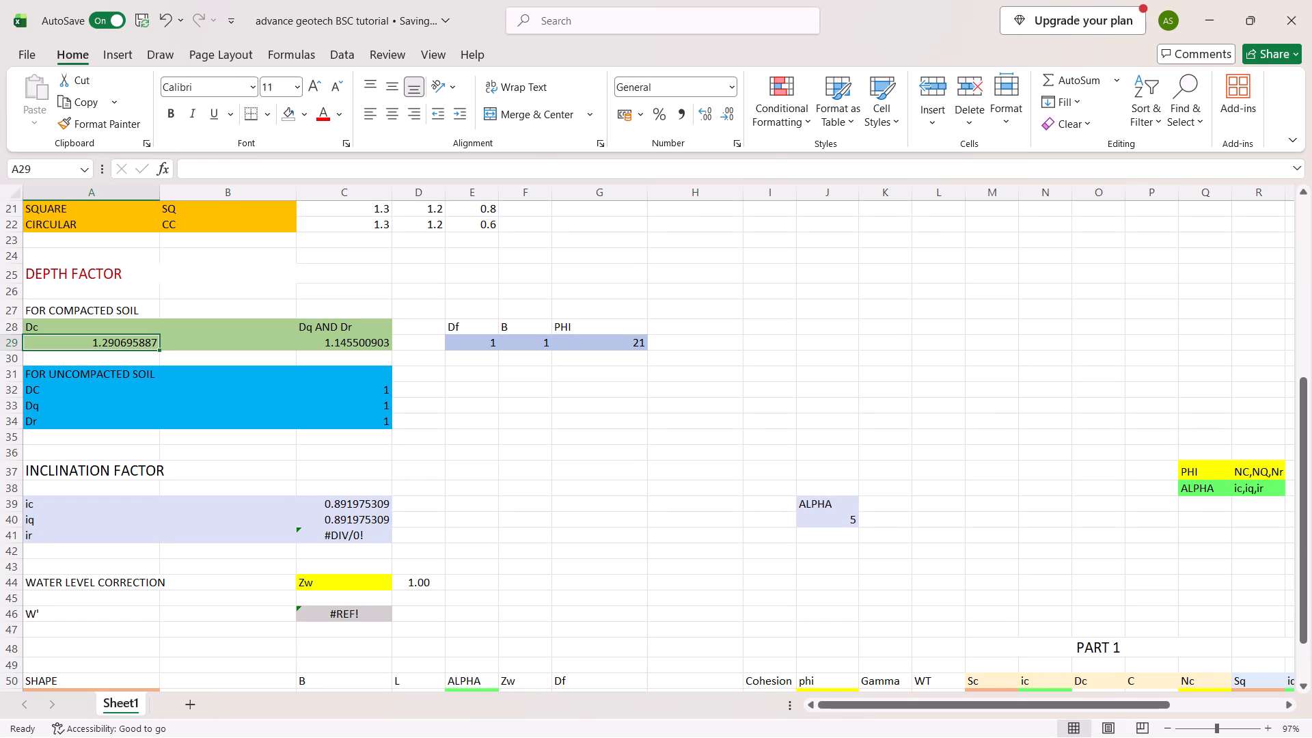
scroll(452, 429, "down", 4)
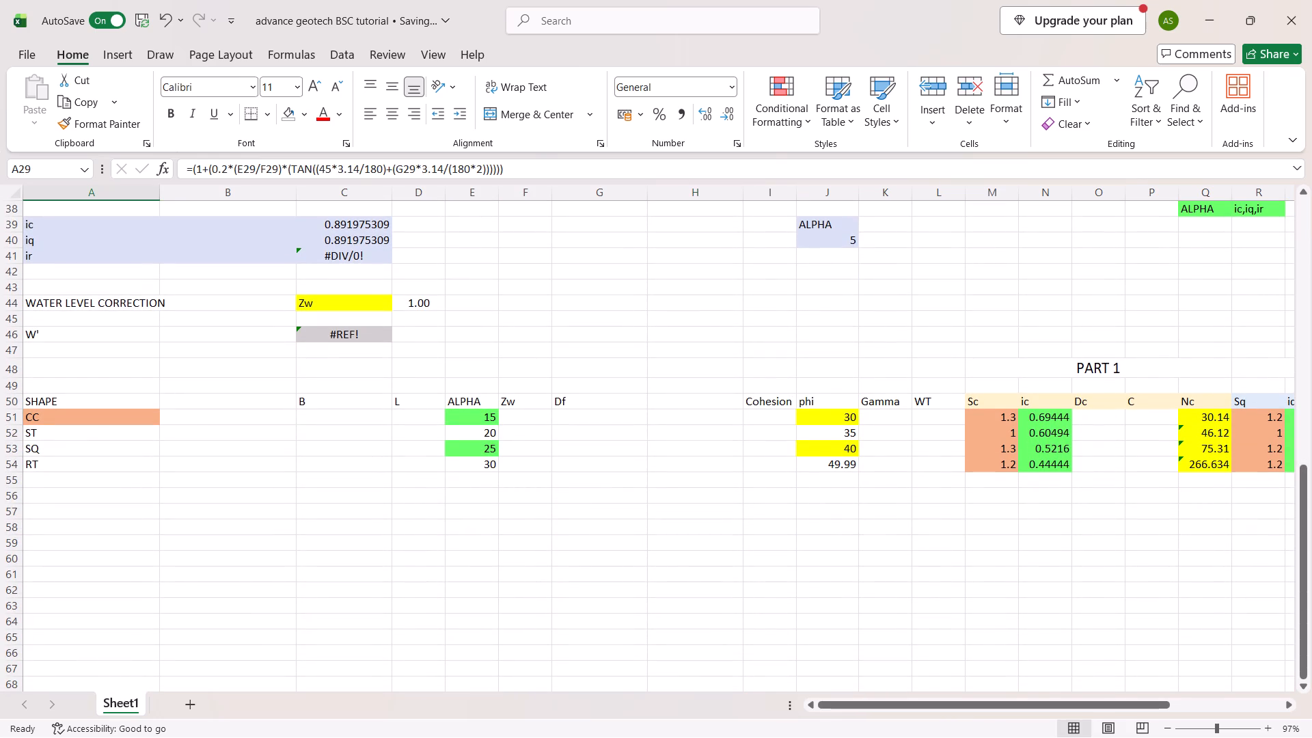
scroll(701, 416, "left", 3)
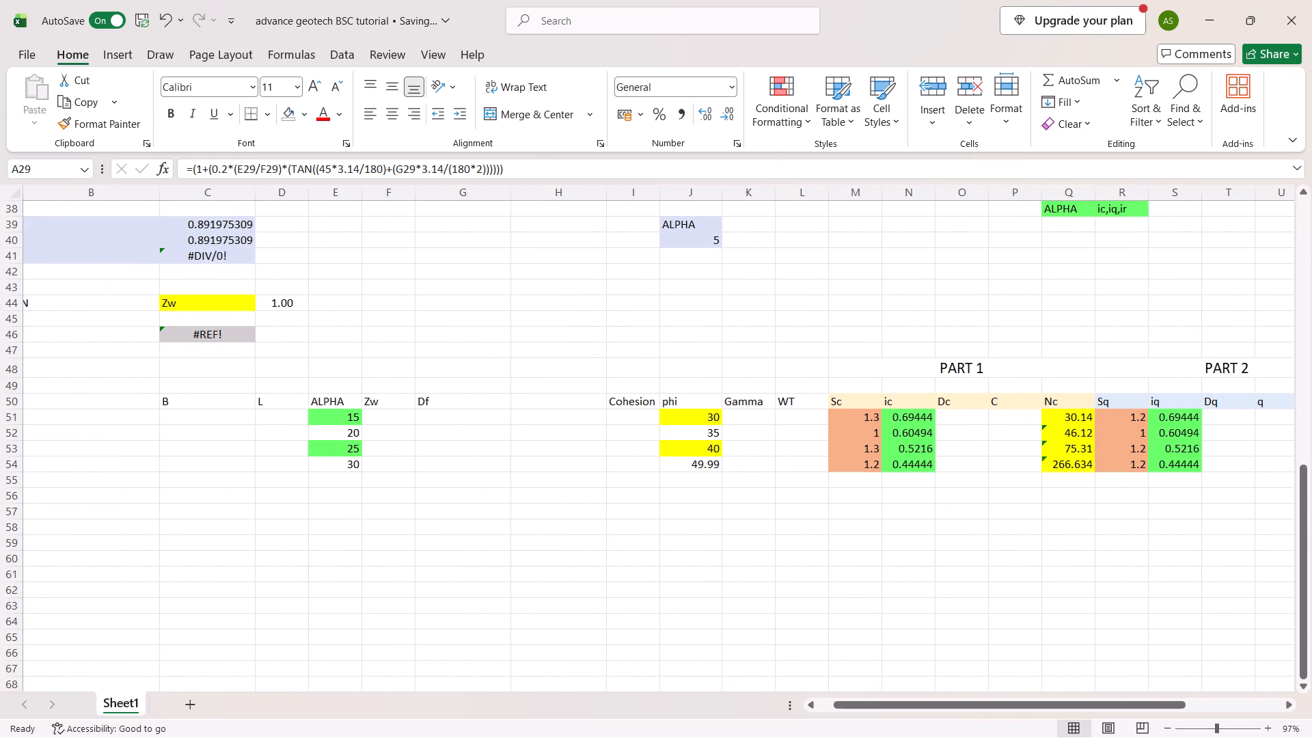
left_click(958, 419)
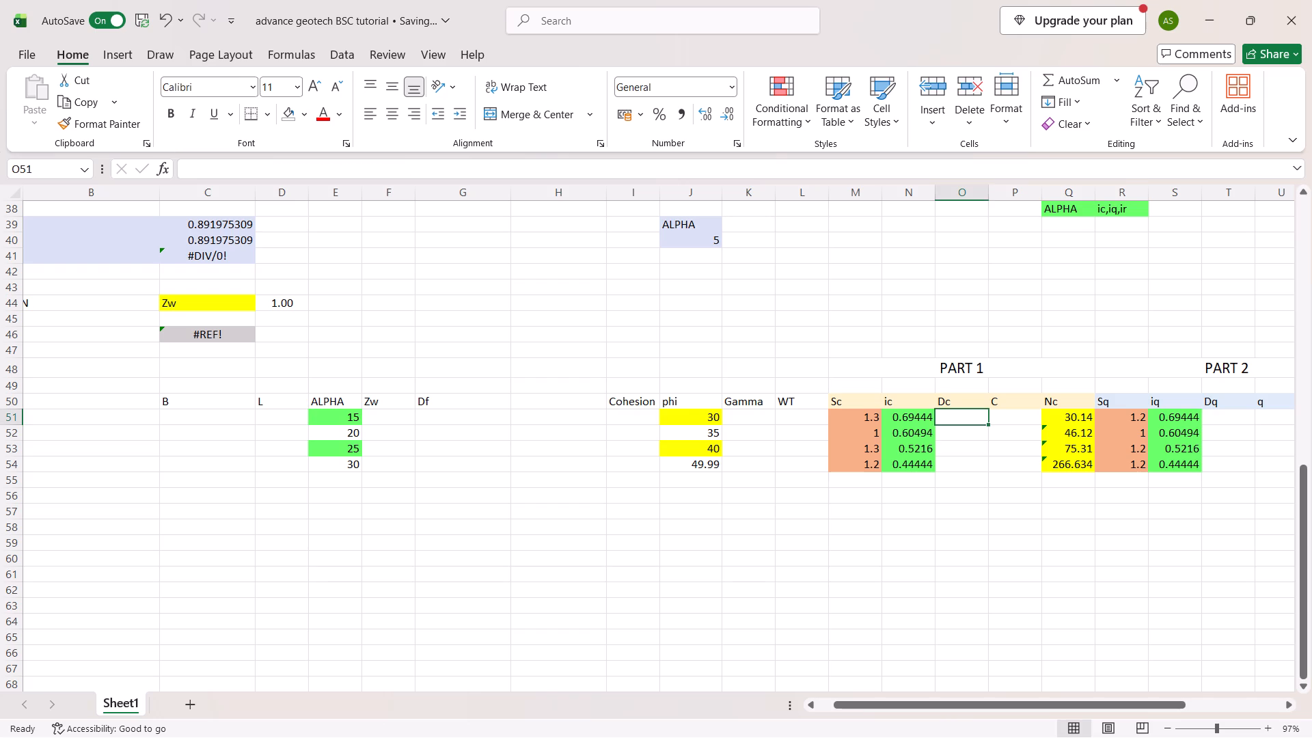
key("equal")
type("IF")
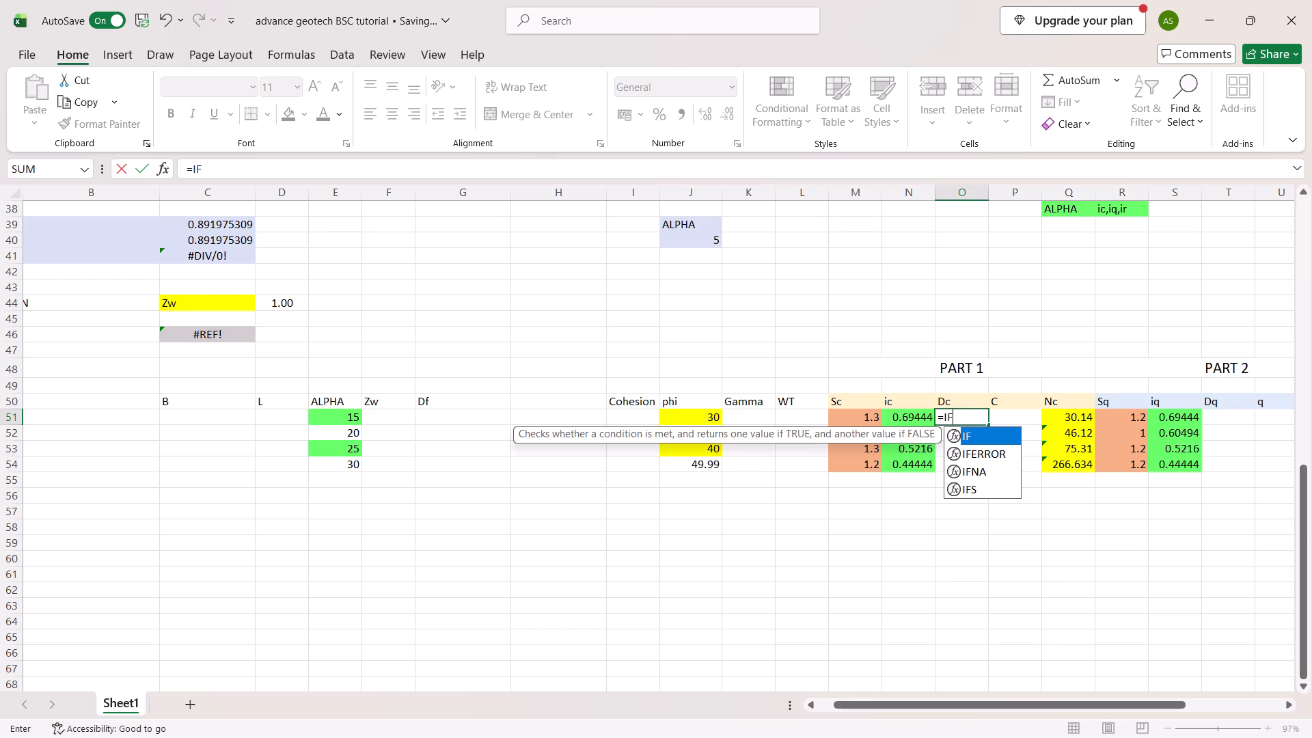
left_click(966, 437)
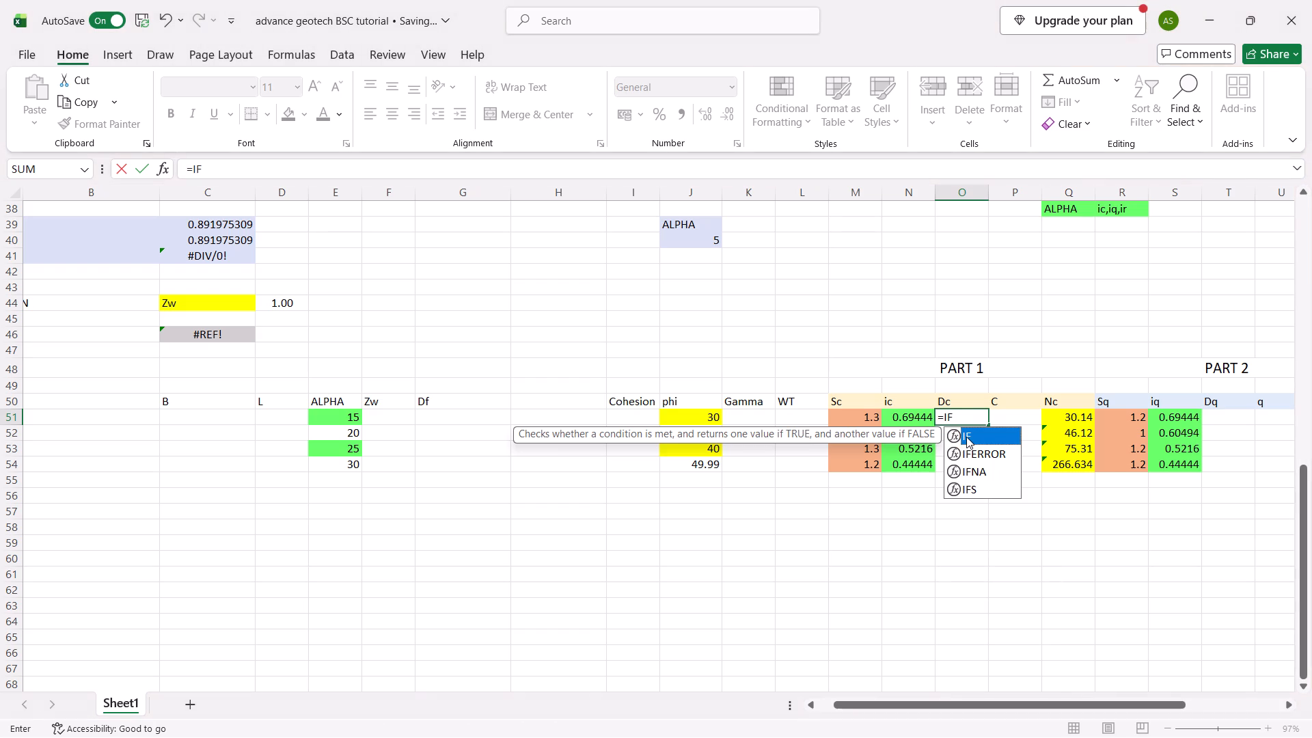
double_click(966, 437)
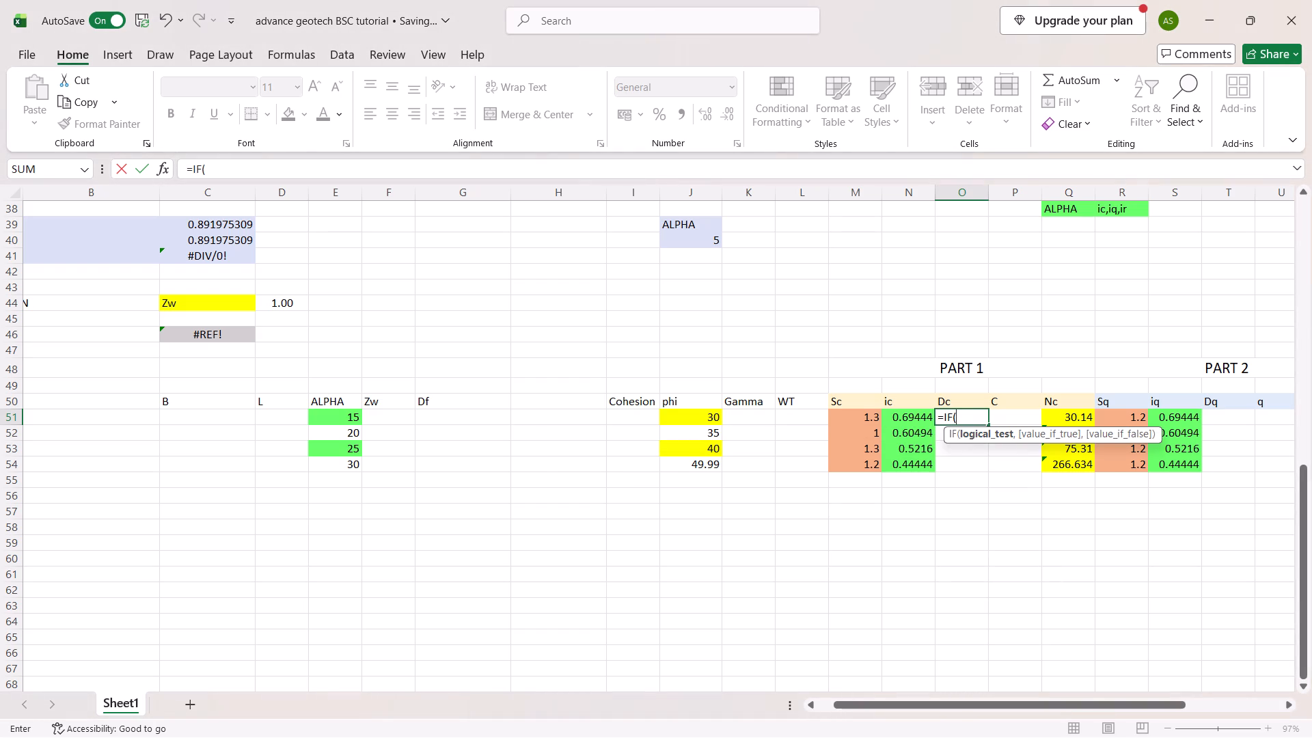
left_click(523, 418)
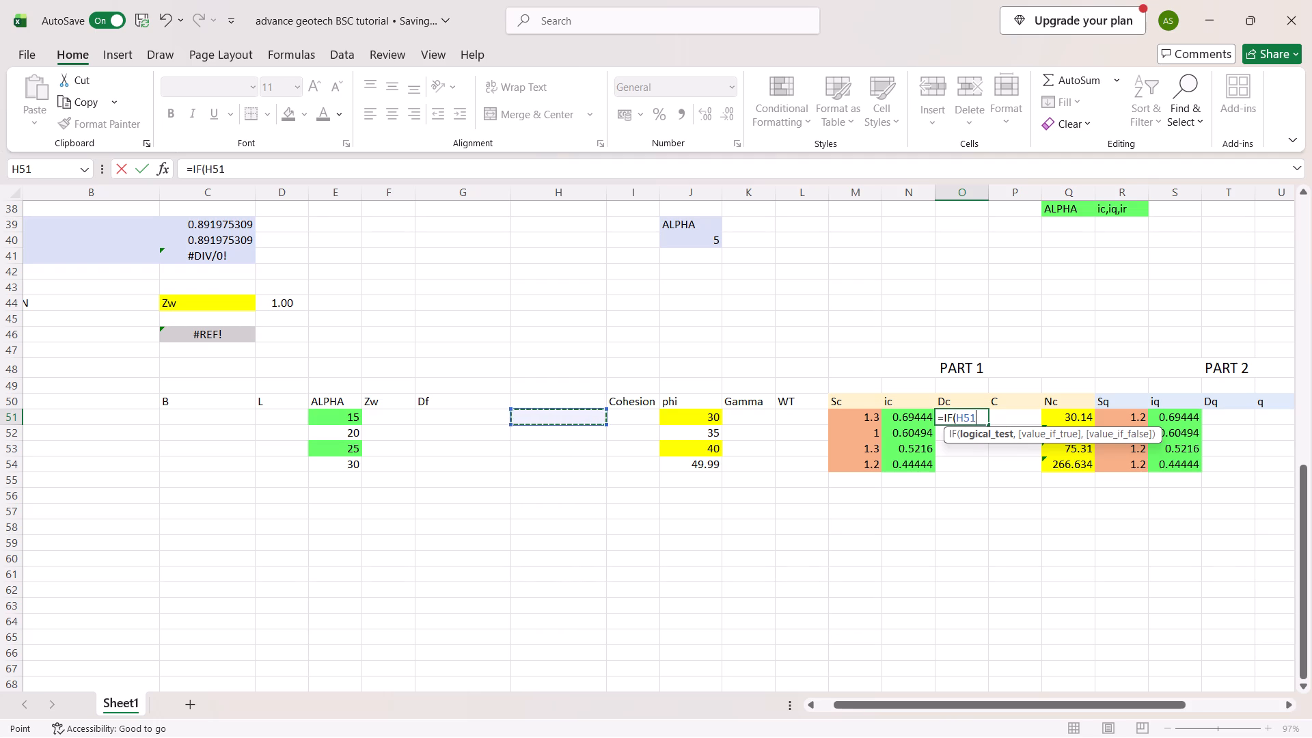
key("equal")
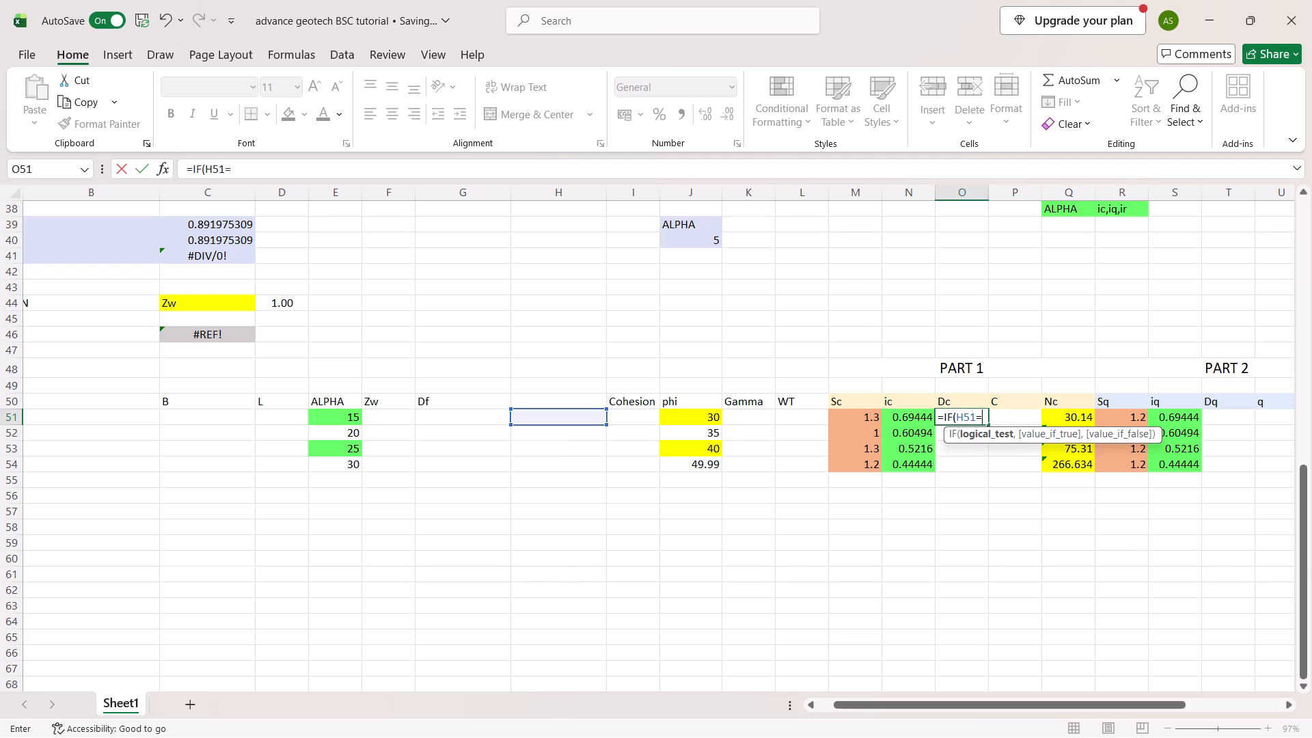
key("shift+quotedbl")
type("CS")
key("shift+quotedbl")
key("comma")
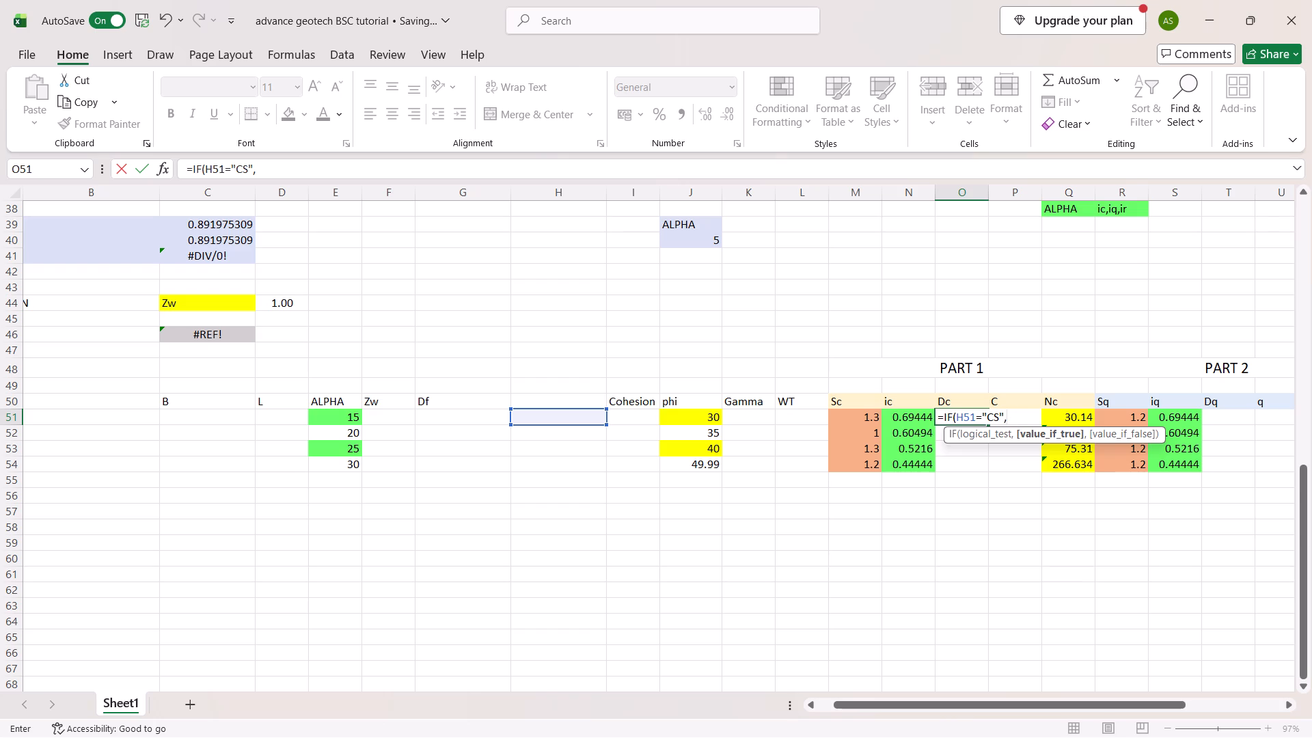
scroll(452, 364, "up", 3)
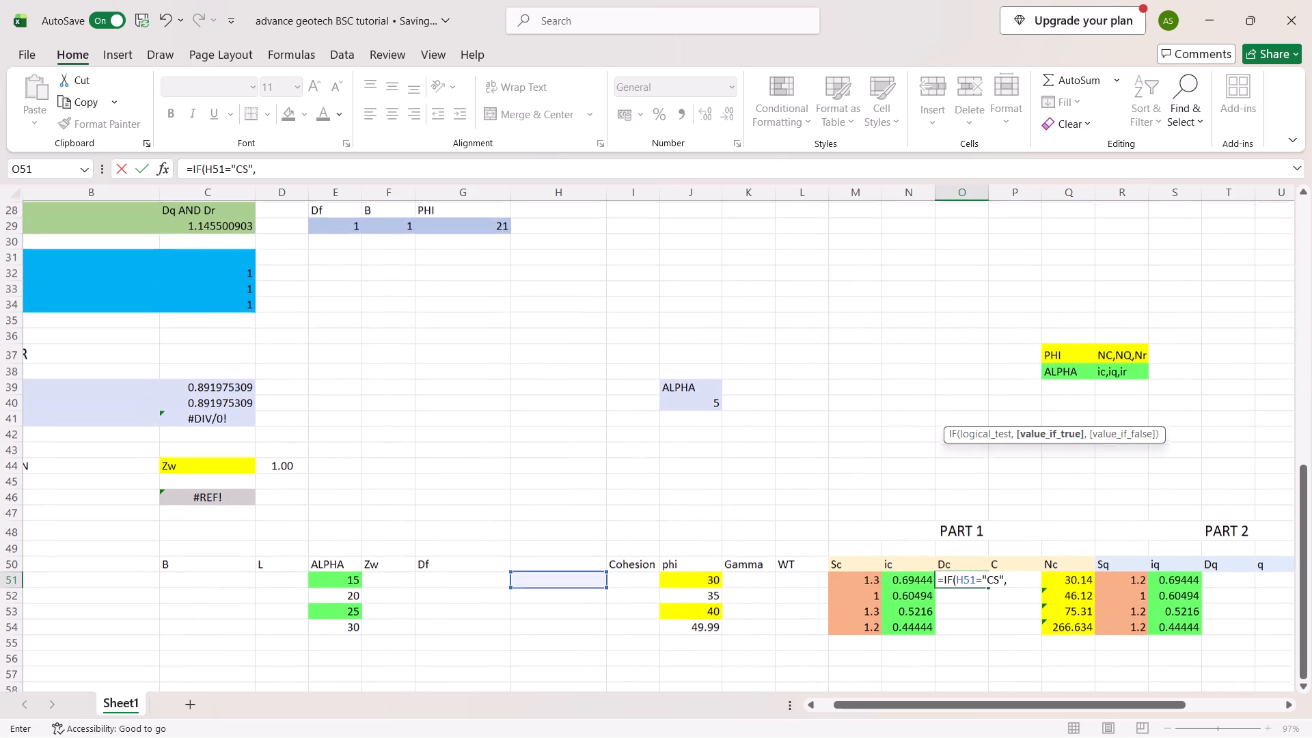
key("Return")
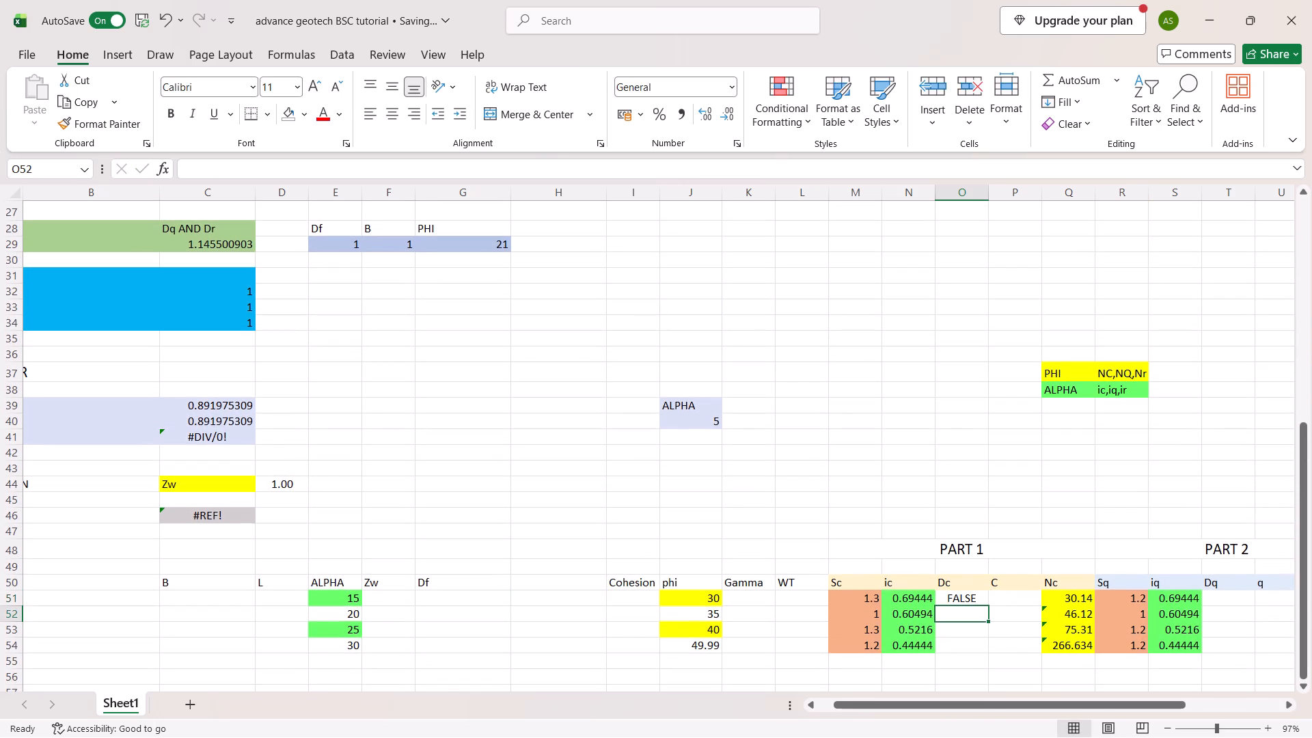
Copy the compacted-soil Dc expression from A29, without its equals sign, into O51's IF formula as the value if true.
left_click(228, 404)
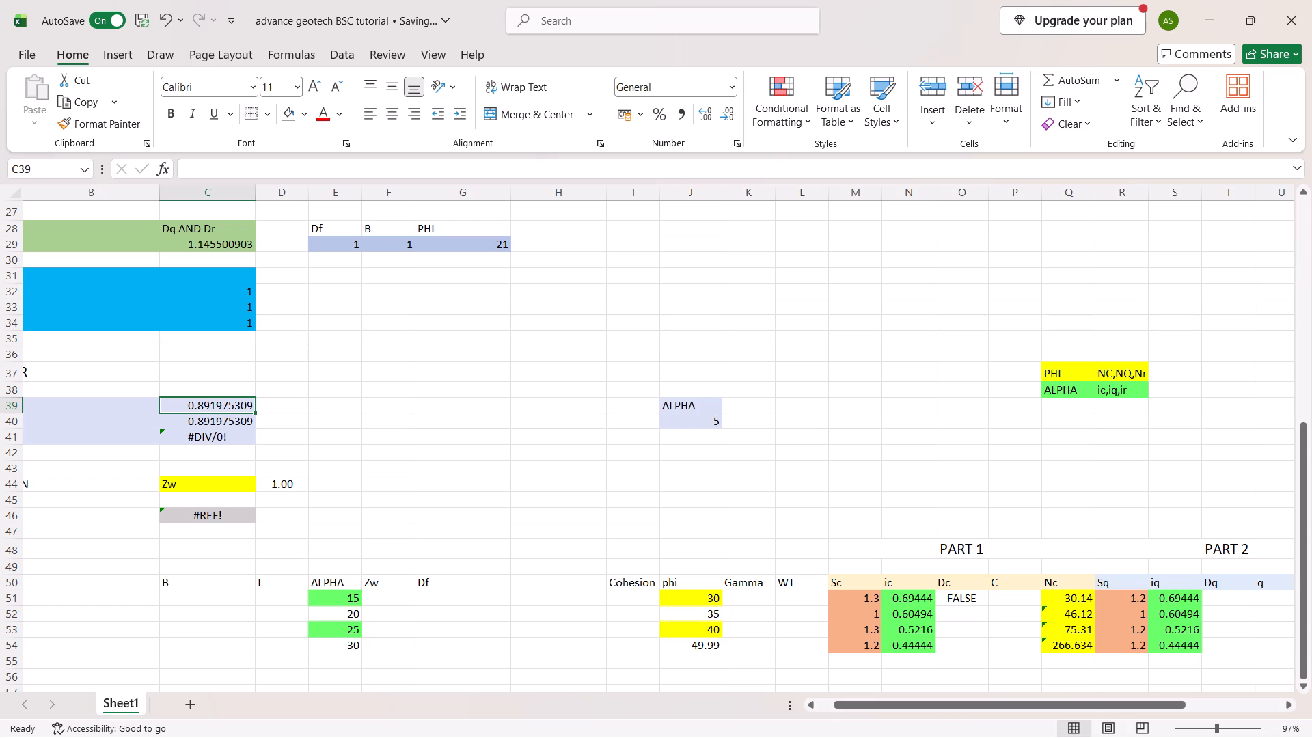
scroll(230, 321, "down", 1)
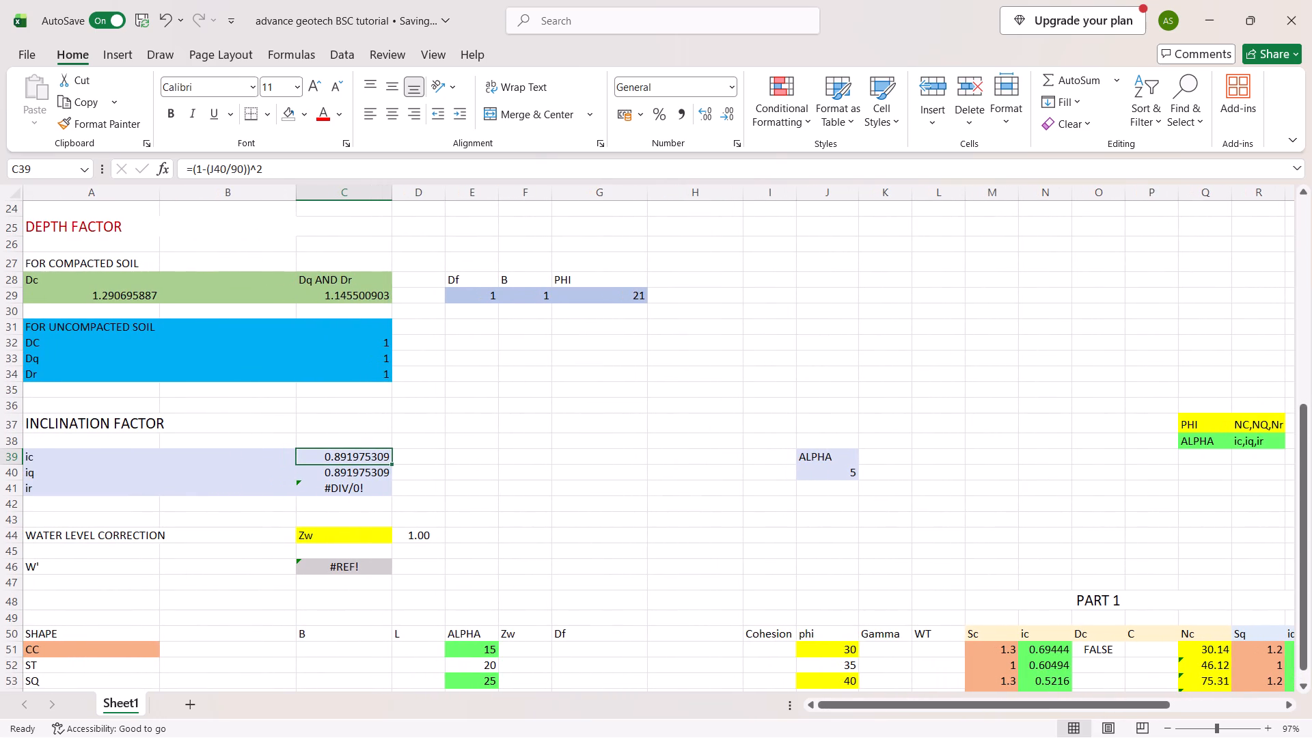
left_click(132, 299)
left_click_drag(520, 163, 456, 163)
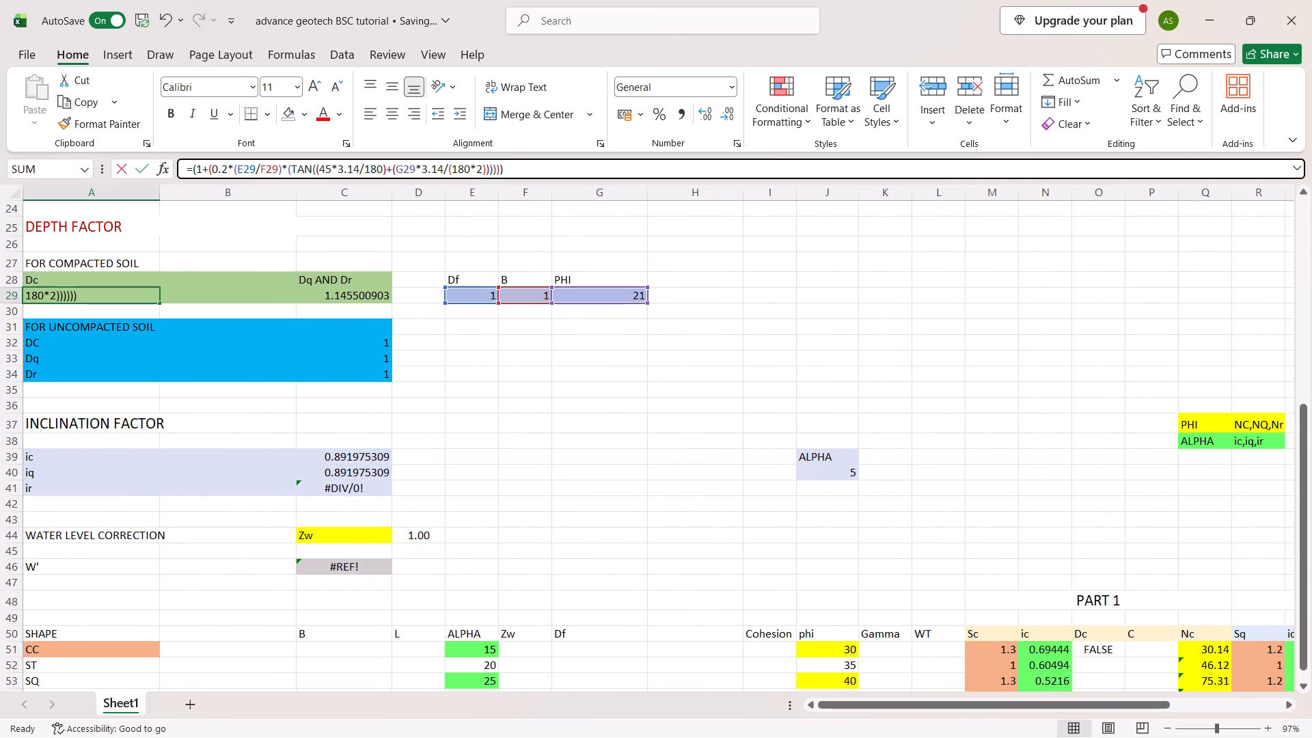
left_click_drag(456, 163, 181, 150)
scroll(234, 151, "left", 1)
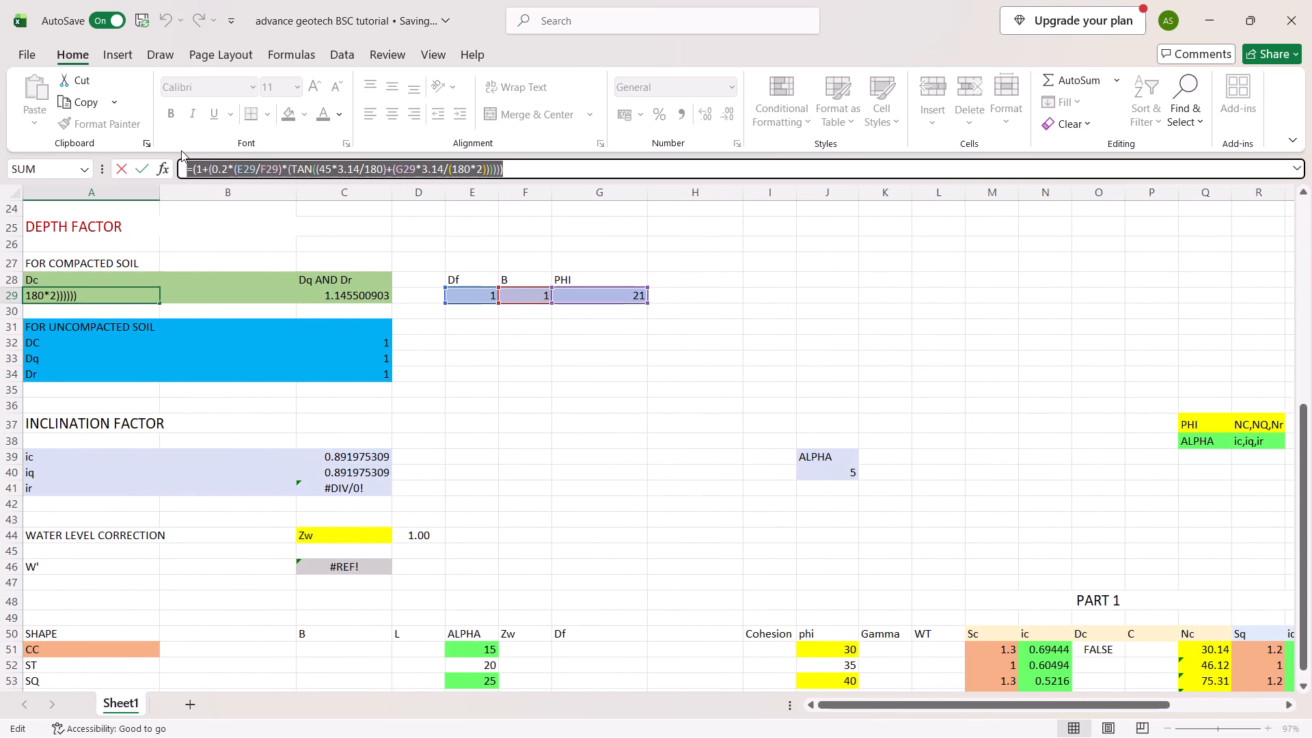
key("ctrl+c")
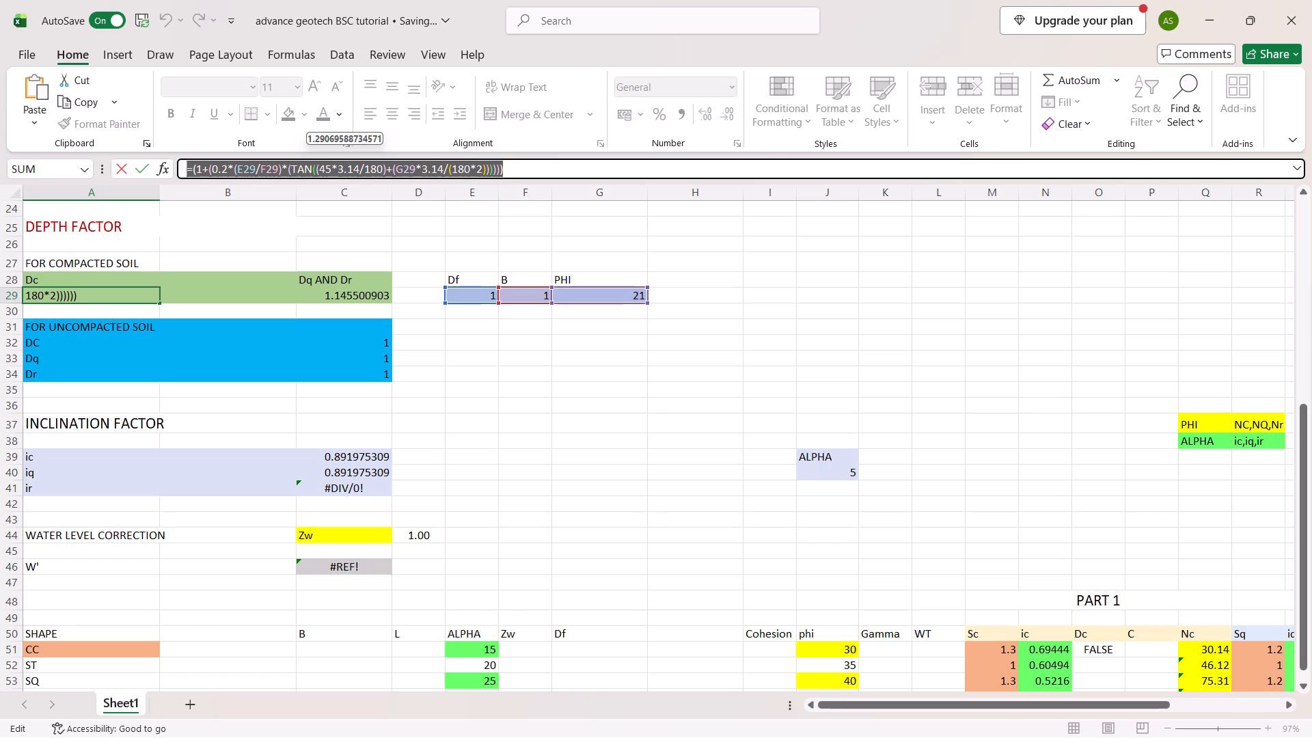
scroll(476, 297, "right", 2)
scroll(590, 298, "down", 3)
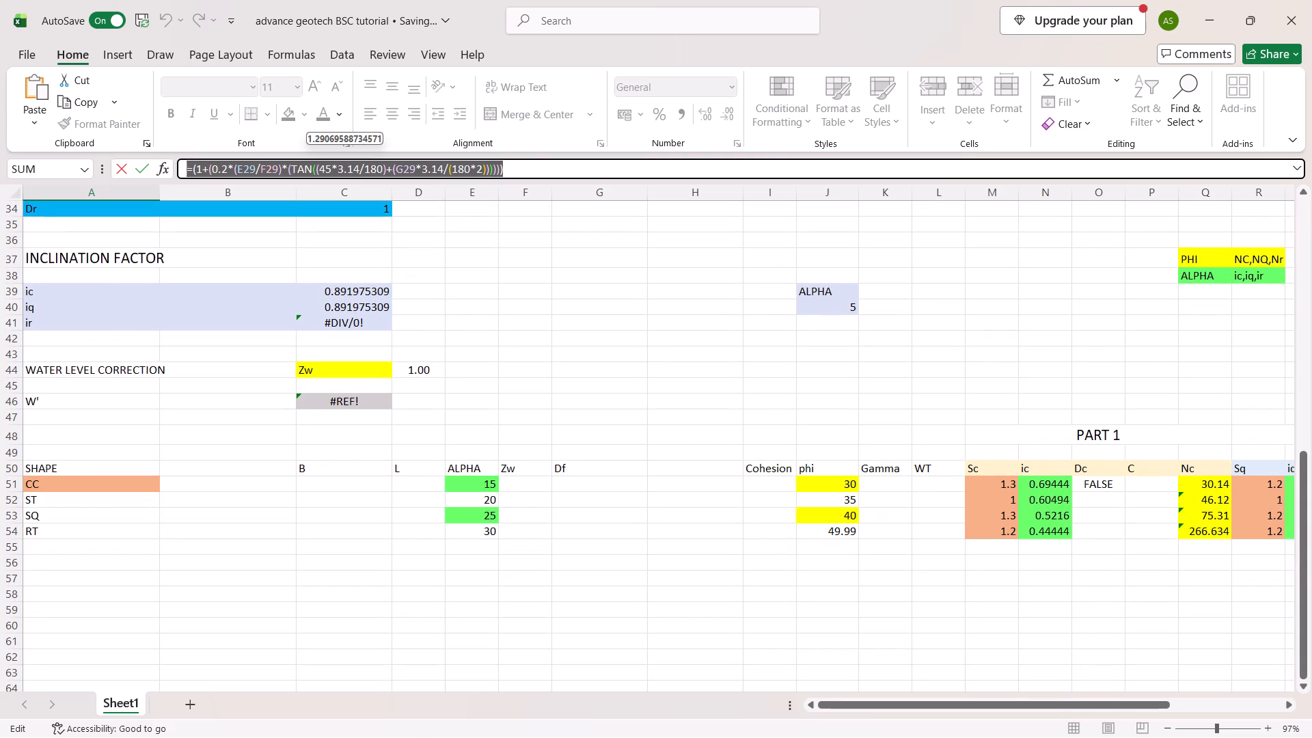
left_click(512, 168)
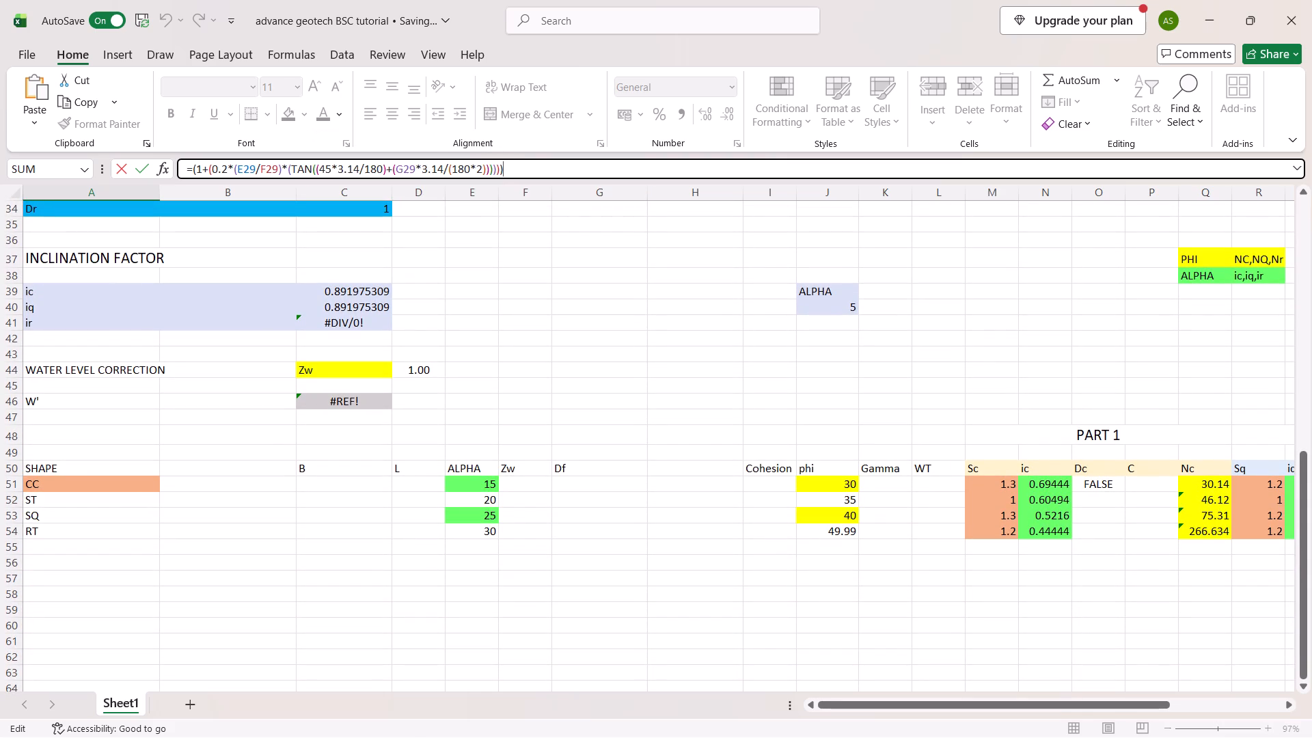
left_click_drag(512, 168, 194, 173)
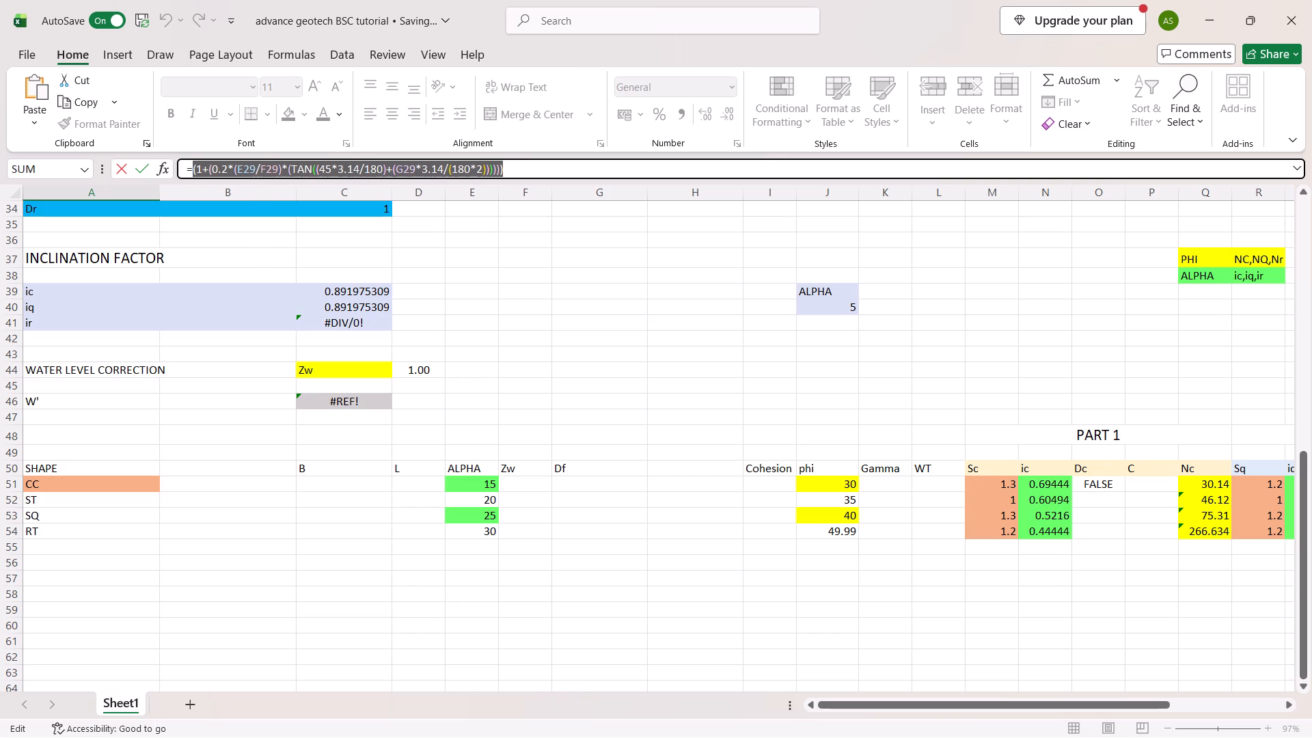
key("ctrl+c")
key("Return")
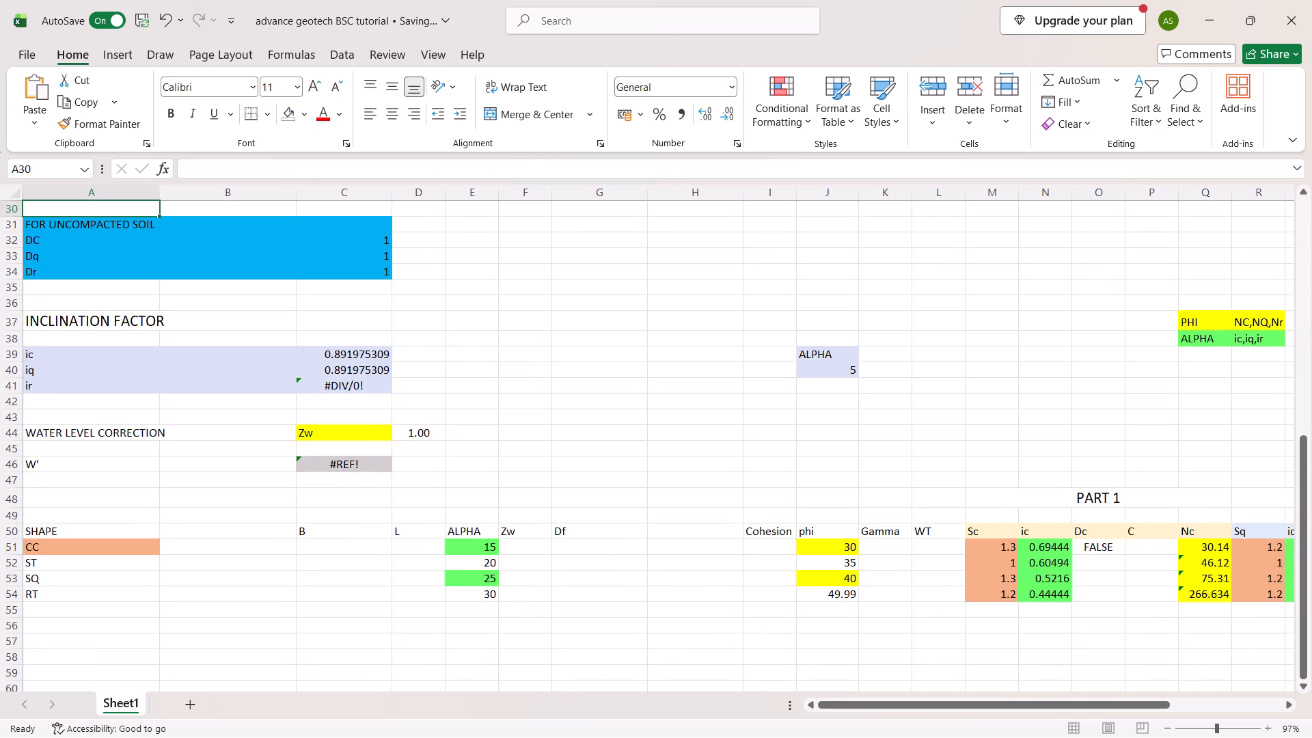
left_click(1106, 549)
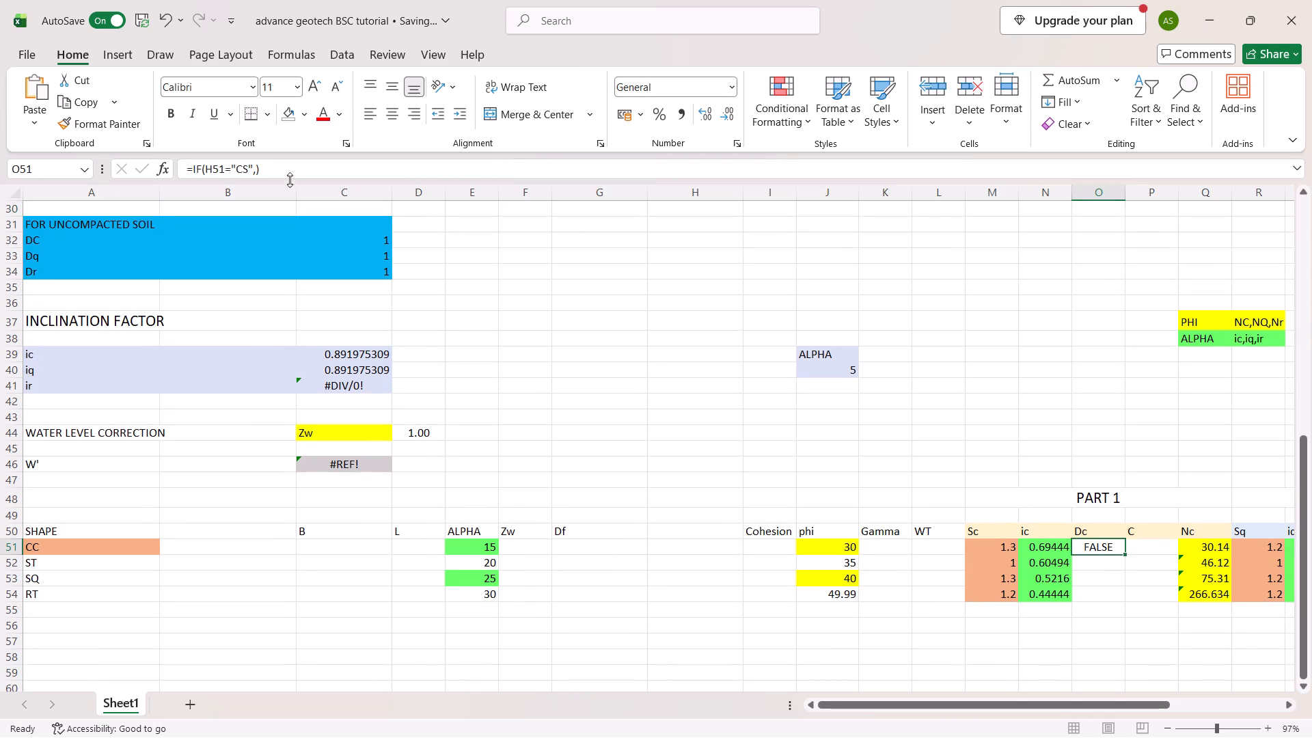
left_click(288, 174)
key("BackSpace")
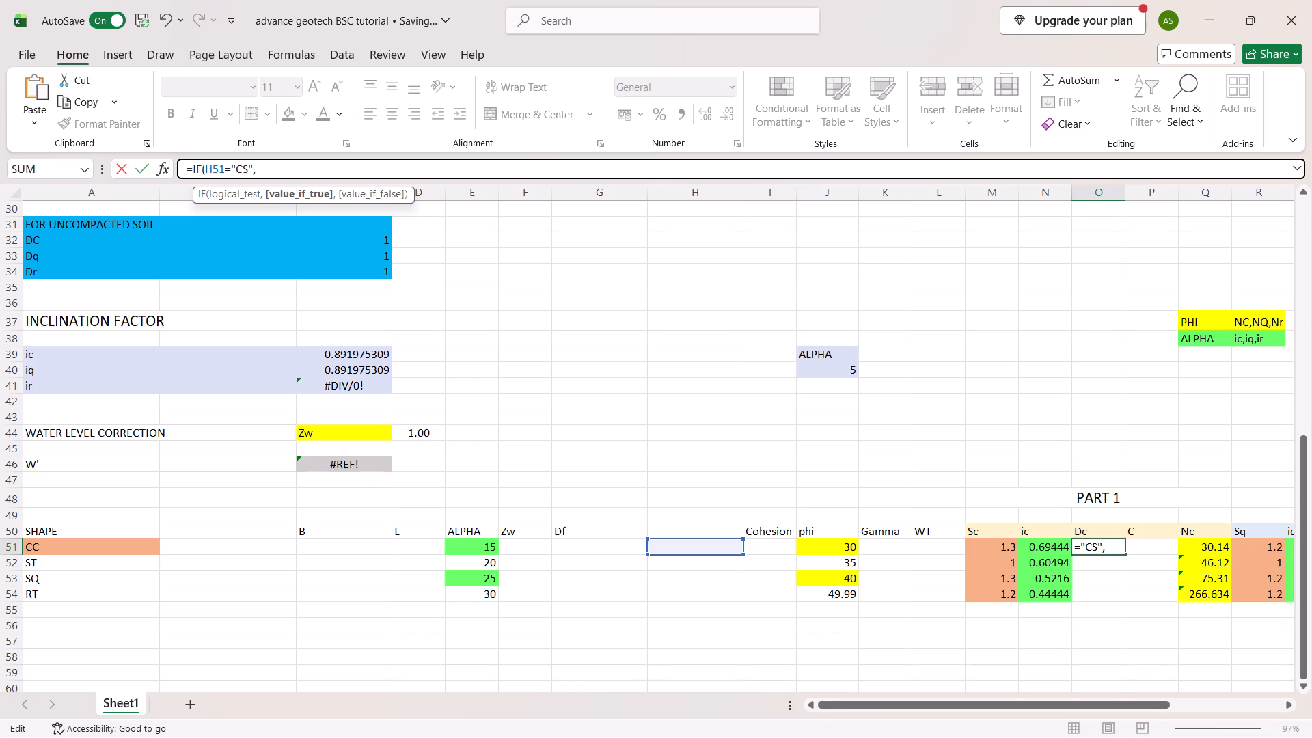
key("ctrl+v")
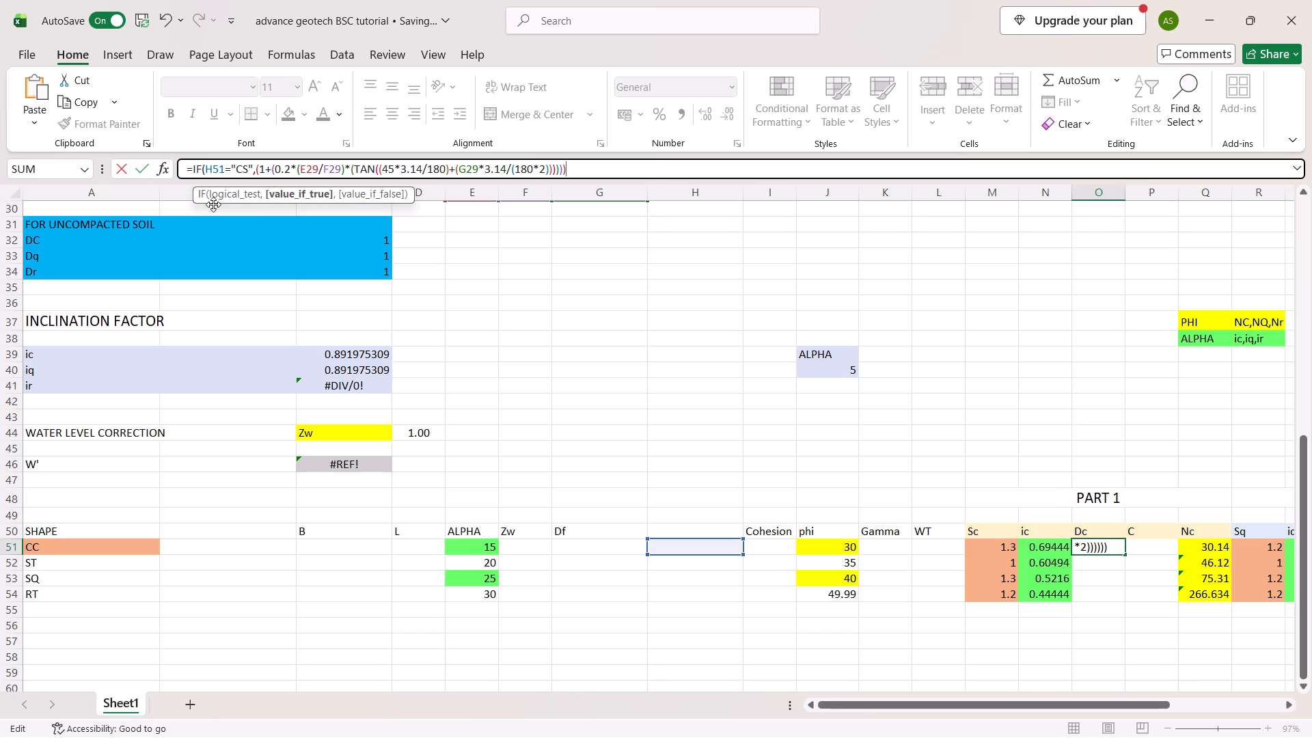
In O51's Dc formula, replace the E29/F29 ratio with the first row's Df and B cells, G51/C51.
left_click_drag(317, 165, 299, 172)
key("BackSpace")
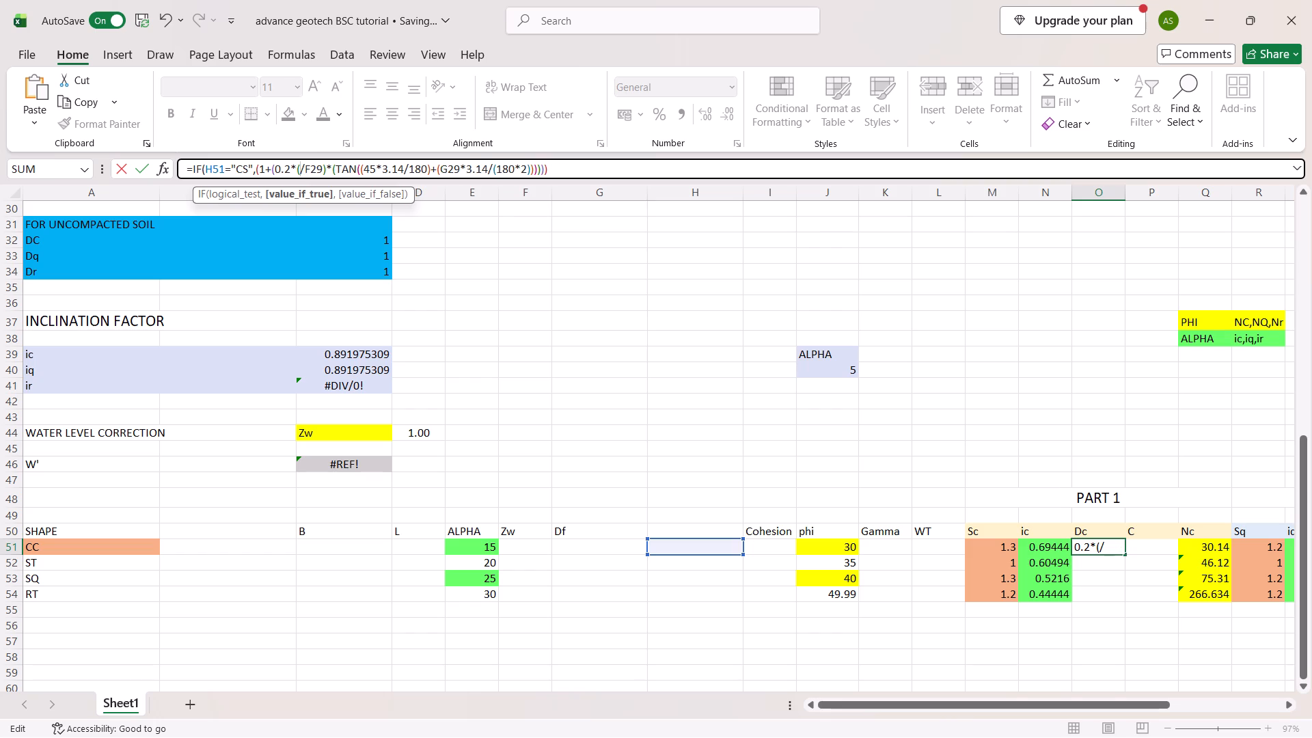
left_click(587, 543)
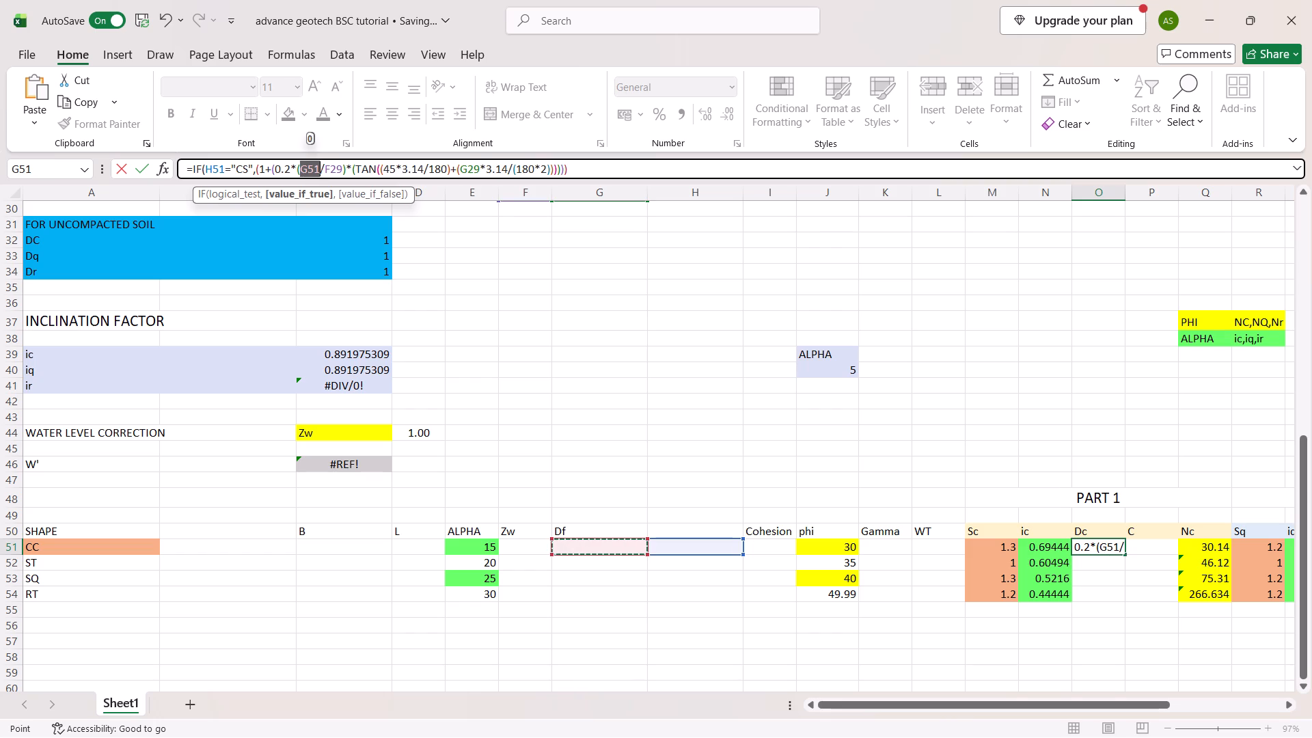
left_click(340, 169)
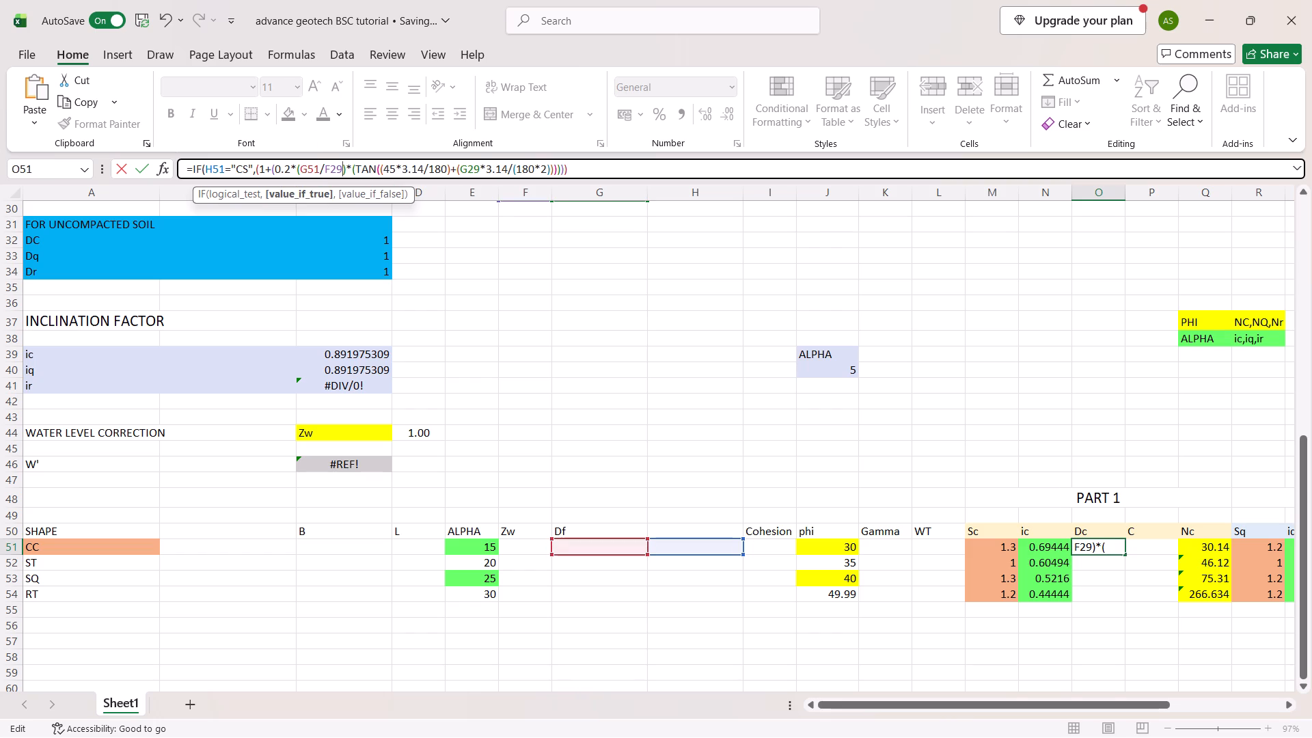
key("BackSpace")
key("BackSpace")
key("BackSpace")
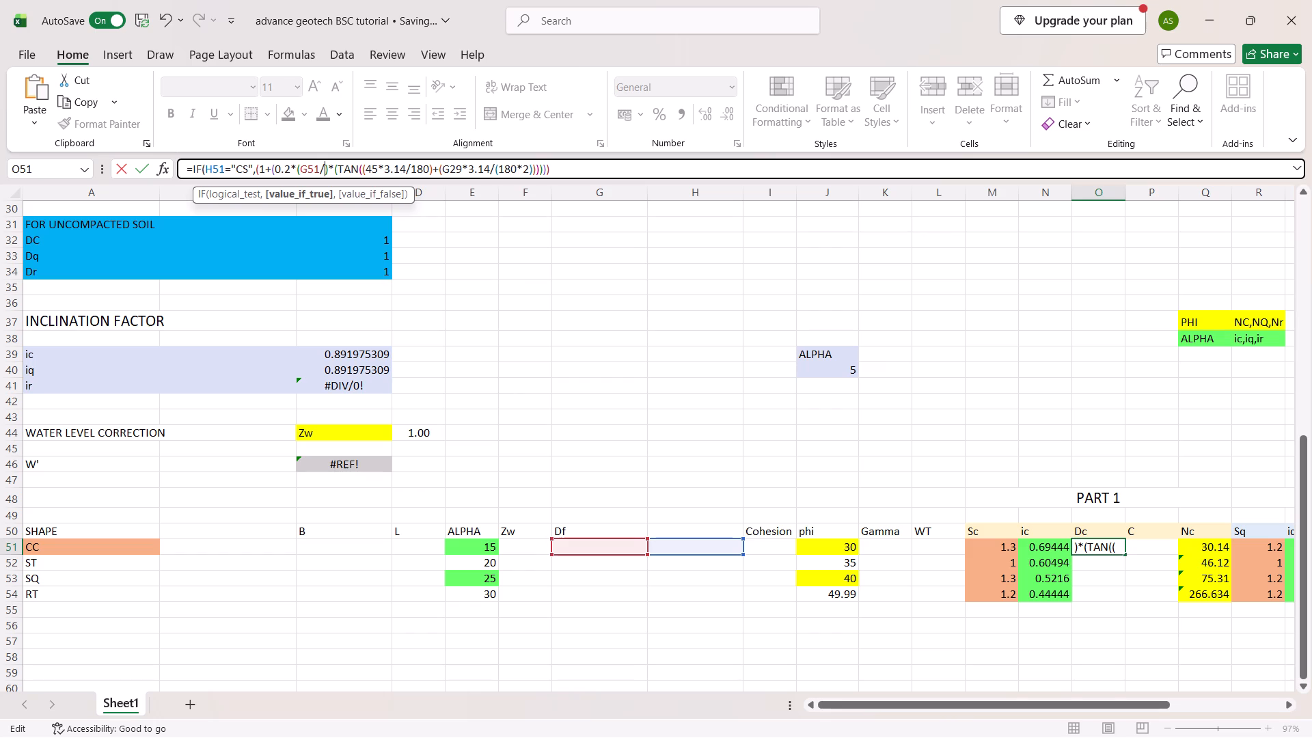
left_click(357, 547)
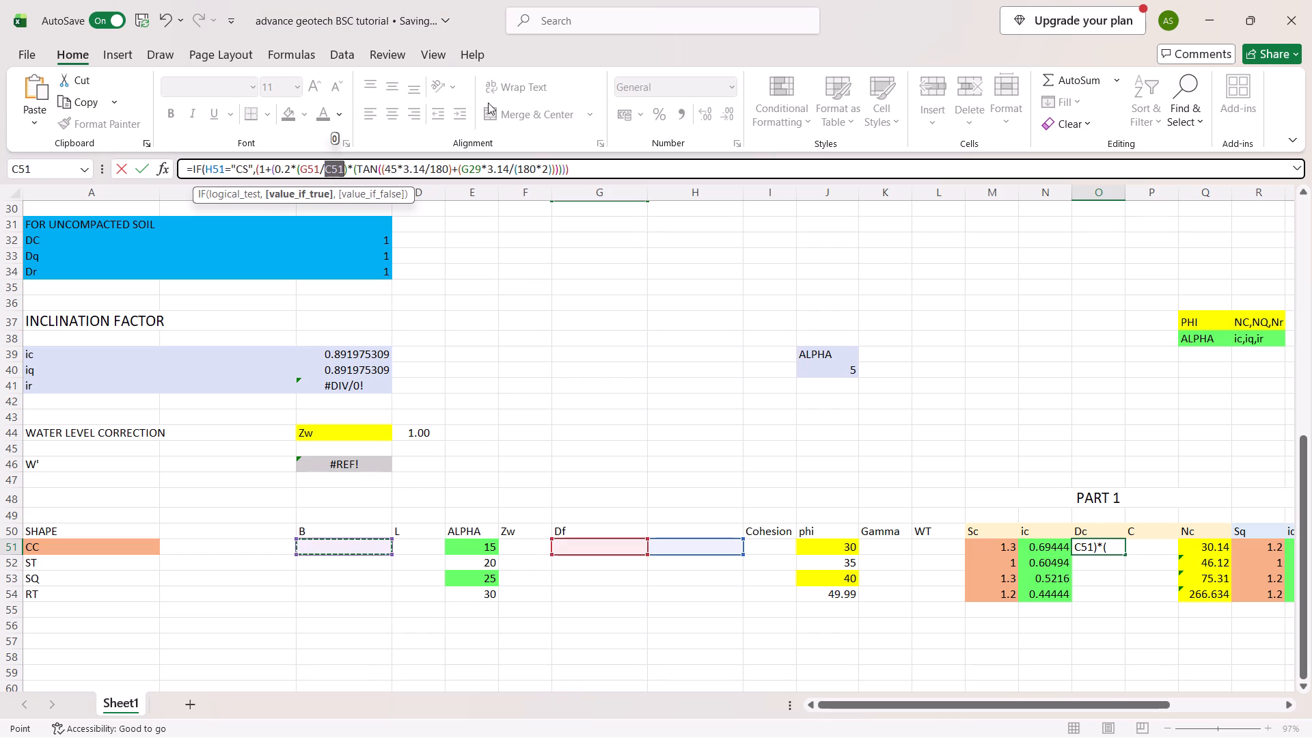
Replace the G29 reference in O51's TAN term with the first row's phi cell, J51.
left_click(480, 173)
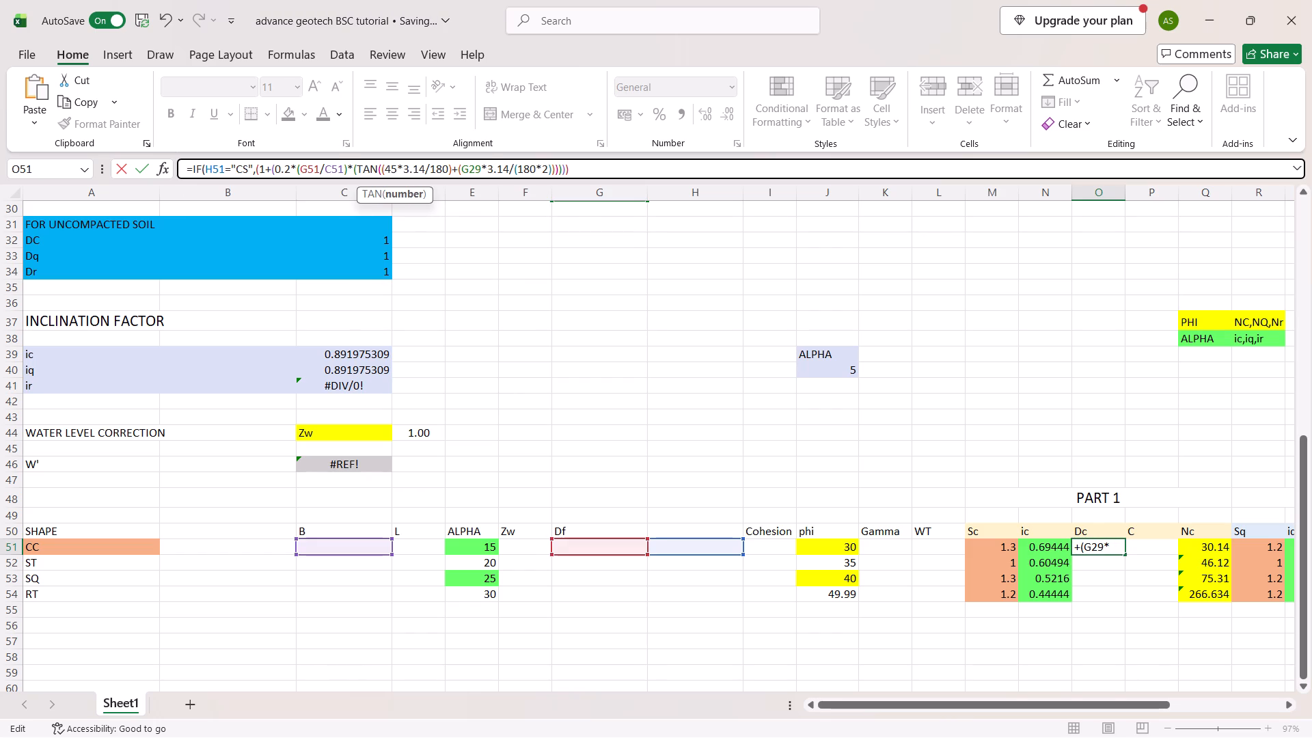
key("BackSpace")
key("BackSpace")
key("BackSpace")
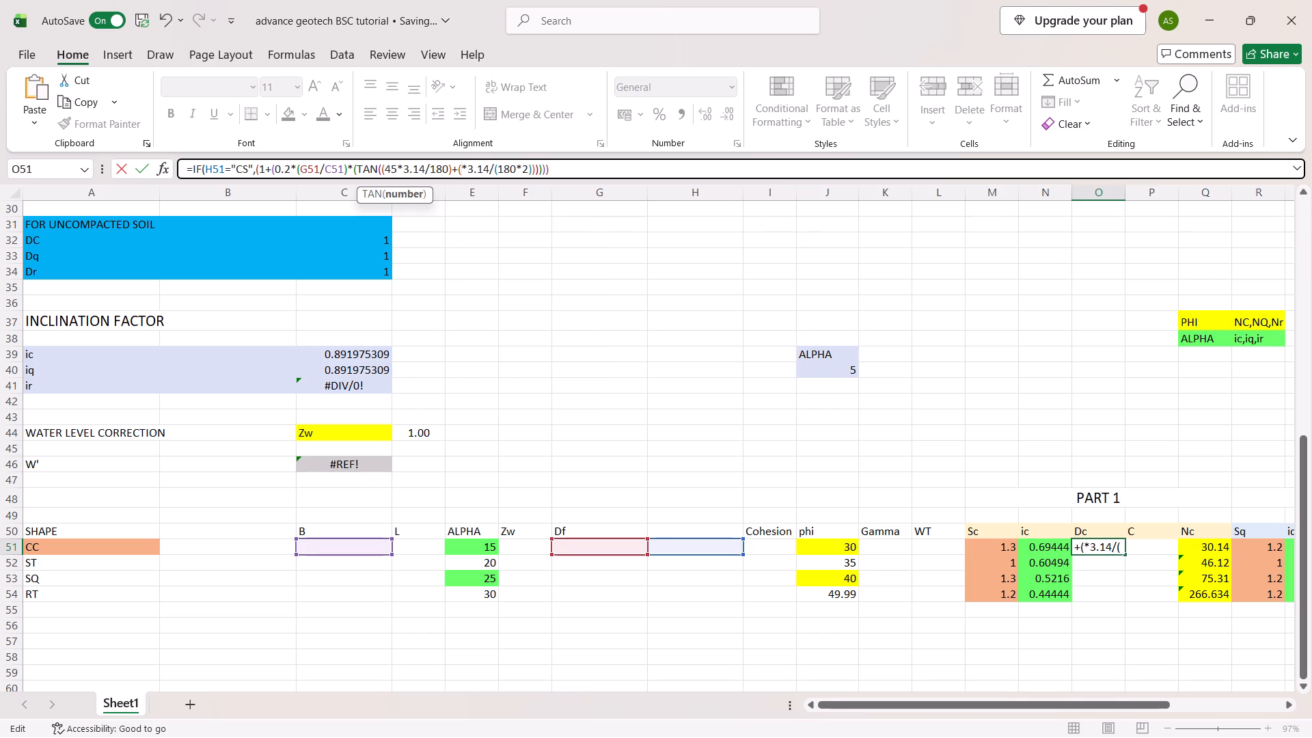
left_click(821, 543)
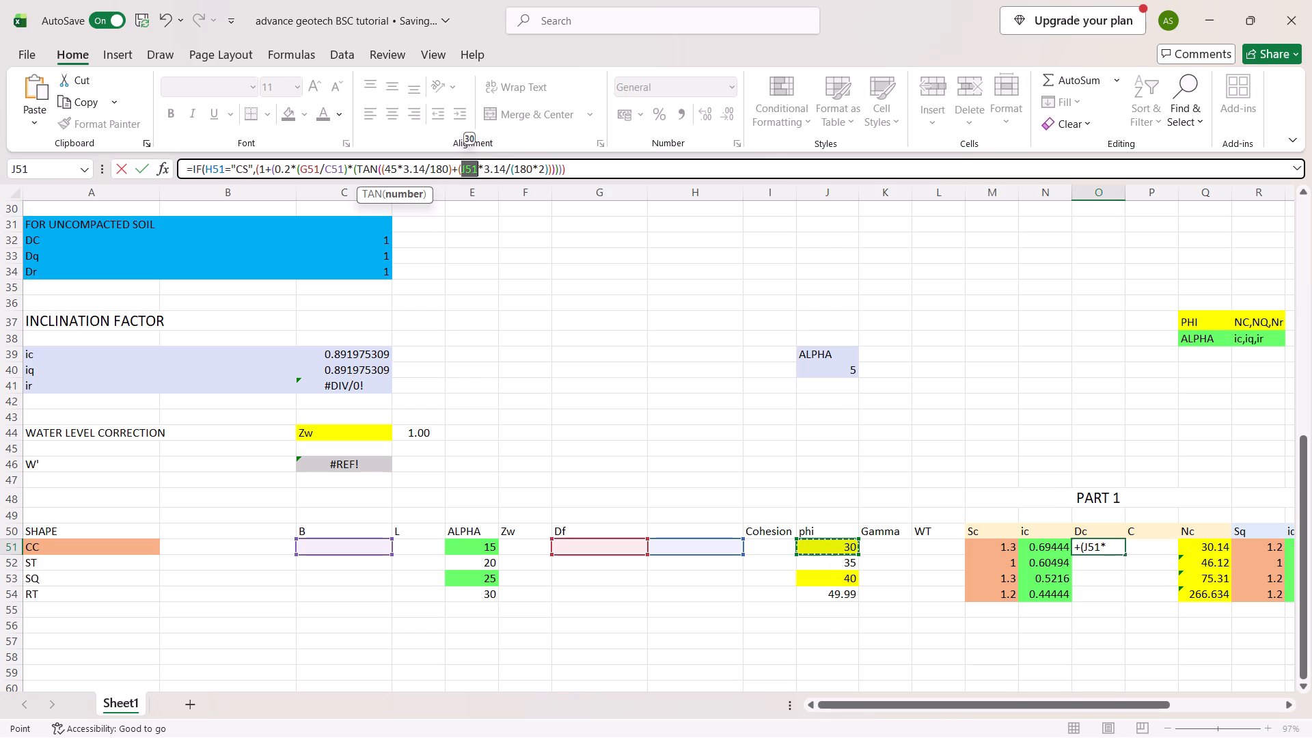
key("Right")
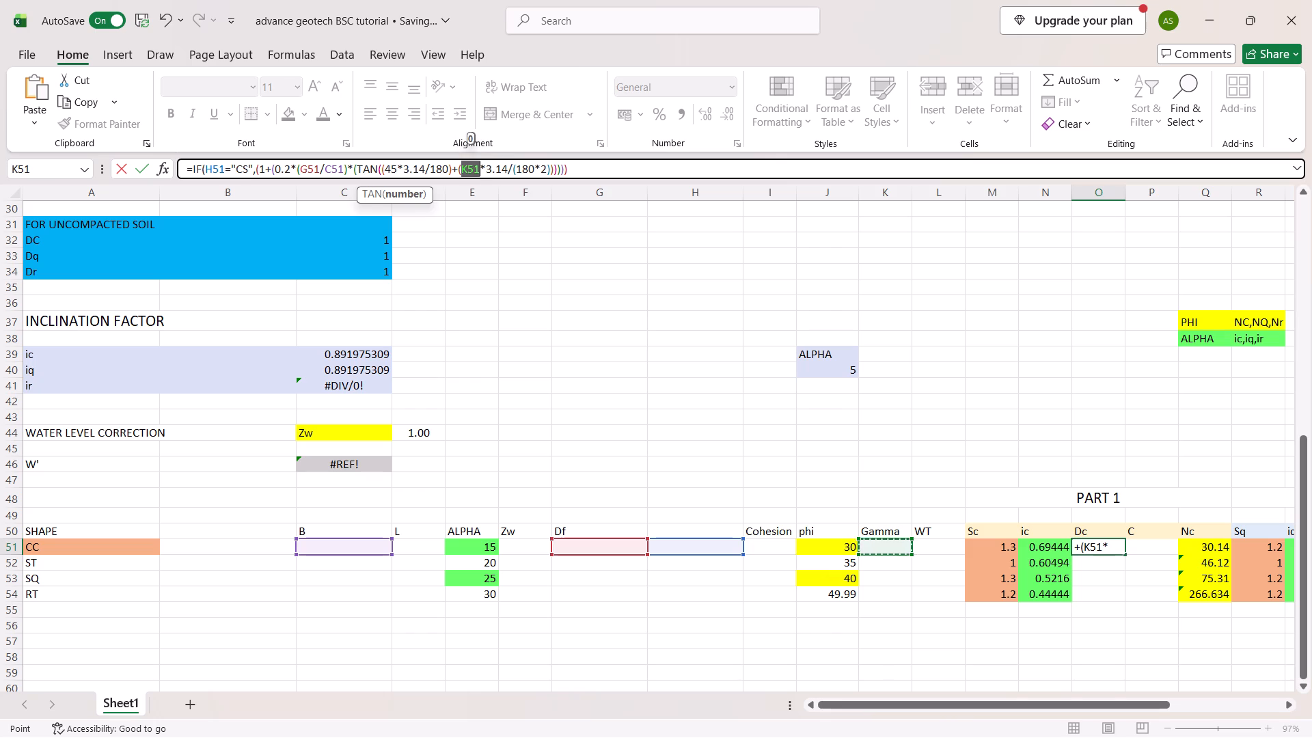
key("Left")
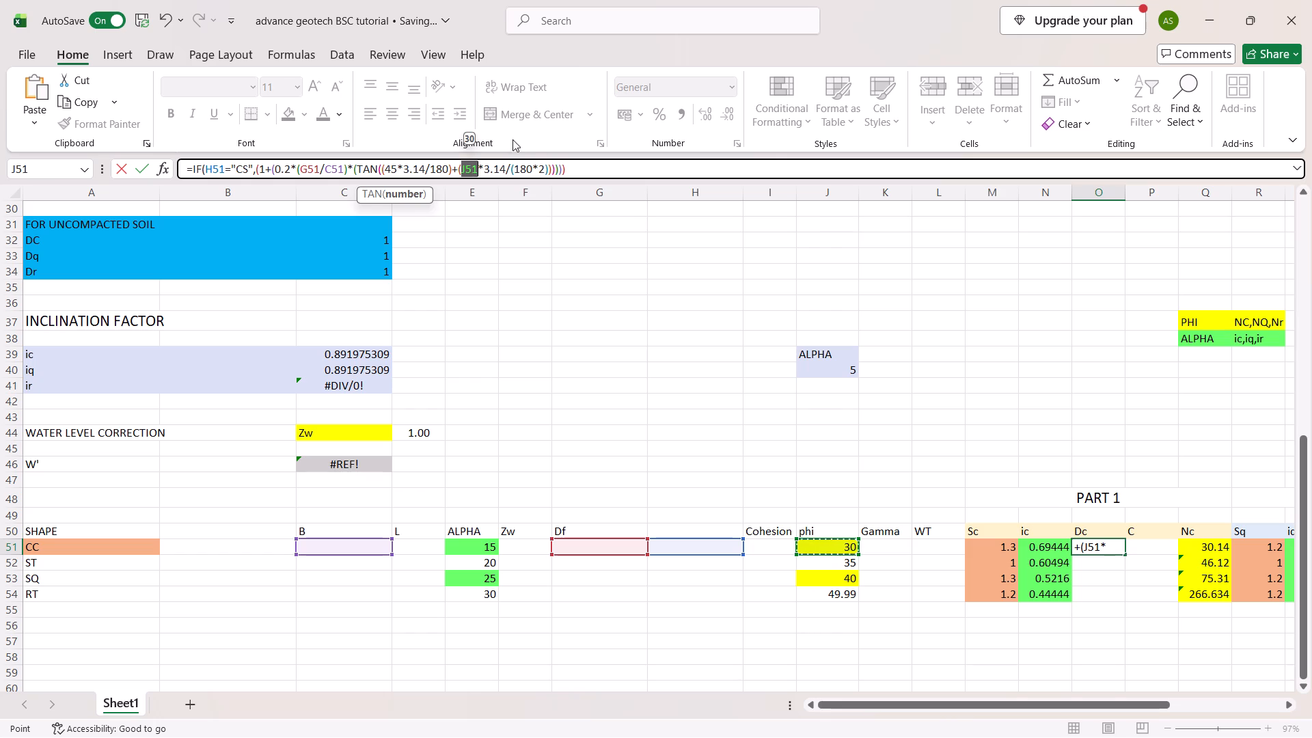
left_click(572, 169)
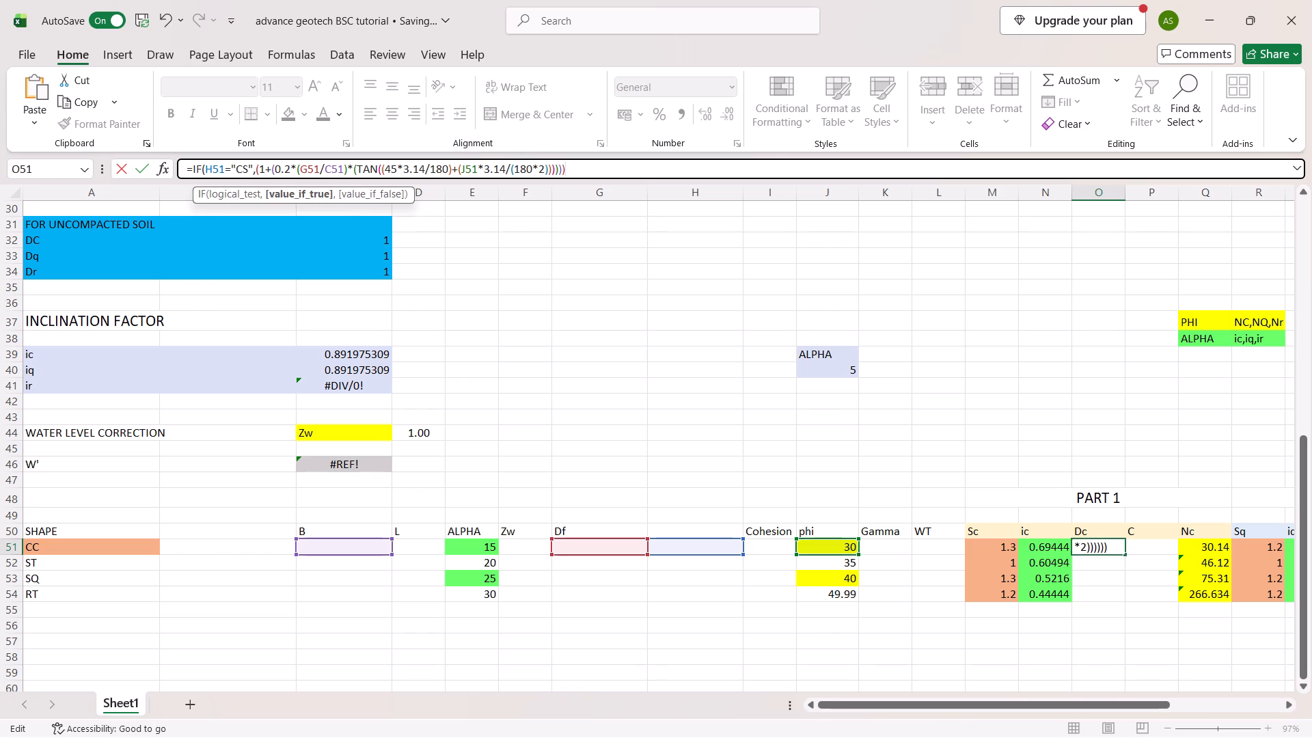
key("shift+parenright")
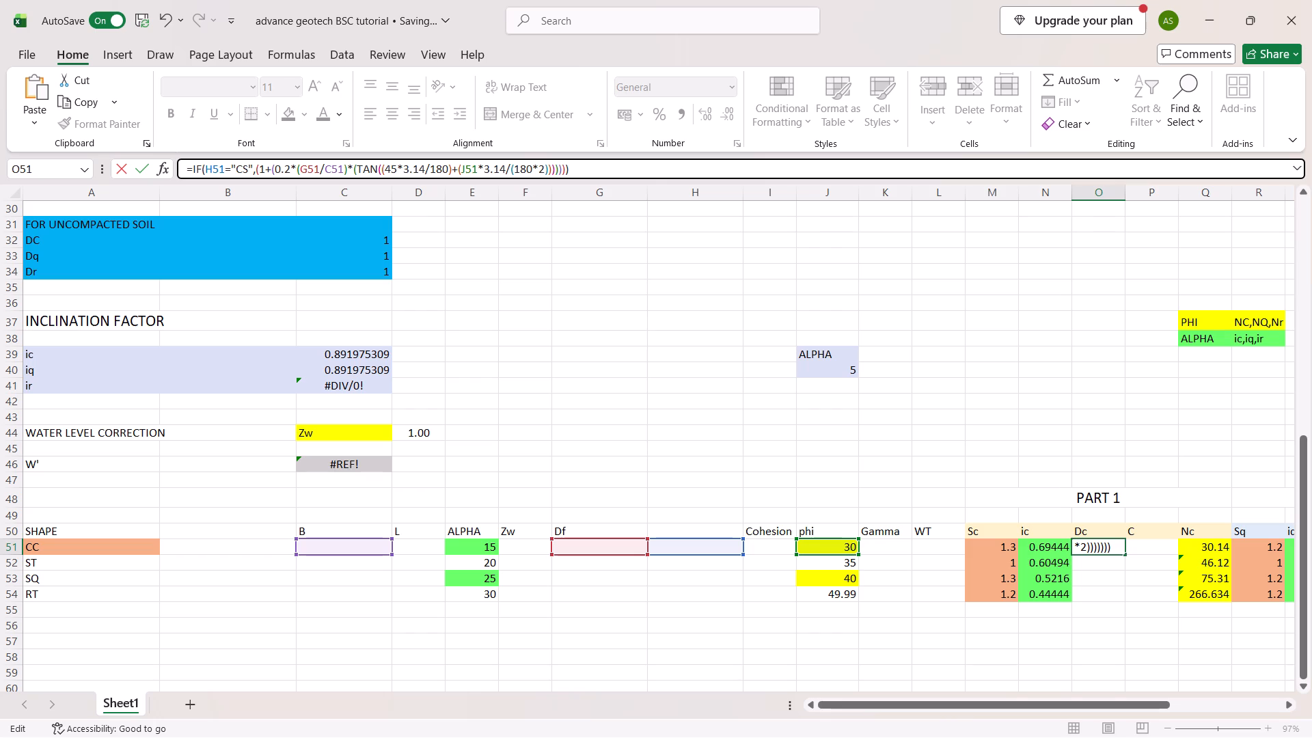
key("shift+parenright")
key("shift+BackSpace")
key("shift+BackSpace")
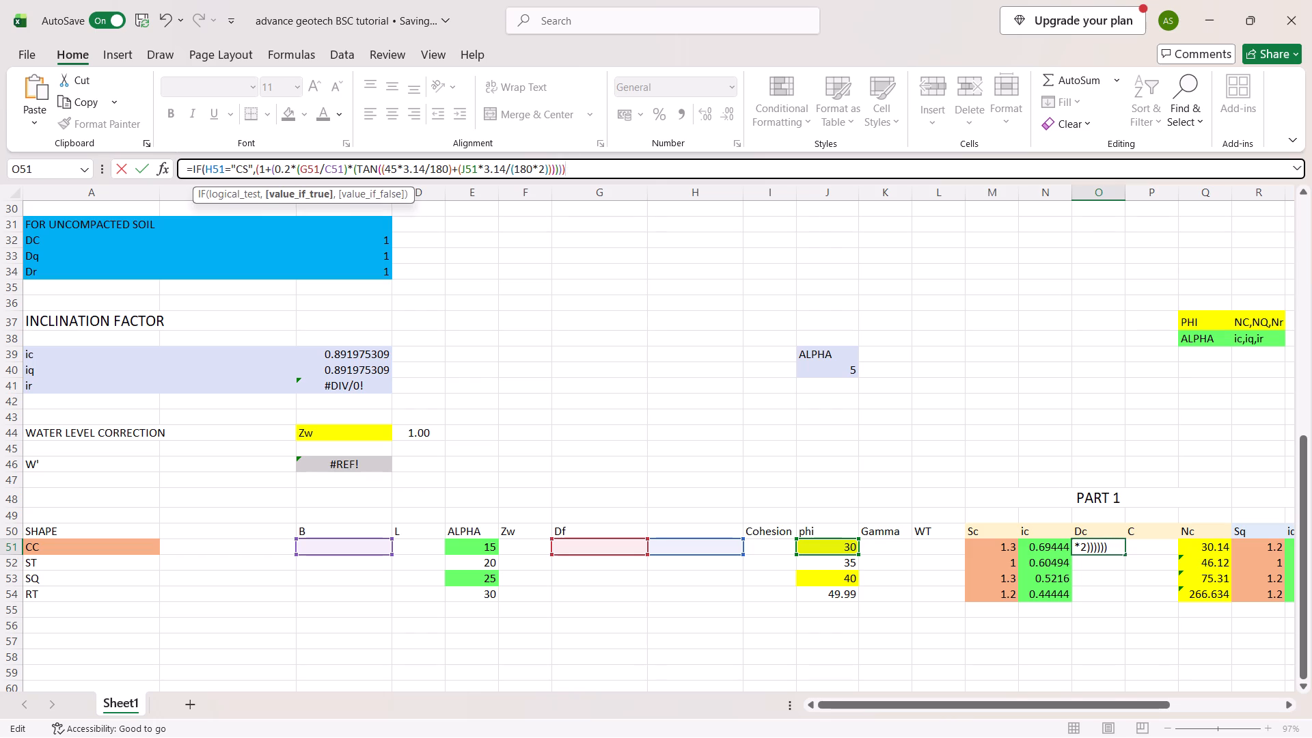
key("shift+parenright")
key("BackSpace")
Add a nested IF function as the value if false in O51's formula, leaving its logical test empty.
key("comma")
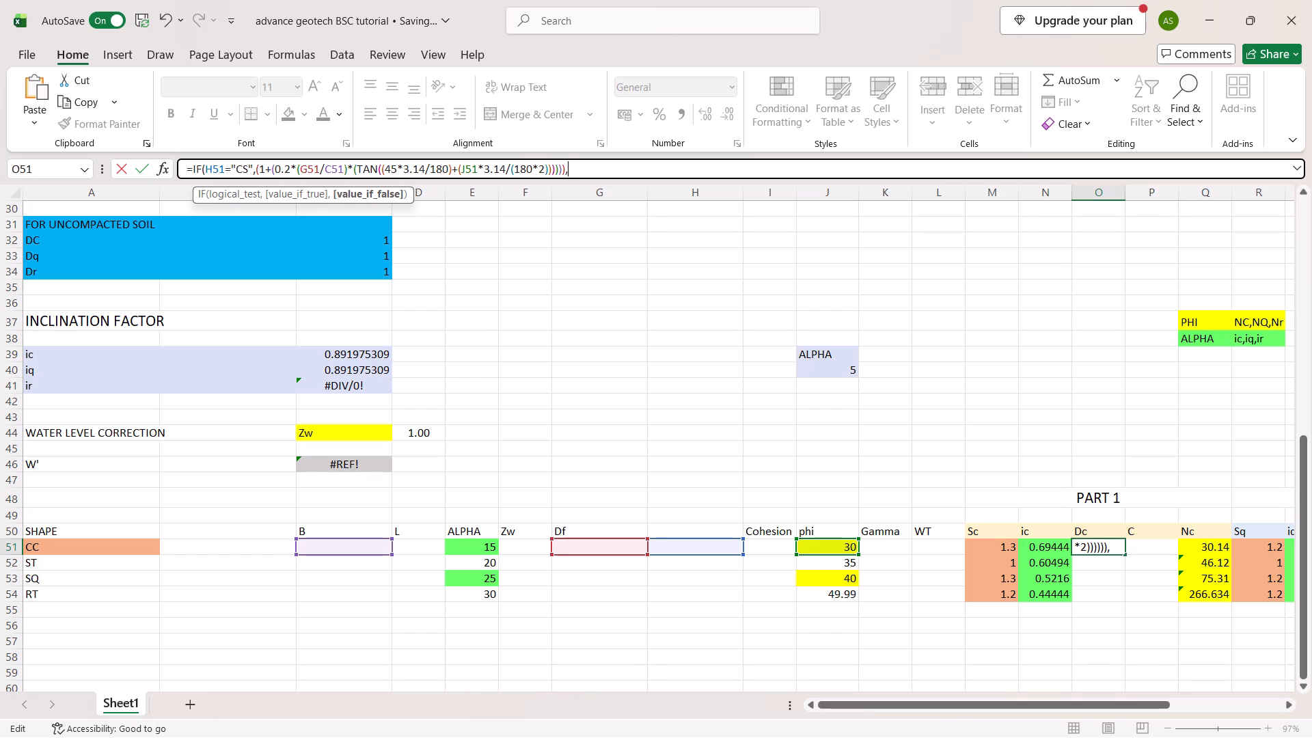
type("IF")
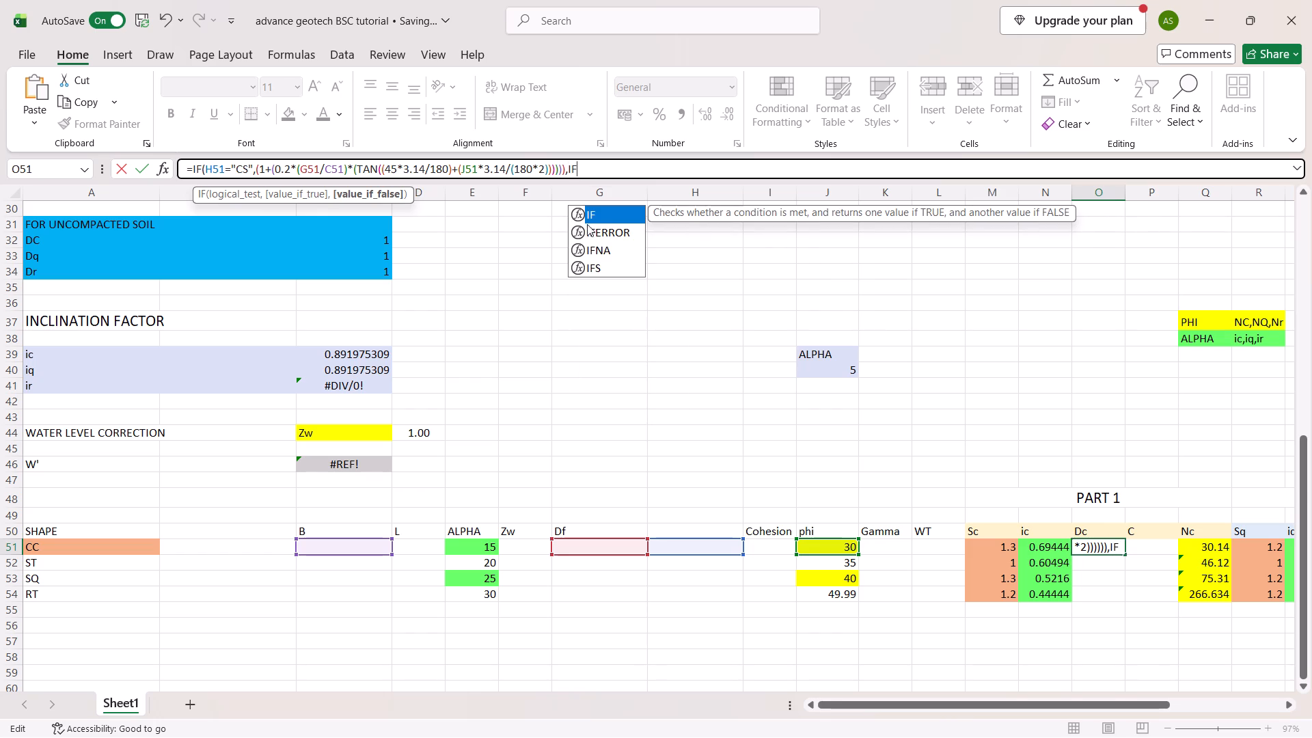
left_click(605, 209)
right_click(605, 209)
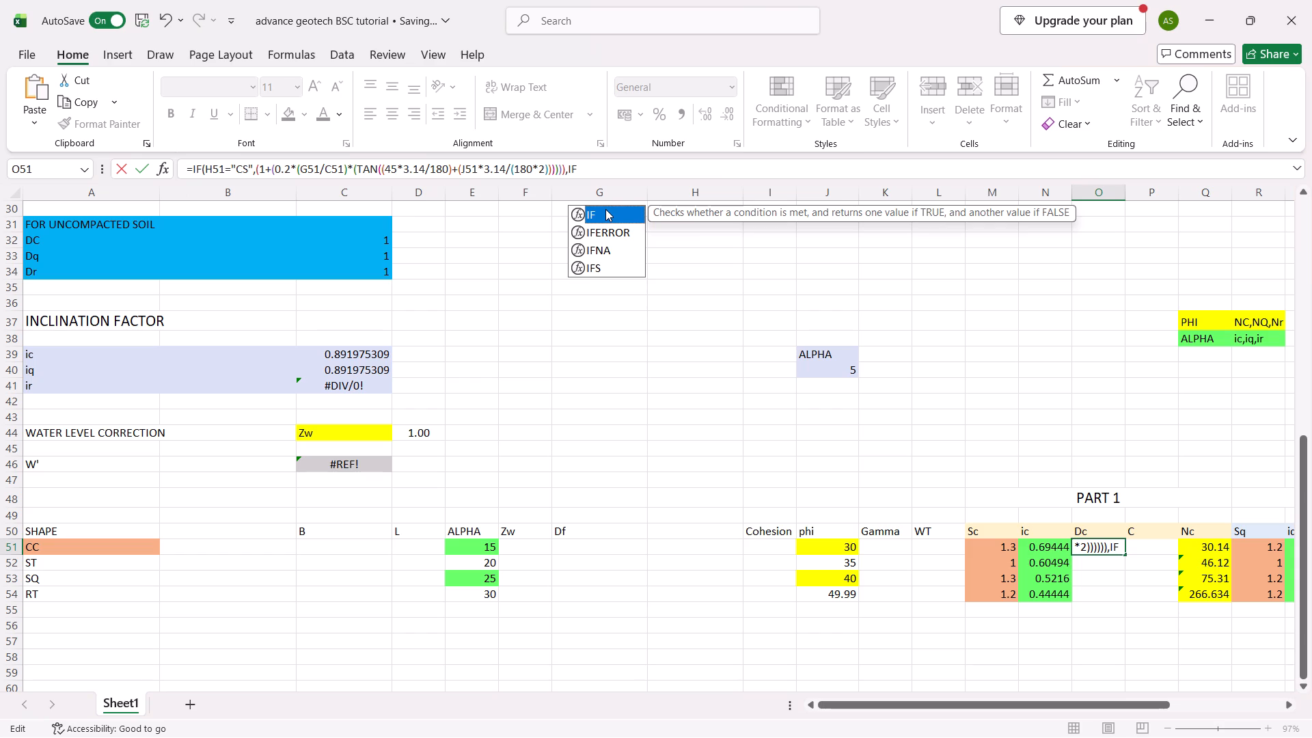
left_click(605, 209)
double_click(605, 209)
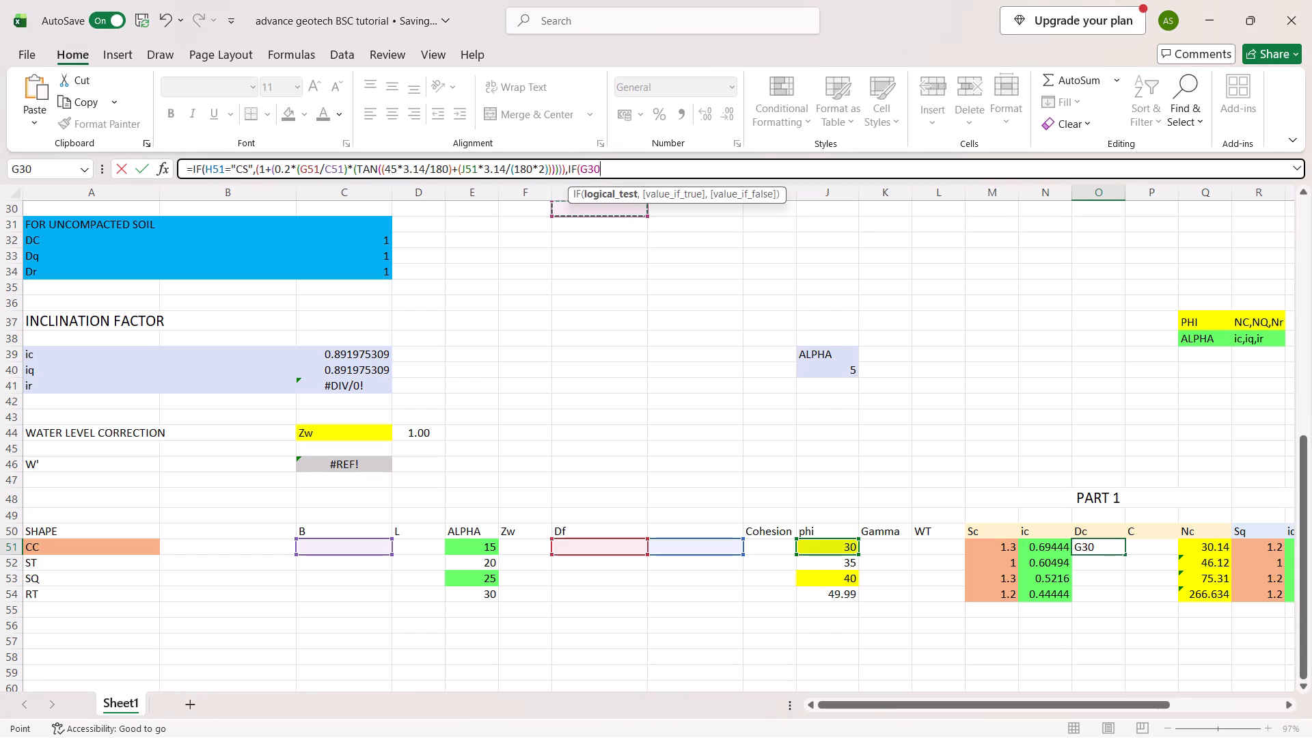
left_click(620, 167)
key("BackSpace")
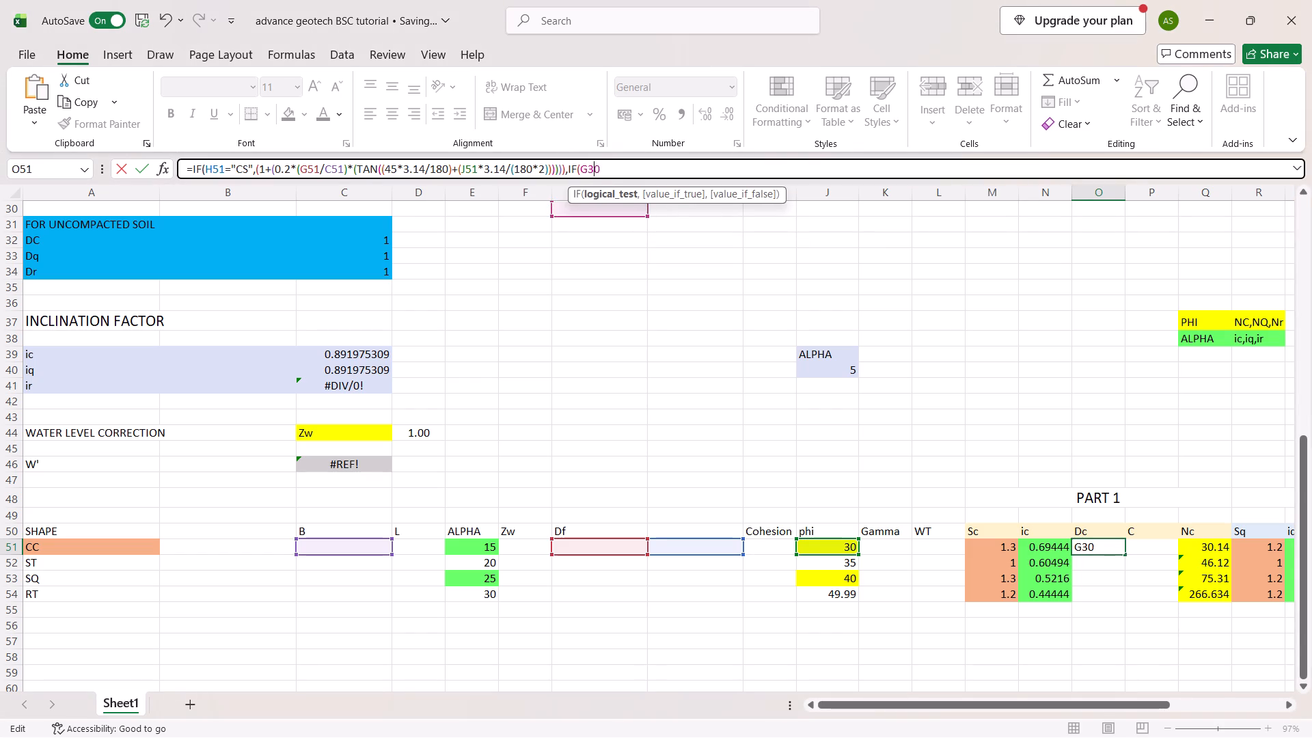
key("BackSpace")
key("BackSpace")
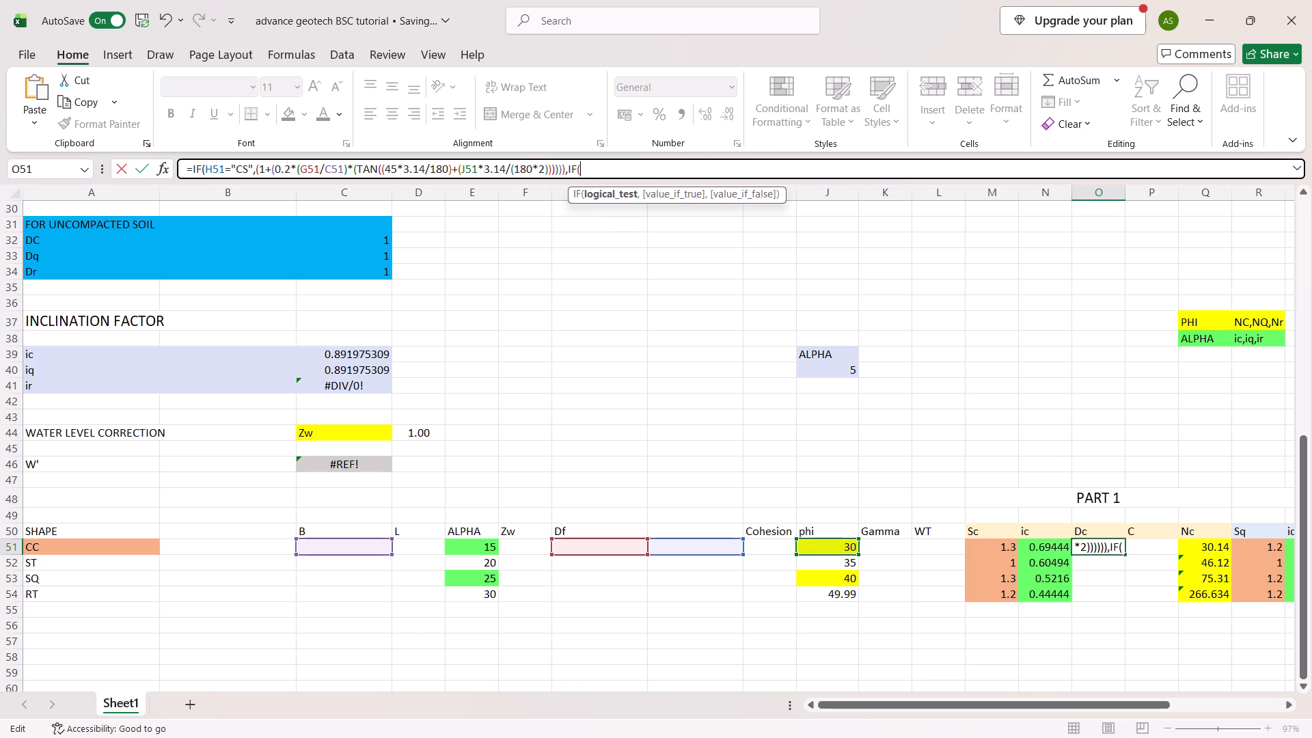
Set the nested IF's logical test to H51="UCS".
left_click(669, 548)
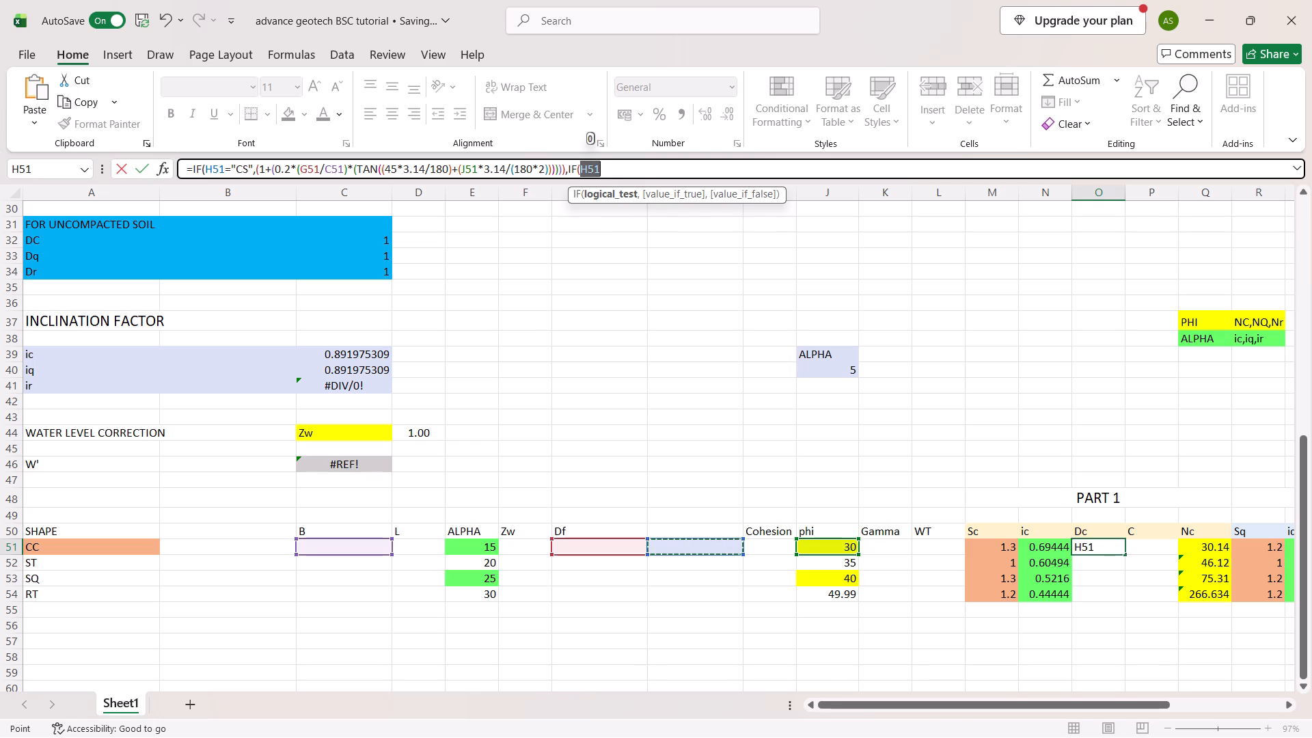
left_click(625, 174)
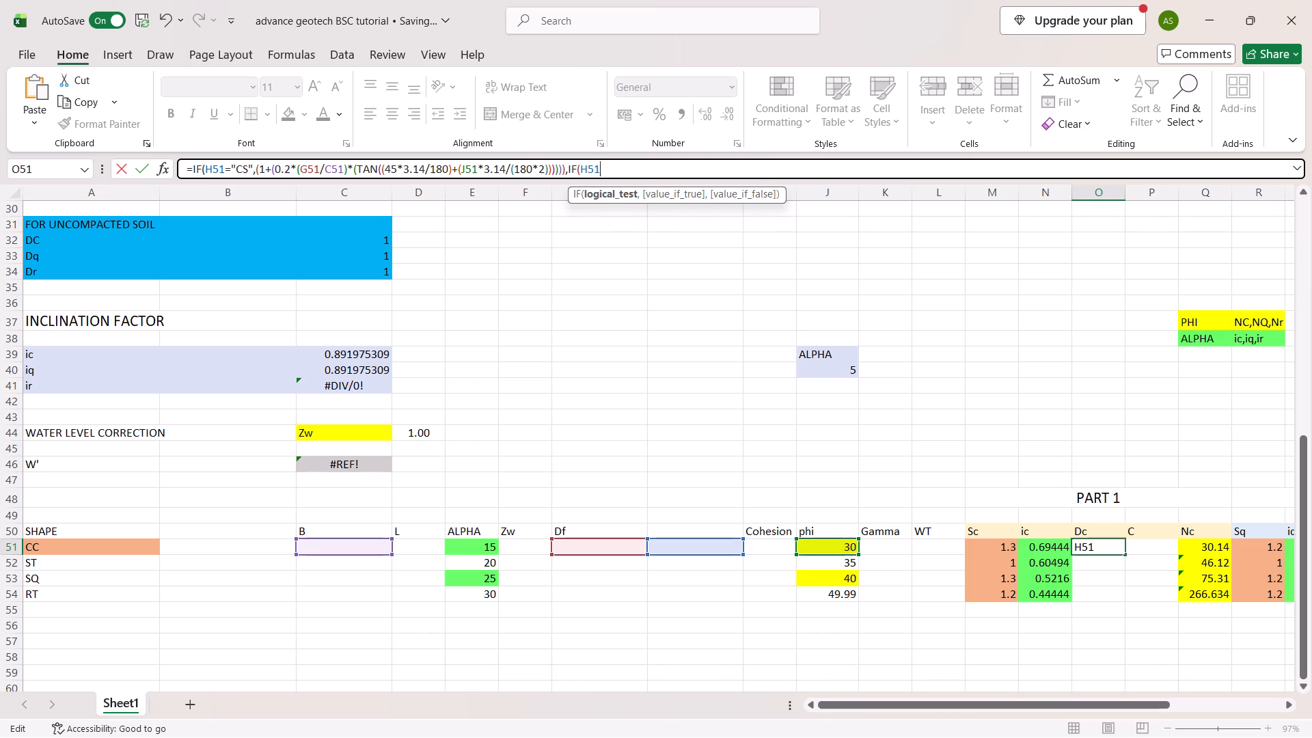
key("equal")
type("UCS")
key("Left")
key("Left")
key("Left")
key("shift+quotedbl")
key("Right")
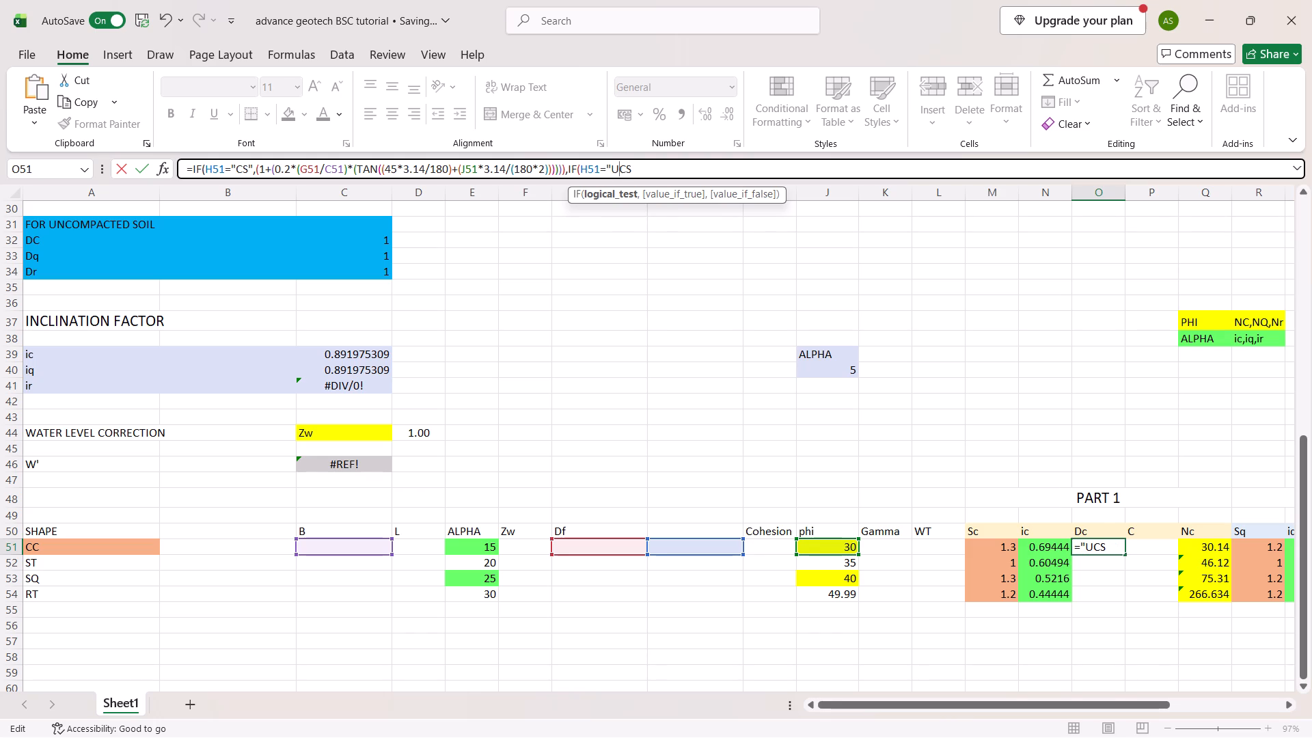
key("Right")
key("Right")
key("shift+quotedbl")
Make the nested IF return 1 when true and blank text "" otherwise, and complete O51's Dc formula.
key("comma")
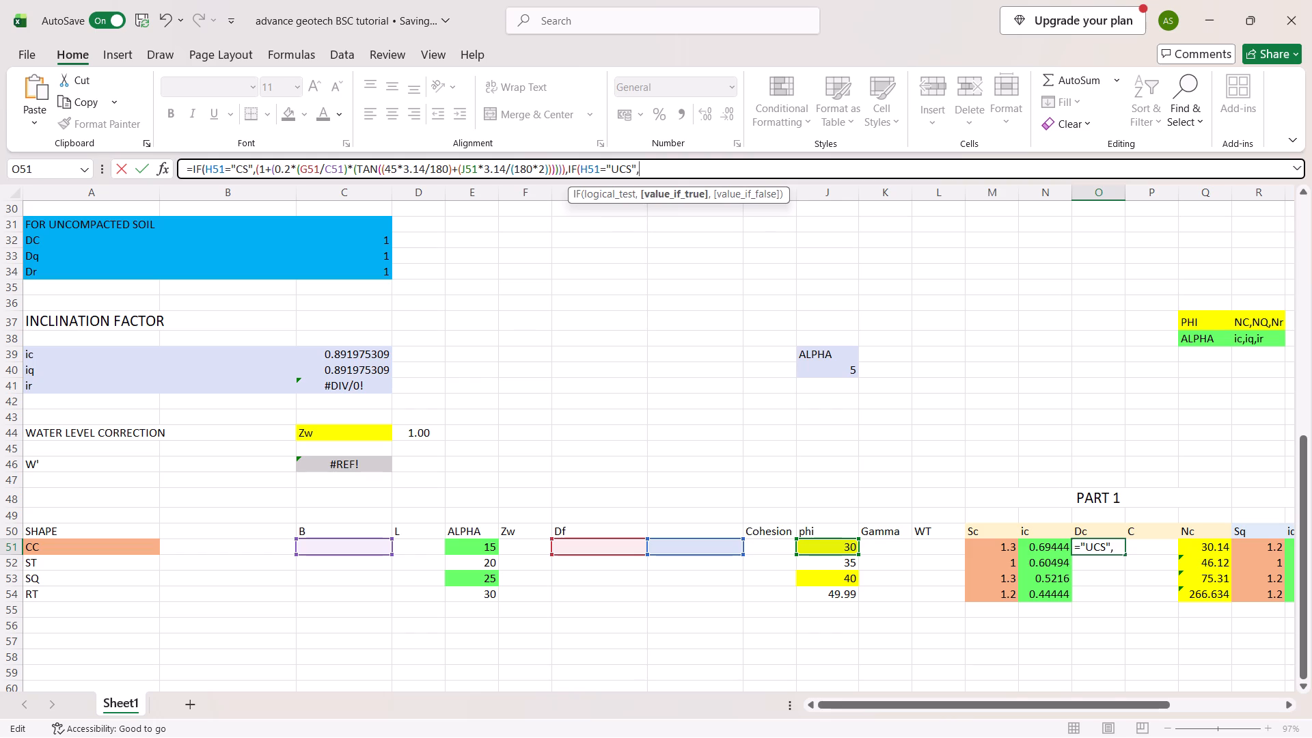
key("1")
key("comma")
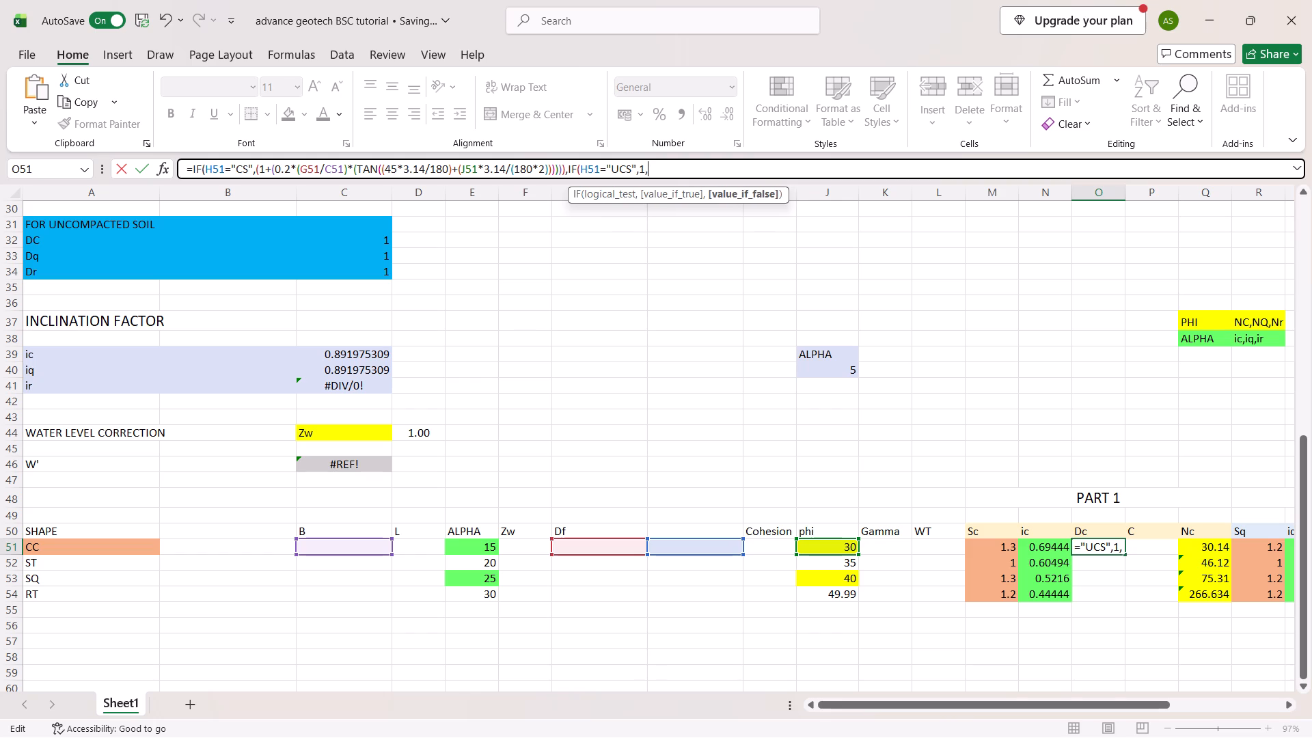
type("\"\"")
key("shift+parenright")
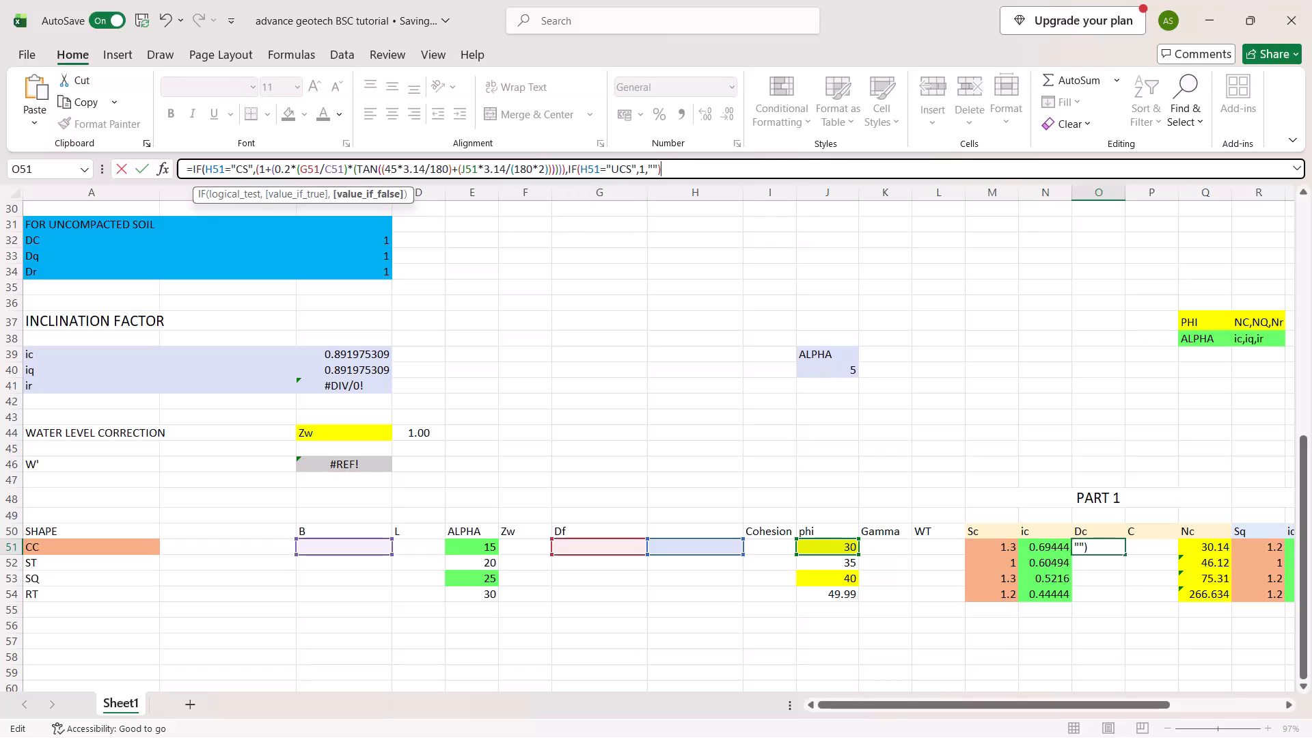
key("shift+parenright")
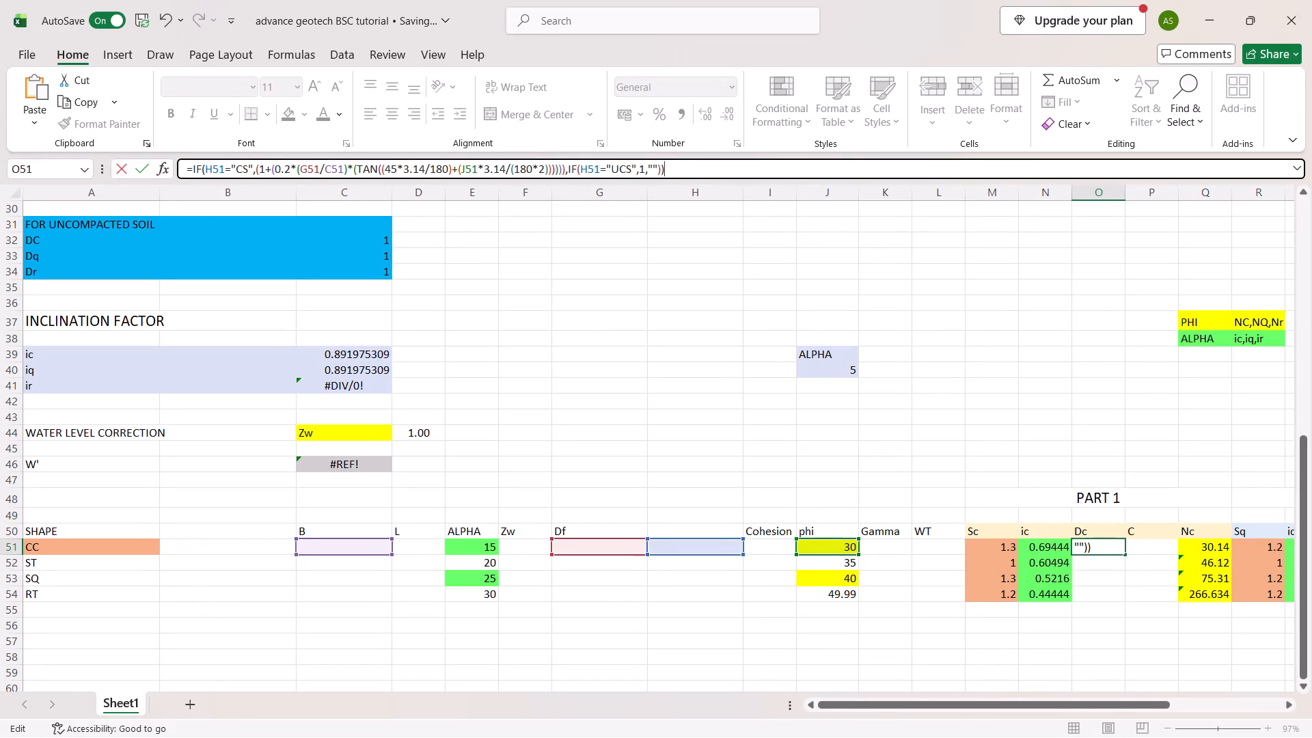
key("Return")
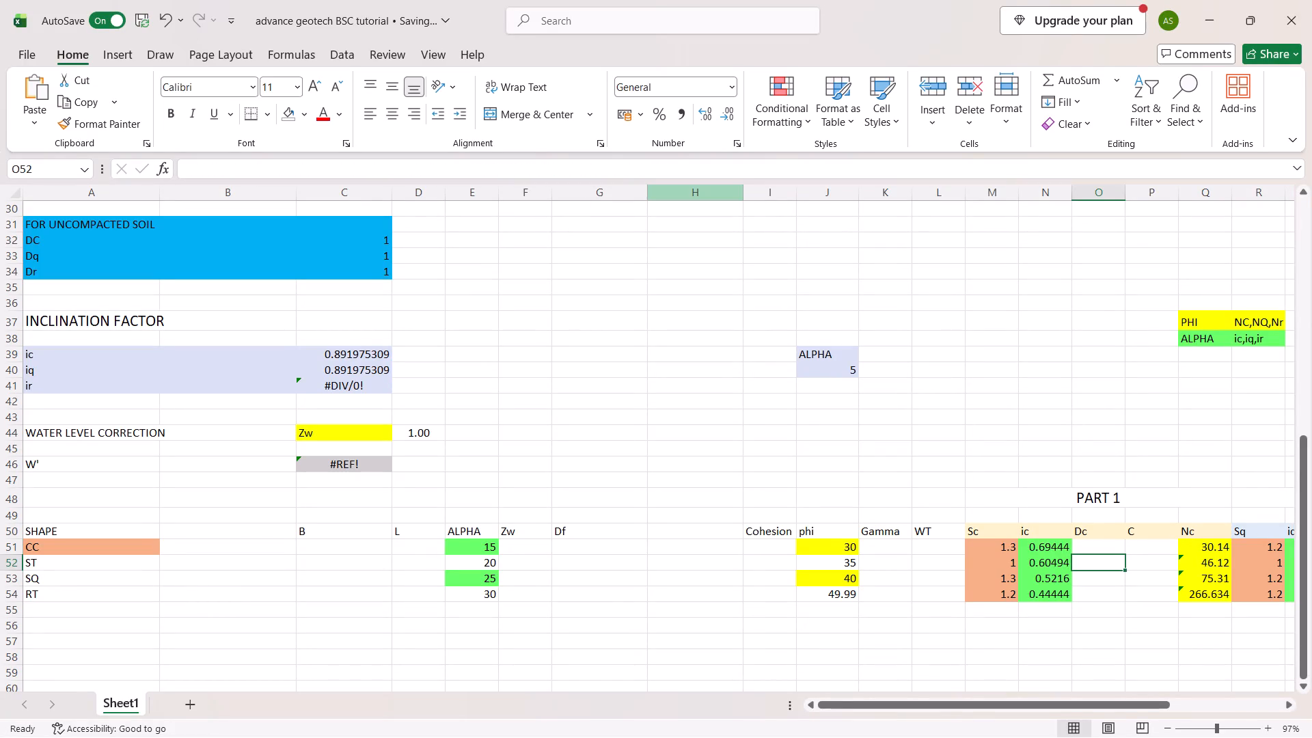
Enter 1 as the CC row's Df in G51 and 1 in the adjacent unlabelled cell H51.
left_click(1106, 545)
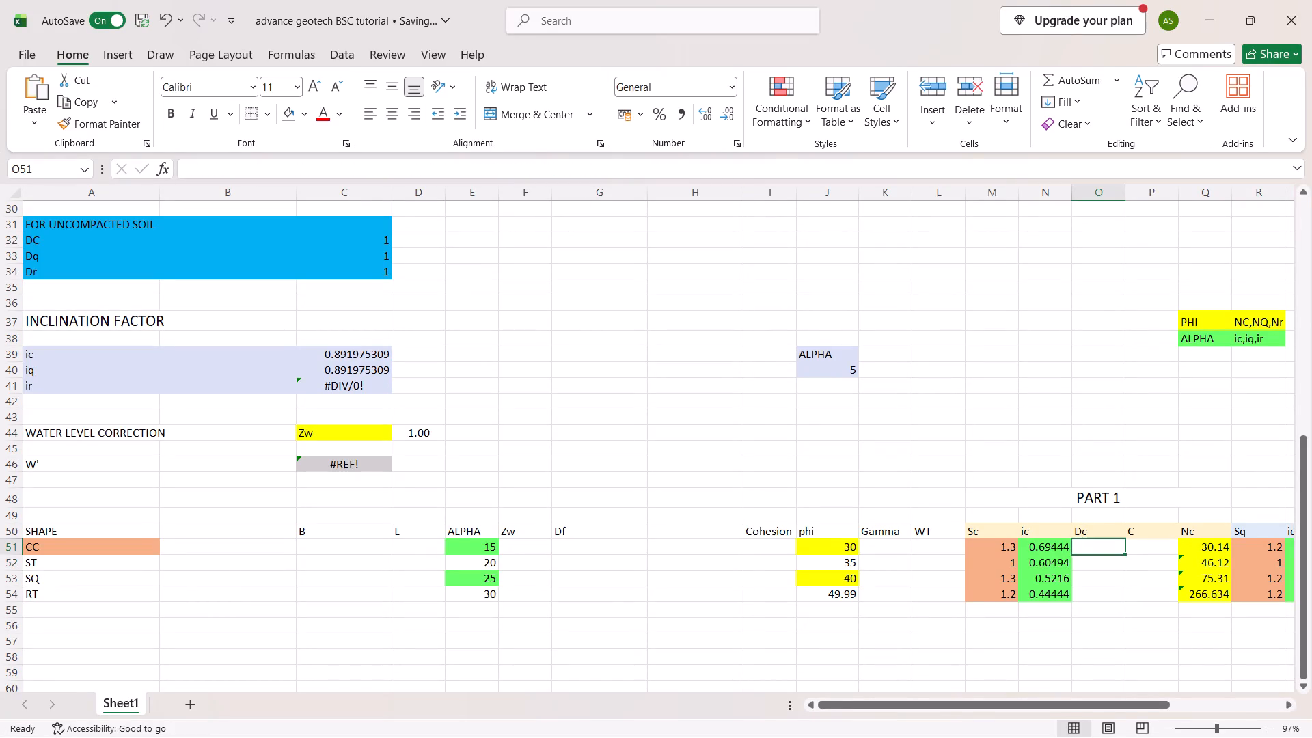
scroll(741, 541, "up", 1)
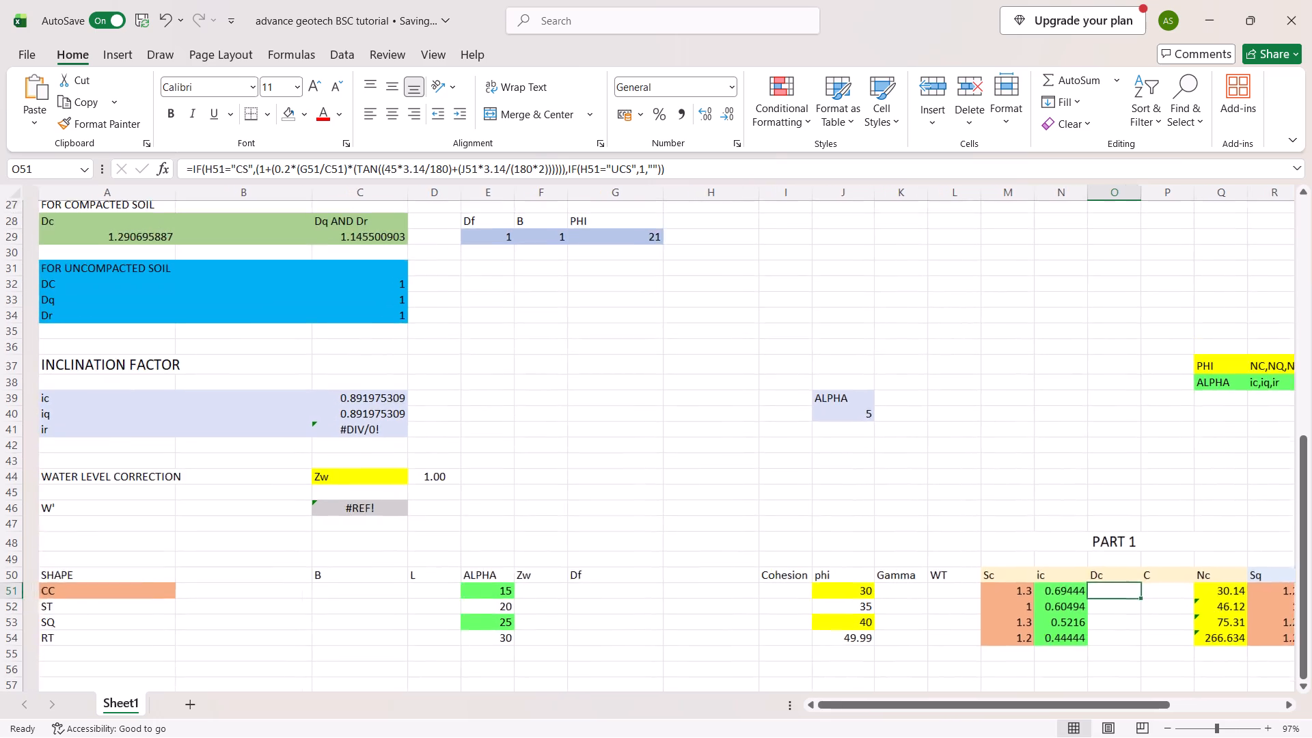
scroll(741, 541, "up", 1)
left_click(567, 557)
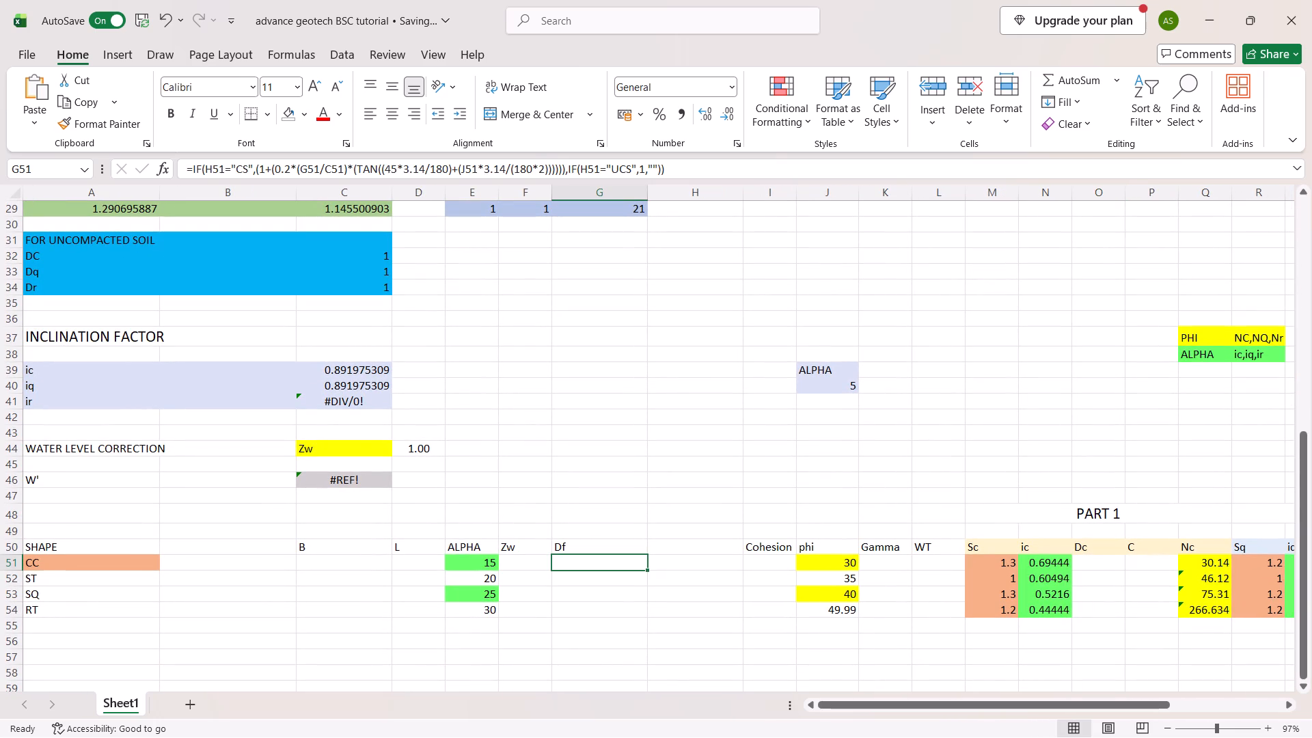
key("1")
key("Right")
key("1")
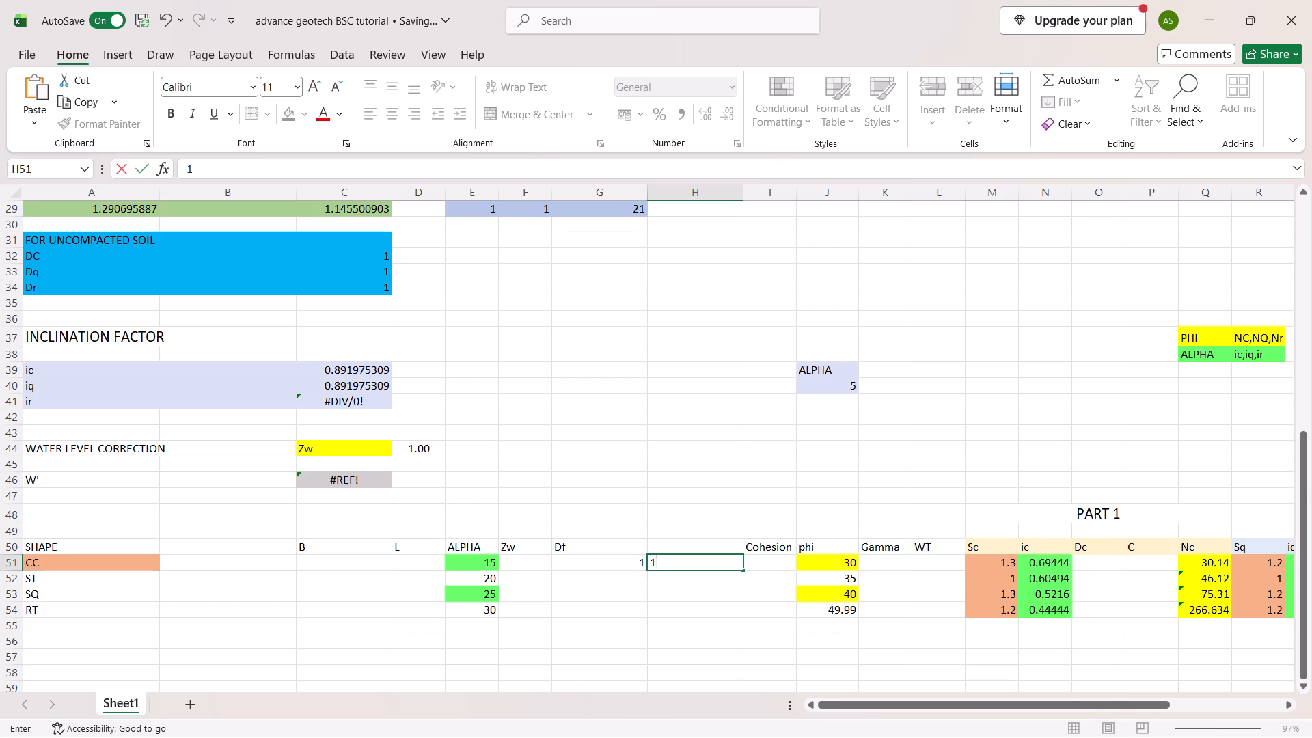
key("Right")
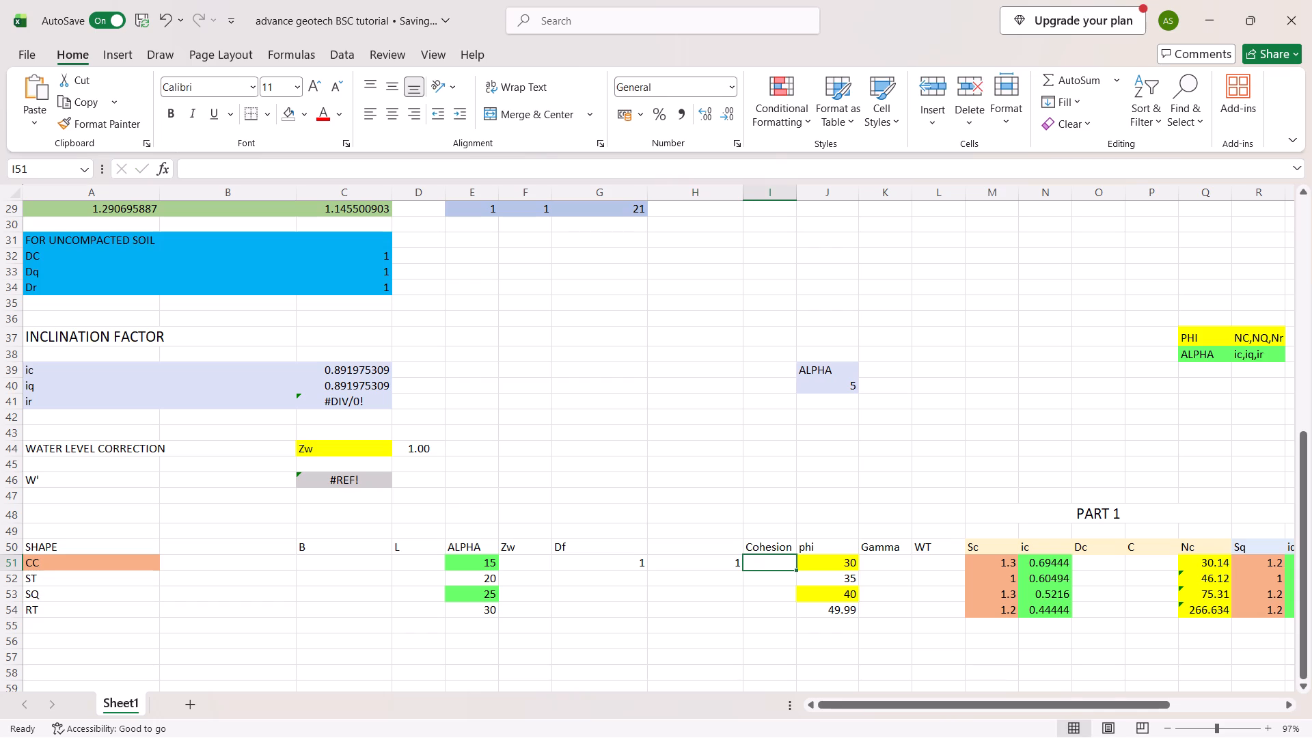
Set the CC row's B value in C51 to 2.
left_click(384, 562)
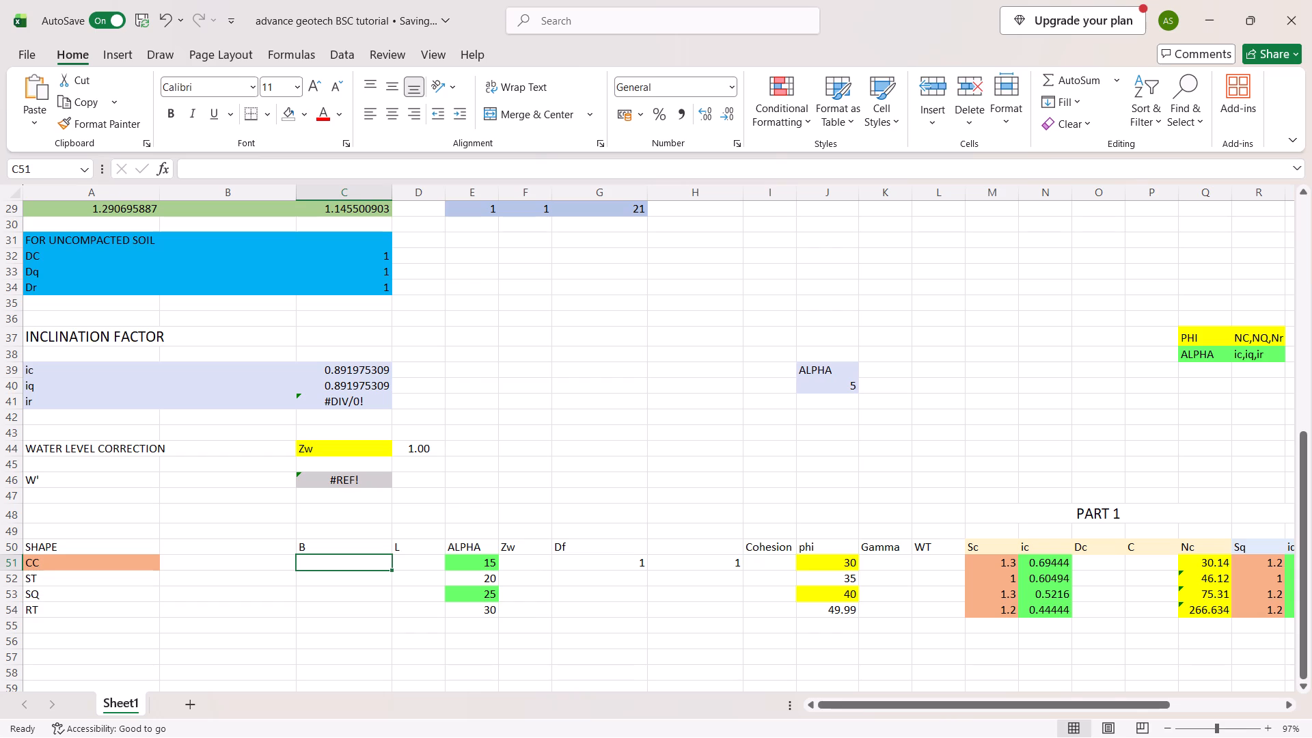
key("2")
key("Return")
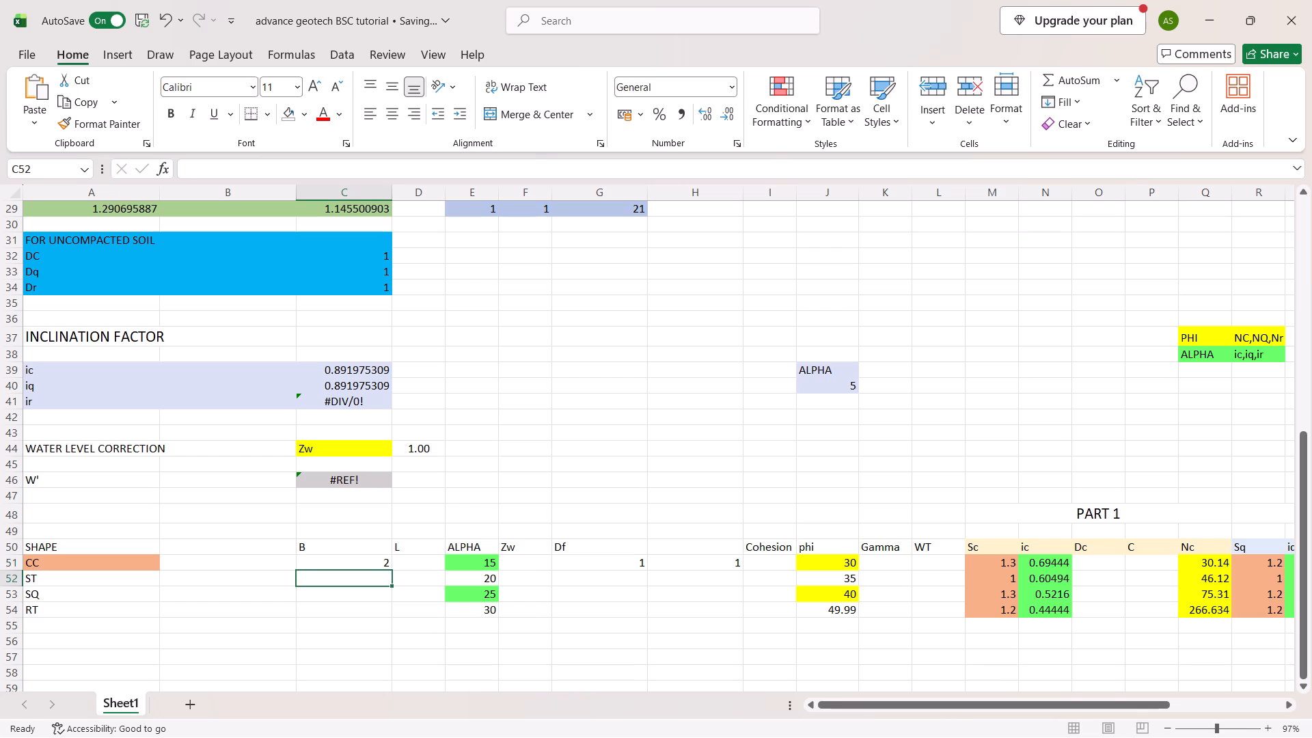
Check the Dc cell O51 and its nested IF formula against the CC row's inputs.
scroll(488, 579, "right", 2)
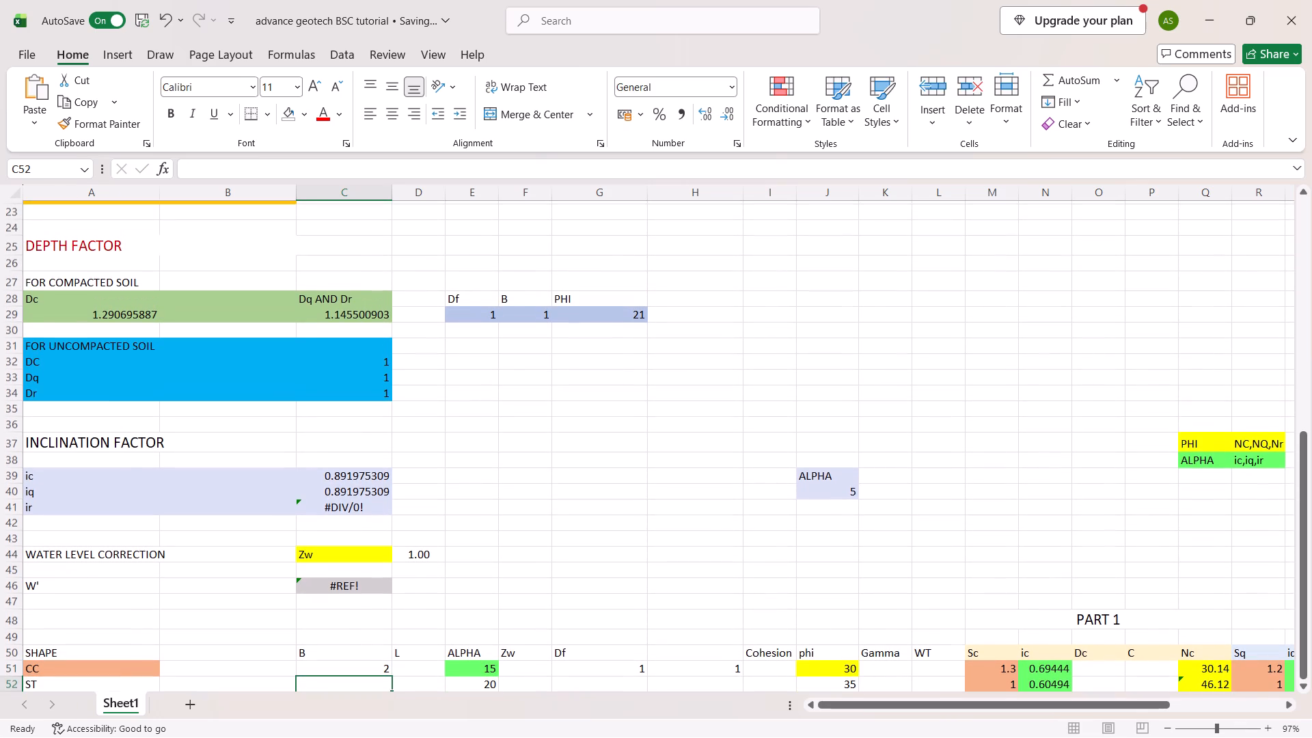
scroll(488, 579, "right", 1)
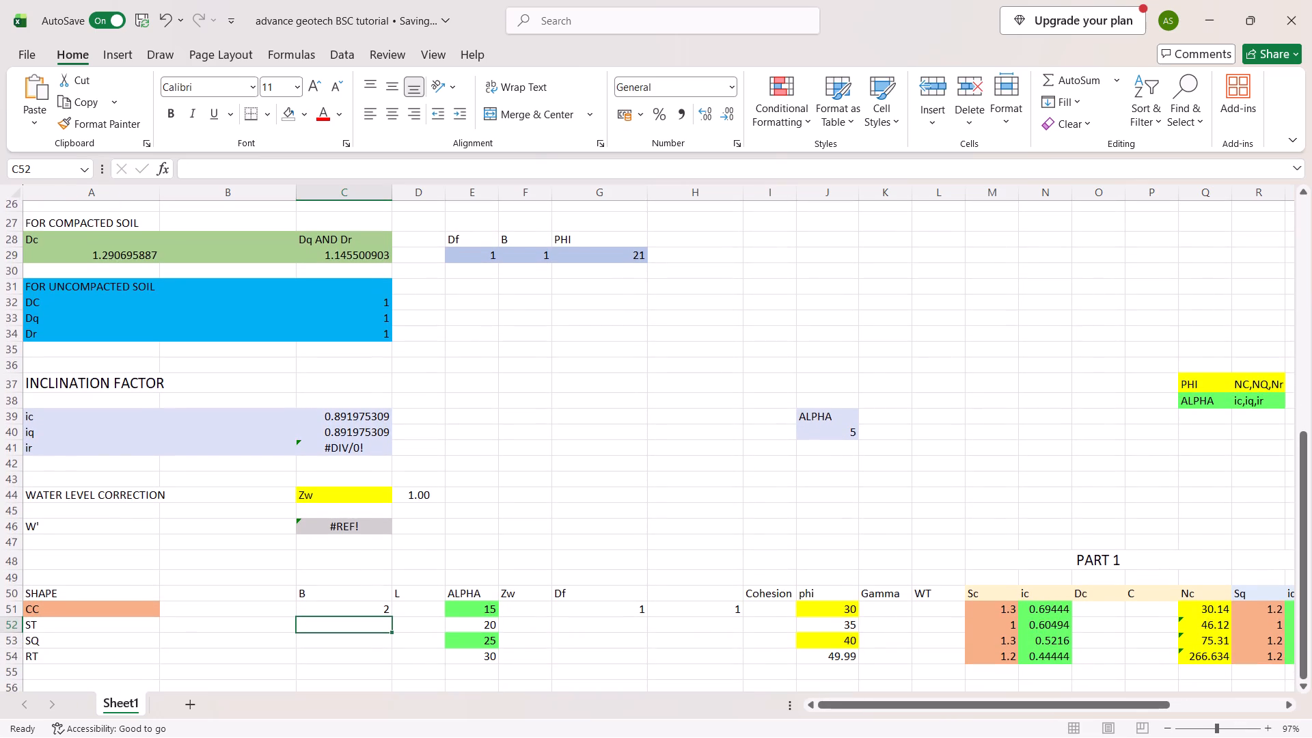
scroll(488, 579, "right", 1)
scroll(1097, 597, "left", 1)
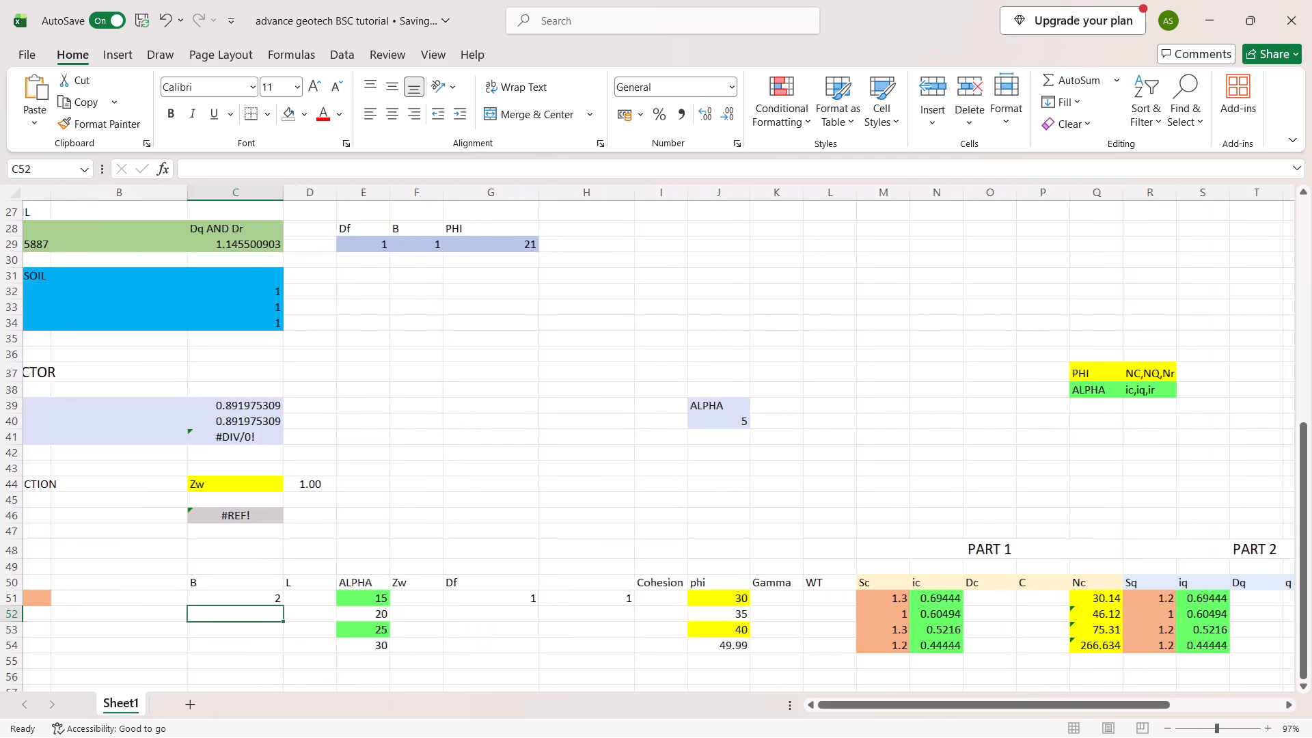
scroll(1097, 597, "left", 2)
left_click(982, 603)
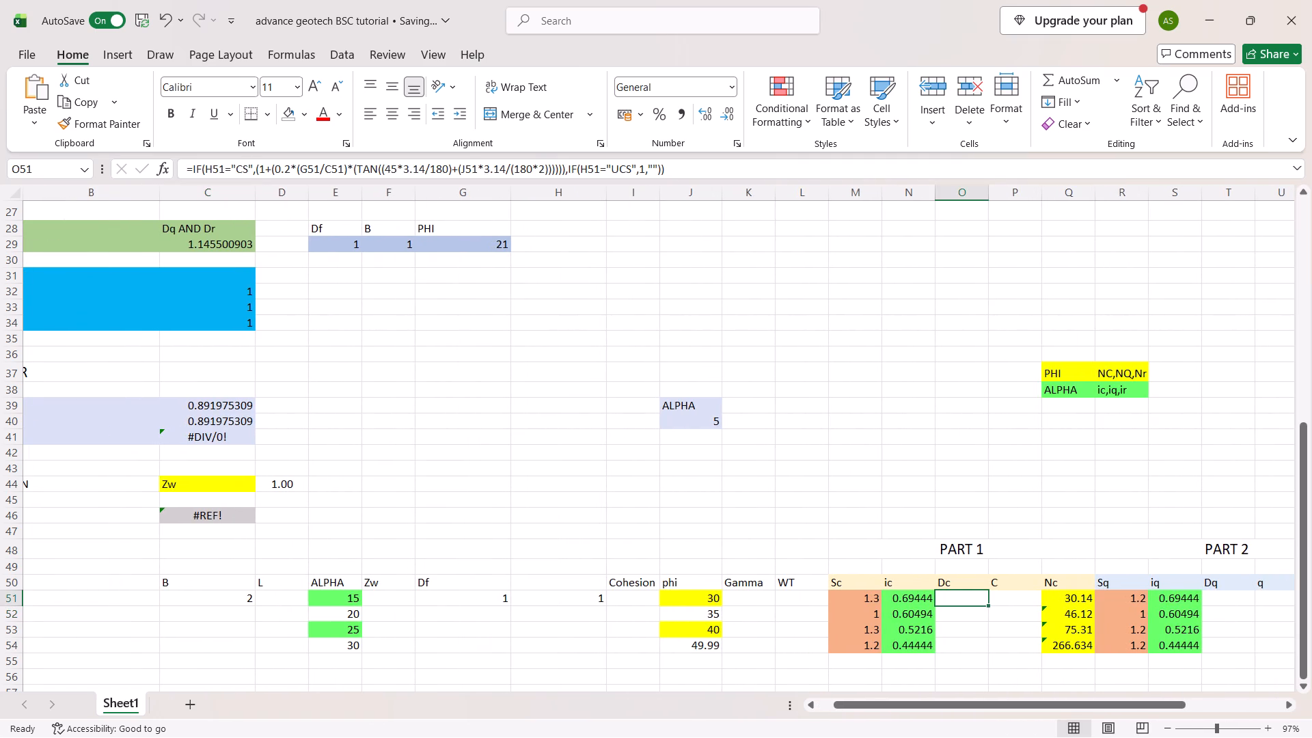
key("Return")
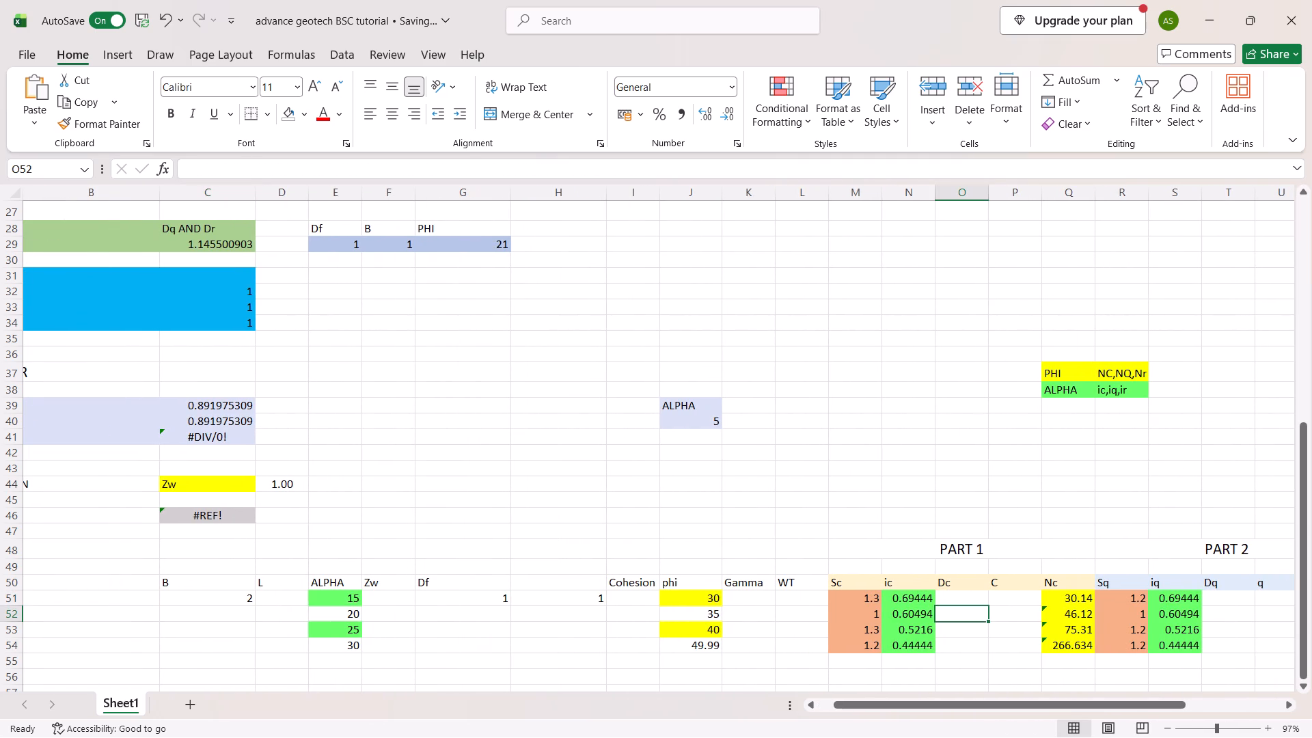
right_click(974, 598)
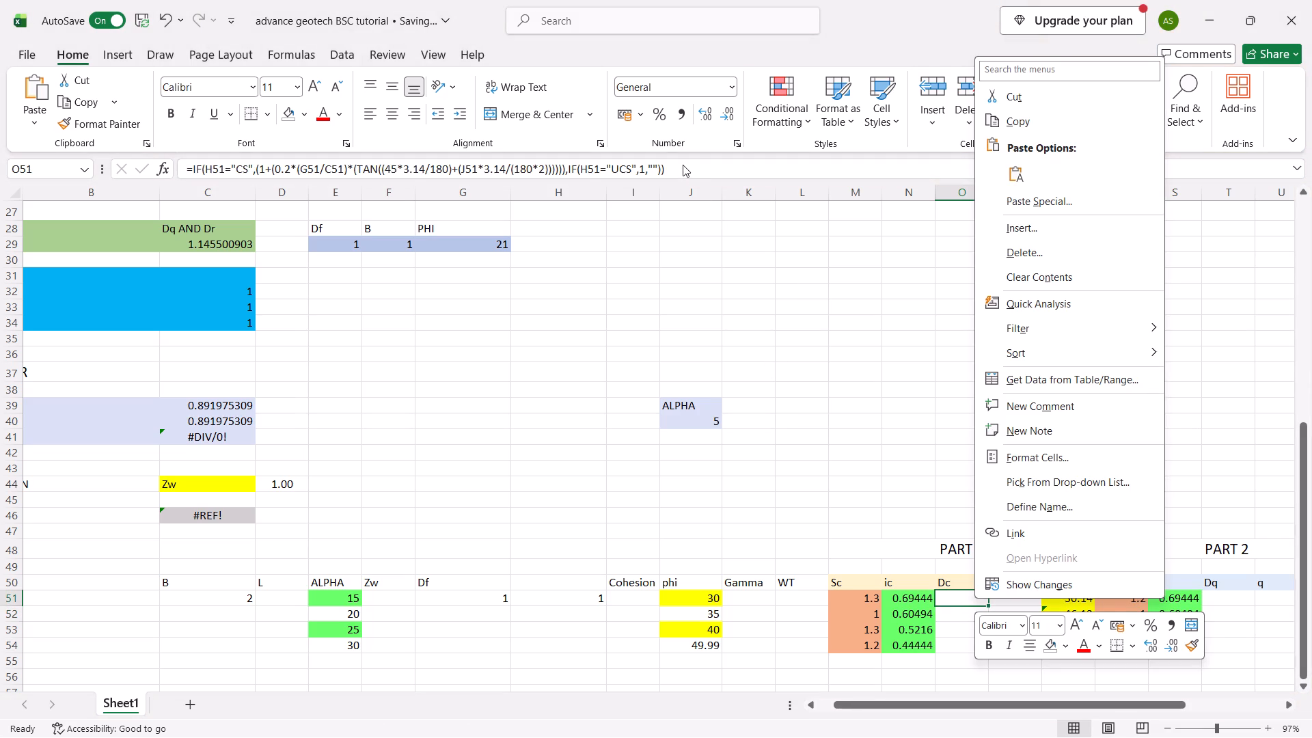
left_click(683, 165)
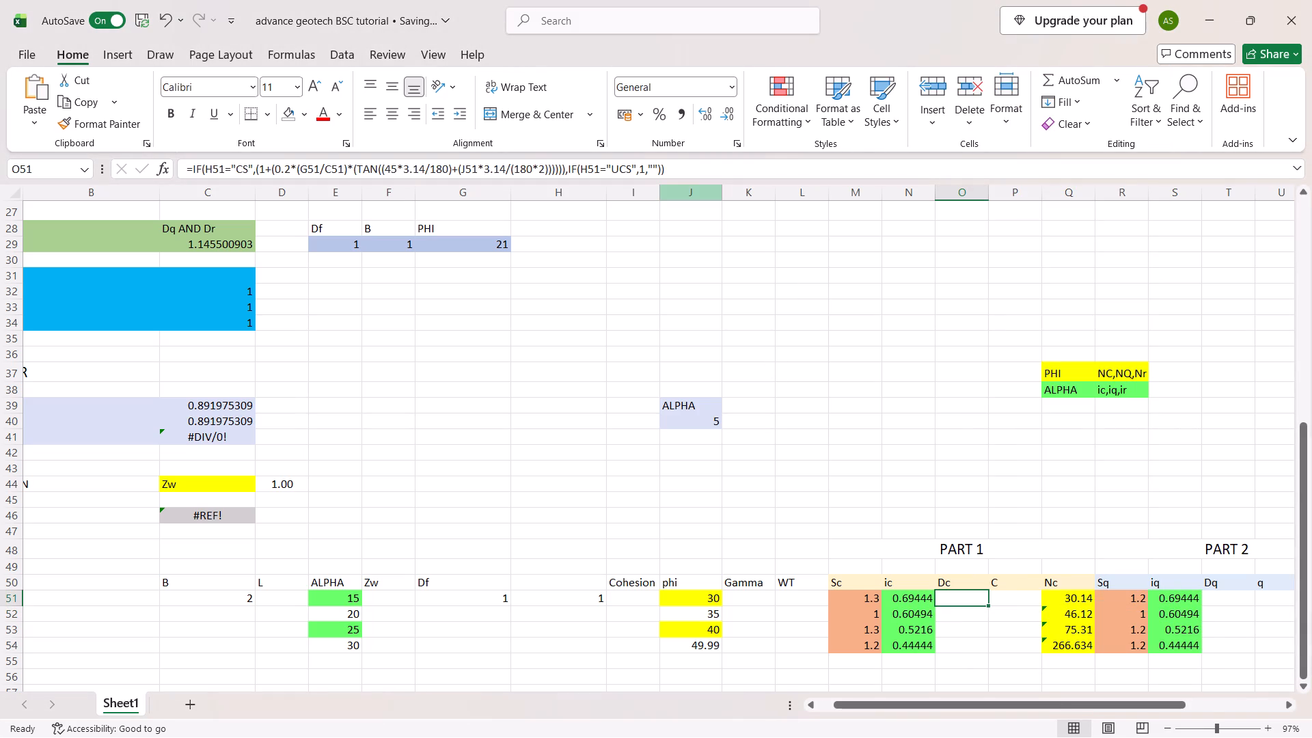
Replace the entry in H51 with the soil code CS.
left_click(528, 600)
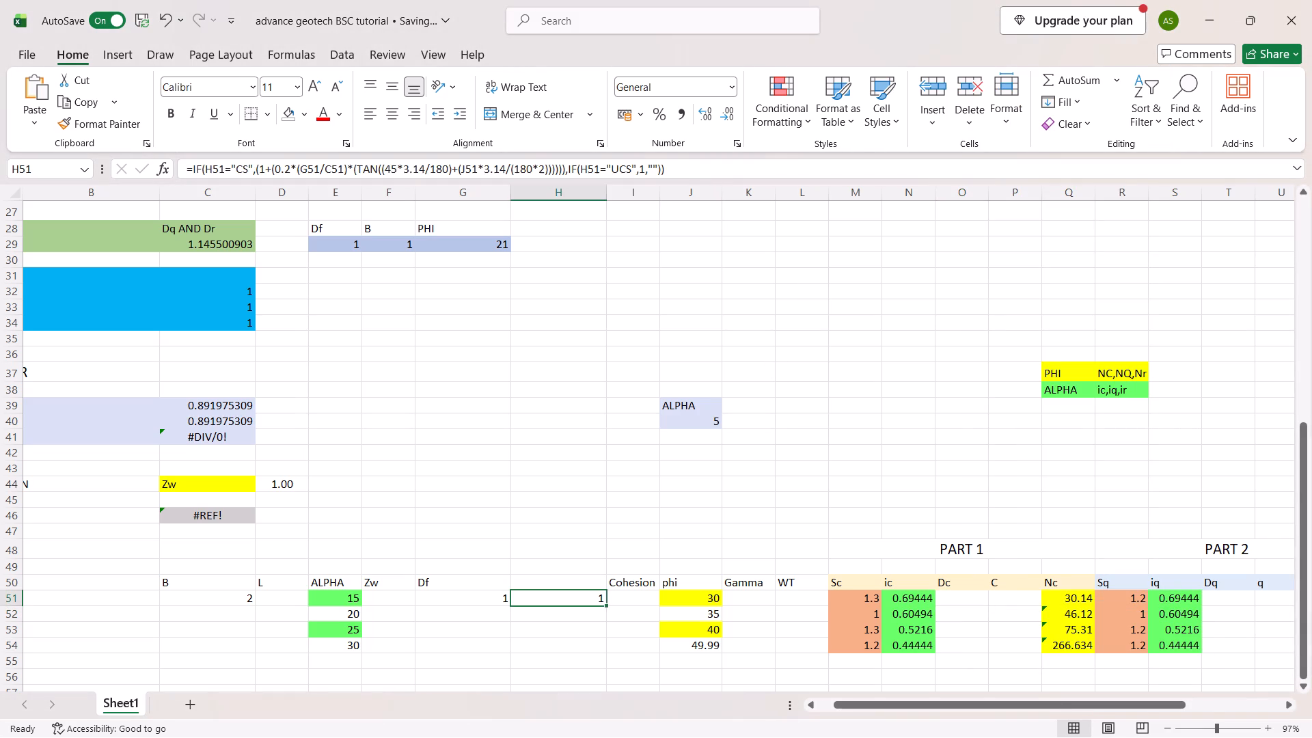
key("BackSpace")
type("CS")
key("Return")
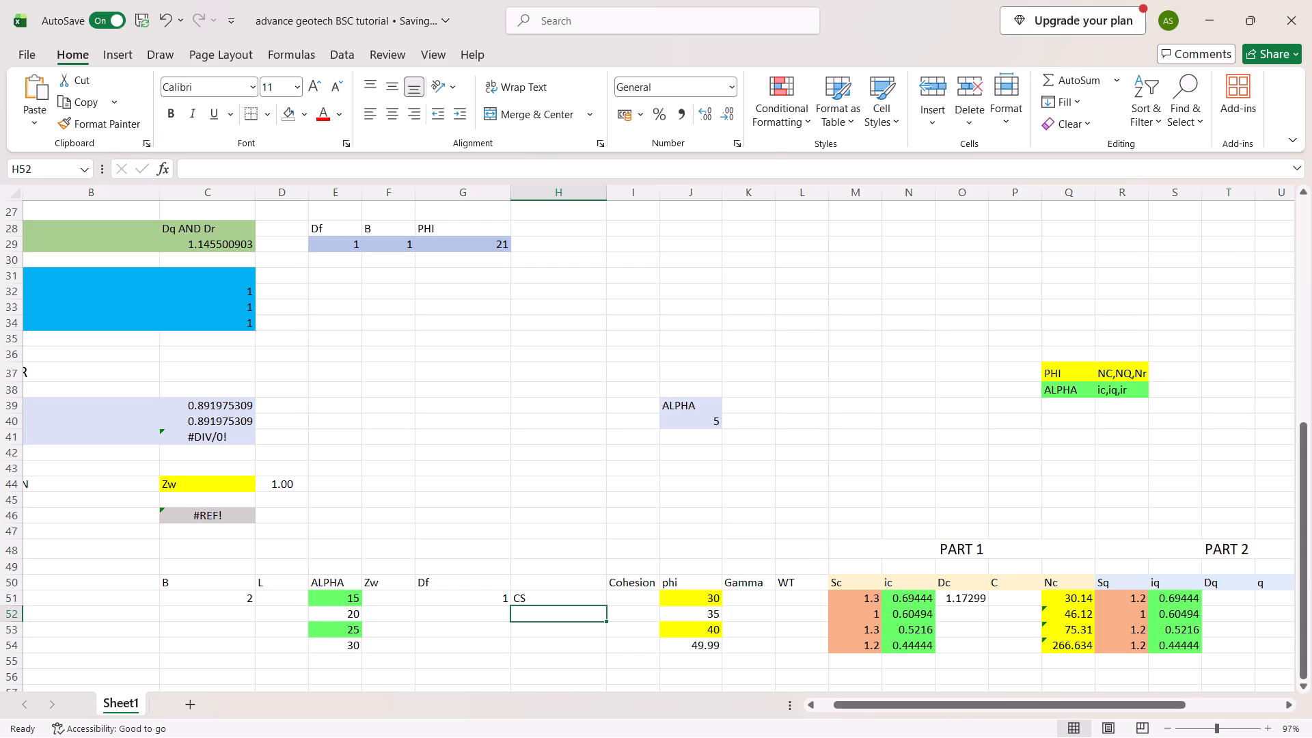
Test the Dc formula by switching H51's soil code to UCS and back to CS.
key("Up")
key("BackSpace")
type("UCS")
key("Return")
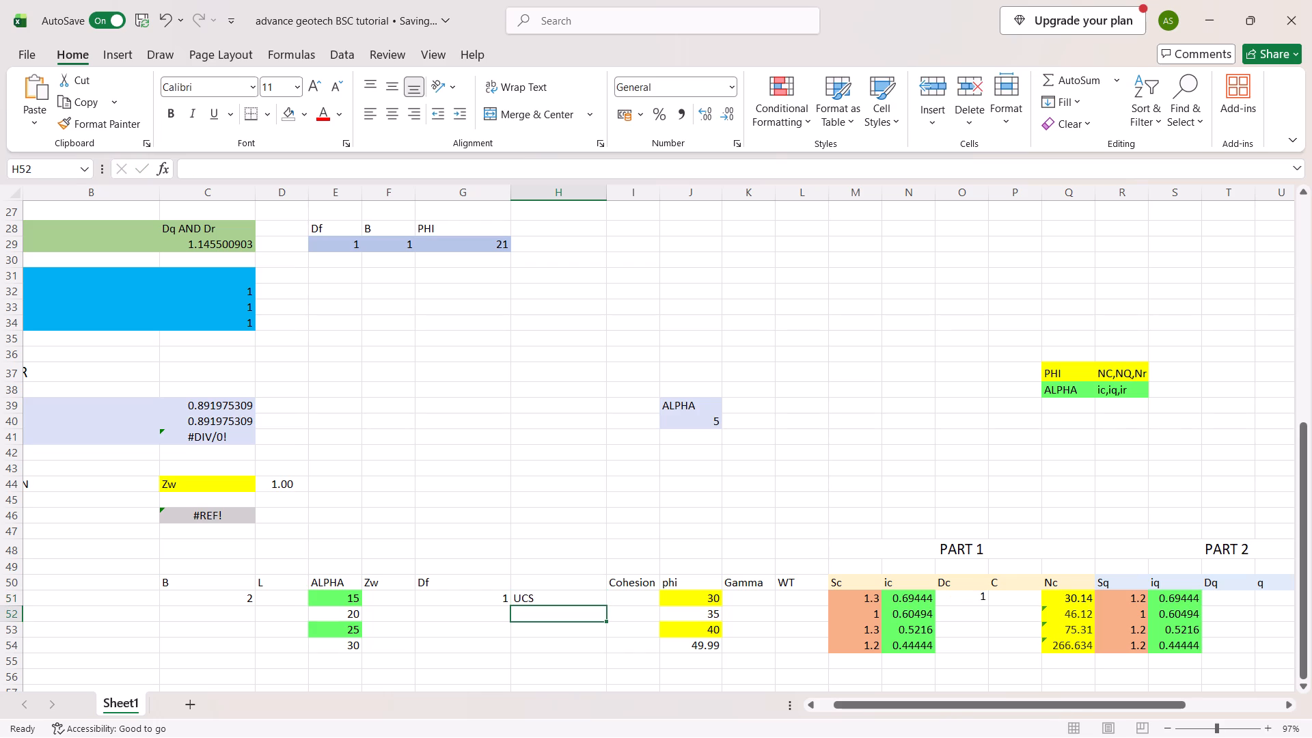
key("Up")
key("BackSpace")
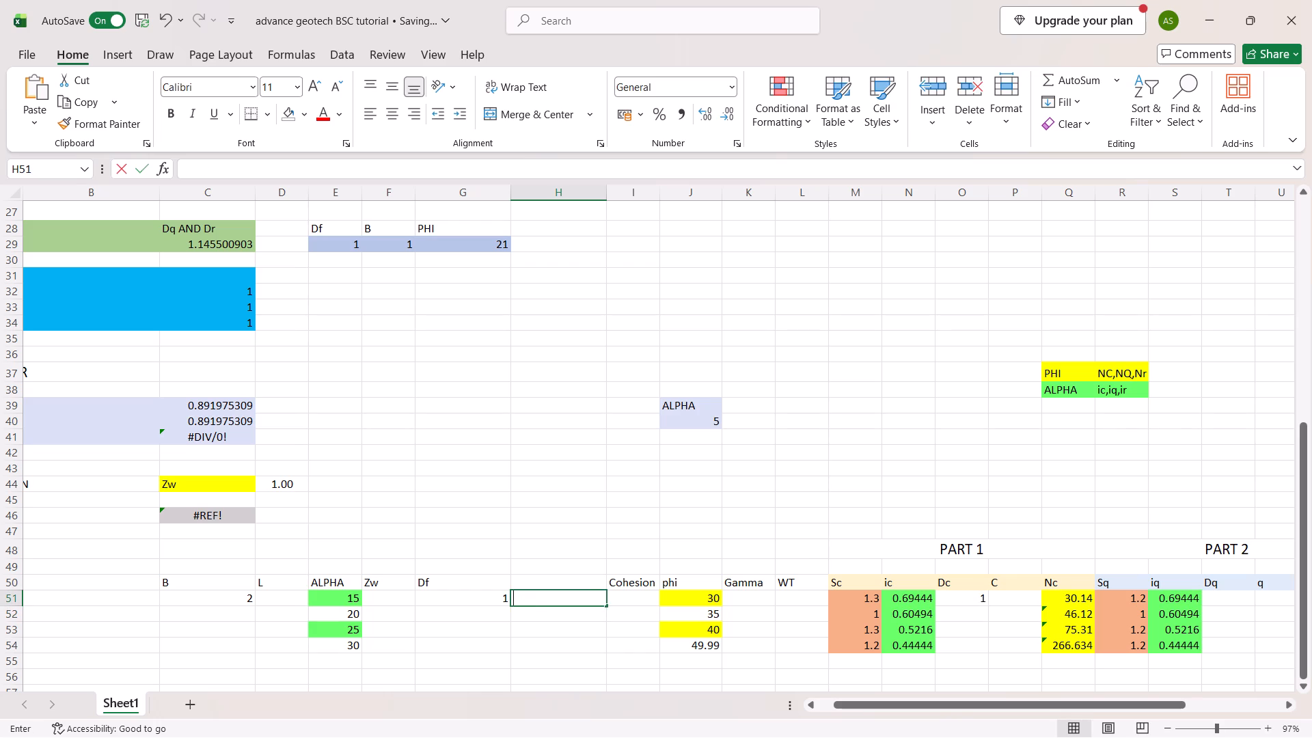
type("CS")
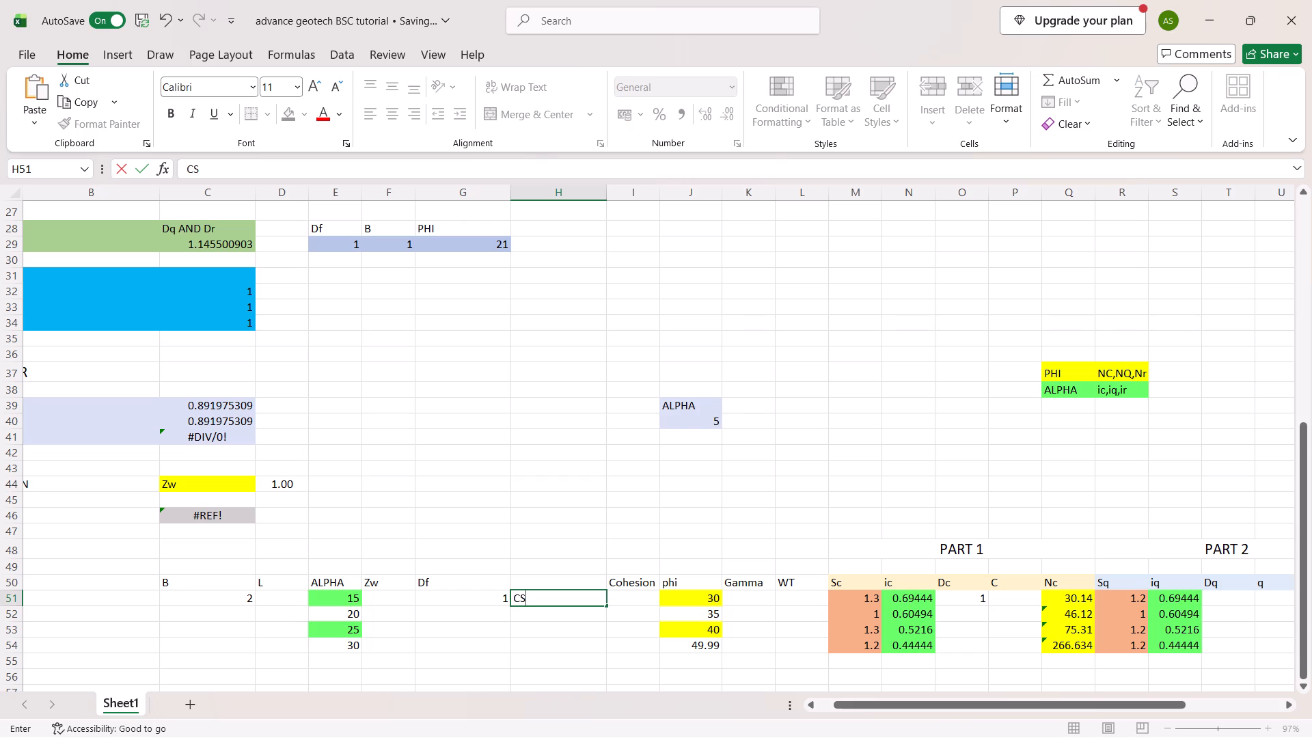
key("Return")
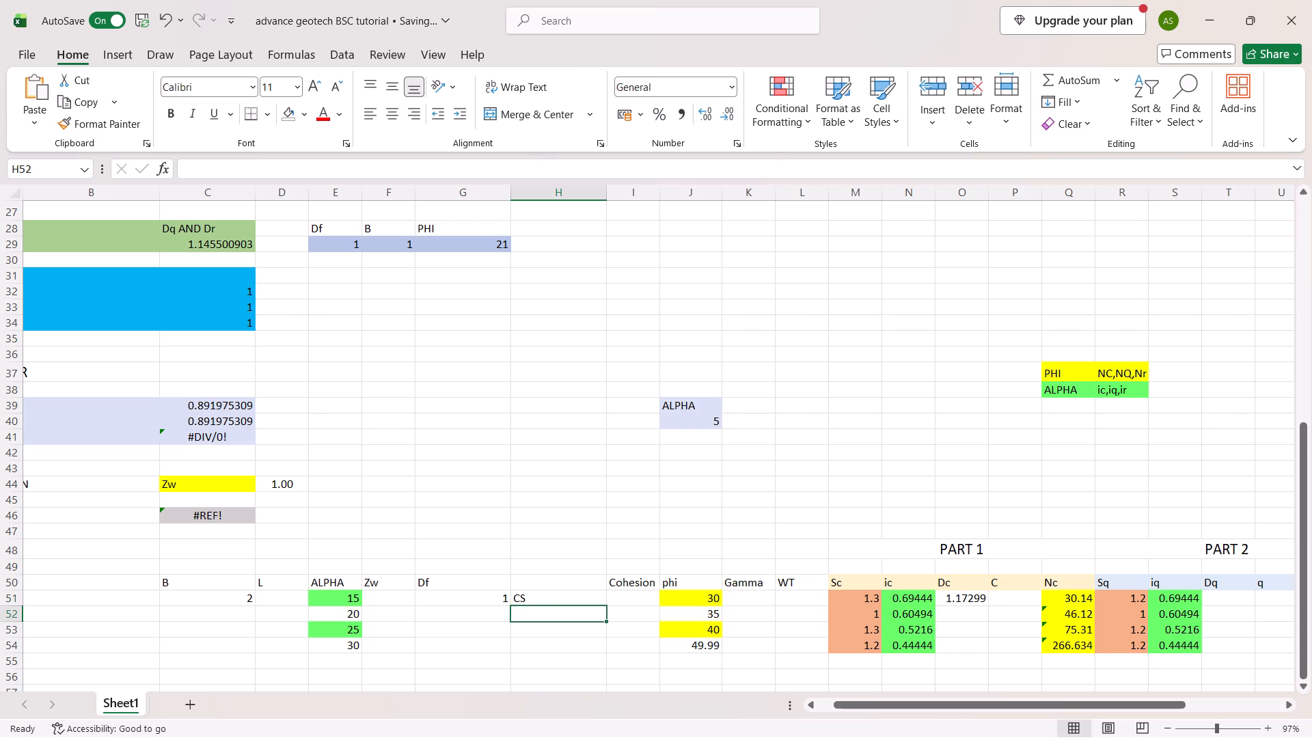
Label column H of the table with the header SOIL TYPE in H50.
left_click(532, 591)
key("Up")
type("SOIL TYPE")
key("Return")
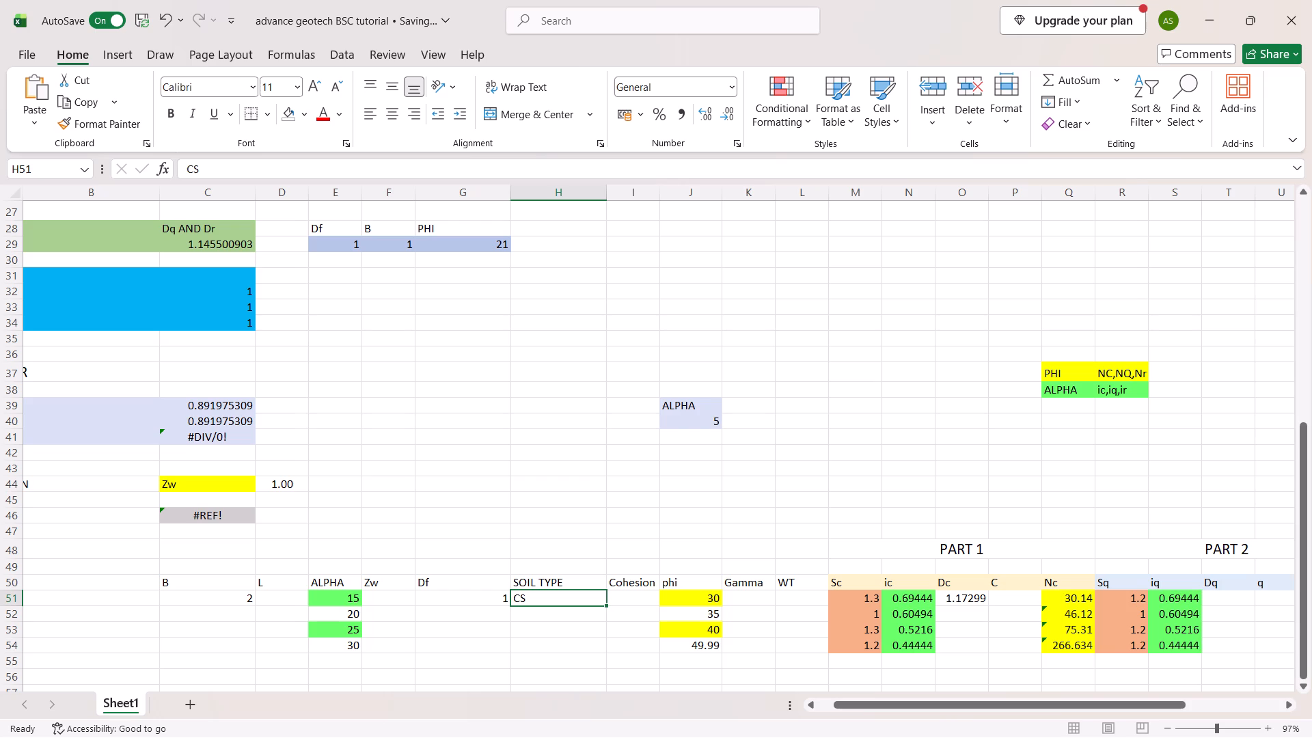
Match the CC row to the compacted-soil example by setting phi in J51 to 21 and B in C51 to 1.
left_click(681, 599)
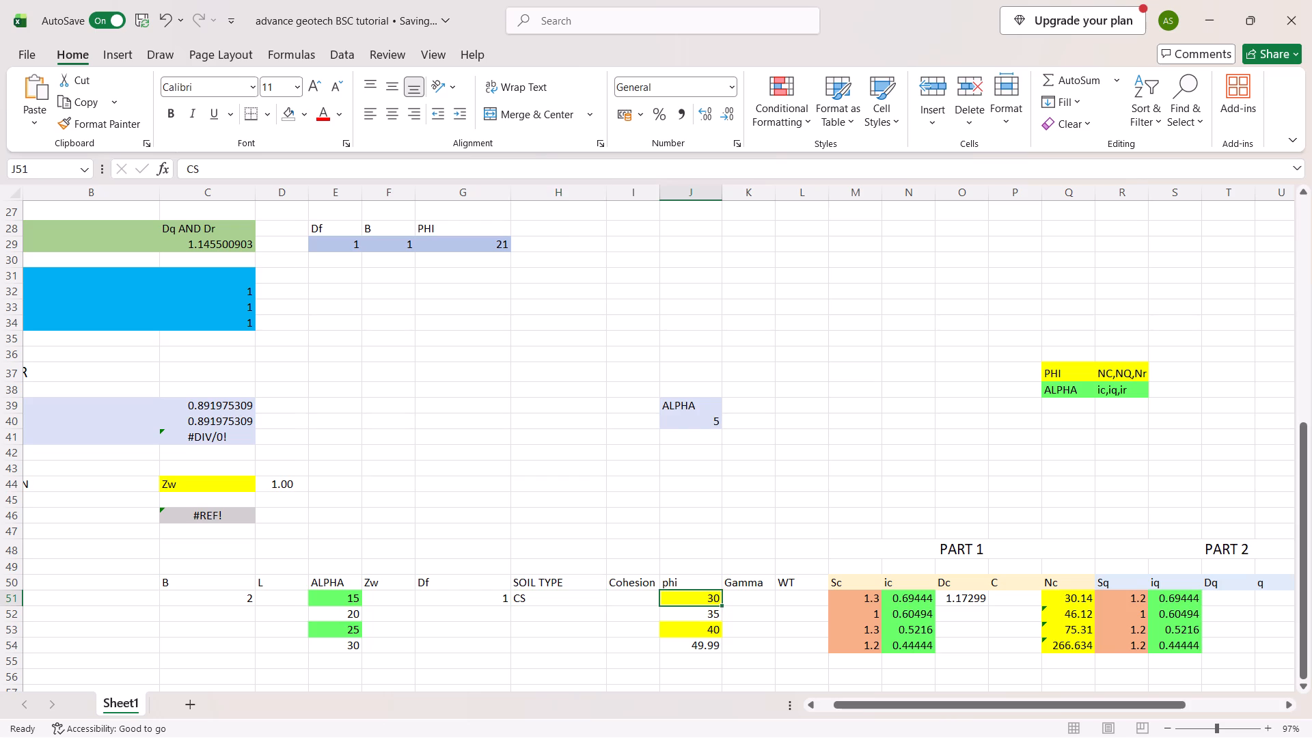
type("21")
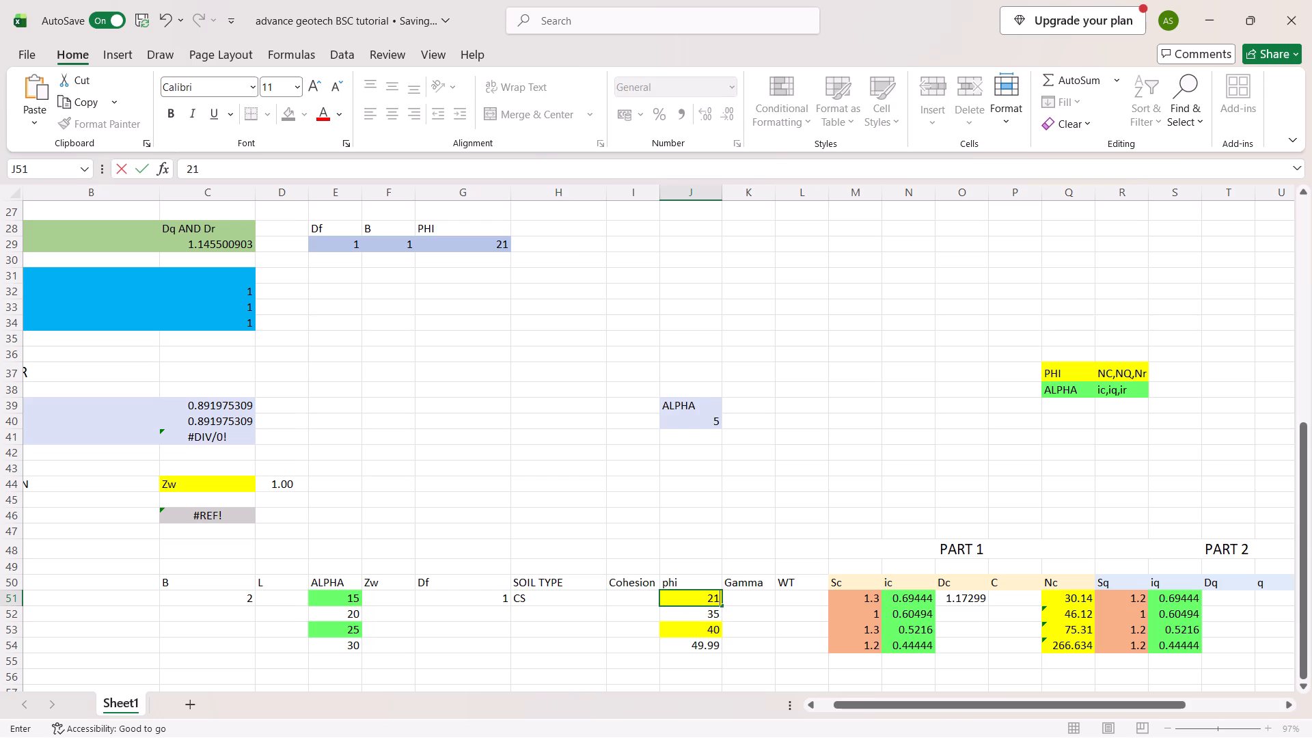
key("Return")
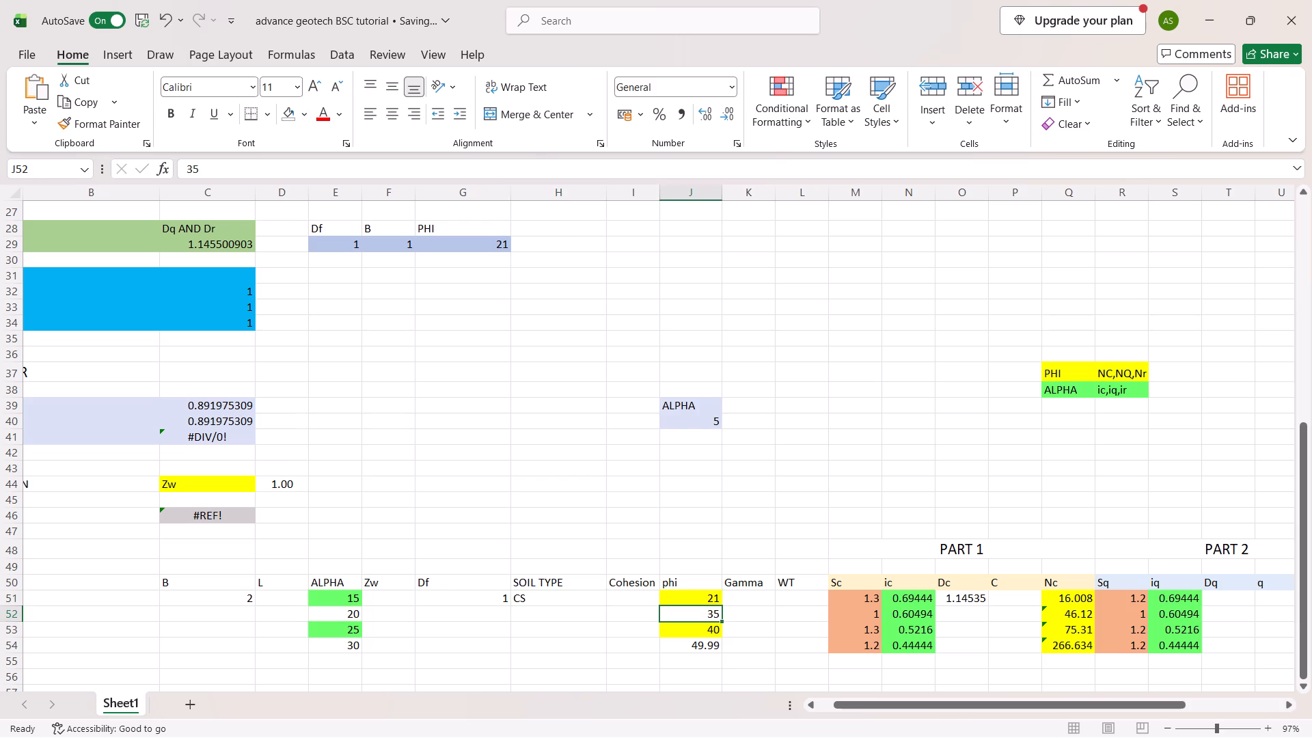
left_click(238, 603)
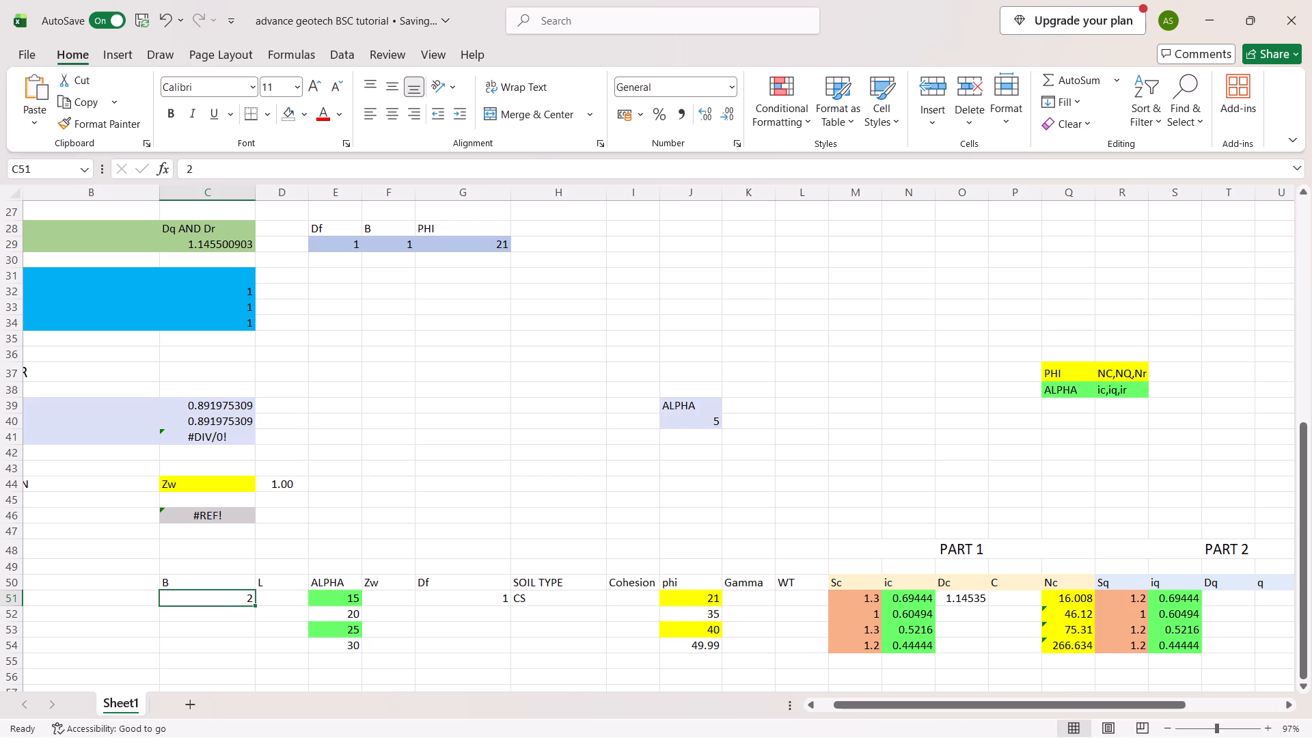
key("1")
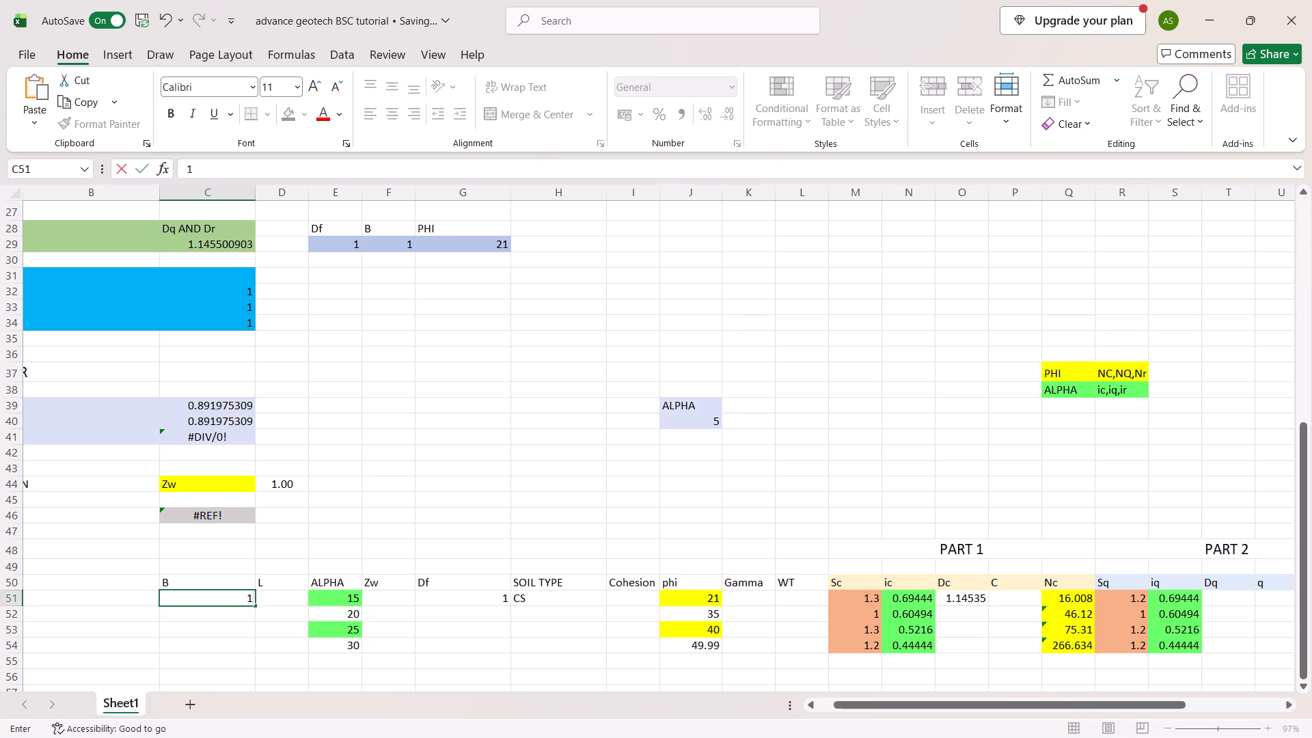
key("Return")
key("Up")
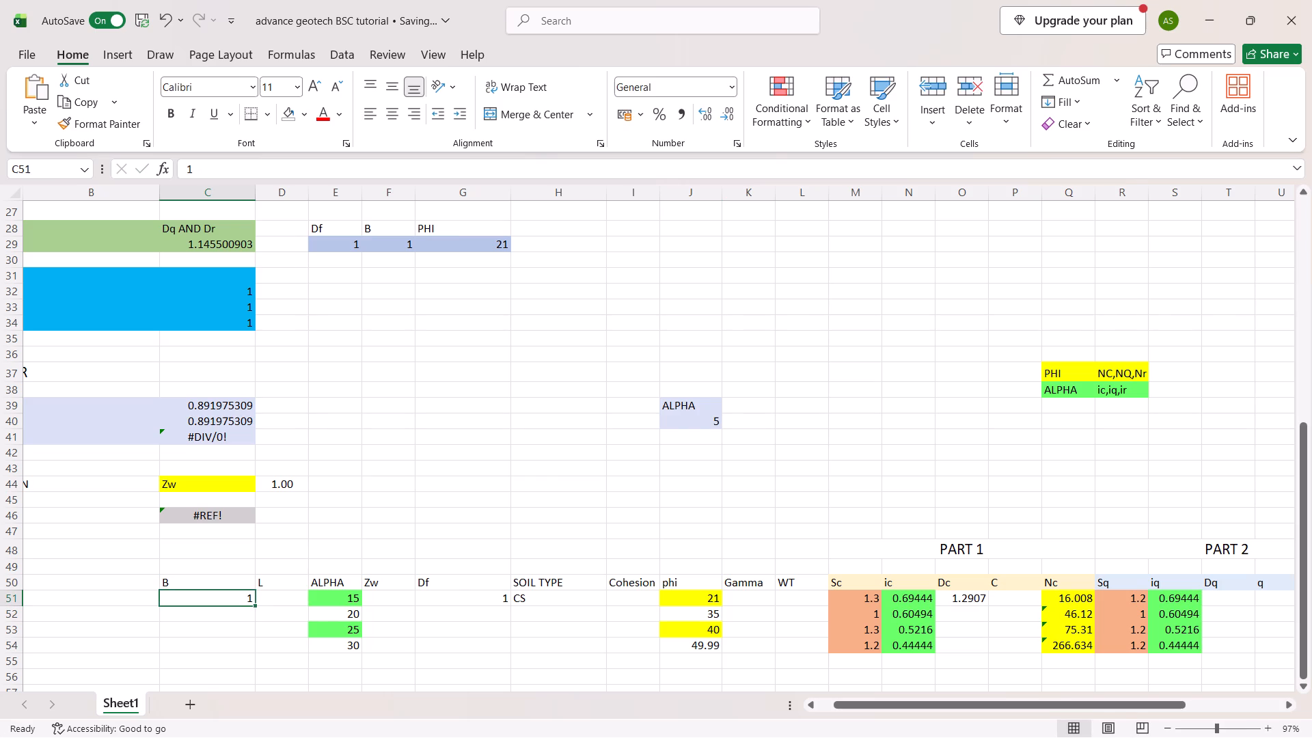
key("Right")
key("Right")
key("Right")
key("Right")
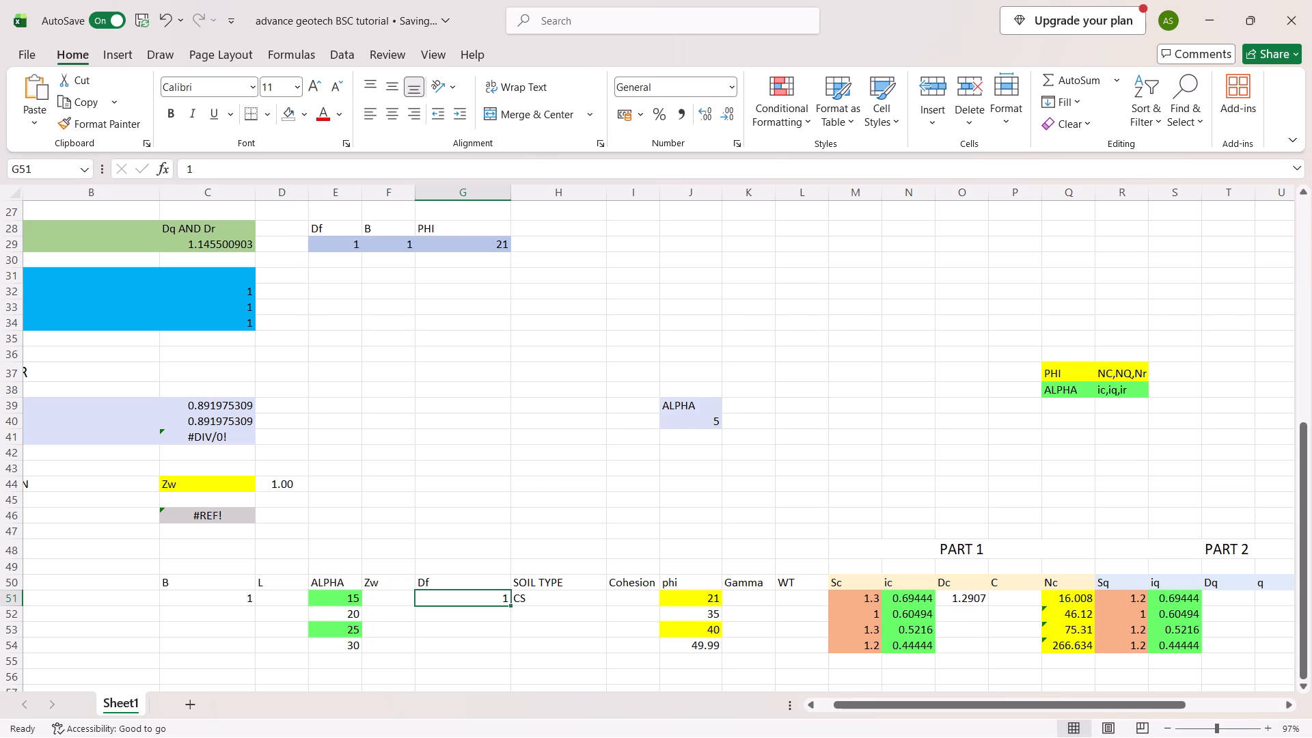
Copy the full Dc formula from O51 into the empty Dq cell T51 with its cell references unchanged.
scroll(245, 383, "left", 1)
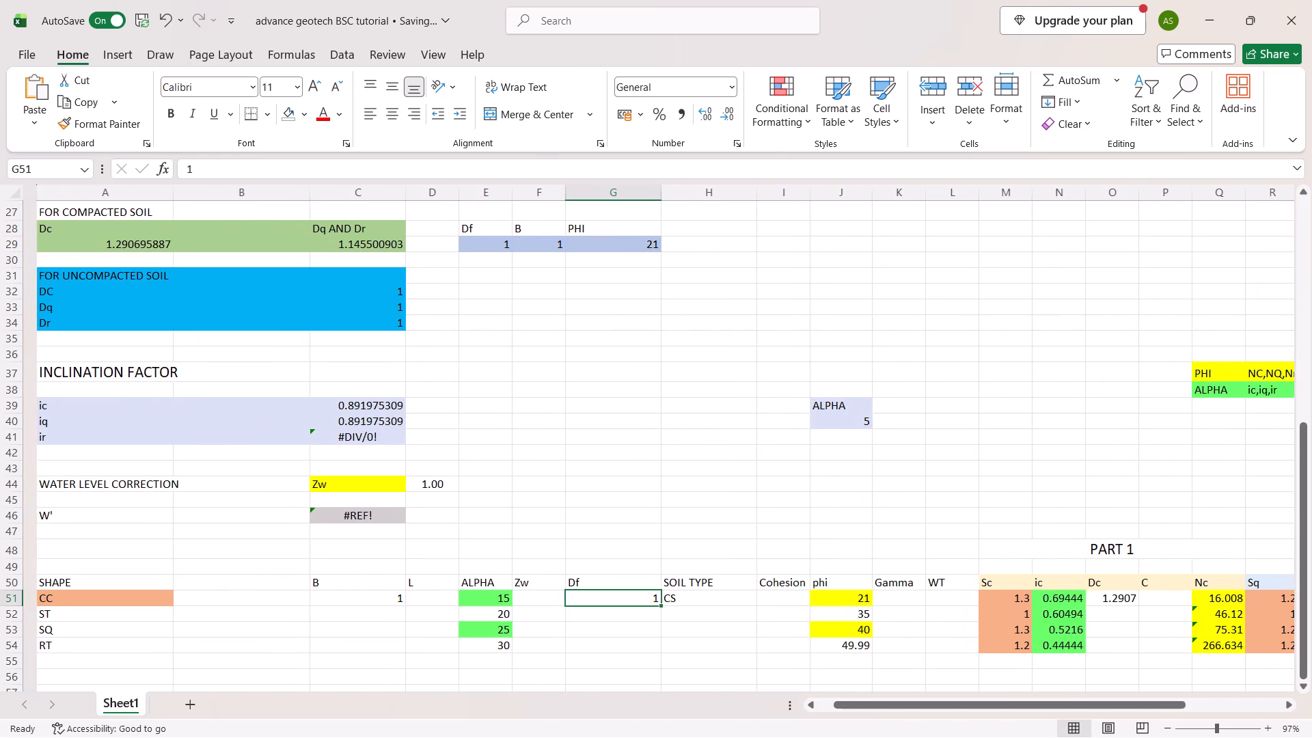
scroll(245, 383, "left", 3)
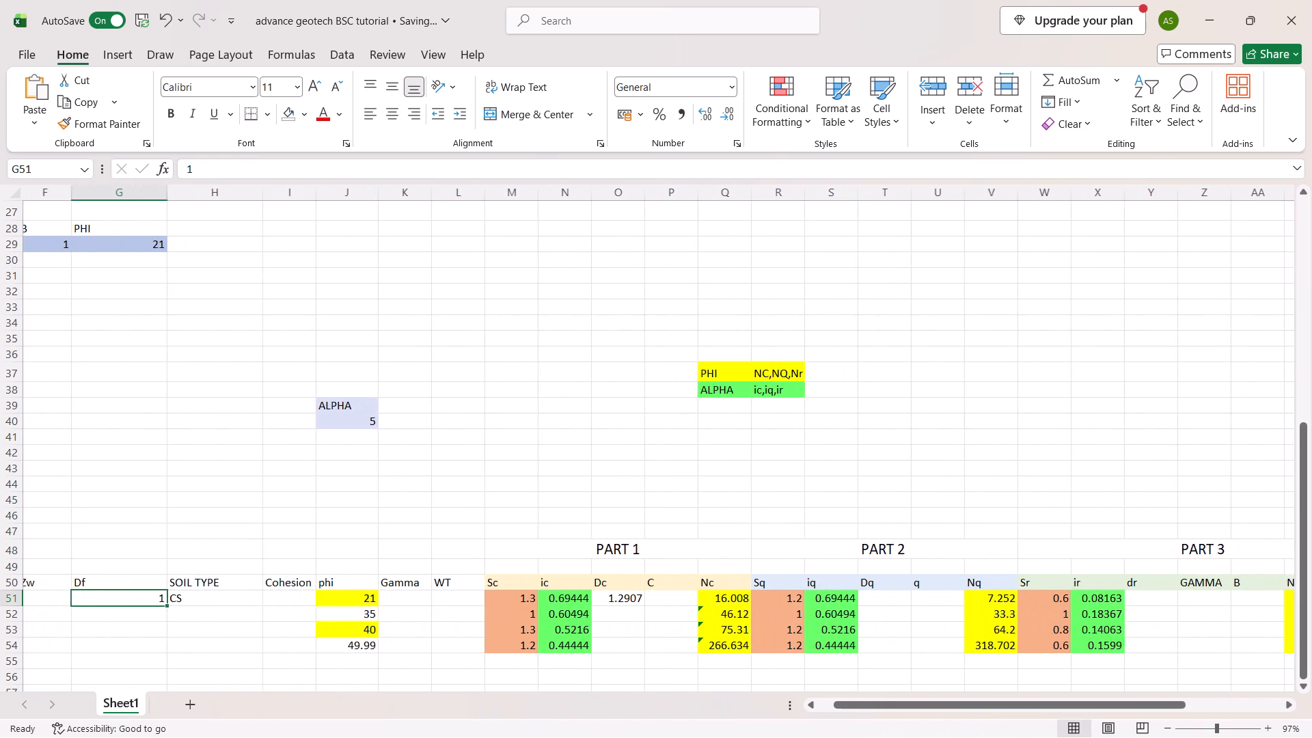
scroll(243, 383, "left", 1)
left_click(871, 599)
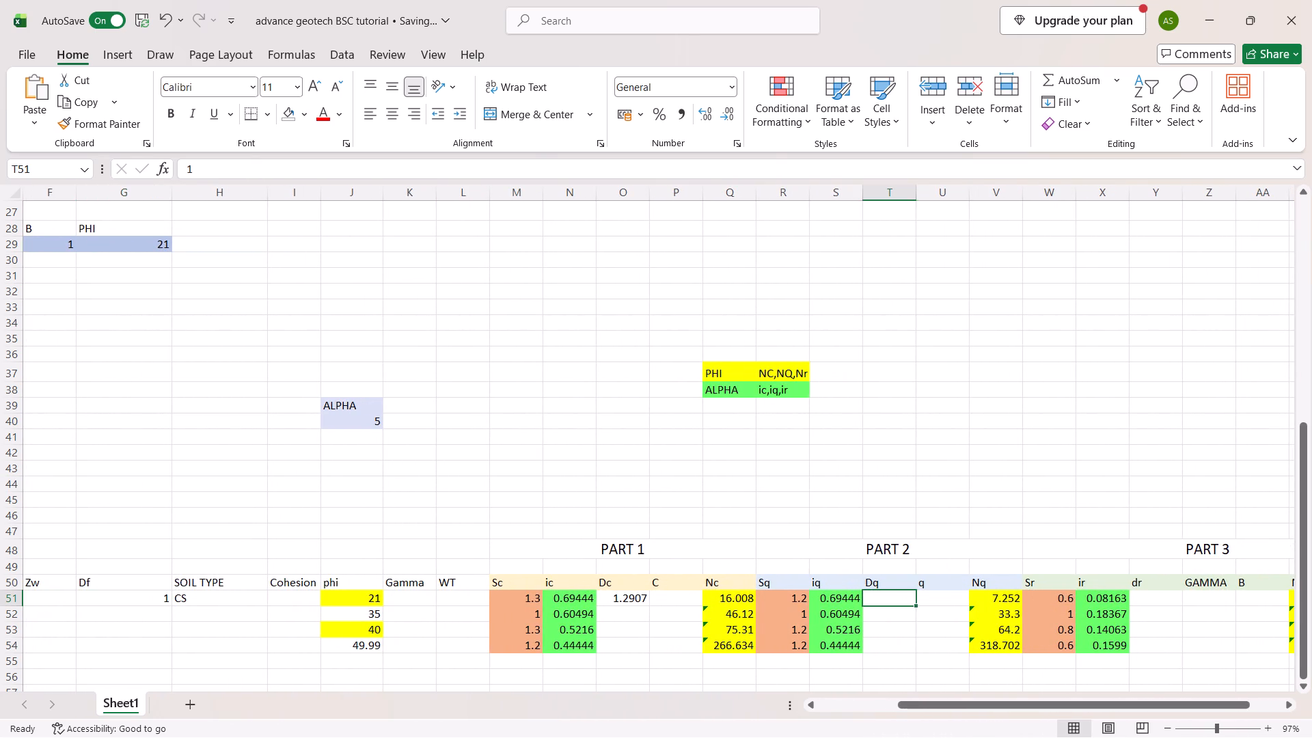
left_click(623, 598)
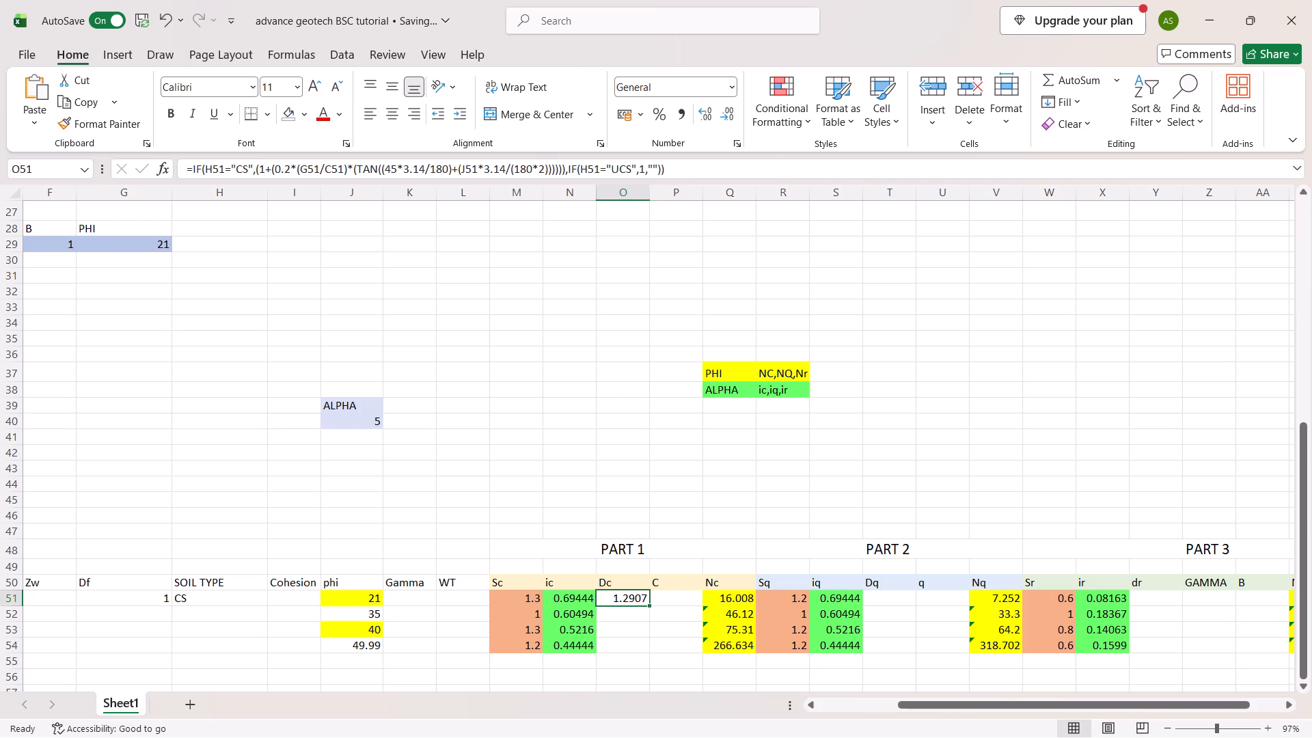
left_click_drag(681, 168, 157, 211)
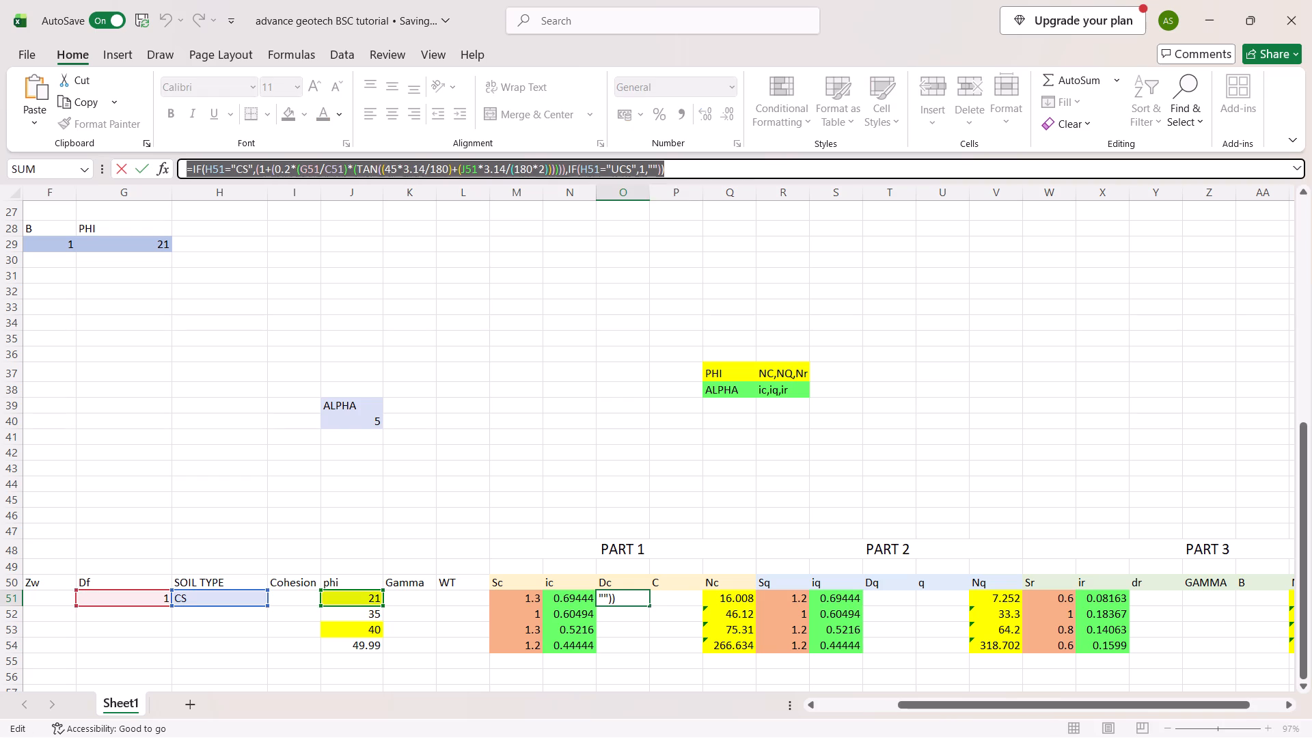
key("ctrl+c")
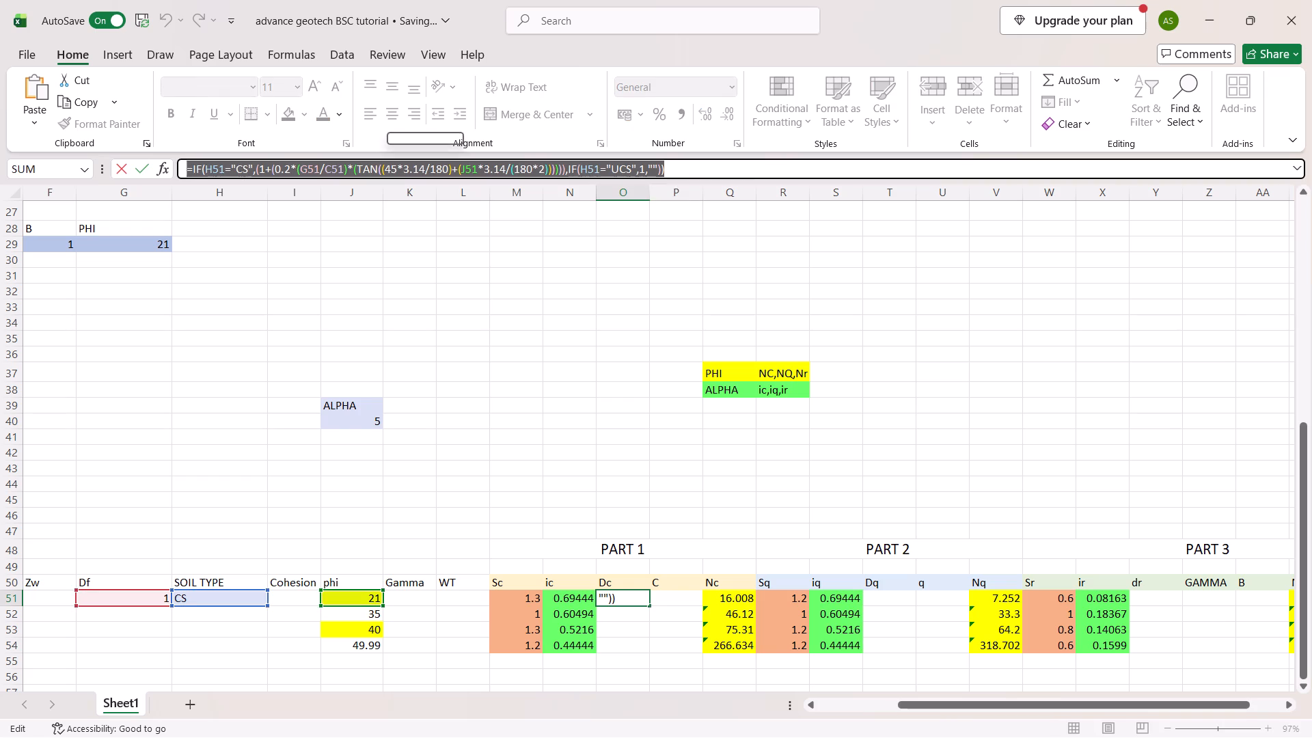
key("Return")
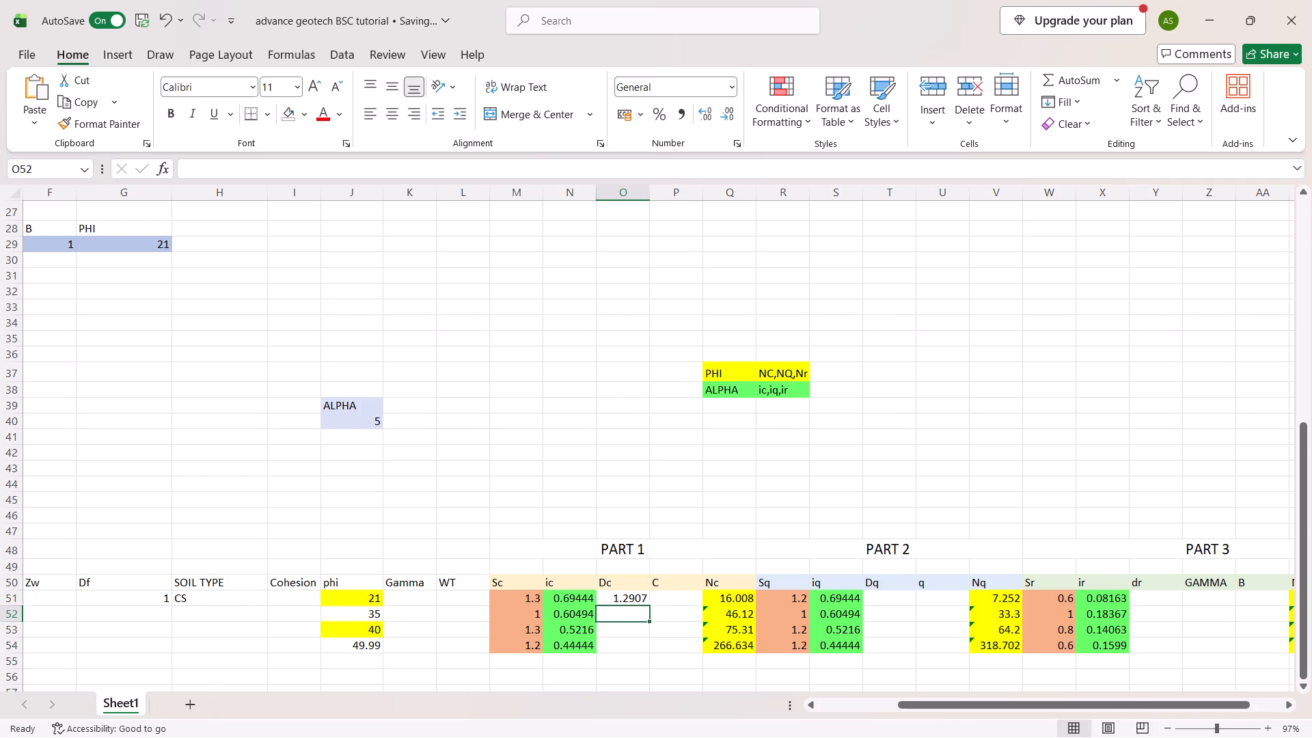
scroll(693, 478, "right", 6)
scroll(693, 478, "left", 3)
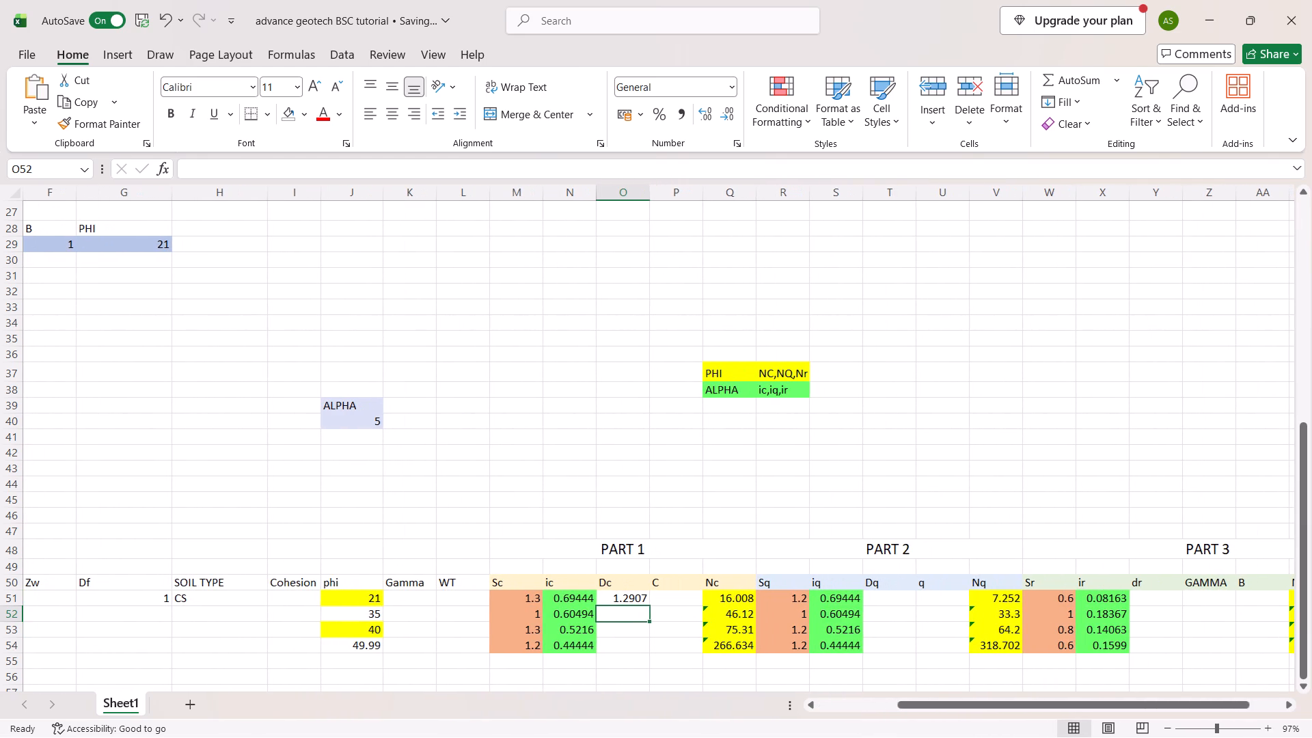
left_click(902, 601)
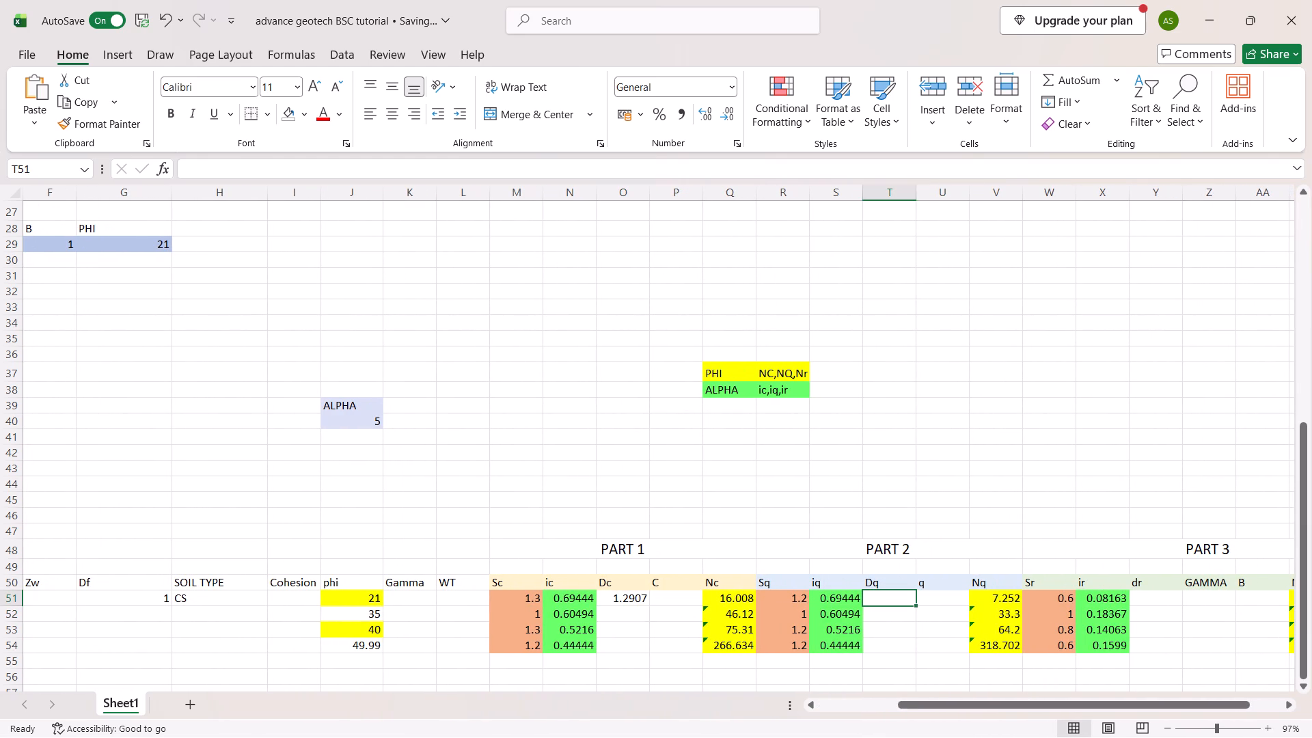
key("ctrl+v")
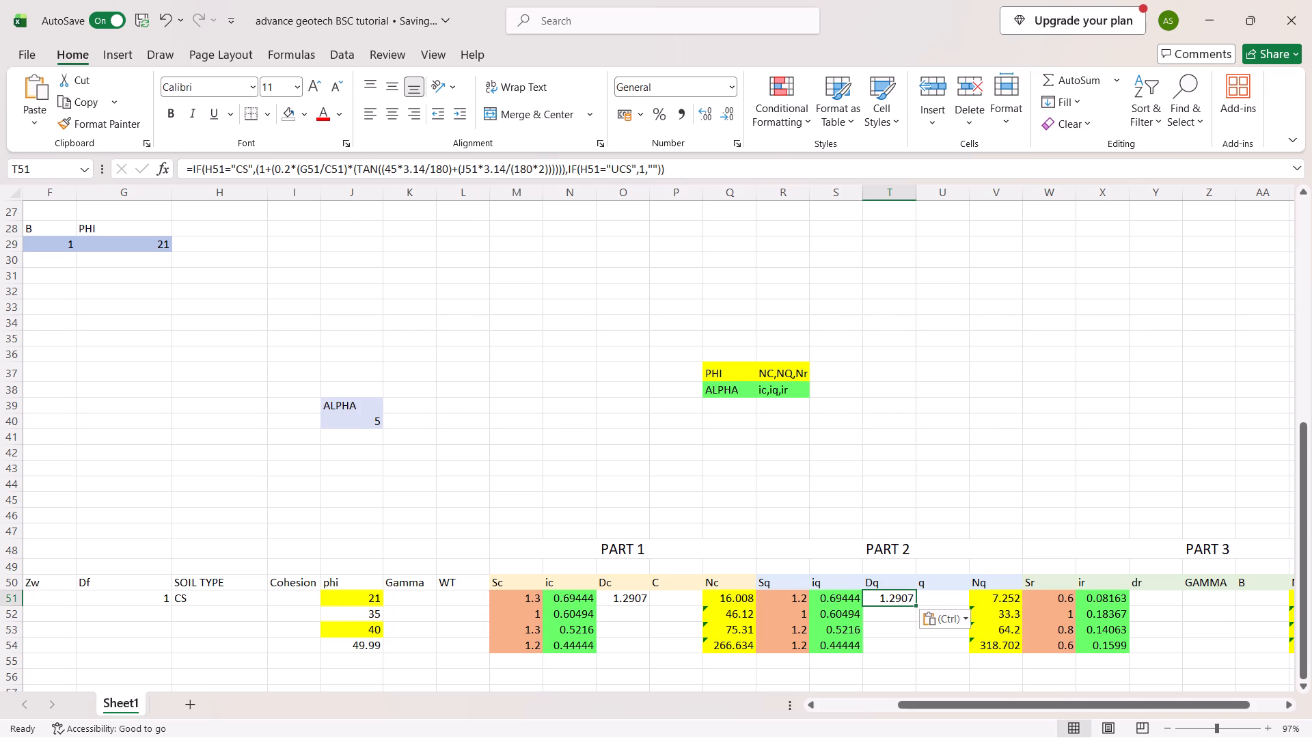
scroll(400, 316, "right", 3)
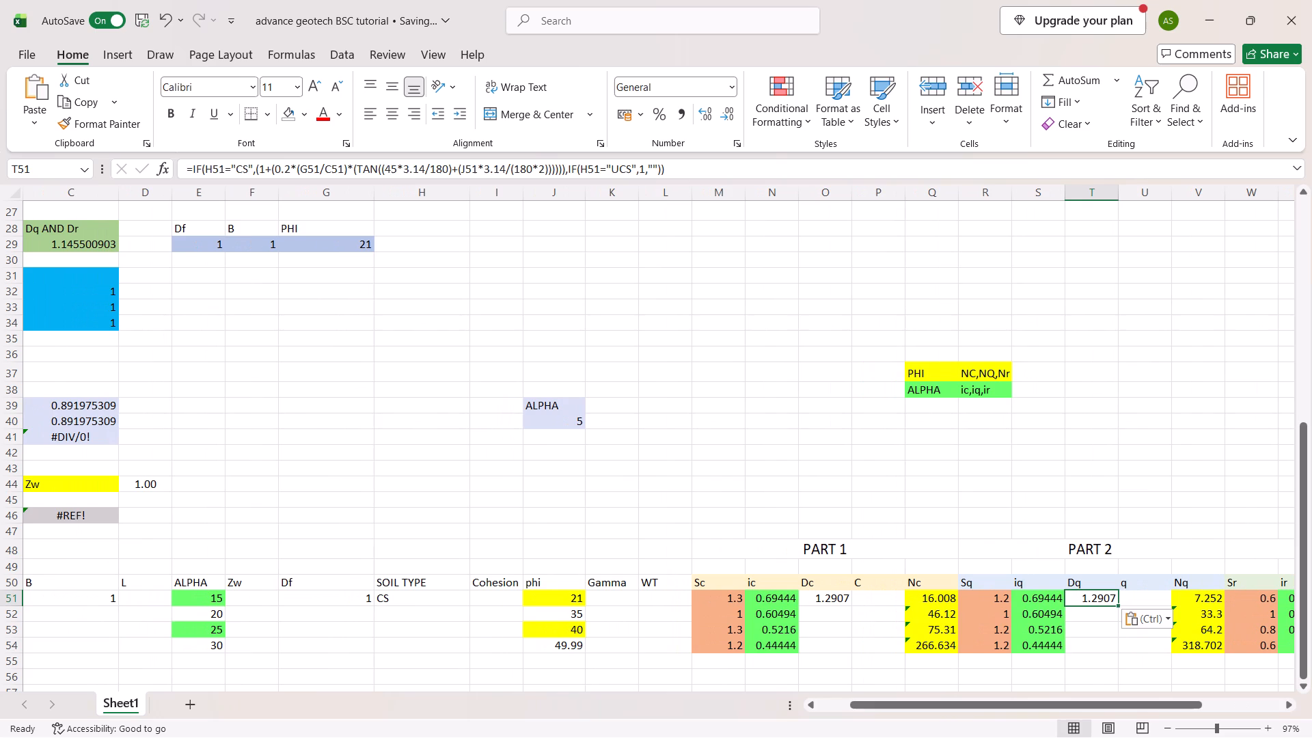
key("Return")
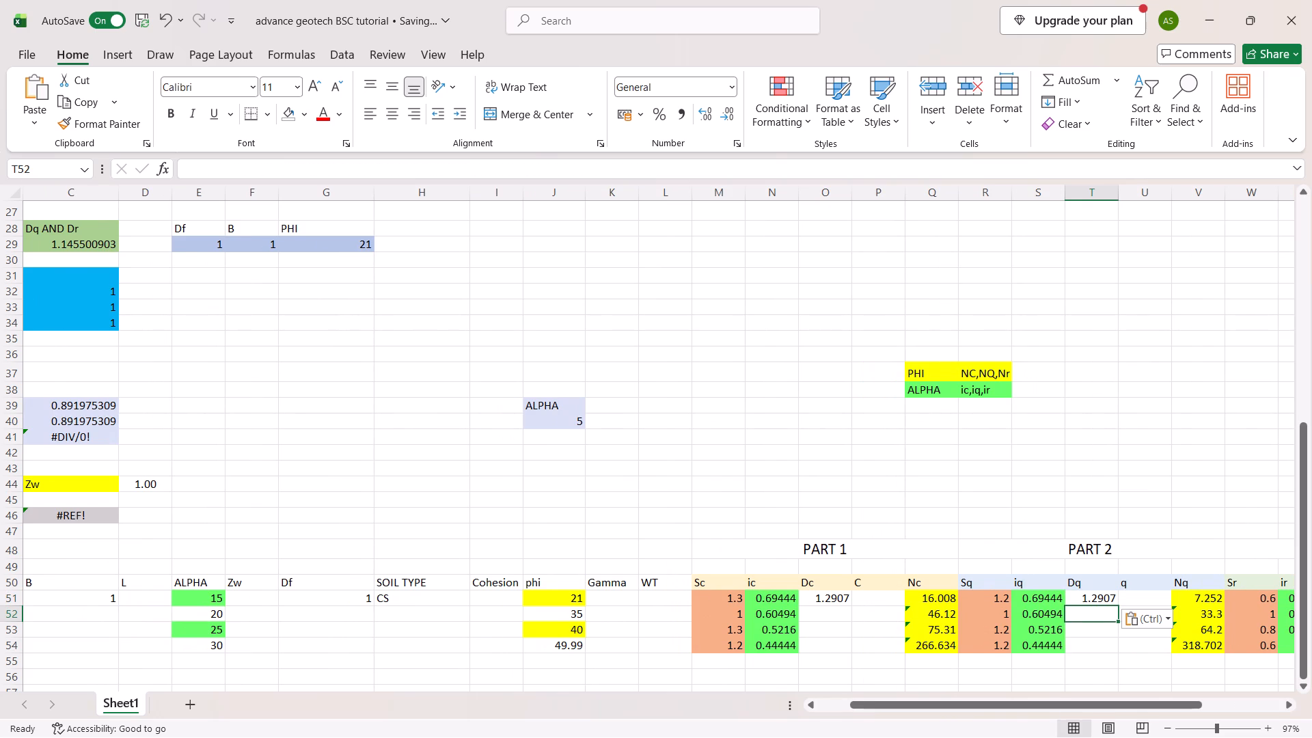
Replace the CS result expression in T51's Dq formula with the compacted-soil Dq and Dr formula copied from C29.
left_click(98, 243)
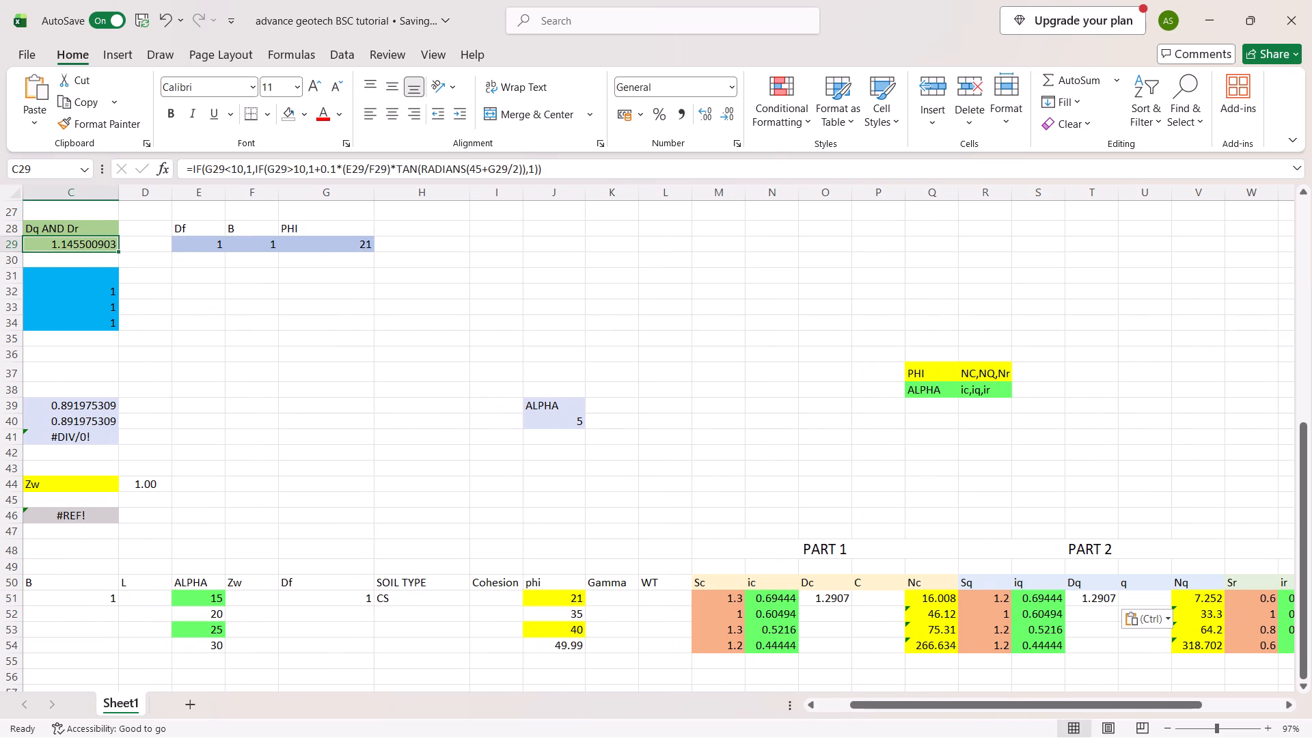
left_click_drag(545, 165, 167, 161)
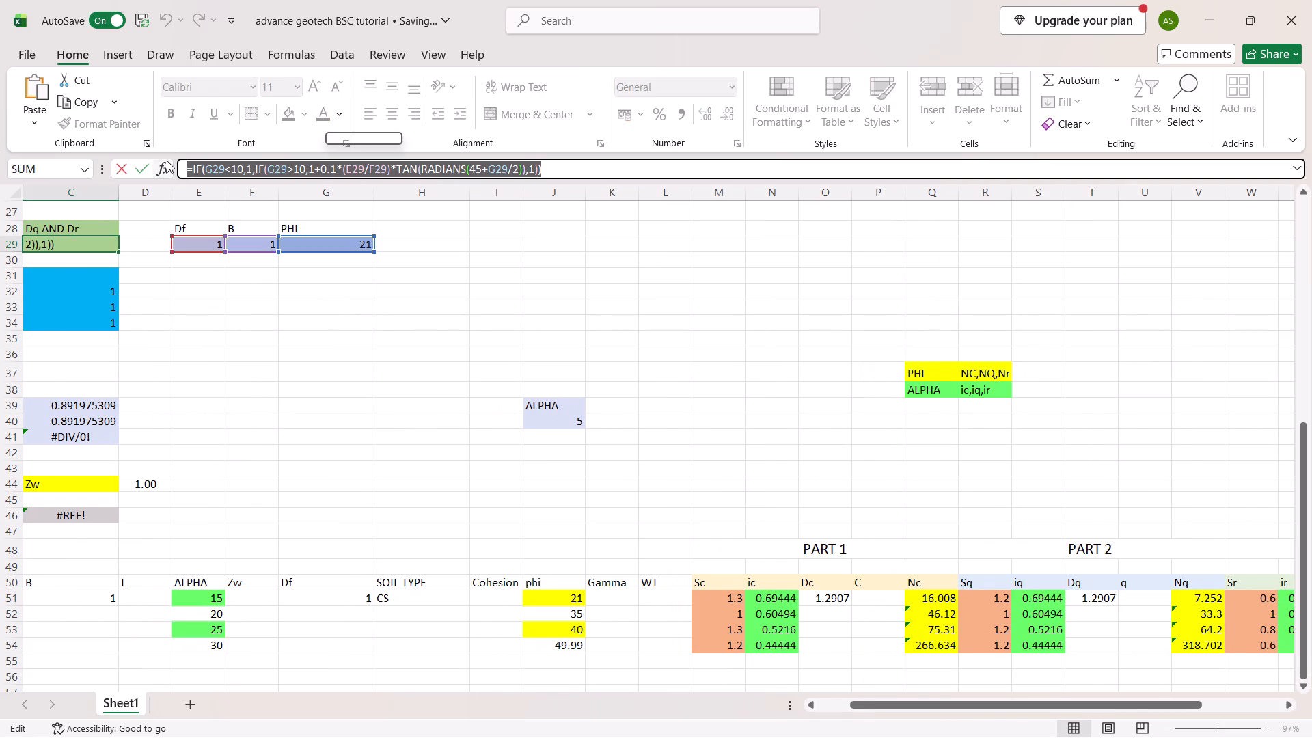
key("ctrl+c")
left_click(1109, 599)
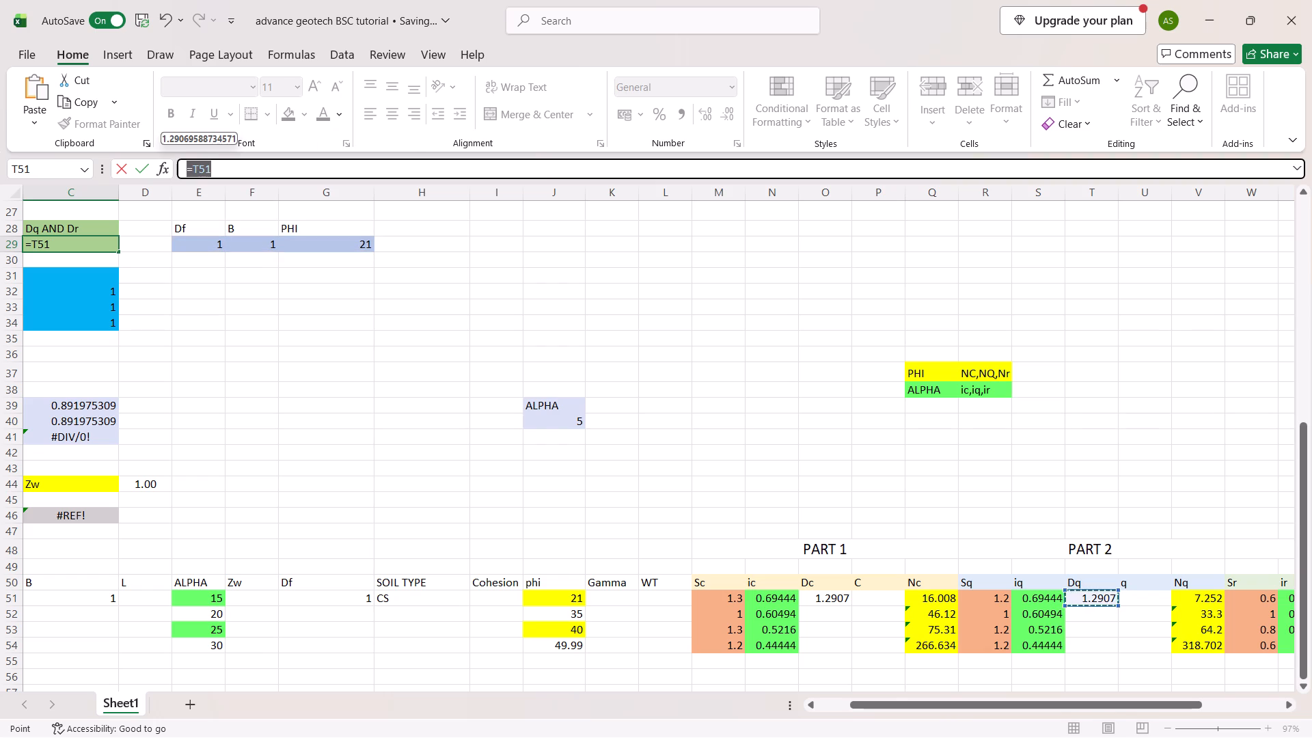
key("ctrl+z")
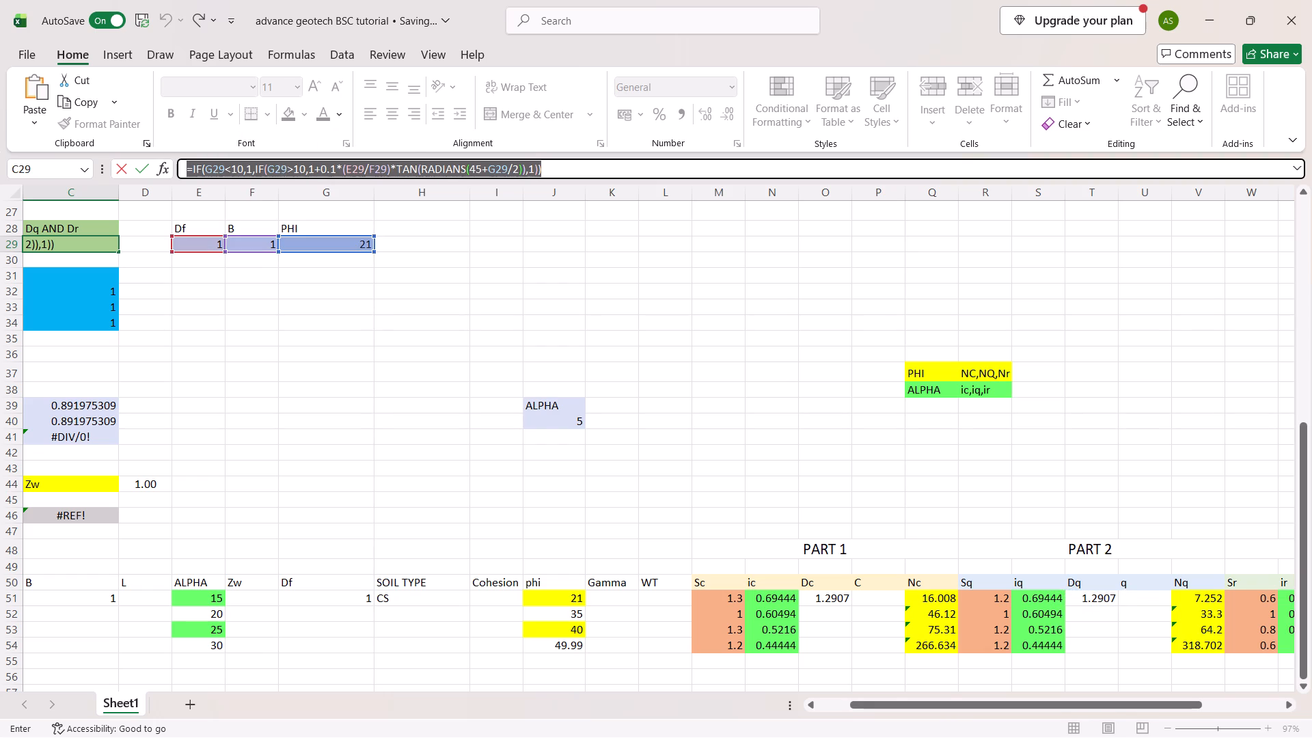
key("Return")
left_click(1094, 599)
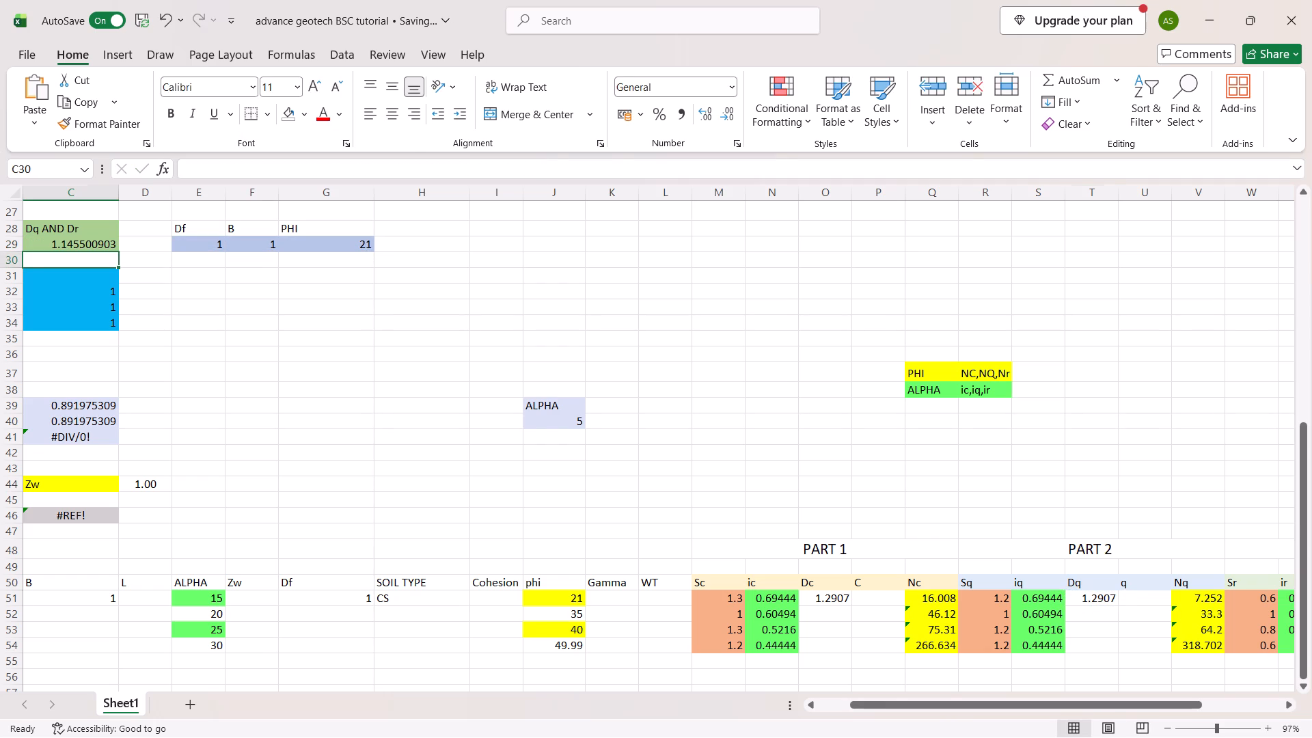
left_click(564, 171)
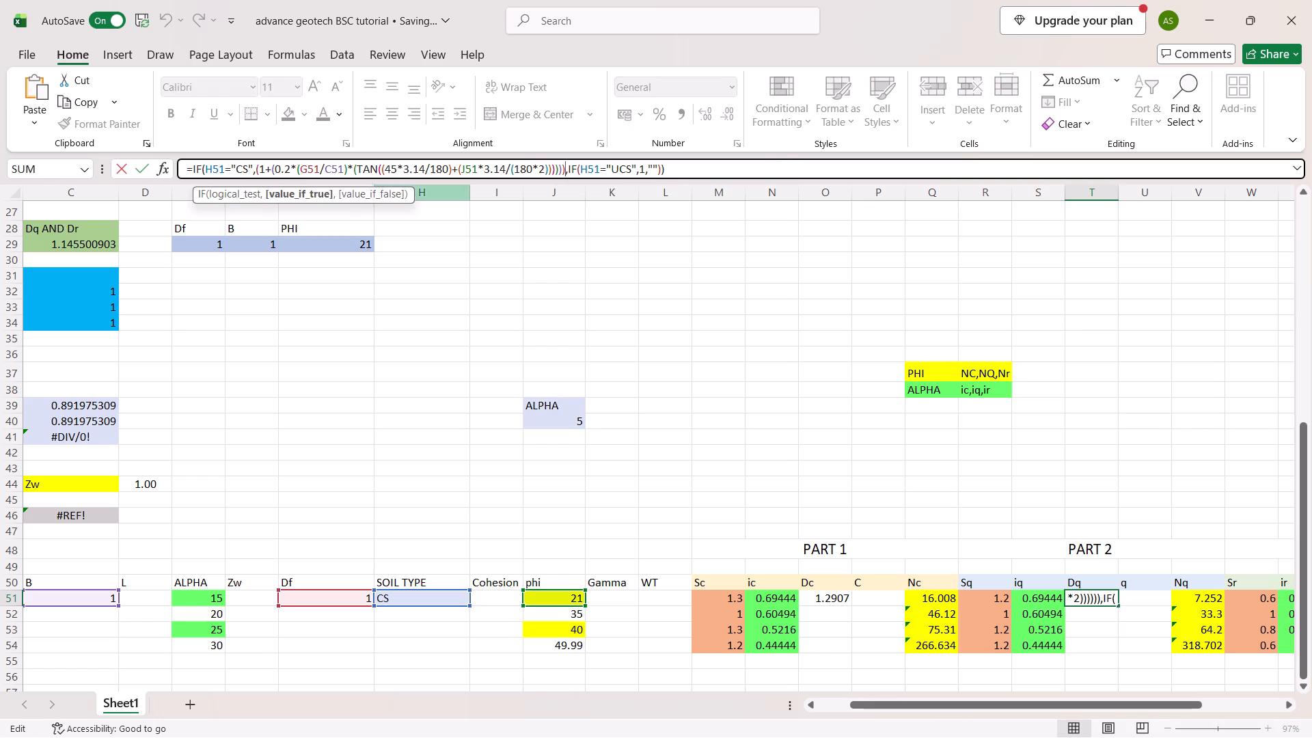
left_click(256, 168)
left_click_drag(256, 168, 563, 148)
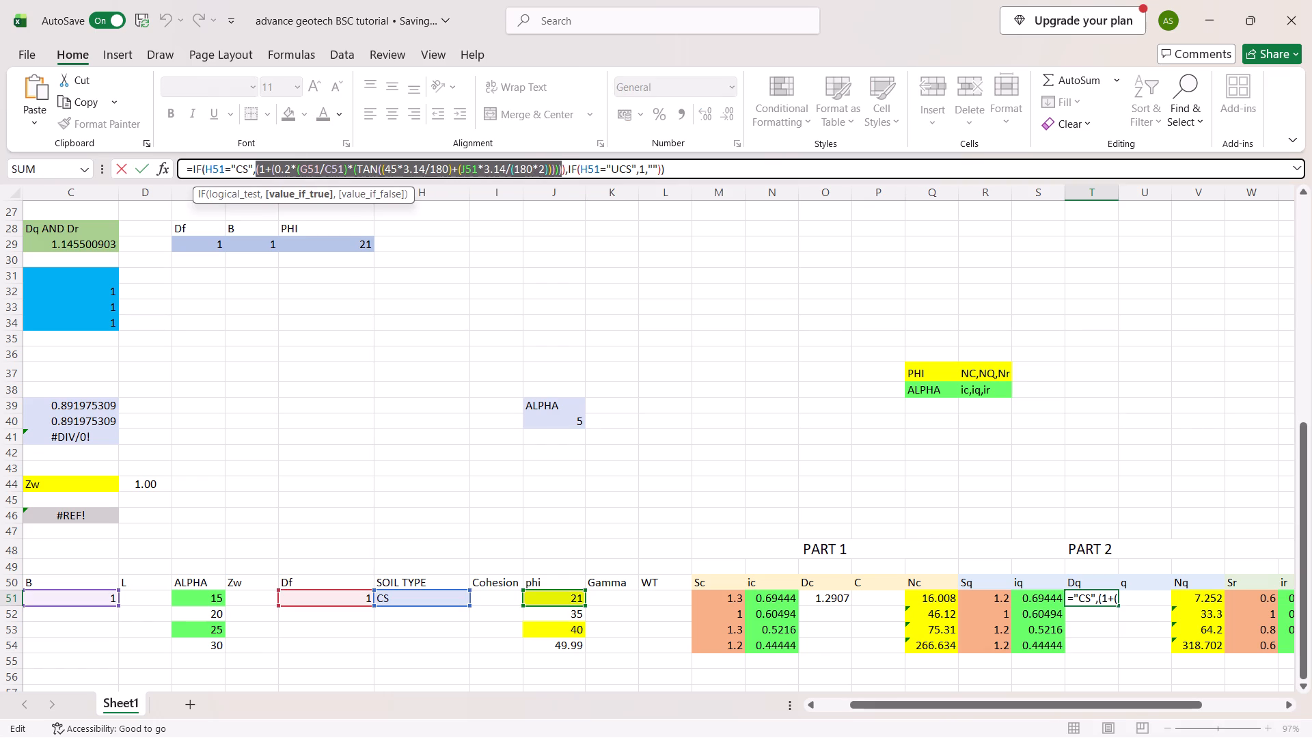
left_click_drag(563, 148, 566, 146)
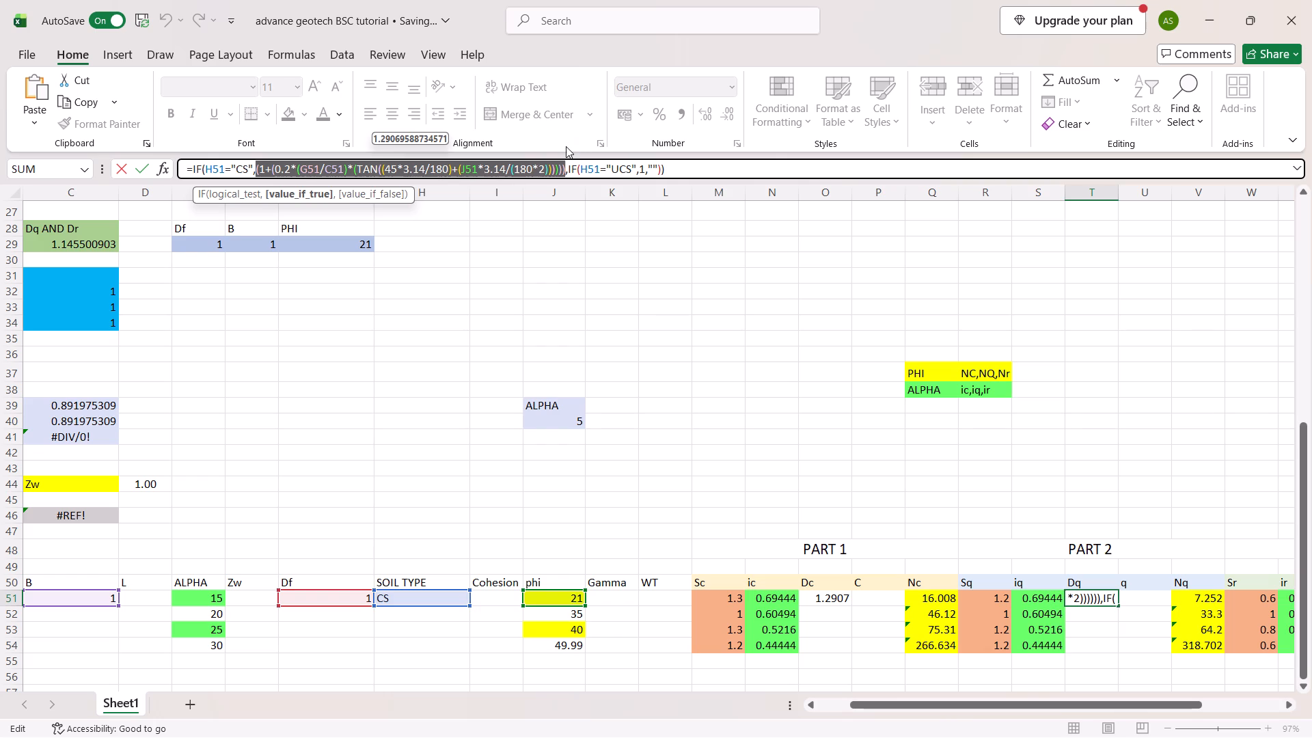
key("BackSpace")
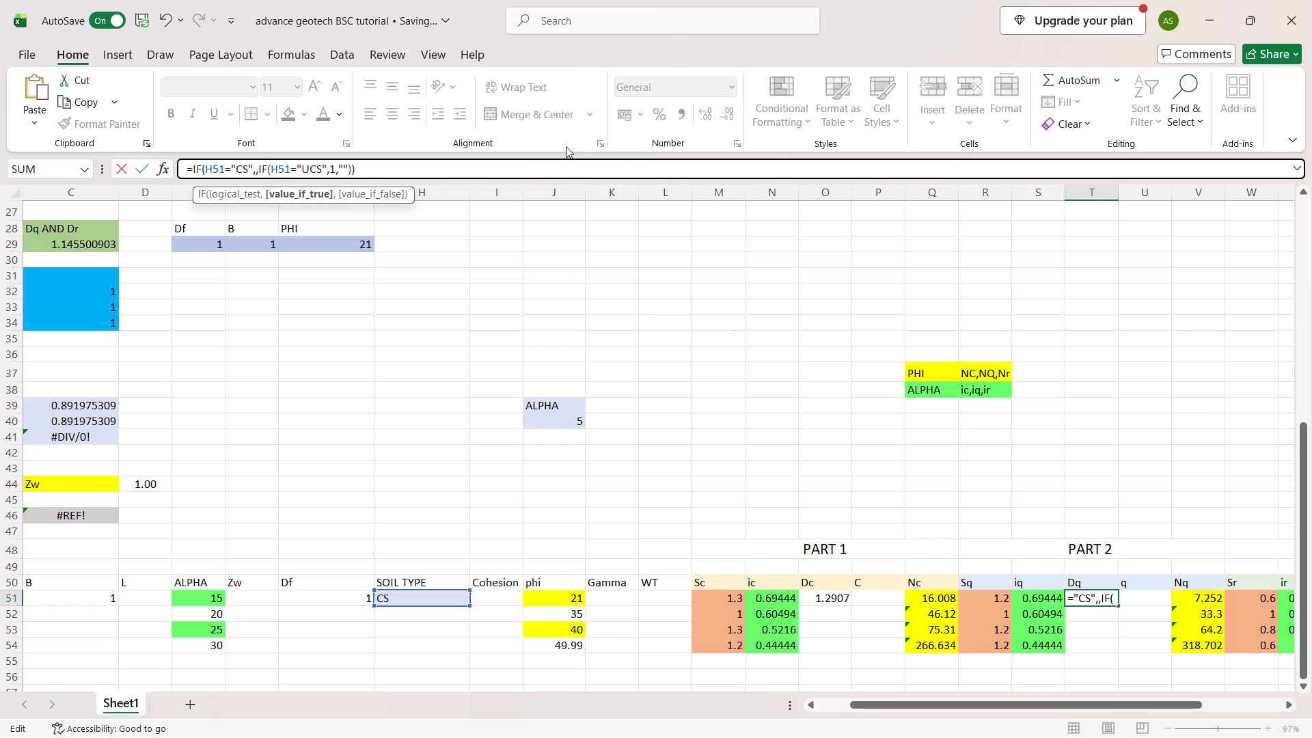
key("ctrl+v")
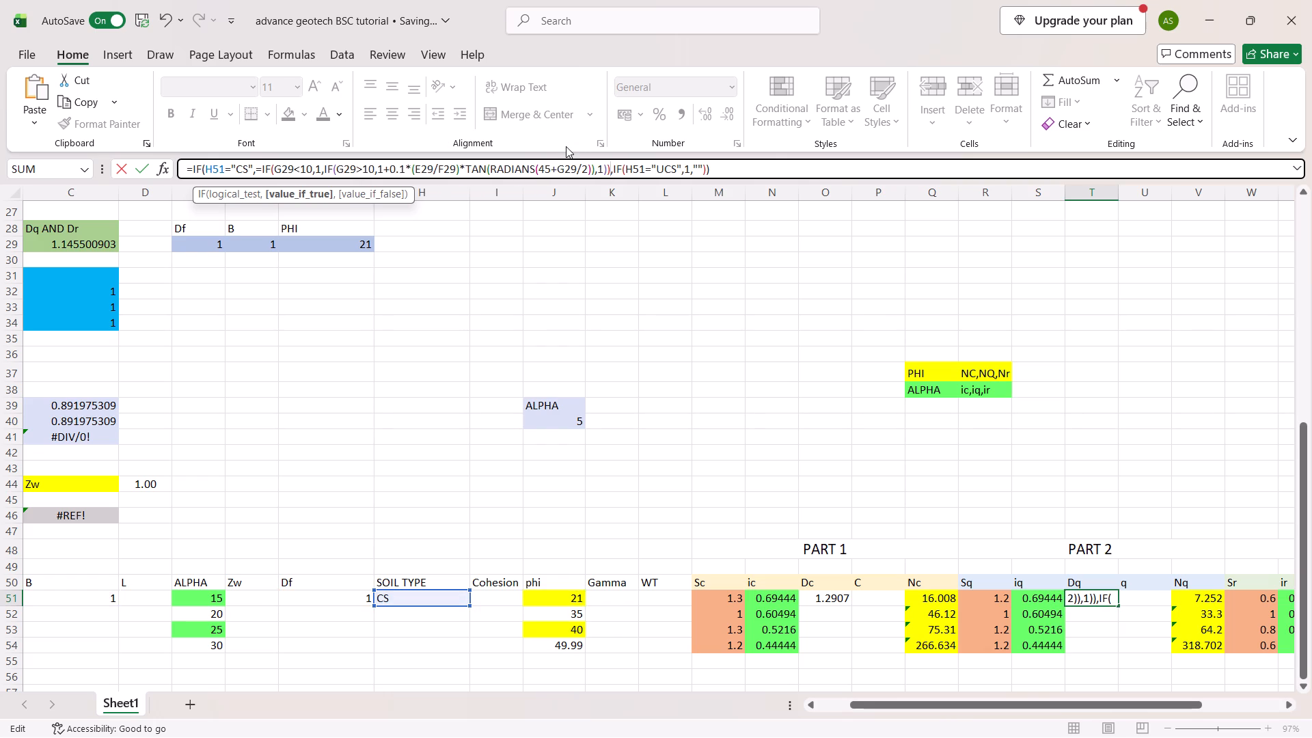
key("Return")
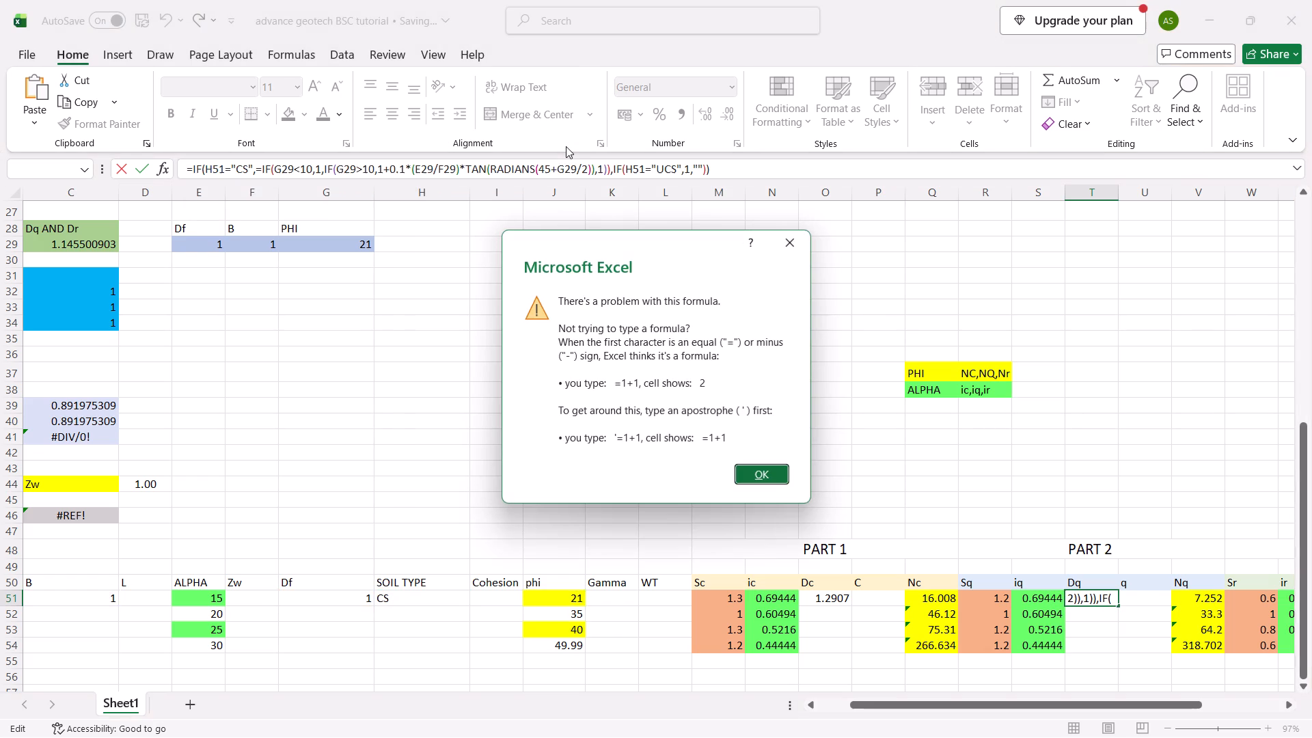
left_click(763, 476)
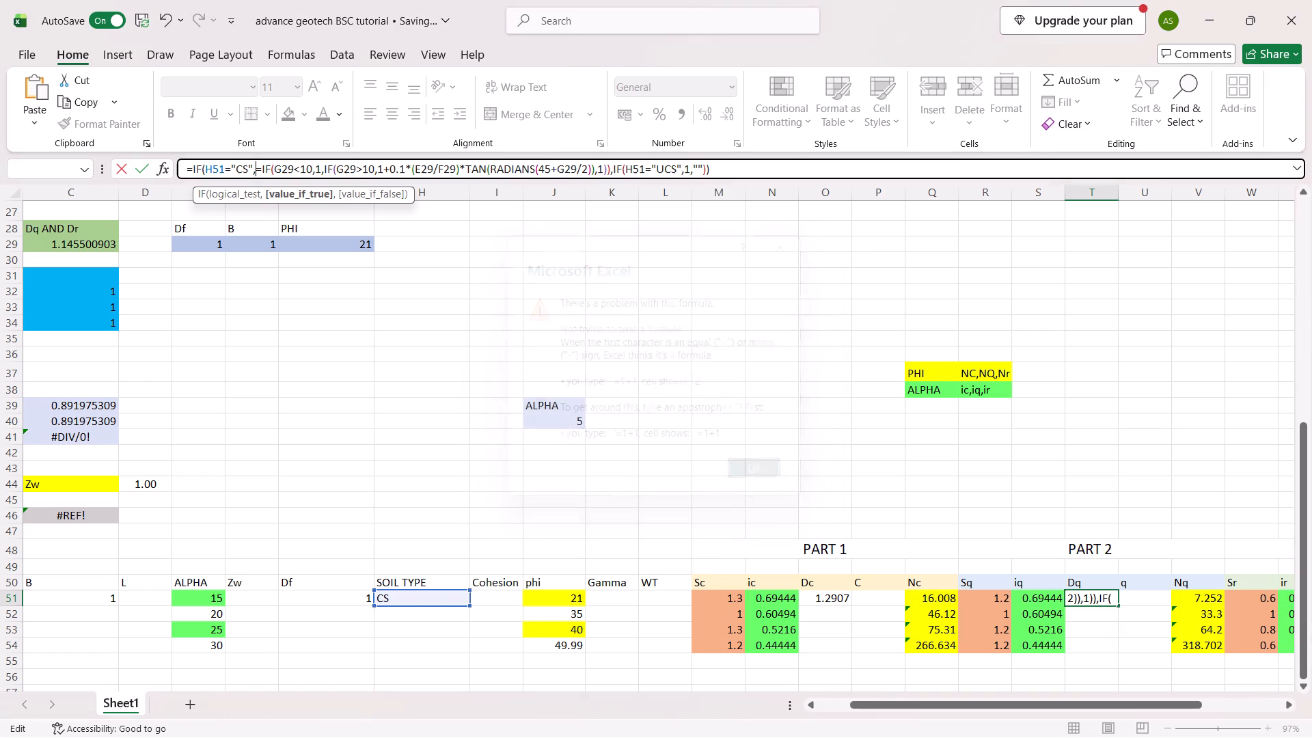
Remove the extra equals sign before the nested IF(G29<10 in T51's Dq formula and enter the formula.
key("Return")
key("Return")
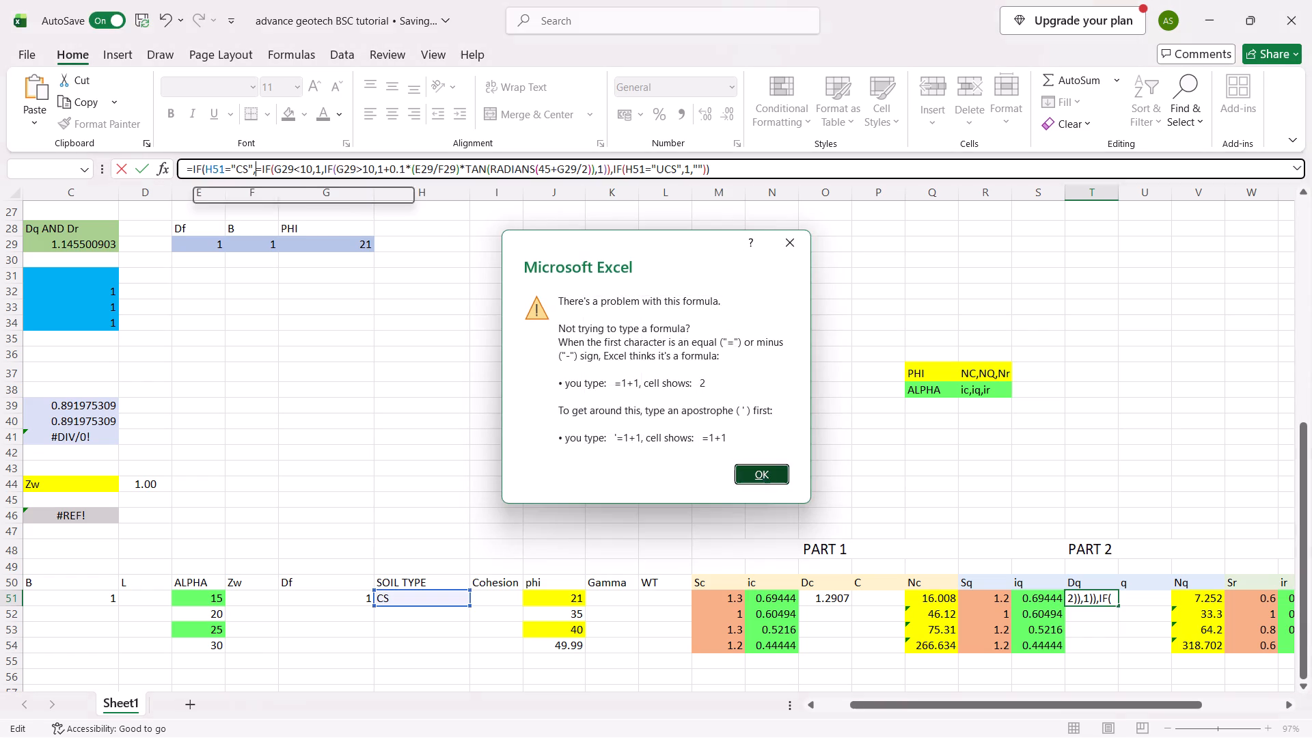
key("Return")
key("Return")
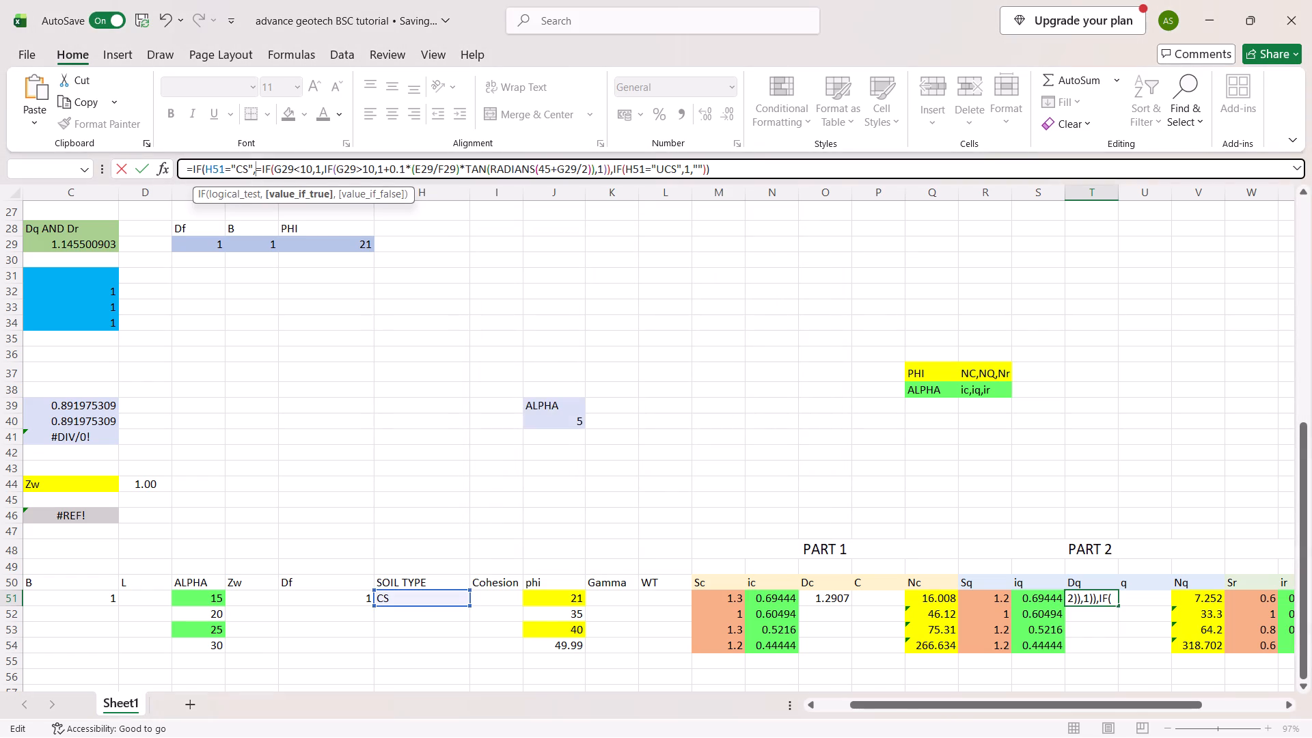
key("Right")
key("BackSpace")
key("Return")
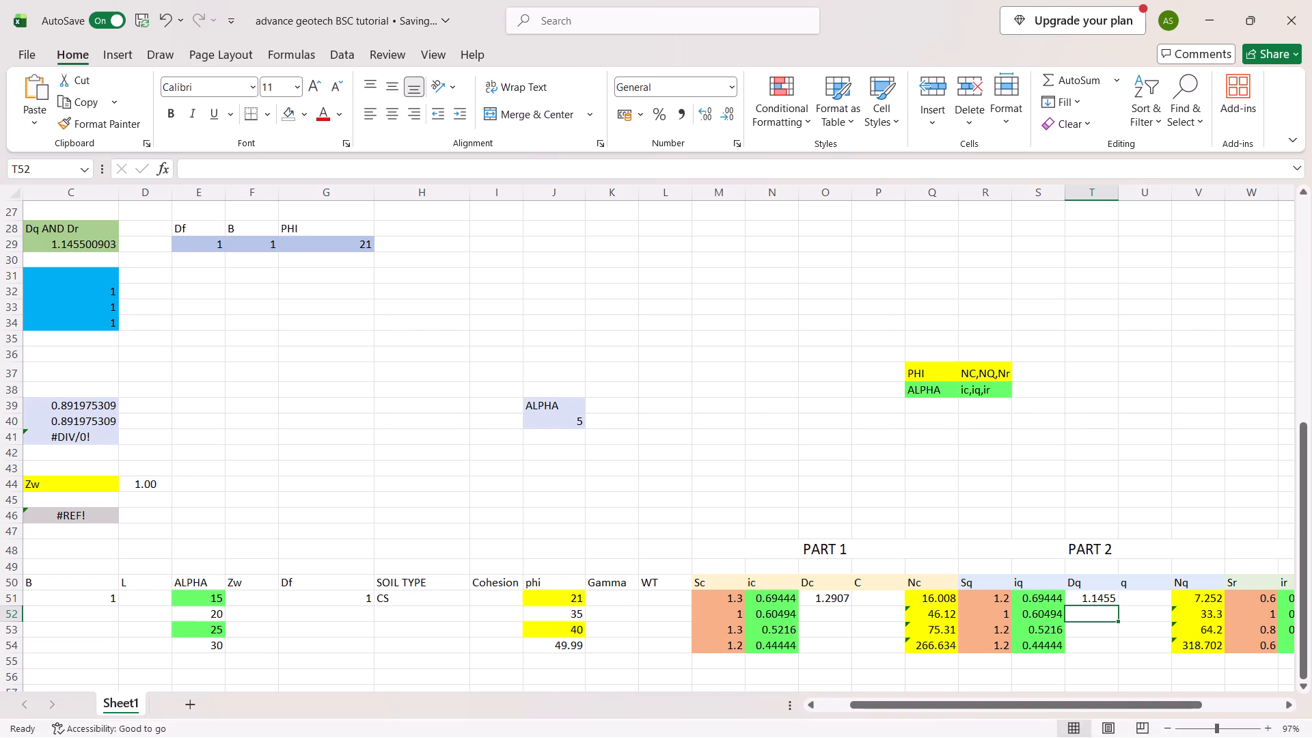
Link the dr cell Y51 in PART 3 to the Dq value with the formula =T51.
scroll(780, 483, "left", 3)
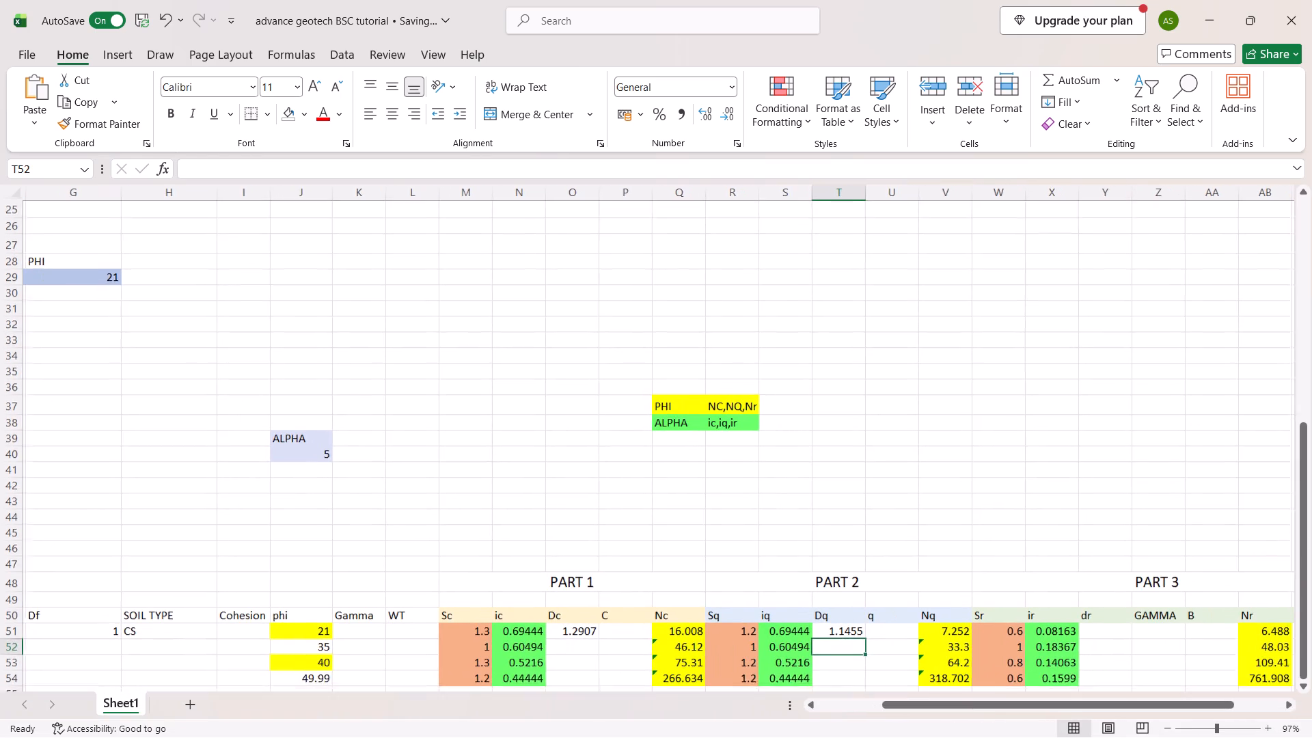
scroll(780, 483, "left", 1)
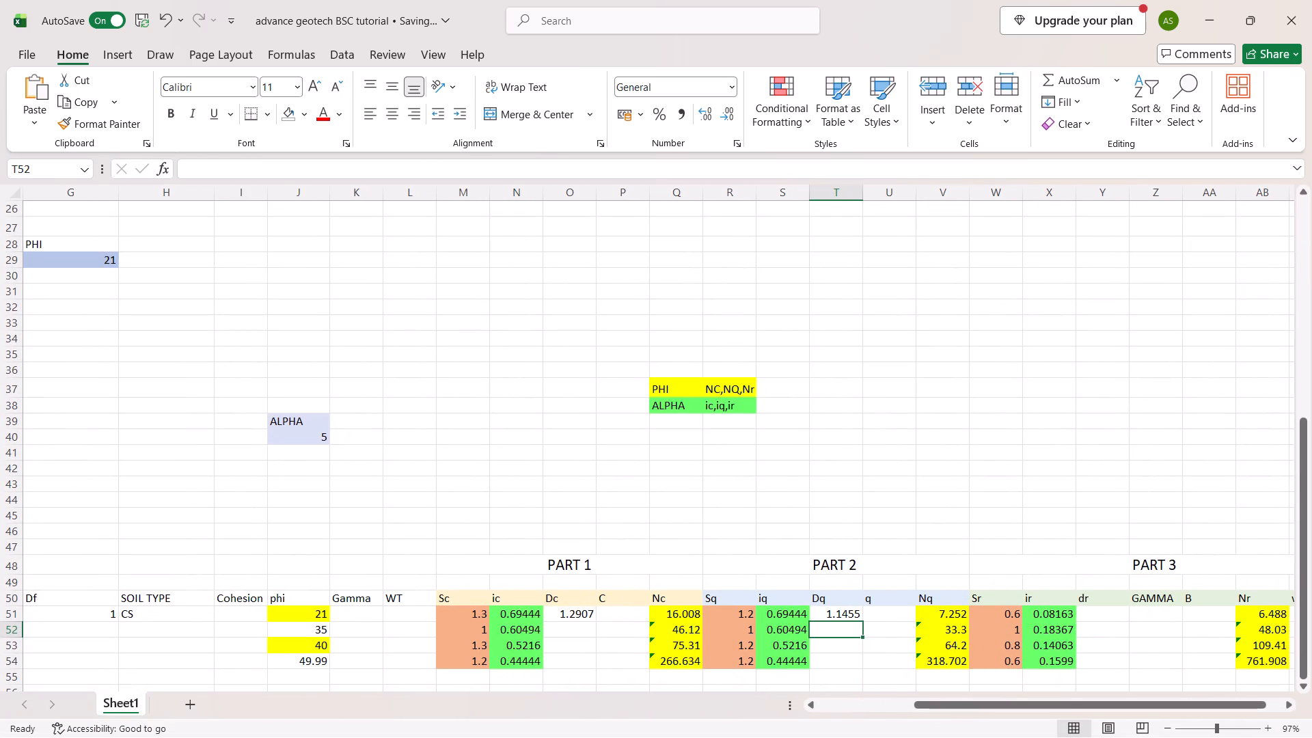
left_click(1102, 613)
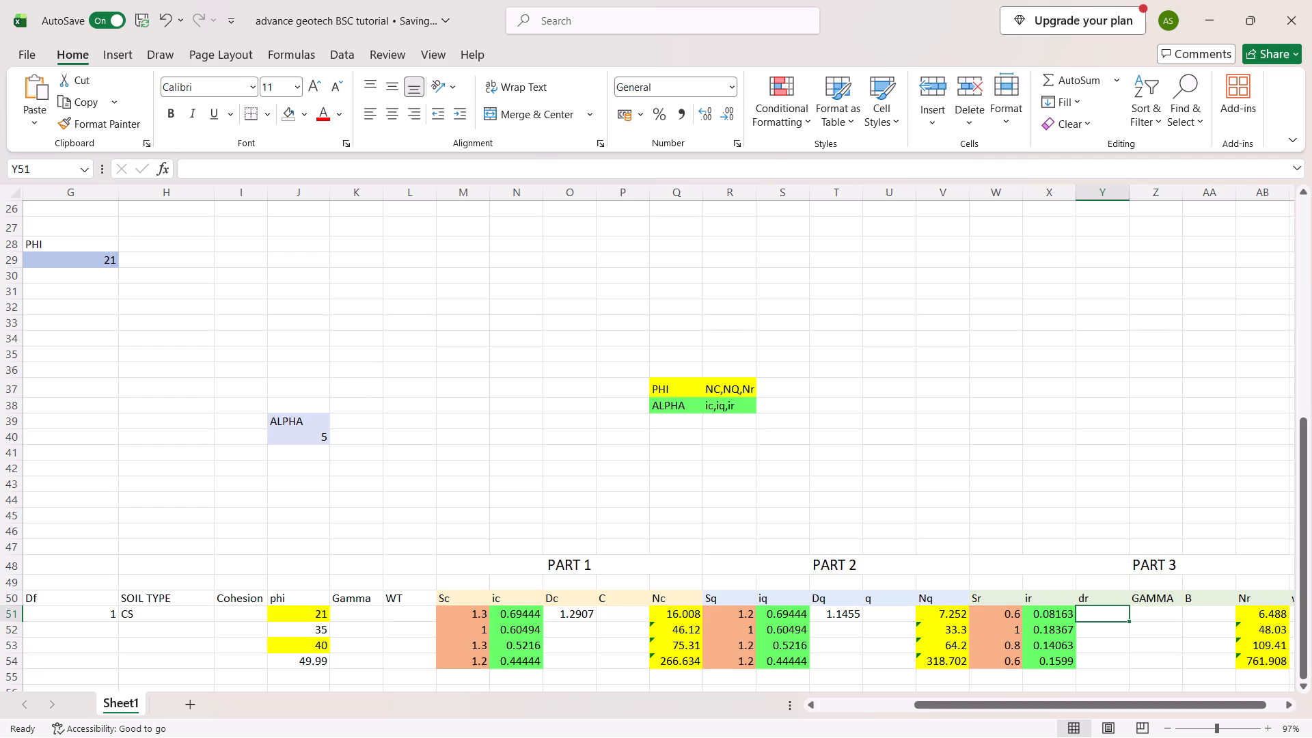
key("equal")
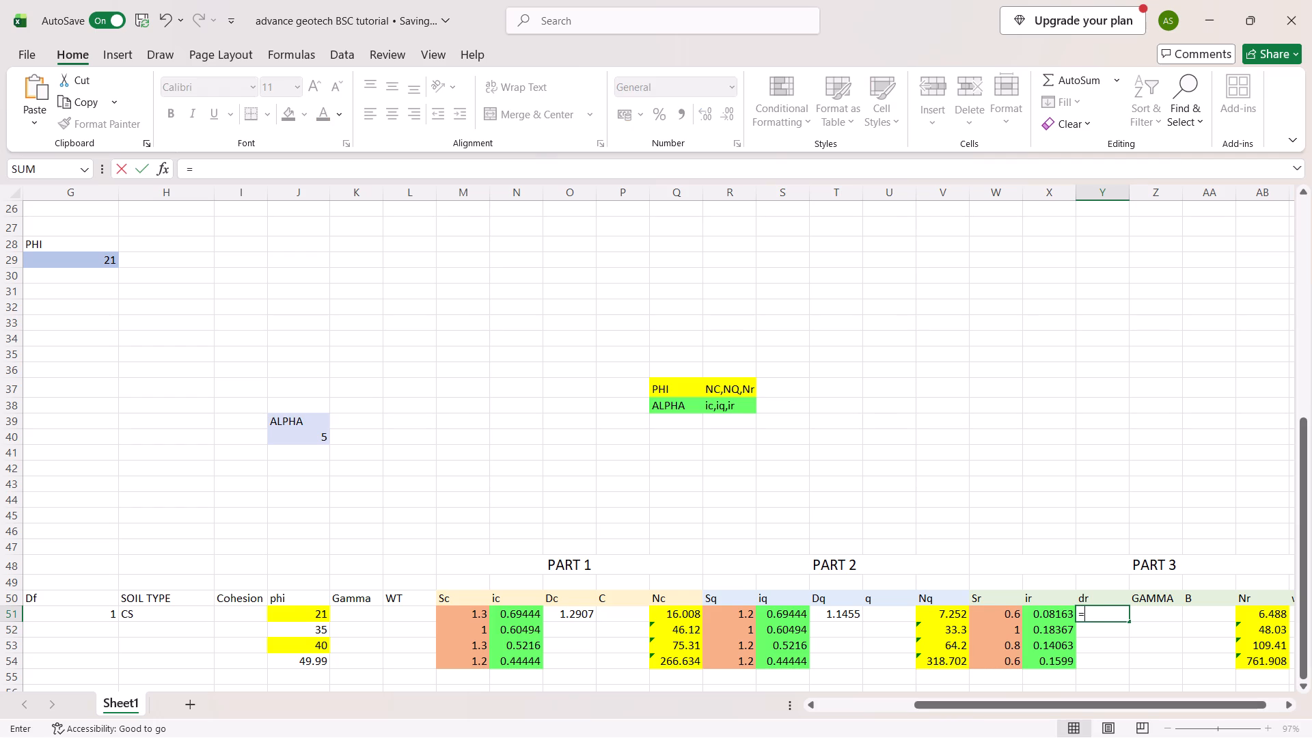
left_click(838, 616)
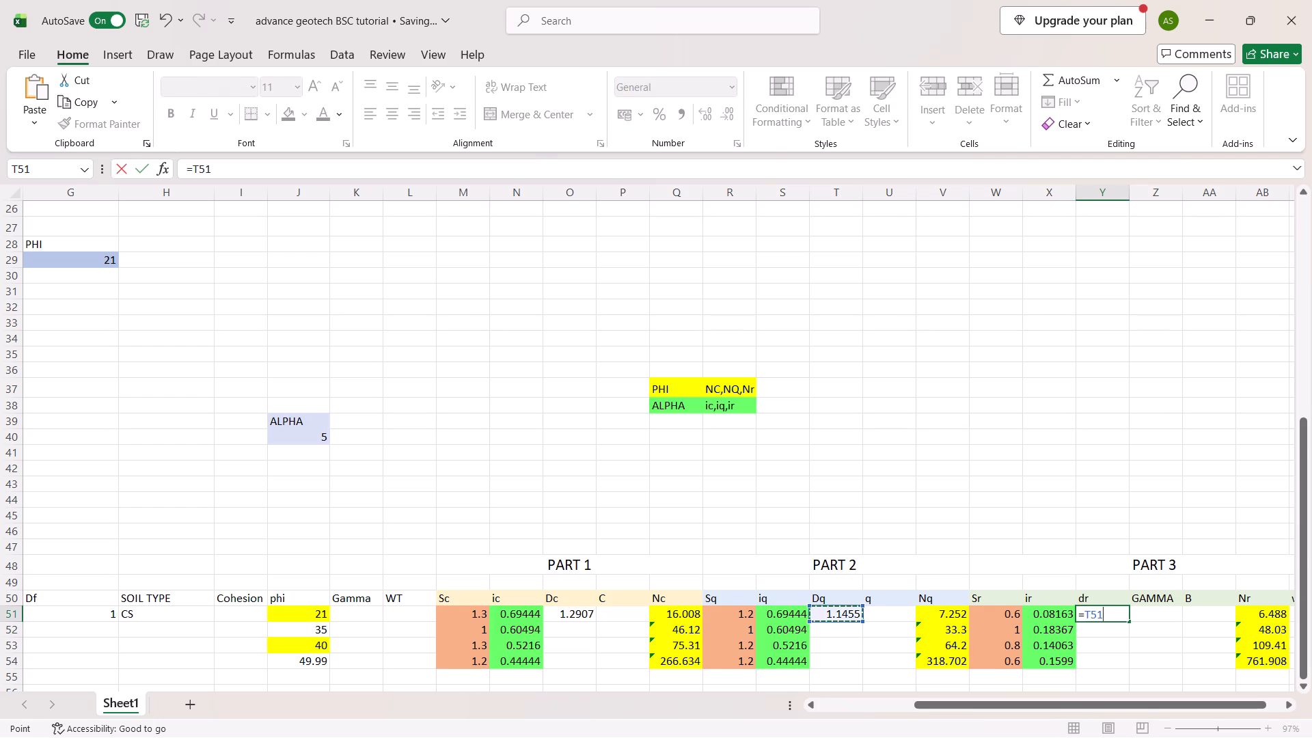
key("Return")
scroll(816, 418, "left", 1)
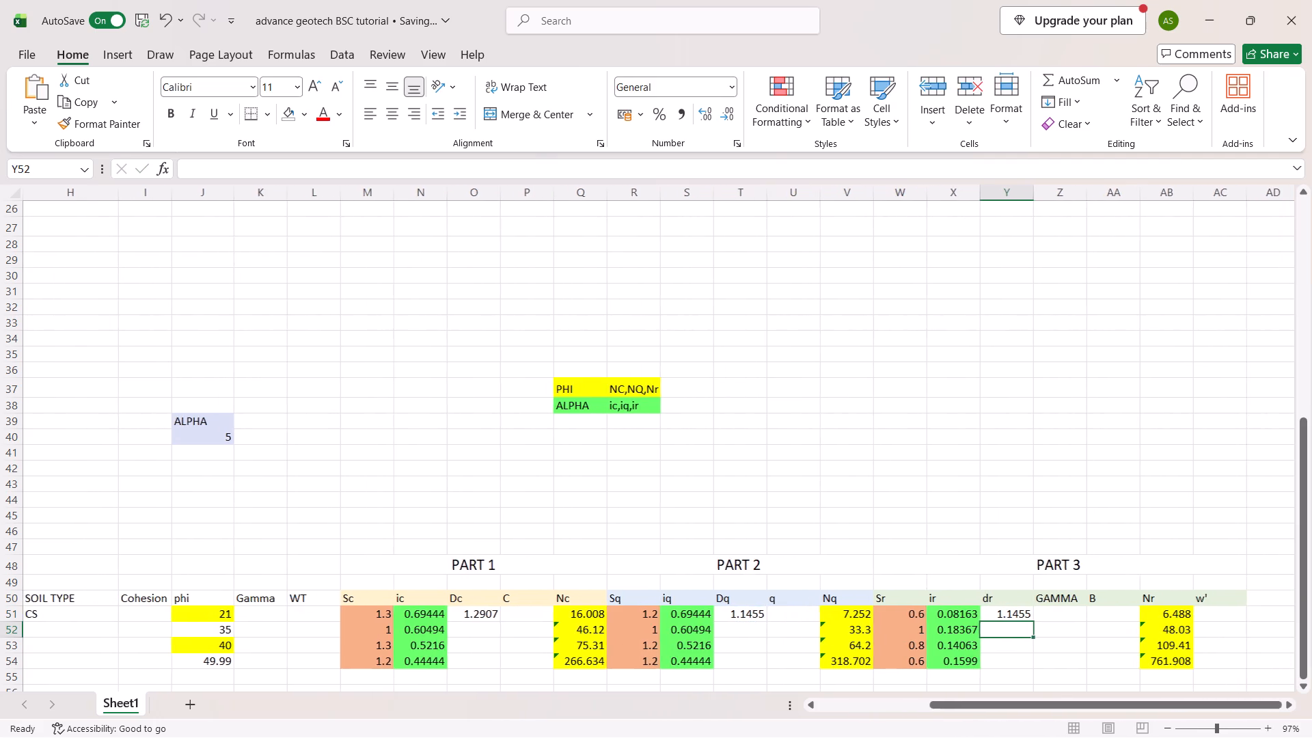
Enter the soil types UCS in H52 and CS in H53 of the SOIL TYPE column.
scroll(816, 418, "right", 2)
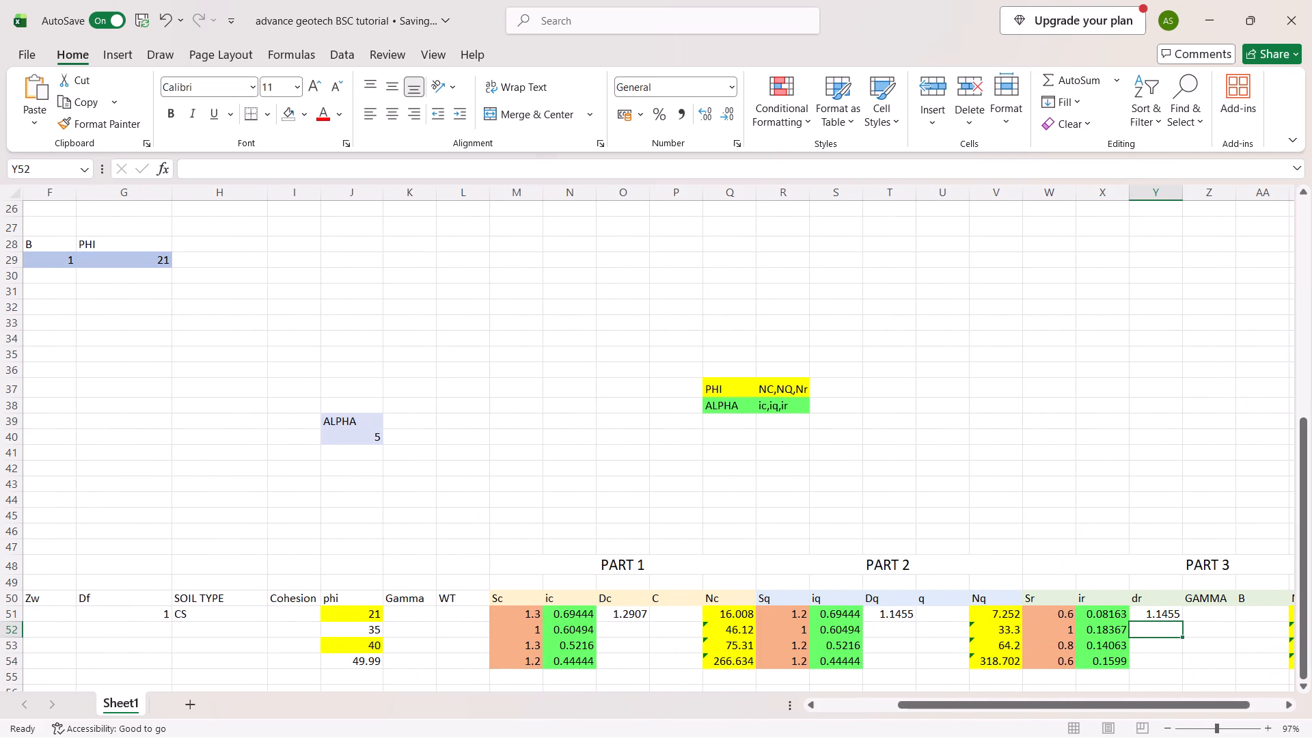
left_click(208, 634)
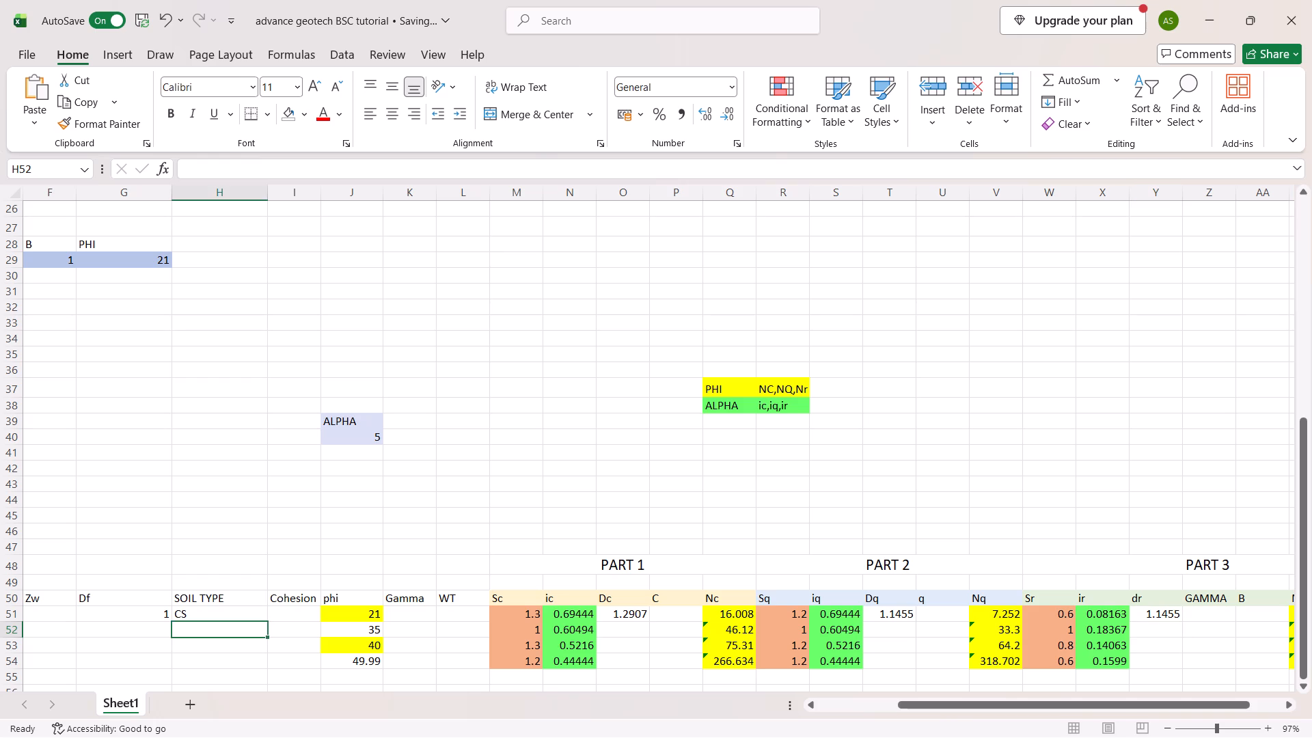
key("u")
type("CS'")
key("BackSpace")
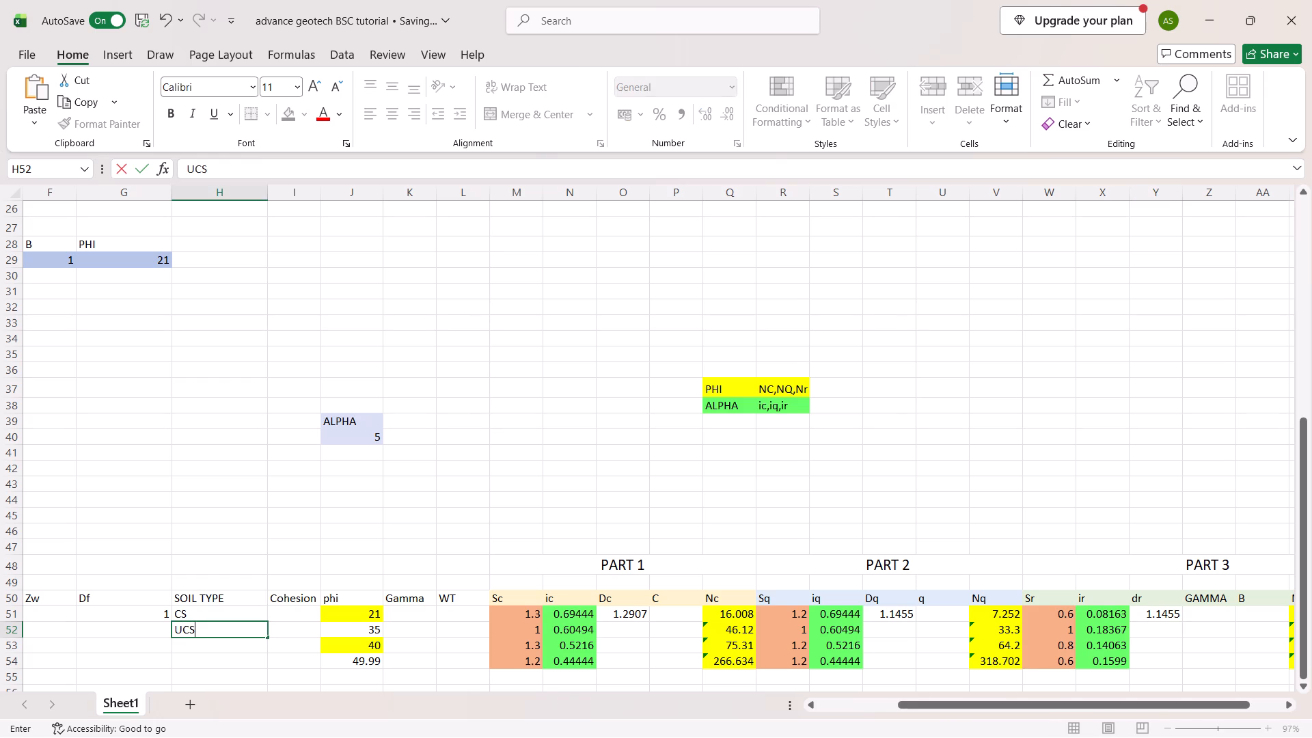
key("Return")
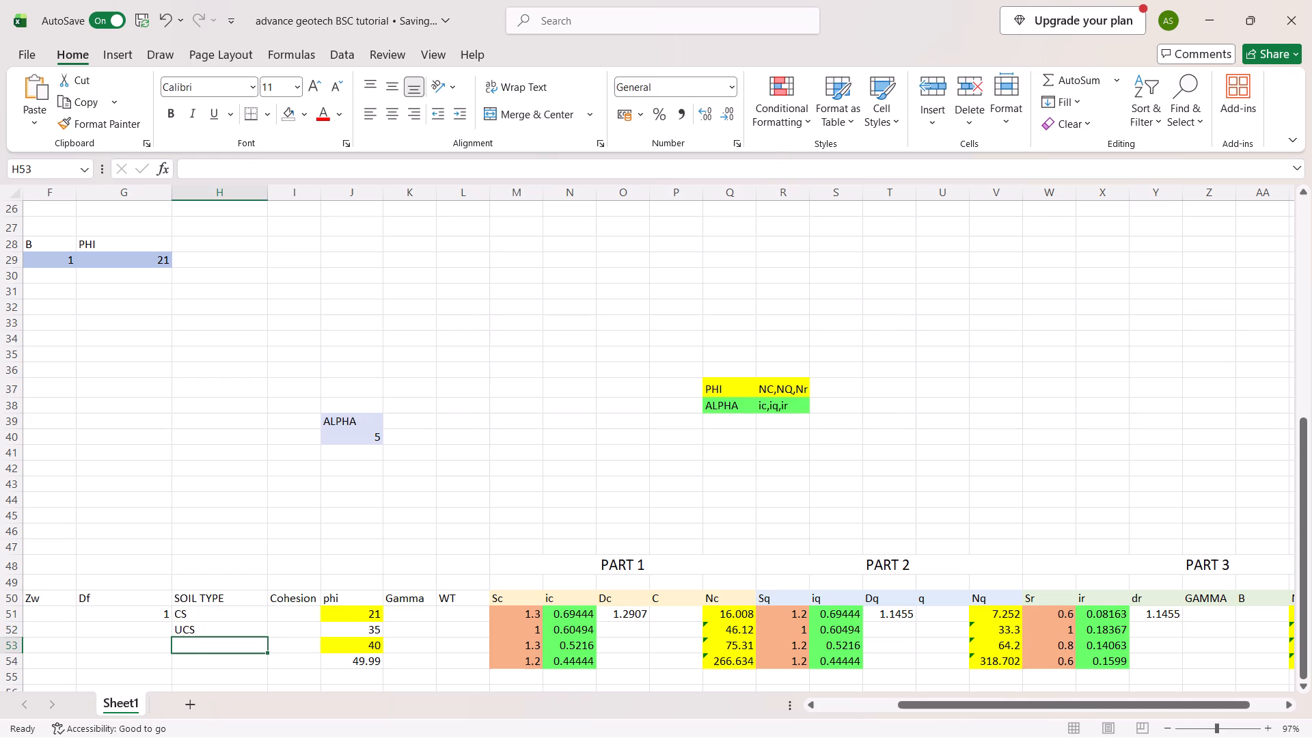
type("CS")
key("Return")
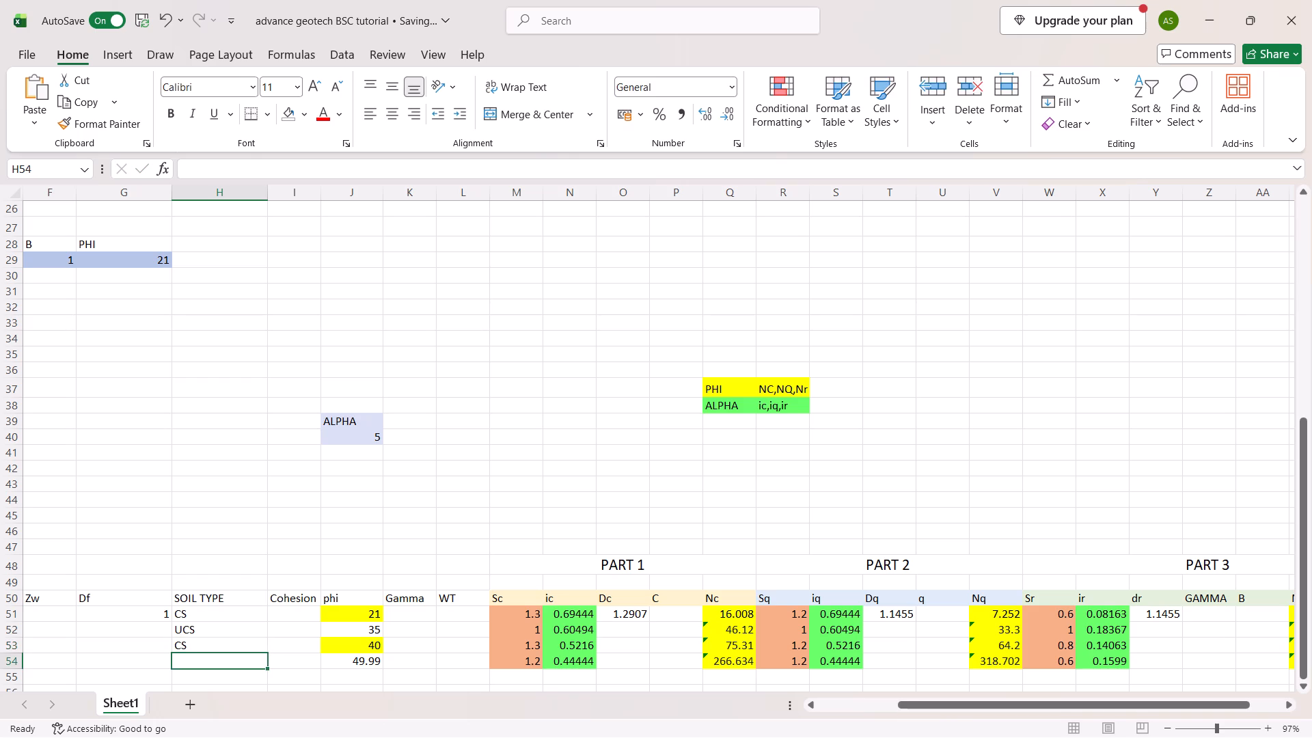
Fill the Dq formula from T51 down through T54 in PART 2.
scroll(340, 682, "left", 2)
scroll(340, 682, "down", 1)
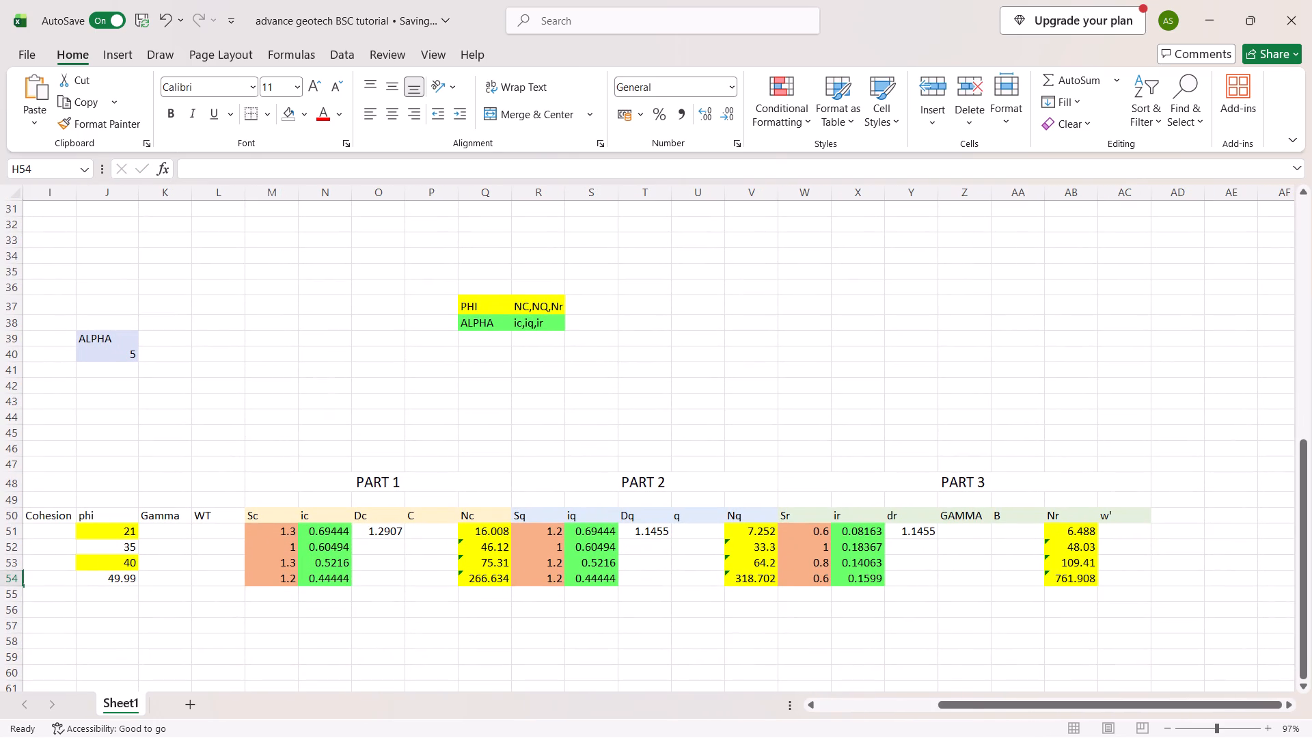
left_click(635, 529)
double_click(673, 538)
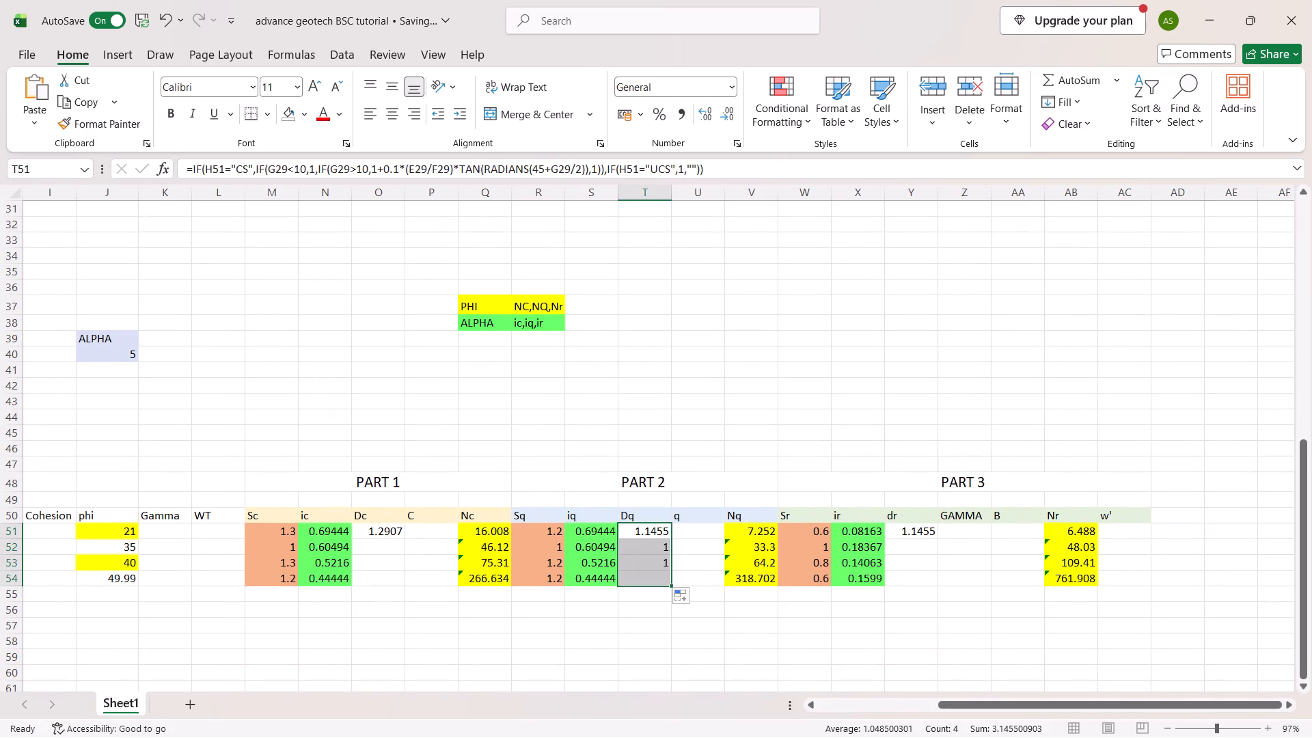
Fill the dr link formula from Y51 down through Y54 in PART 3.
scroll(588, 617, "right", 1)
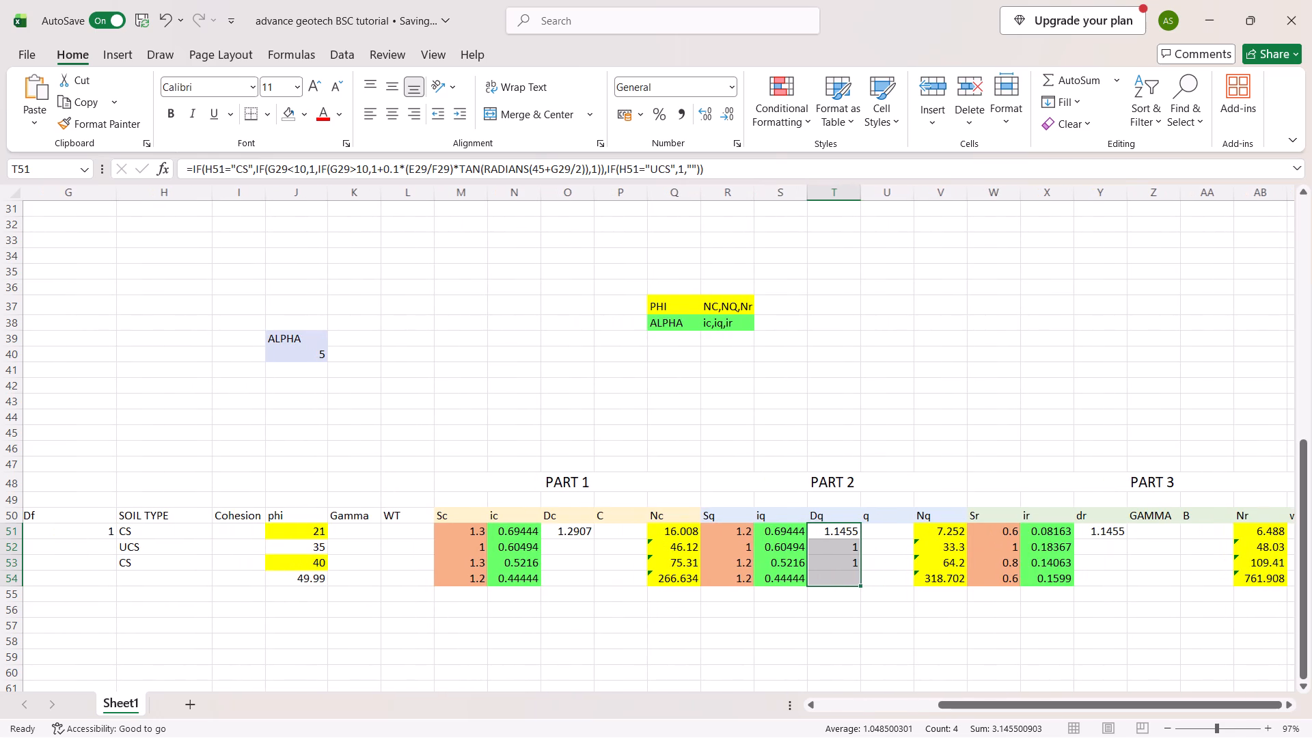
scroll(588, 617, "right", 2)
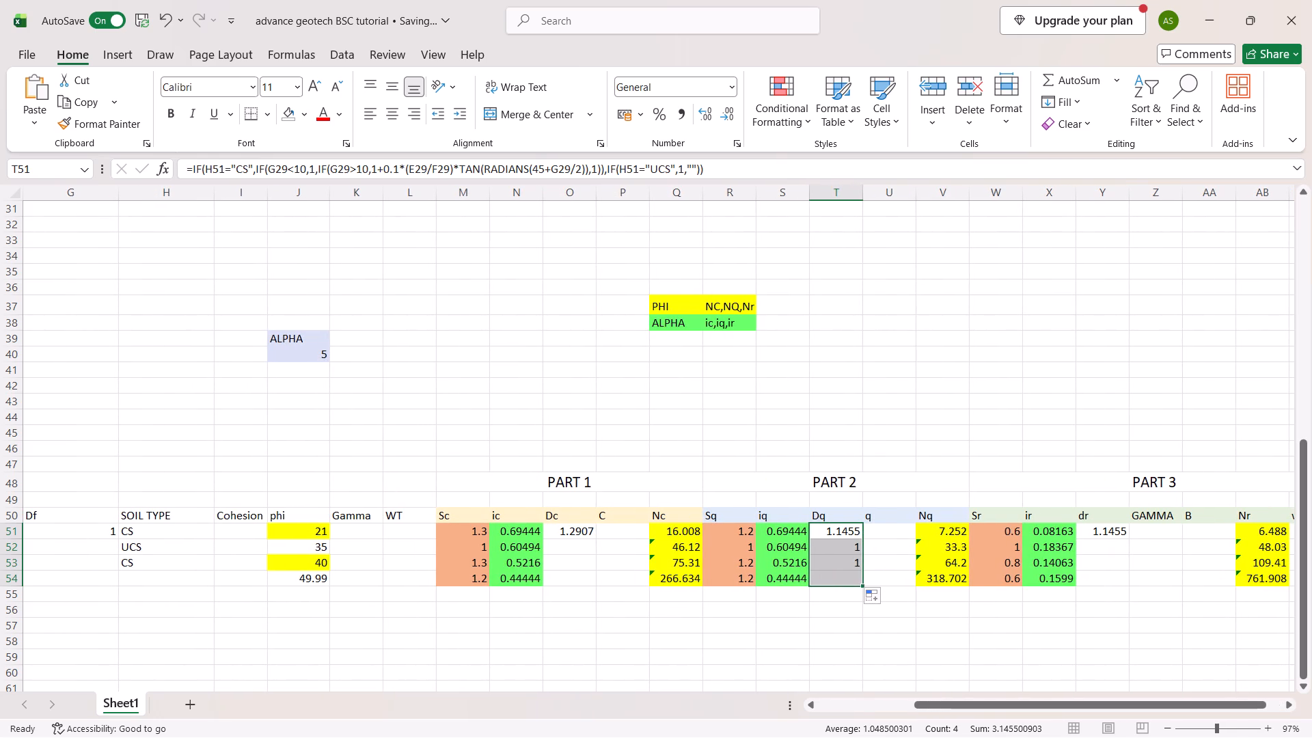
scroll(712, 616, "left", 1)
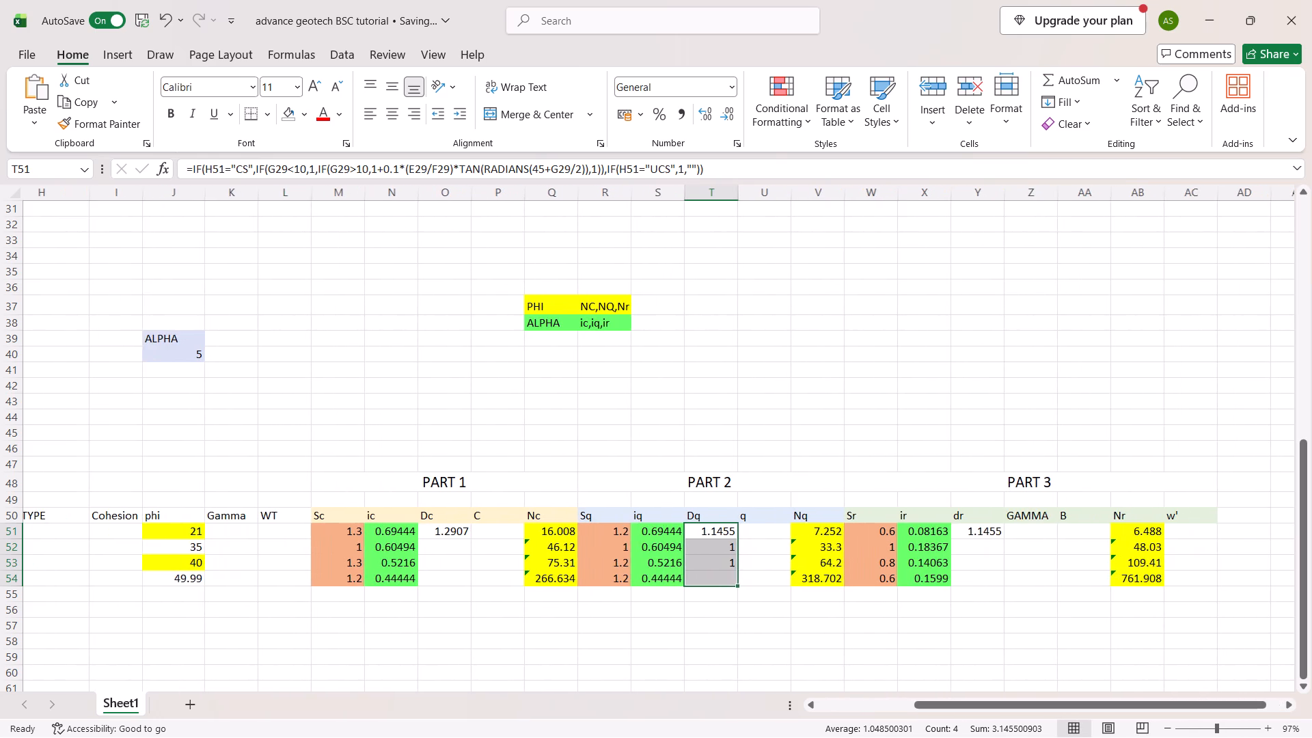
scroll(712, 616, "left", 1)
left_click_drag(1016, 534, 1040, 541)
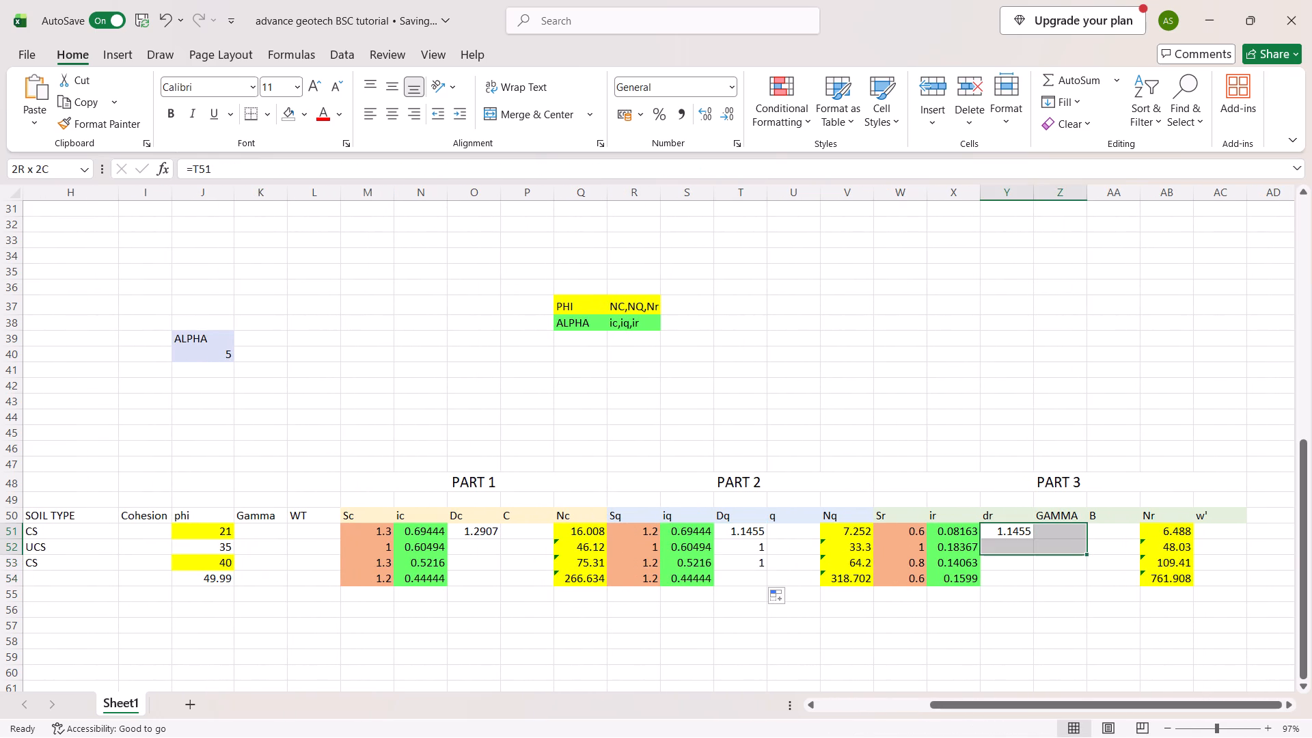
left_click_drag(1040, 541, 1023, 532)
double_click(1033, 538)
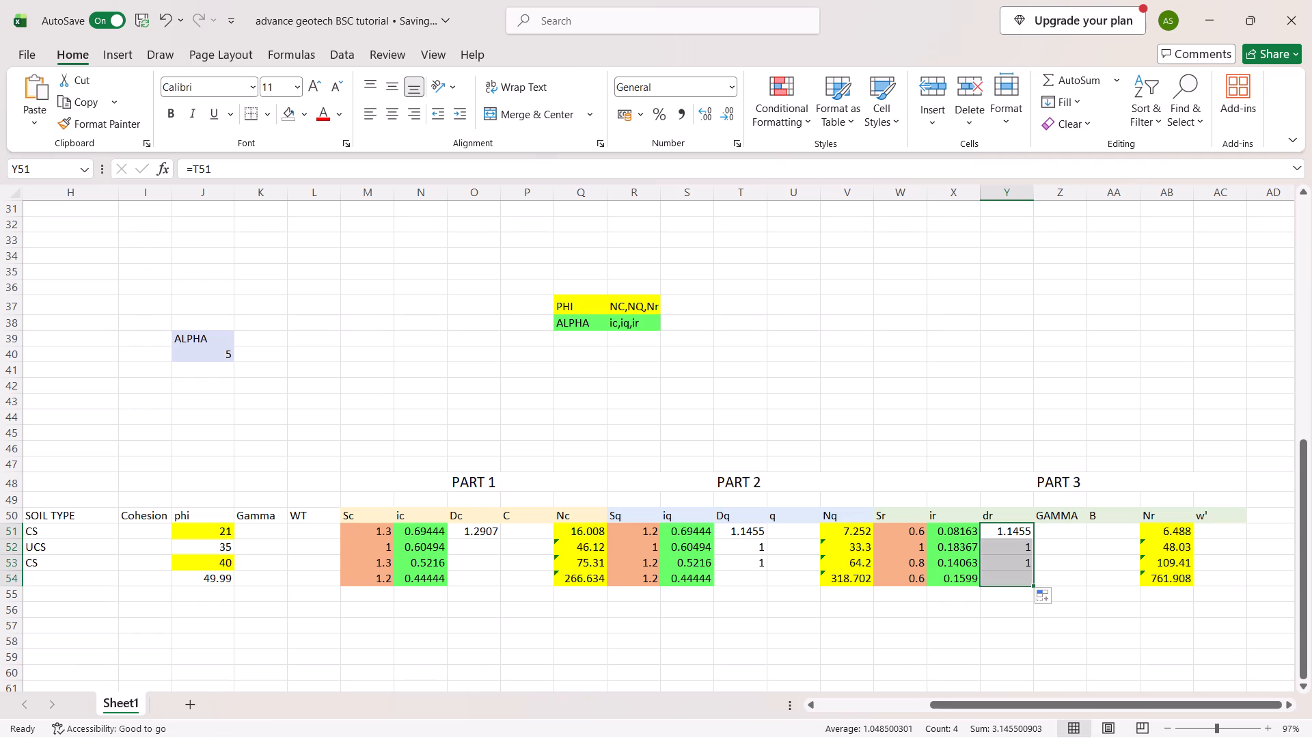
Check the filled dr and Dq formulas in row 52 against the DEPTH FACTOR section's Df, B and PHI inputs.
left_click(1009, 549)
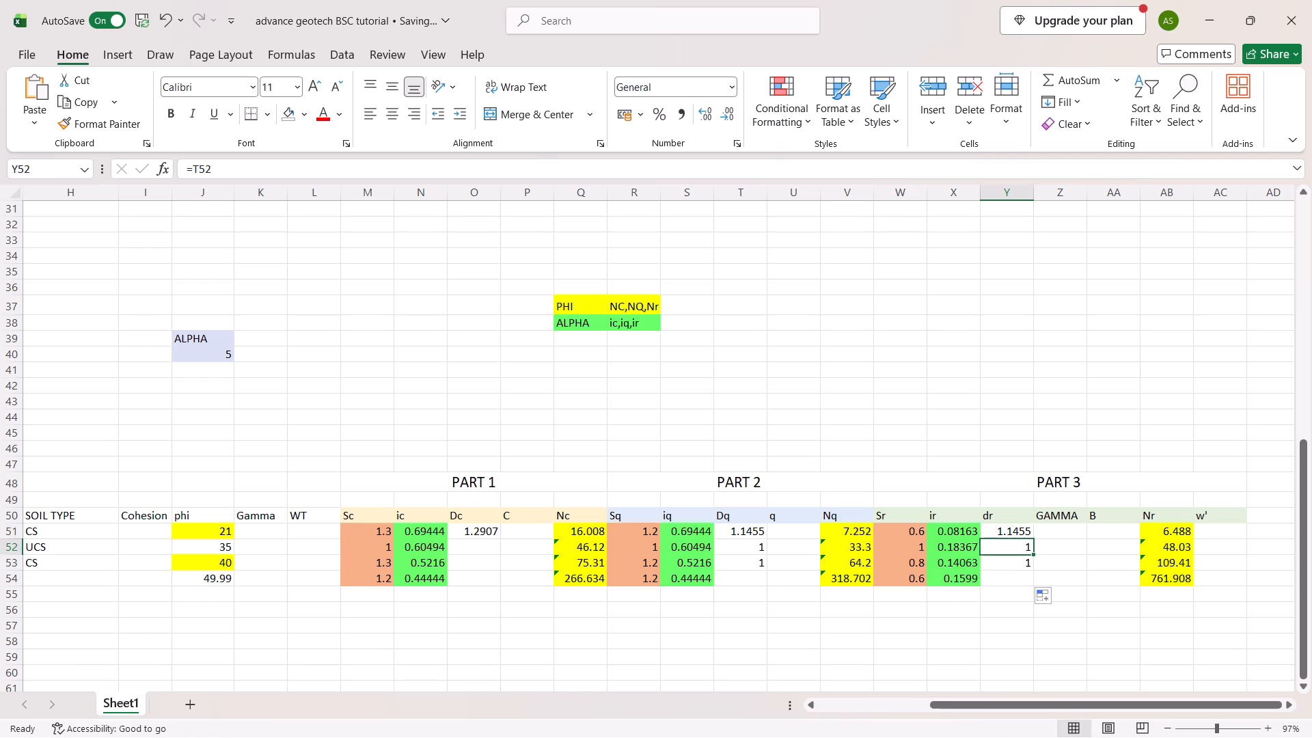
left_click(750, 550)
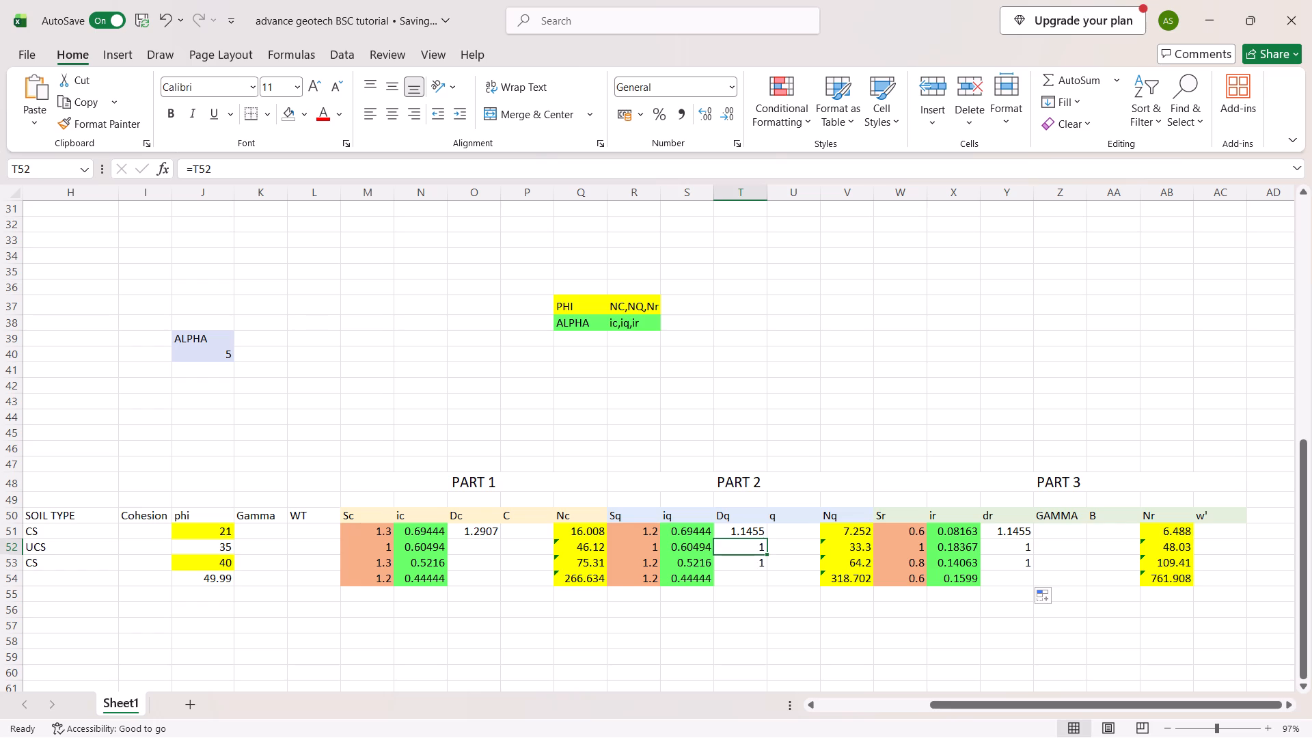
scroll(502, 412, "right", 2)
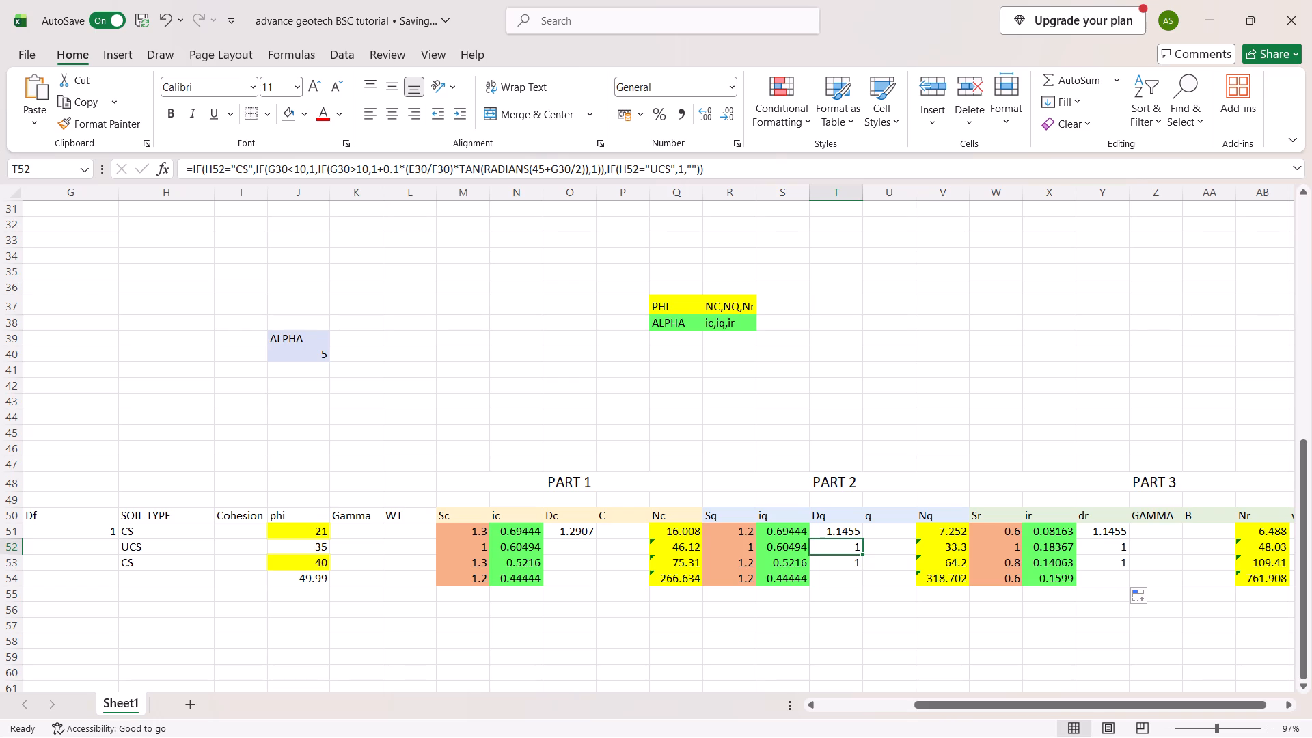
scroll(502, 418, "up", 9)
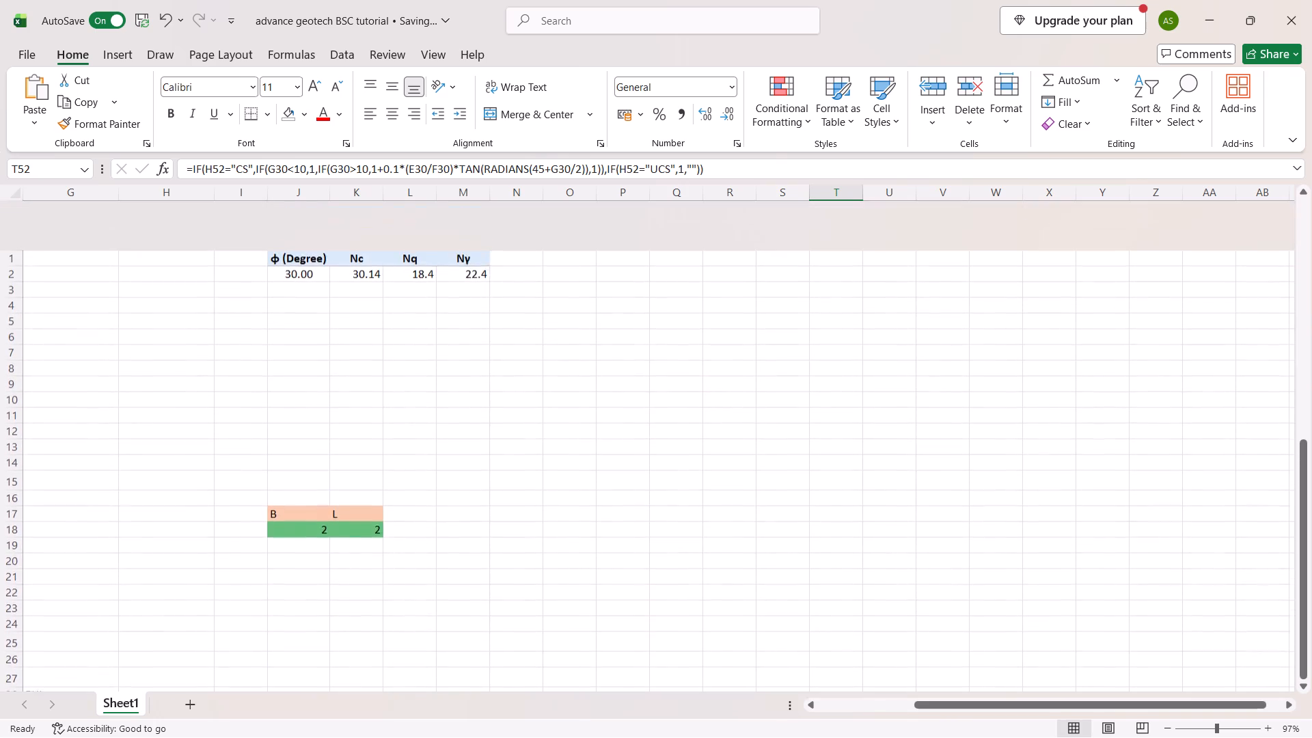
scroll(502, 418, "down", 1)
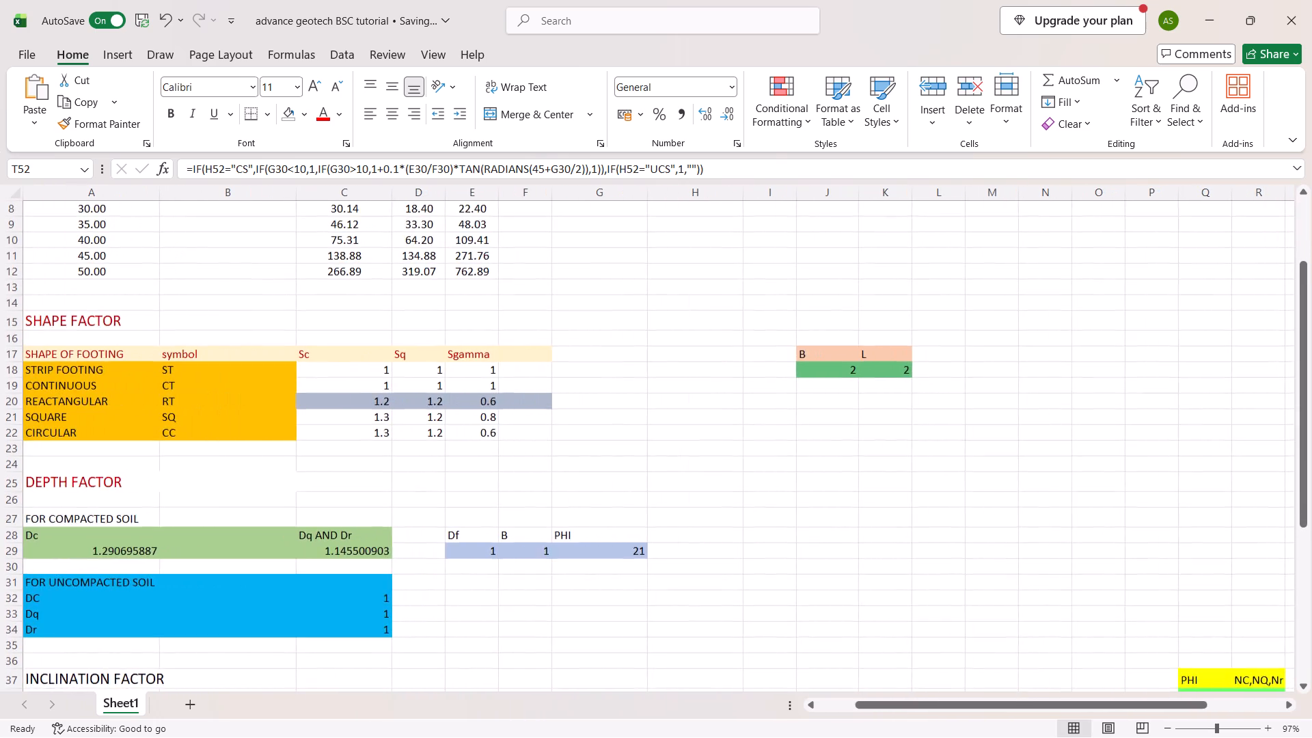
scroll(502, 418, "up", 2)
scroll(502, 418, "down", 1)
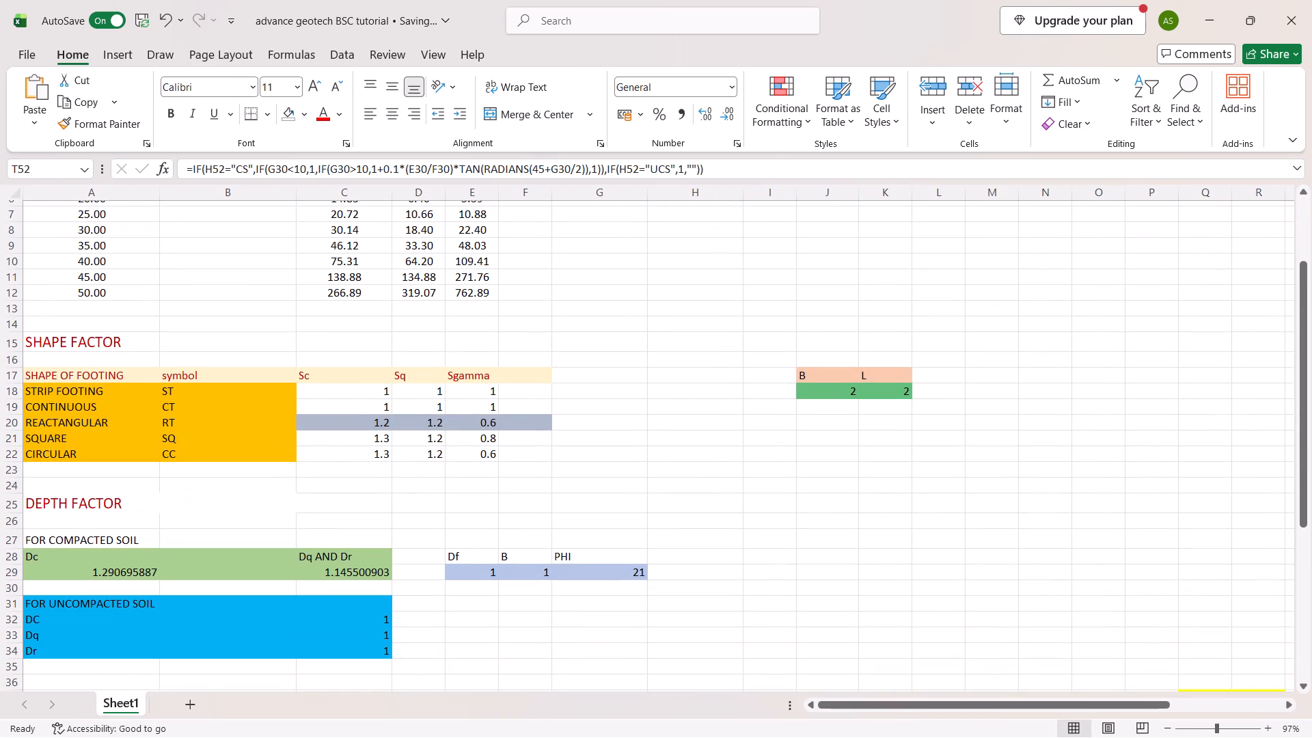
scroll(502, 418, "down", 3)
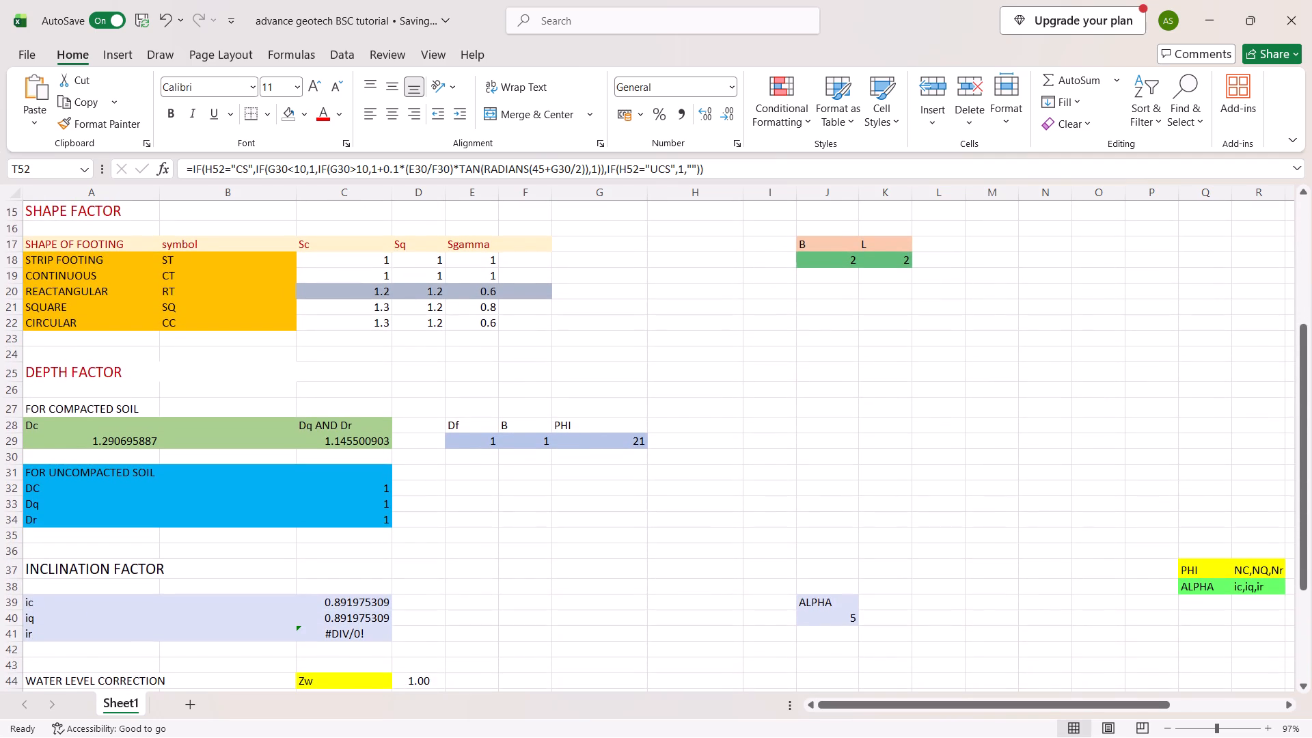
scroll(502, 418, "down", 1)
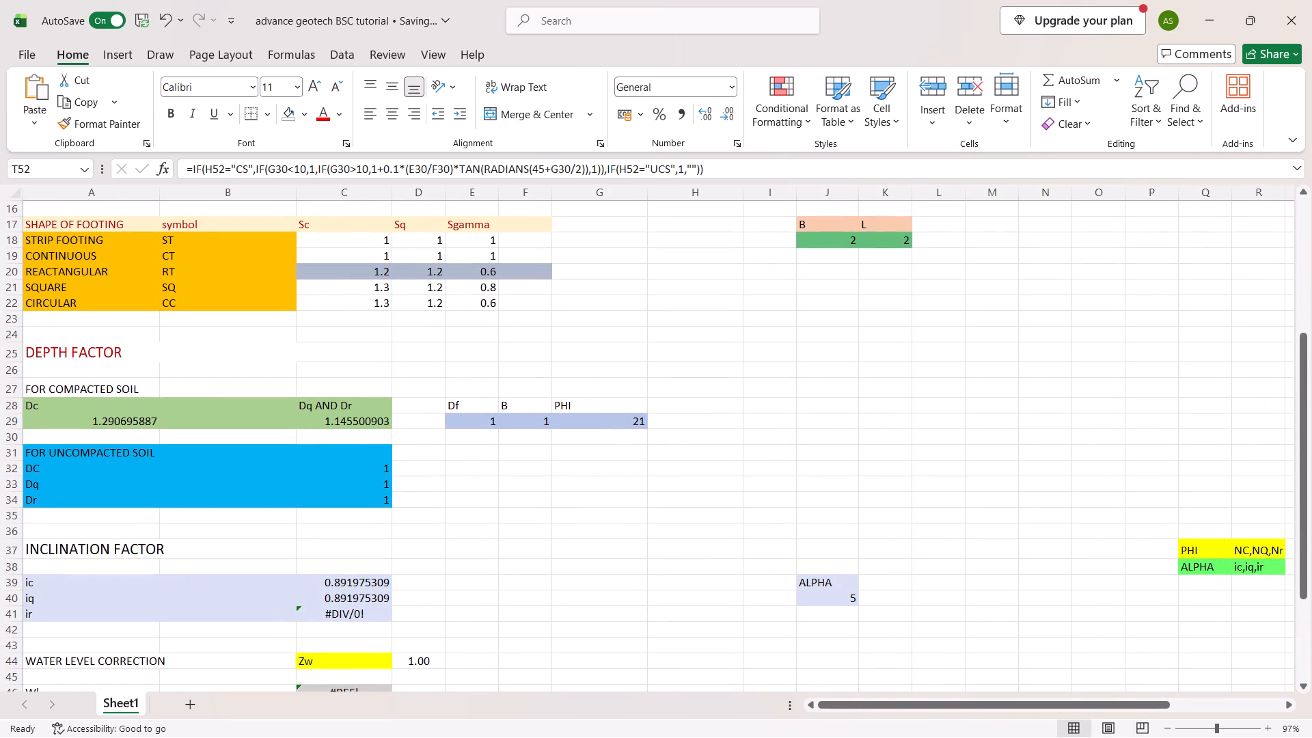
scroll(618, 364, "down", 3)
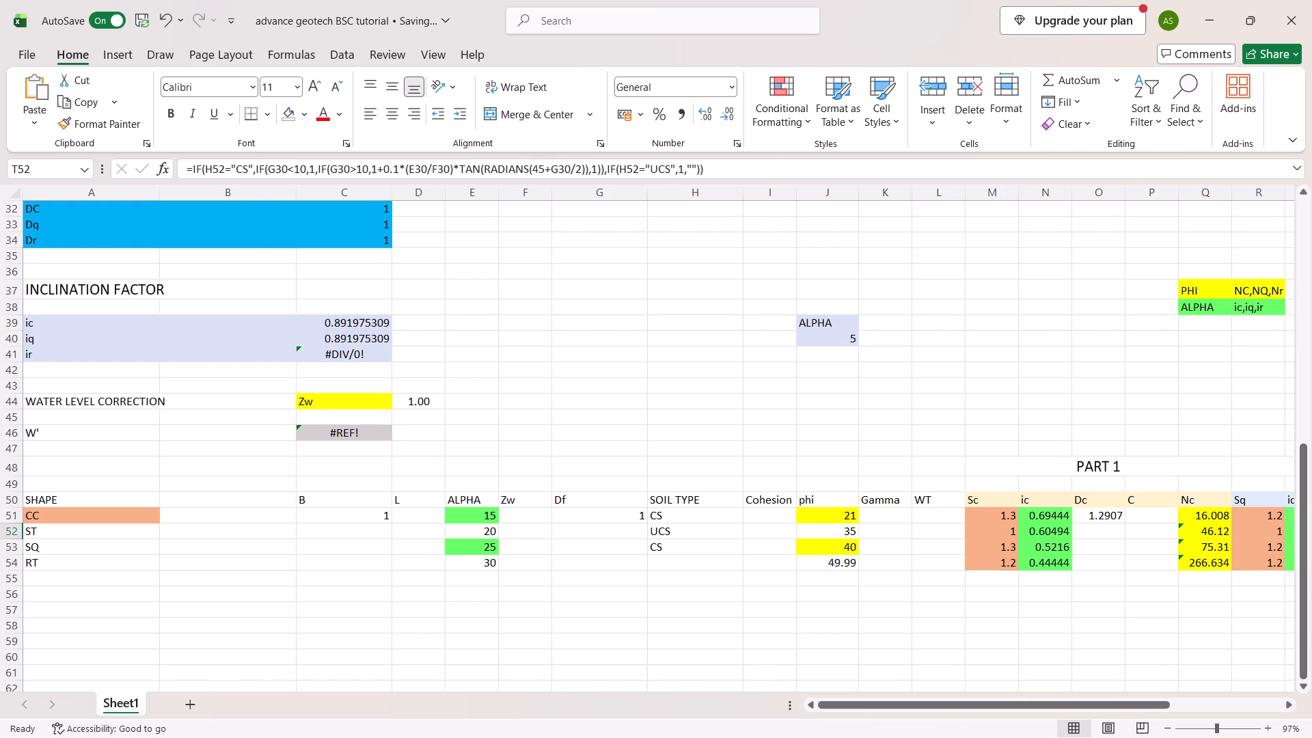
Examine T51's Dq formula against the DEPTH FACTOR section and review the soil type entries in H51 to H53.
scroll(1096, 512, "left", 2)
left_click(1236, 510)
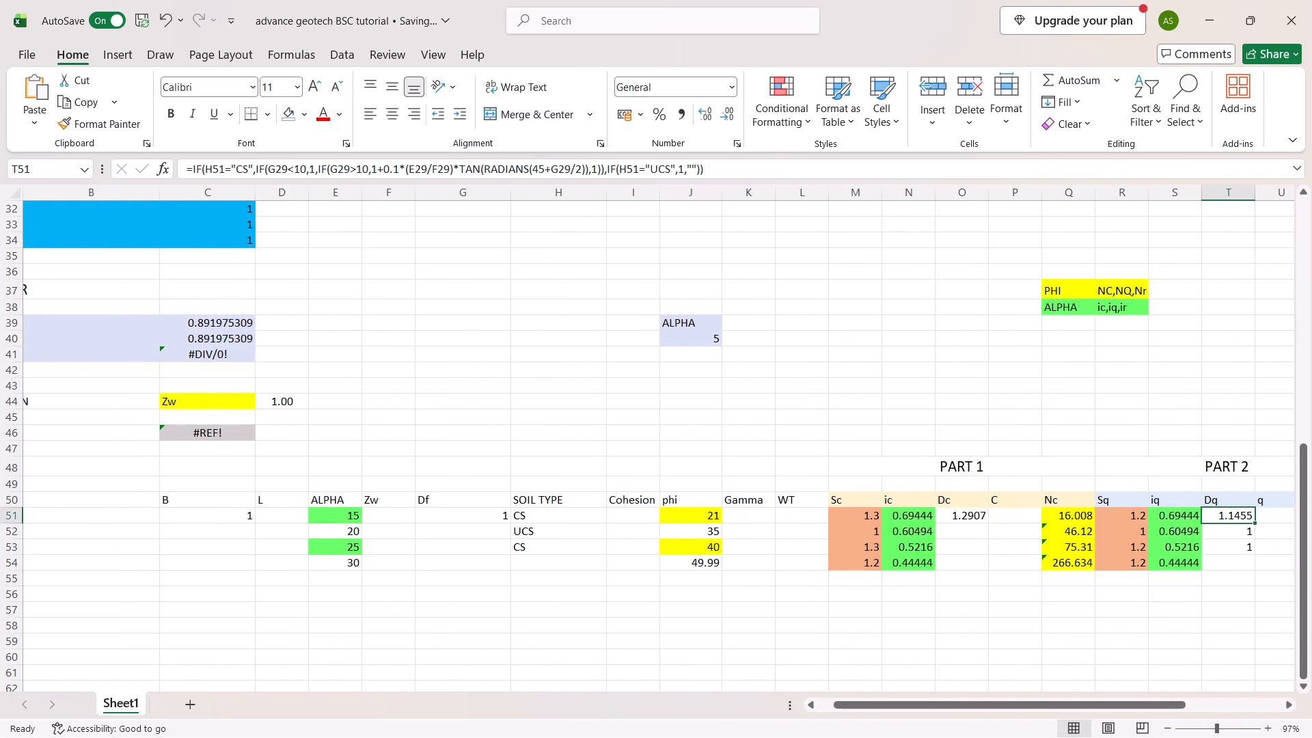
scroll(928, 506, "up", 2)
scroll(928, 506, "right", 1)
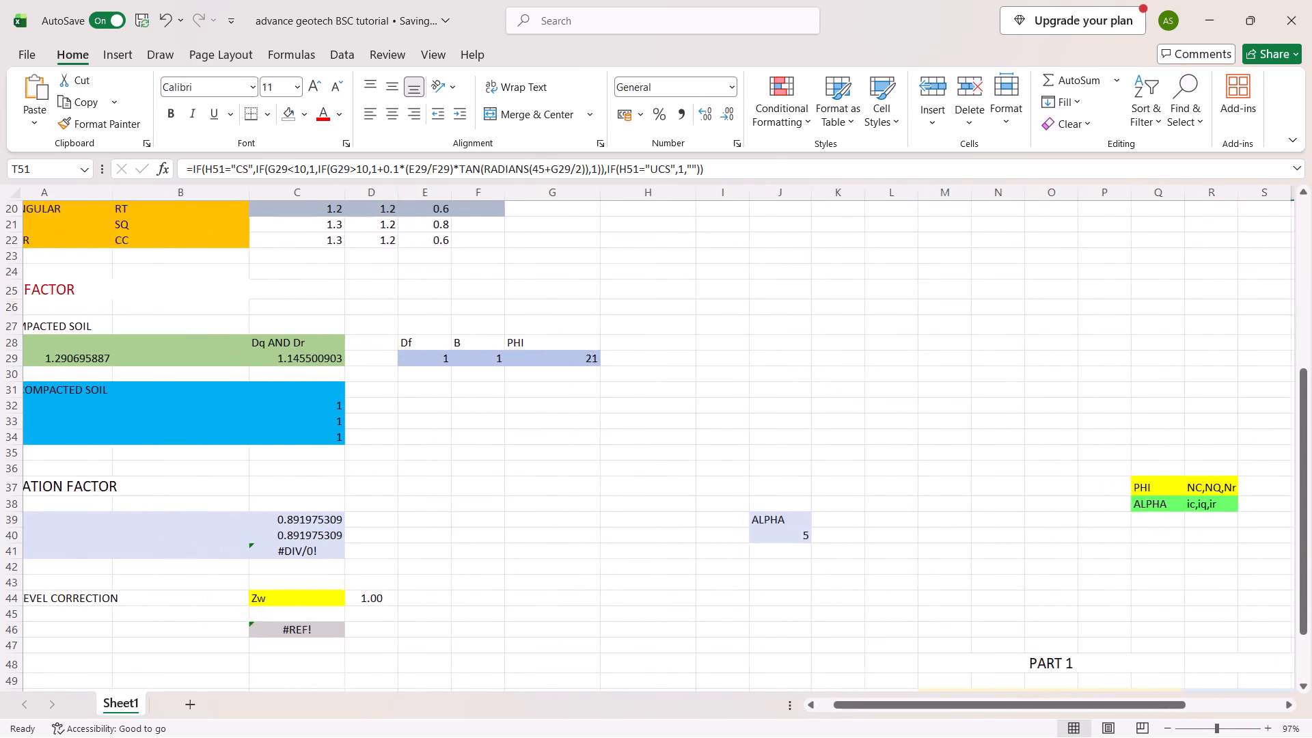
scroll(928, 506, "right", 4)
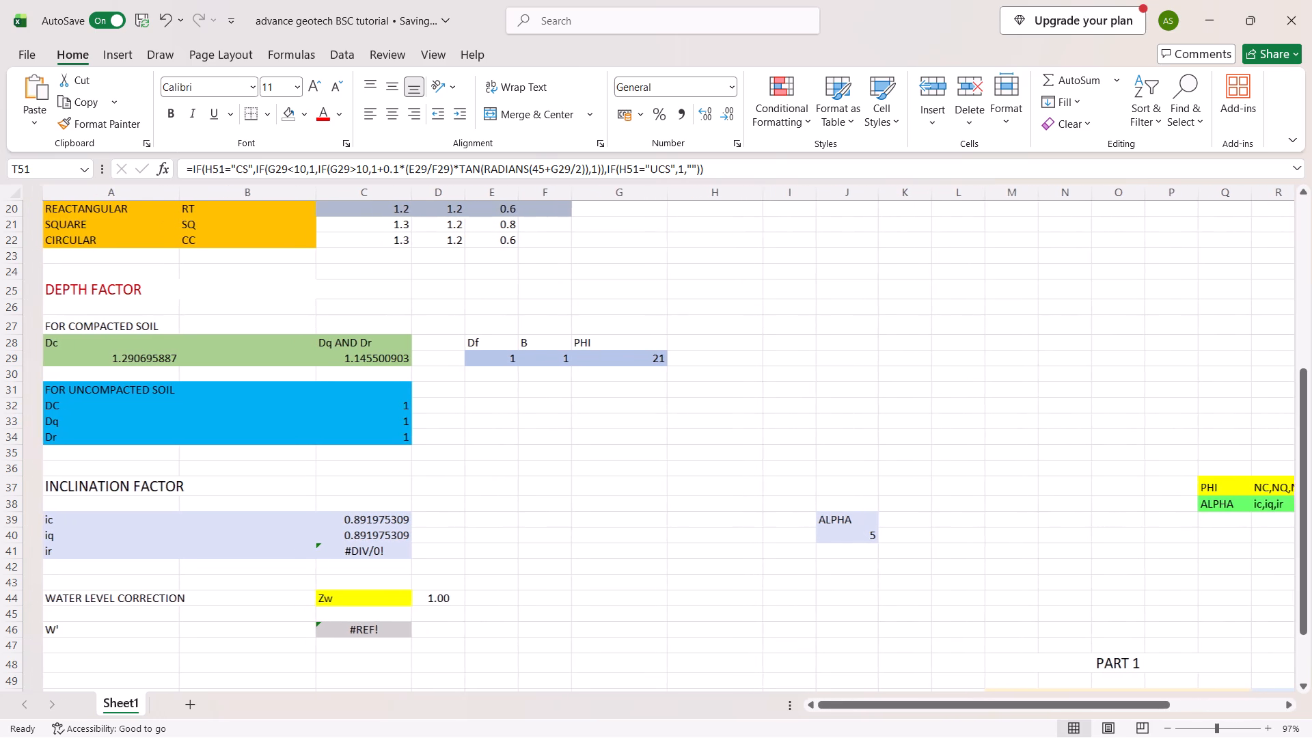
scroll(928, 506, "right", 2)
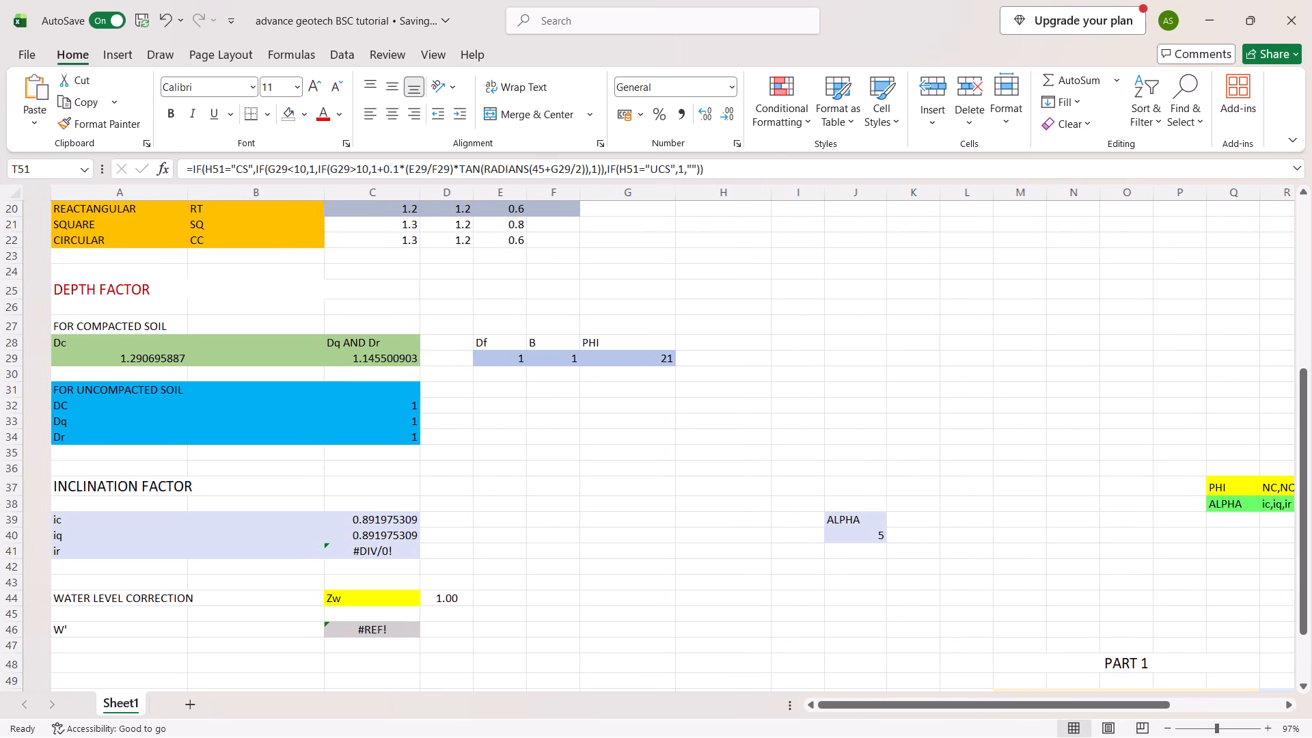
scroll(928, 506, "right", 1)
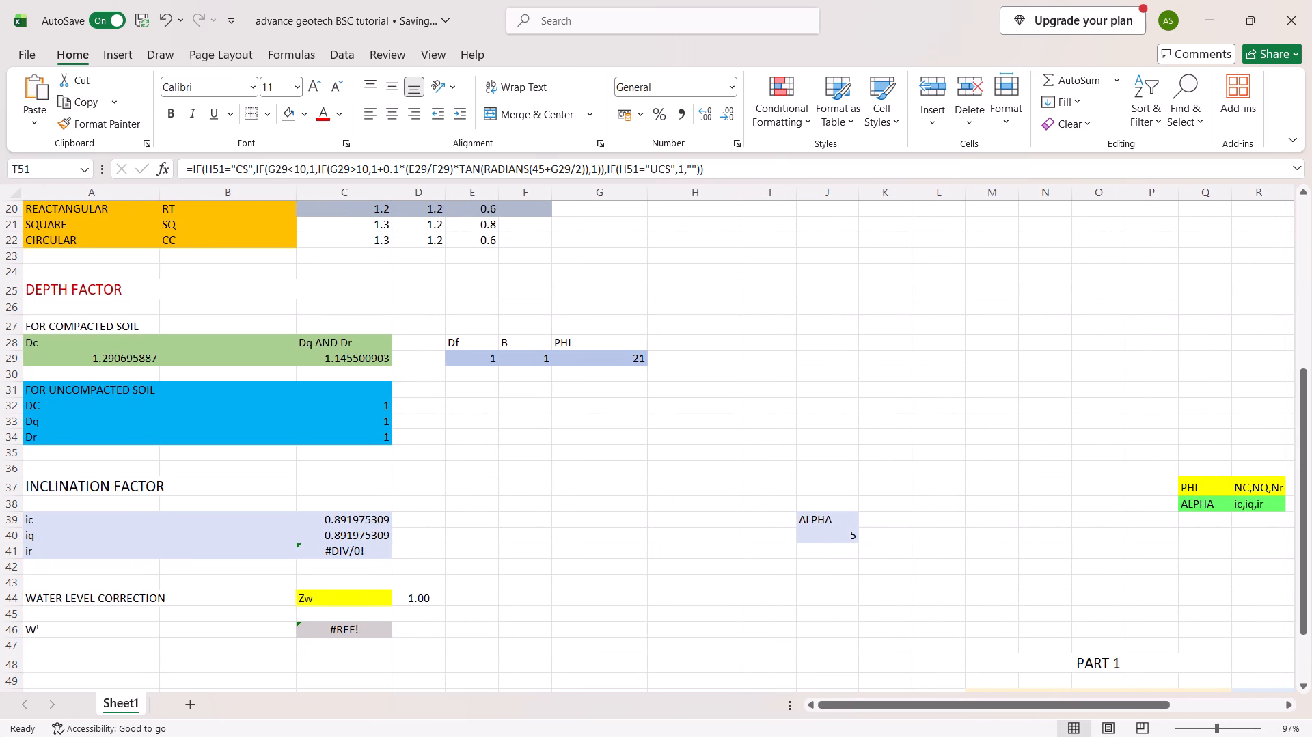
scroll(571, 368, "down", 3)
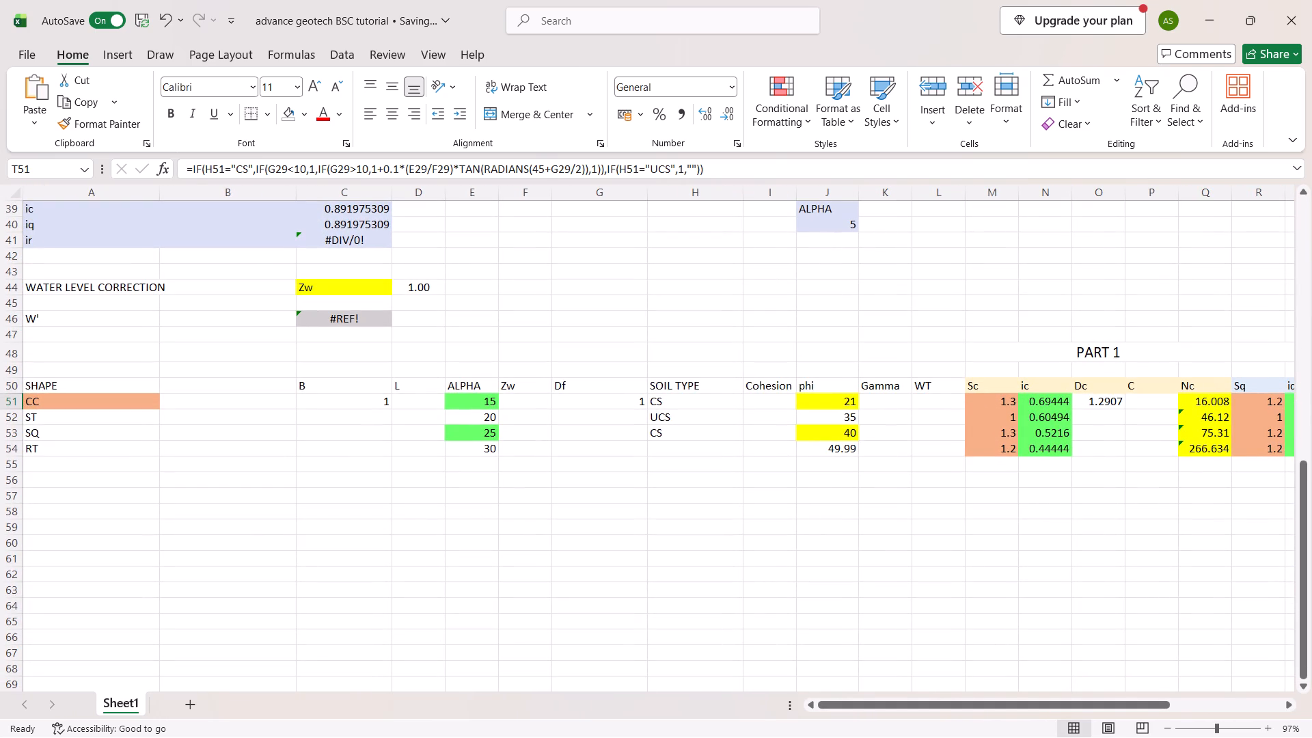
scroll(504, 370, "up", 1)
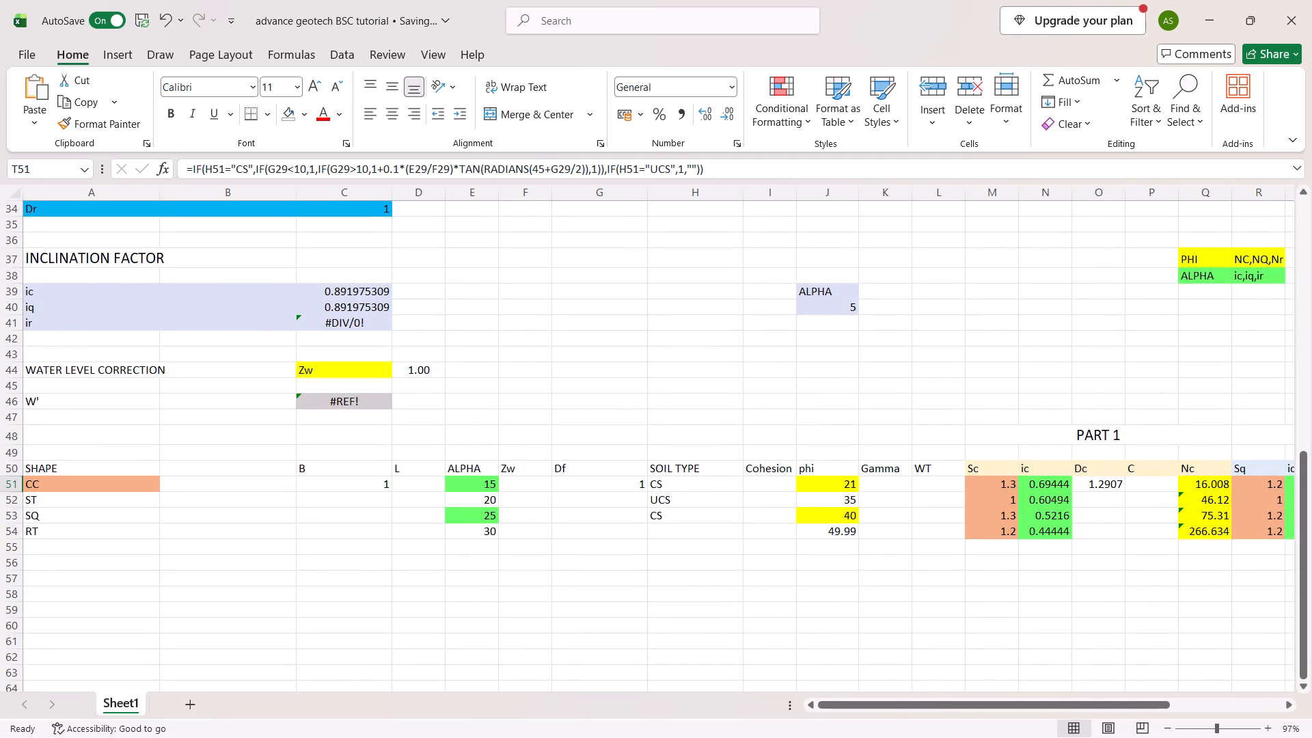
left_click(684, 502)
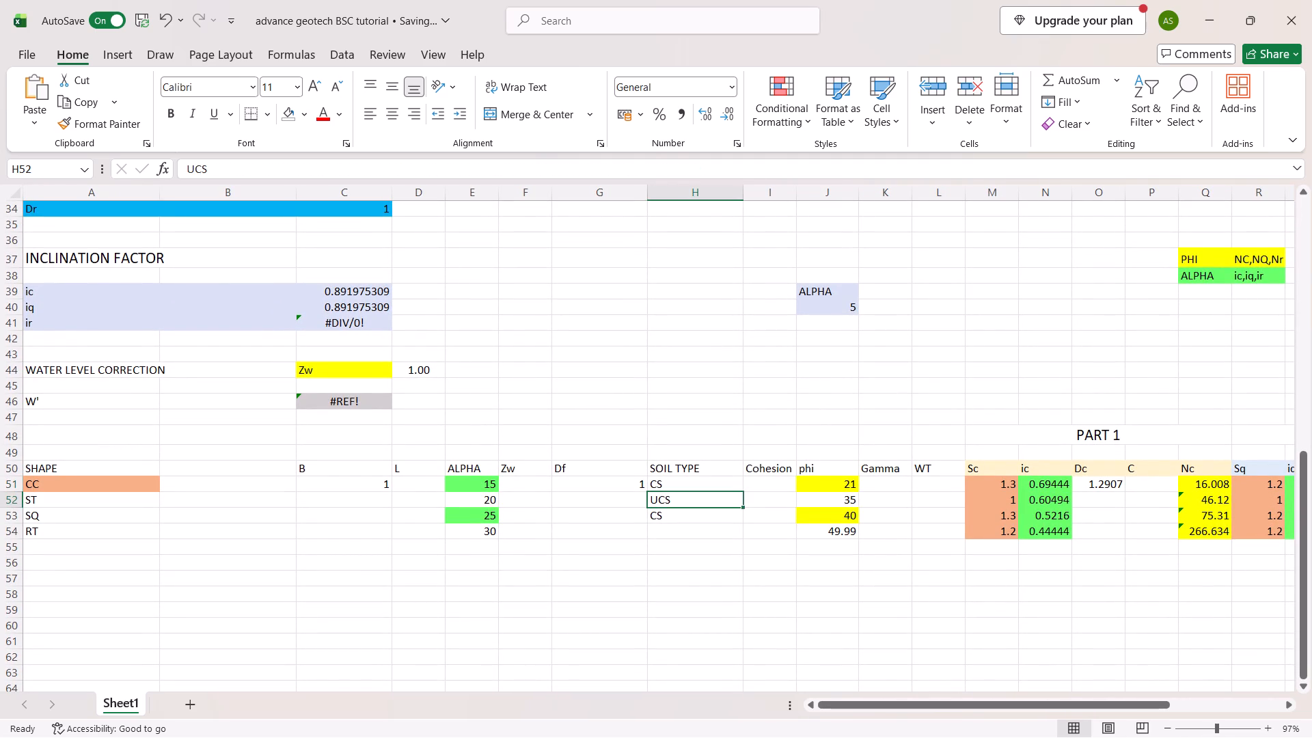
scroll(895, 517, "left", 1)
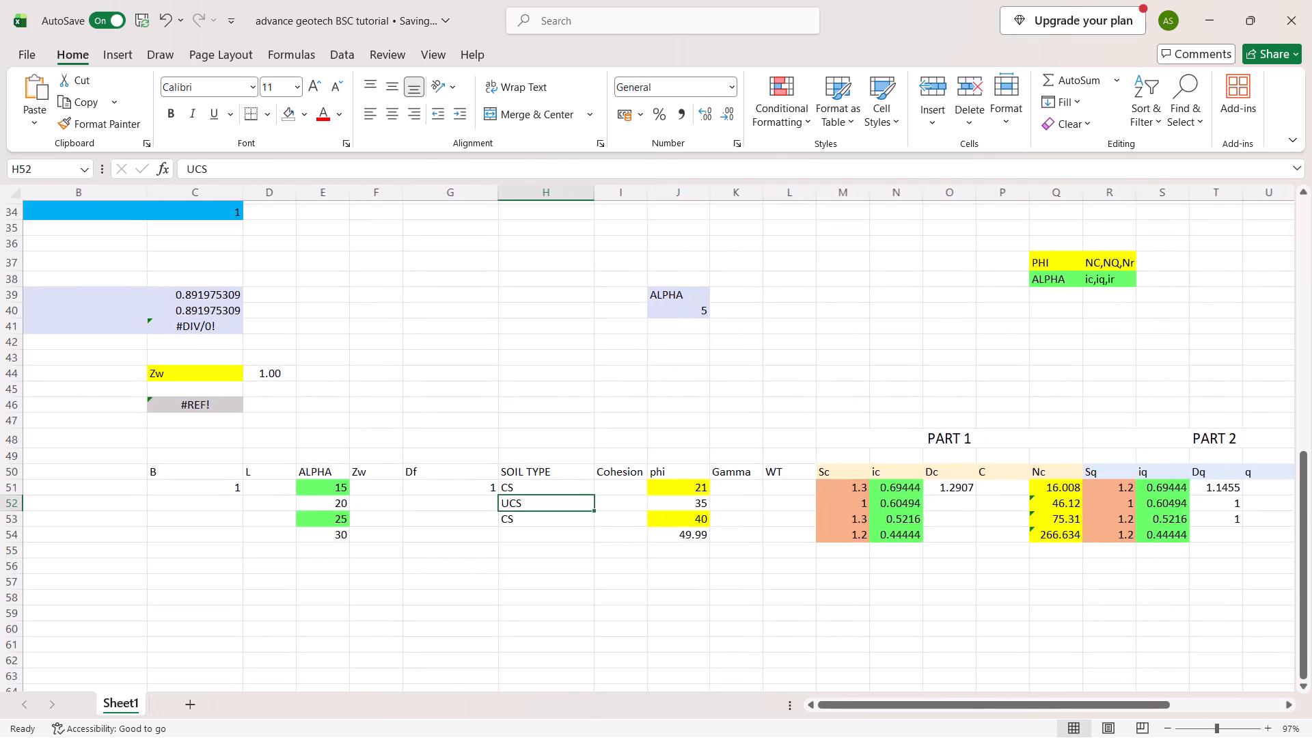
scroll(895, 517, "left", 1)
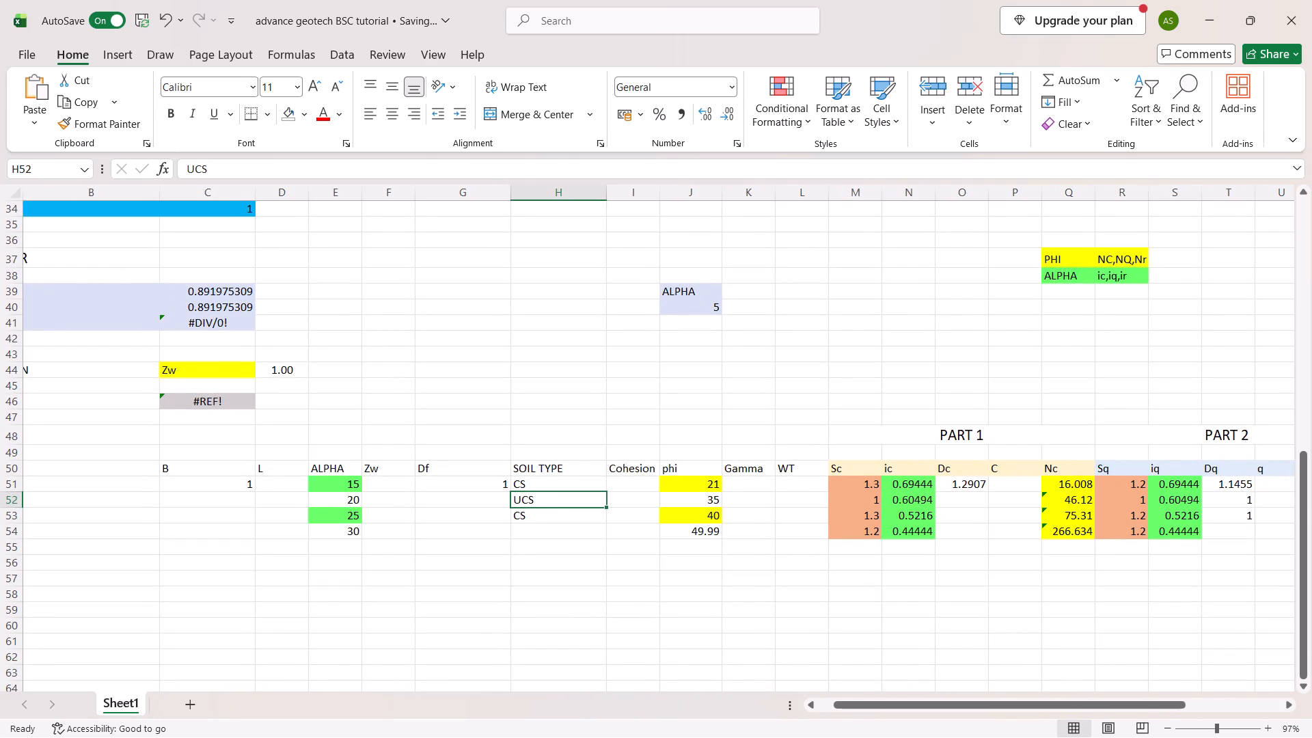
left_click(558, 483)
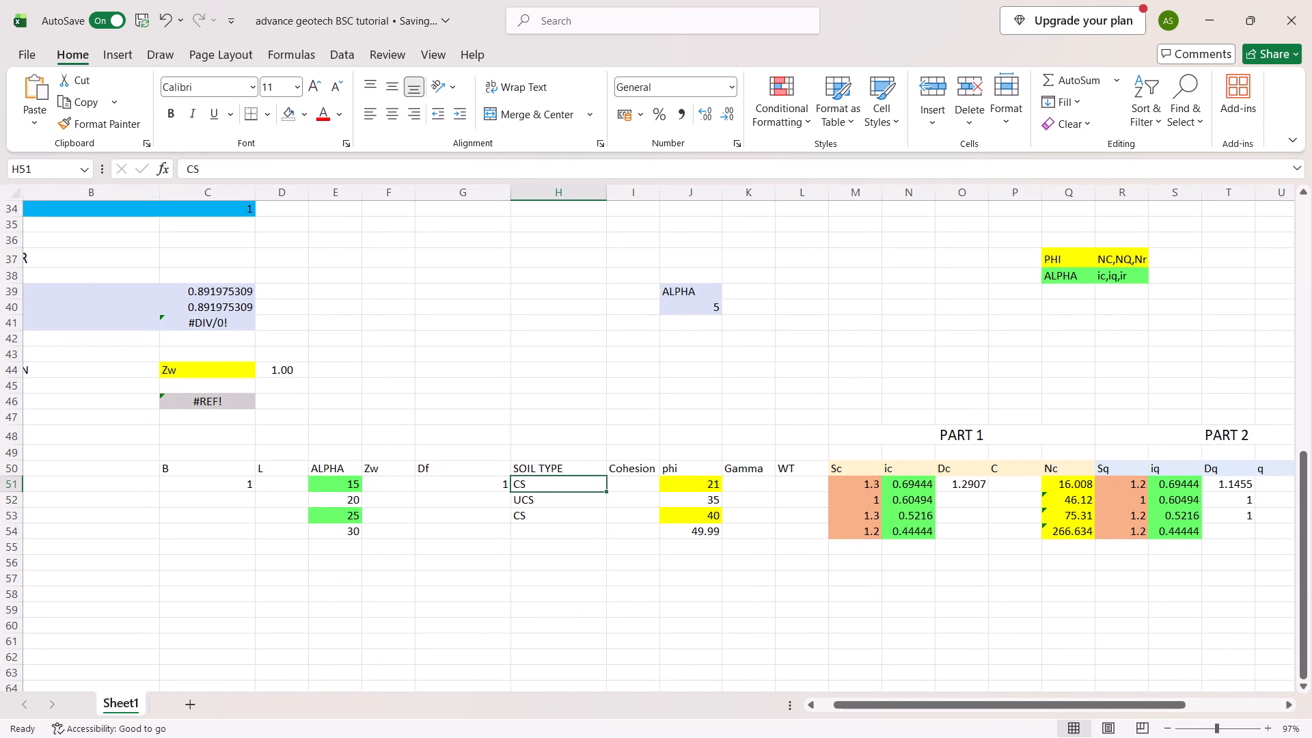
left_click(566, 519)
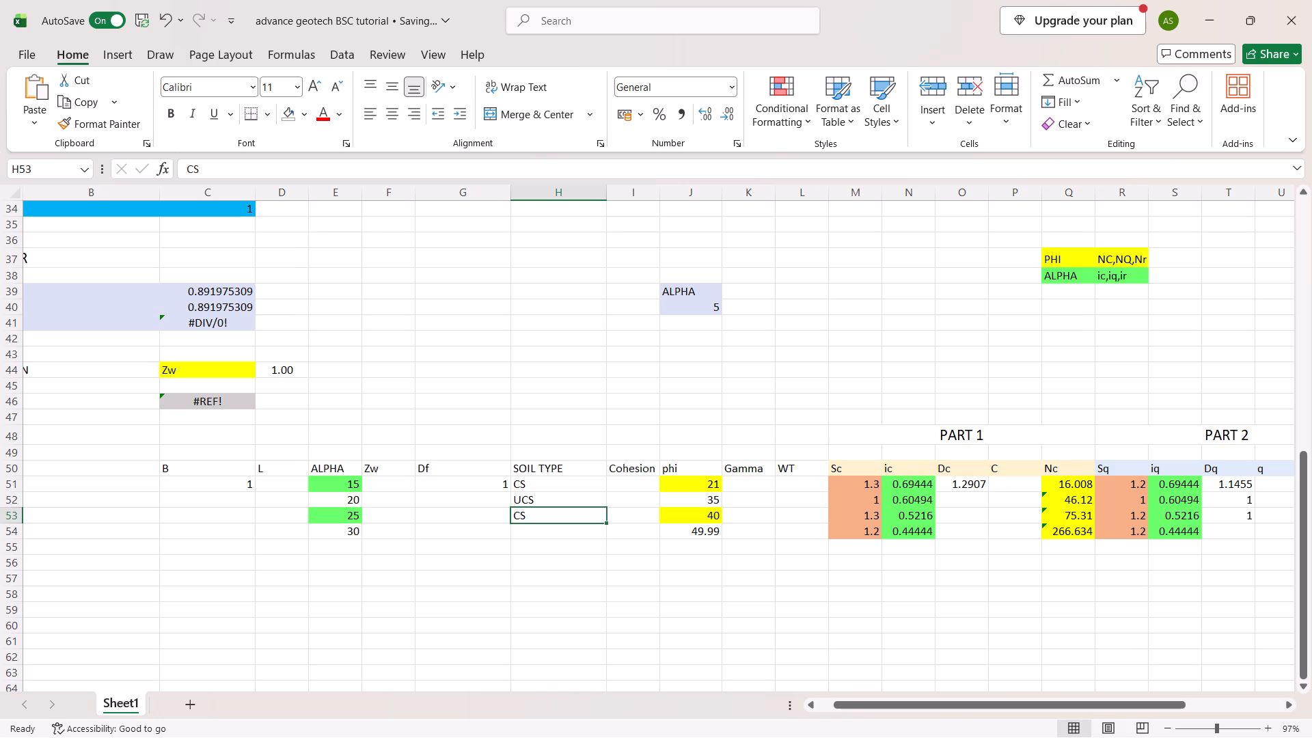
Enter 1 as the B value in C53 for the SQ footing row.
left_click(234, 512)
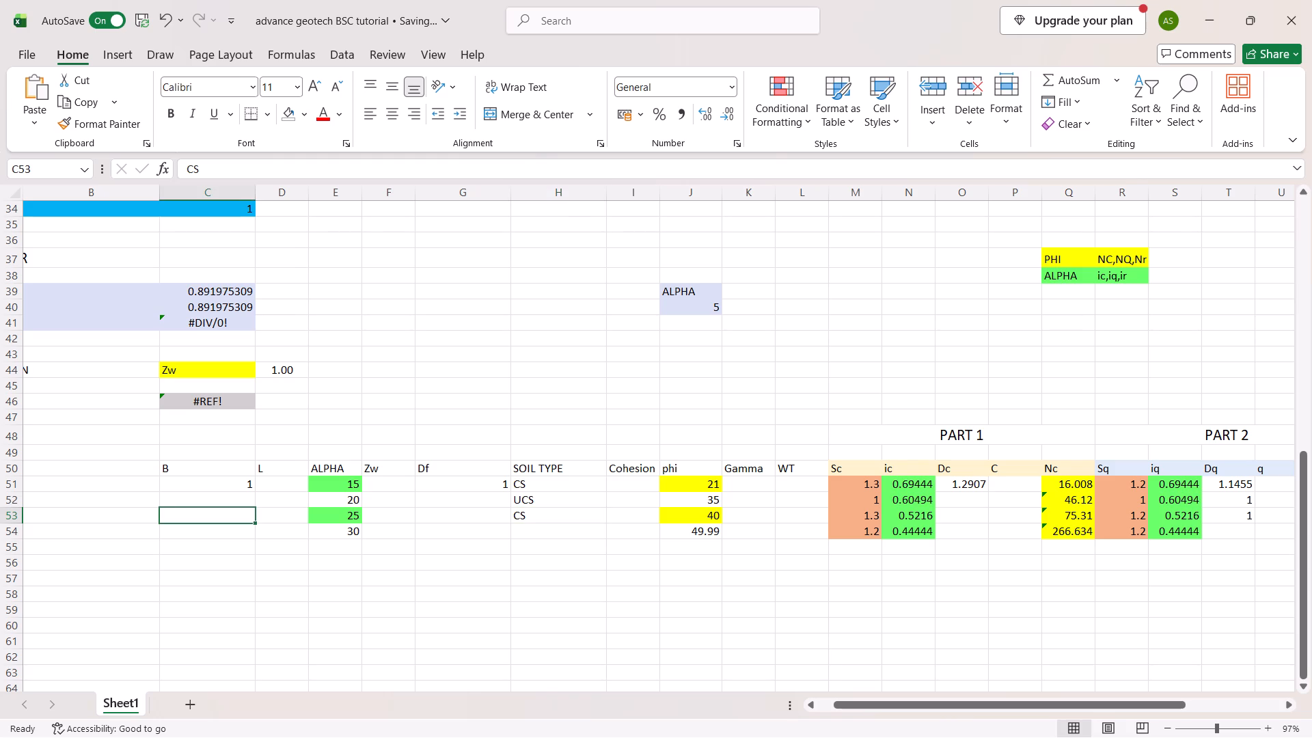
key("1")
key("Return")
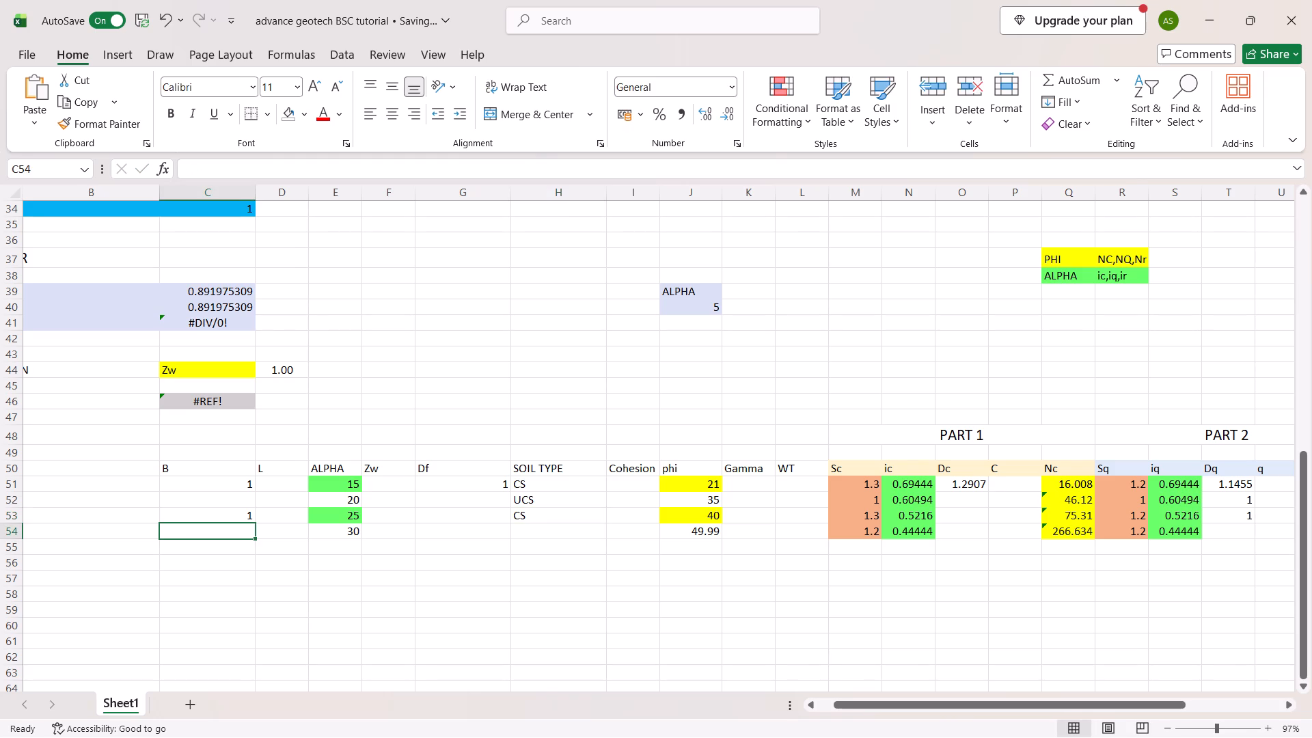
Enter 1 as the Df value in G53 for the third footing row.
key("Up")
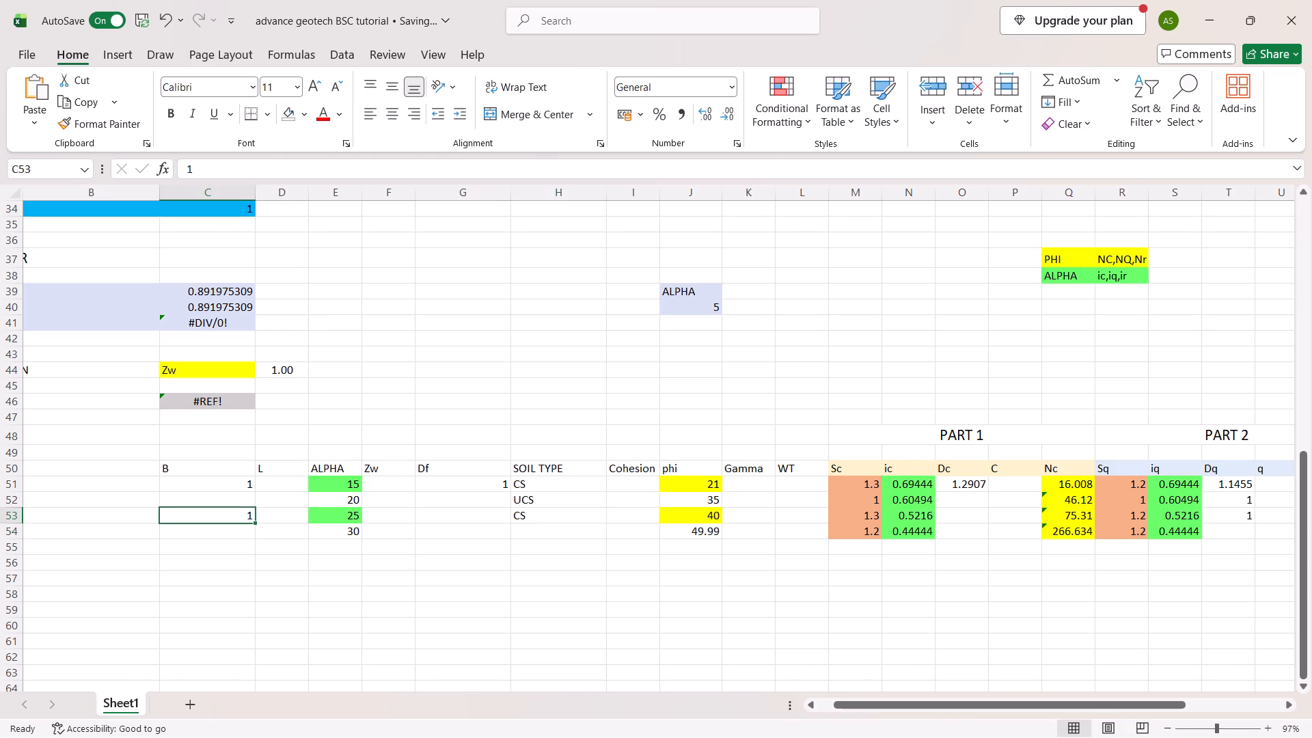
key("Right")
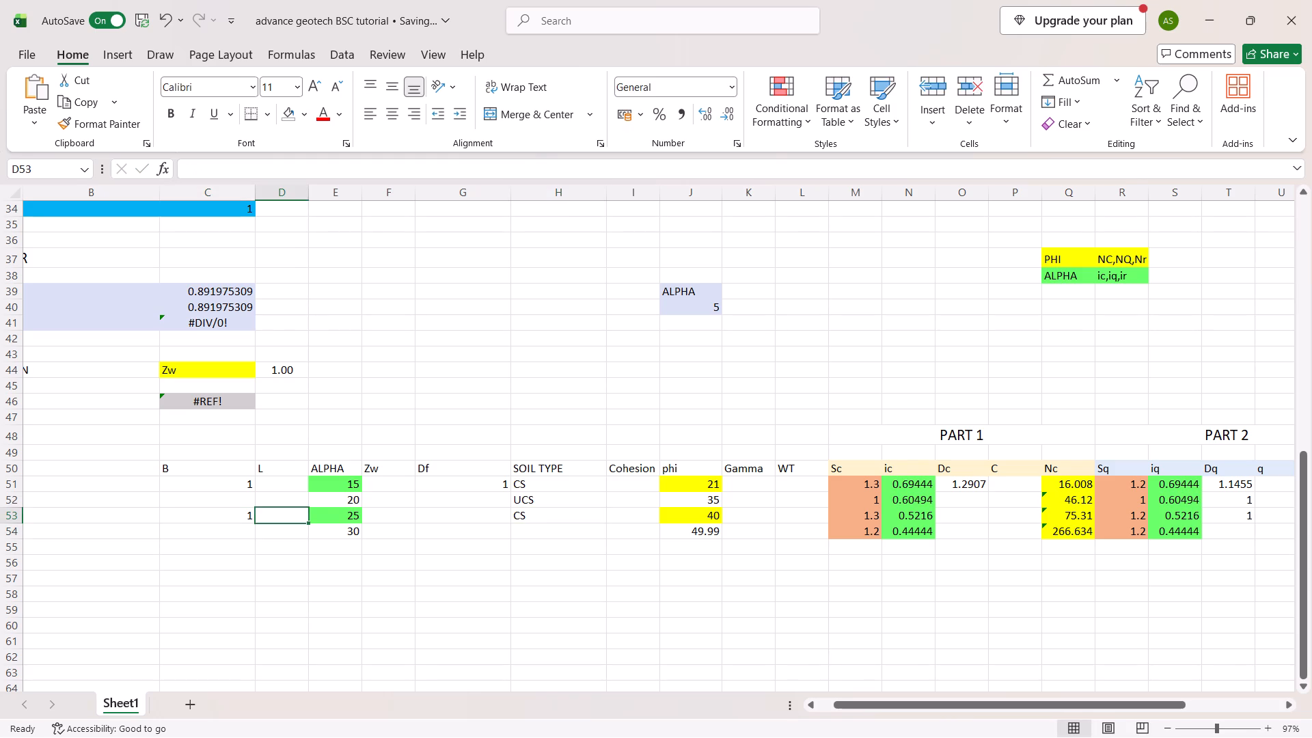
key("Right")
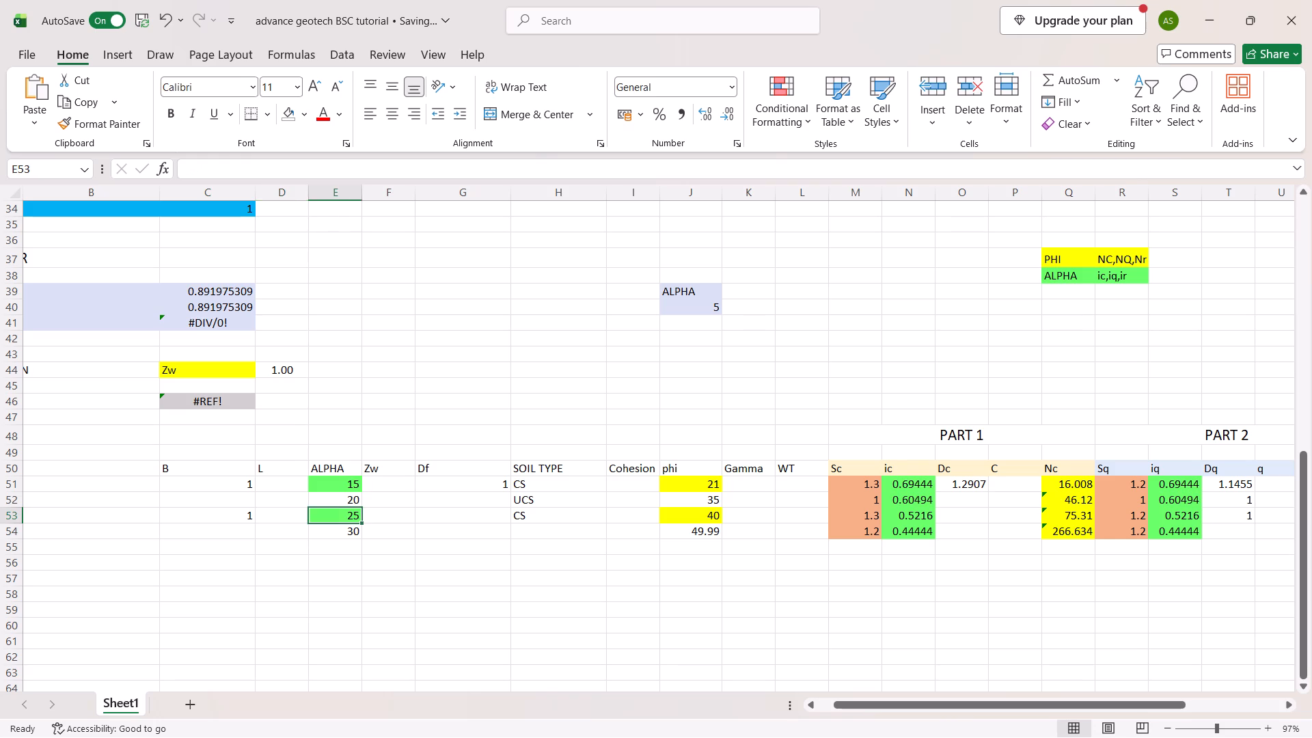
key("Right")
key("Right")
key("1")
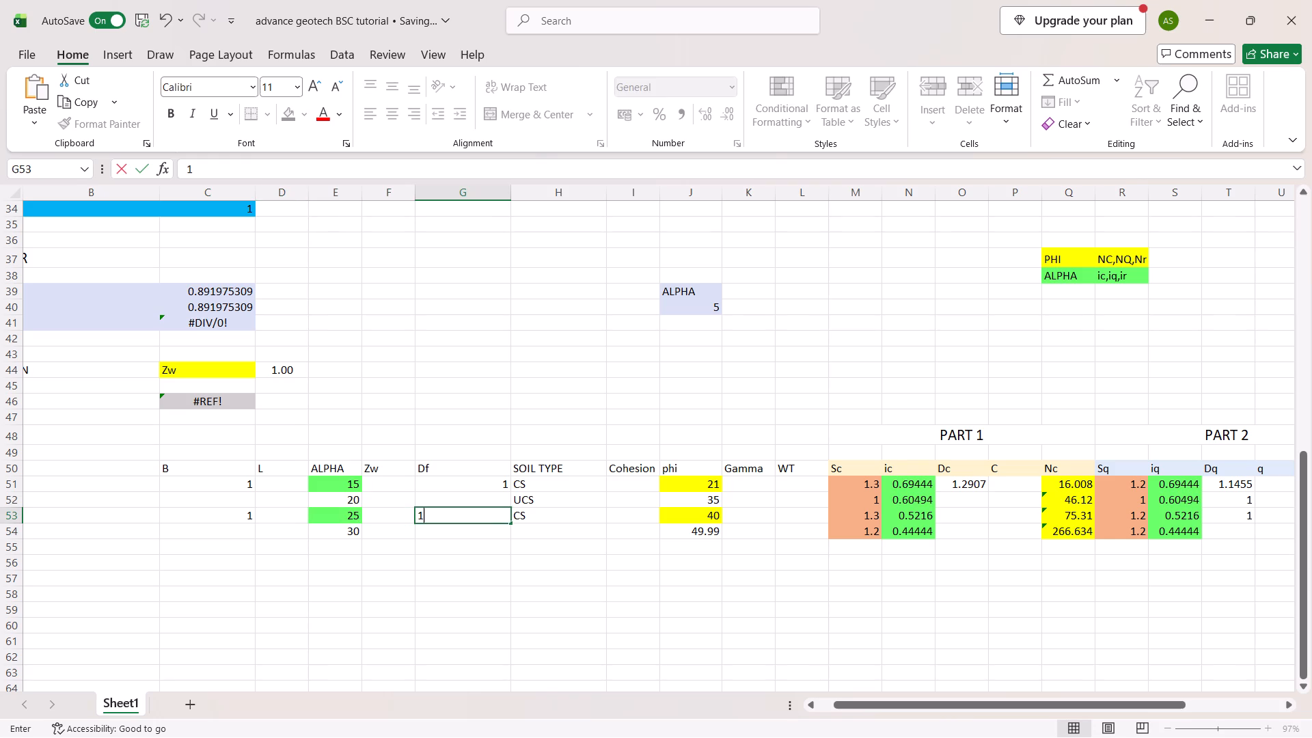
key("Return")
Set the phi value in J53 to 35.
key("Up")
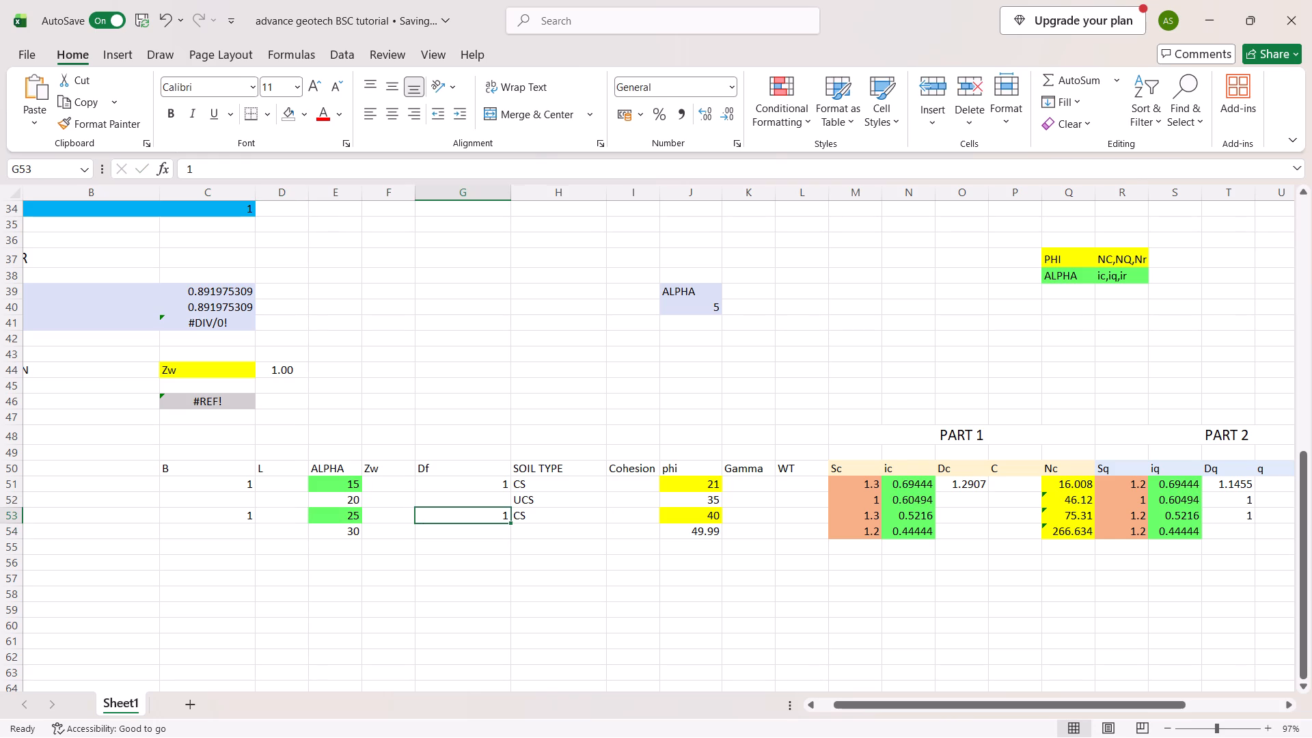
key("Right")
key("Right")
key("Right")
type("35")
key("Return")
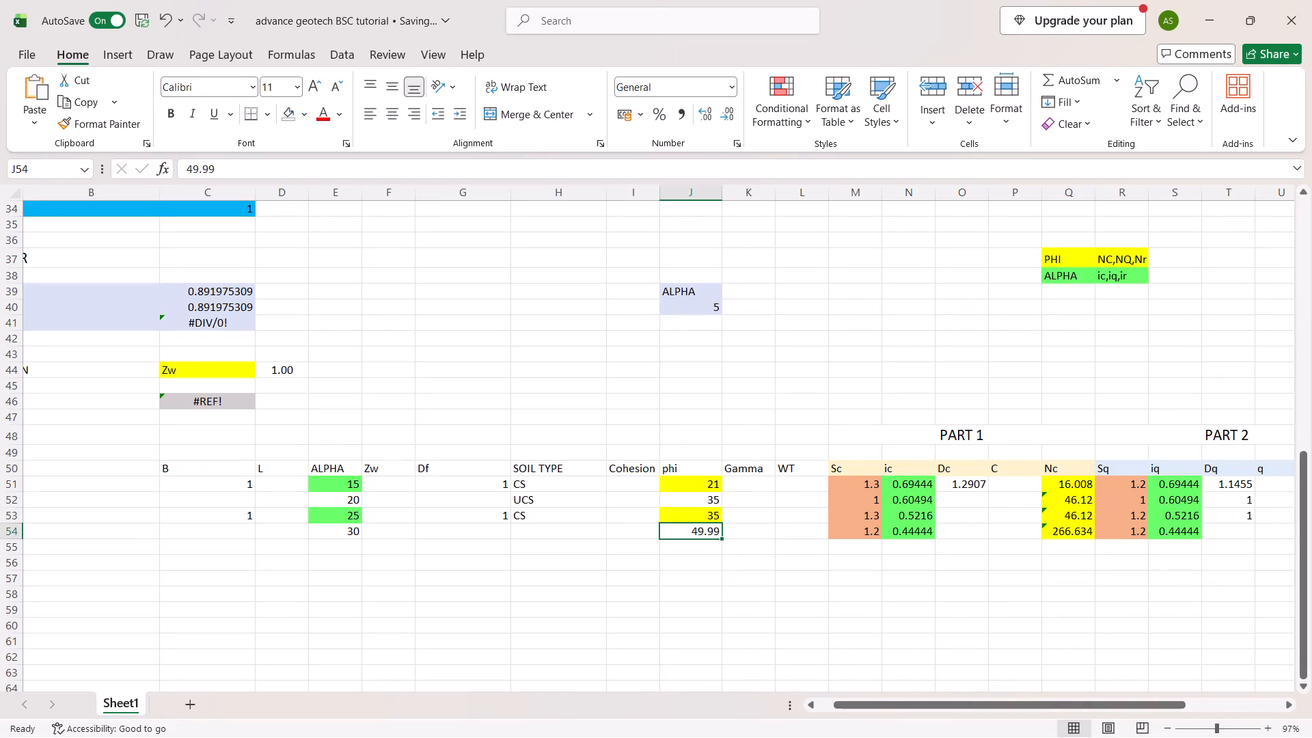
key("Up")
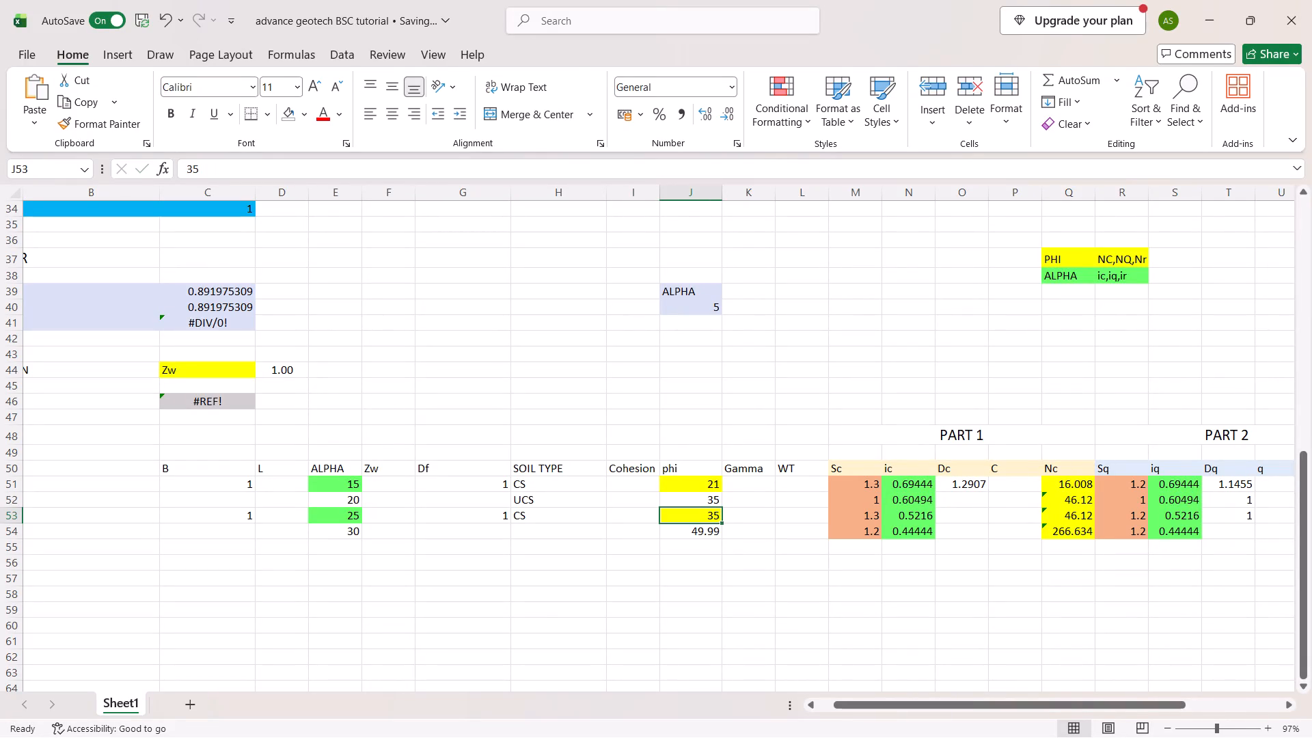
Fill the Dq formula from T51 down through T53 in PART 2.
left_click(1228, 487)
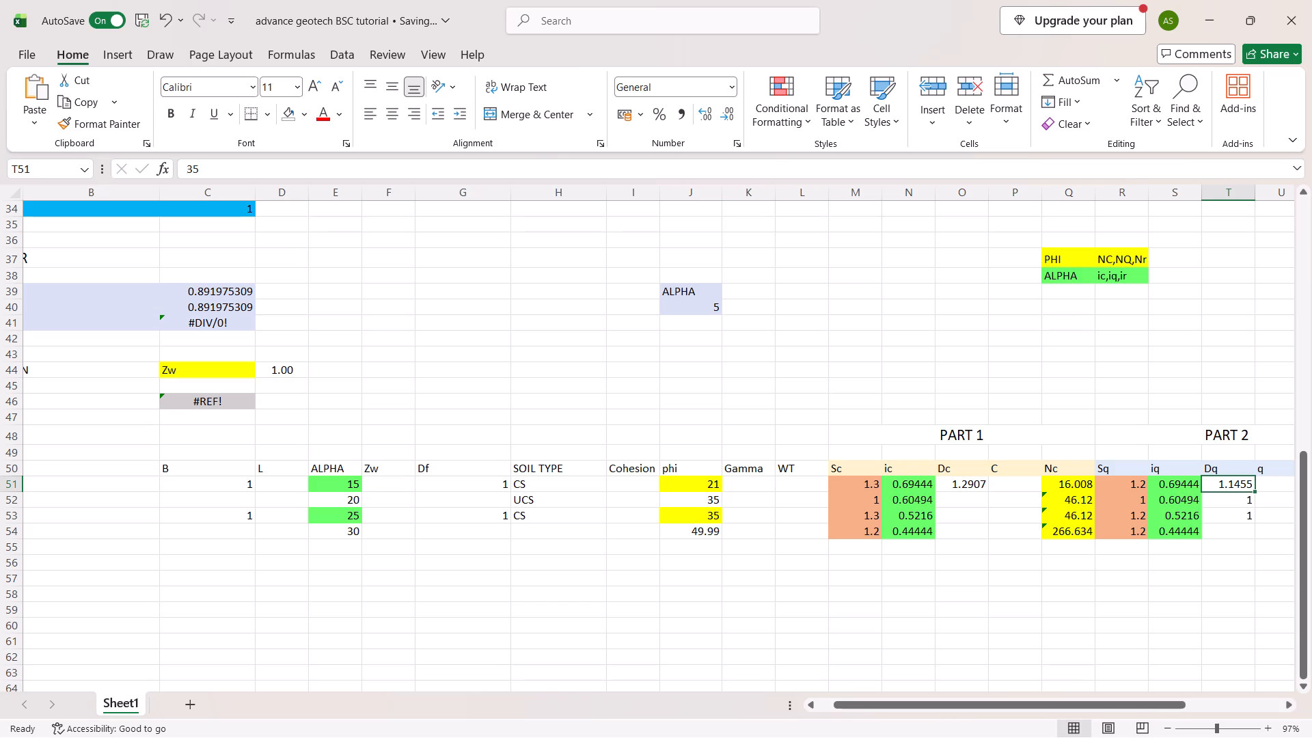
left_click_drag(1255, 491, 1254, 523)
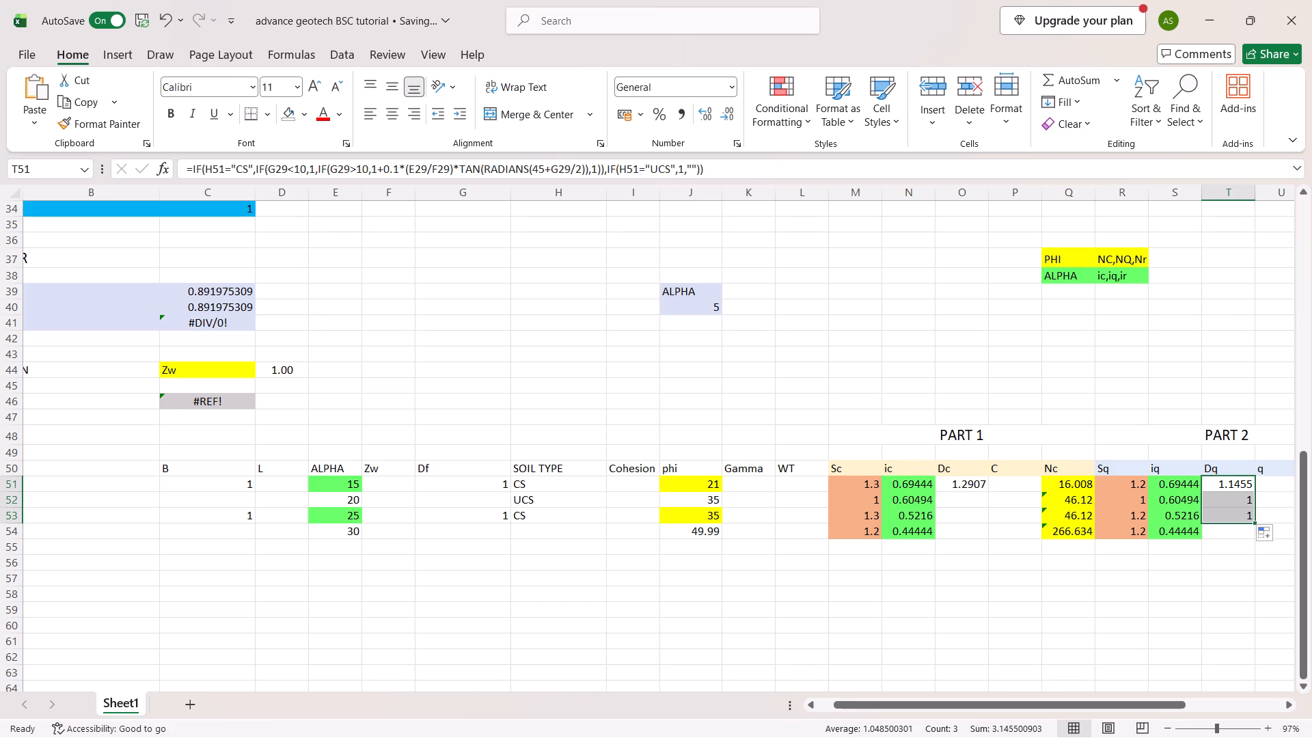
left_click(1275, 531)
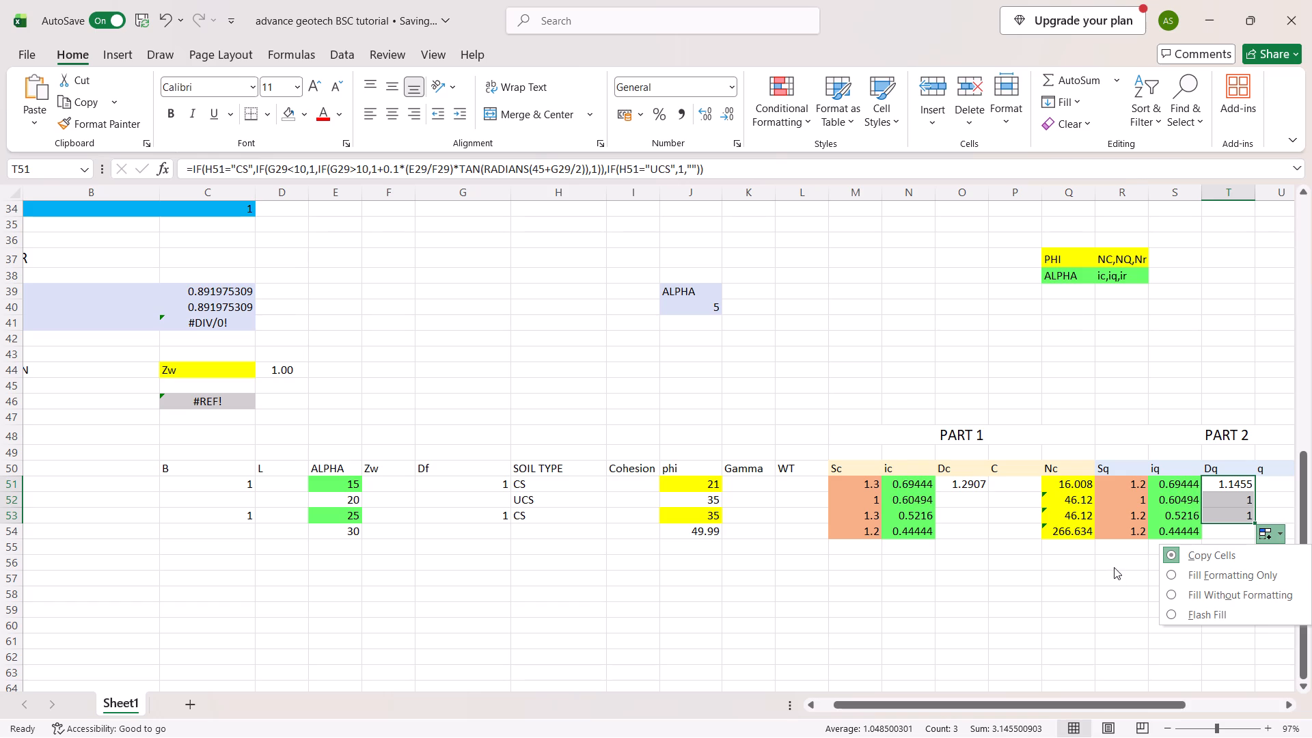
left_click(1122, 583)
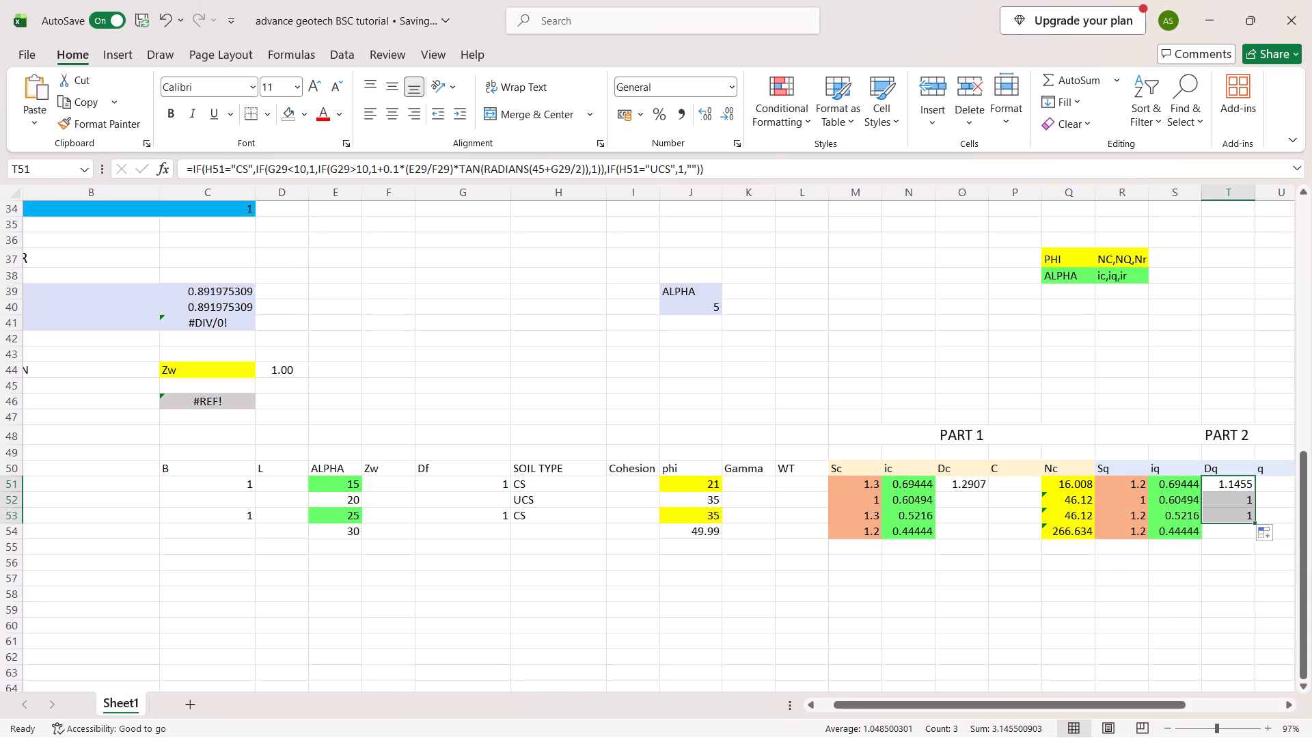
Examine the cell references in T52's Dq formula against the DEPTH FACTOR section's Df, B and PHI inputs.
left_click(1231, 500)
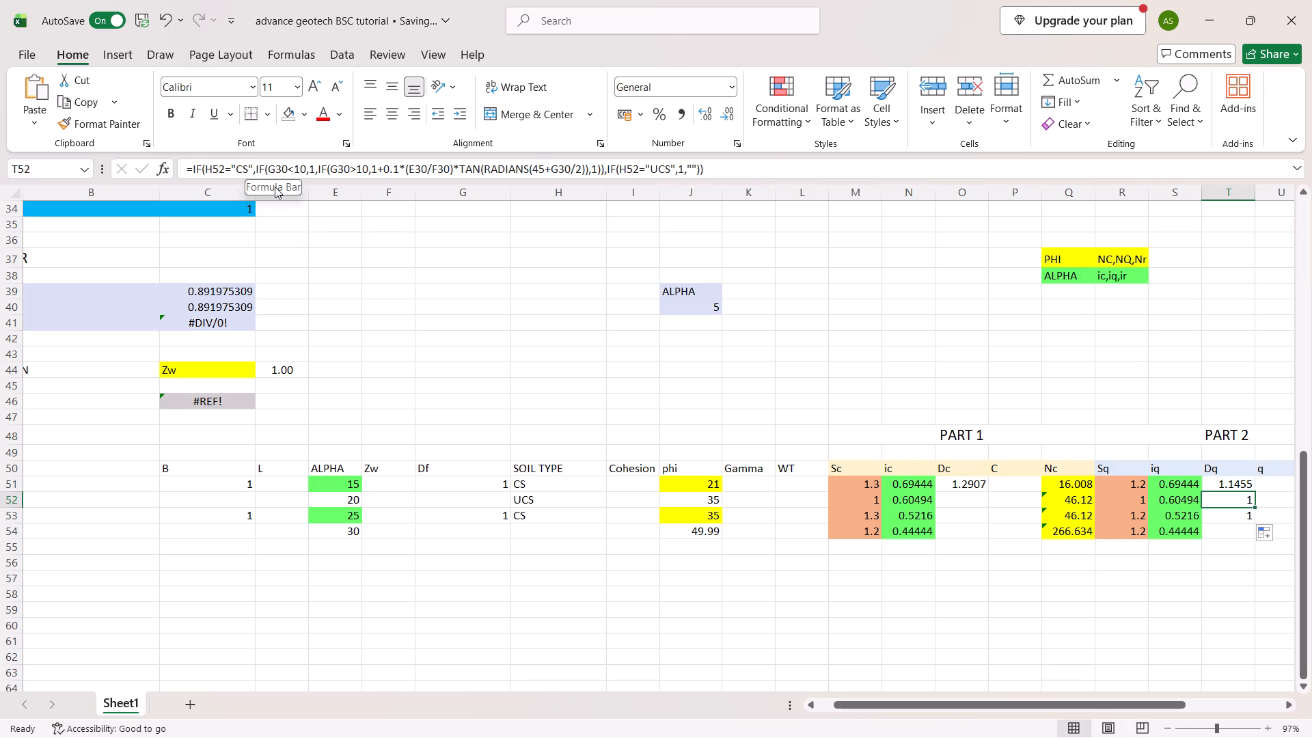
scroll(305, 269, "up", 1)
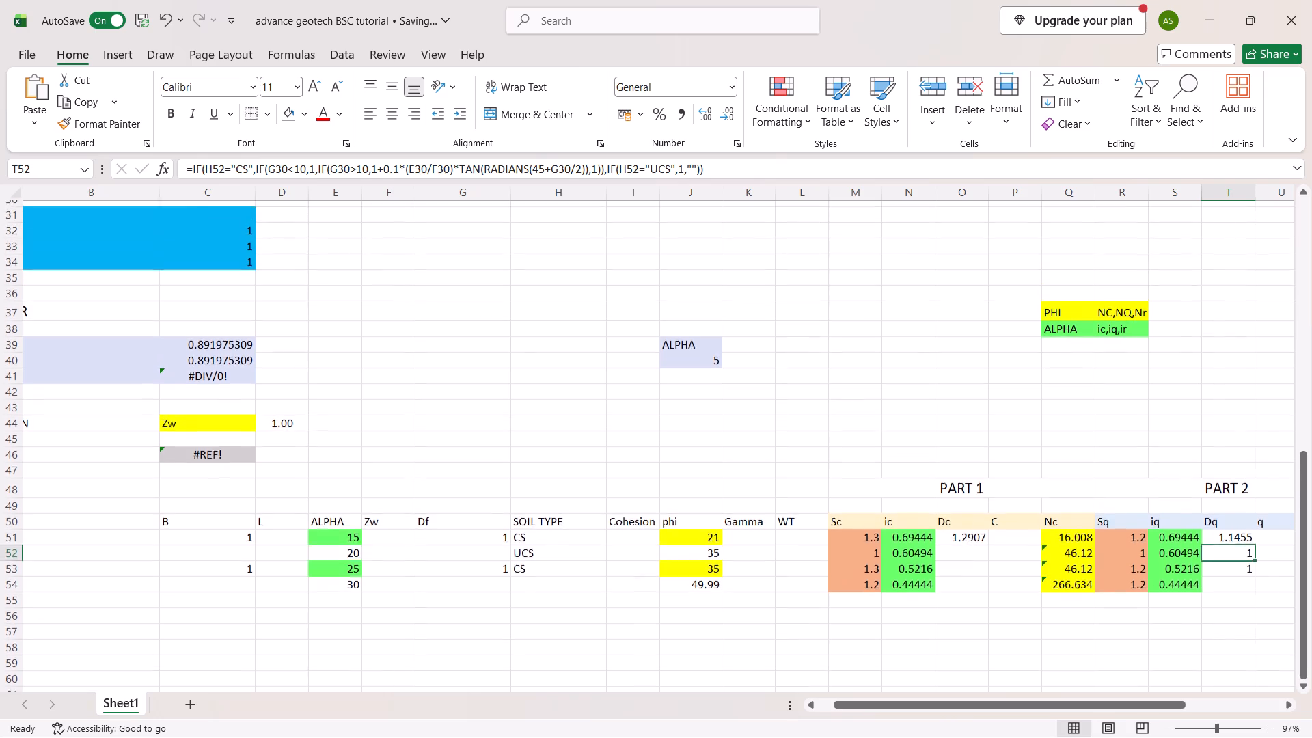
scroll(305, 269, "up", 2)
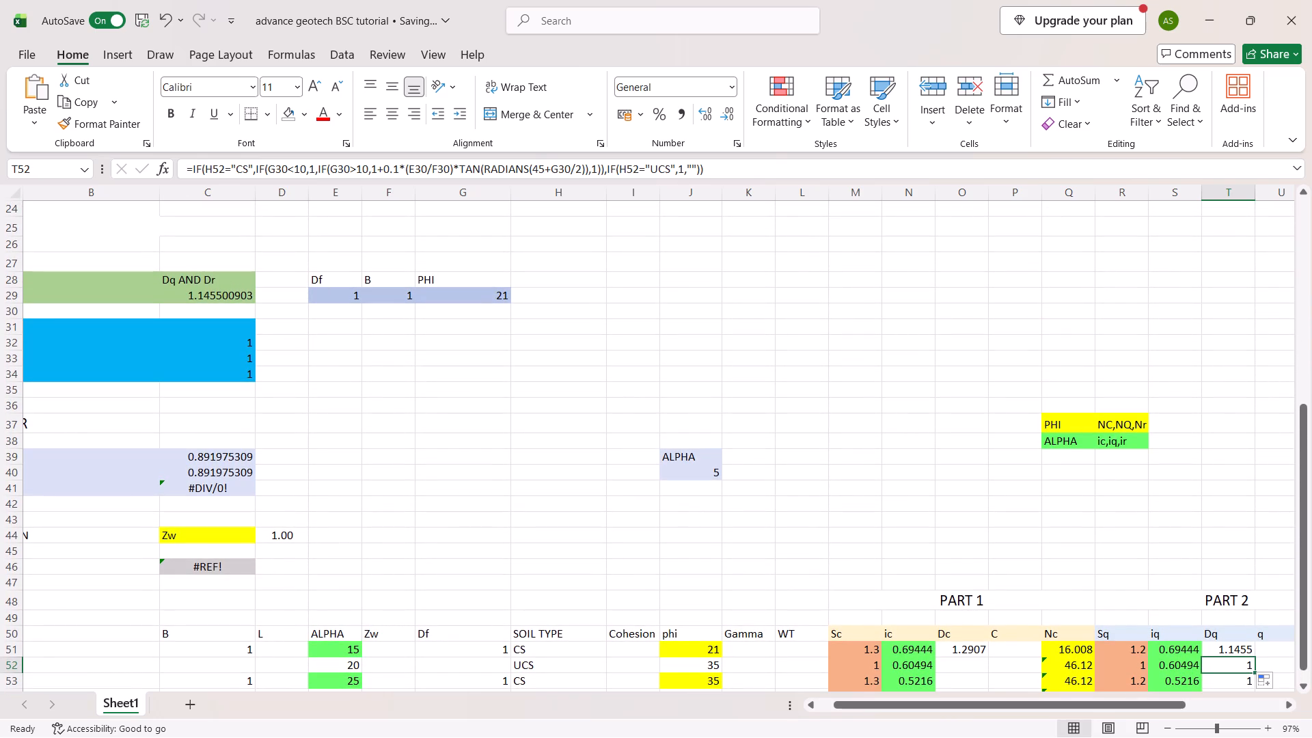
scroll(455, 303, "down", 1)
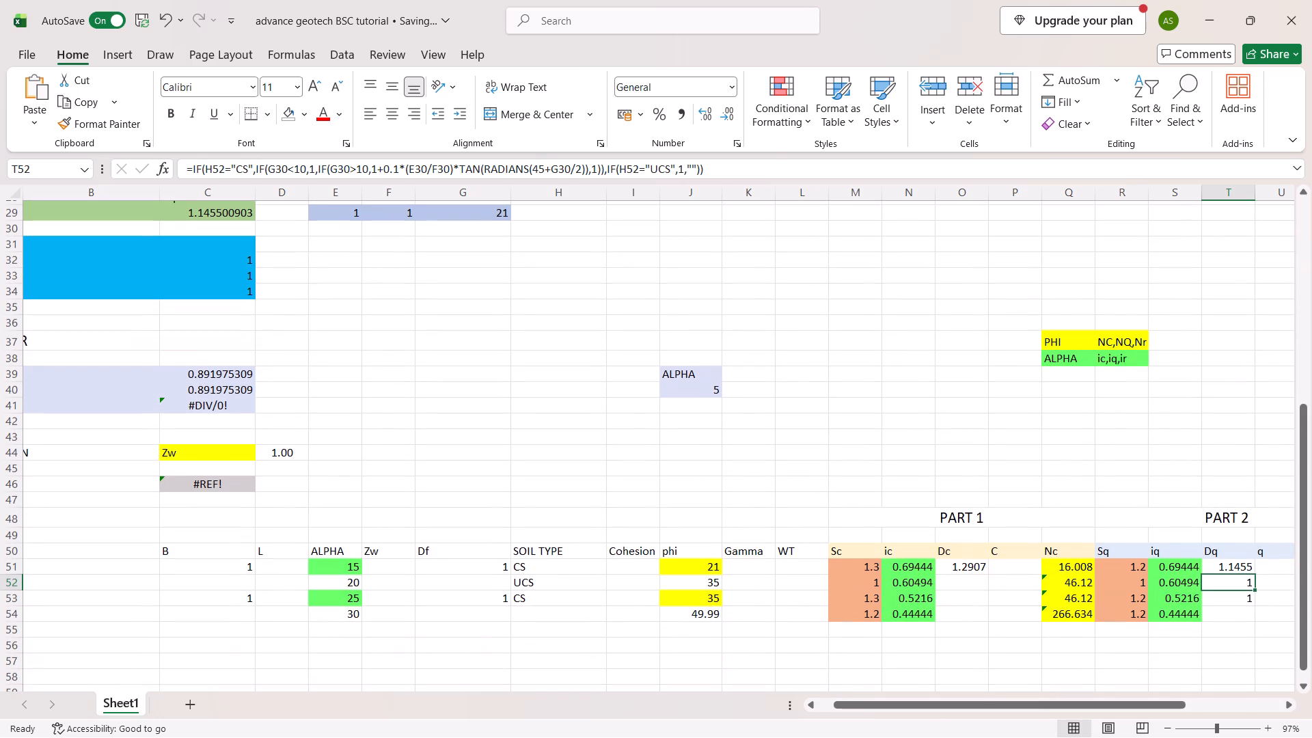
scroll(455, 303, "down", 3)
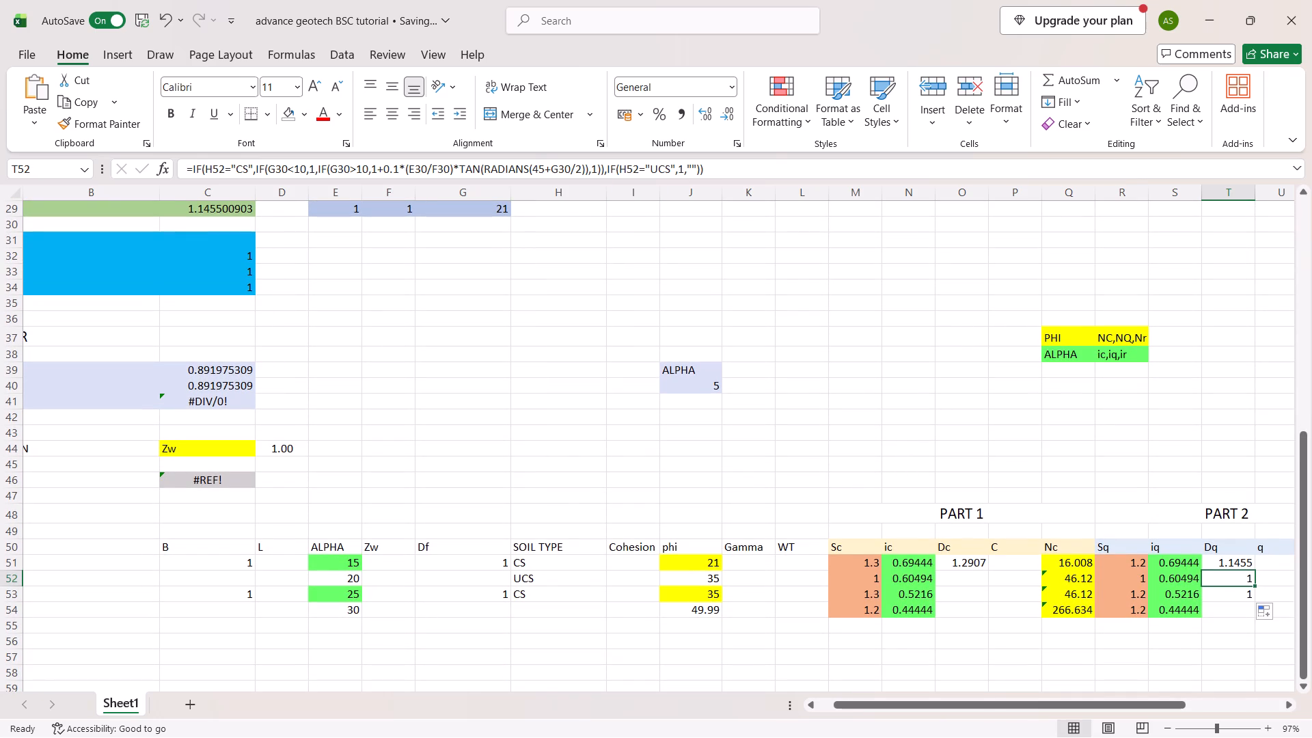
left_click(339, 165)
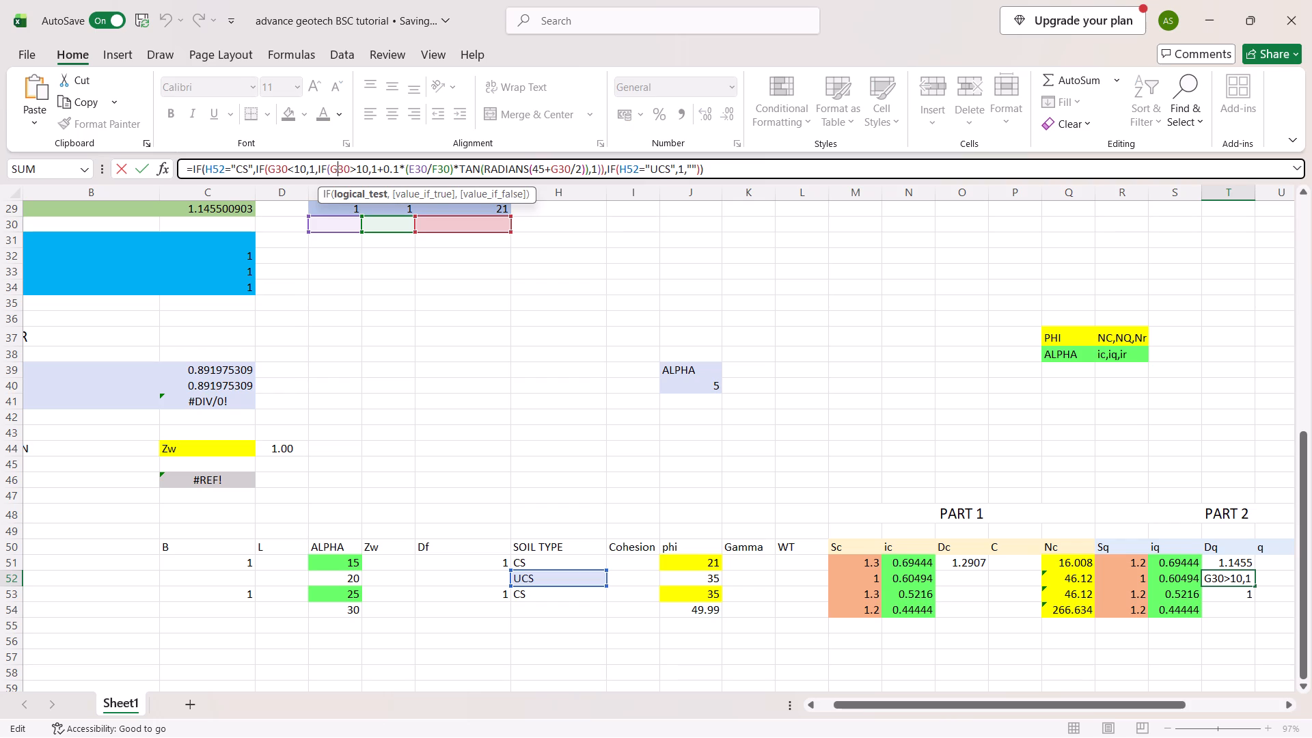
Examine O51's Dc formula and compare its references with the DEPTH FACTOR inputs and the footing table.
left_click(976, 566)
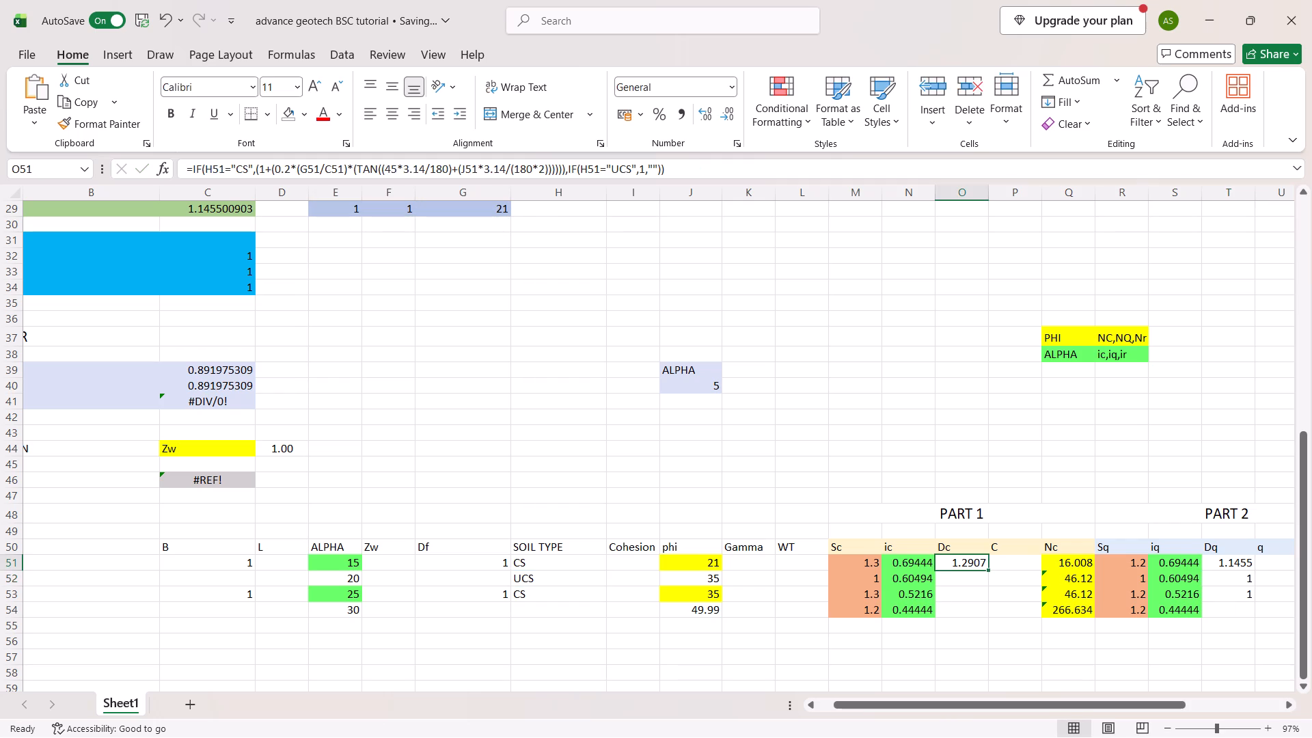
scroll(976, 566, "up", 1)
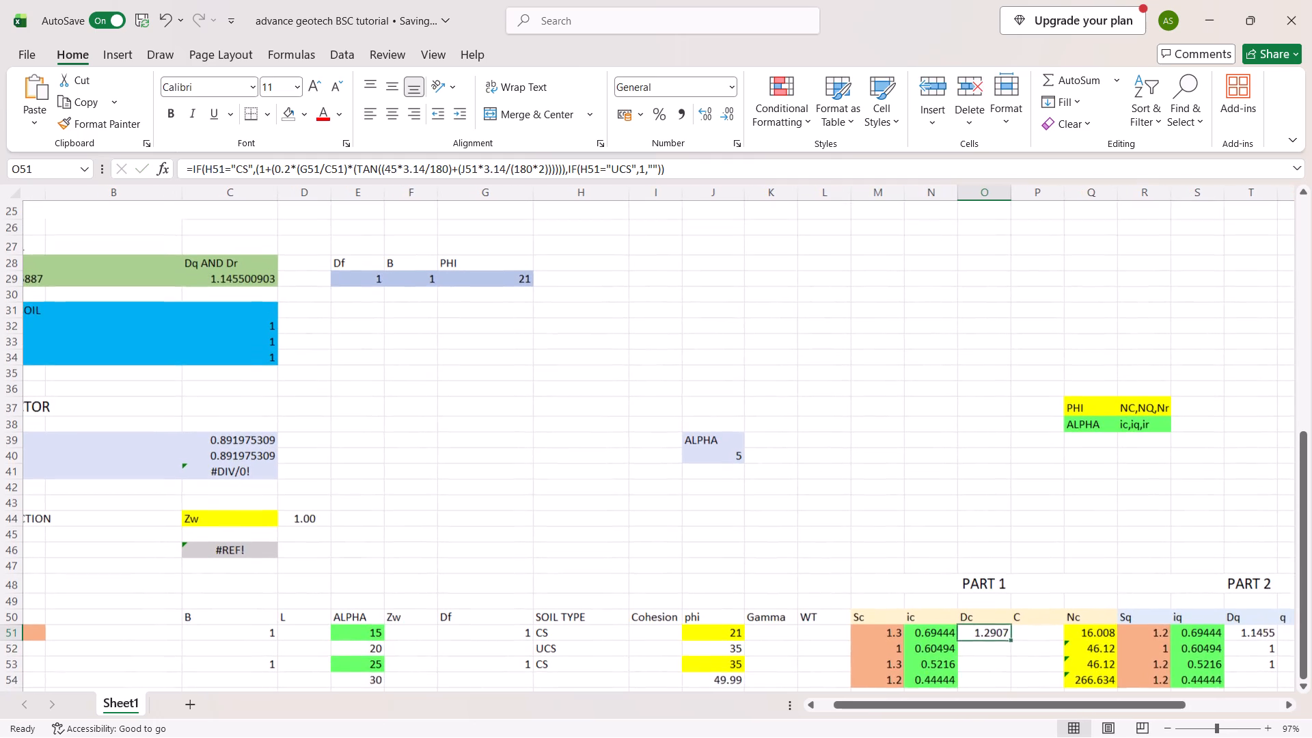
scroll(976, 566, "up", 3)
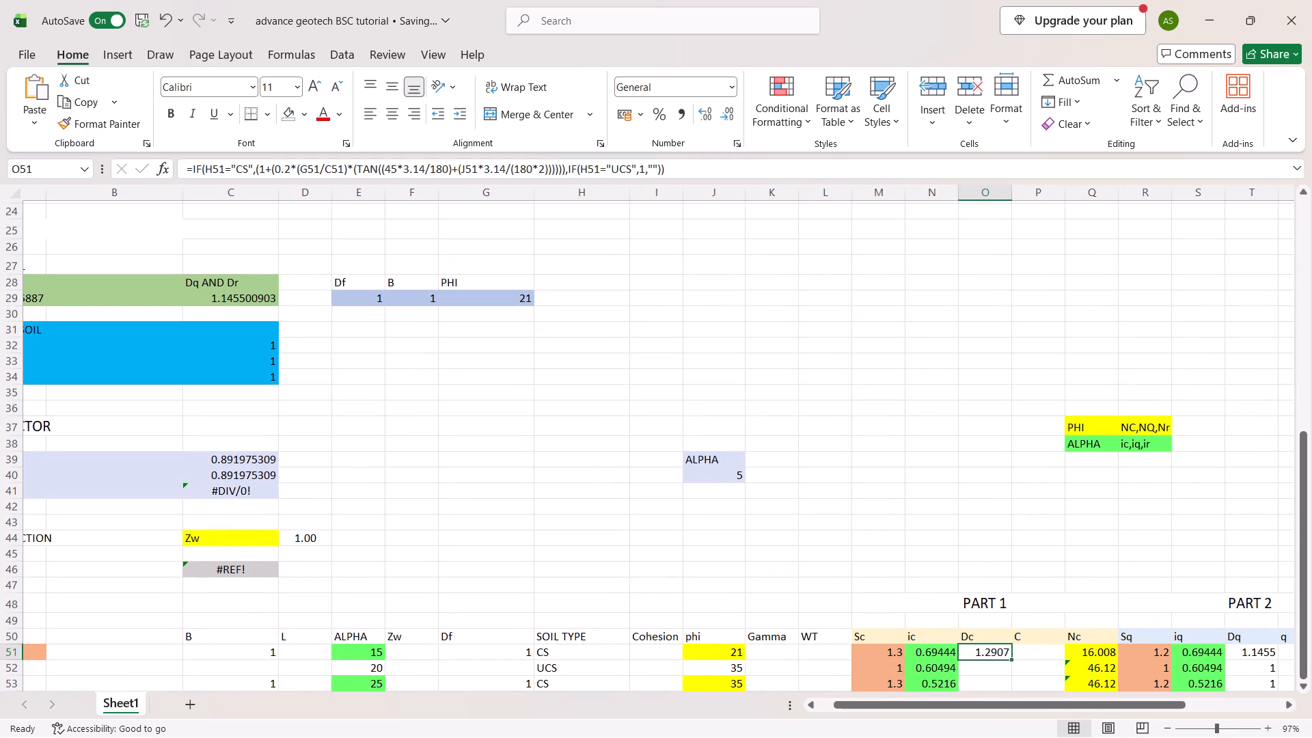
scroll(976, 566, "up", 3)
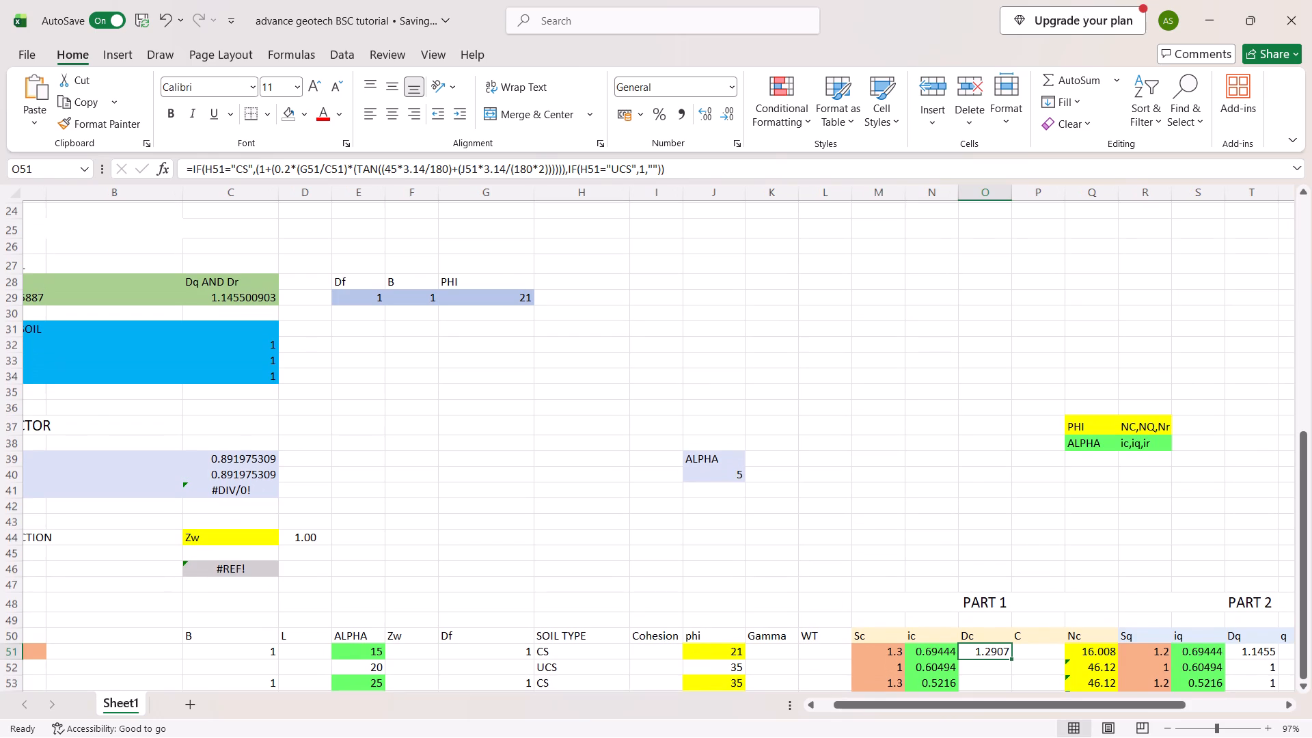
scroll(976, 566, "up", 1)
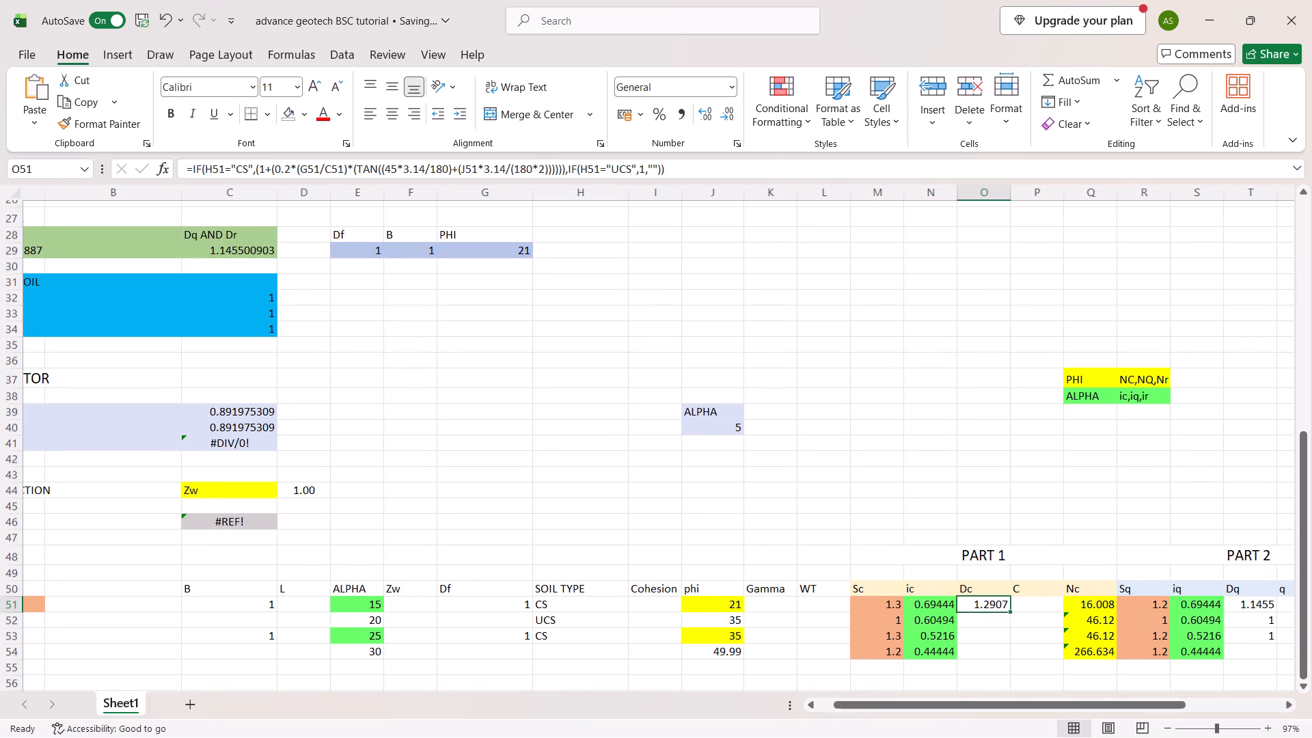
scroll(976, 566, "up", 2)
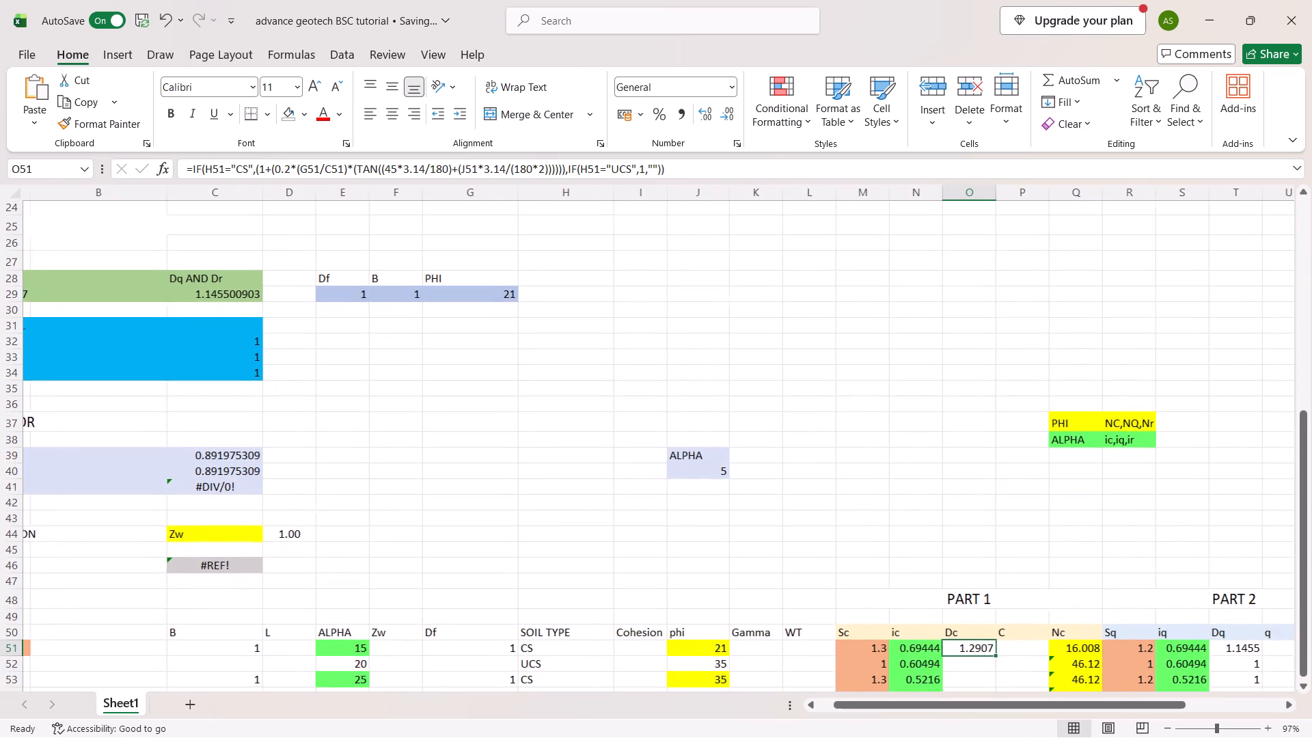
scroll(976, 566, "left", 2)
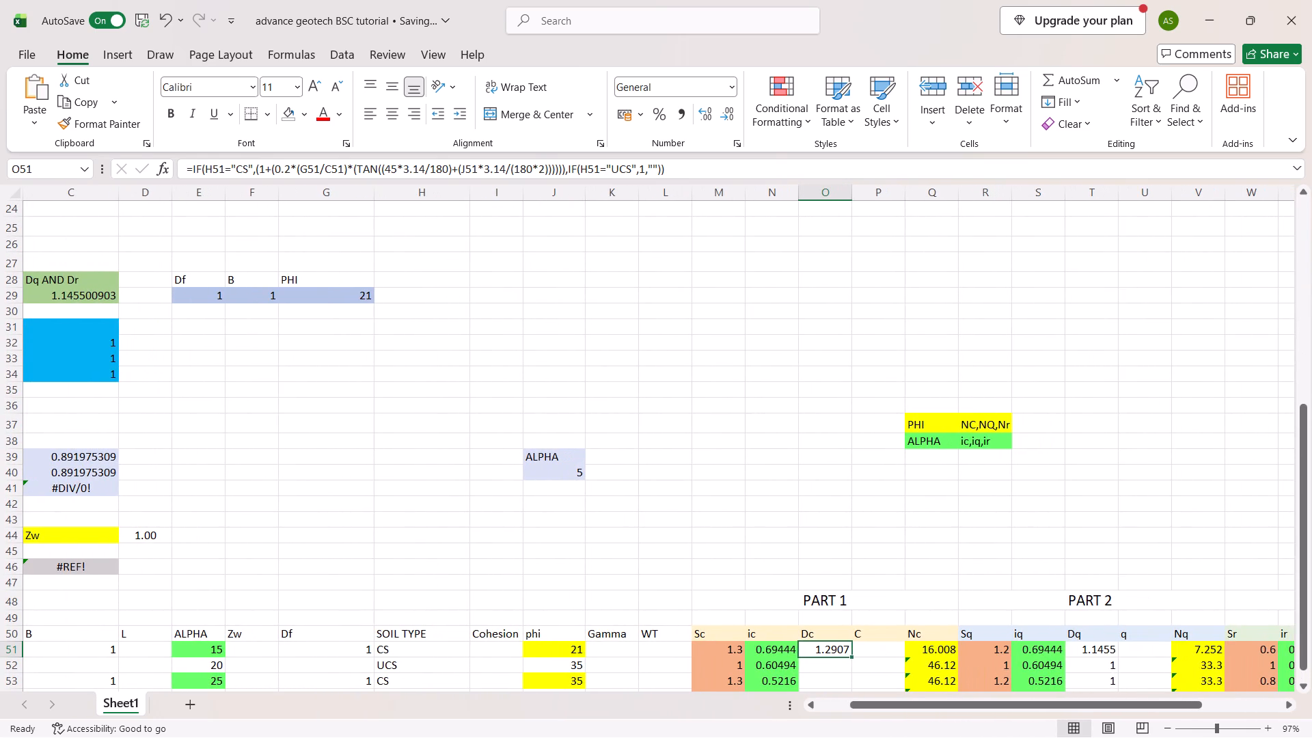
scroll(976, 566, "down", 1)
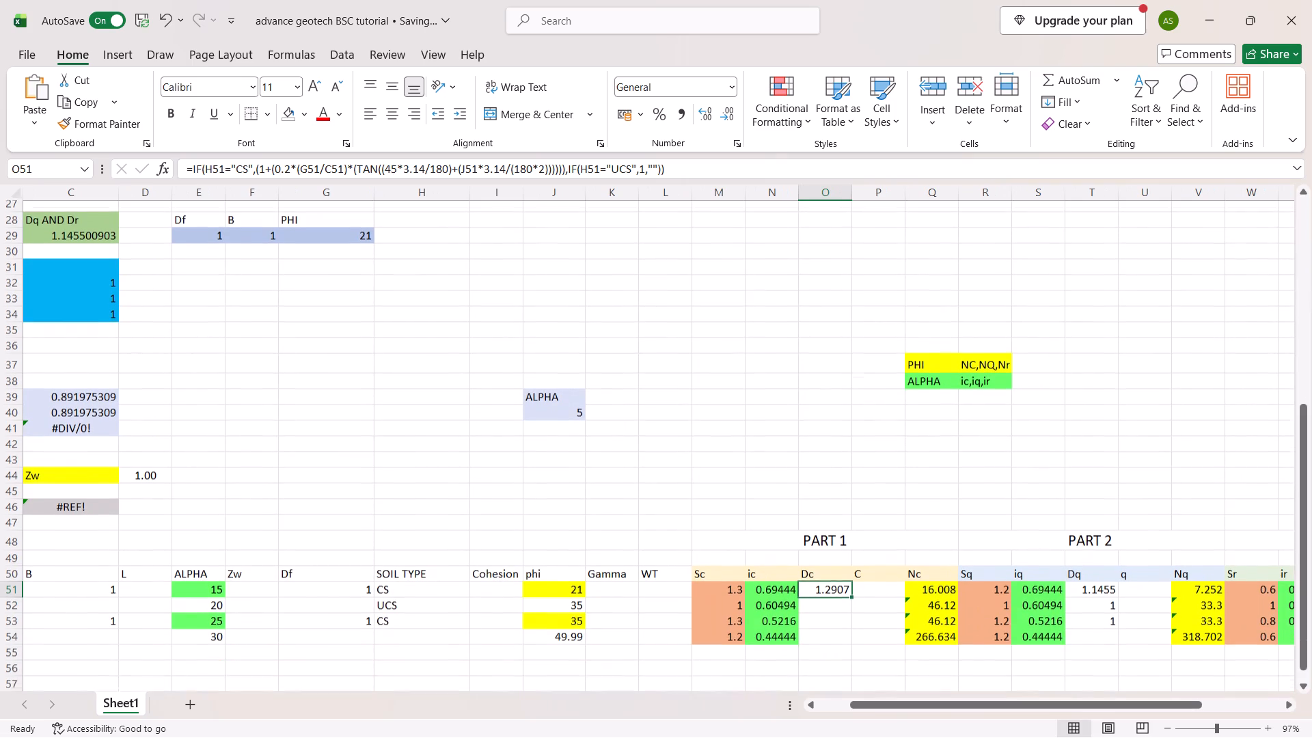
scroll(976, 566, "down", 1)
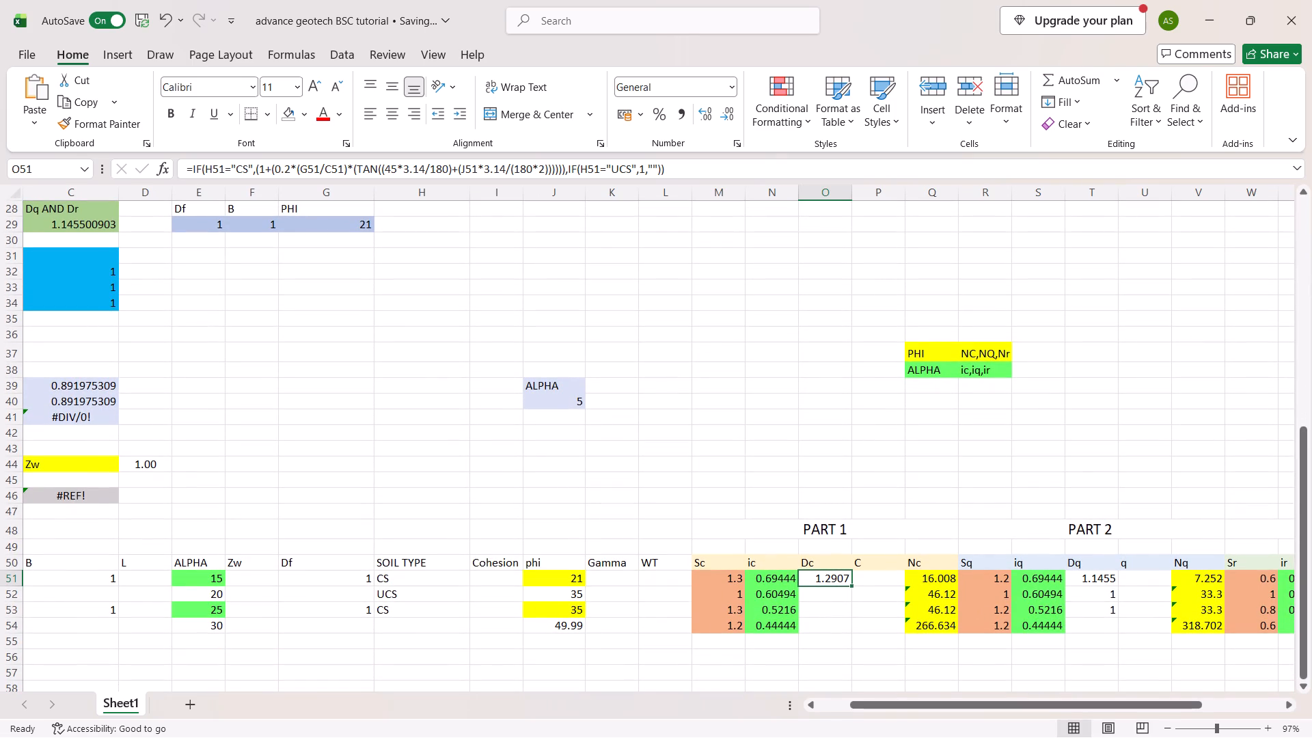
In T51's Dq formula, replace G29 with the row's phi cell J51 in both the <10 and >10 conditions.
left_click(1107, 582)
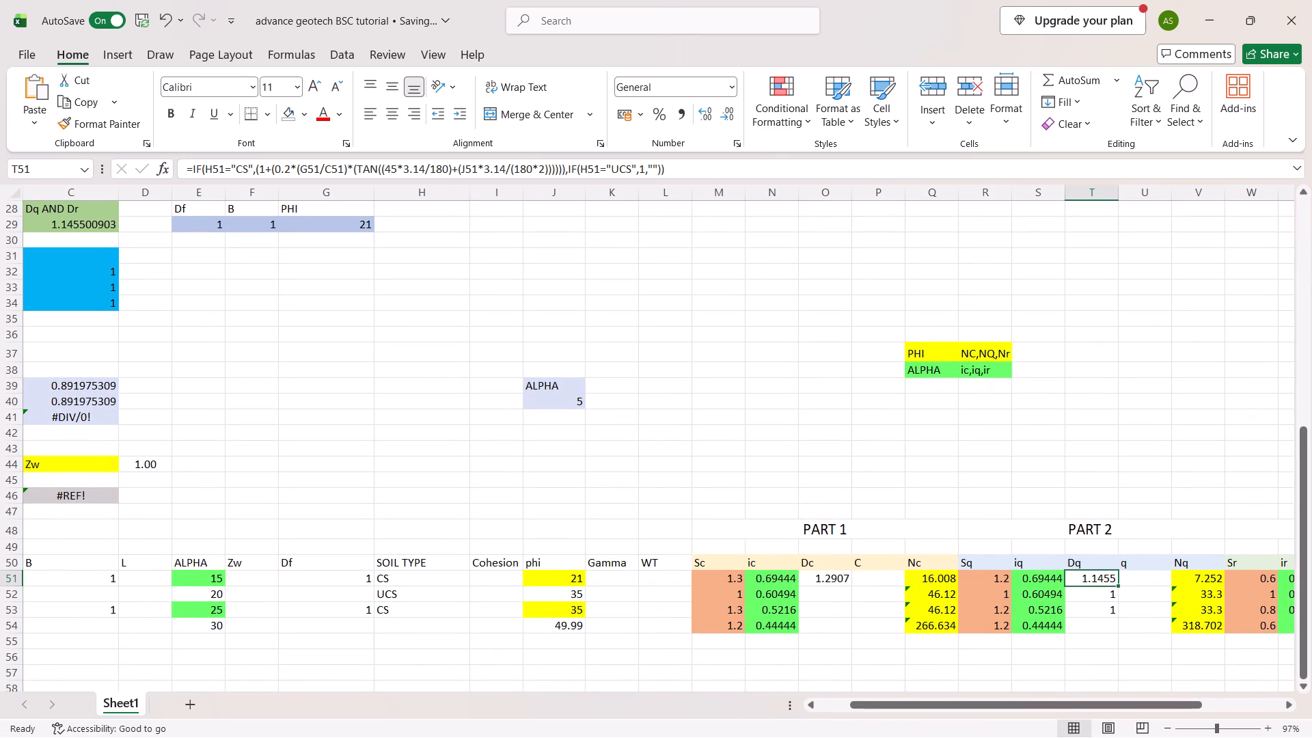
scroll(824, 616, "right", 3)
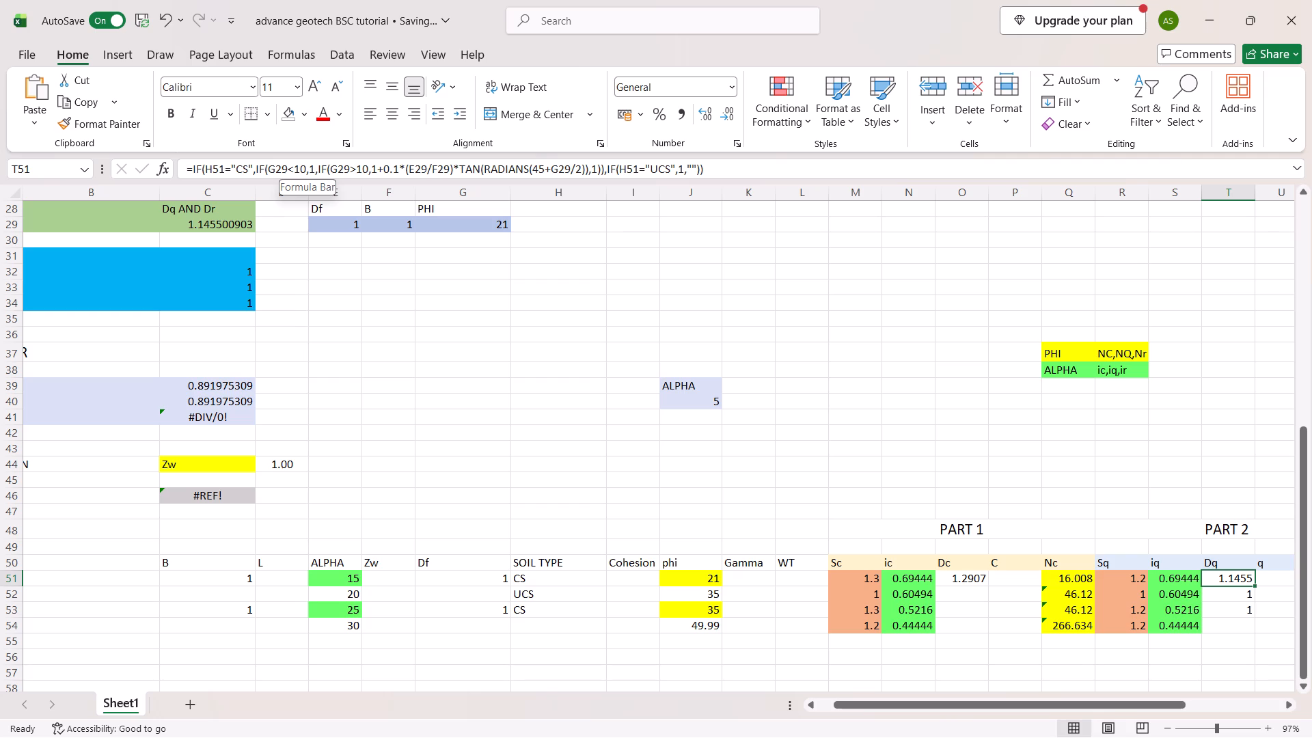
left_click(286, 169)
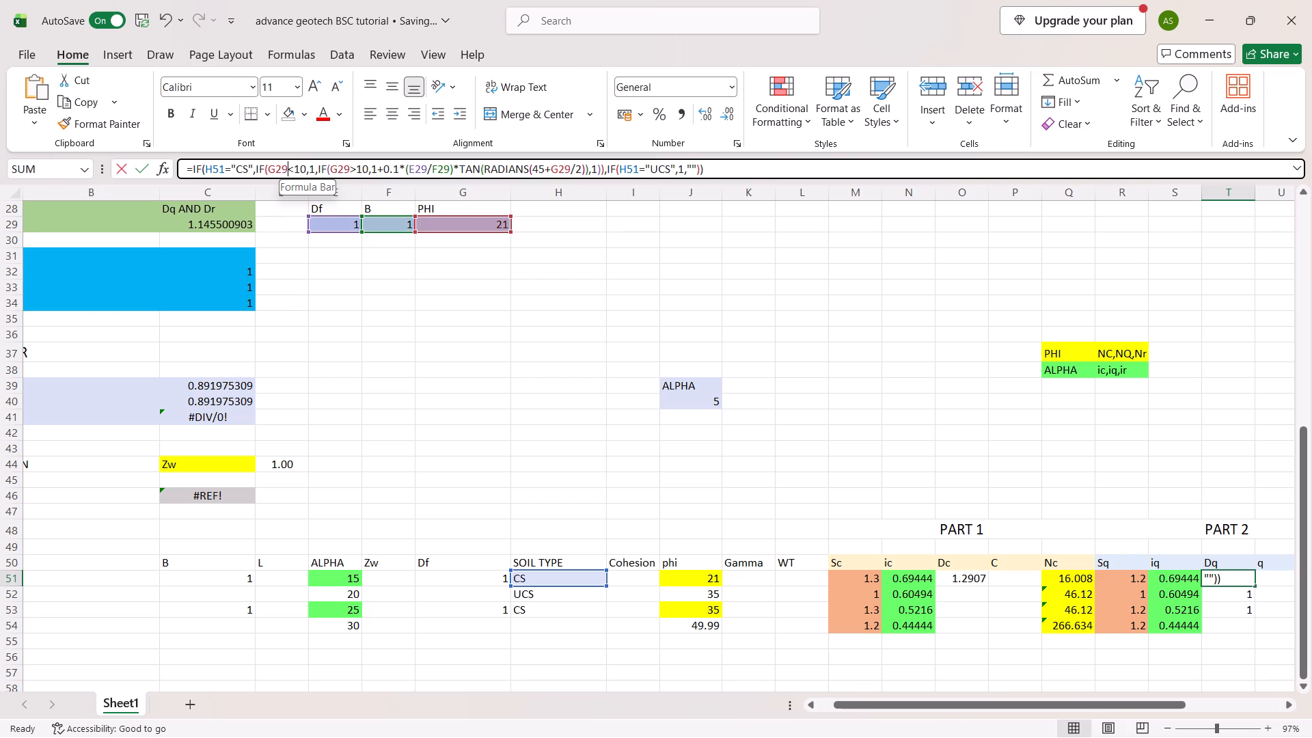
key("BackSpace")
key("BackSpace")
key("BackSpace")
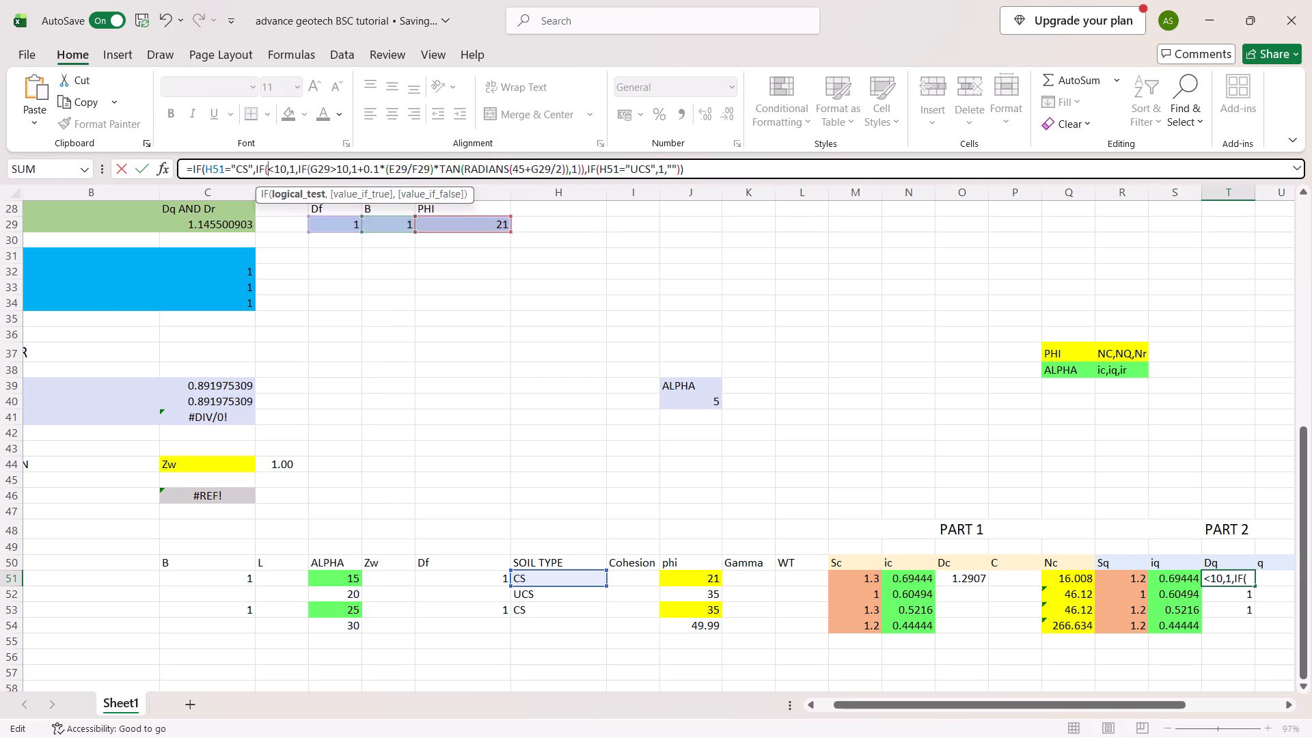
left_click(687, 576)
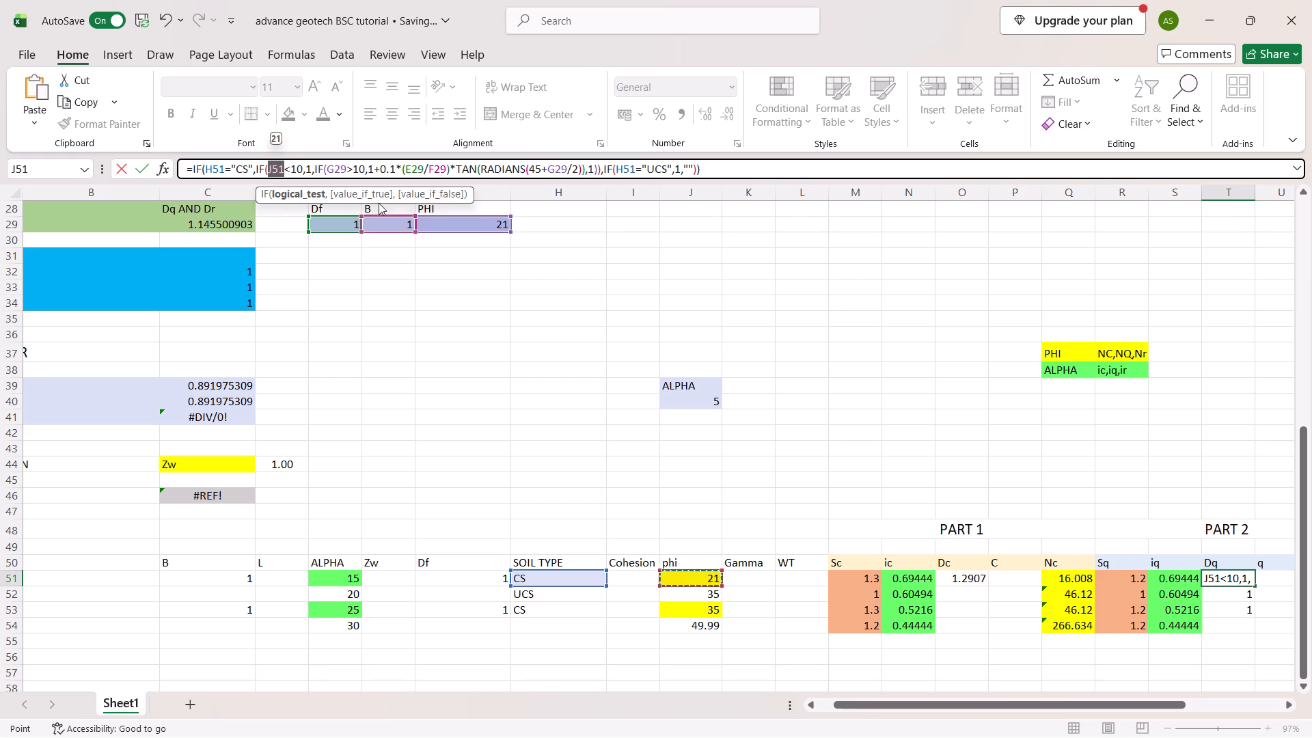
left_click(346, 169)
key("BackSpace")
key("BackSpace")
key("BackSpace")
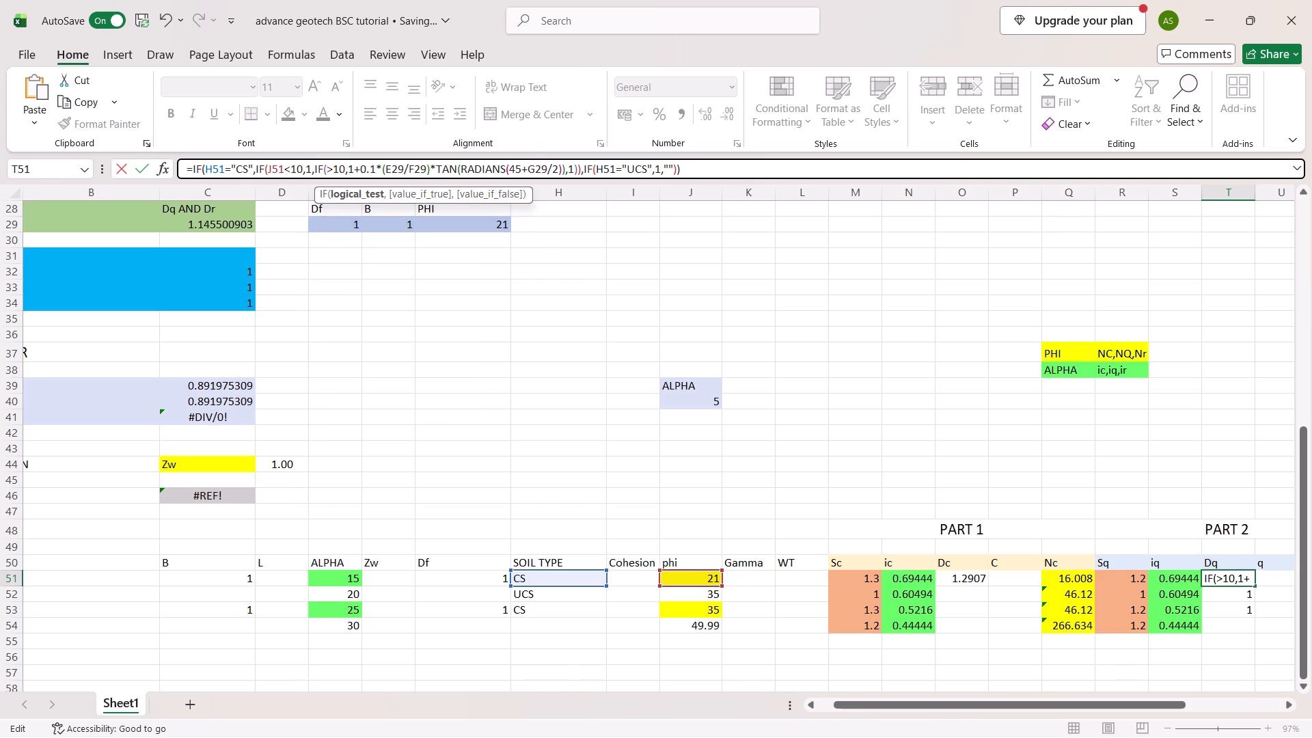
left_click(697, 577)
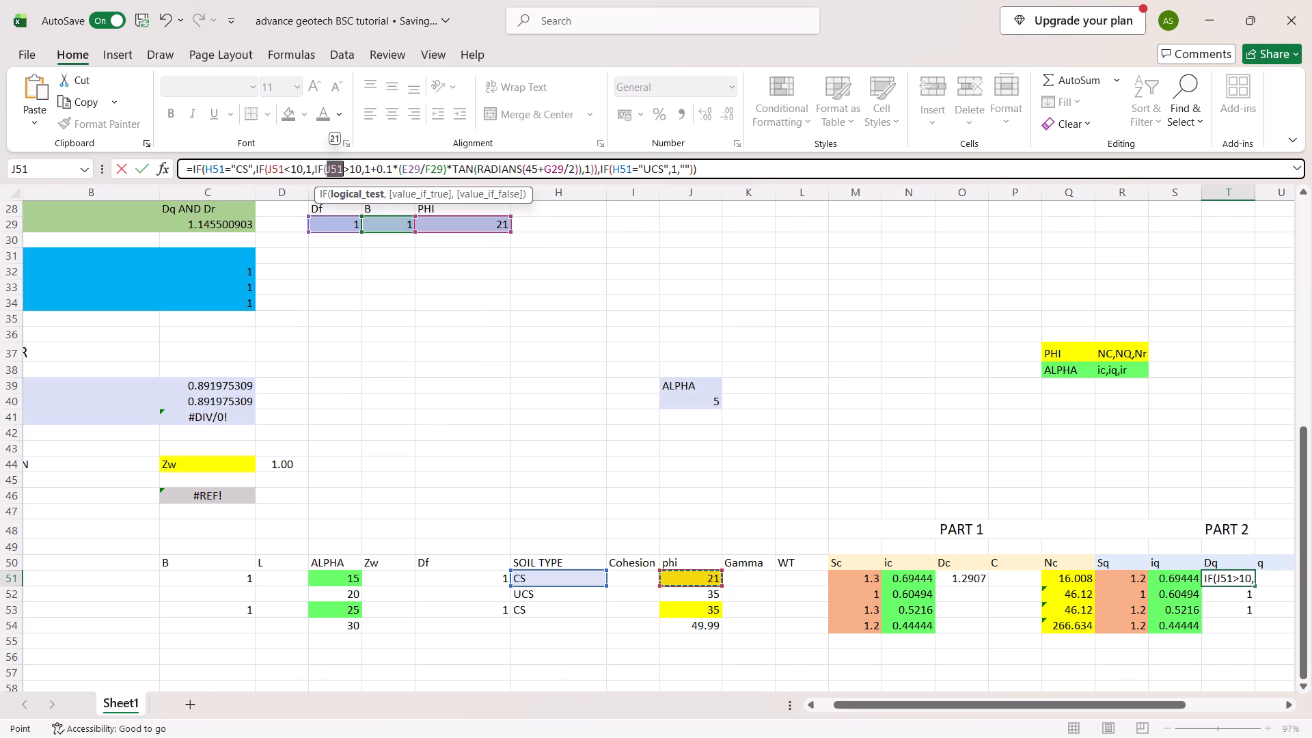
left_click(601, 169)
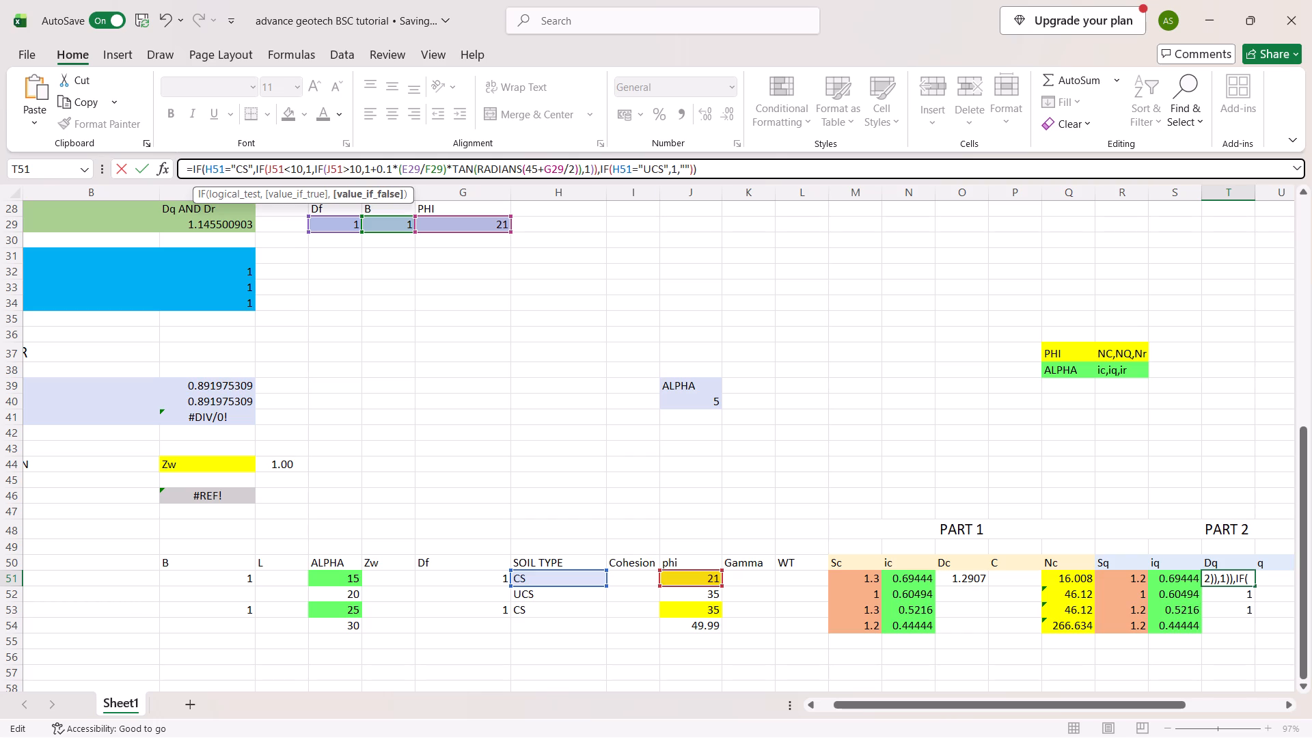
key("Return")
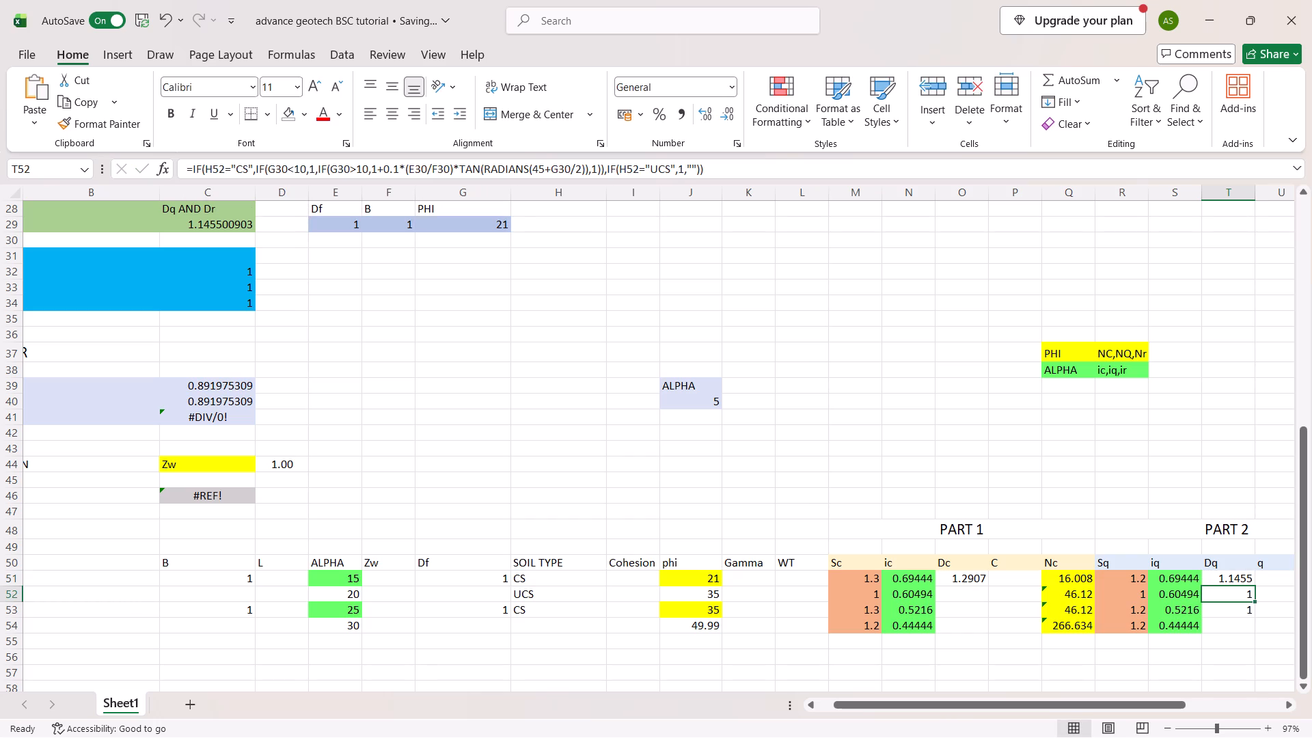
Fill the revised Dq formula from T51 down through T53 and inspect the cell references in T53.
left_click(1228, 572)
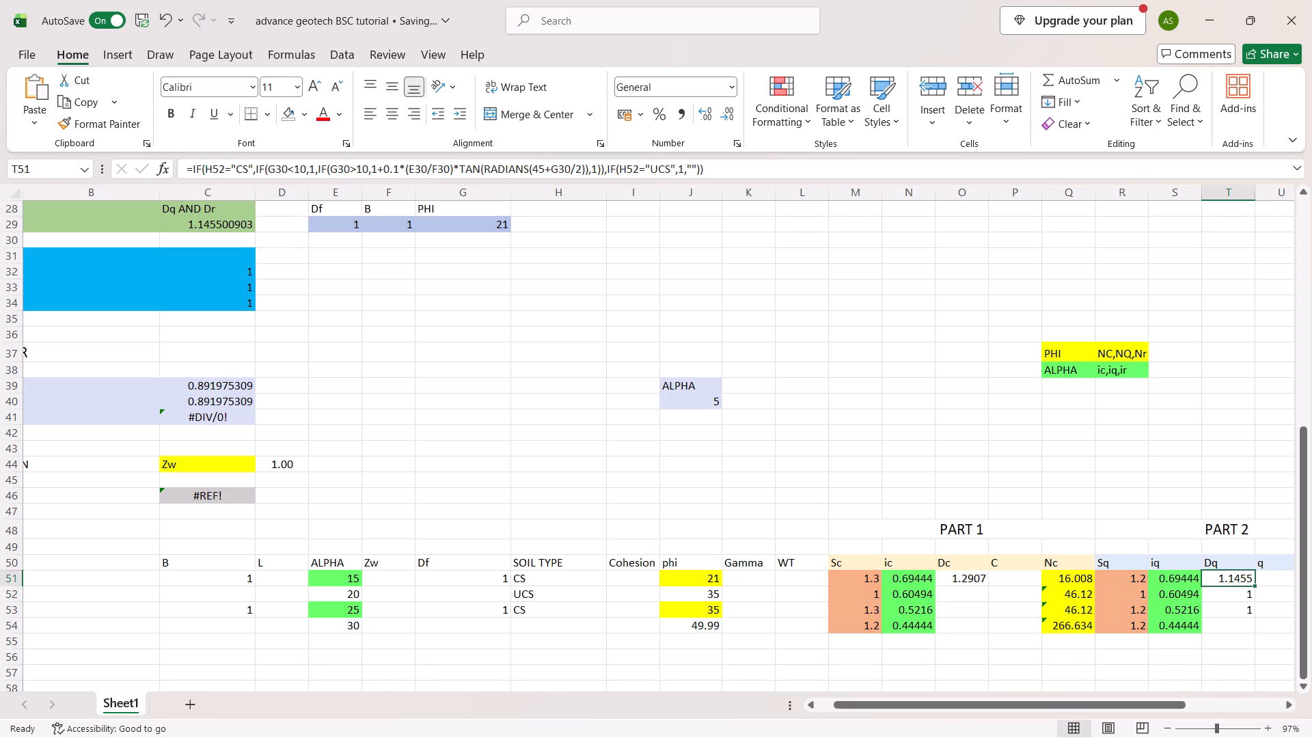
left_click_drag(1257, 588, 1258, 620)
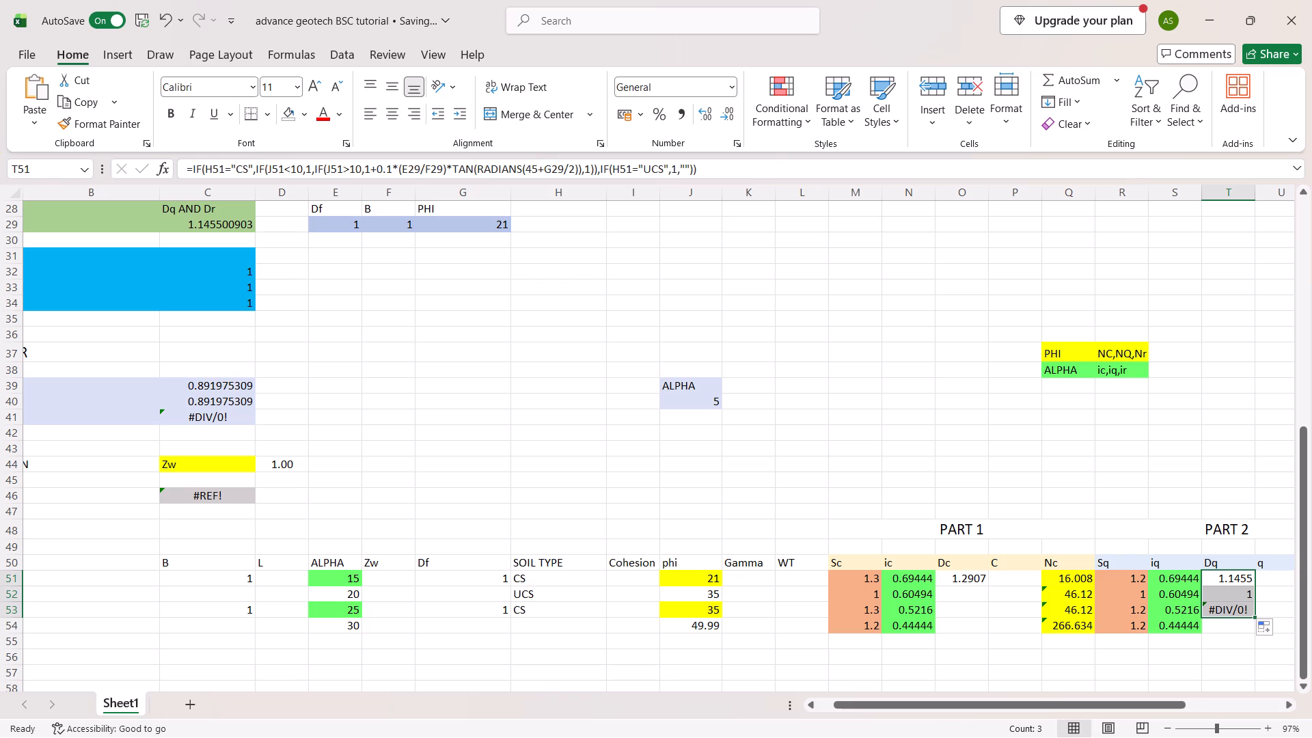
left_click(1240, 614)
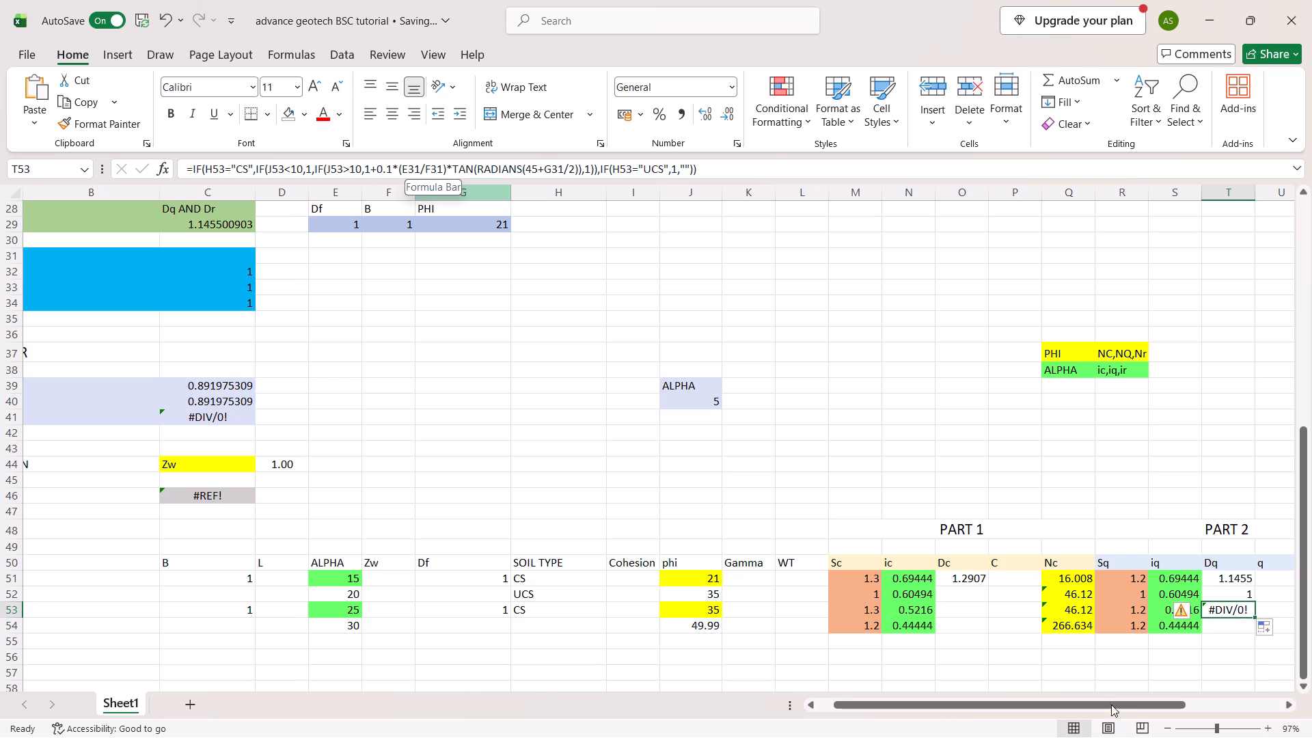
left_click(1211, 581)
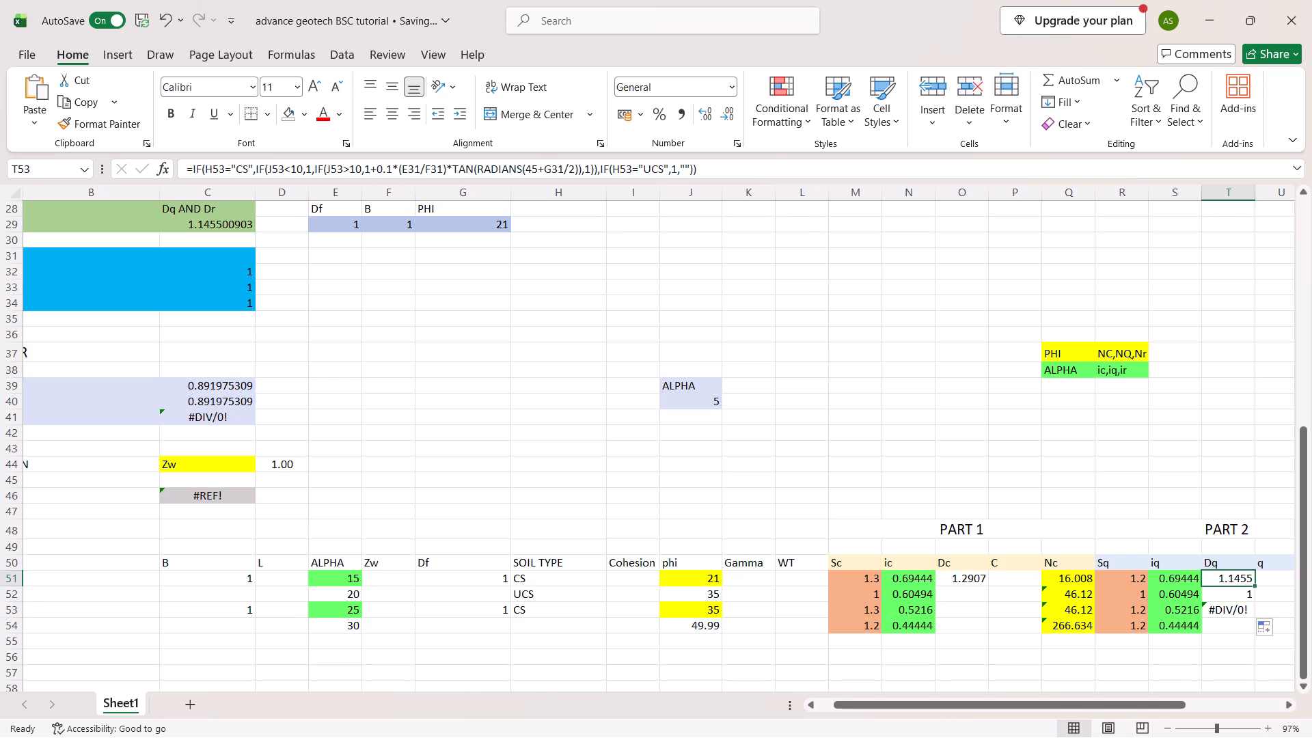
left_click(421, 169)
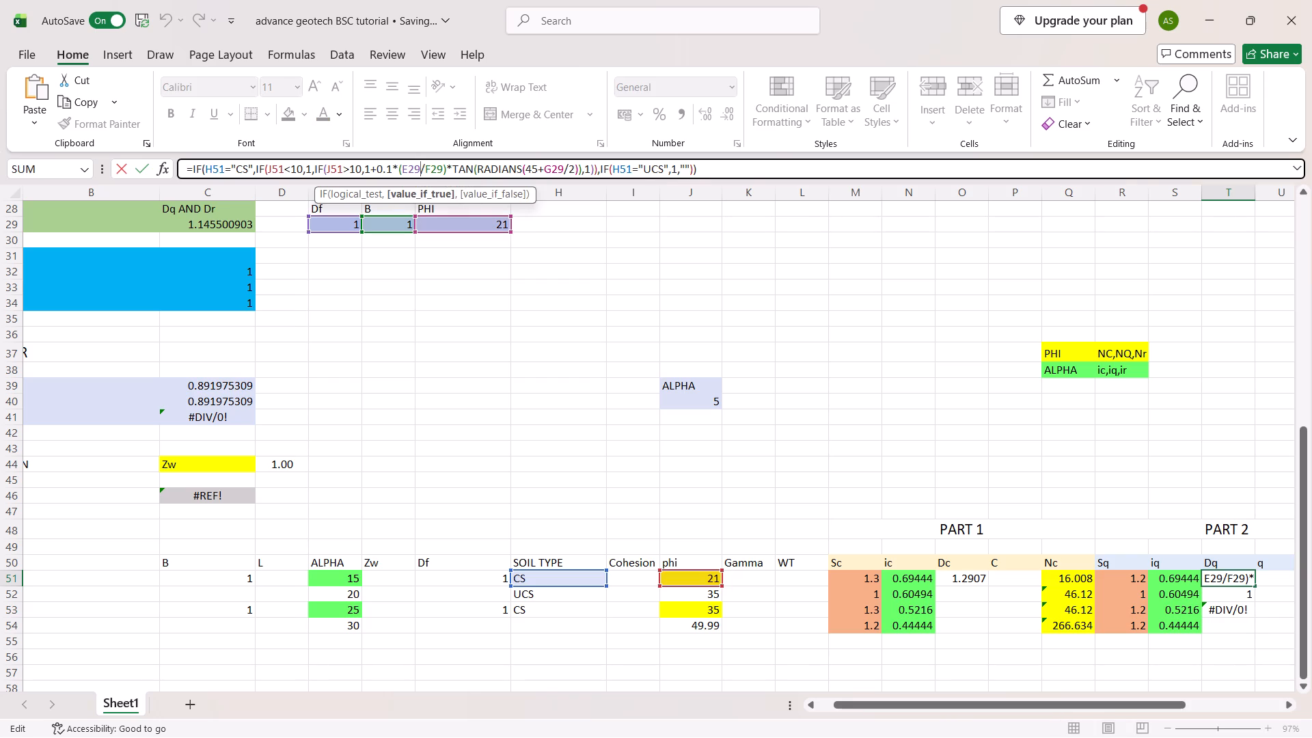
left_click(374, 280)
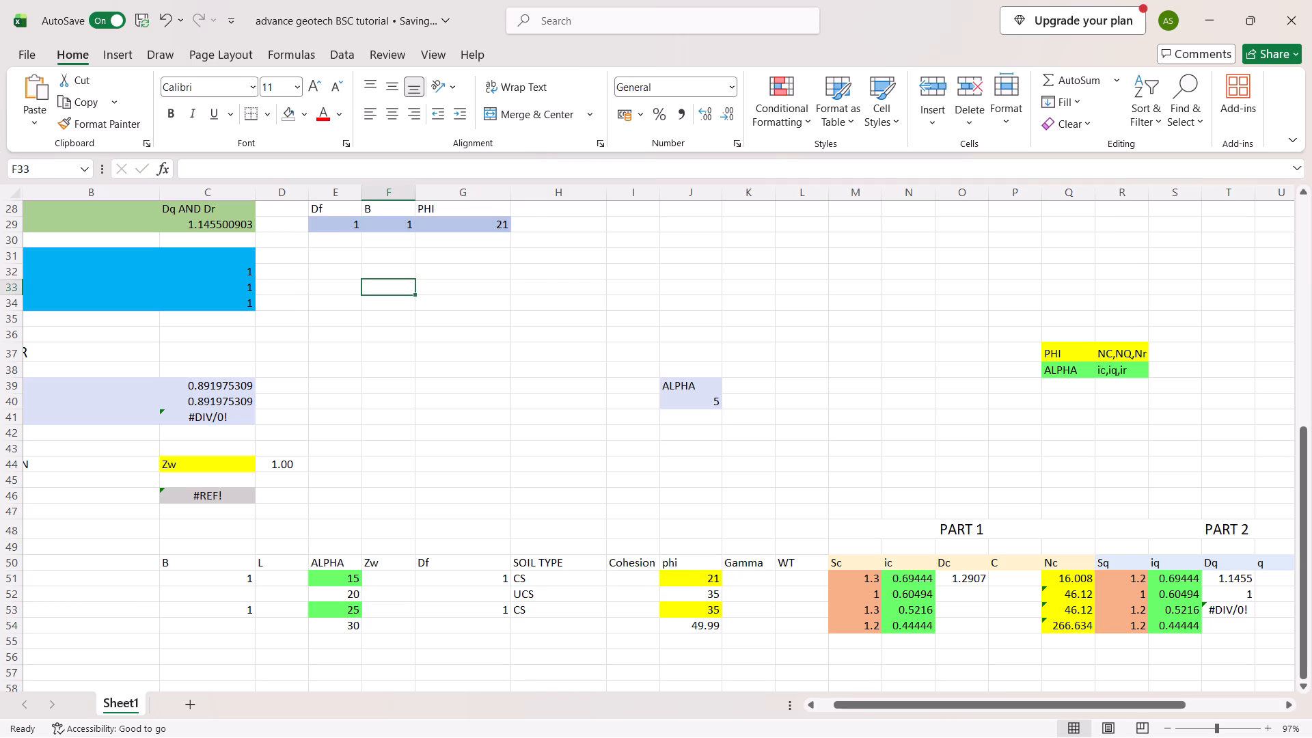
In T51's Dq formula, replace the E29/F29 ratio with the row's own Df and B cells, G51/C51.
left_click(1248, 587)
left_click(1246, 579)
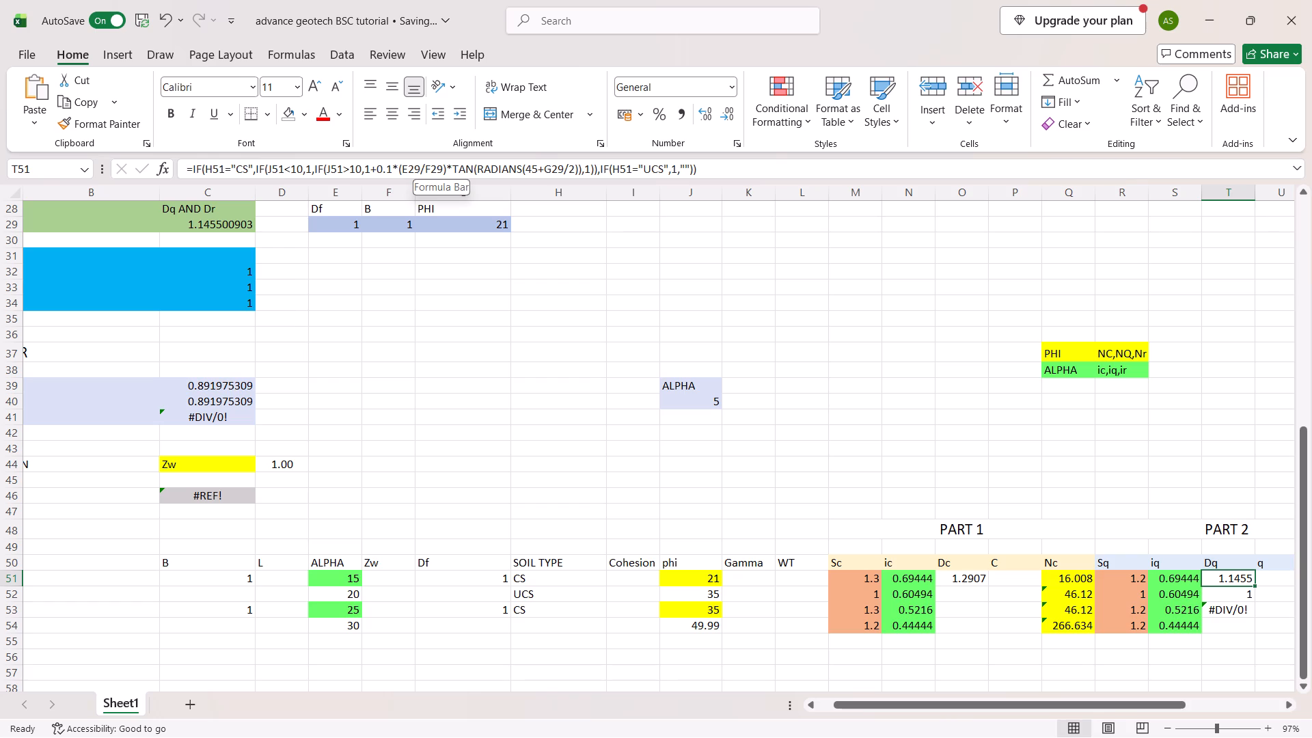
left_click_drag(419, 167, 400, 163)
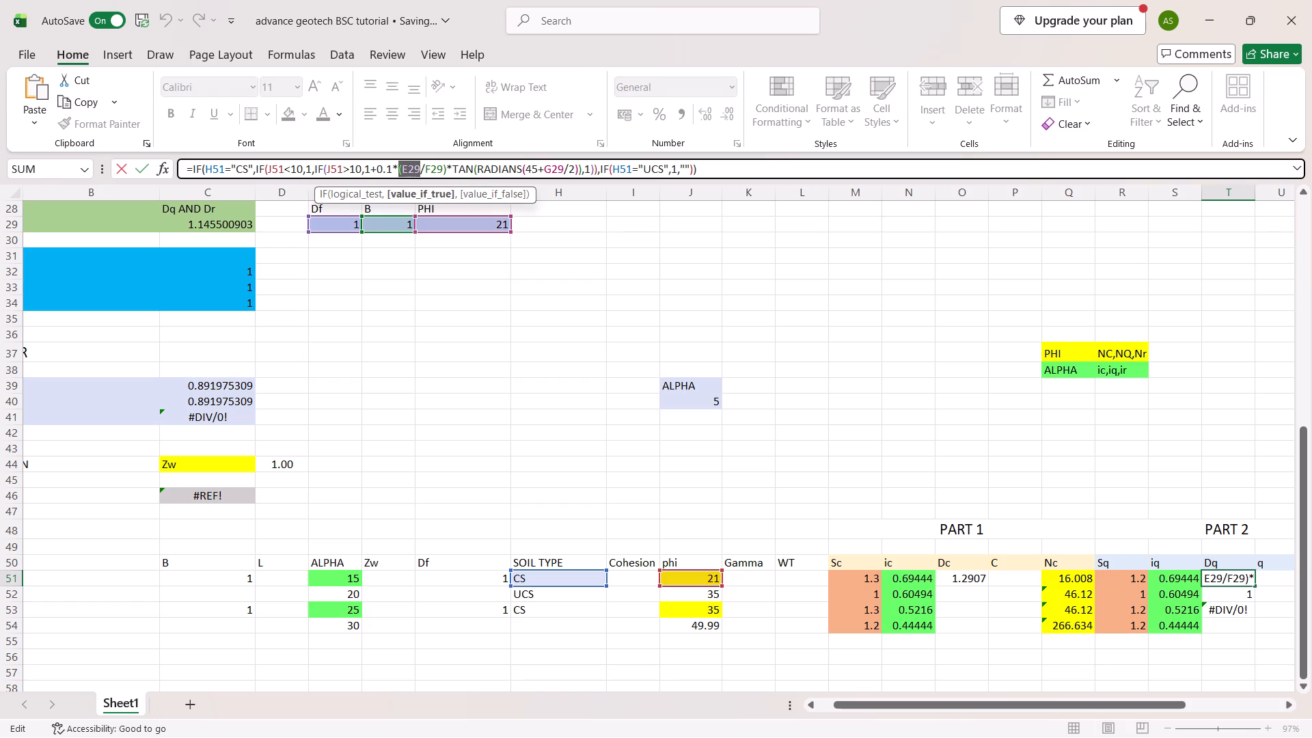
left_click(420, 170)
left_click_drag(420, 170, 411, 167)
key("BackSpace")
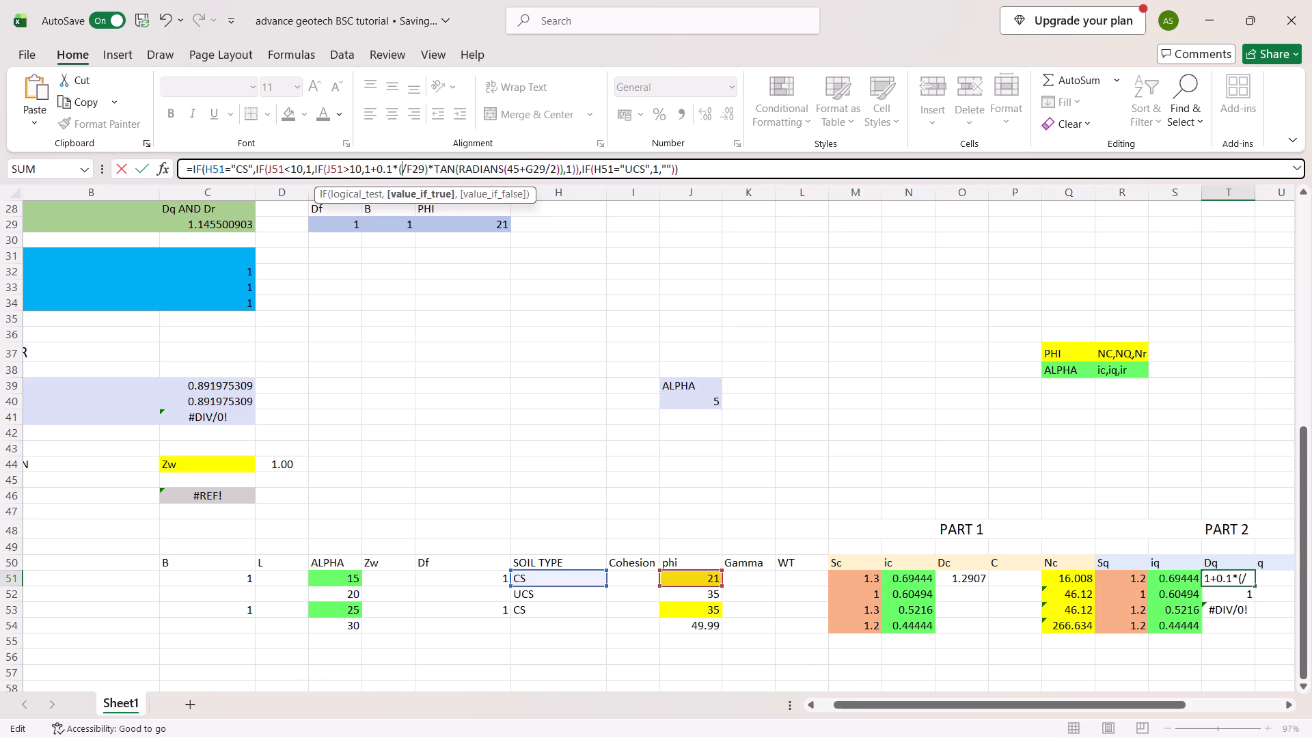
left_click(434, 573)
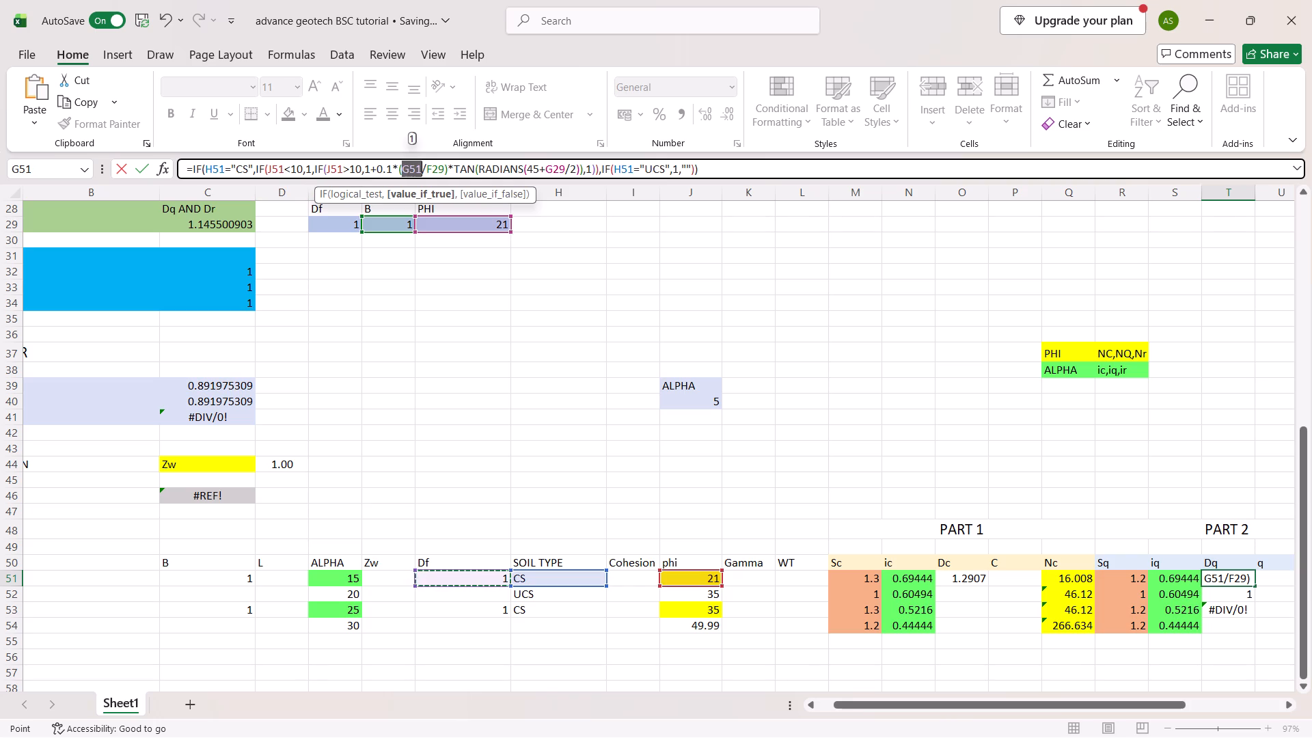
left_click(440, 165)
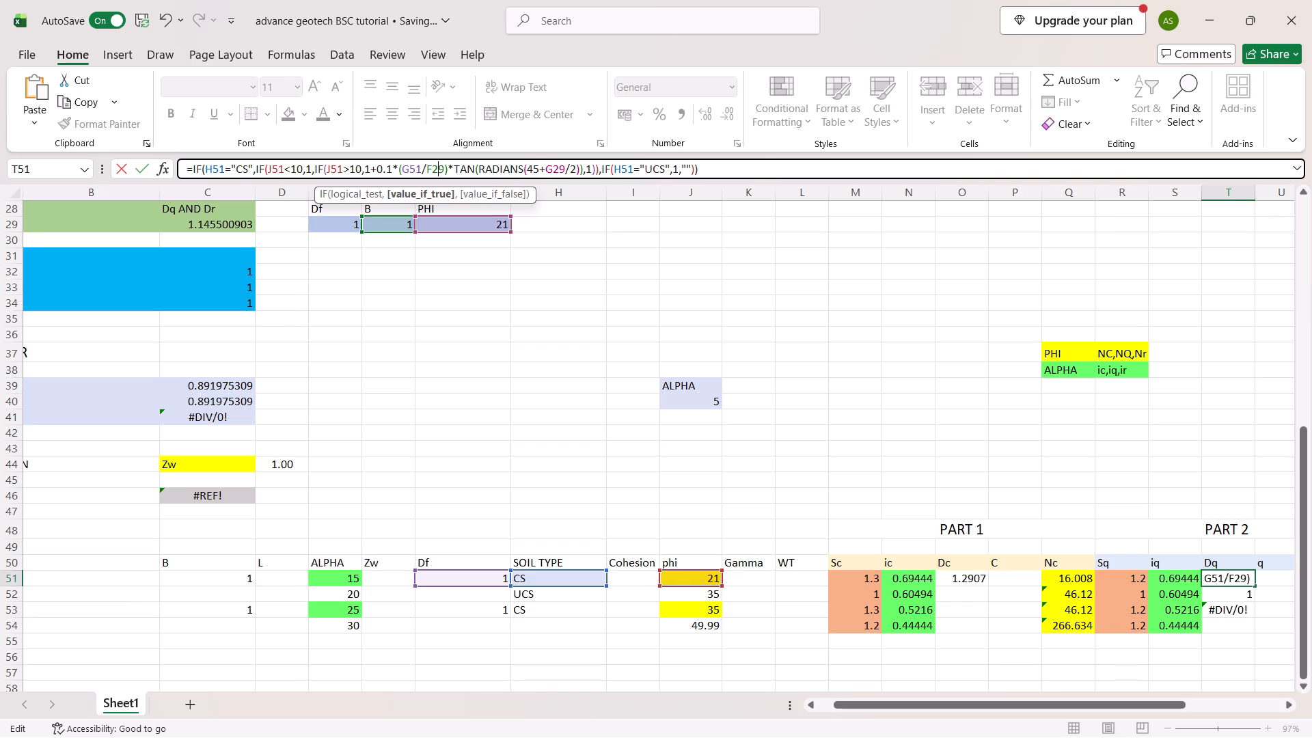
key("Right")
key("BackSpace")
key("BackSpace")
key("BackSpace")
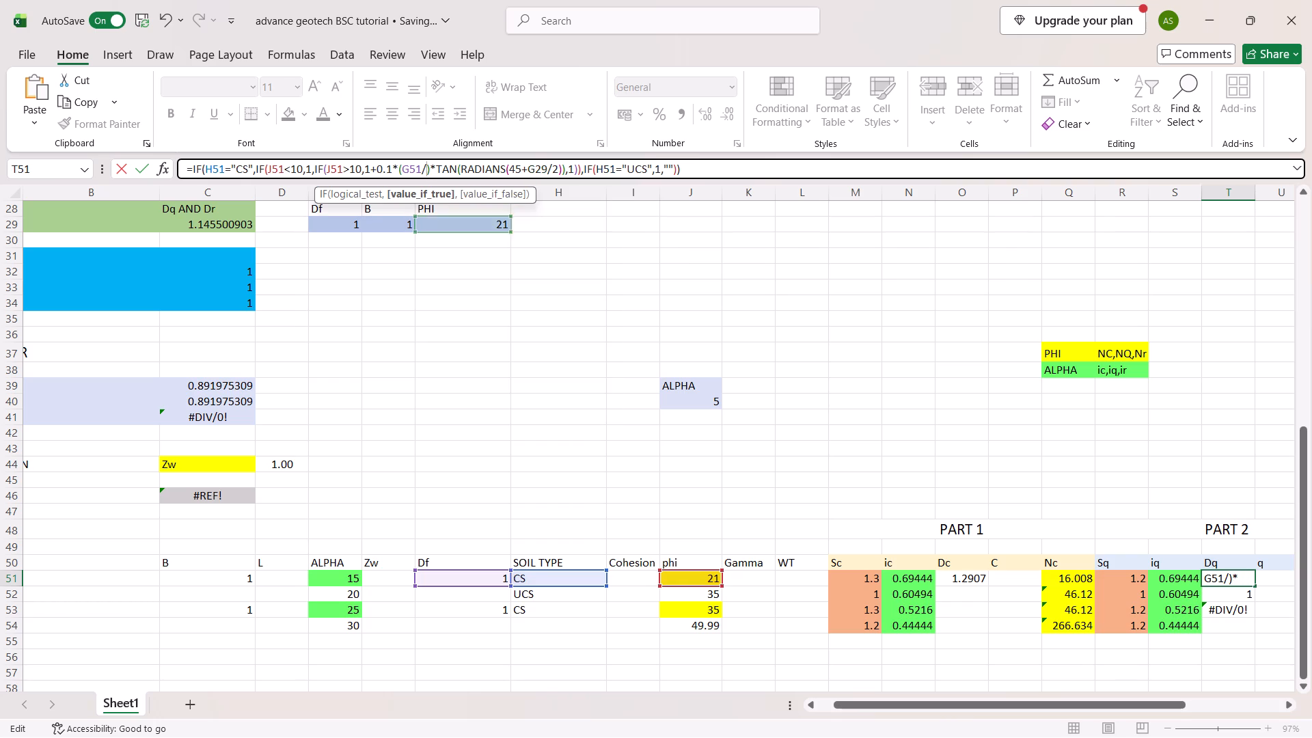
left_click(222, 582)
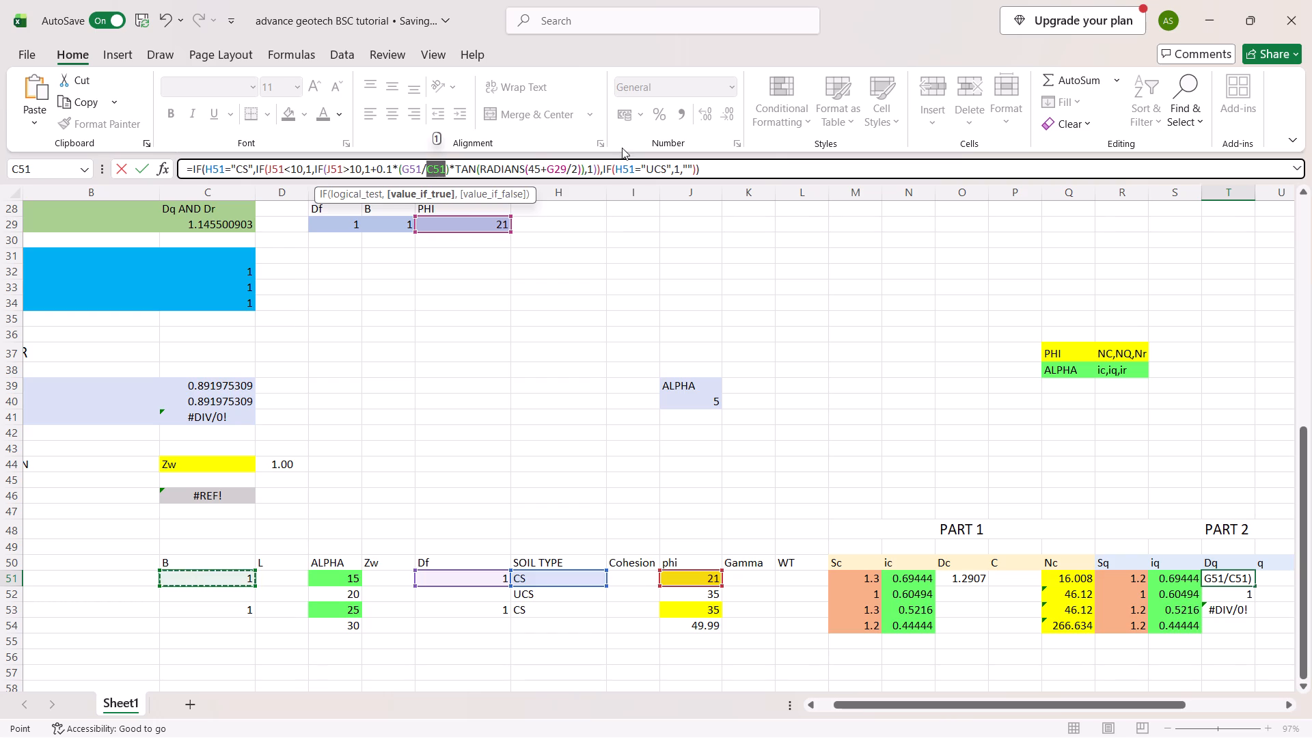
In T51's Dq formula, replace G29 inside the TAN(RADIANS(45+…/2)) term with the row's phi cell J51.
left_click(562, 169)
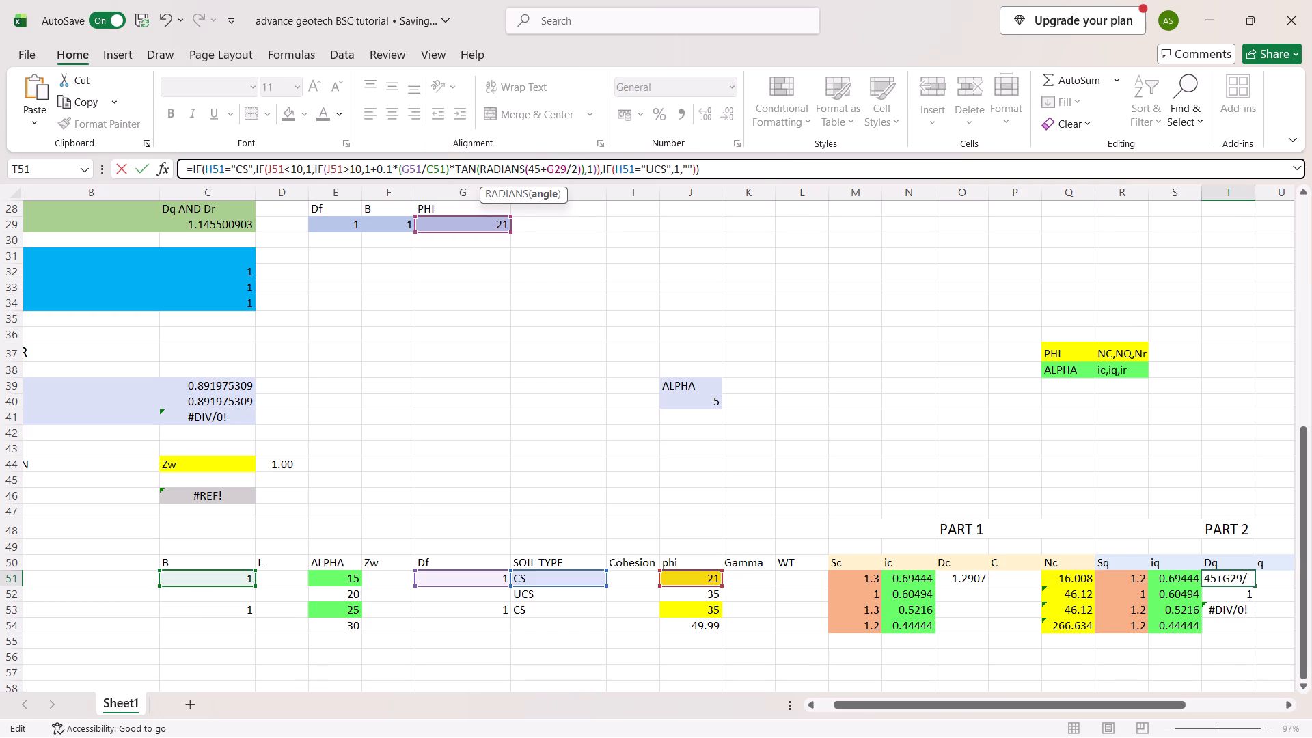
key("Right")
key("BackSpace")
key("BackSpace")
key("BackSpace")
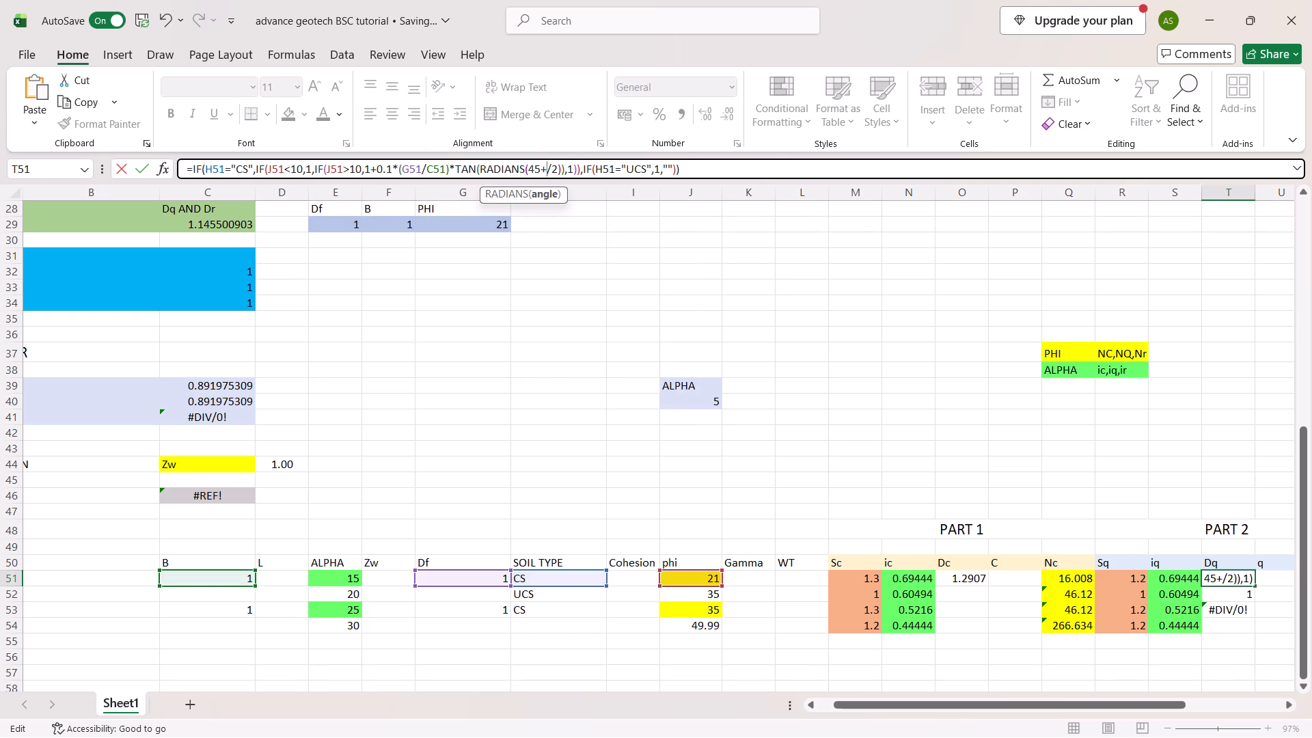
left_click(685, 579)
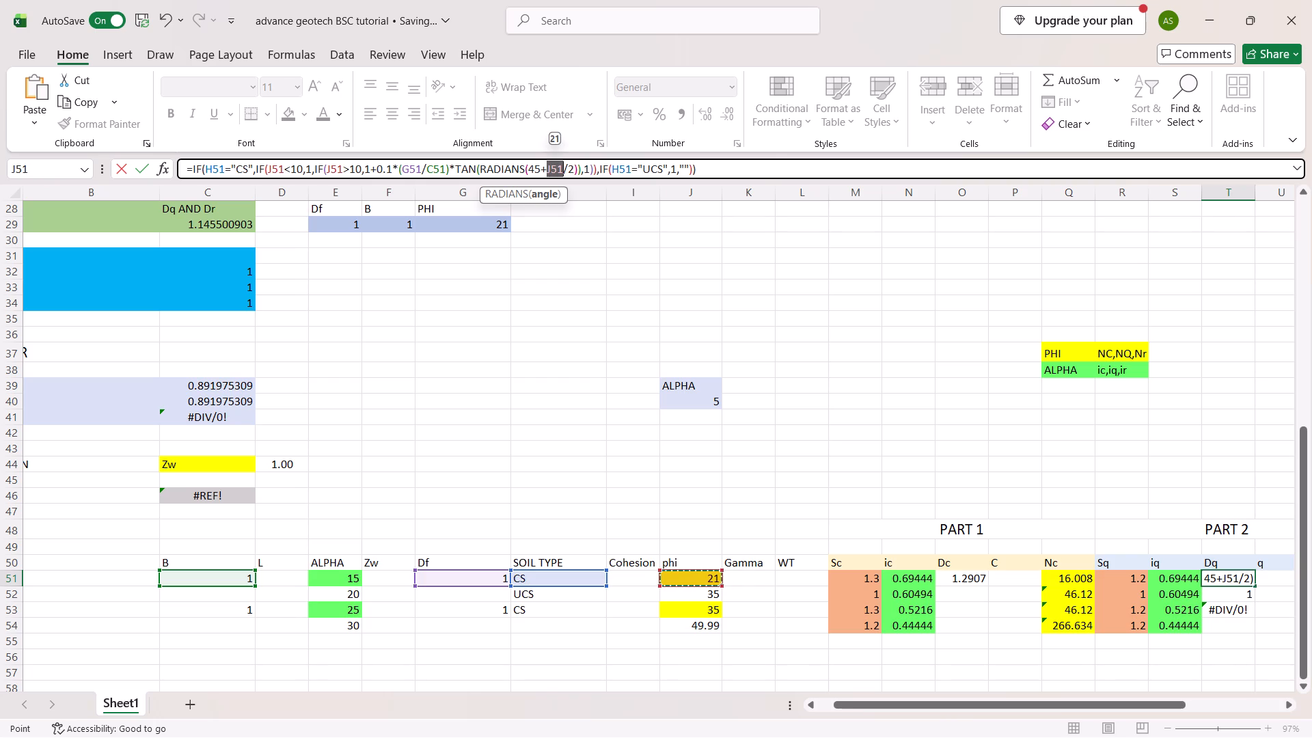
key("Return")
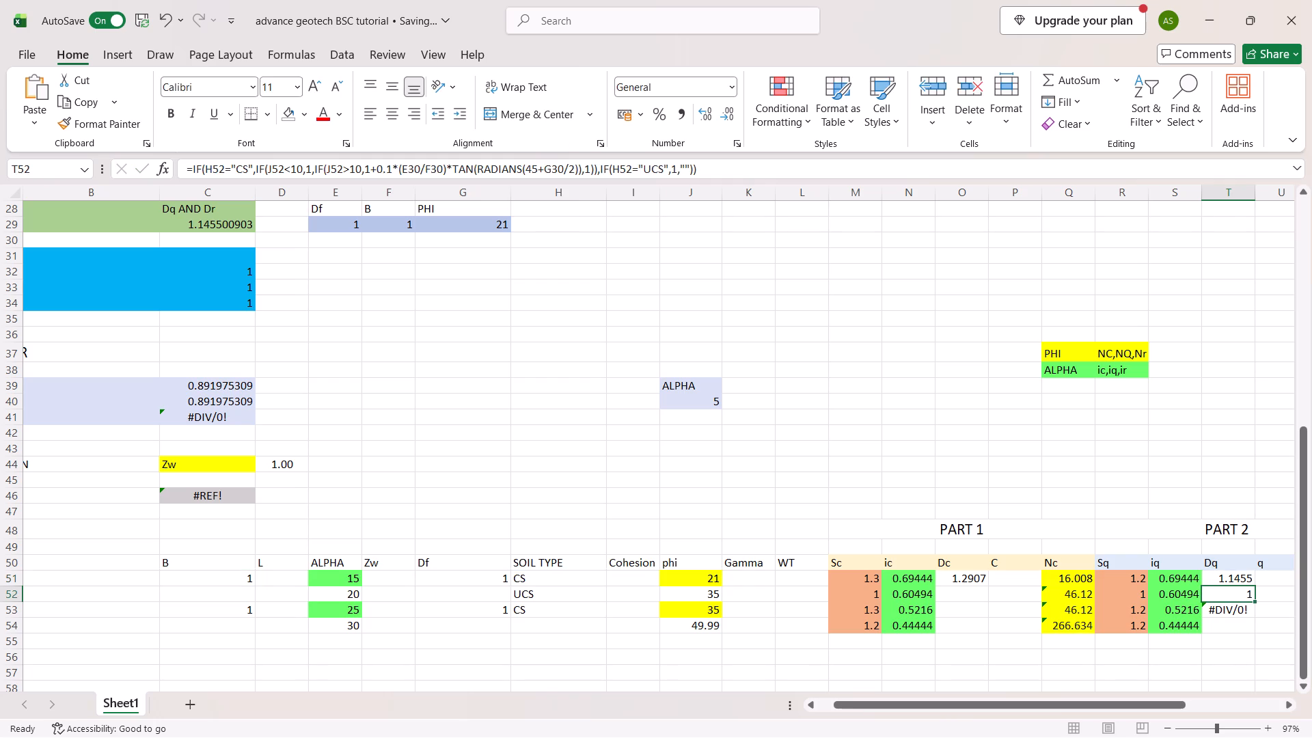
Fill the corrected Dq formula from T51 down through T53 in PART 2.
left_click(1250, 579)
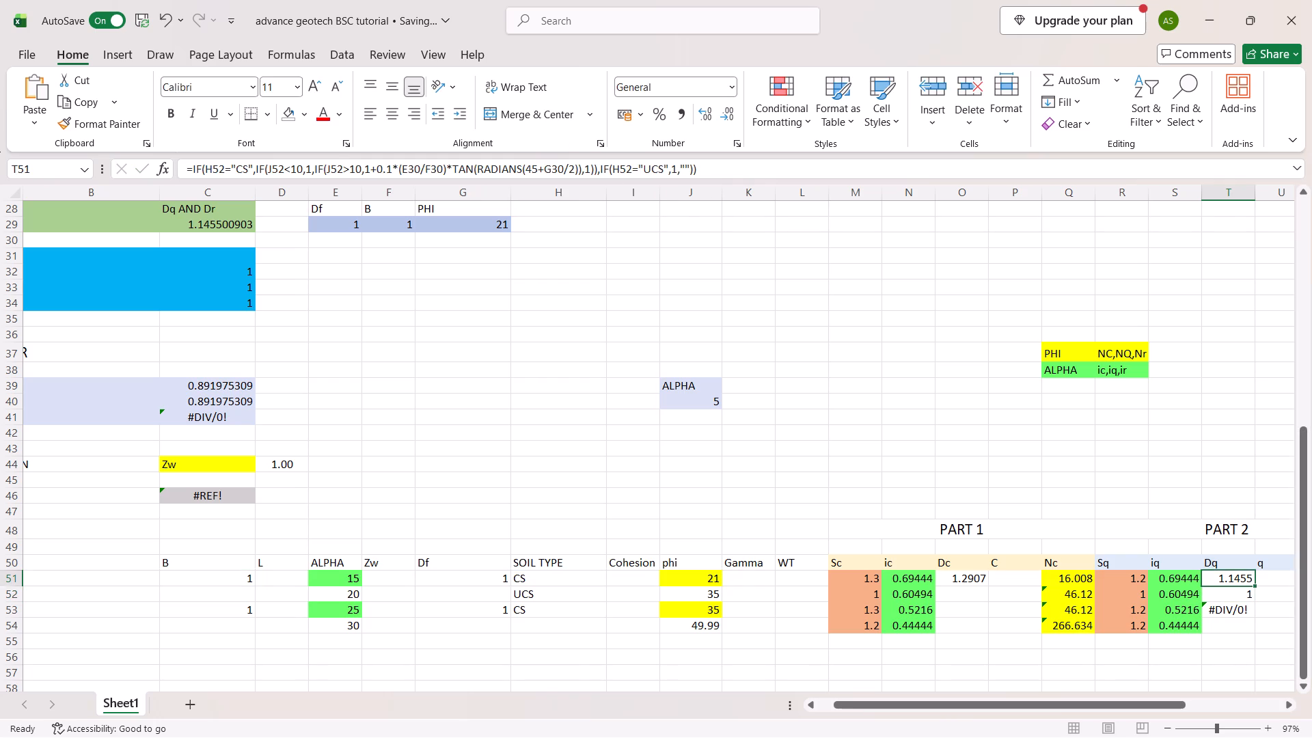
left_click_drag(1254, 584, 1252, 616)
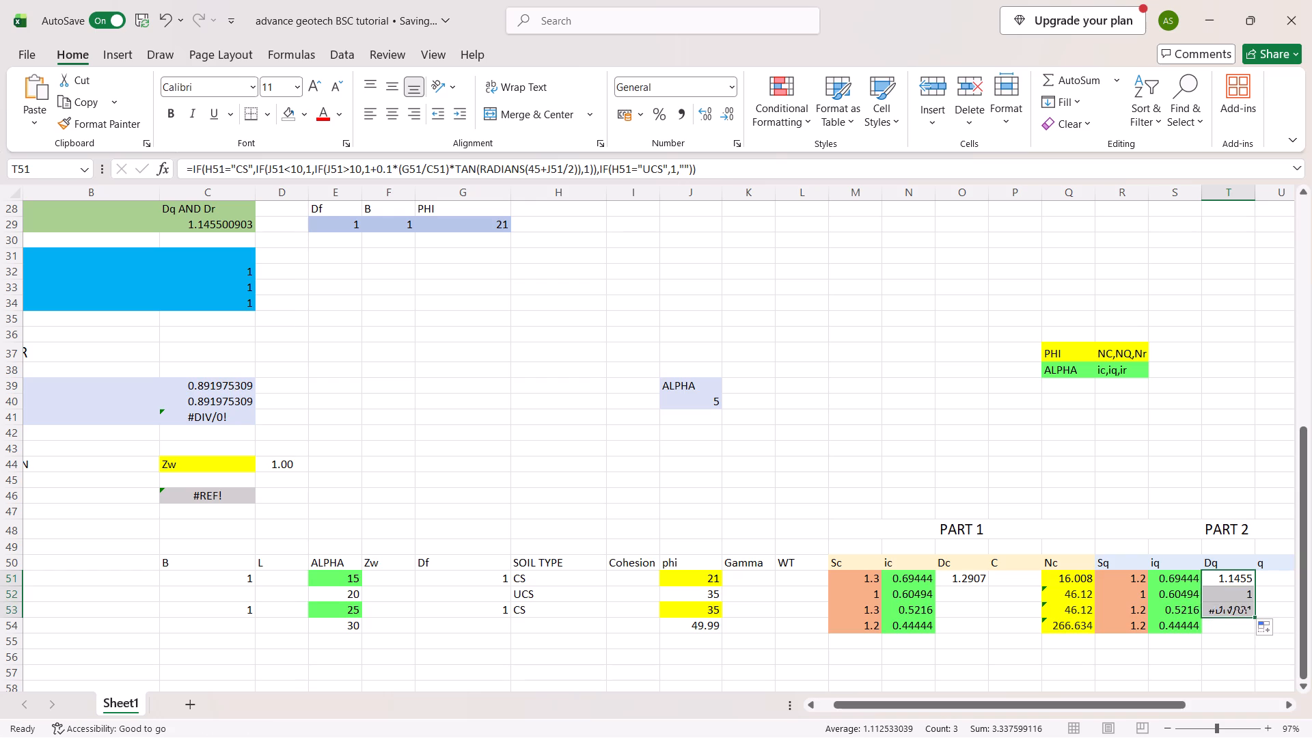
Set the PHI input in G29 of the DEPTH FACTOR section to 35 to check the Dq result for row 53.
scroll(1121, 624, "left", 1)
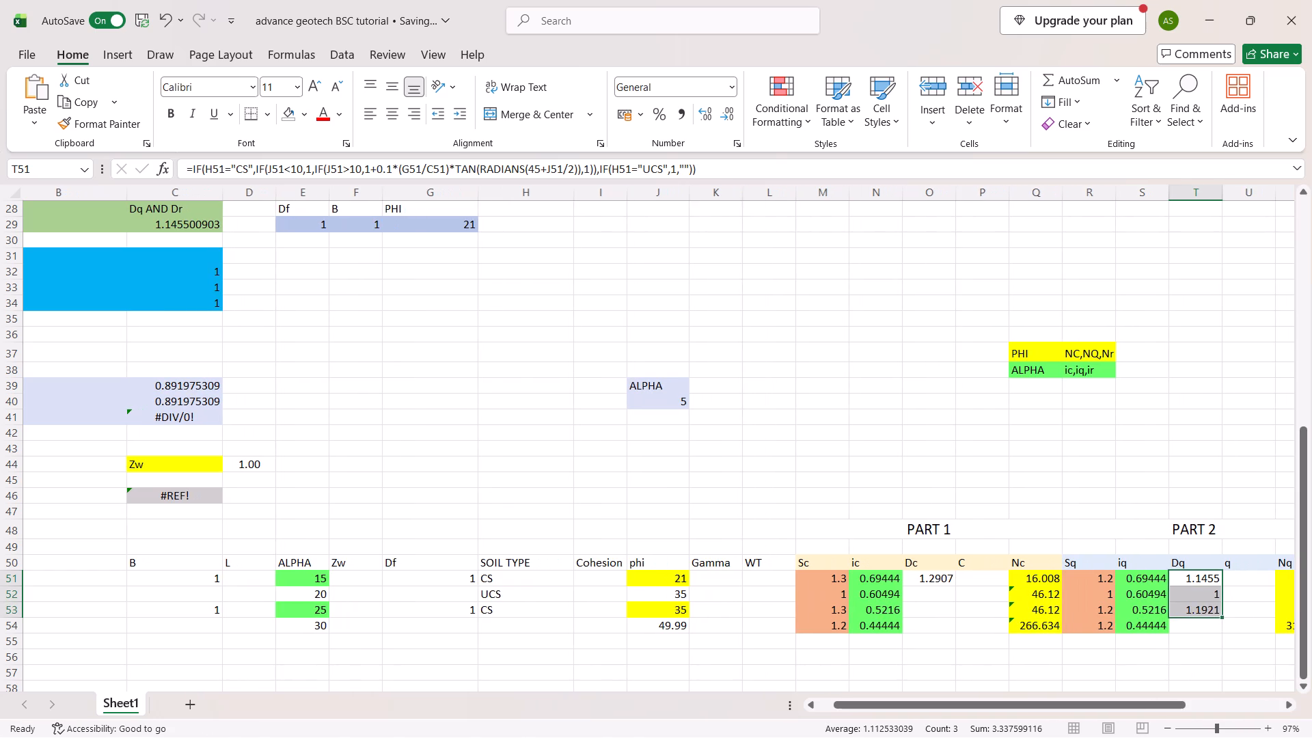
scroll(1121, 624, "left", 1)
scroll(1121, 624, "up", 1)
scroll(746, 439, "down", 1)
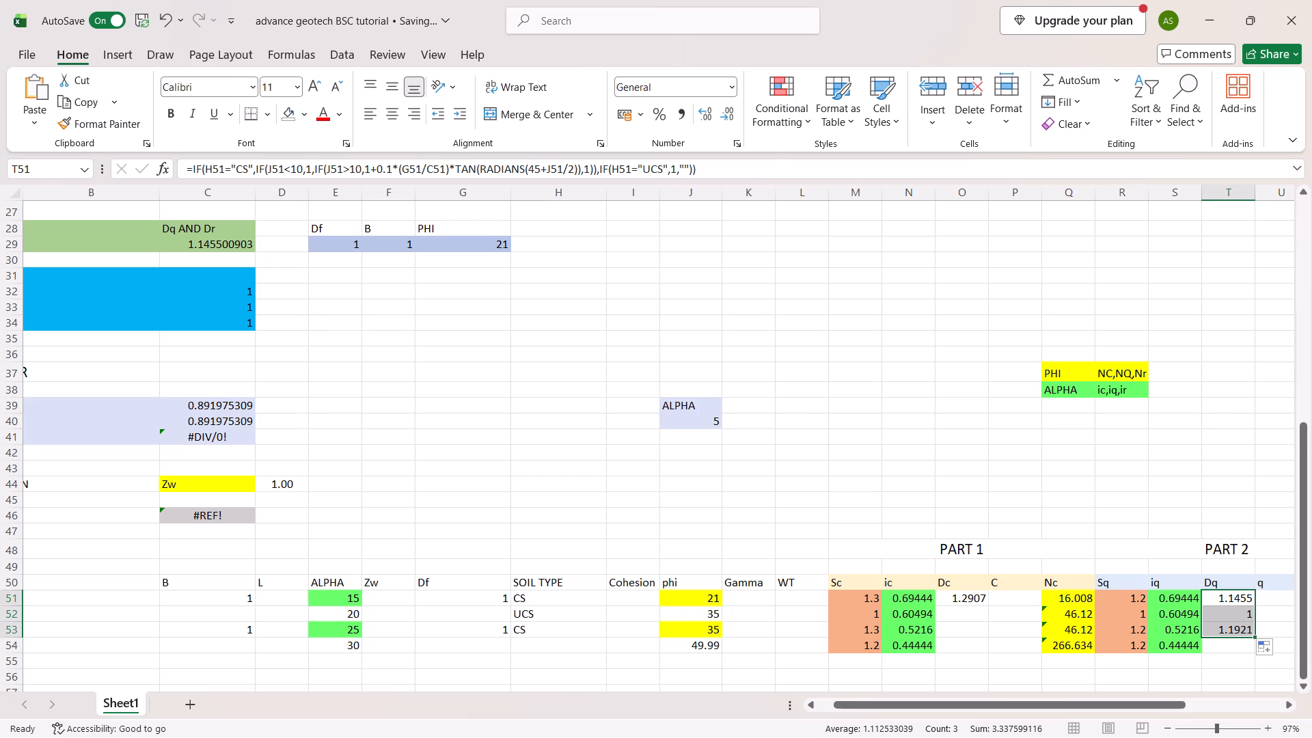
left_click(448, 247)
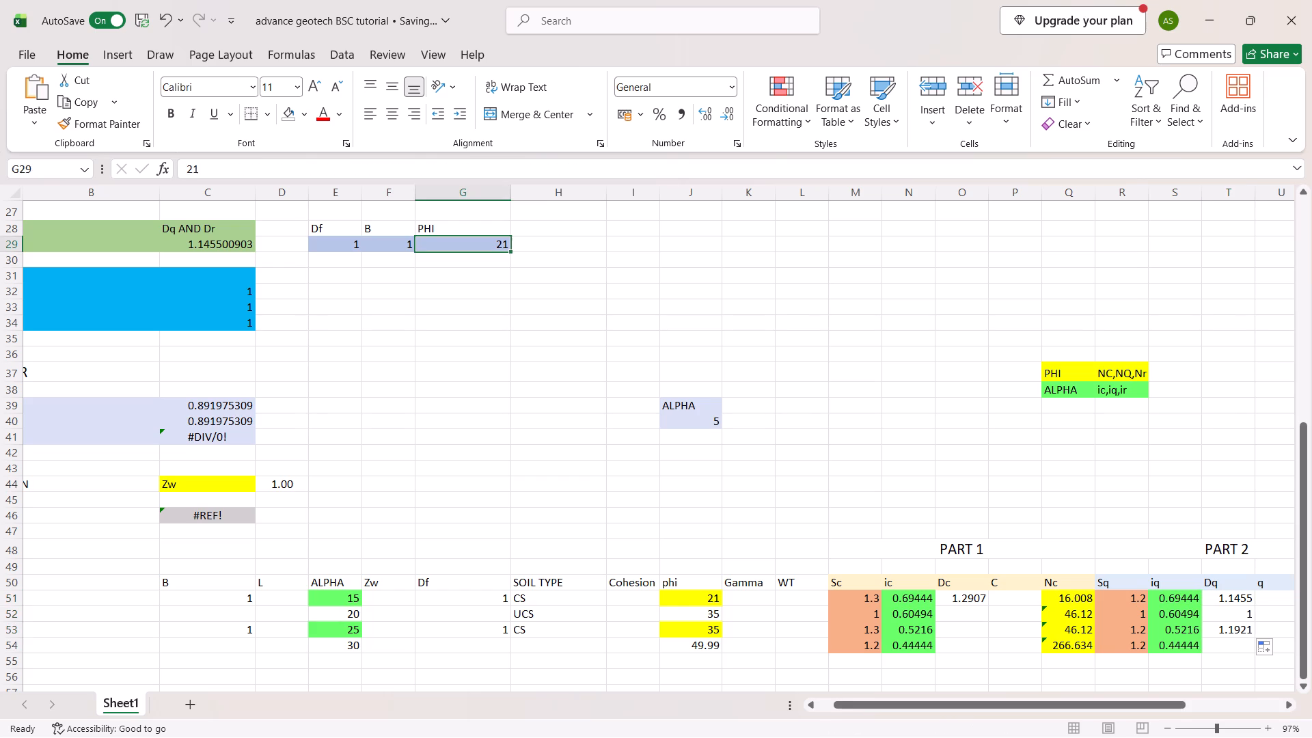
type("35")
key("Return")
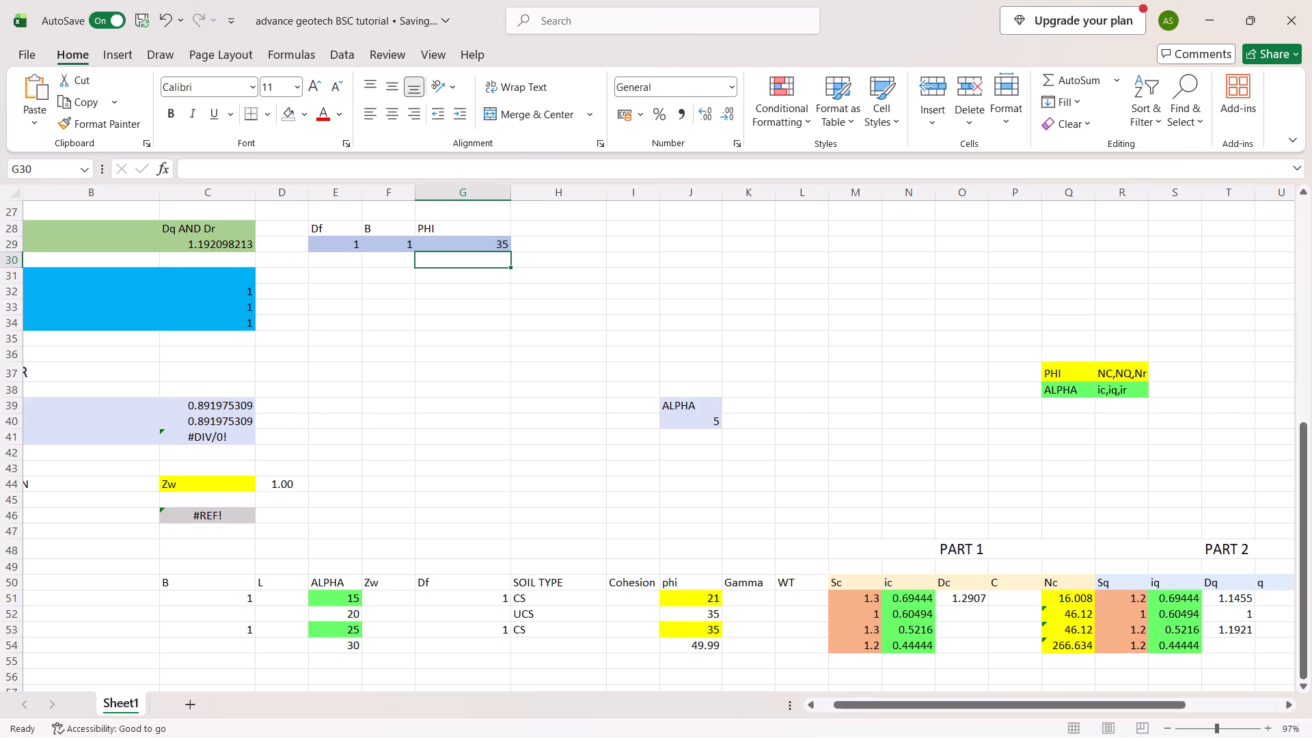
Examine the depth factor columns in PART 1, PART 2 and PART 3 alongside the SHAPE FACTOR and DEPTH FACTOR reference sections.
scroll(868, 567, "left", 2)
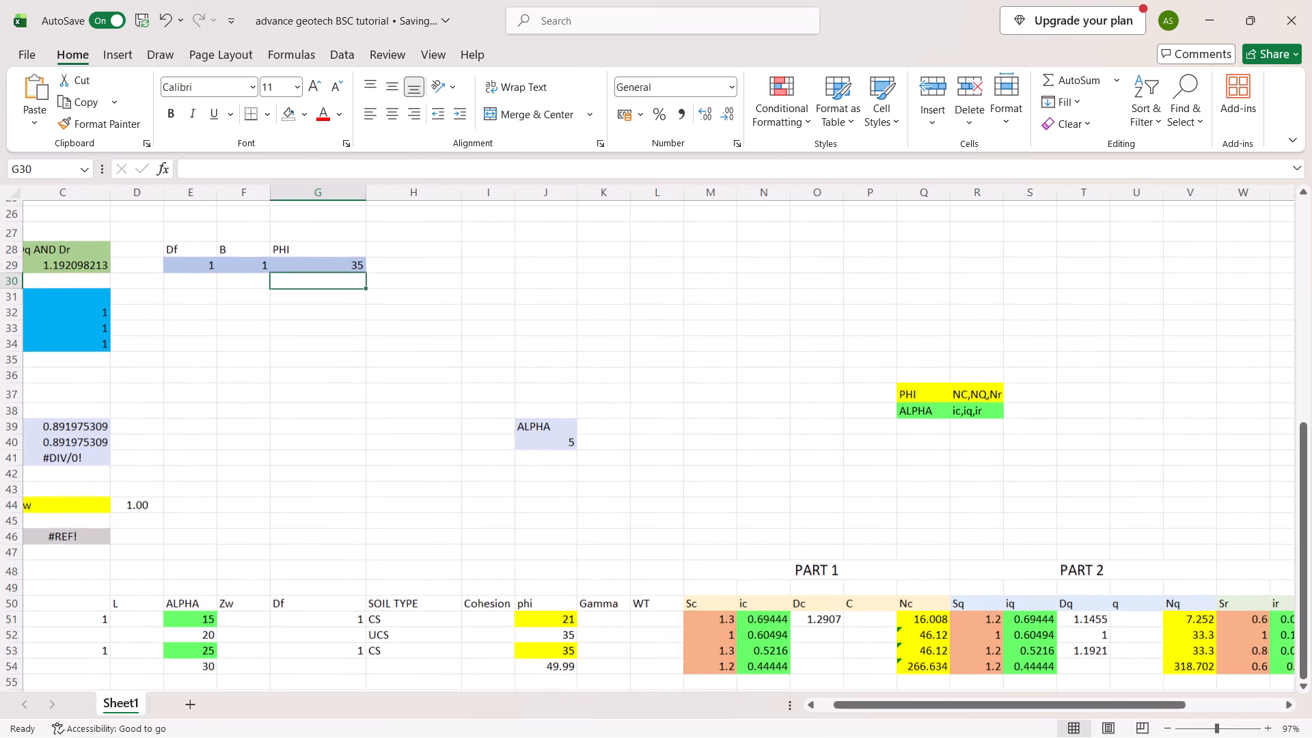
scroll(868, 567, "left", 3)
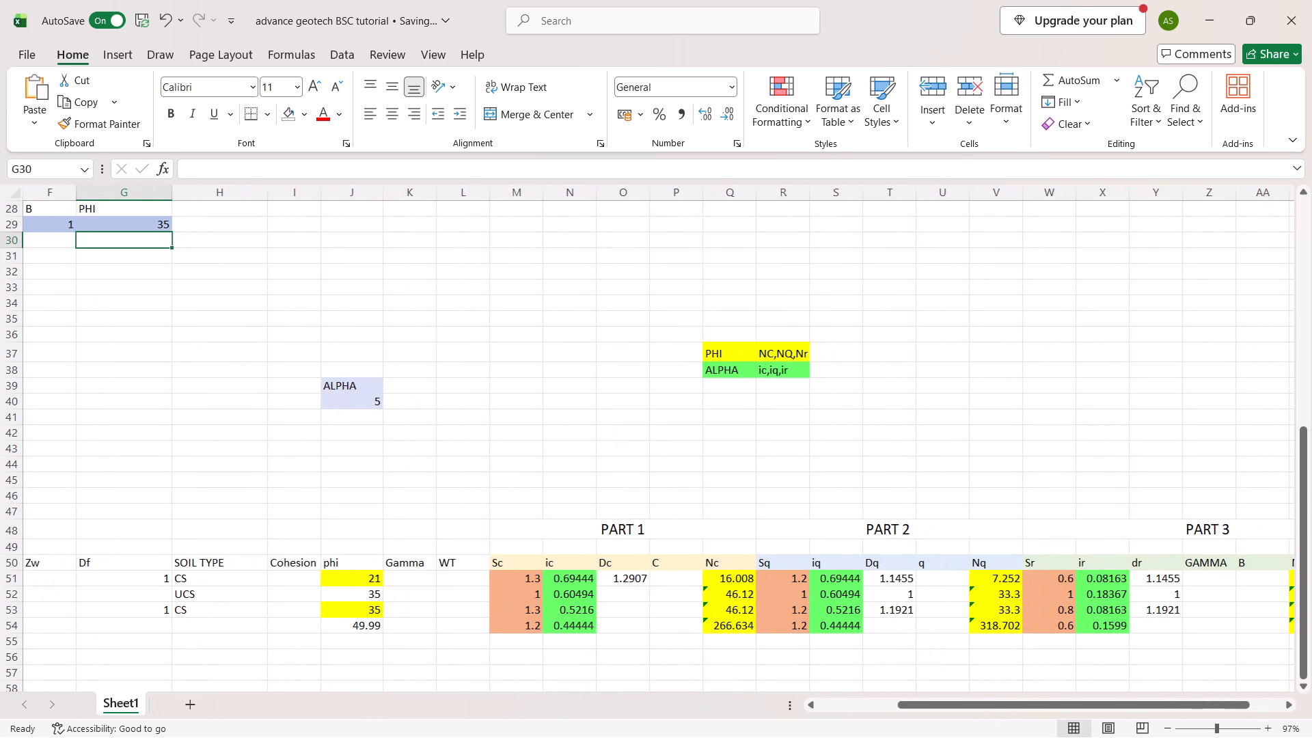
scroll(1029, 545, "down", 1)
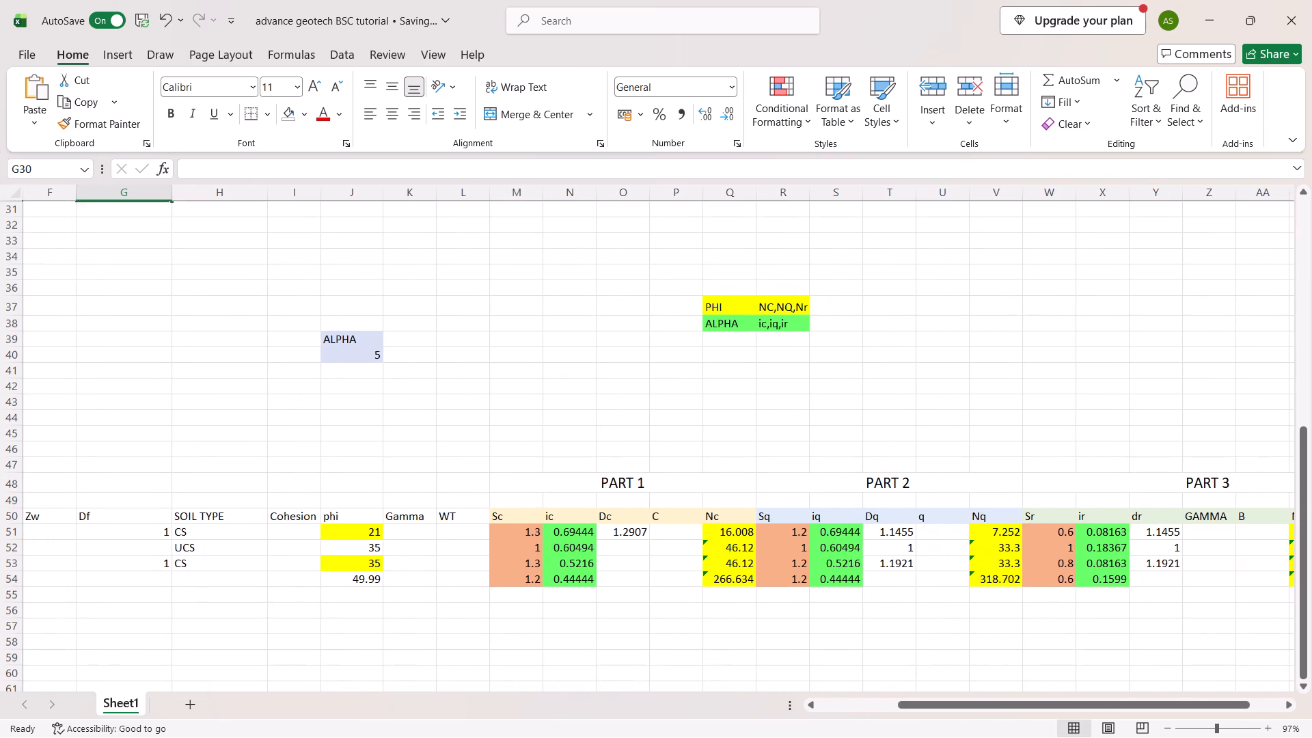
scroll(1029, 545, "down", 1)
scroll(1029, 545, "up", 3)
scroll(1029, 545, "down", 1)
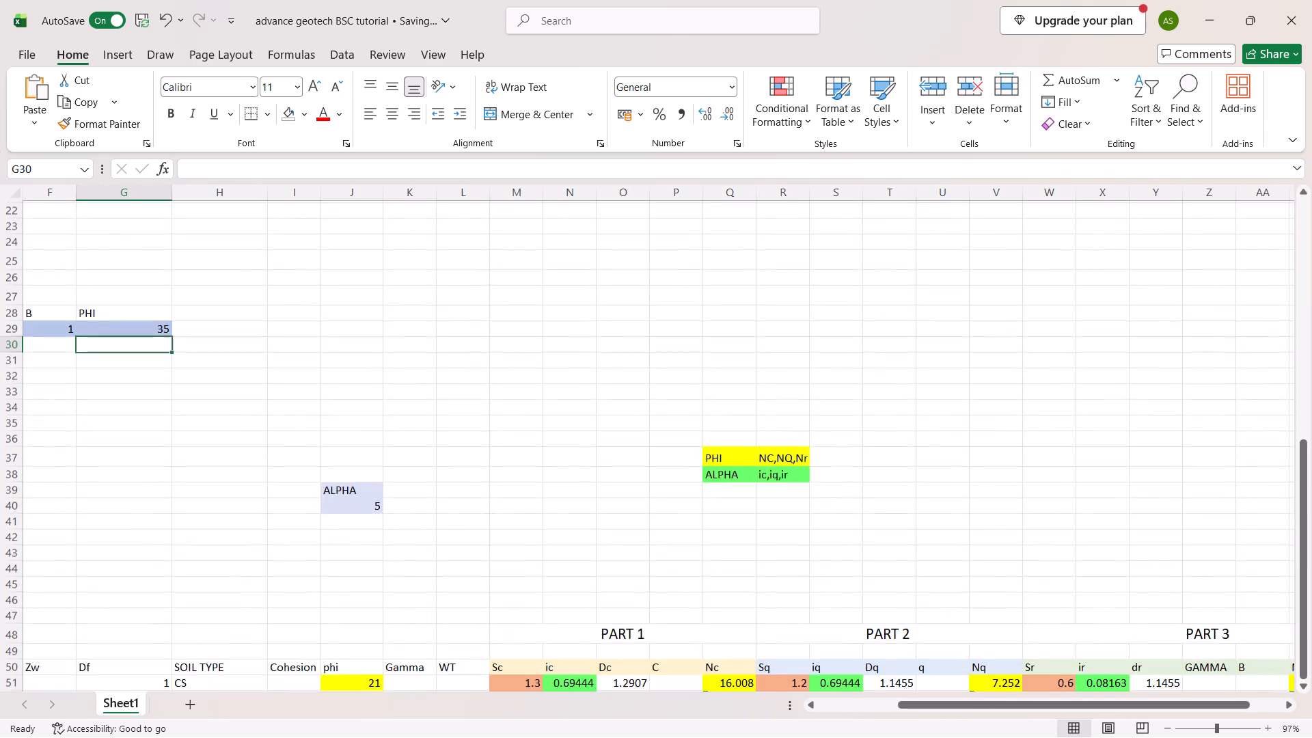
scroll(1029, 545, "right", 5)
scroll(1029, 545, "down", 1)
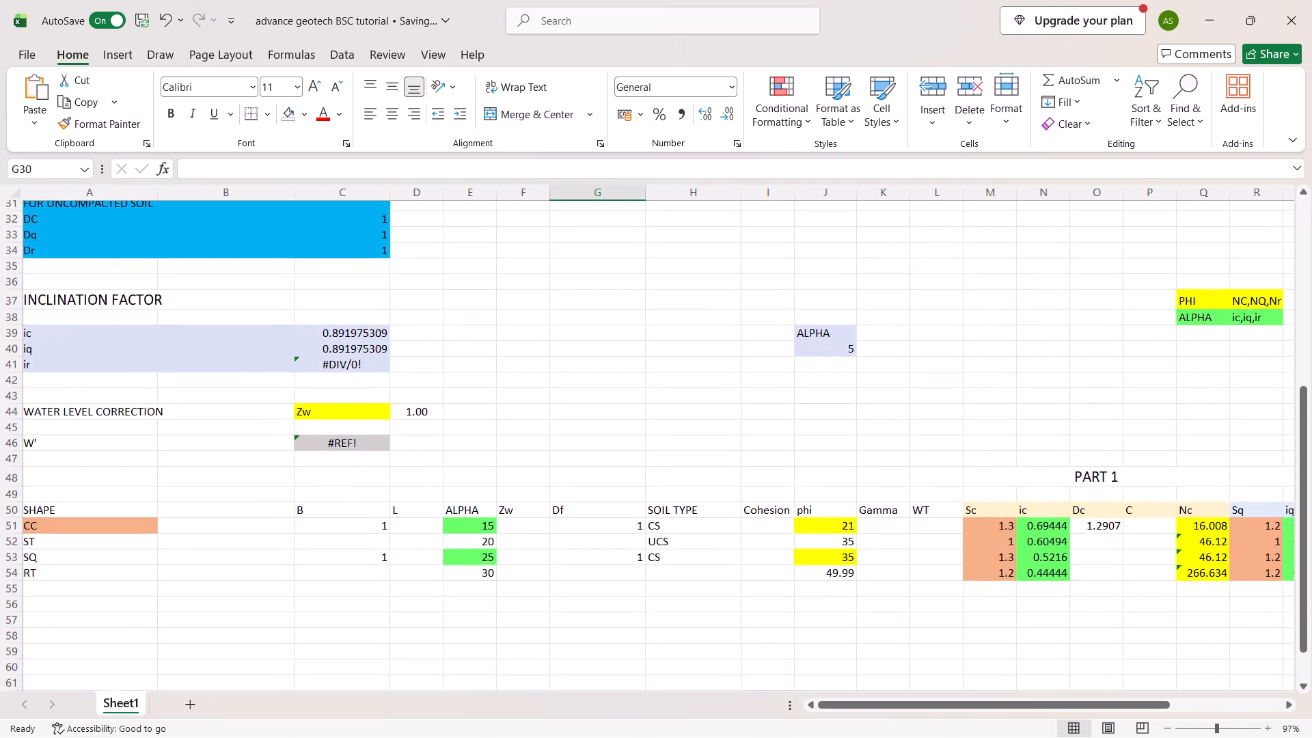
scroll(1029, 545, "down", 1)
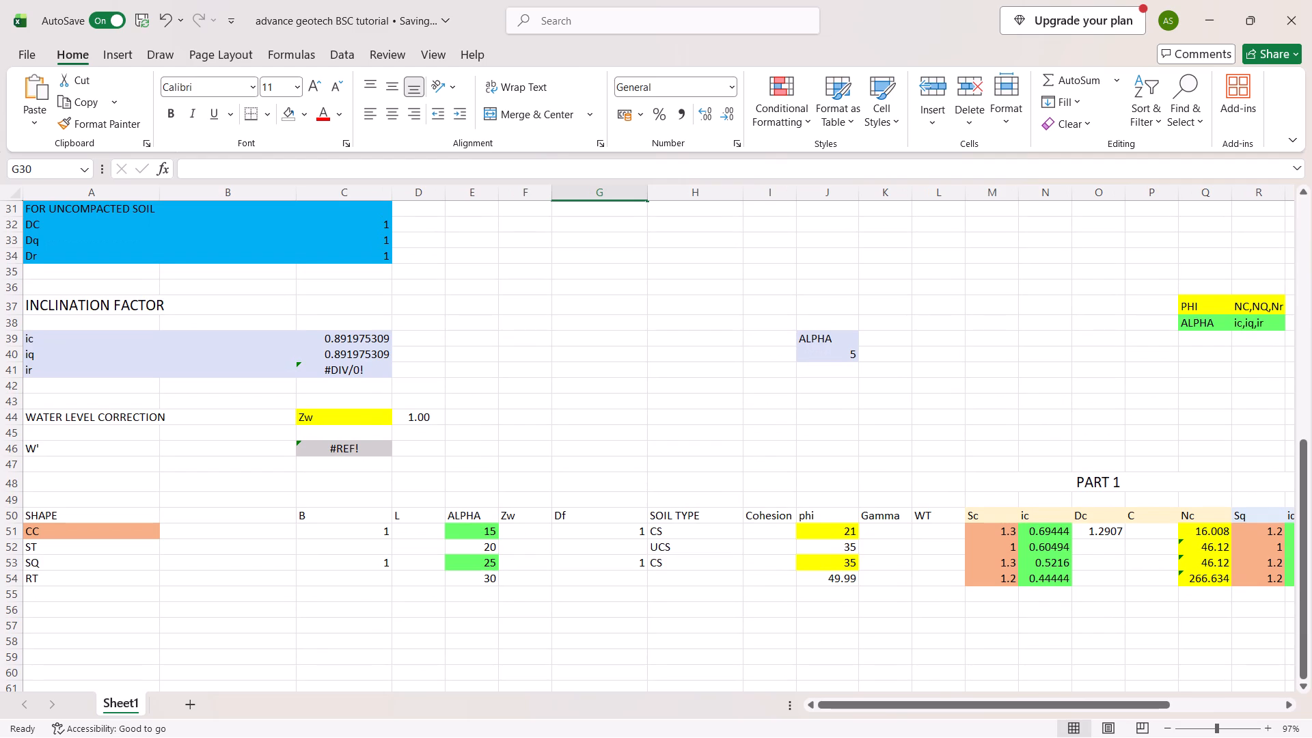
scroll(1029, 545, "left", 4)
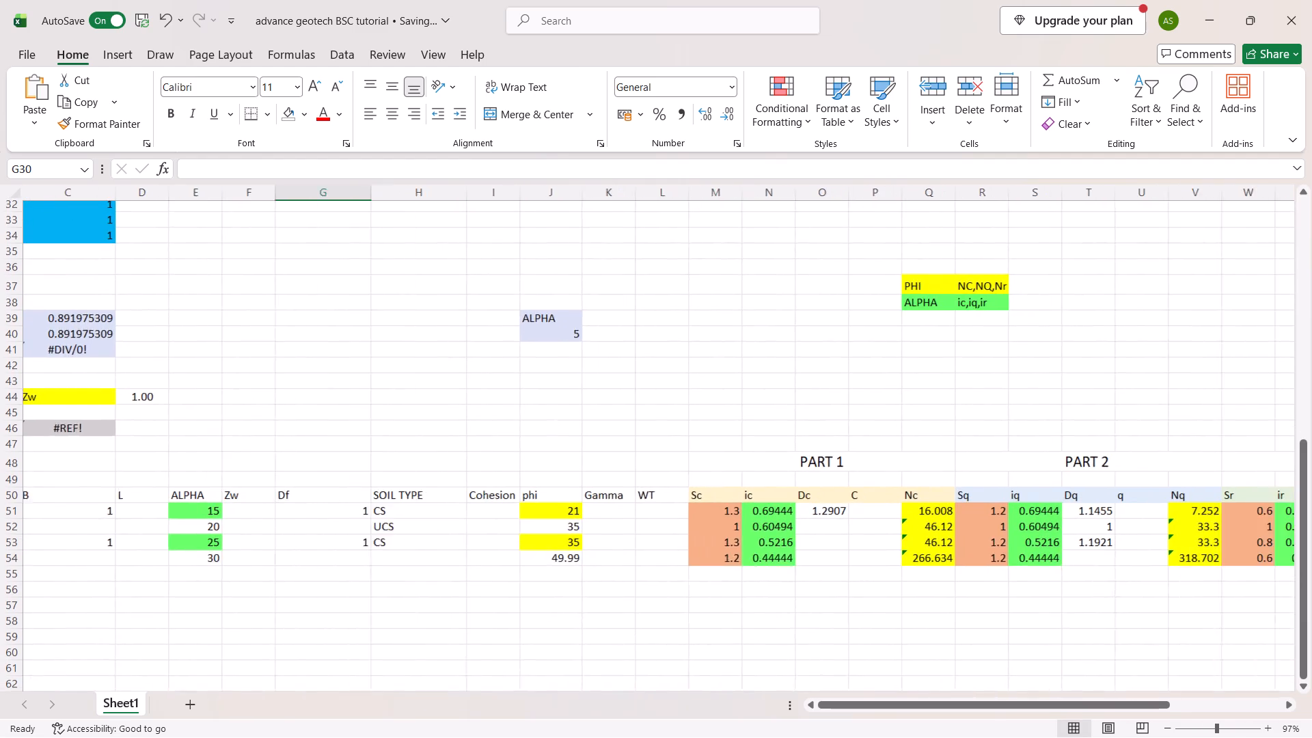
scroll(1029, 545, "left", 4)
scroll(1029, 545, "right", 5)
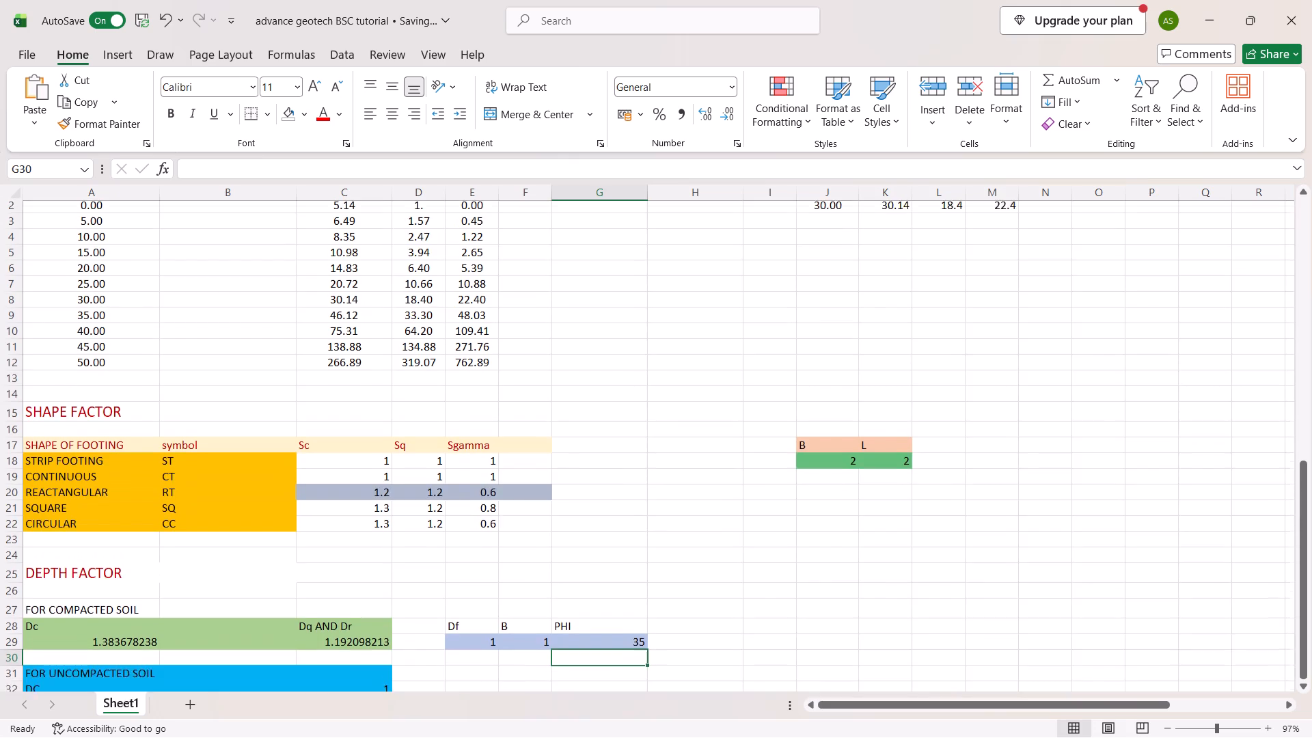
scroll(1029, 545, "up", 2)
scroll(1029, 545, "left", 1)
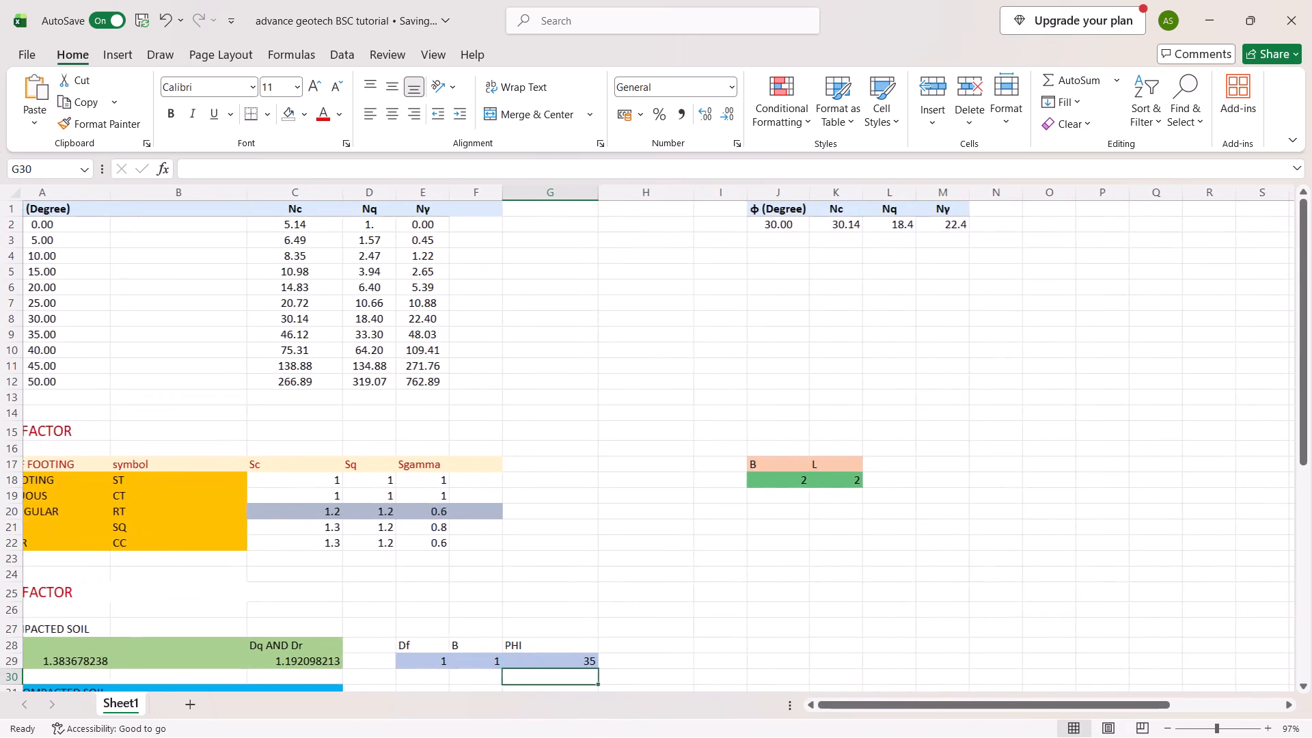
scroll(1029, 545, "right", 1)
scroll(1029, 545, "up", 4)
scroll(1029, 545, "down", 1)
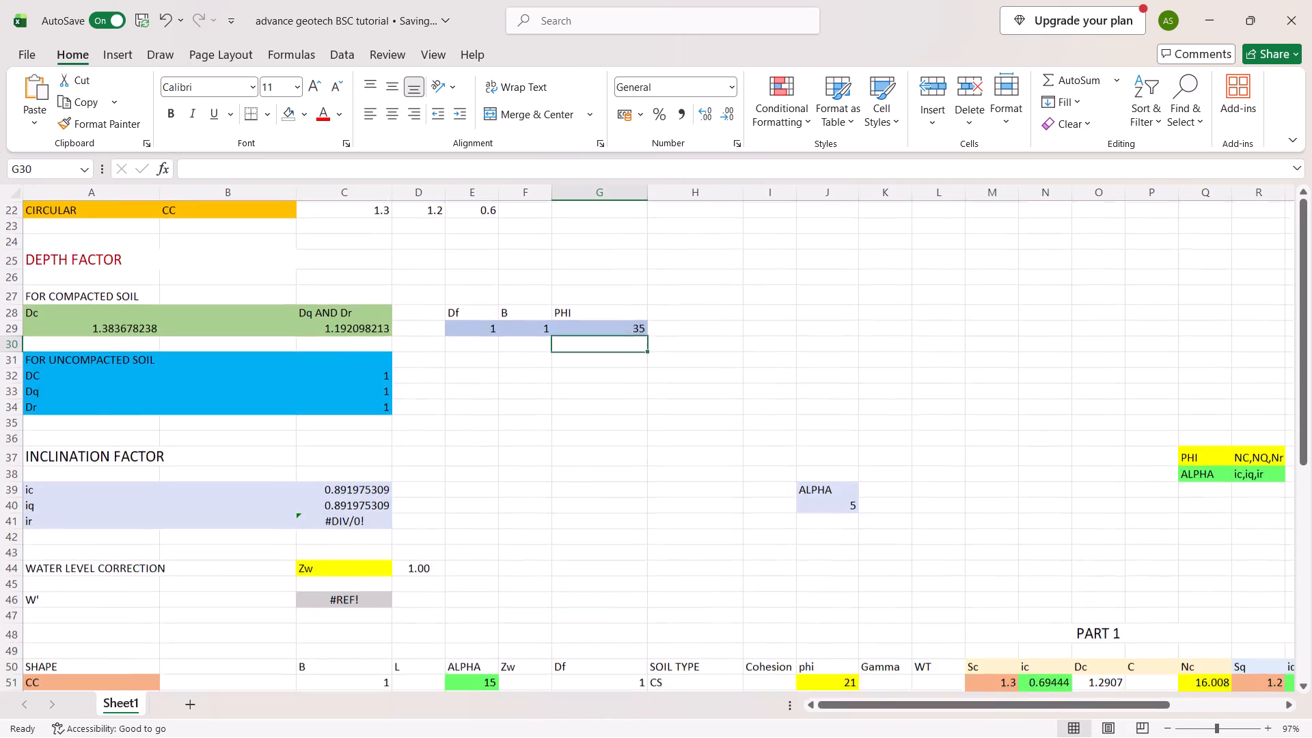
scroll(1029, 545, "down", 1)
scroll(788, 449, "right", 3)
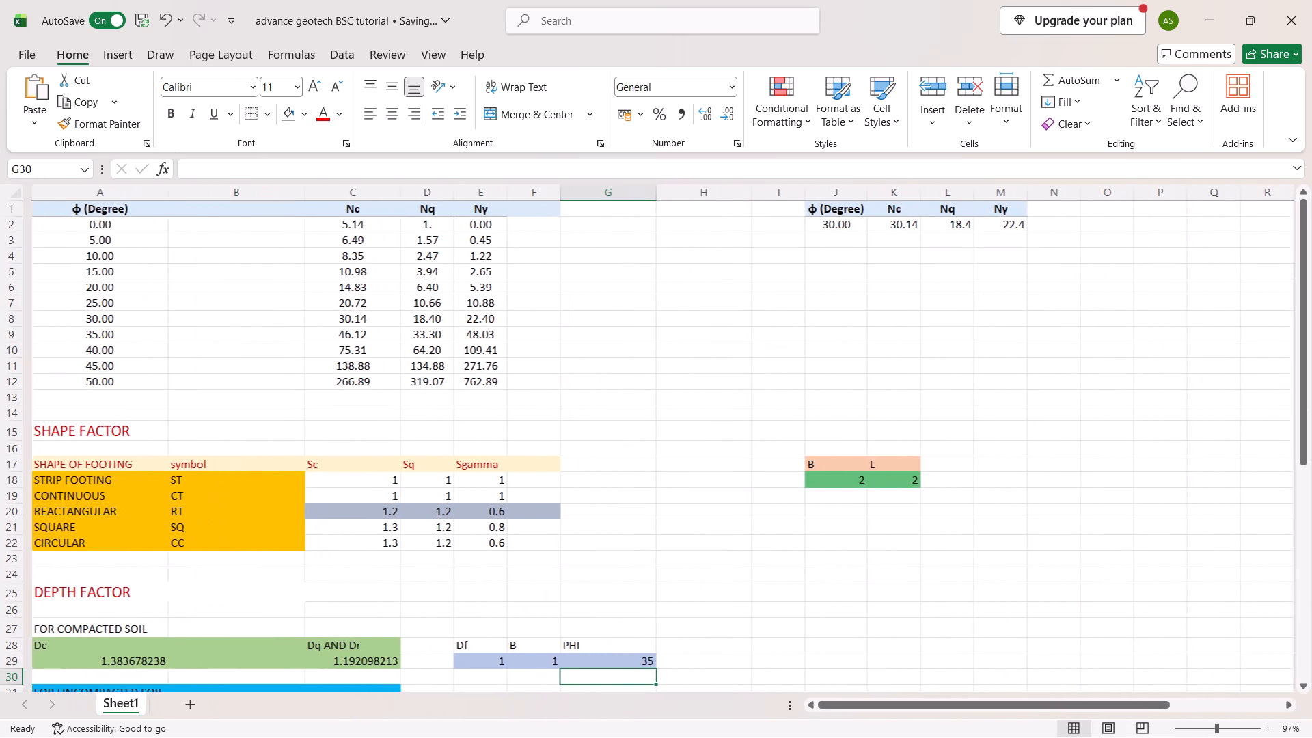
Review the bearing capacity, shape, depth and inclination factor reference sections against the footing table in rows 50 to 54.
scroll(788, 449, "up", 1)
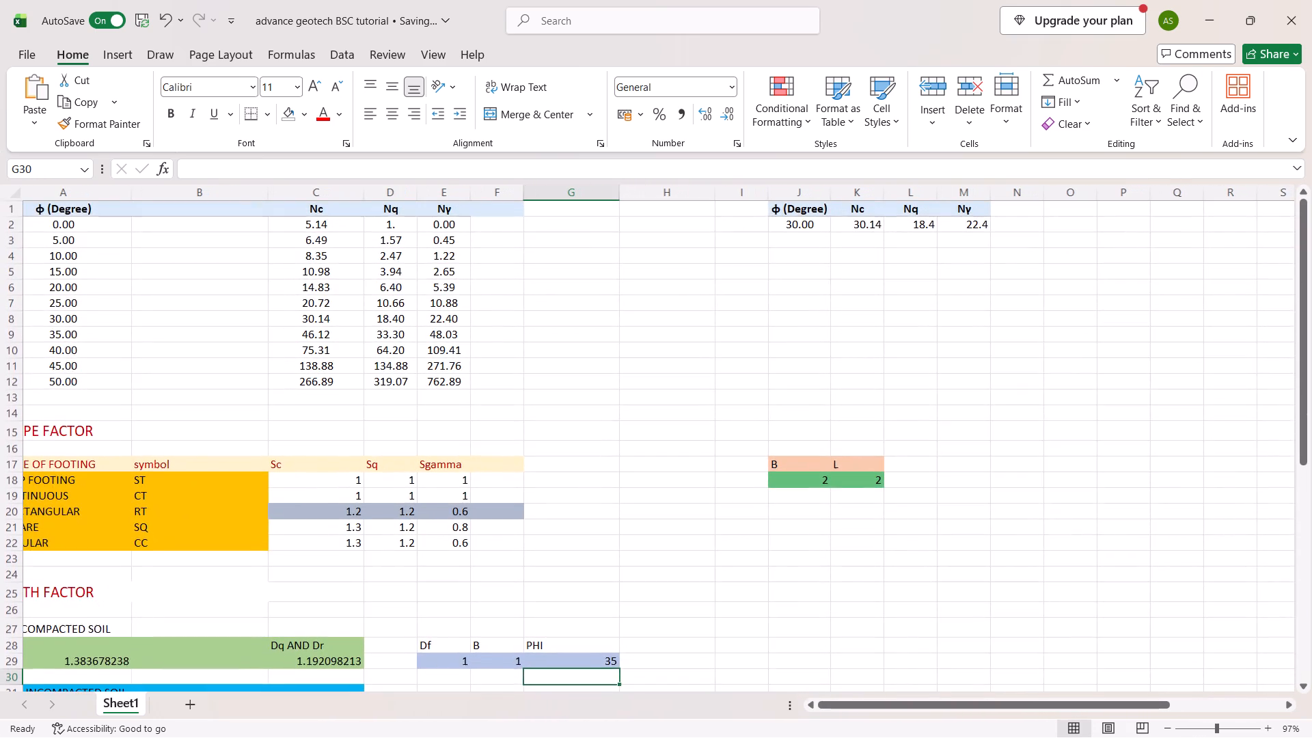
scroll(788, 449, "down", 1)
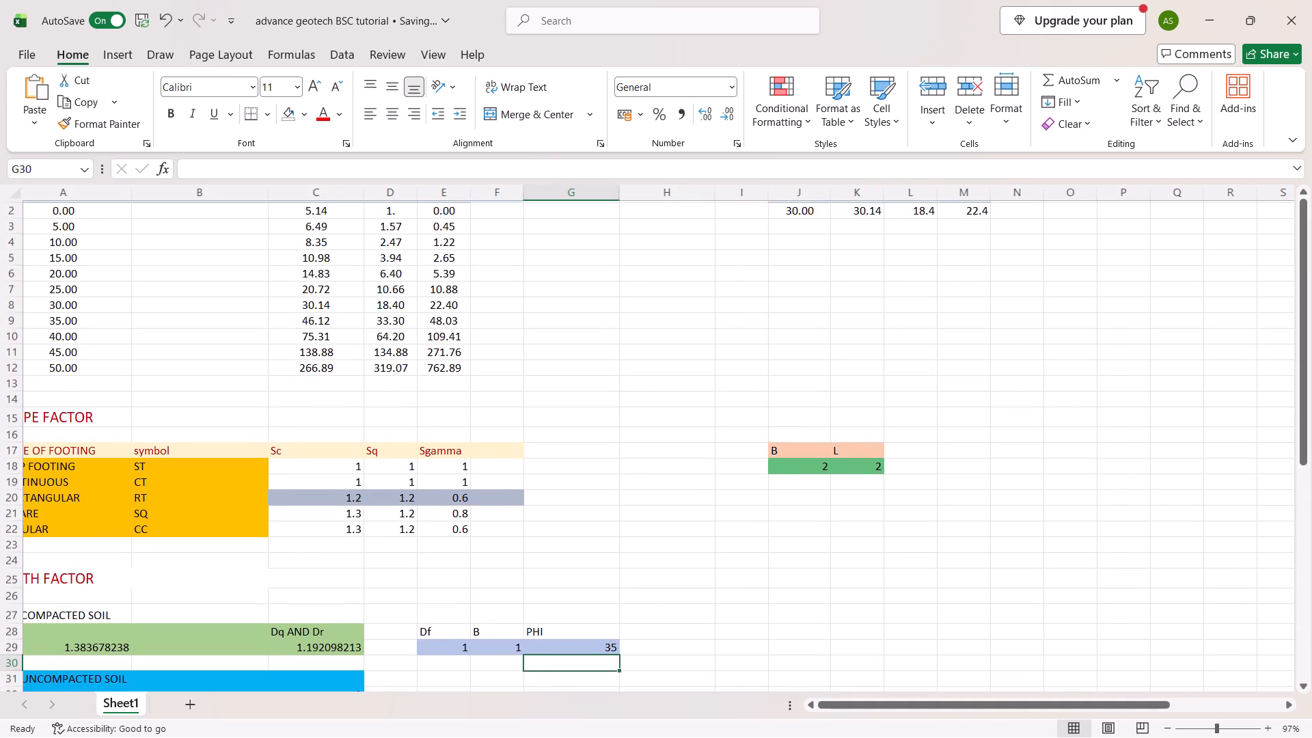
scroll(788, 449, "down", 1)
scroll(788, 449, "up", 1)
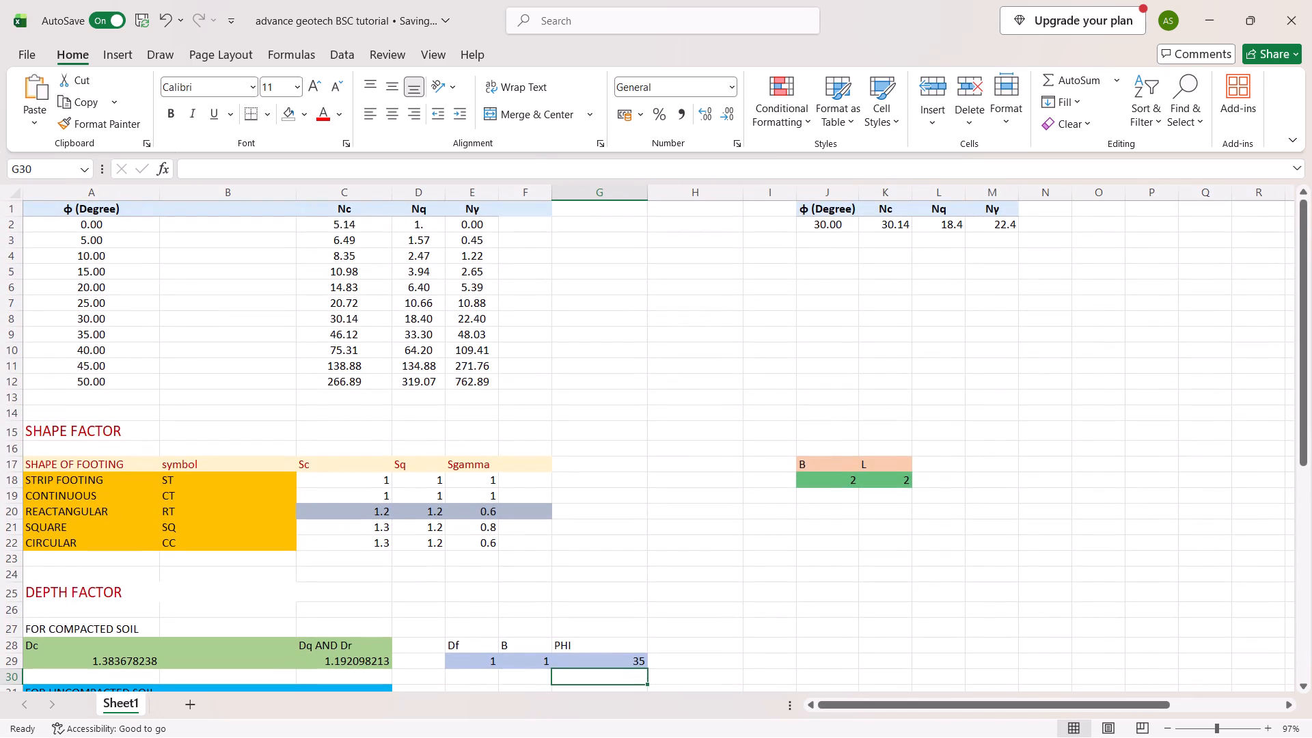
scroll(788, 449, "down", 1)
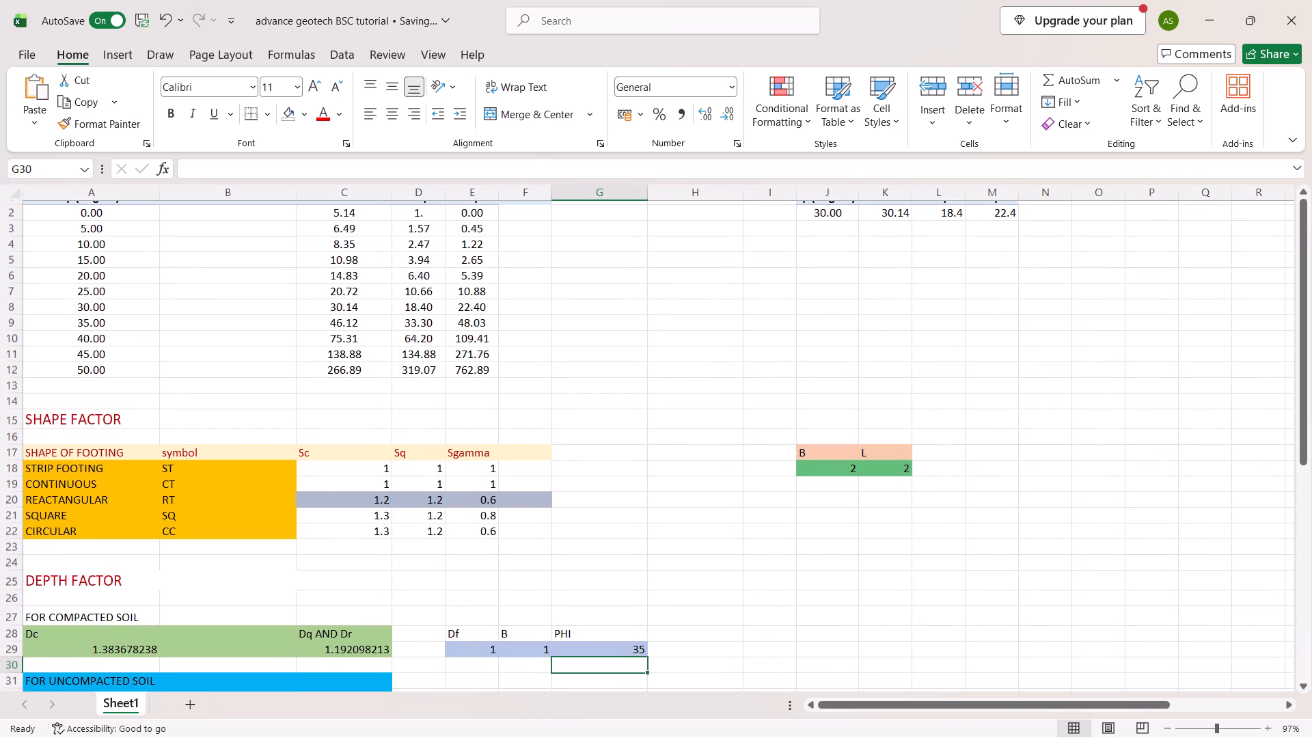
scroll(788, 449, "down", 1)
scroll(788, 449, "up", 1)
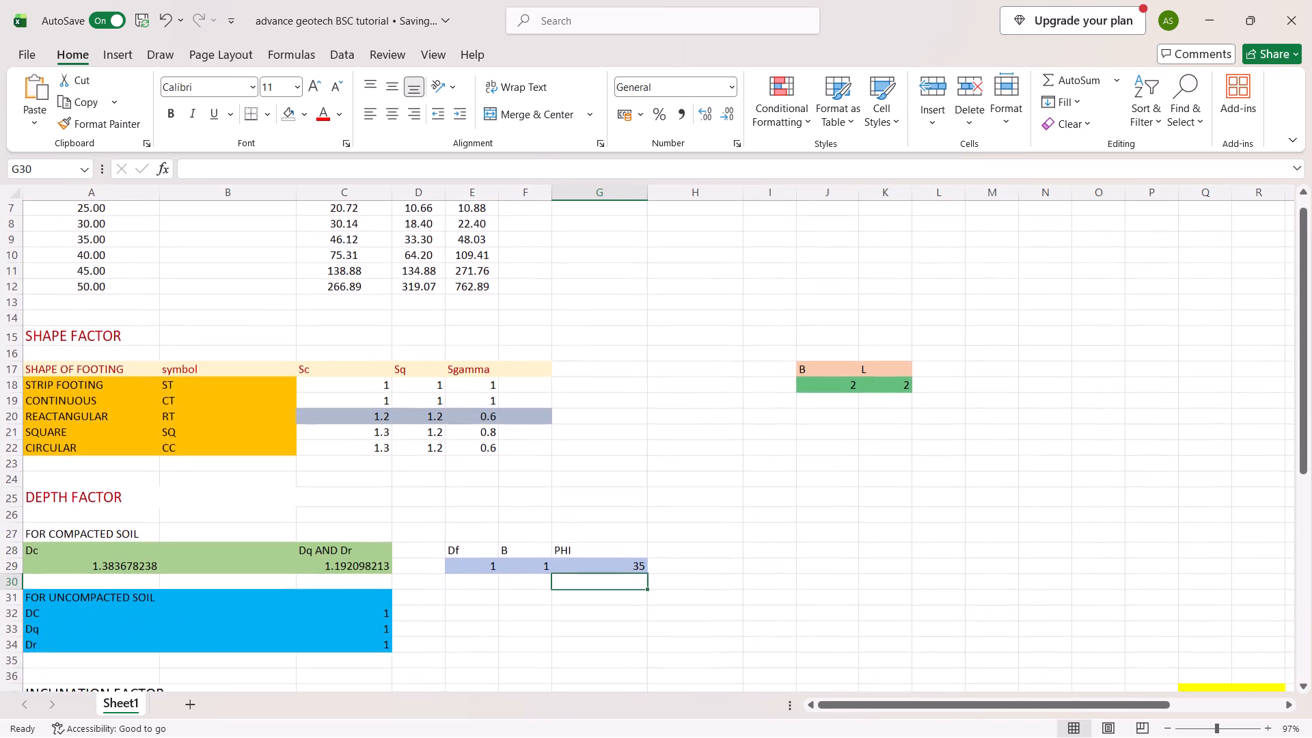
scroll(788, 449, "up", 1)
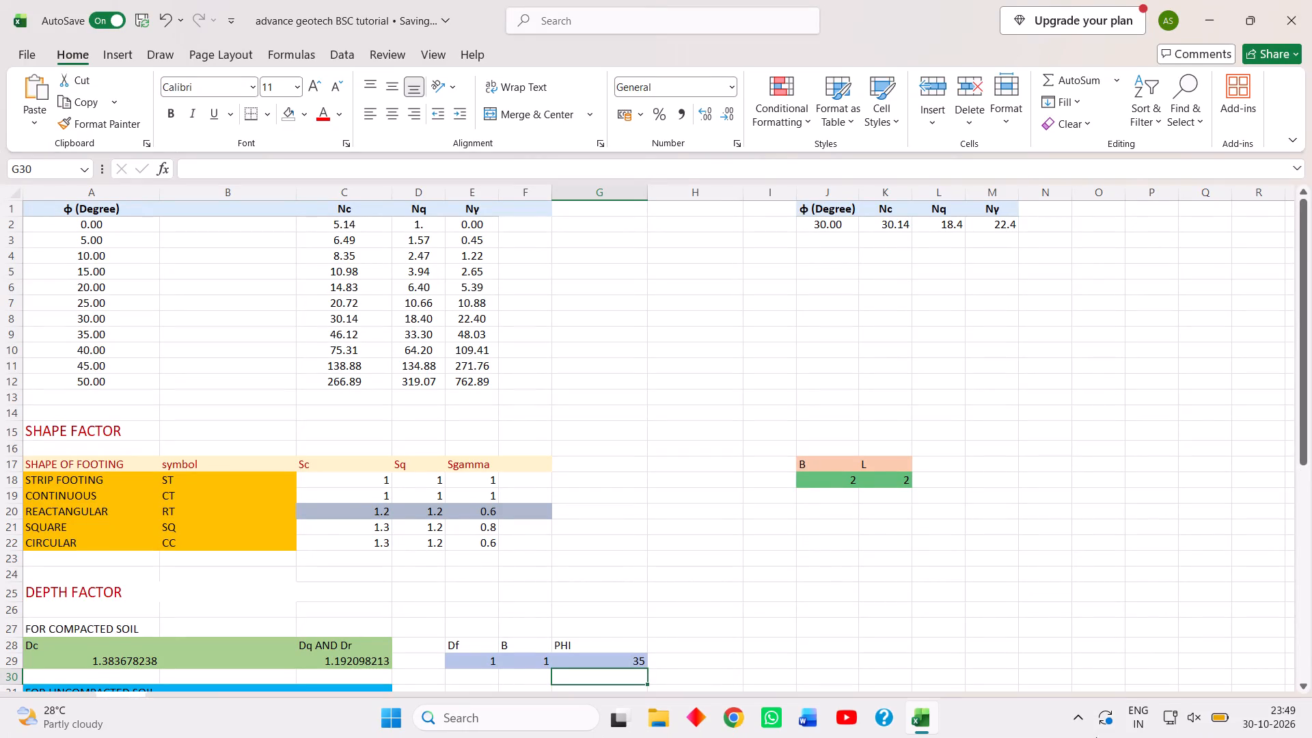
scroll(1056, 616, "down", 4)
scroll(1056, 616, "left", 6)
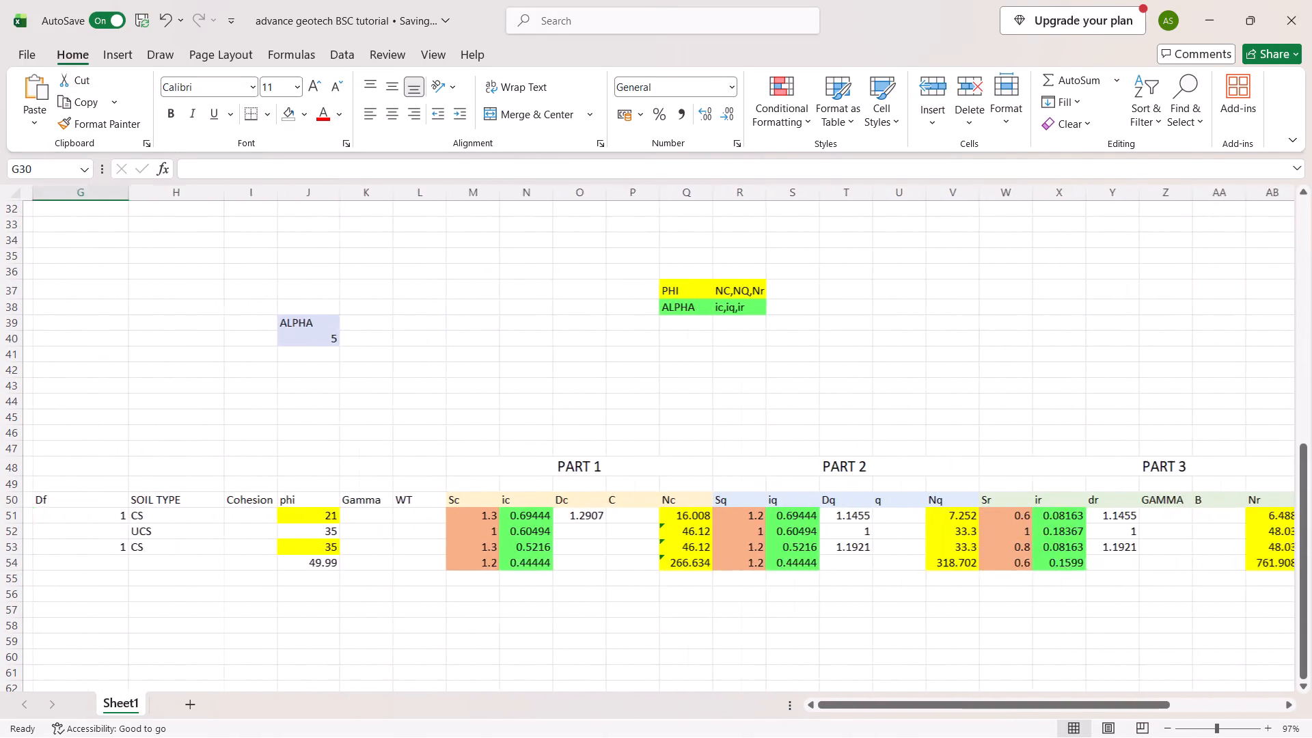
scroll(1056, 616, "left", 3)
scroll(1056, 616, "right", 7)
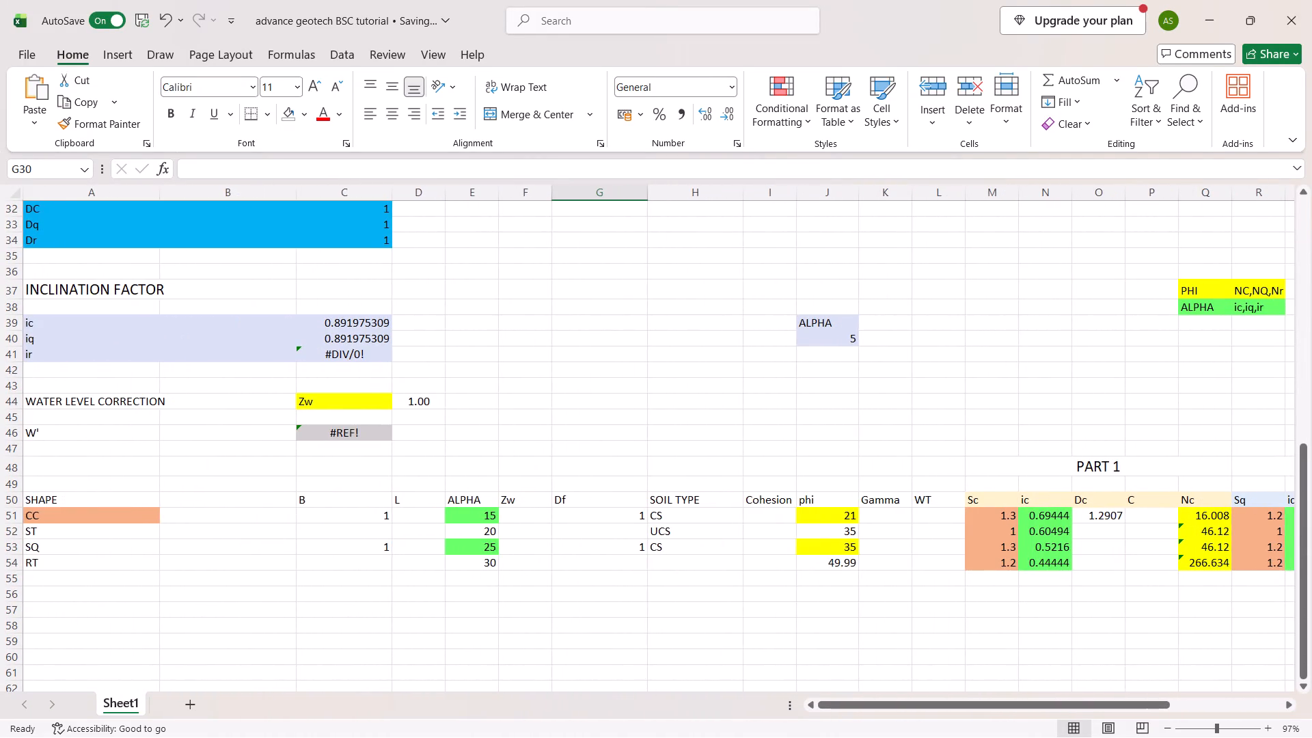
scroll(1056, 616, "left", 1)
scroll(700, 542, "right", 5)
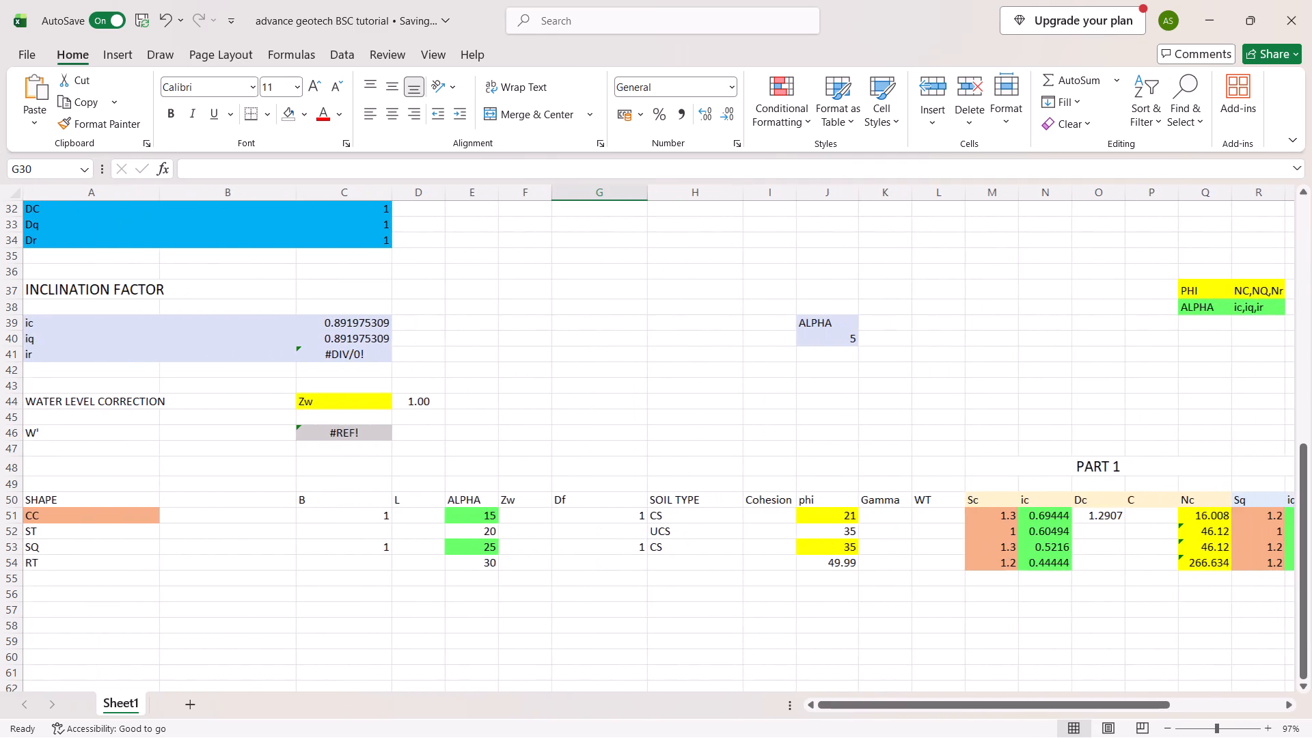
scroll(700, 542, "up", 6)
scroll(700, 542, "down", 3)
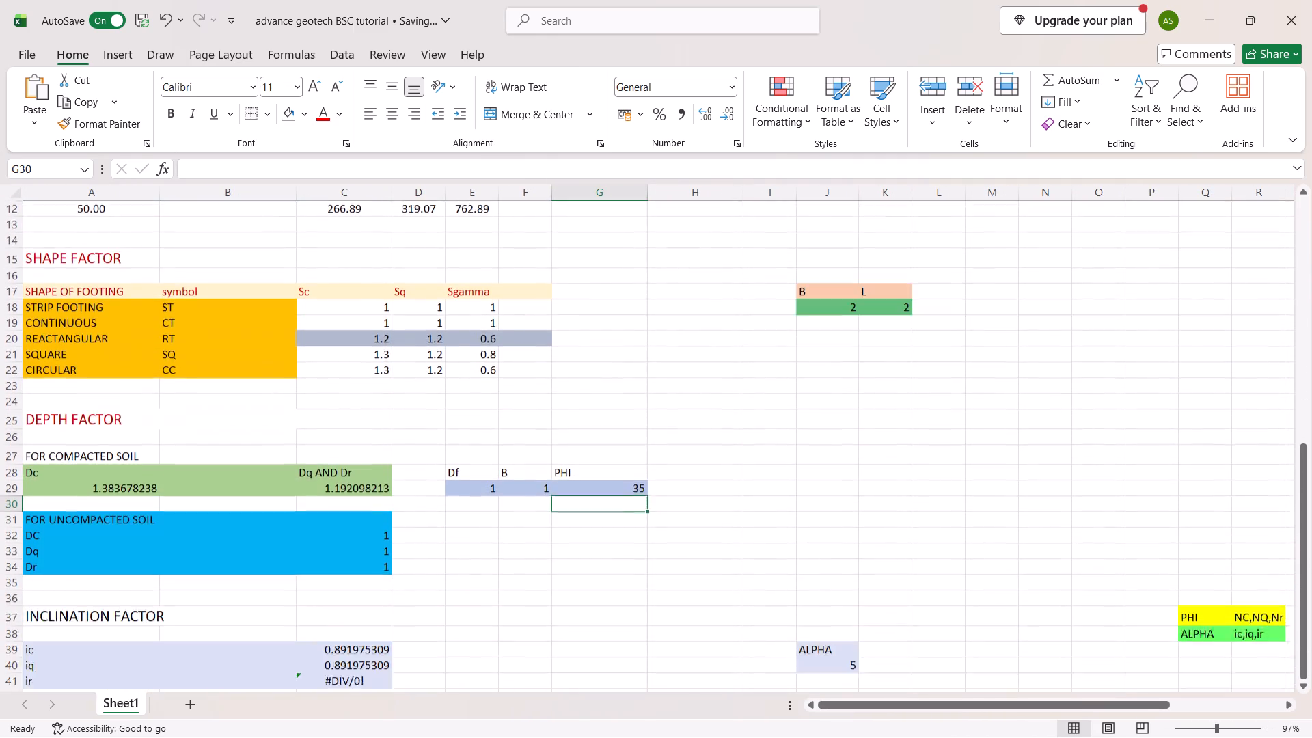
scroll(700, 542, "down", 2)
scroll(700, 542, "up", 2)
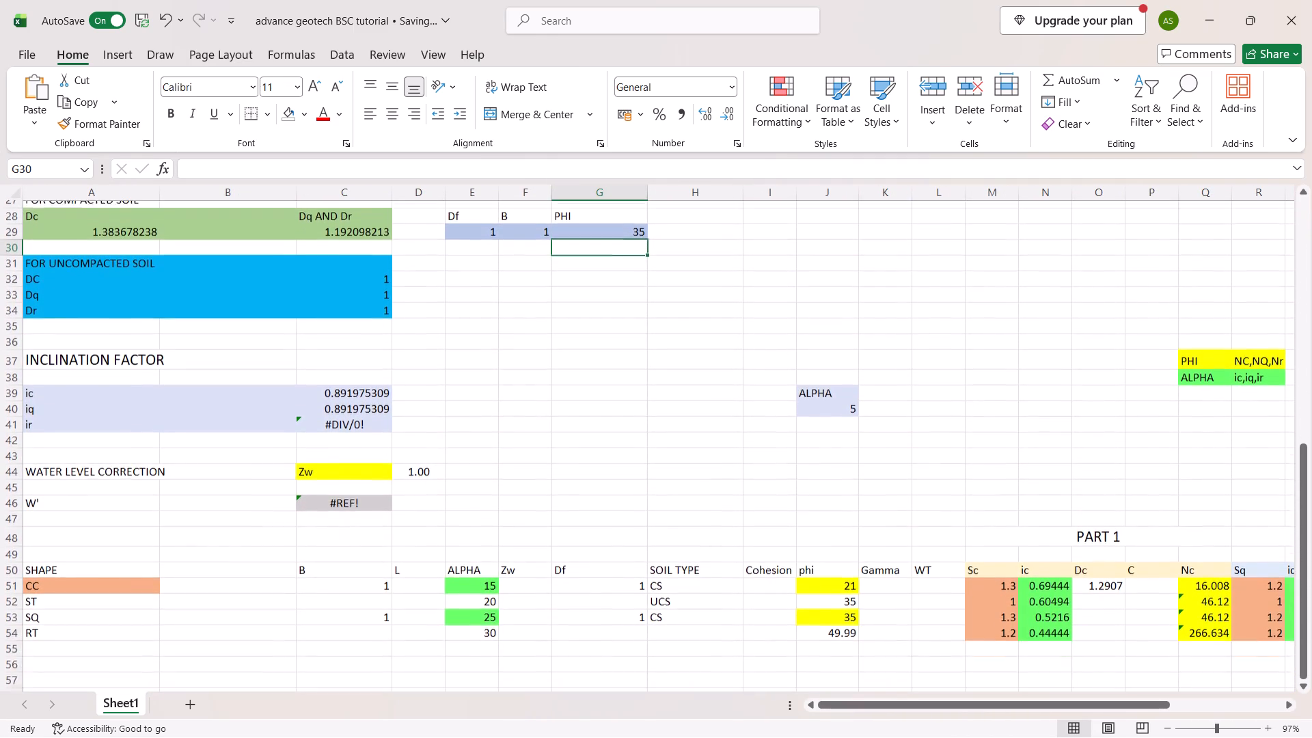
scroll(700, 542, "up", 1)
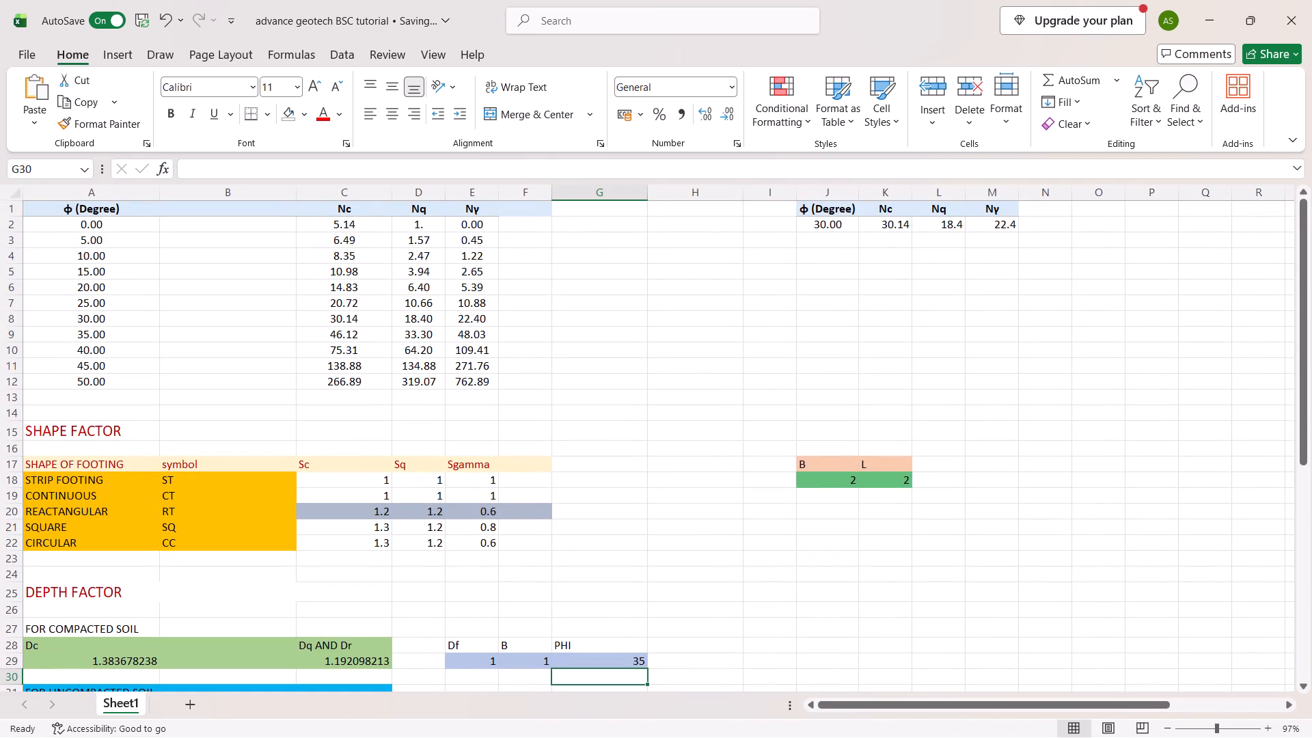
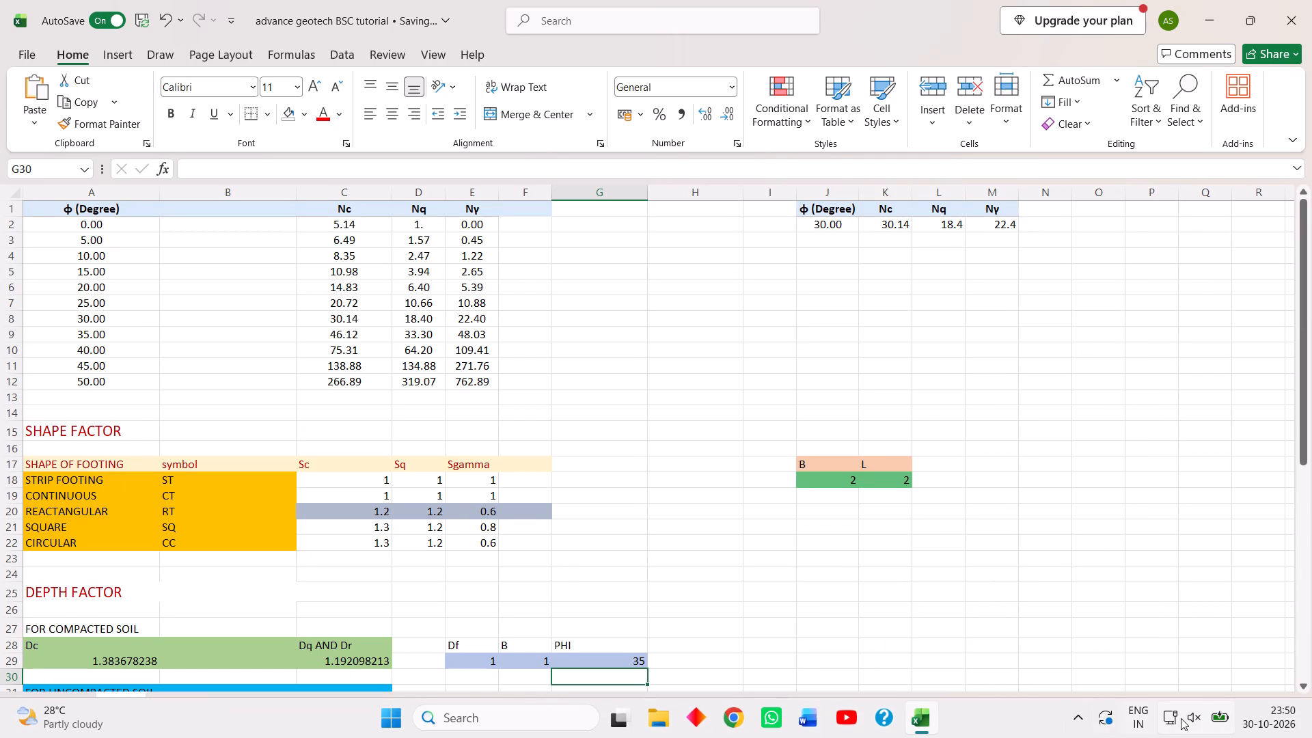
Turn on the laptop's mobile hotspot in the Windows quick settings, and return to the worksheet.
left_click(1181, 718)
left_click(1192, 716)
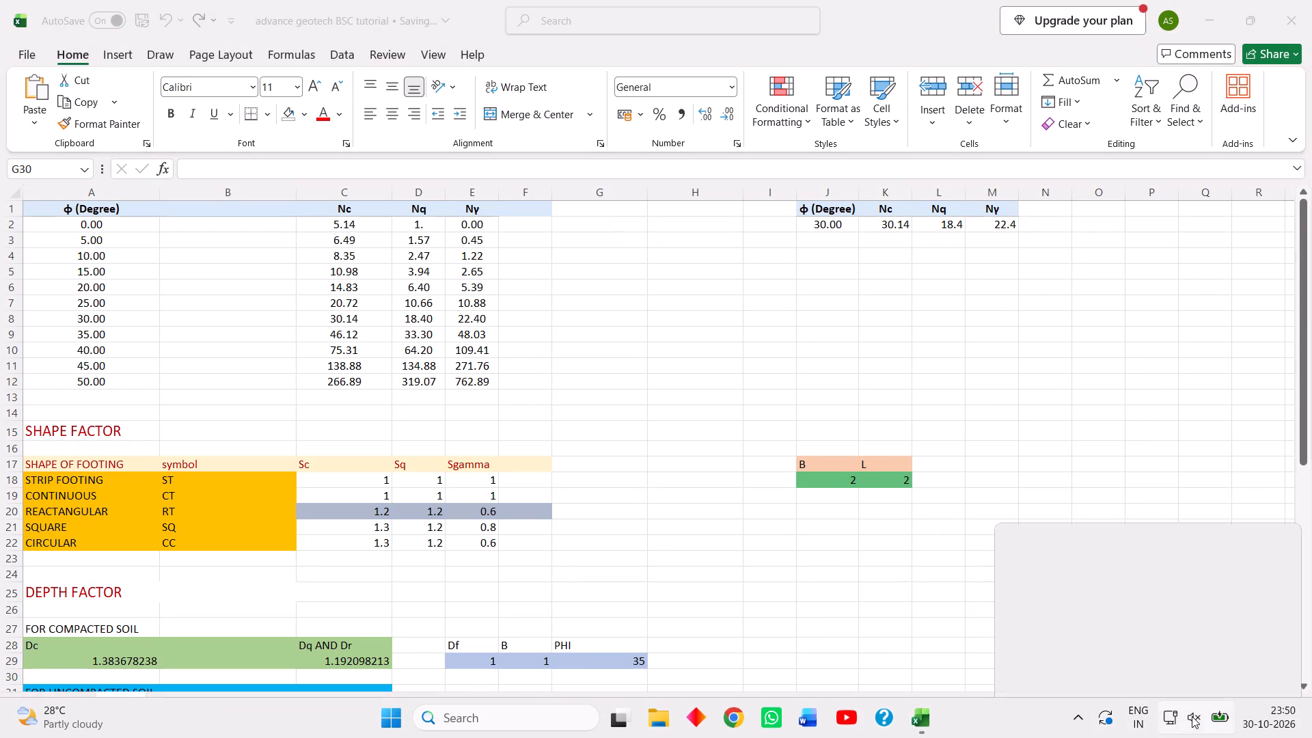
scroll(1163, 484, "down", 1)
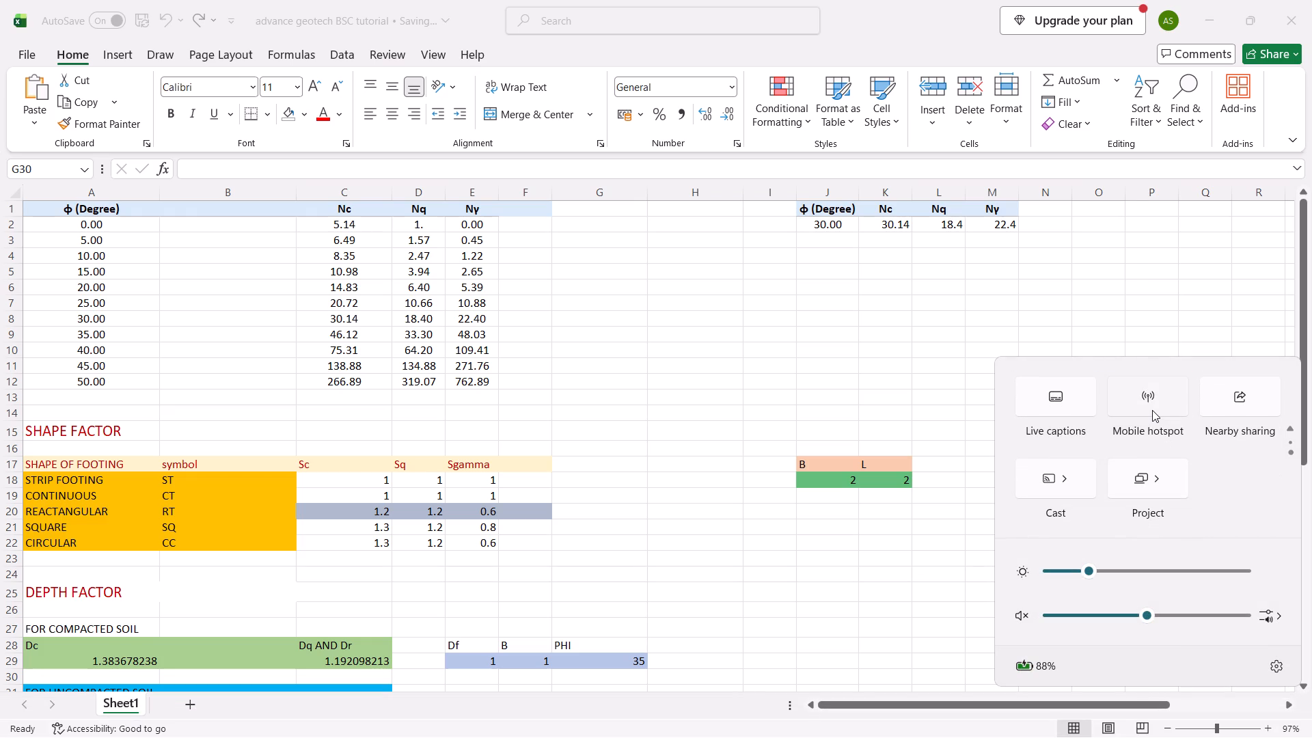
left_click(1152, 410)
left_click(937, 353)
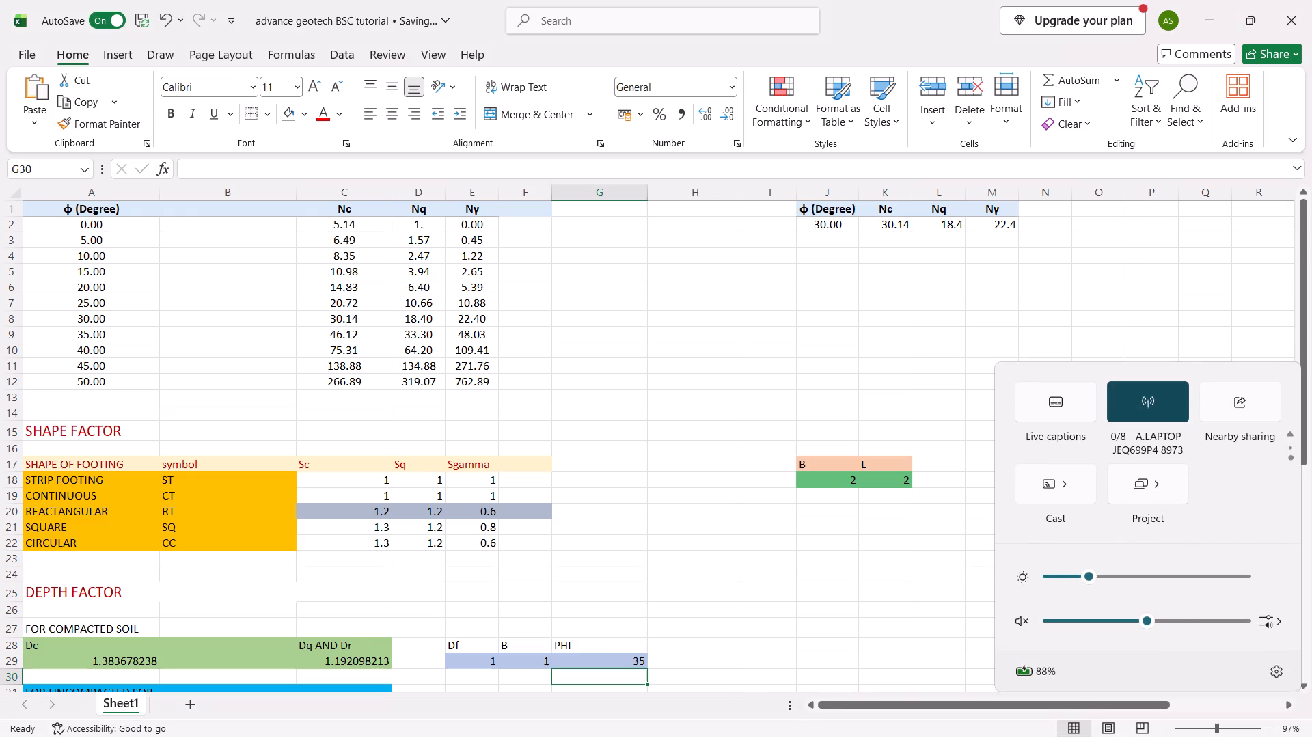
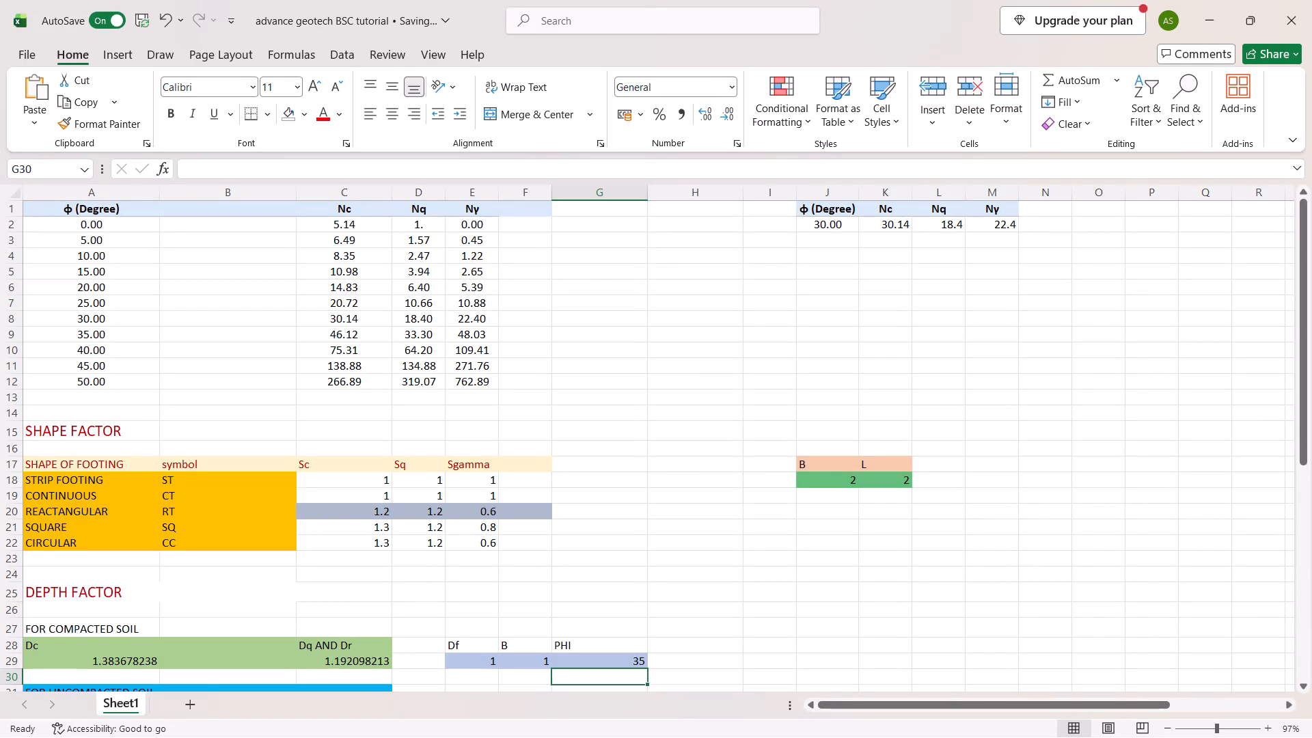
Copy the water level correction formula from the W' cell C46 into the w' cell of the CC footing row, AC51.
scroll(770, 383, "down", 3)
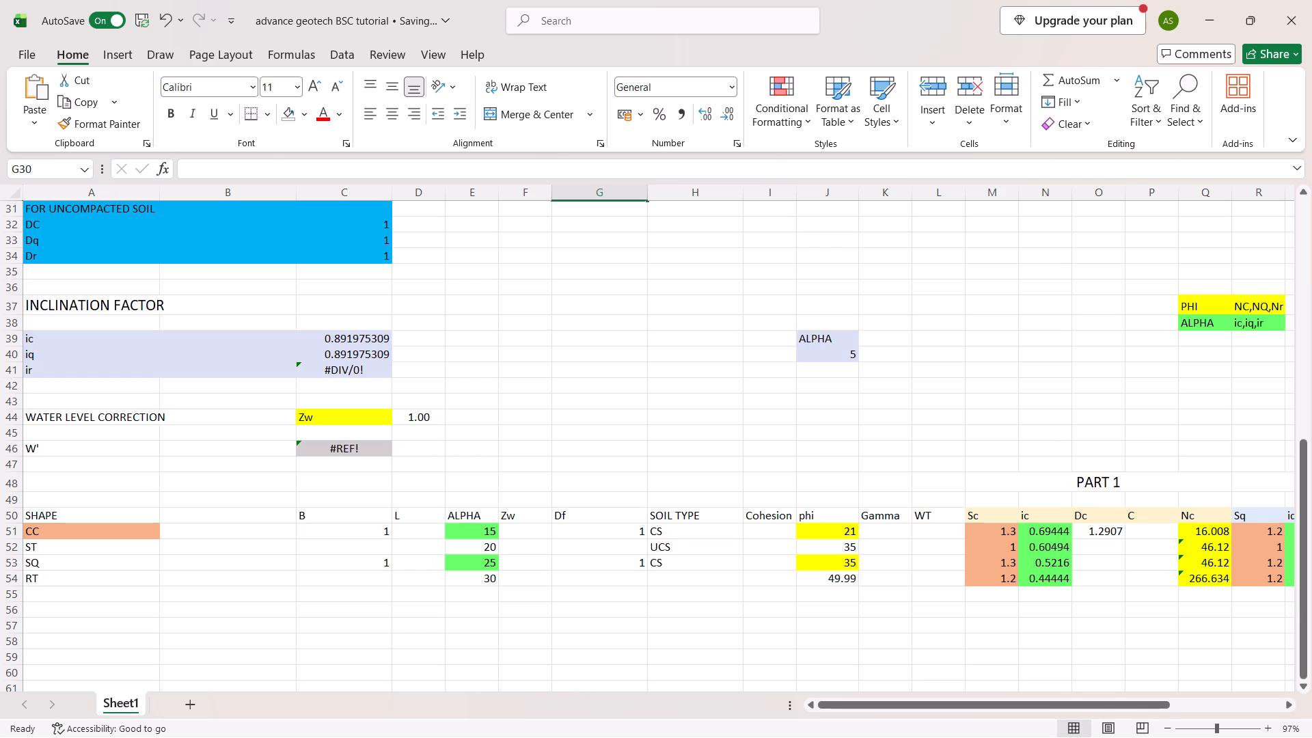
scroll(663, 542, "down", 1)
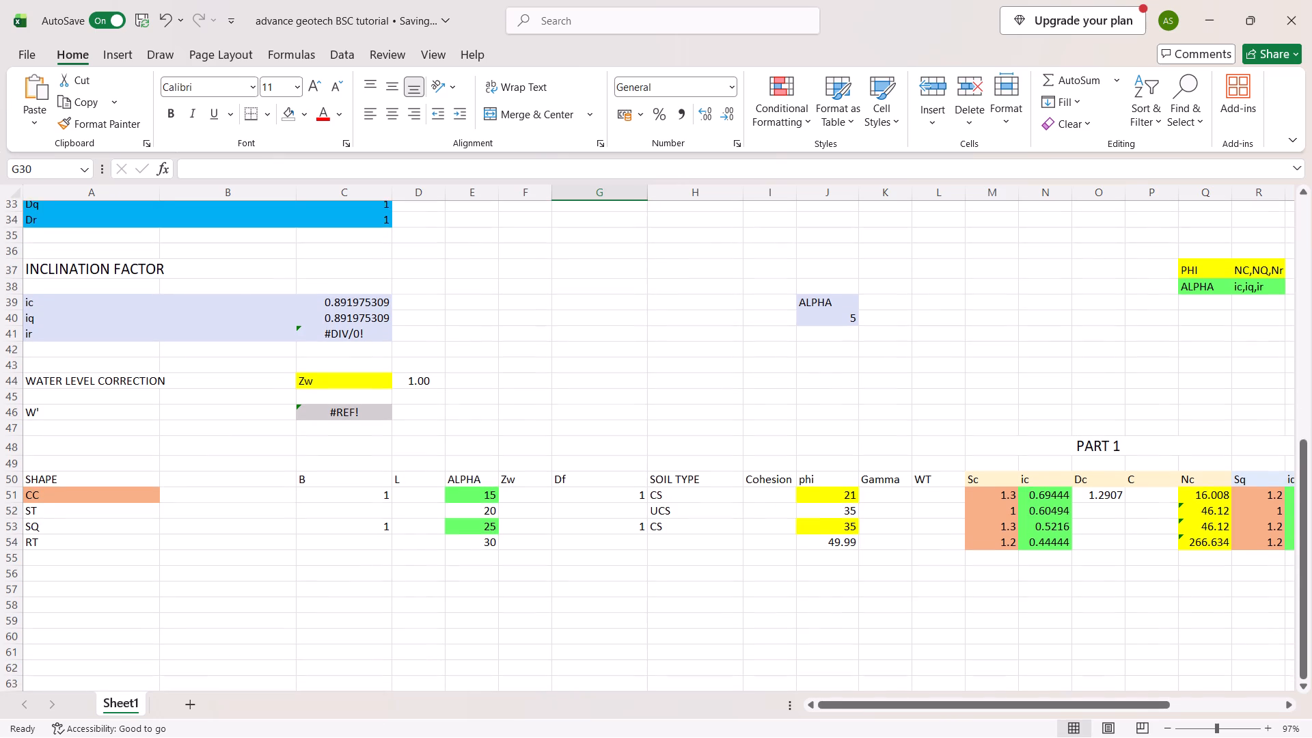
scroll(663, 542, "down", 1)
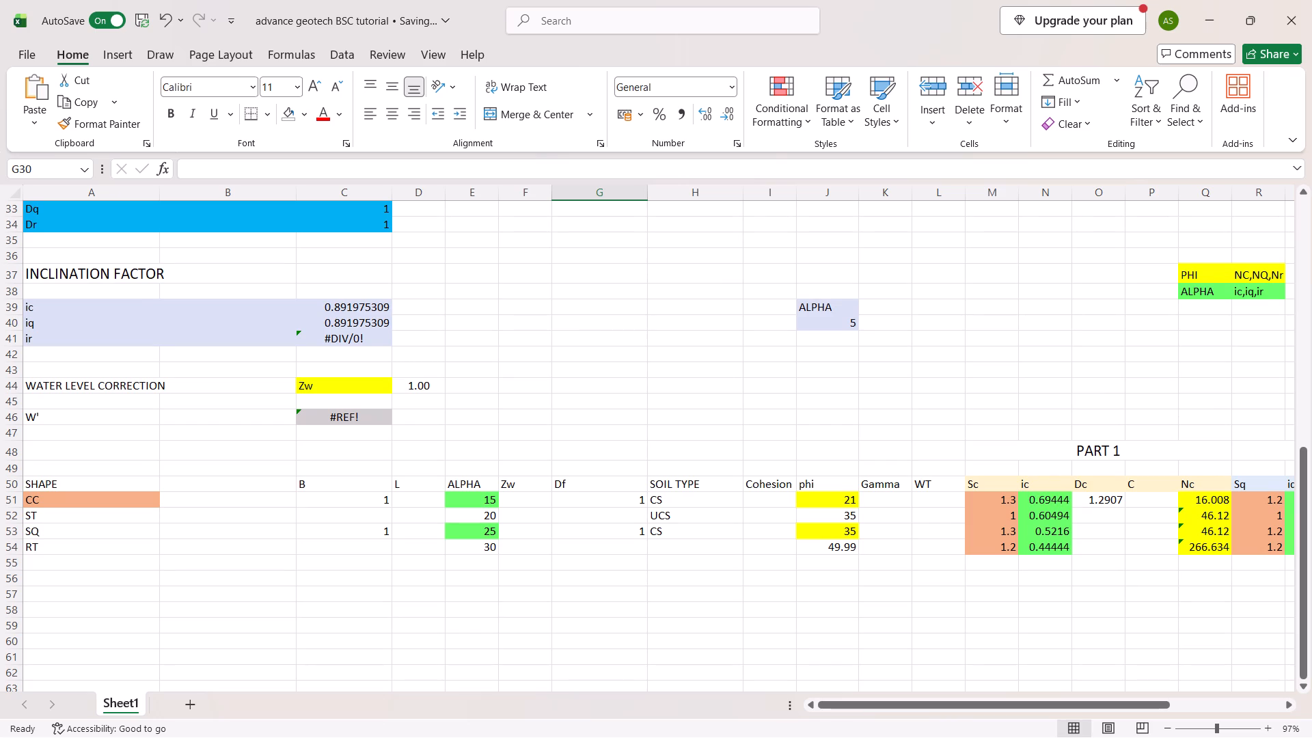
scroll(851, 492, "left", 1)
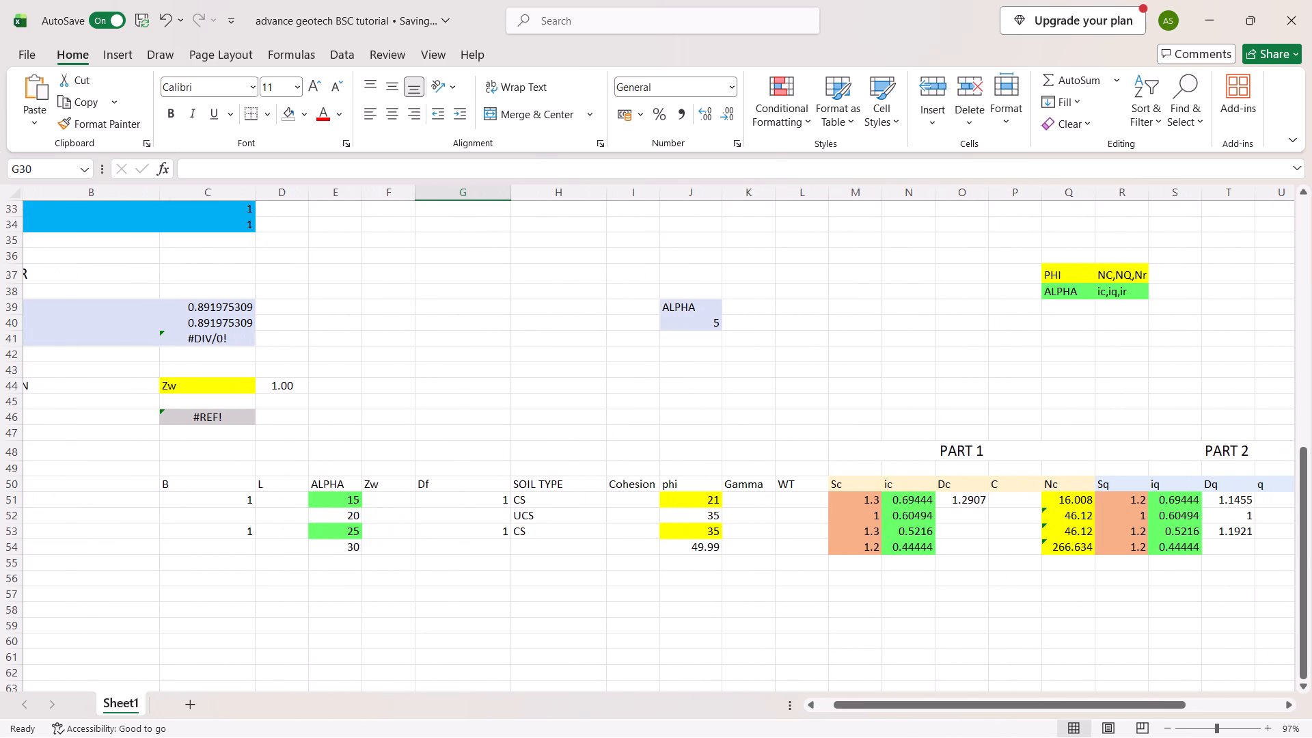
scroll(769, 487, "left", 5)
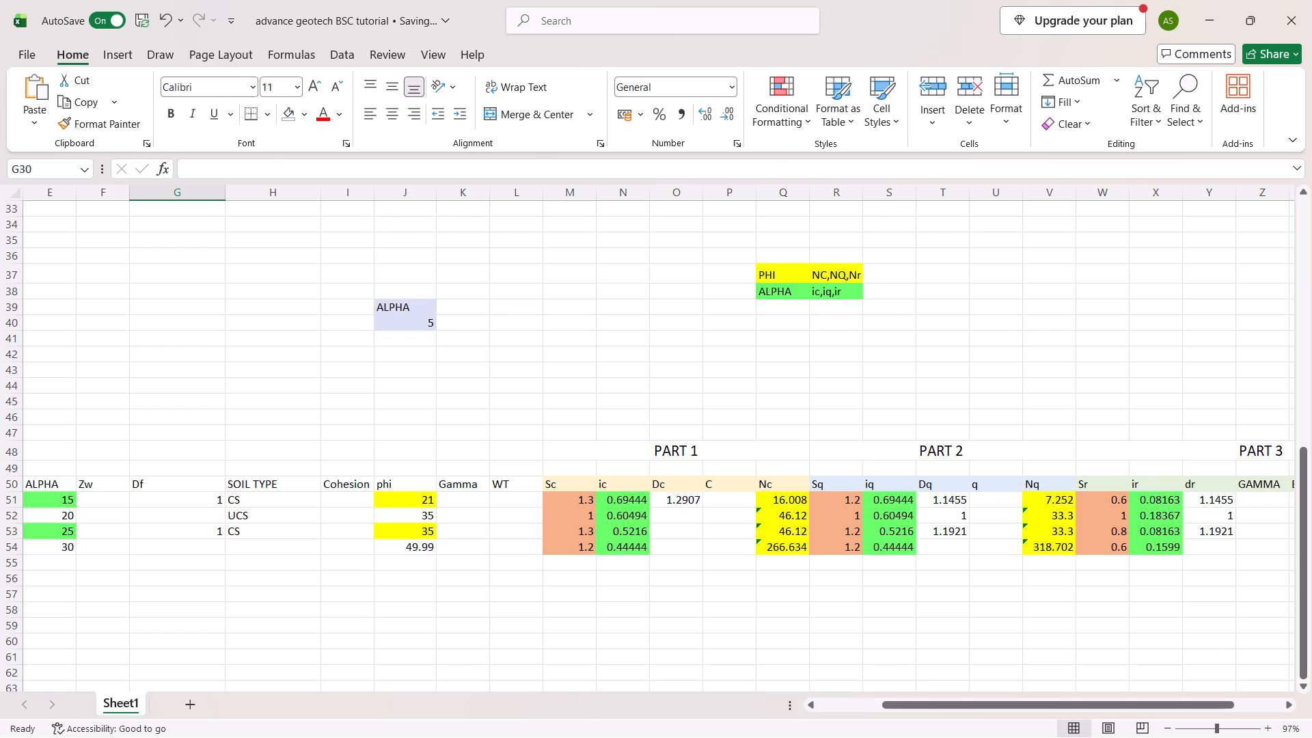
scroll(715, 517, "right", 8)
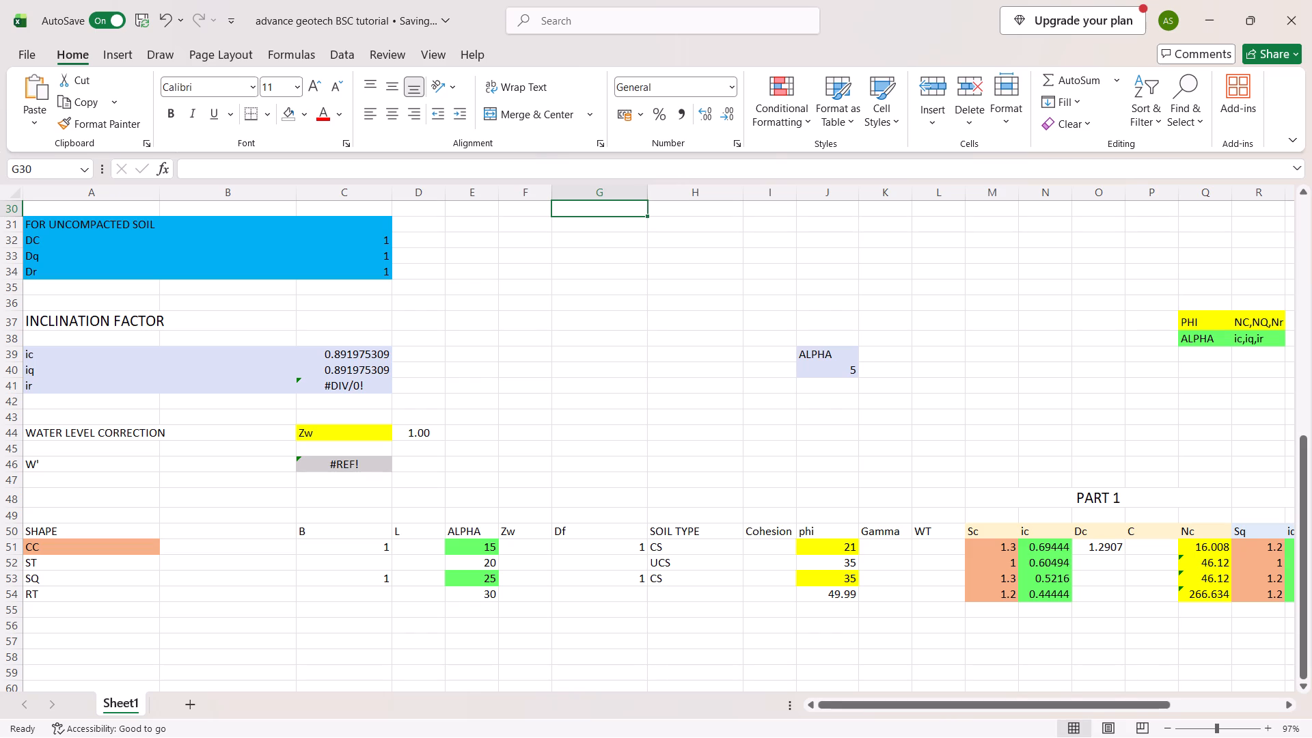
left_click(348, 465)
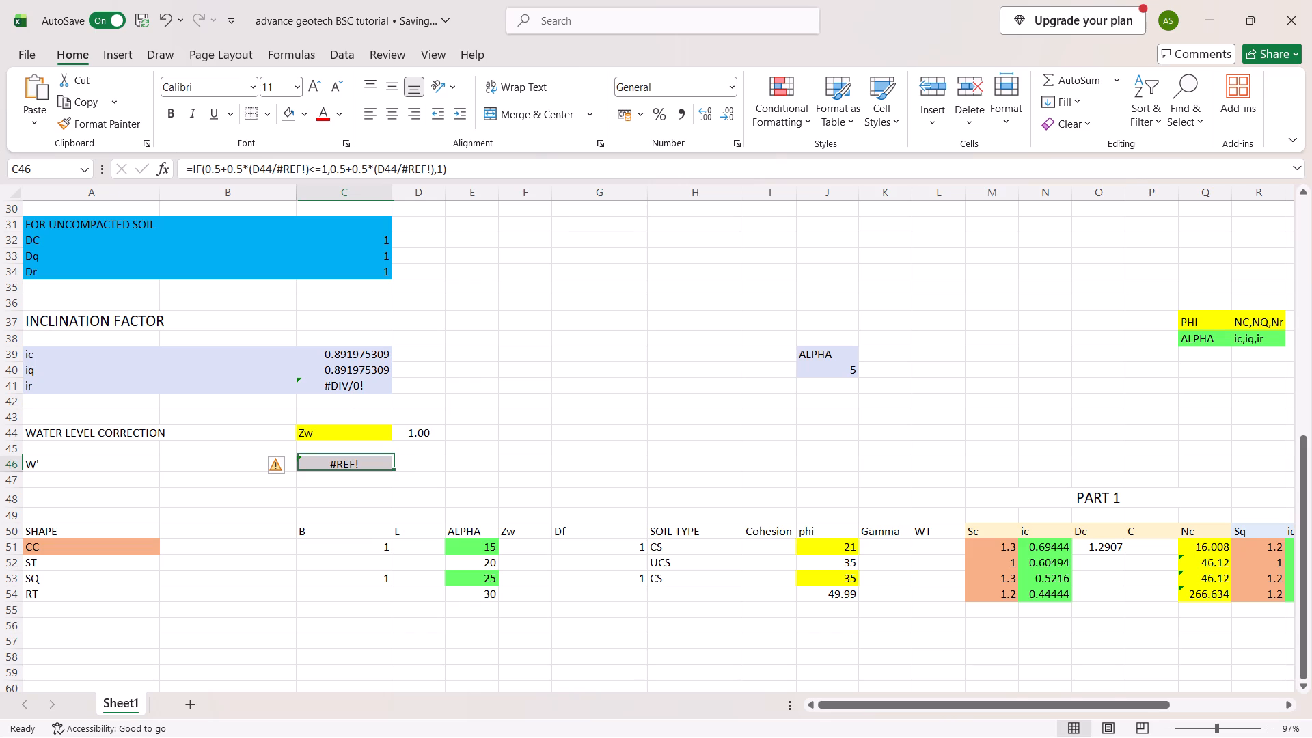
left_click(495, 167)
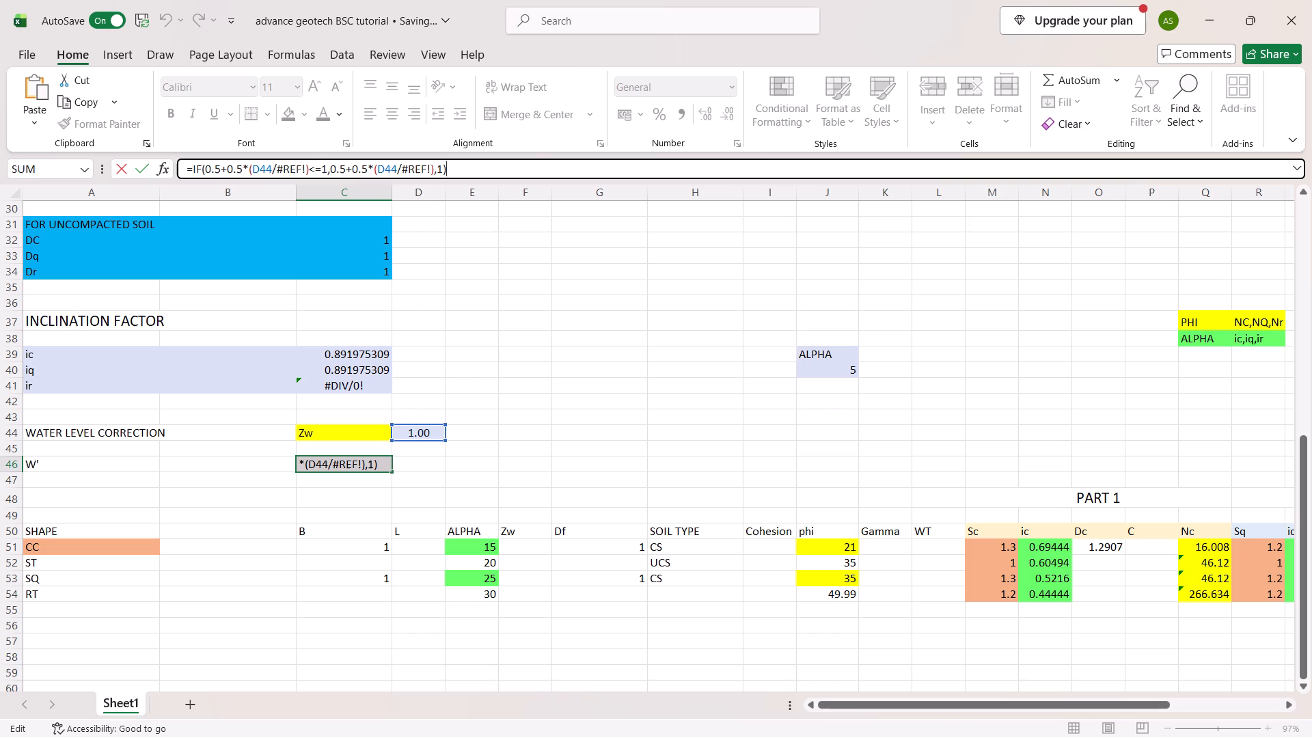
left_click_drag(450, 172, 328, 156)
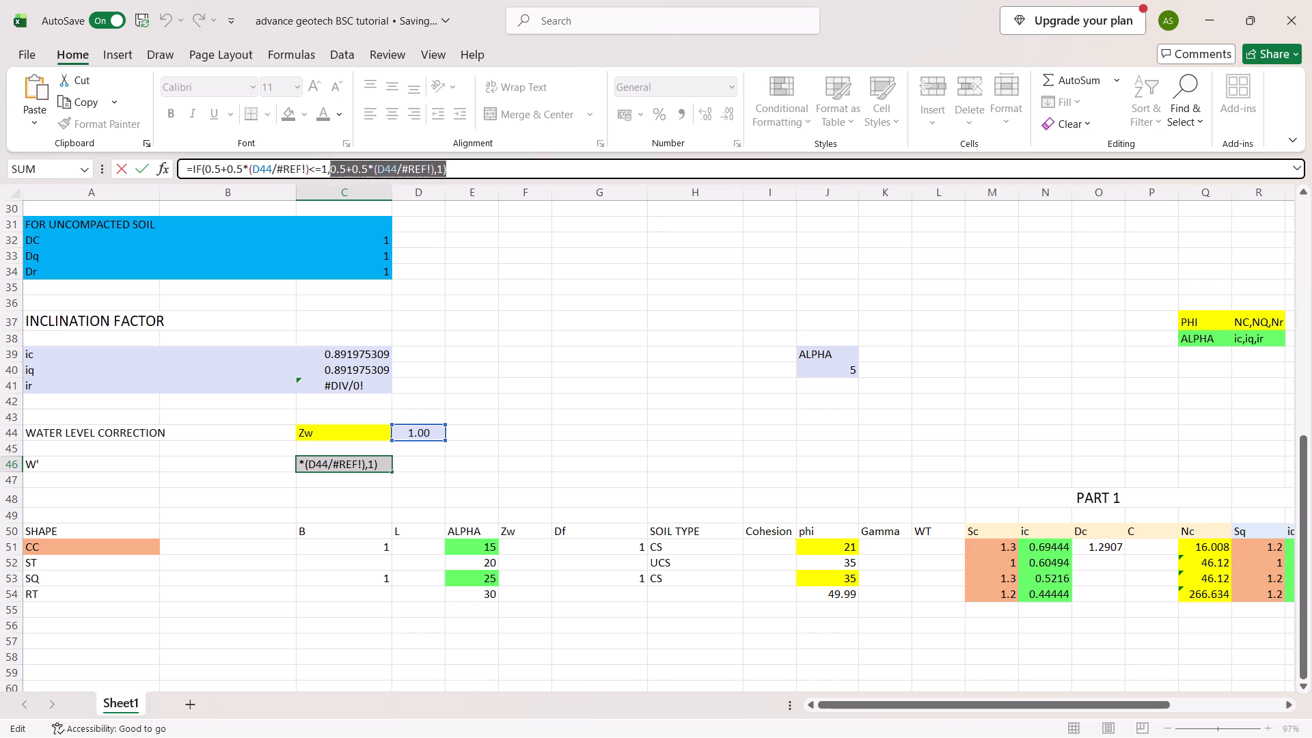
left_click_drag(328, 156, 178, 143)
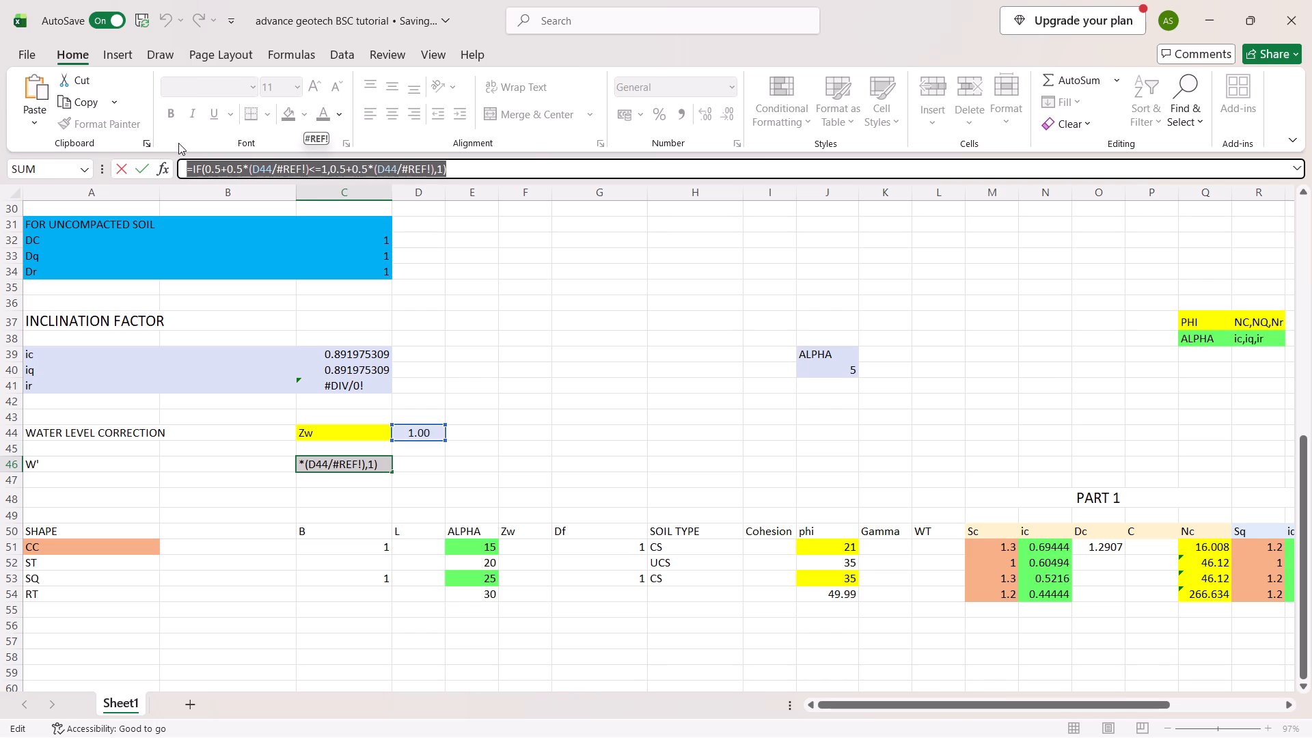
key("ctrl+c")
key("Return")
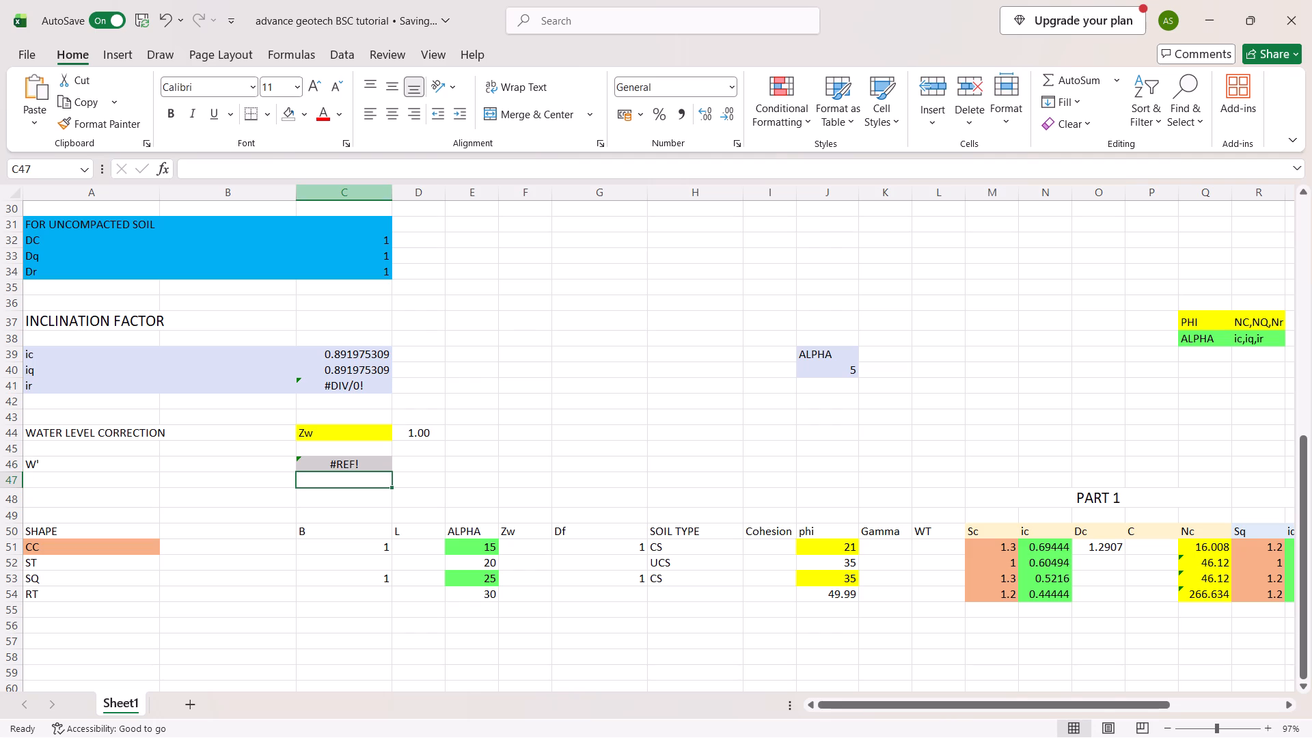
scroll(921, 536, "left", 7)
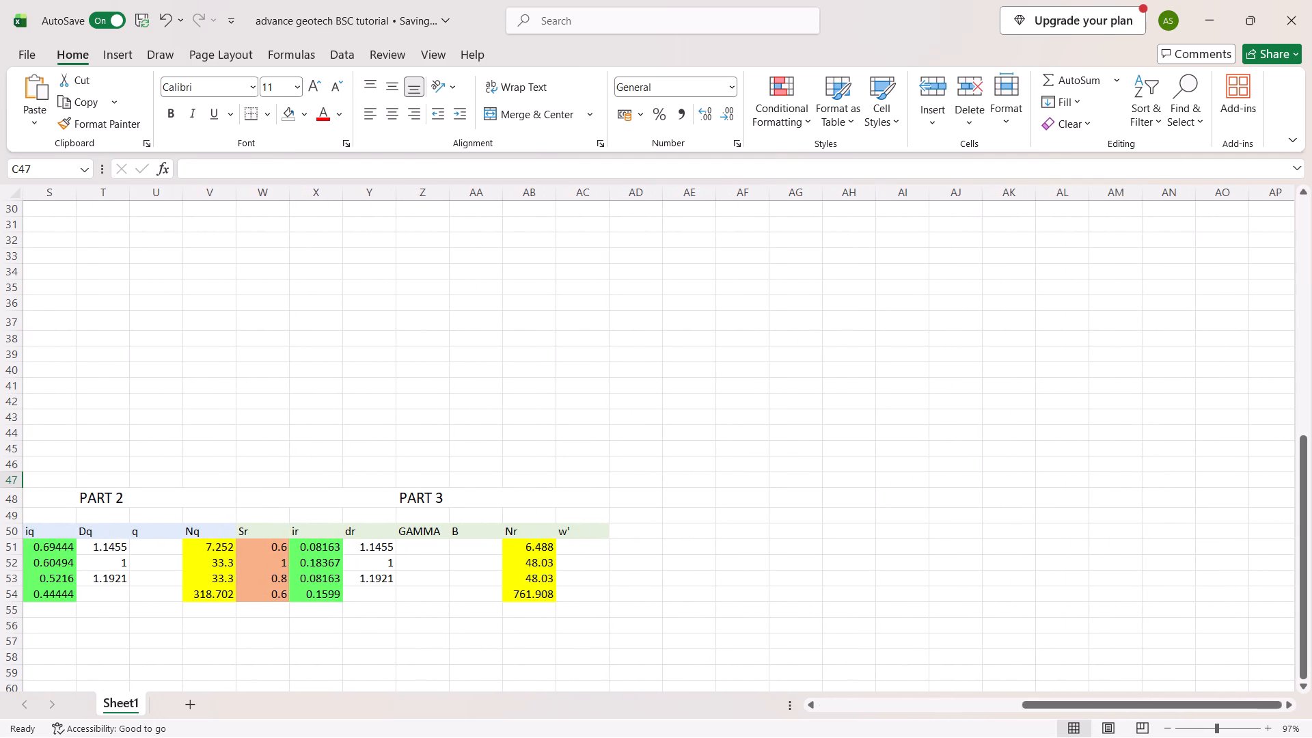
left_click(597, 545)
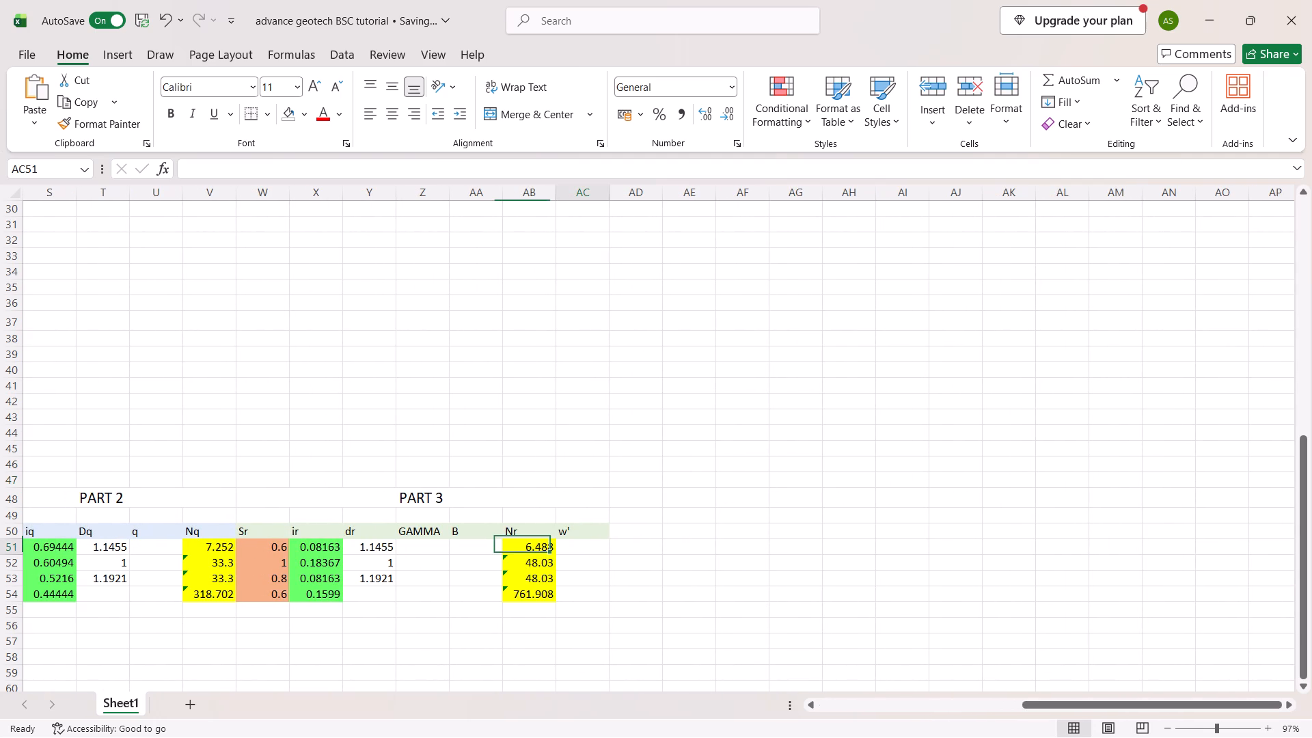
key("ctrl+v")
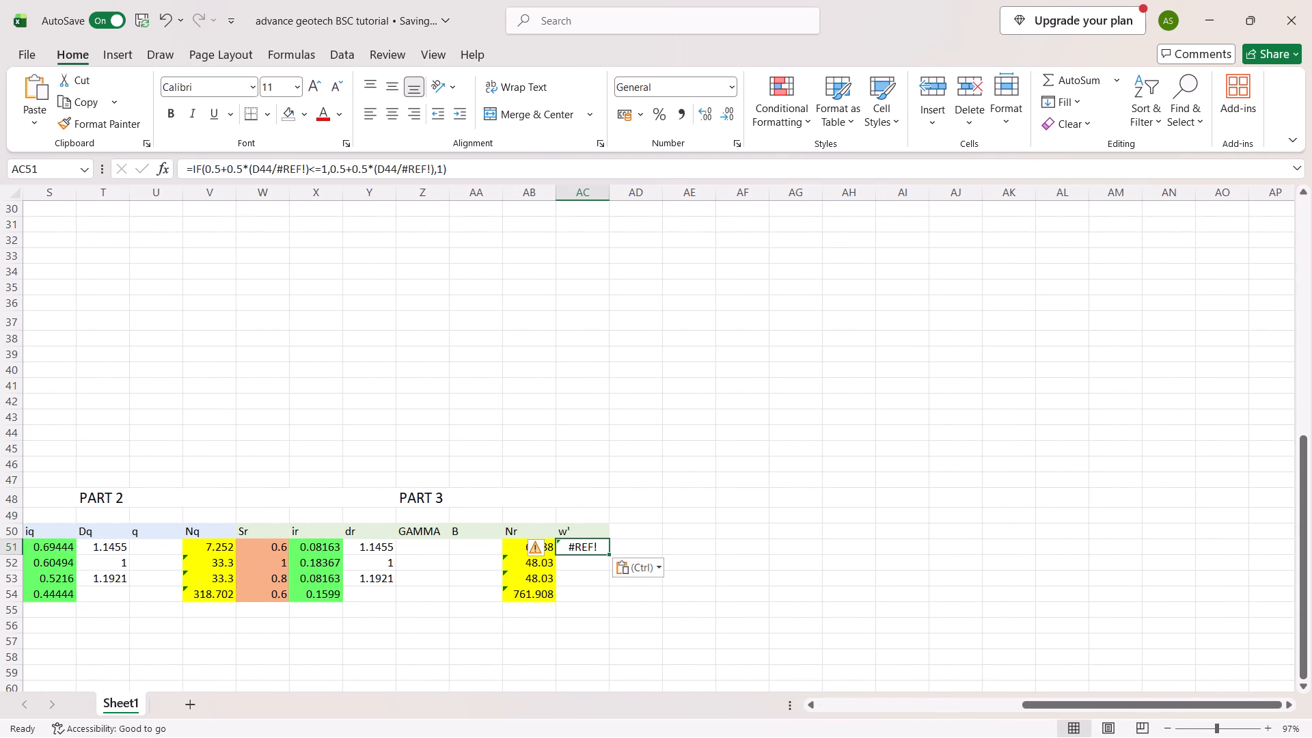
Delete the broken #REF! divisor after D44/ in the logical test of the CC row's w' formula.
scroll(389, 437, "right", 5)
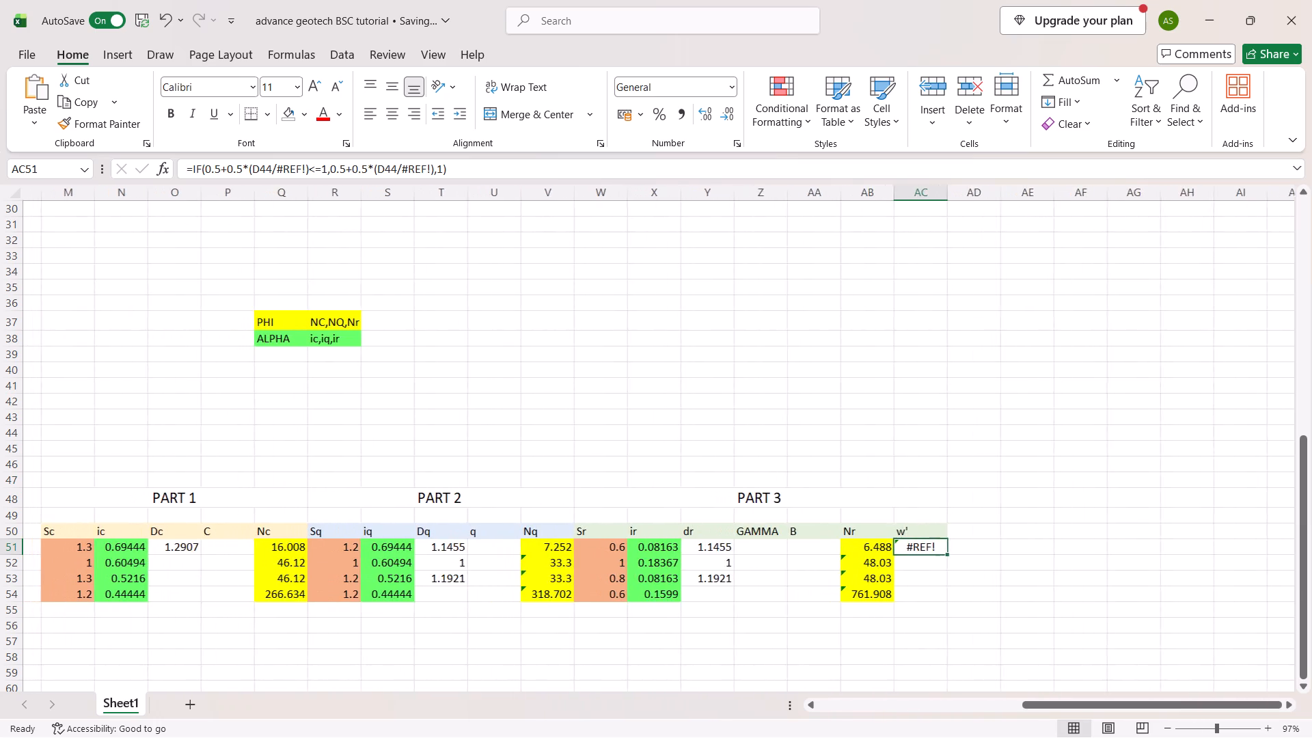
scroll(389, 437, "right", 3)
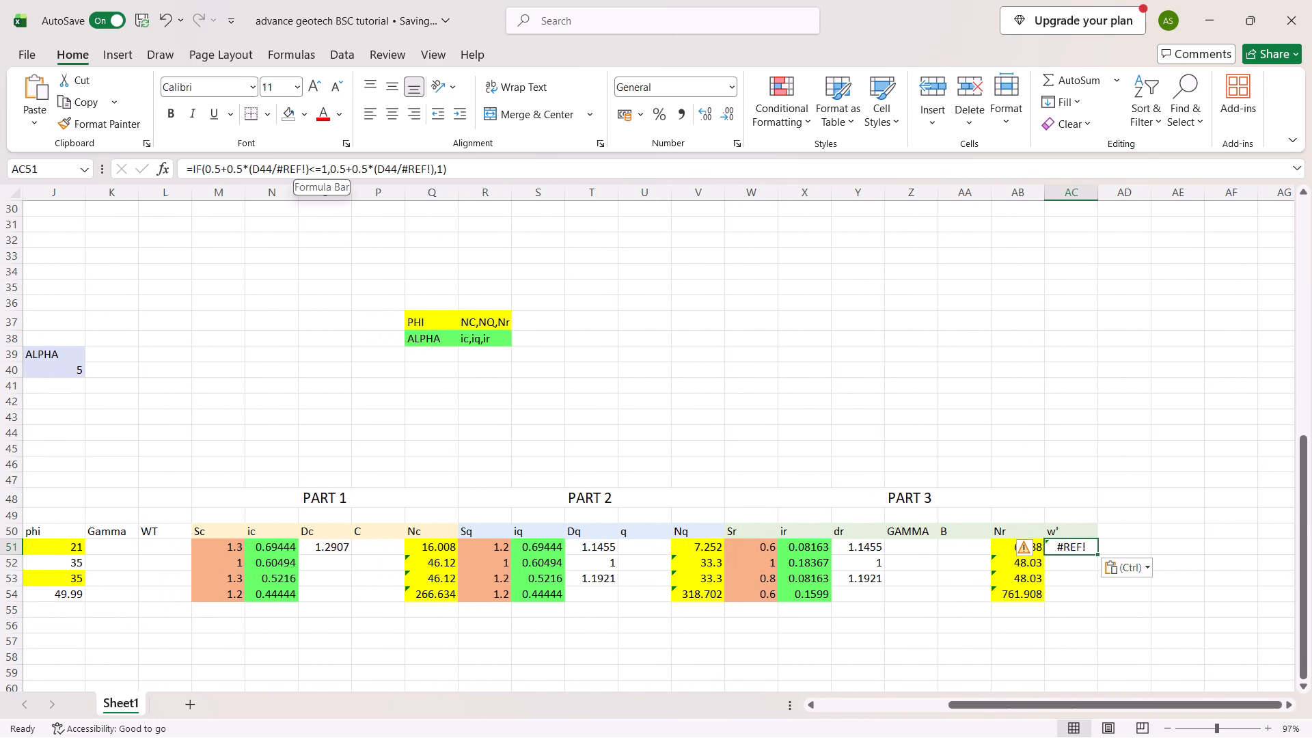
left_click(304, 169)
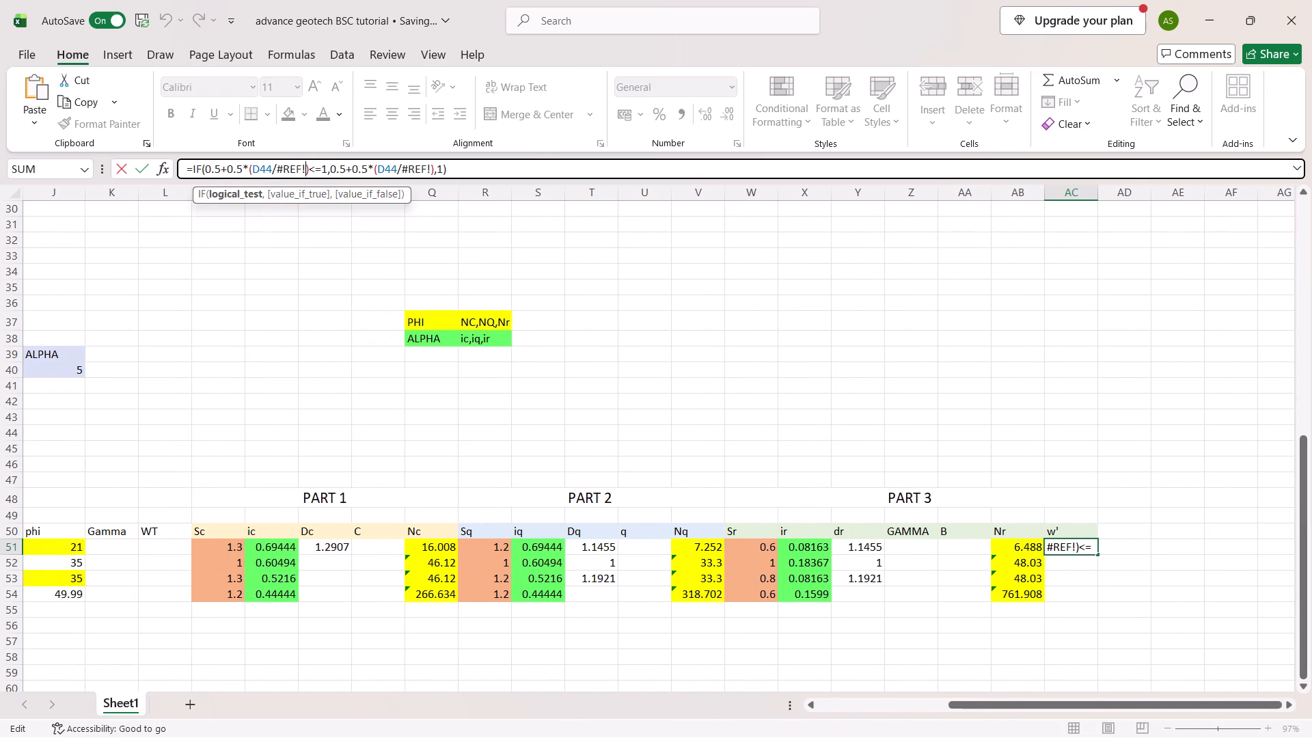
key("BackSpace")
key("BackSpace")
key("BackSpace")
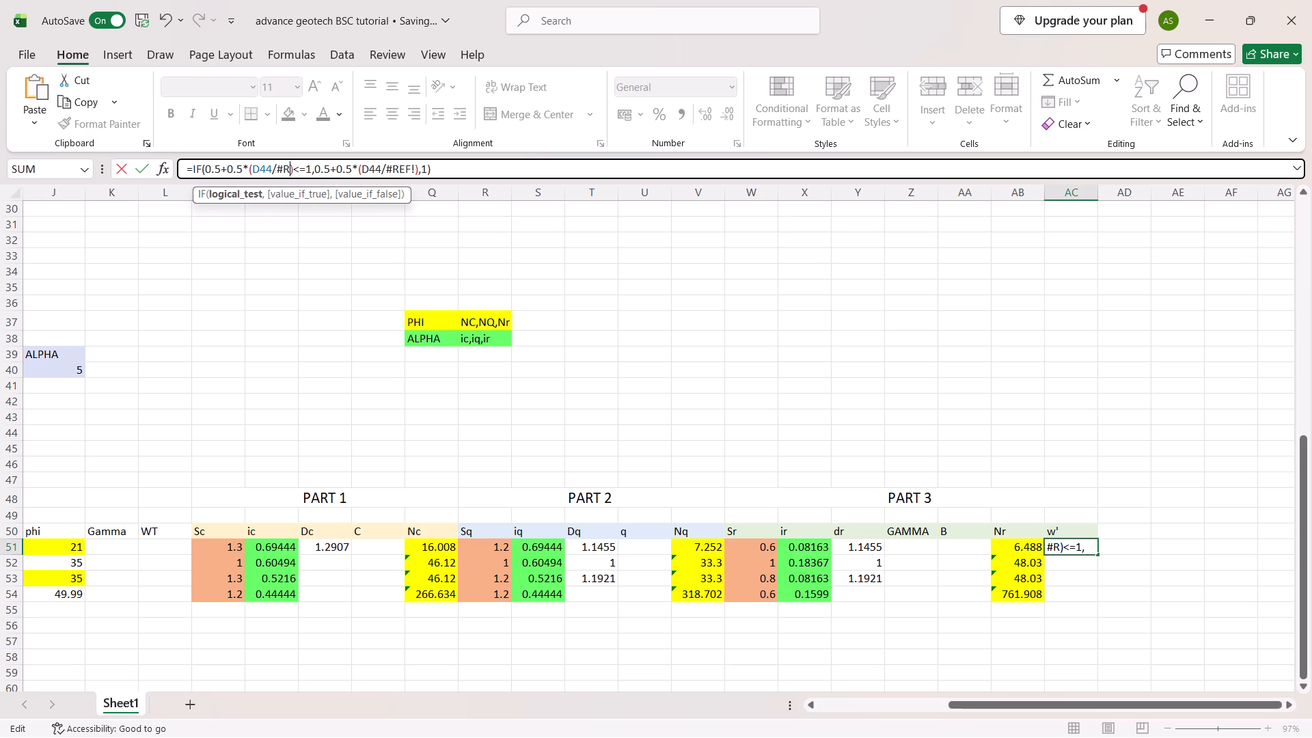
key("BackSpace")
key("BackSpace")
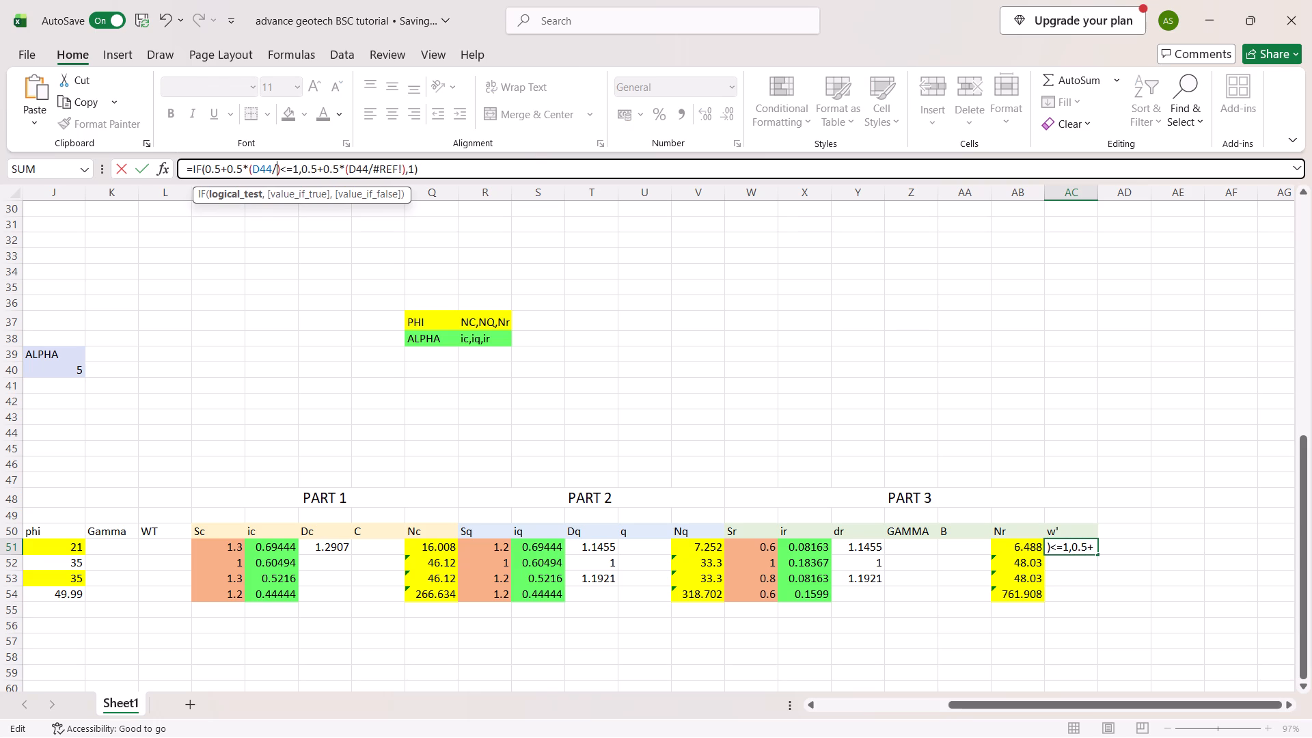
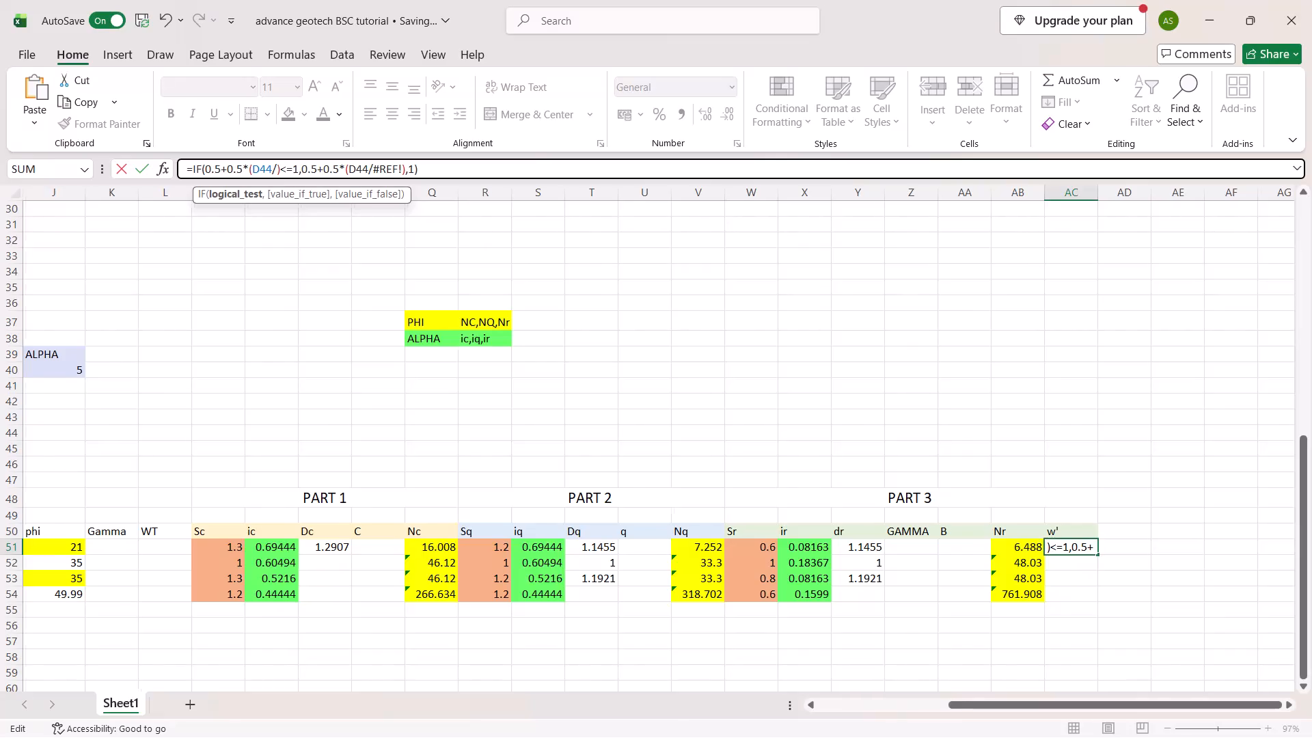
Make the logical test of the w' formula in AC51 divide the CC row's Zw cell F51 by its B cell C51.
scroll(182, 562, "right", 3)
scroll(402, 564, "right", 1)
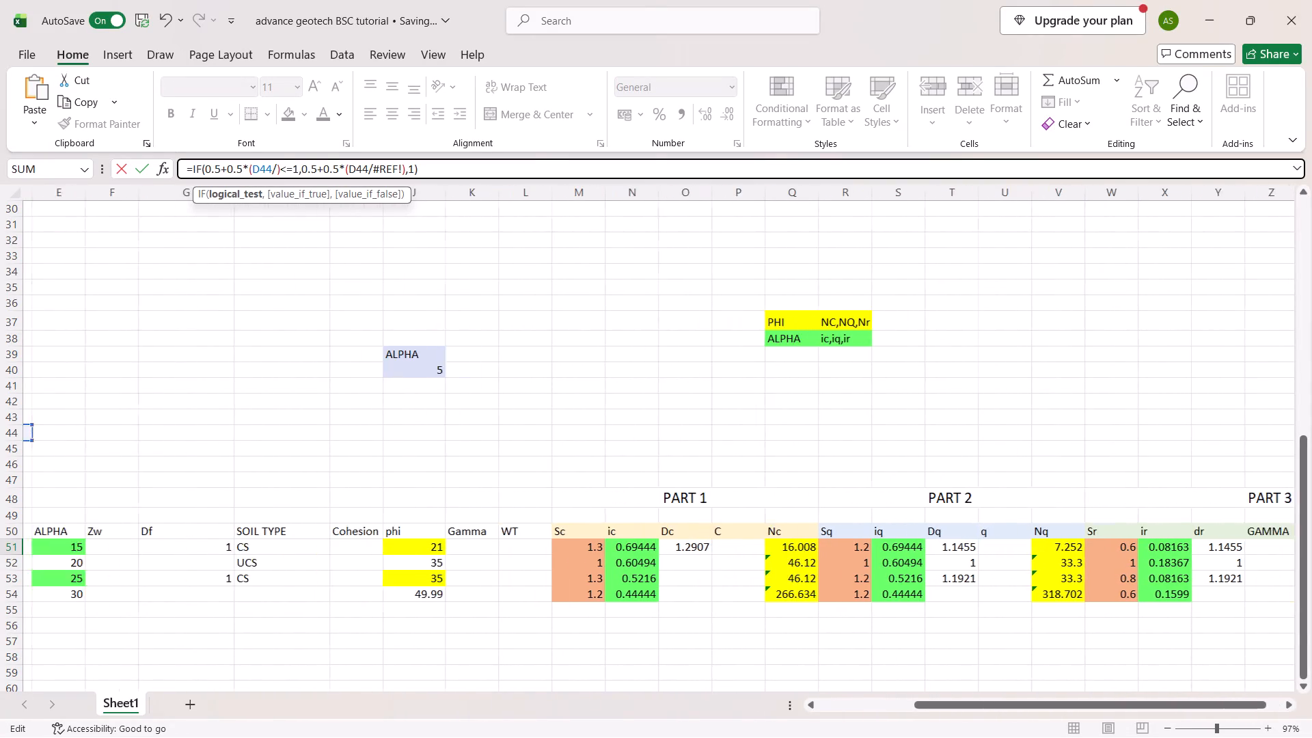
scroll(402, 564, "right", 1)
scroll(150, 545, "right", 1)
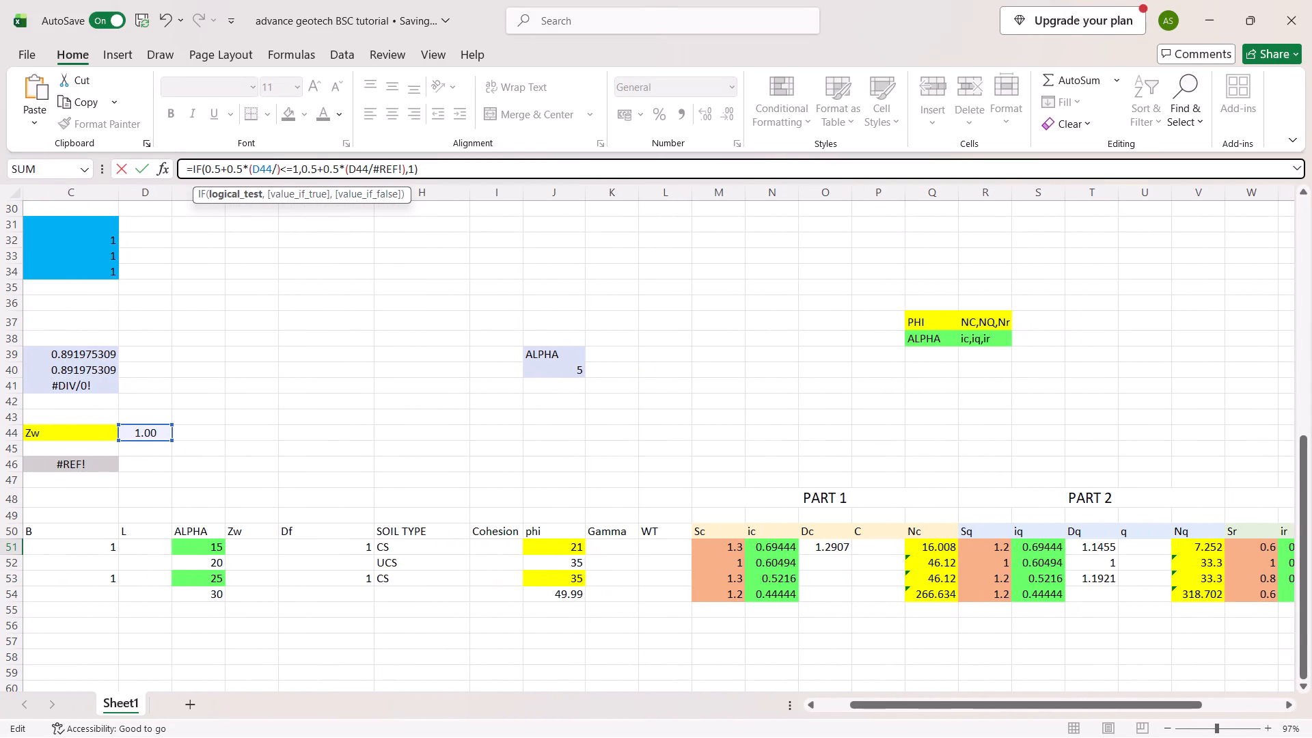
left_click(94, 547)
scroll(94, 547, "left", 2)
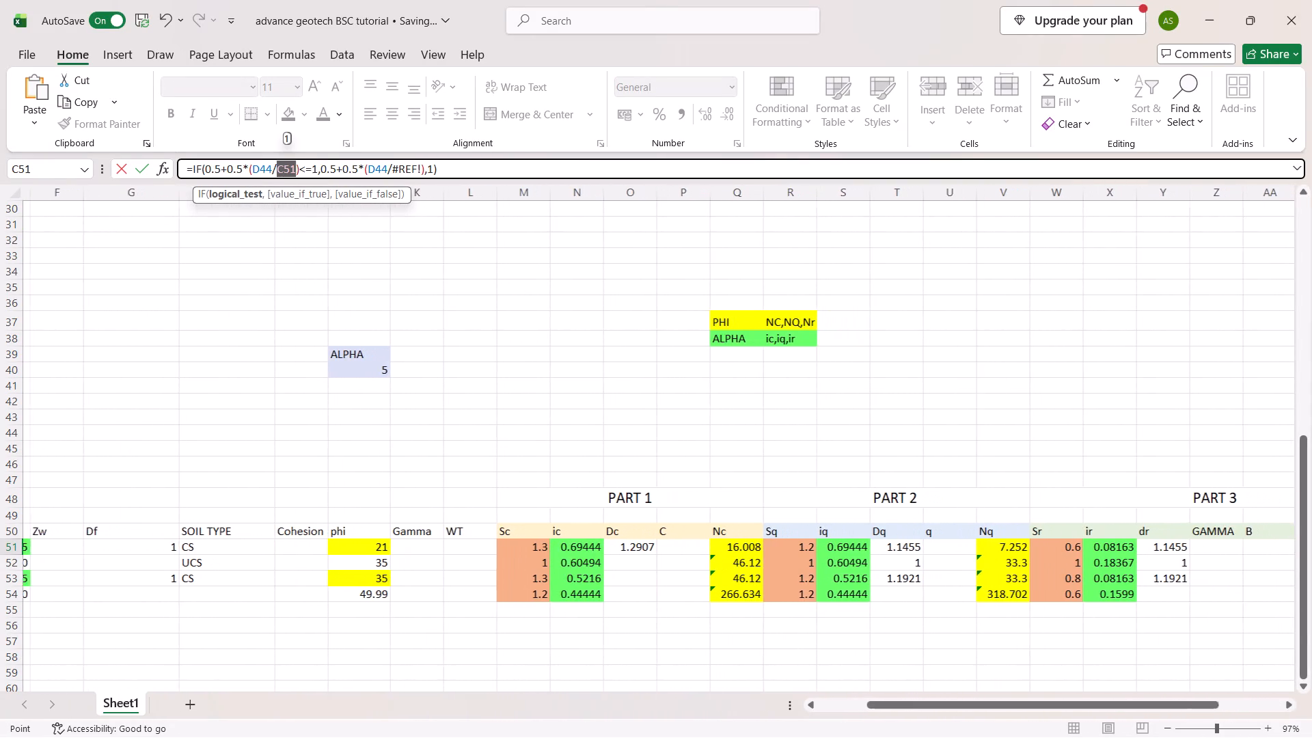
left_click(273, 172)
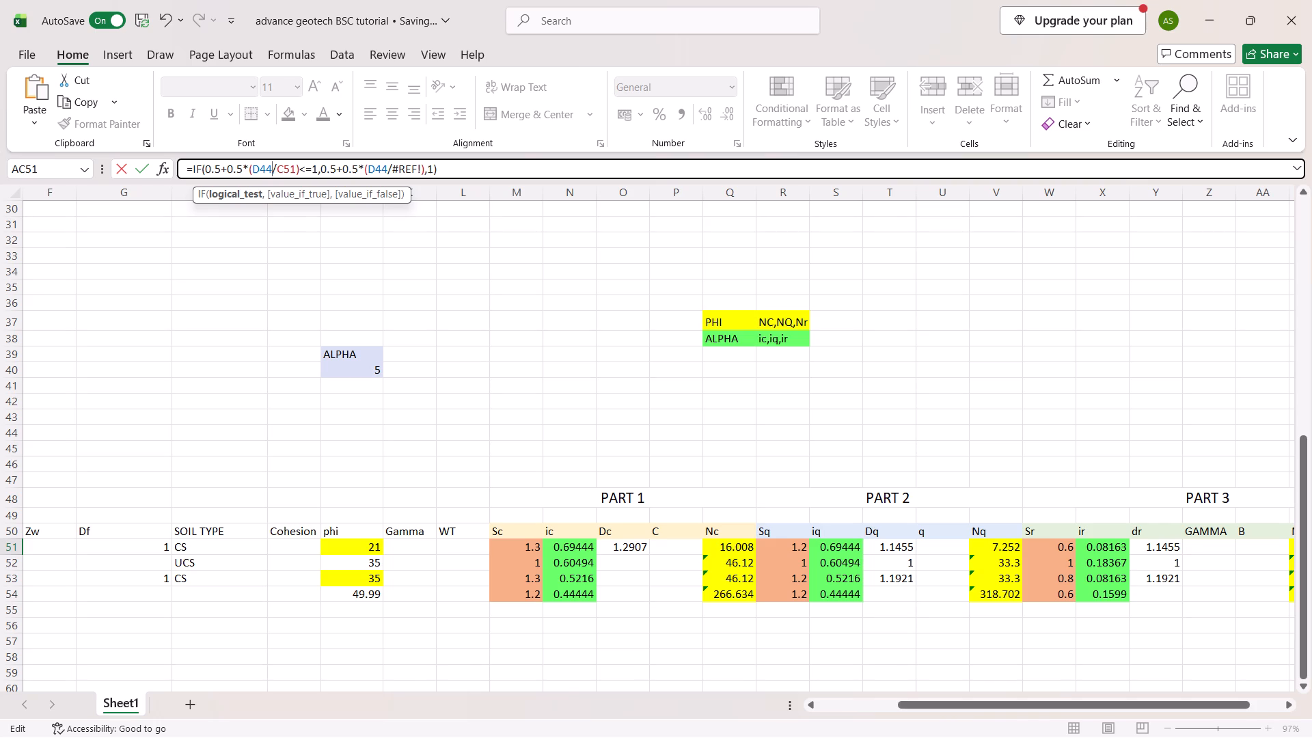
key("BackSpace")
key("BackSpace")
key("BackSpace")
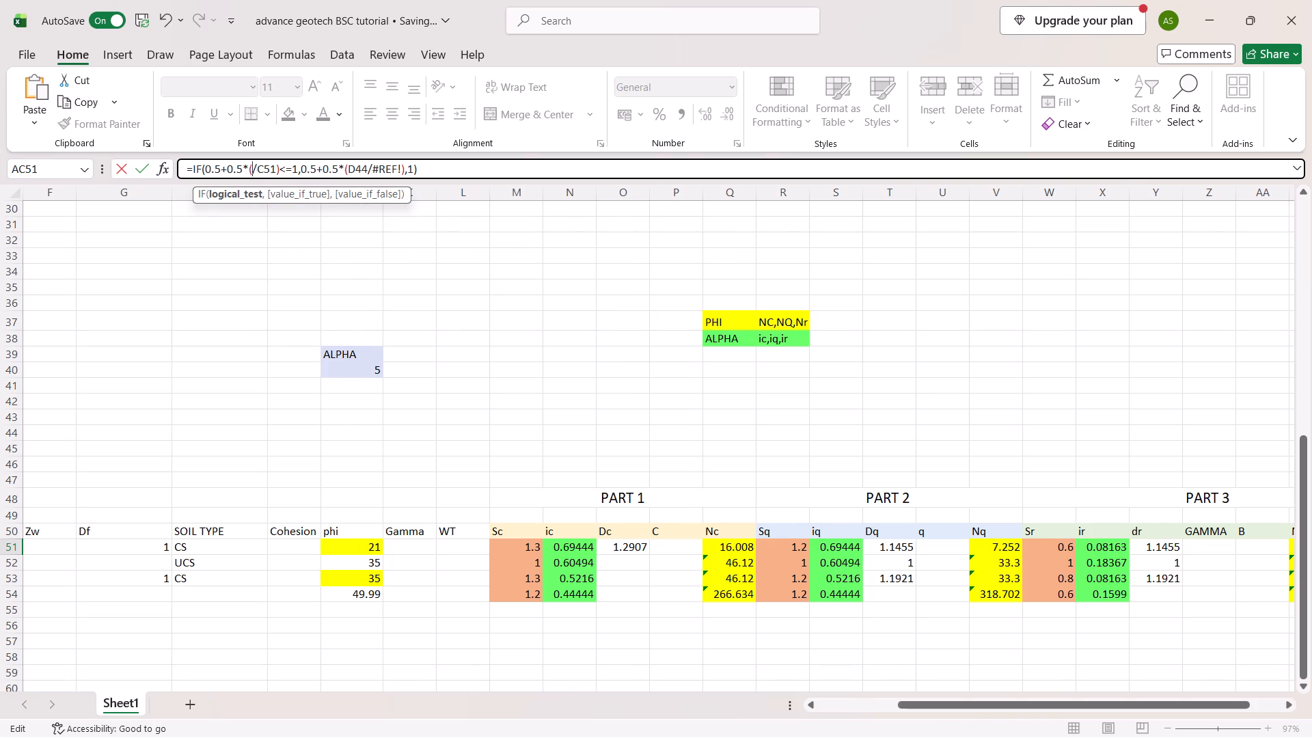
scroll(353, 558, "right", 1)
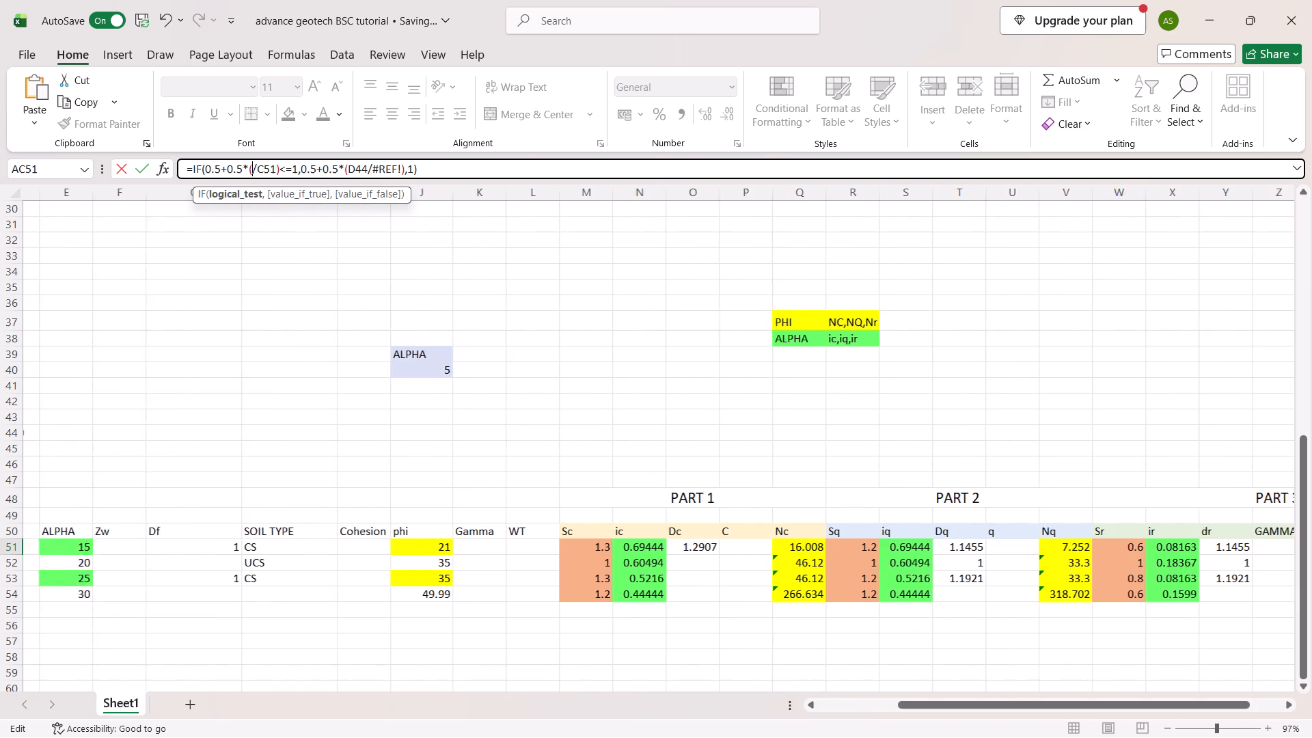
scroll(353, 558, "right", 2)
left_click(257, 548)
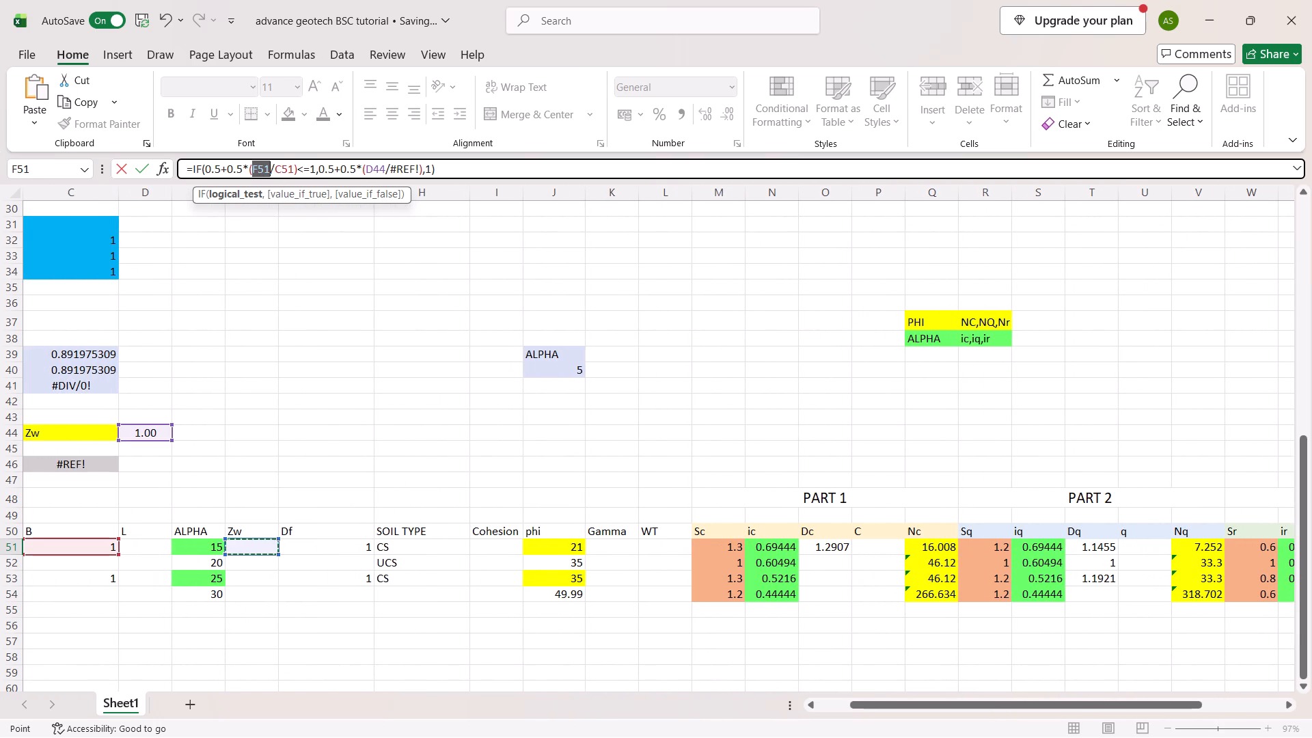
Replace D44 in the value-if-true part of the AC51 w' formula with the row's Zw cell F51.
left_click(385, 169)
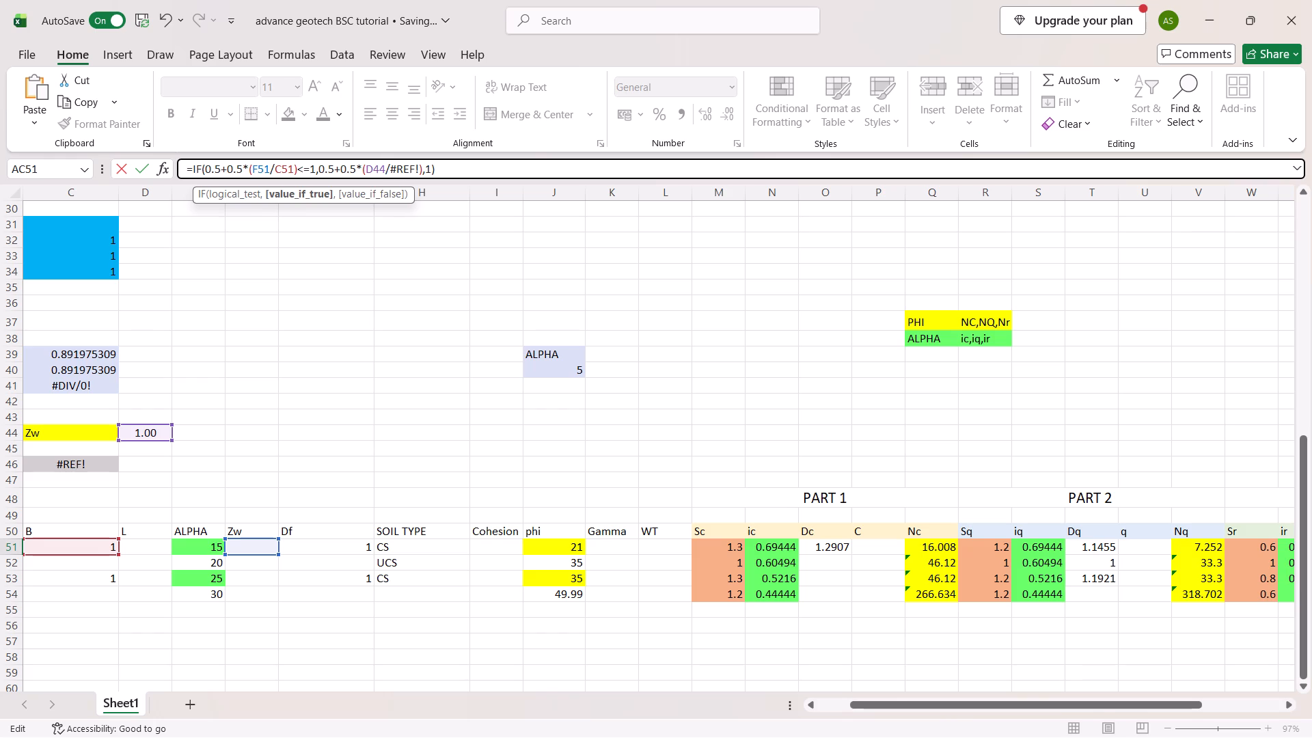
key("BackSpace")
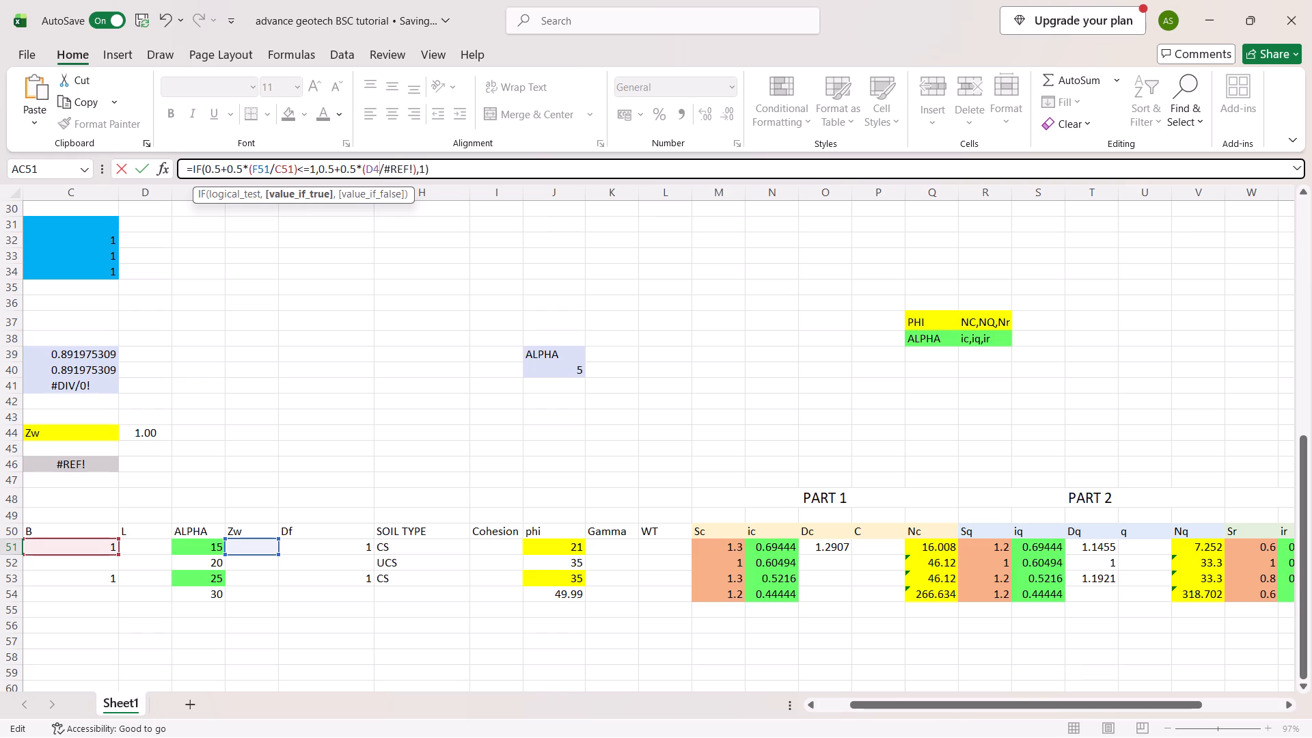
key("BackSpace")
key("BackSpace")
left_click(102, 547)
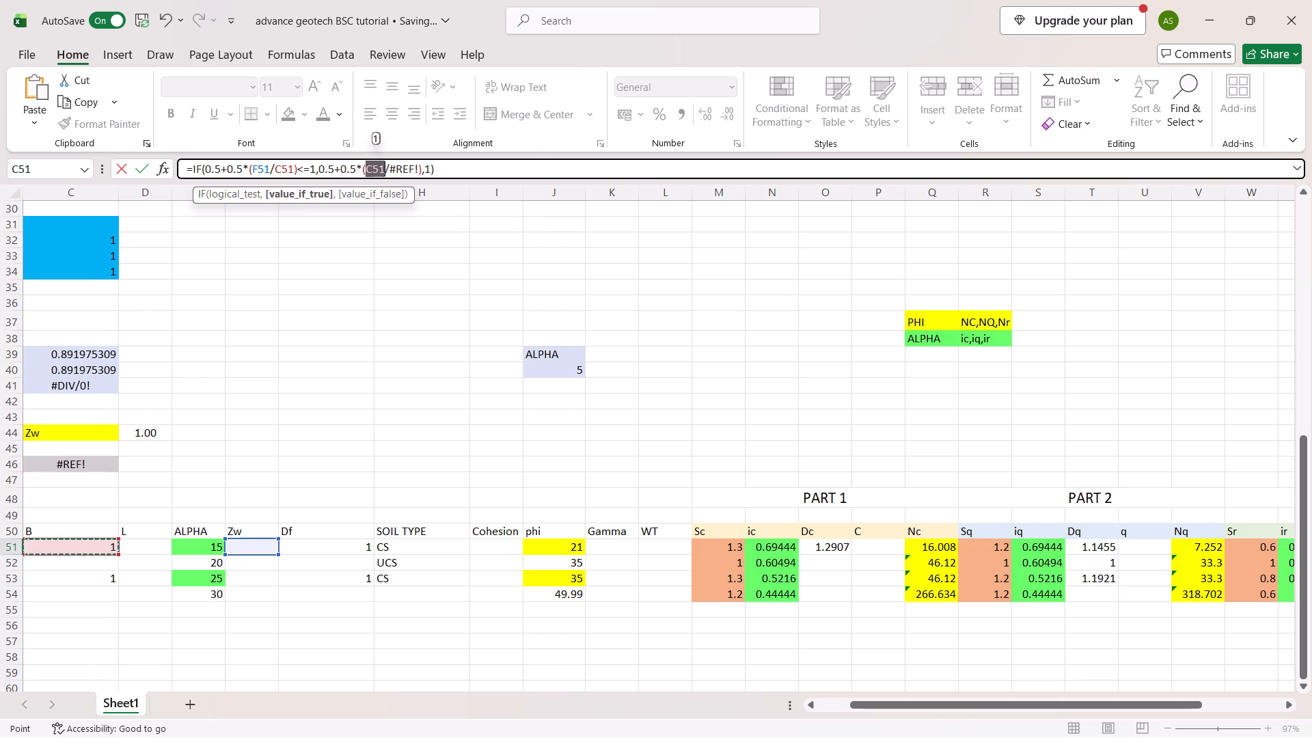
left_click(254, 551)
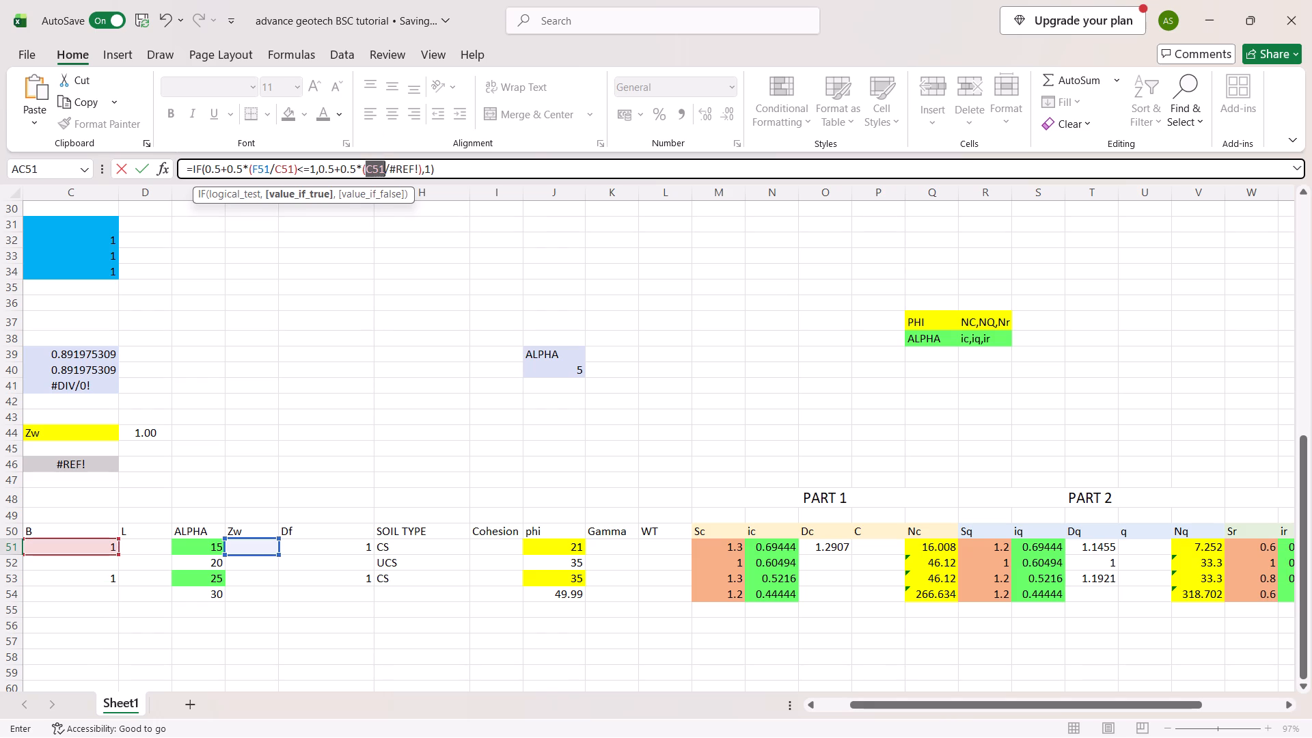
left_click(258, 547)
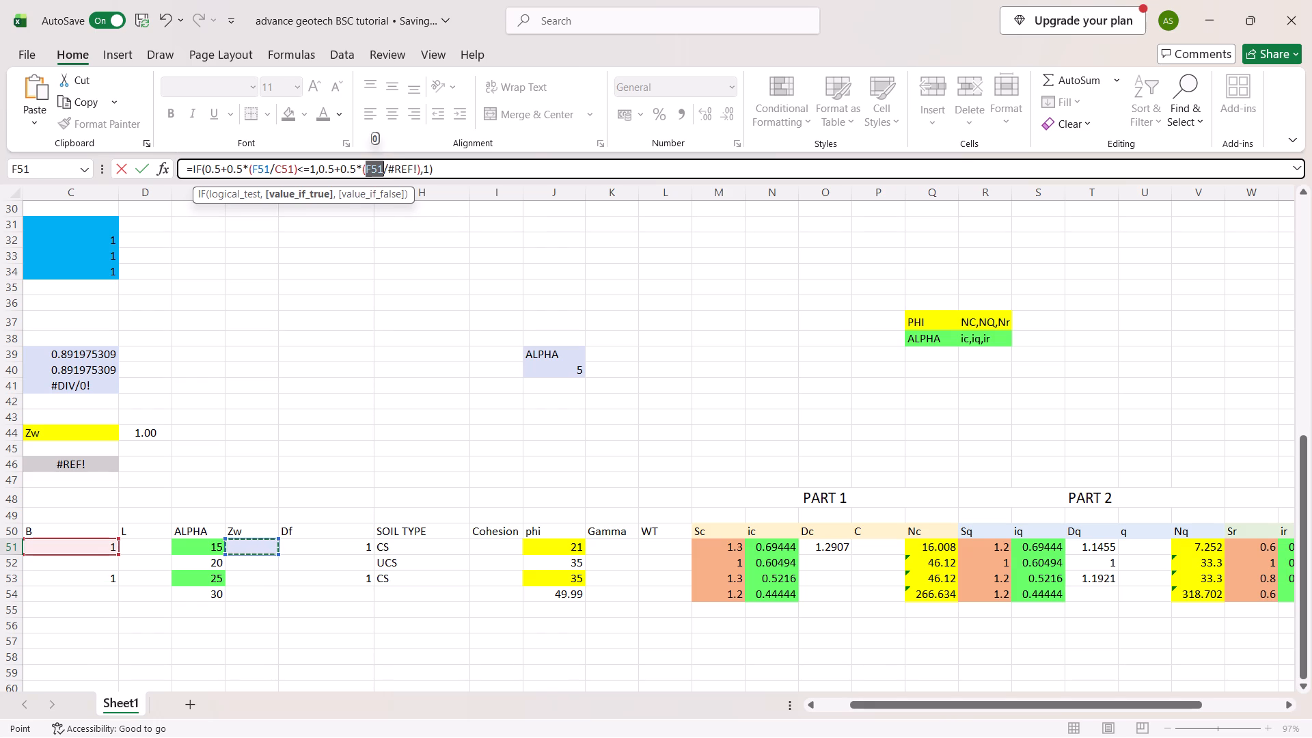
Replace the #REF! divisor in the formula's value-if-true part with the row's B cell C51 and commit the formula.
left_click(414, 169)
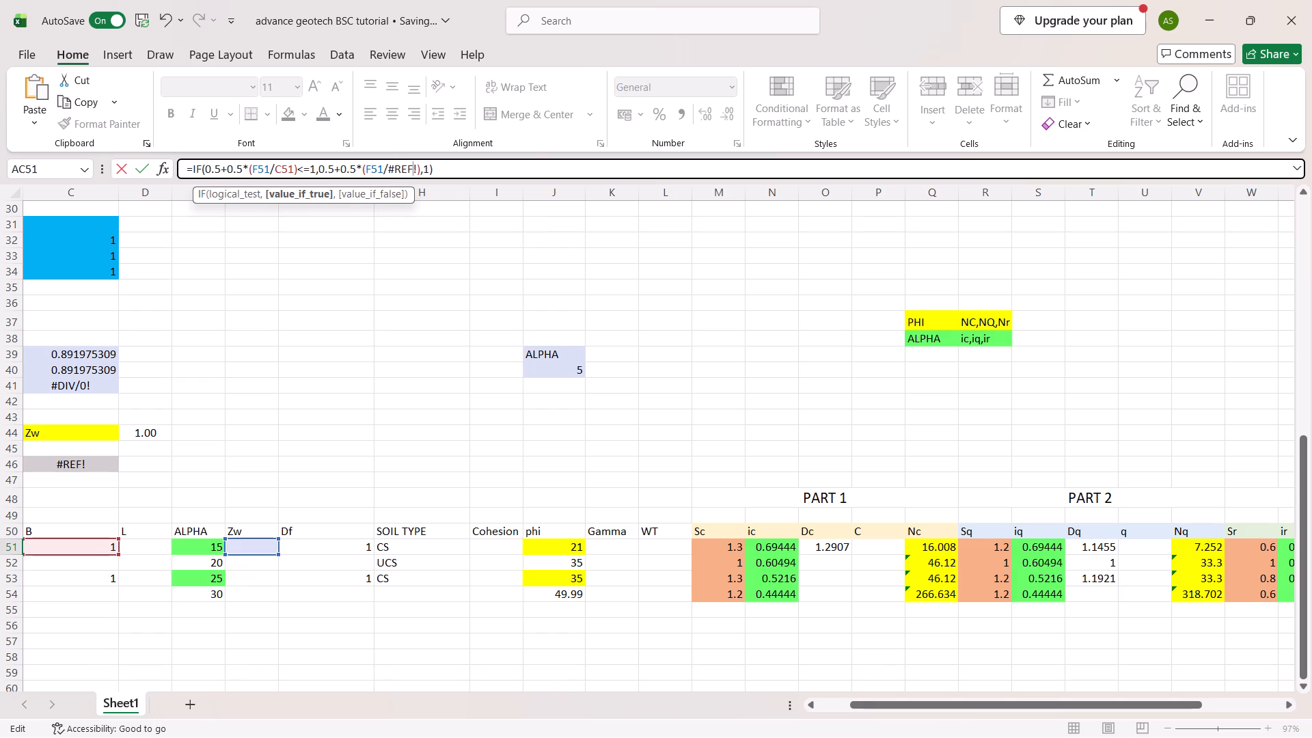
key("BackSpace")
key("BackSpace")
key("BackSpace")
key("BackSpace")
key("Right")
key("BackSpace")
left_click(74, 552)
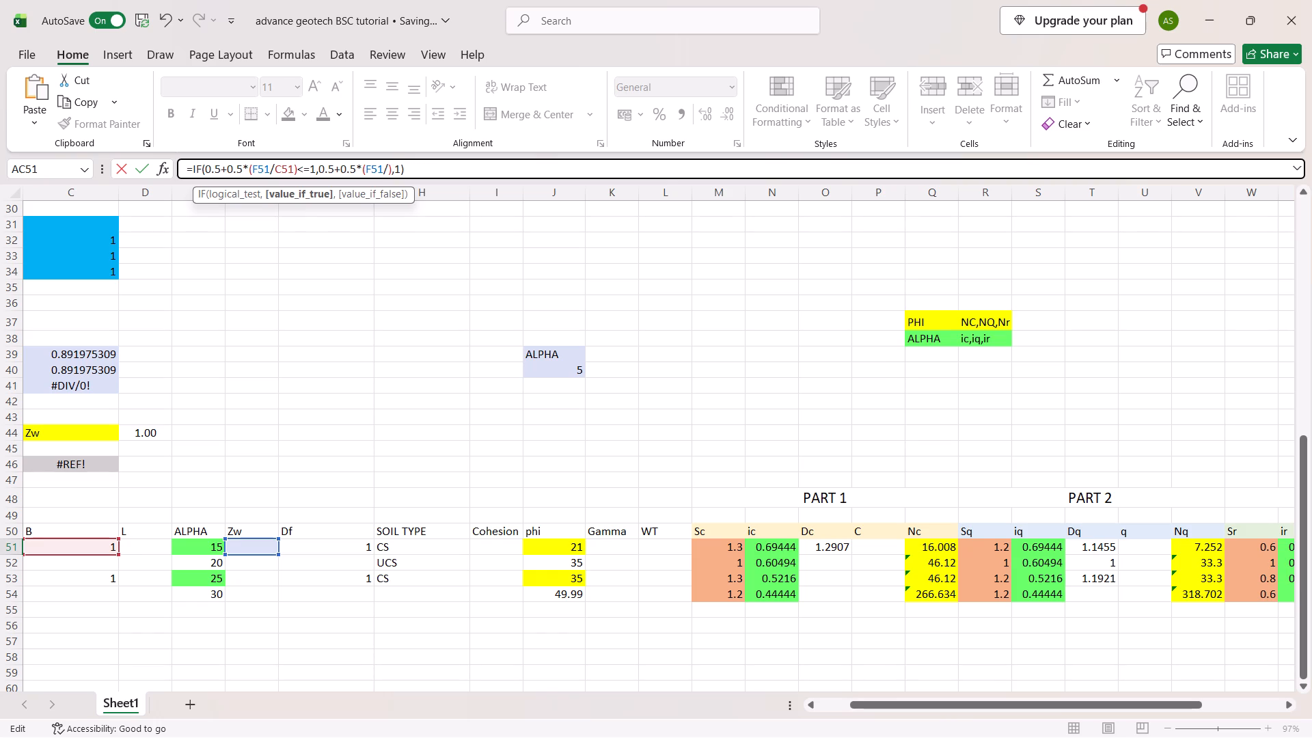
left_click(77, 547)
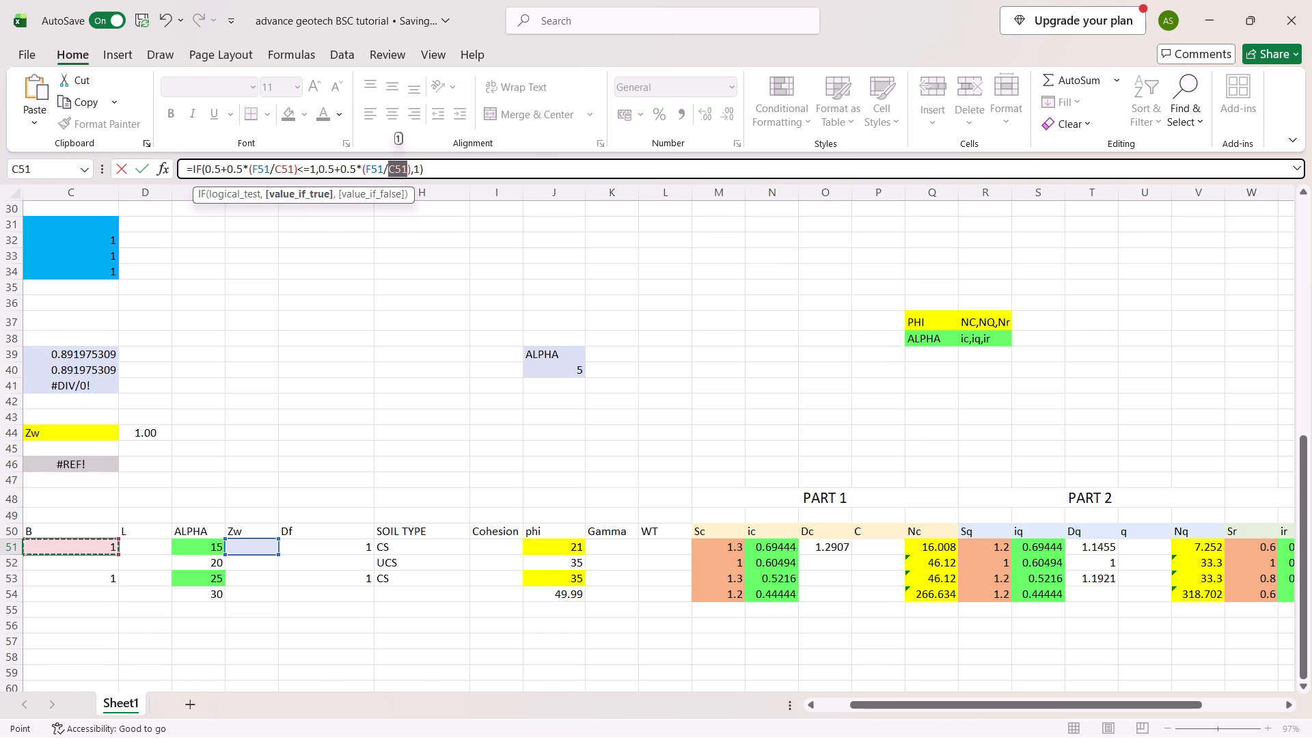
key("Return")
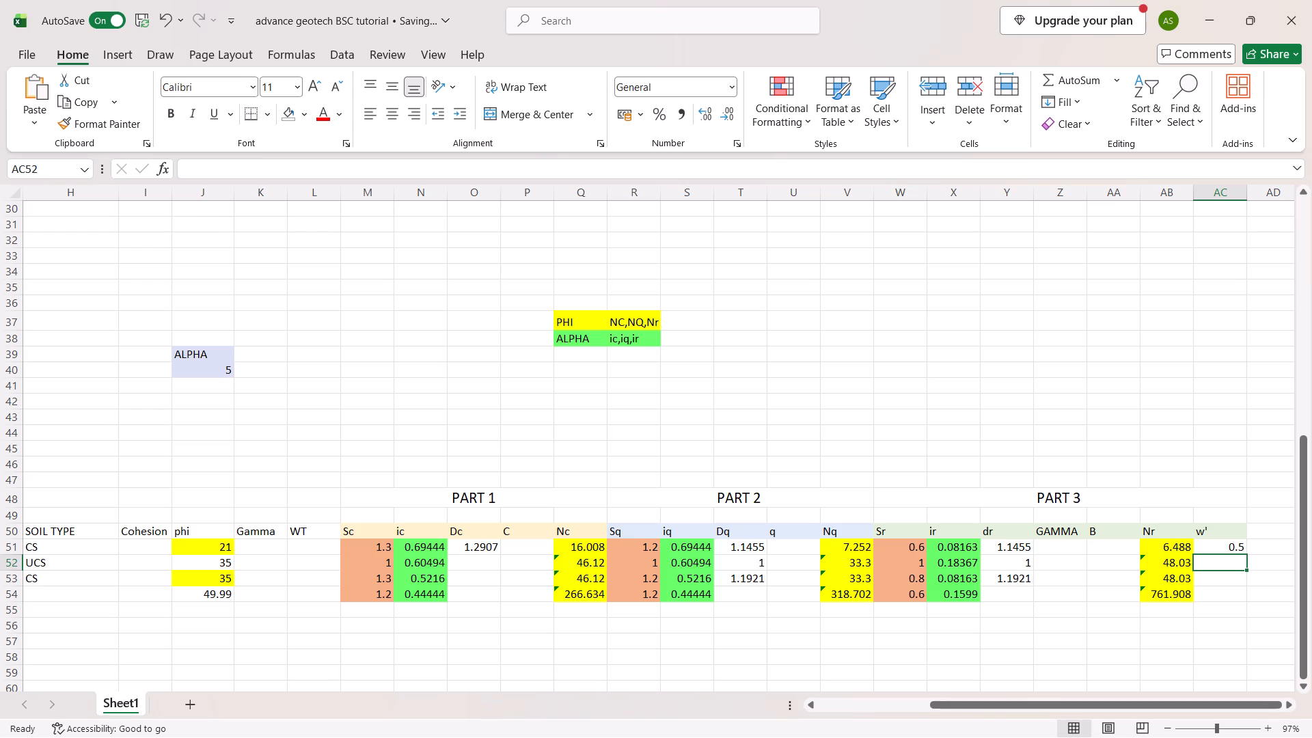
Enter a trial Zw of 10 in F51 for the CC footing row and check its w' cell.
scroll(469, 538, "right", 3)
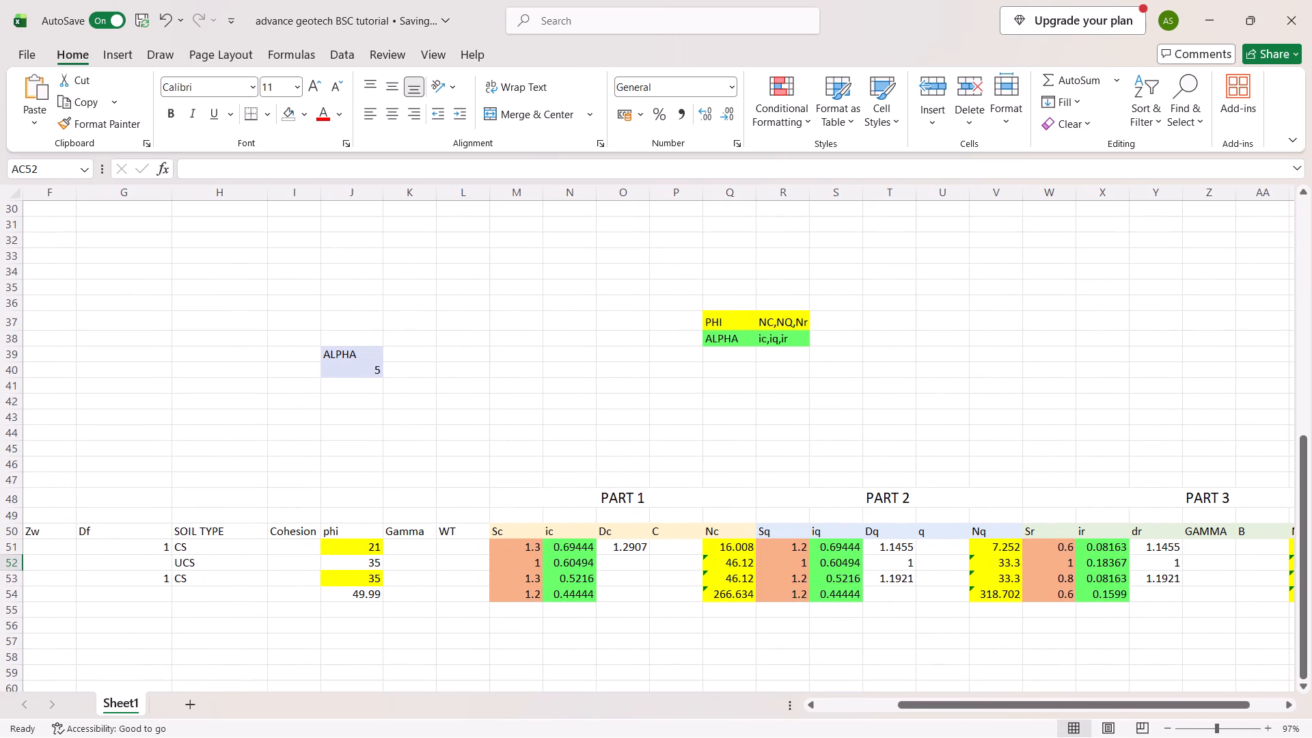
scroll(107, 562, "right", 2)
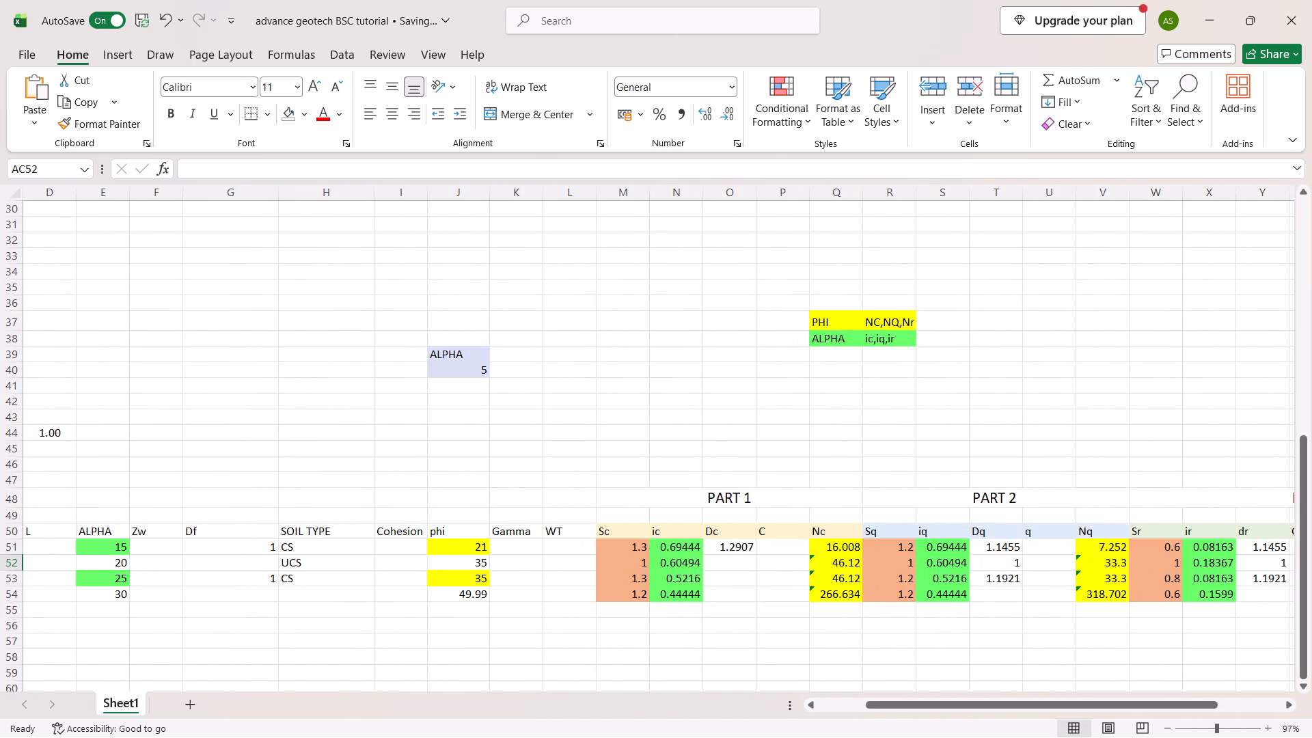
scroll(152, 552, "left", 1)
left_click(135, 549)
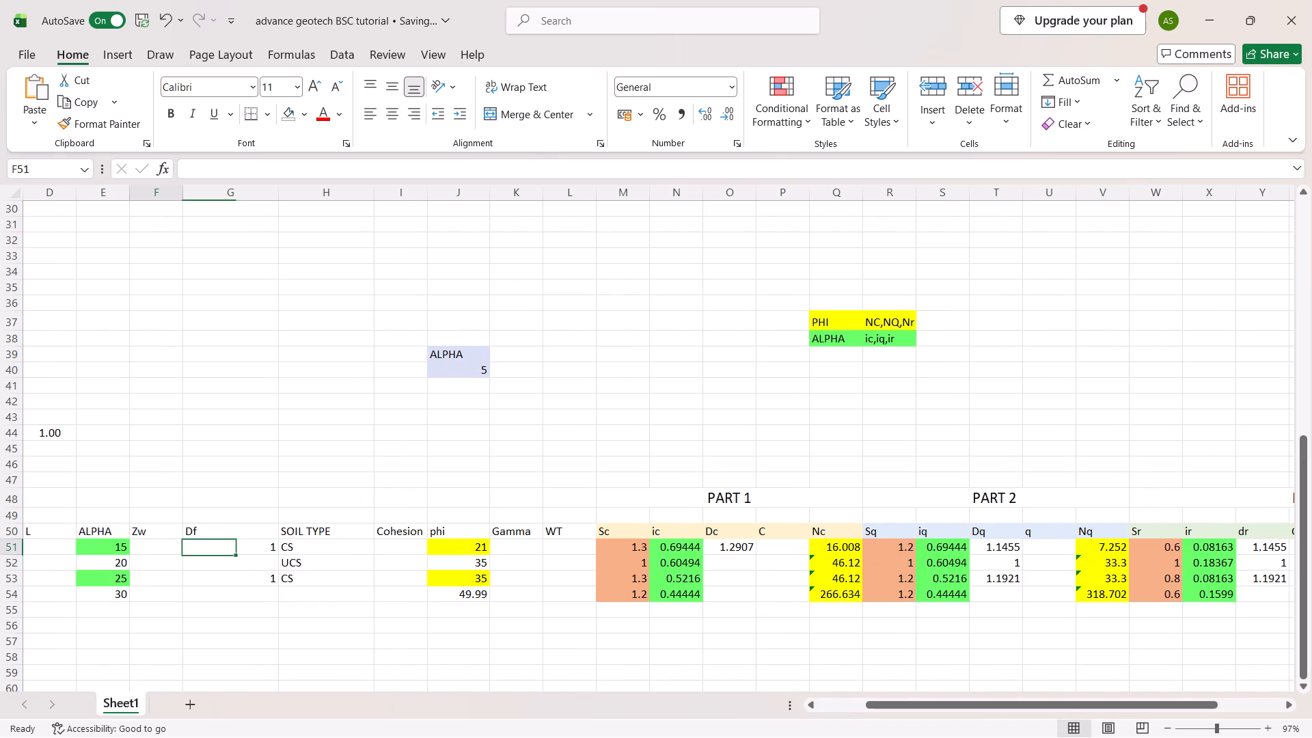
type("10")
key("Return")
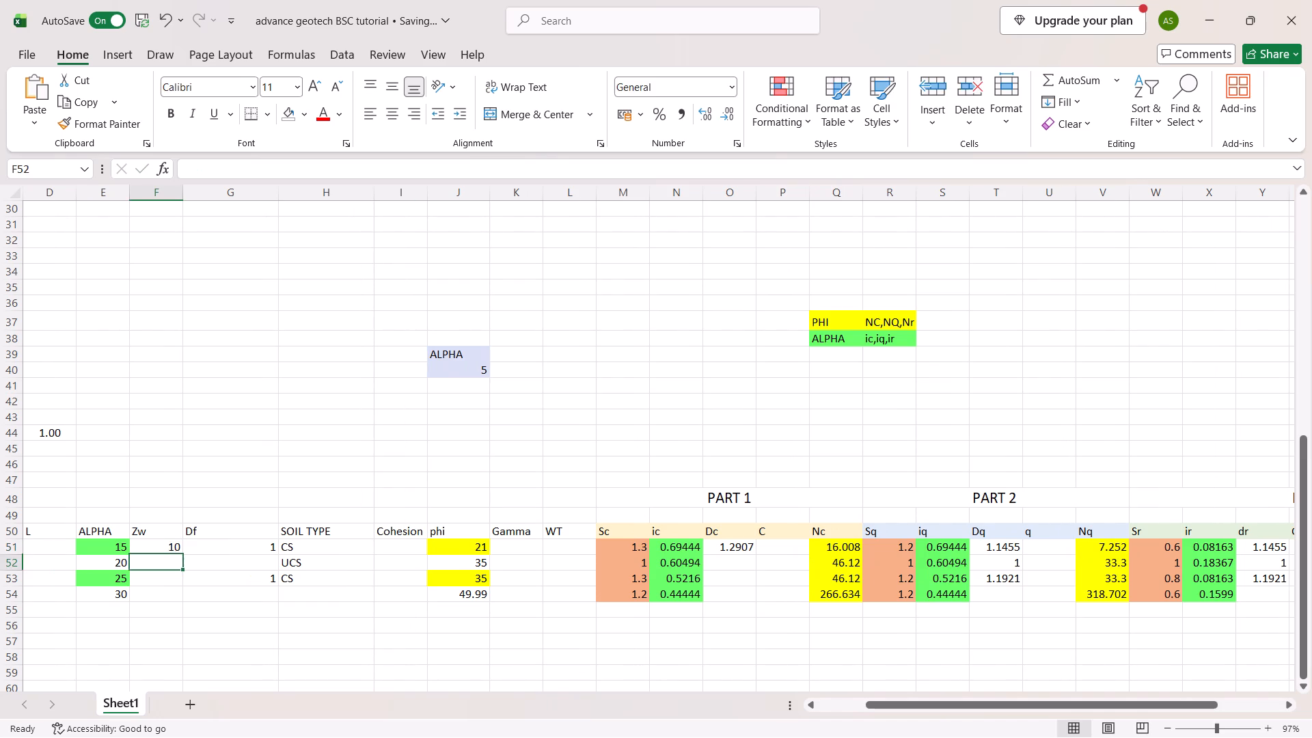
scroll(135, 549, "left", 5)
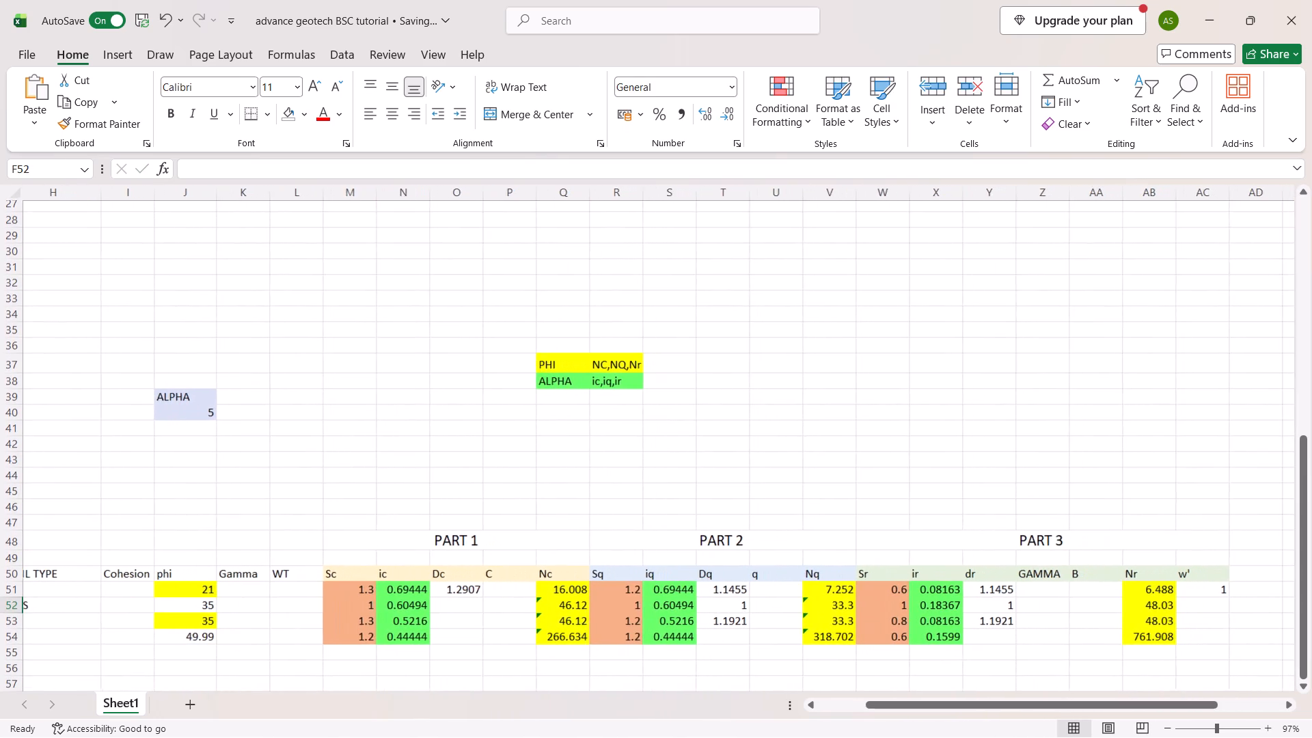
Set the CC row's Zw in F51 to 0 and check its w' cell.
scroll(196, 566, "right", 3)
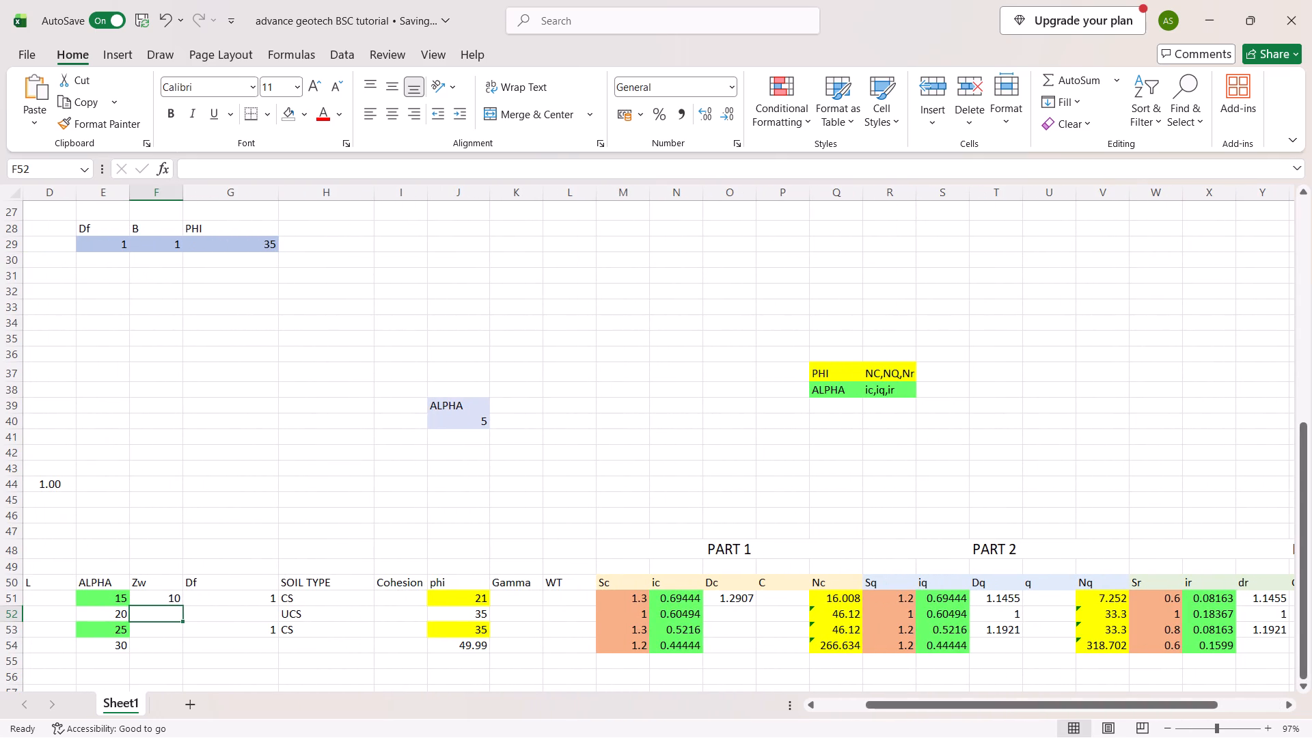
left_click(165, 601)
key("0")
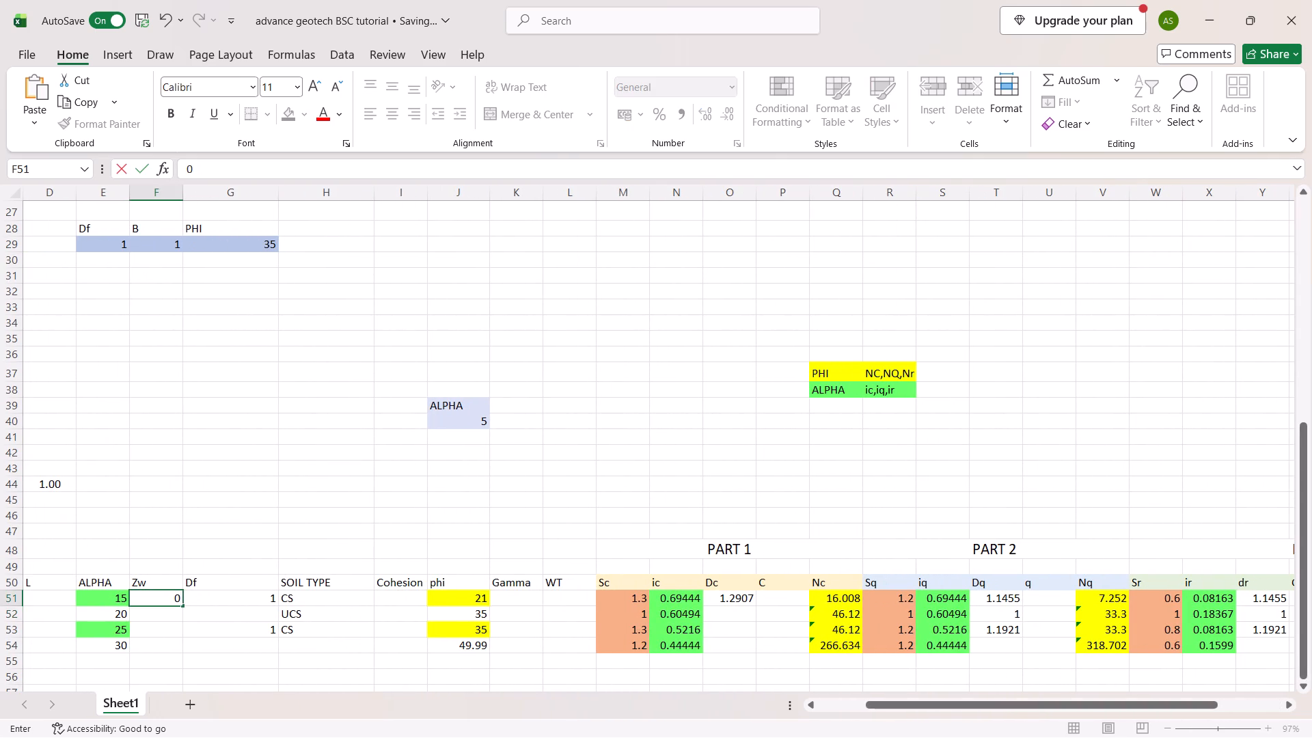
key("Return")
scroll(165, 601, "left", 3)
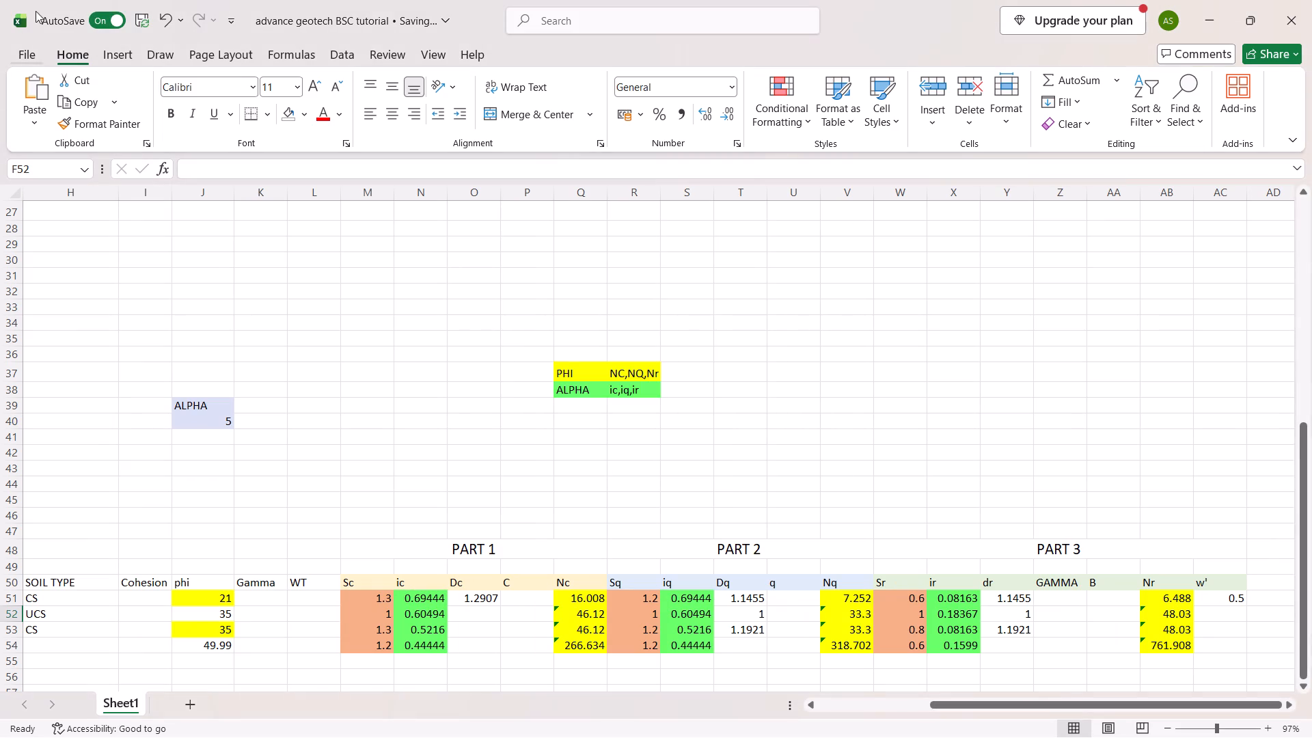
Open the recent workbook day 1.
left_click(29, 44)
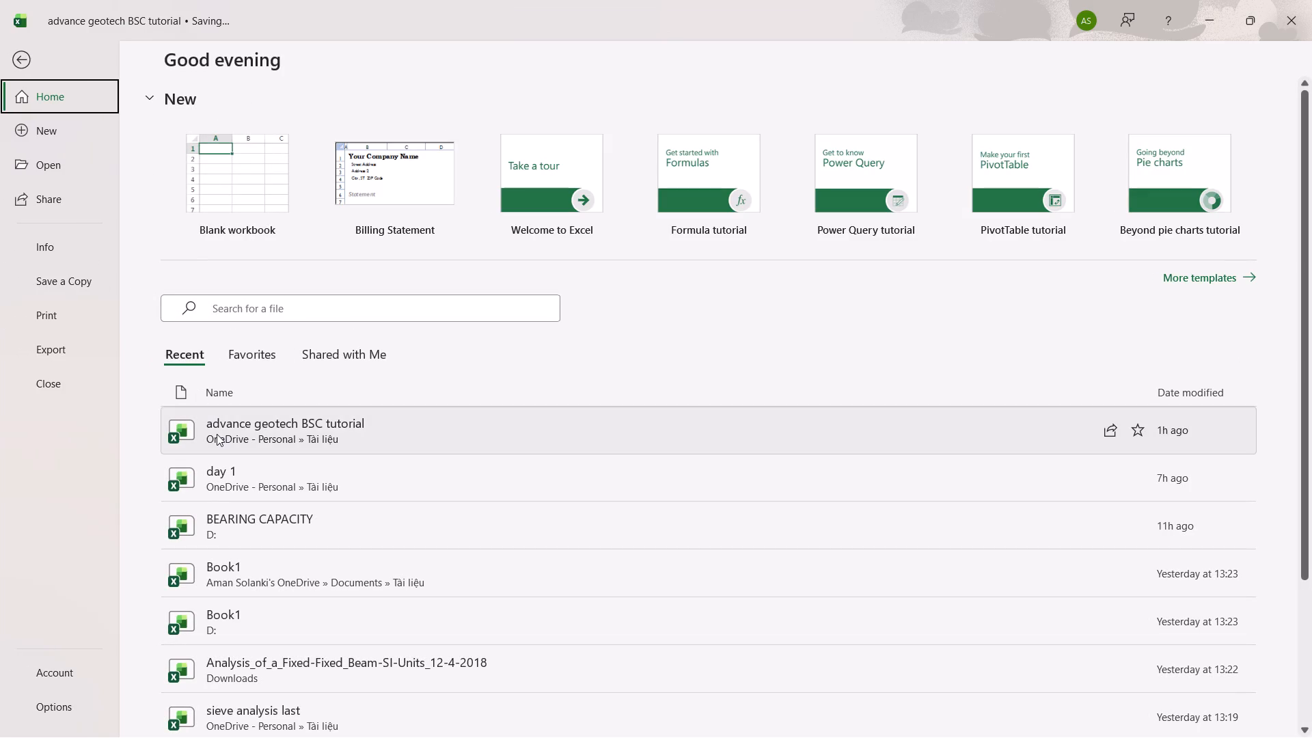
left_click(248, 474)
Set Zw in cell C48 of the day 1 workbook's water level correction section to 0.
scroll(248, 474, "right", 2)
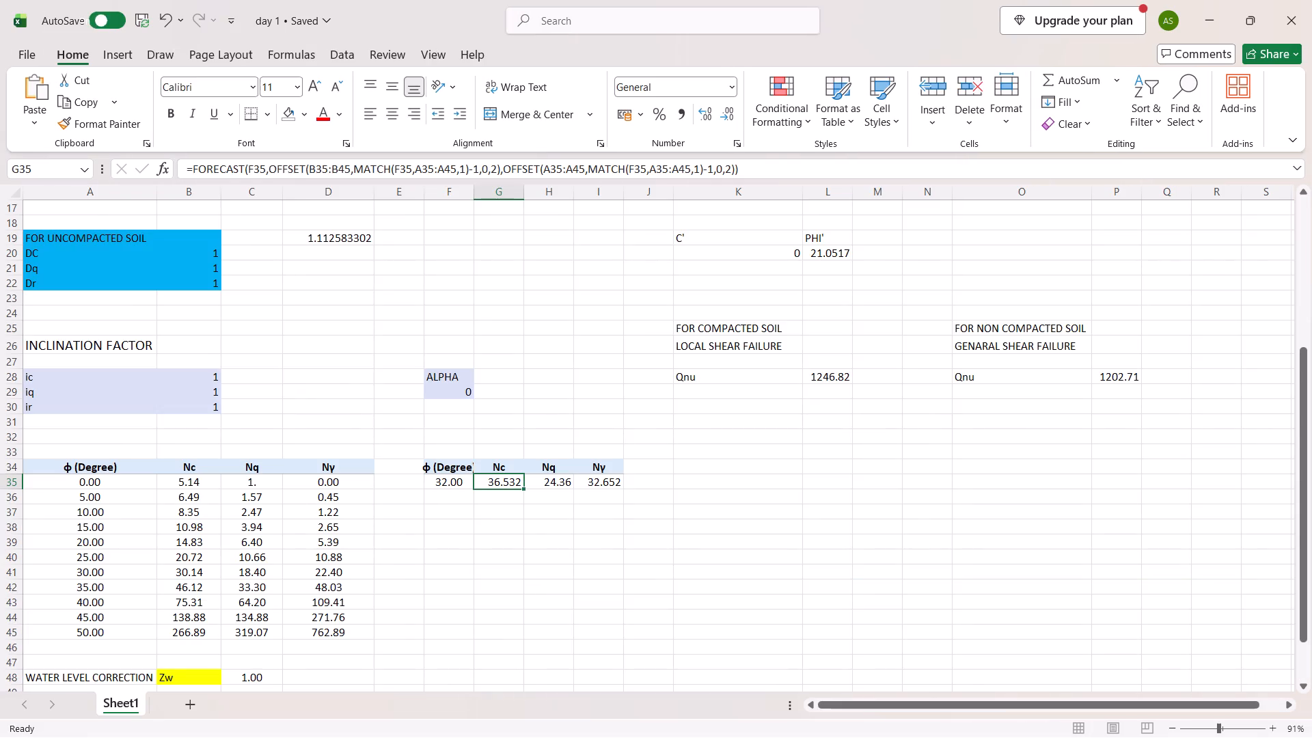
scroll(248, 474, "right", 2)
scroll(248, 474, "down", 3)
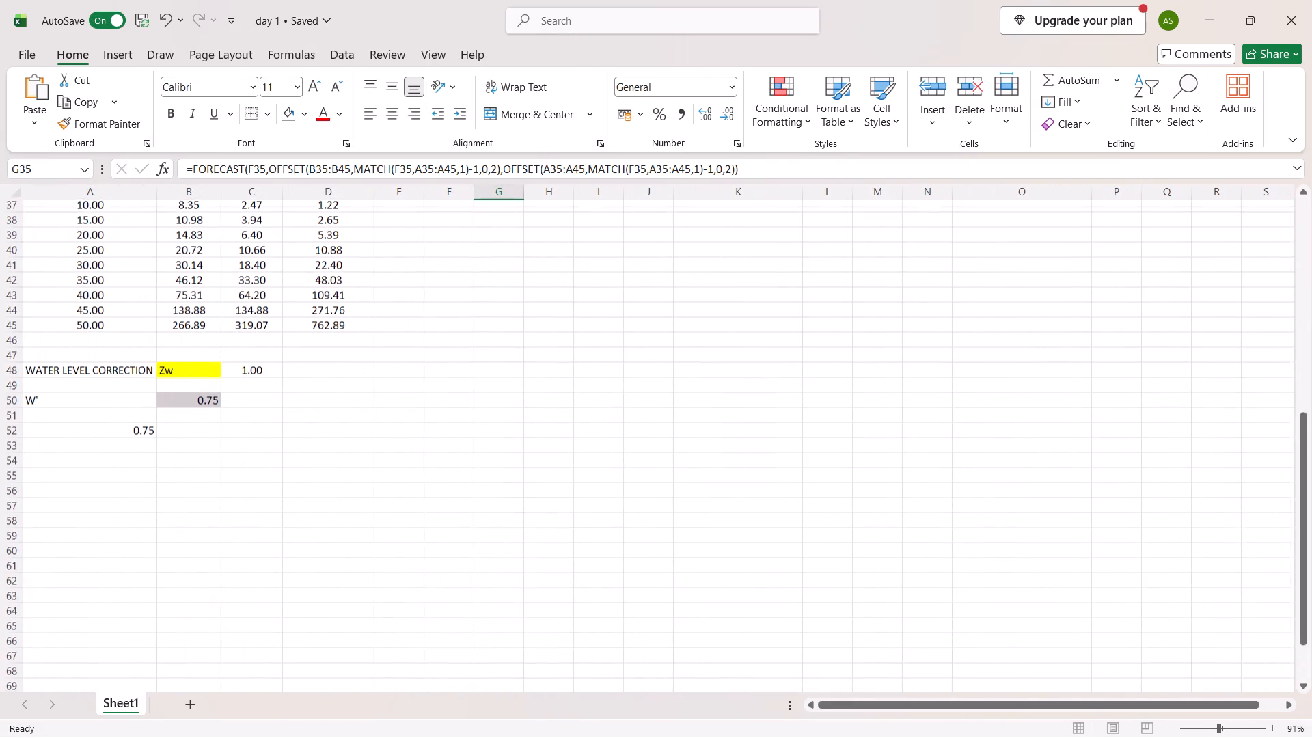
scroll(197, 429, "up", 2)
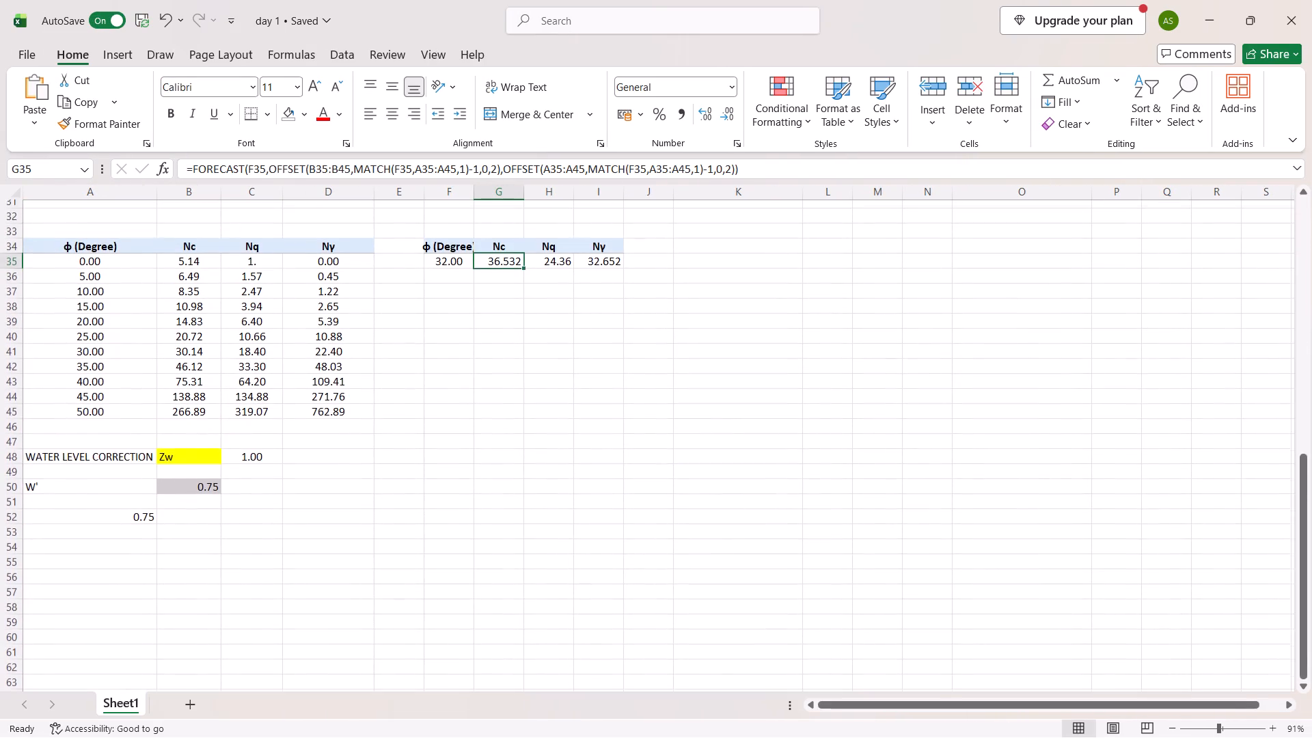
scroll(197, 429, "up", 2)
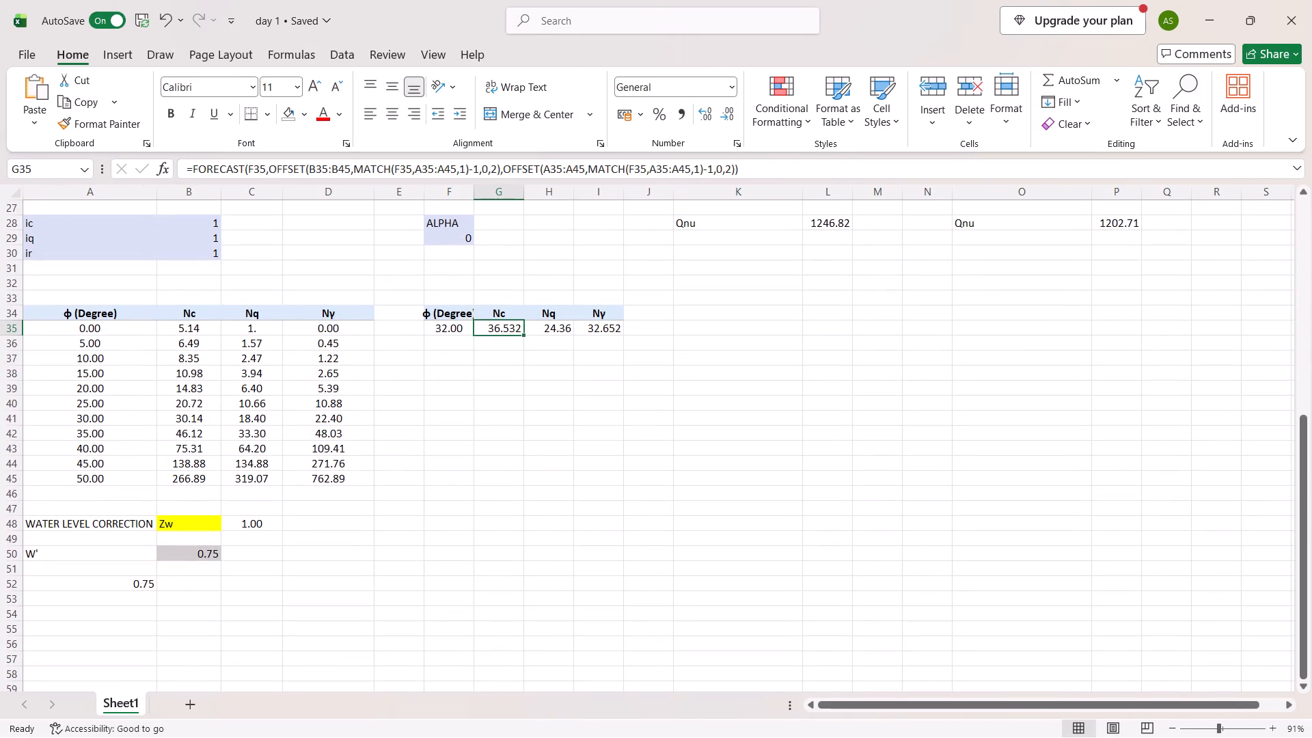
left_click(267, 526)
key("0")
key("Return")
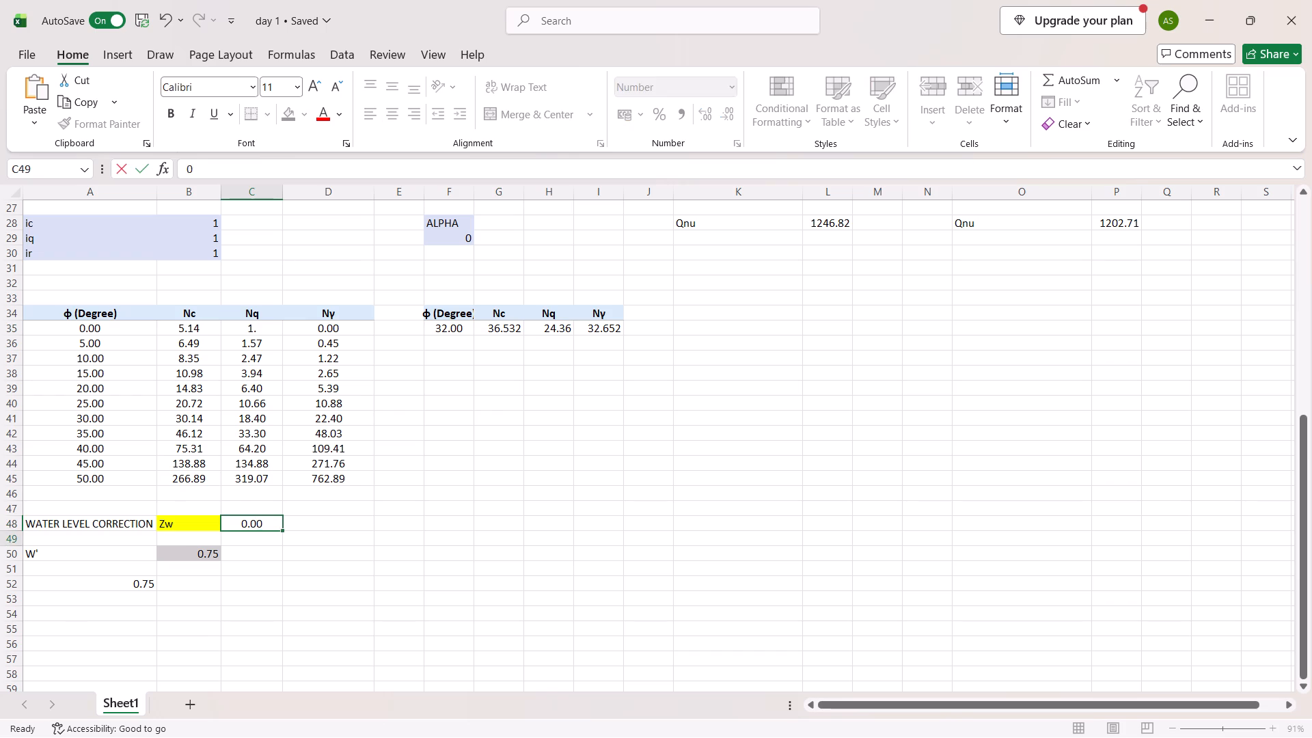
key("Up")
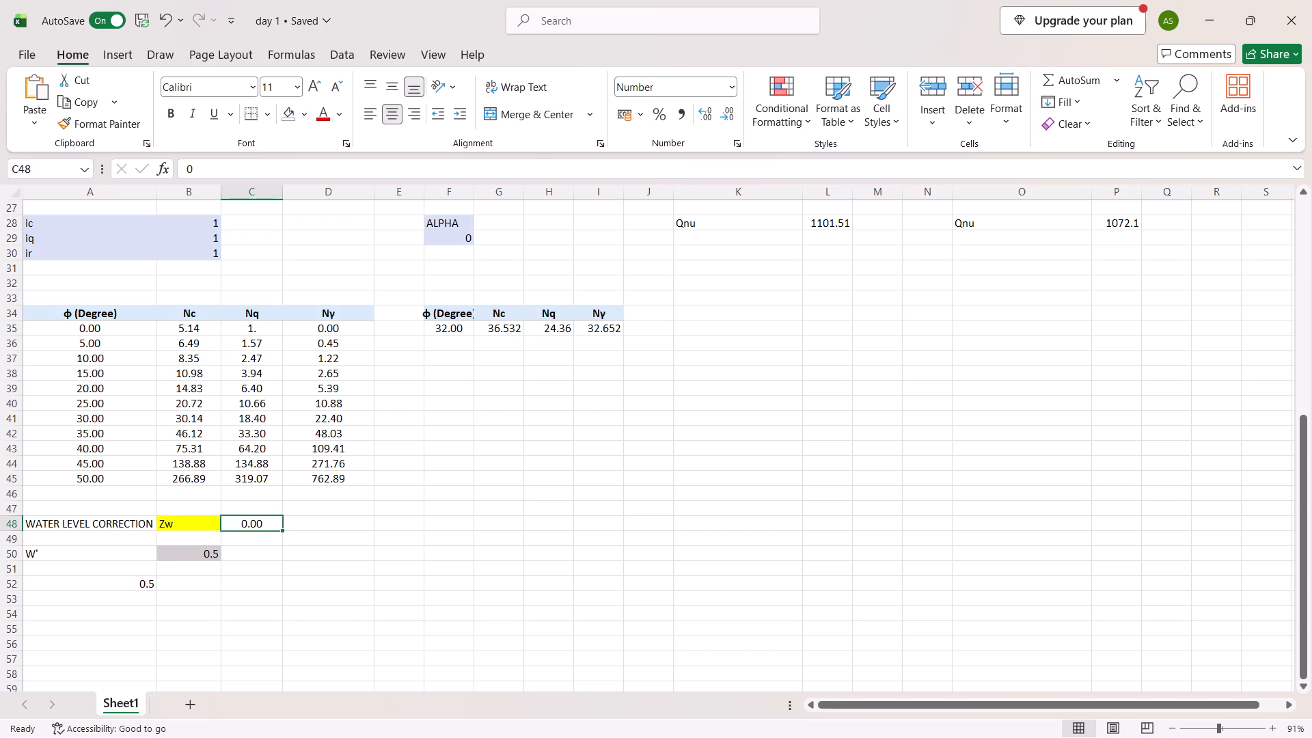
Try Zw values of 1 and 2 in C48 of the day 1 workbook and check W' for each.
key("1")
key("Return")
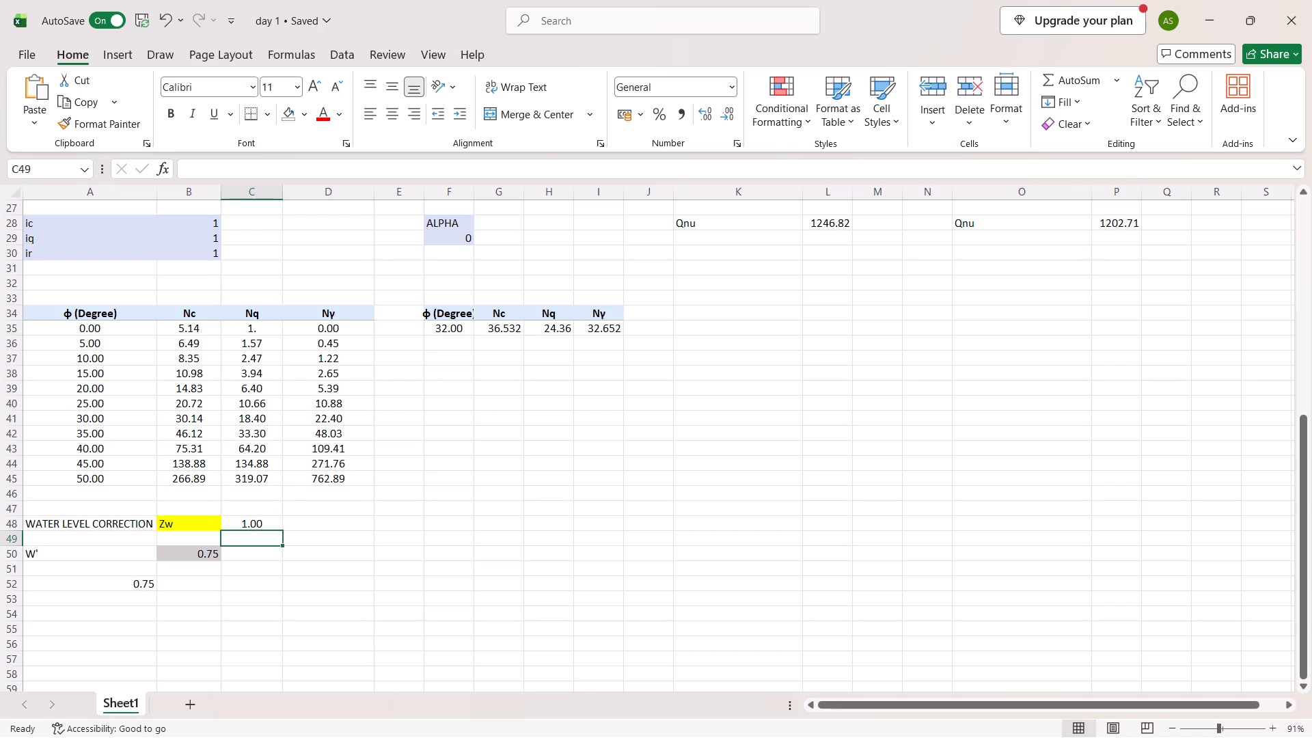
key("Up")
key("2")
key("Return")
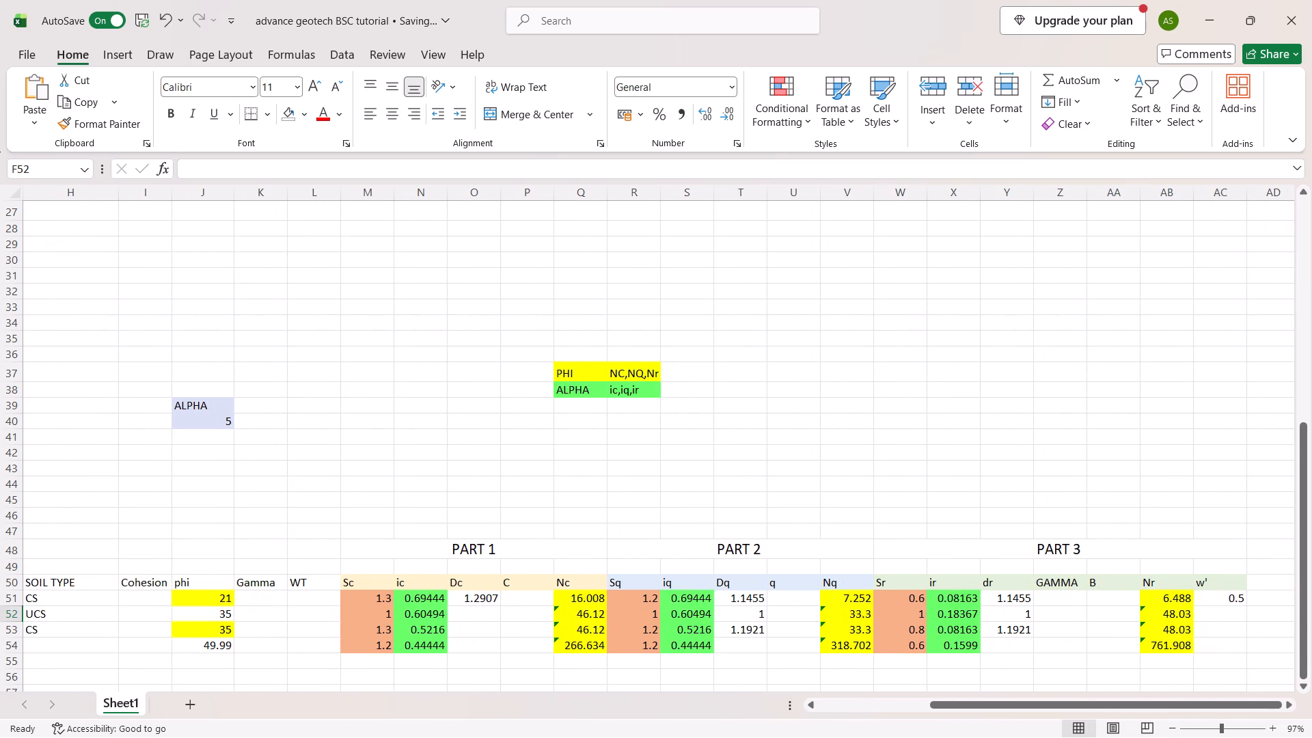
In the advance geotech BSC tutorial workbook, link the CC row's Part 3 GAMMA cell Z51 to its Gamma input with =K51.
scroll(218, 627, "down", 1)
scroll(218, 627, "up", 3)
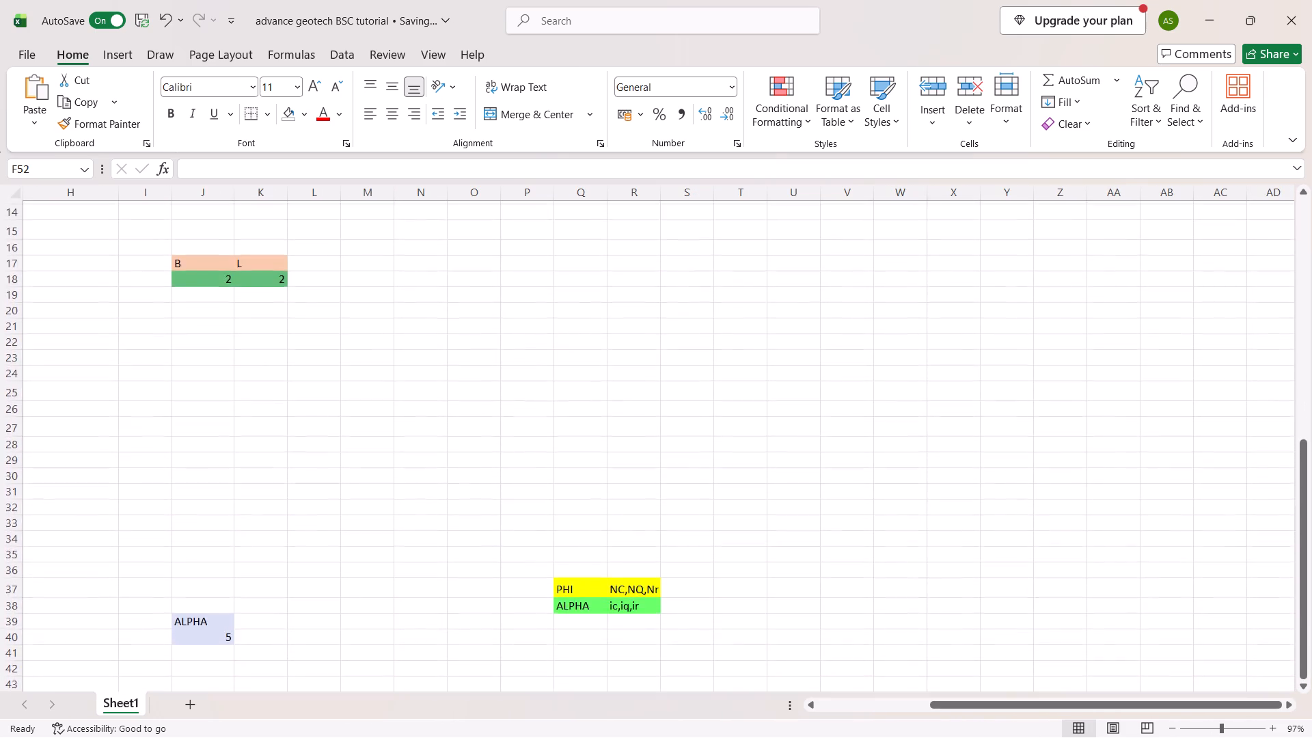
scroll(218, 627, "down", 3)
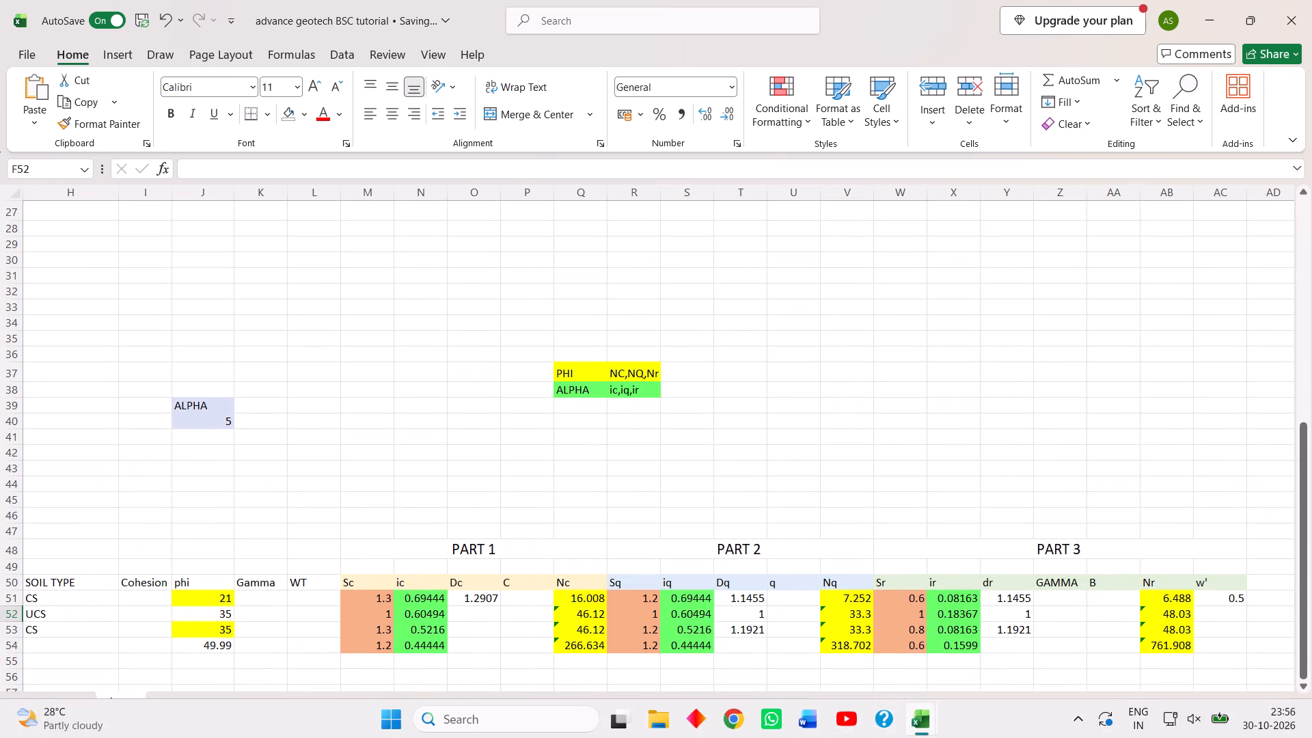
left_click(1061, 602)
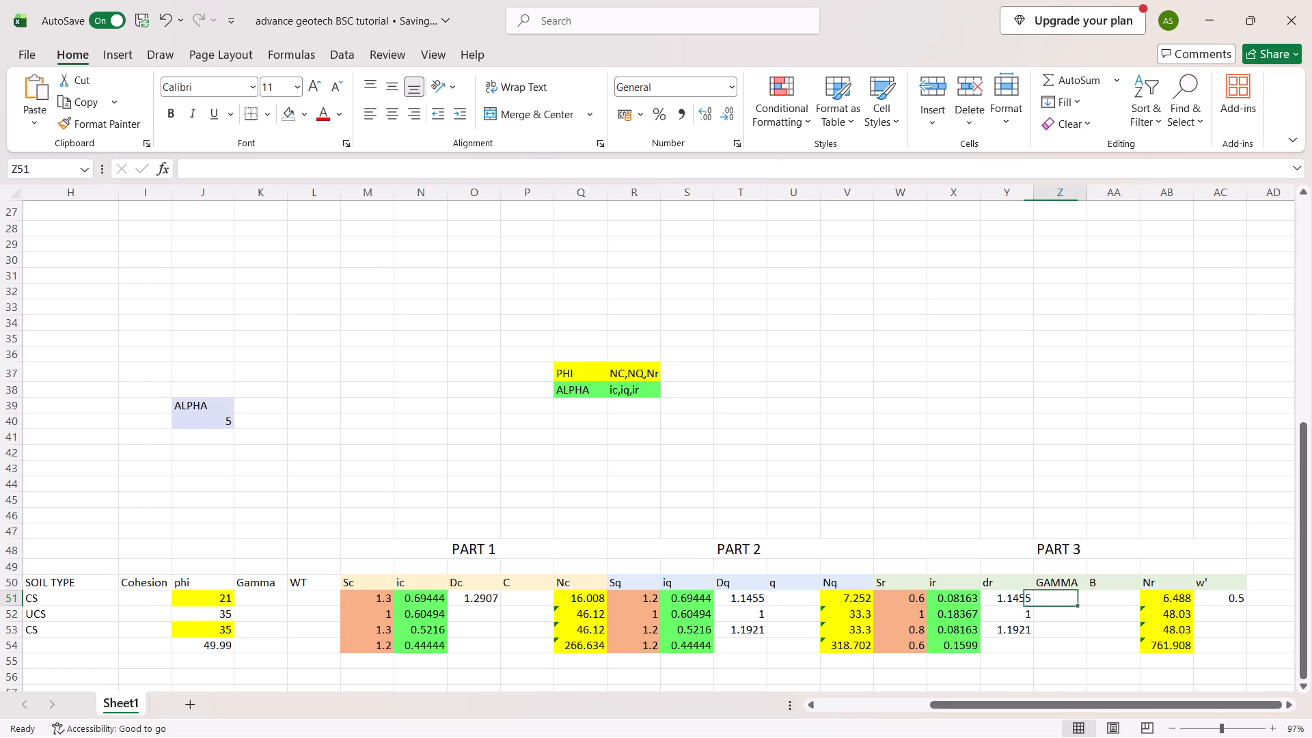
key("equal")
scroll(888, 614, "right", 2)
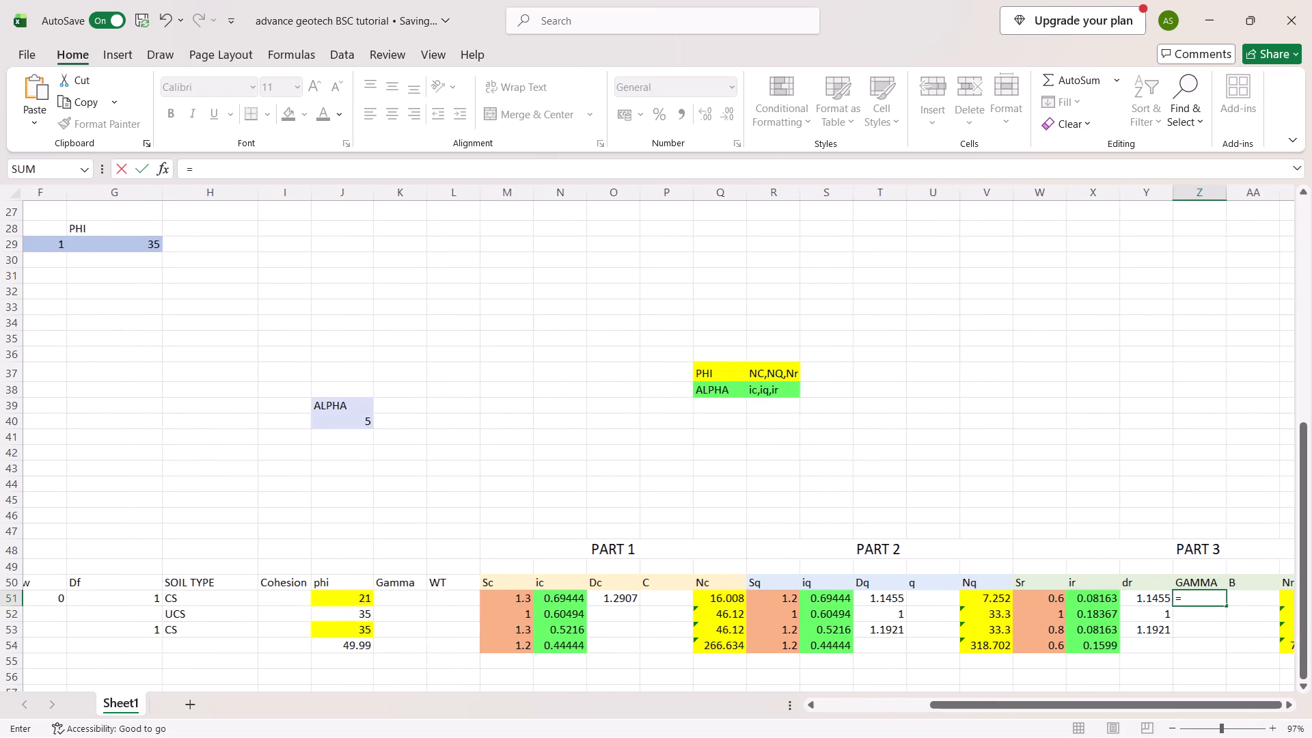
left_click(405, 599)
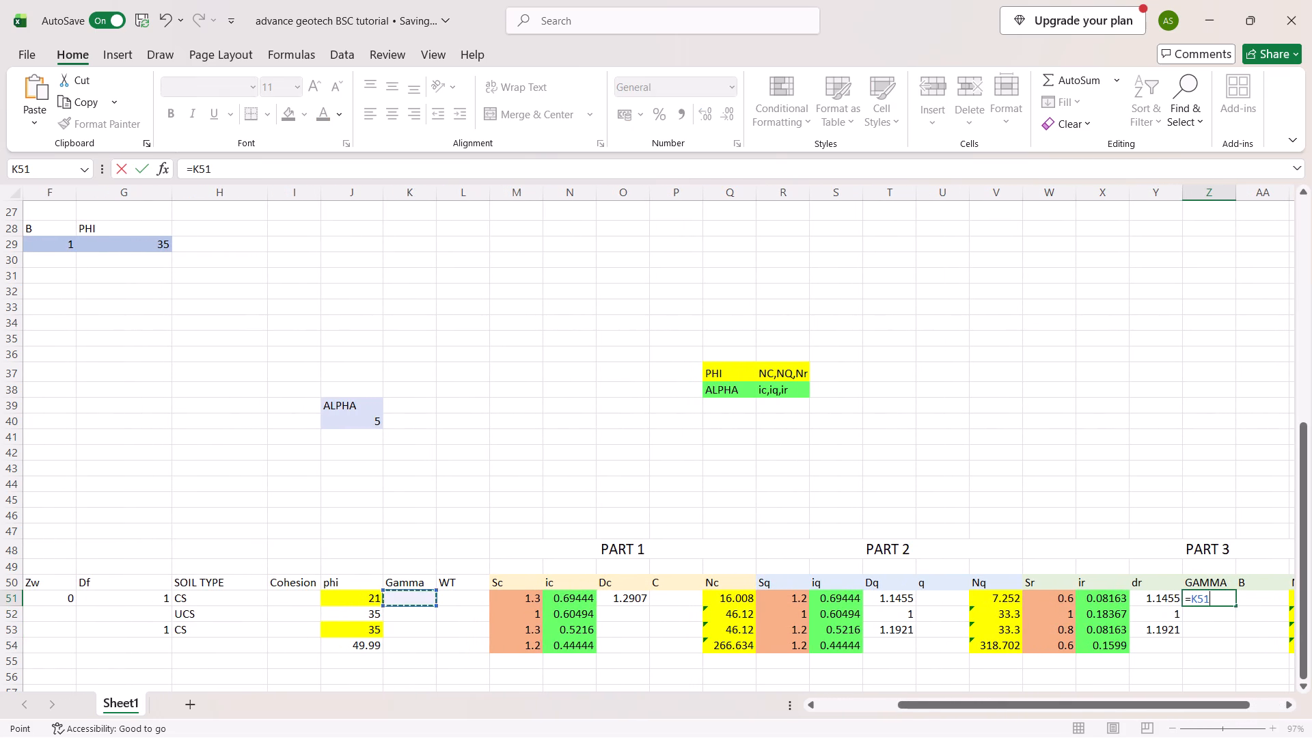
scroll(405, 599, "left", 1)
key("Return")
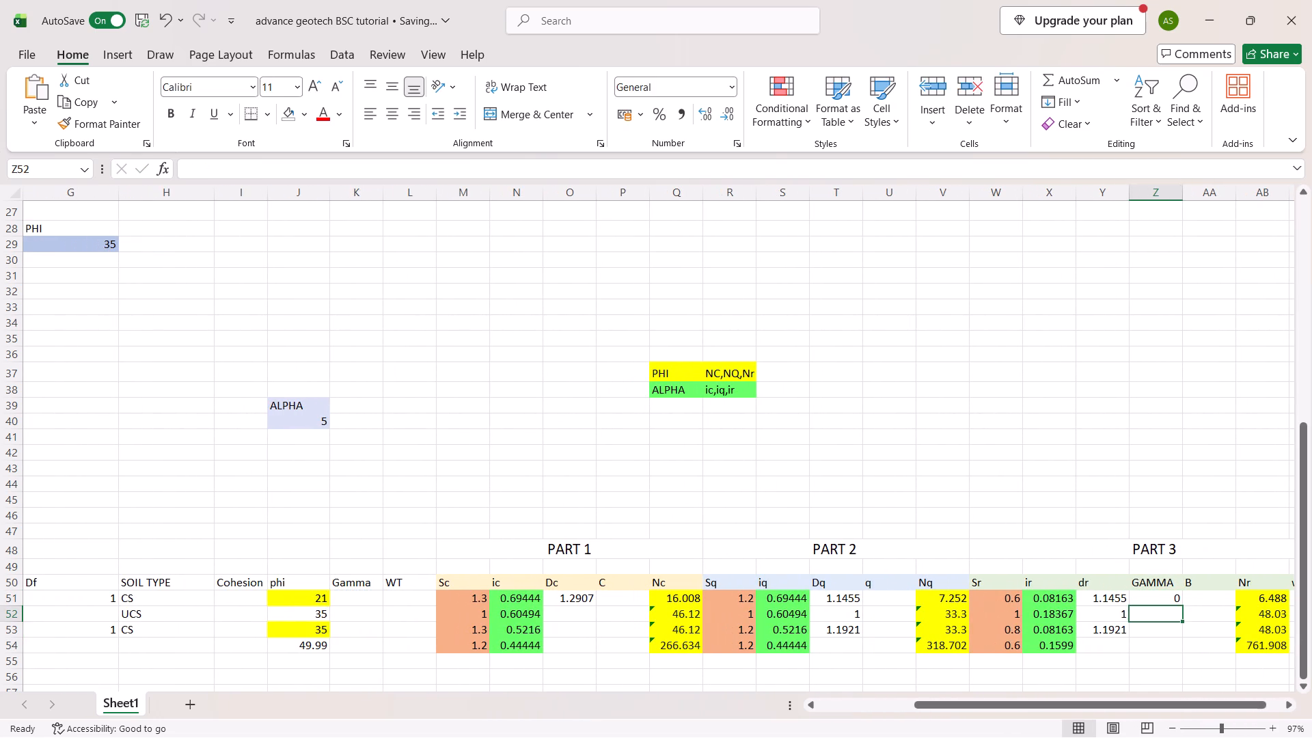
Link the CC row's Part 3 B cell AA51 to the footing width with =C51.
left_click(1207, 595)
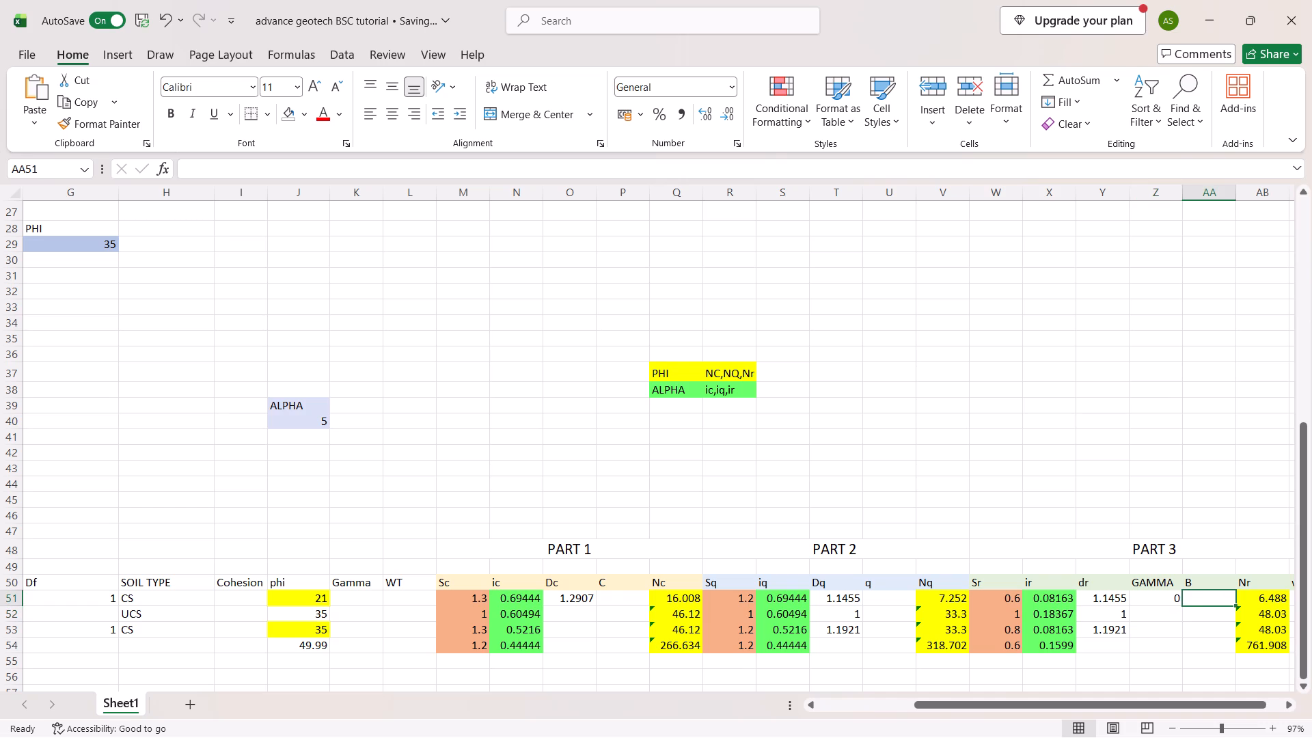
key("equal")
scroll(1029, 604, "right", 6)
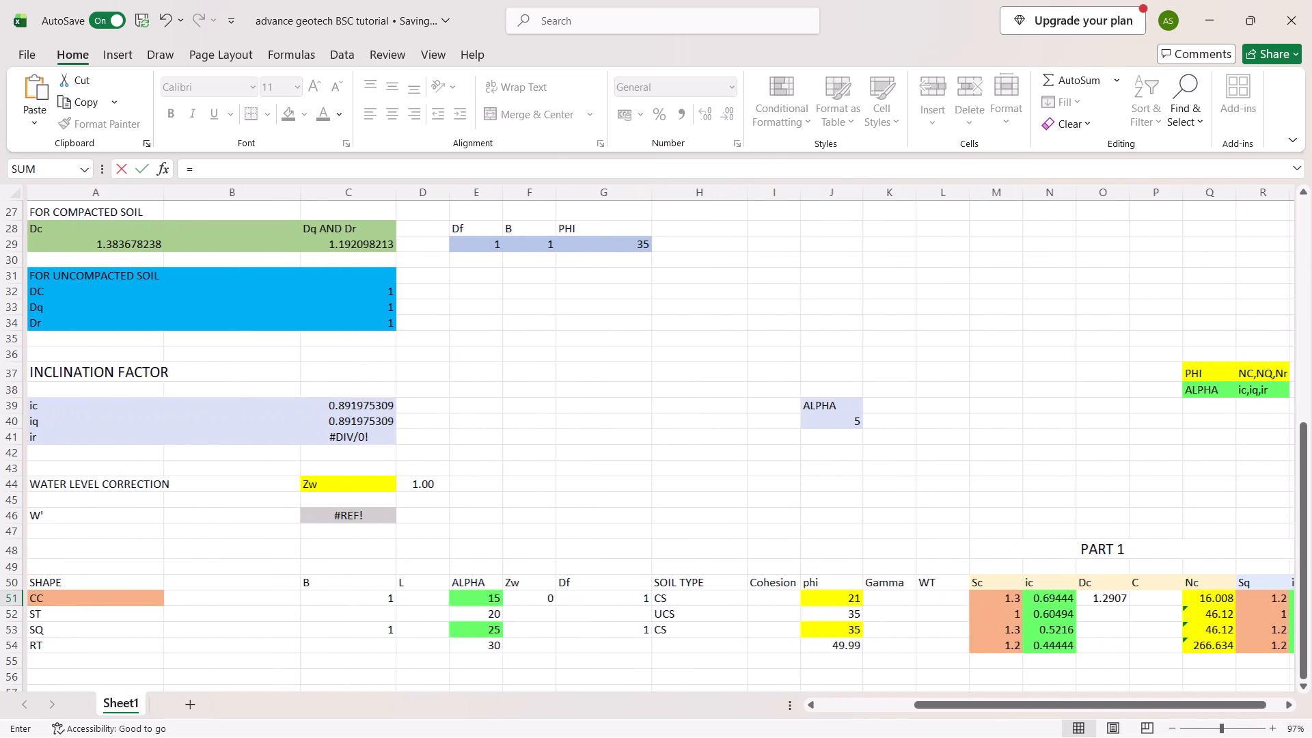
left_click(357, 596)
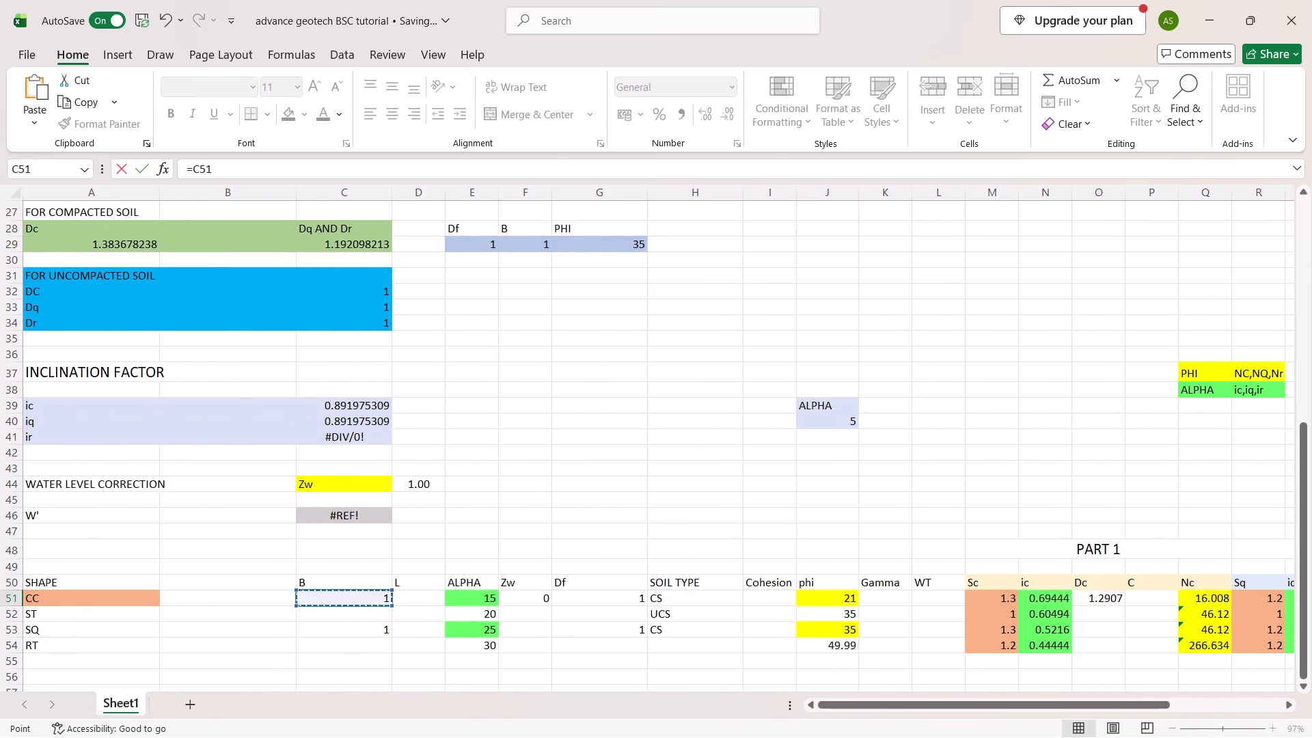
key("Return")
Select the CC row's q cell U51 in Part 2.
scroll(370, 538, "left", 1)
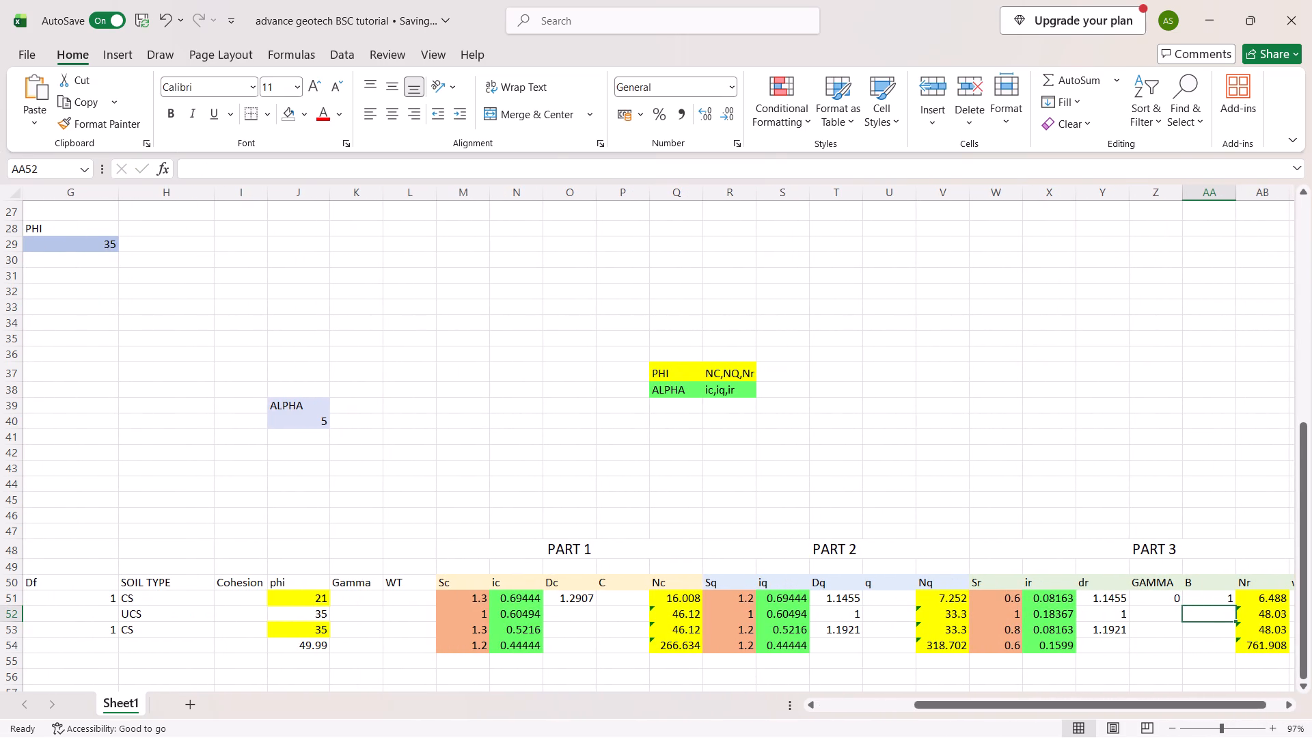
left_click(890, 598)
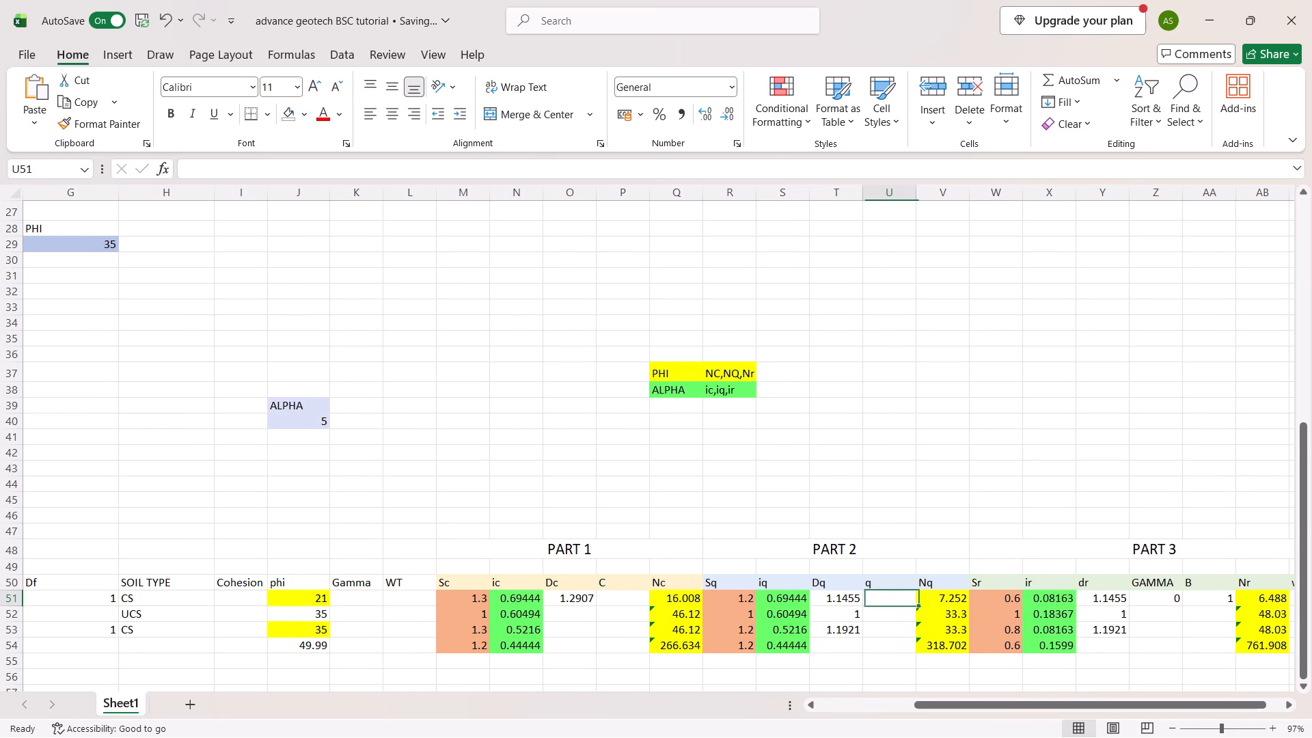
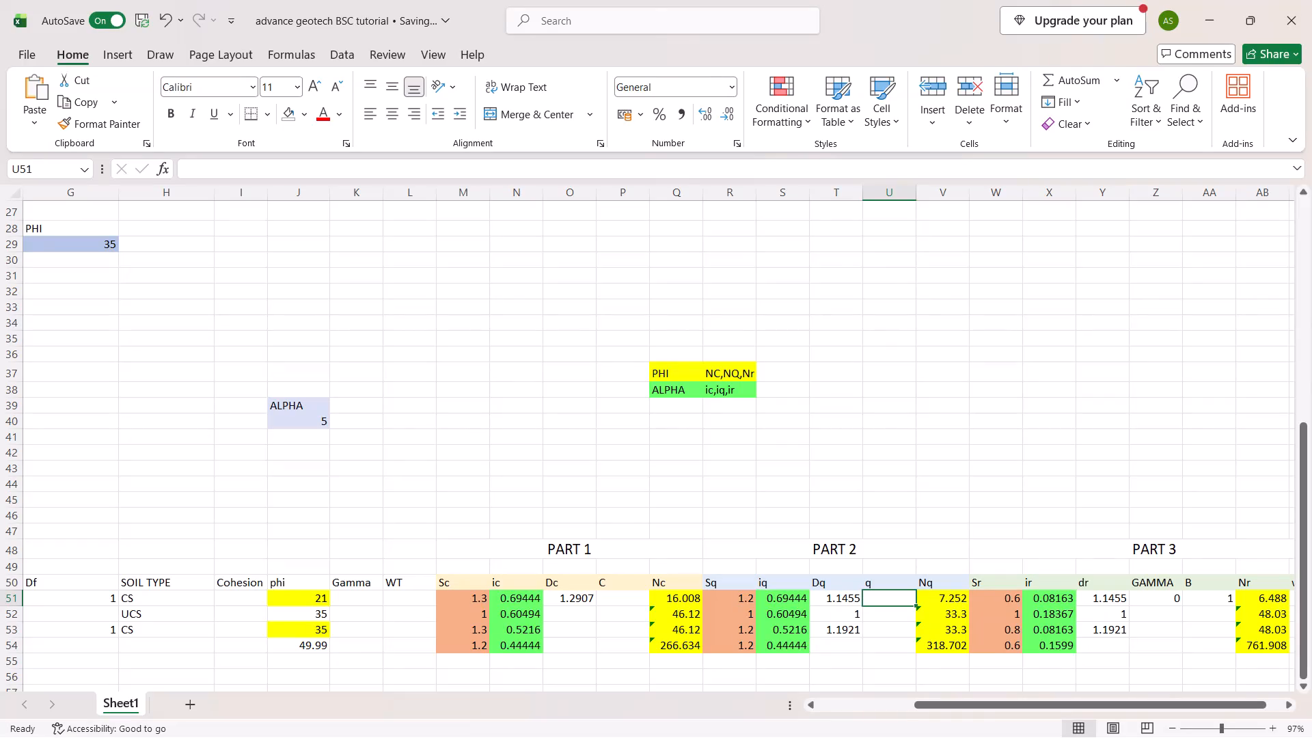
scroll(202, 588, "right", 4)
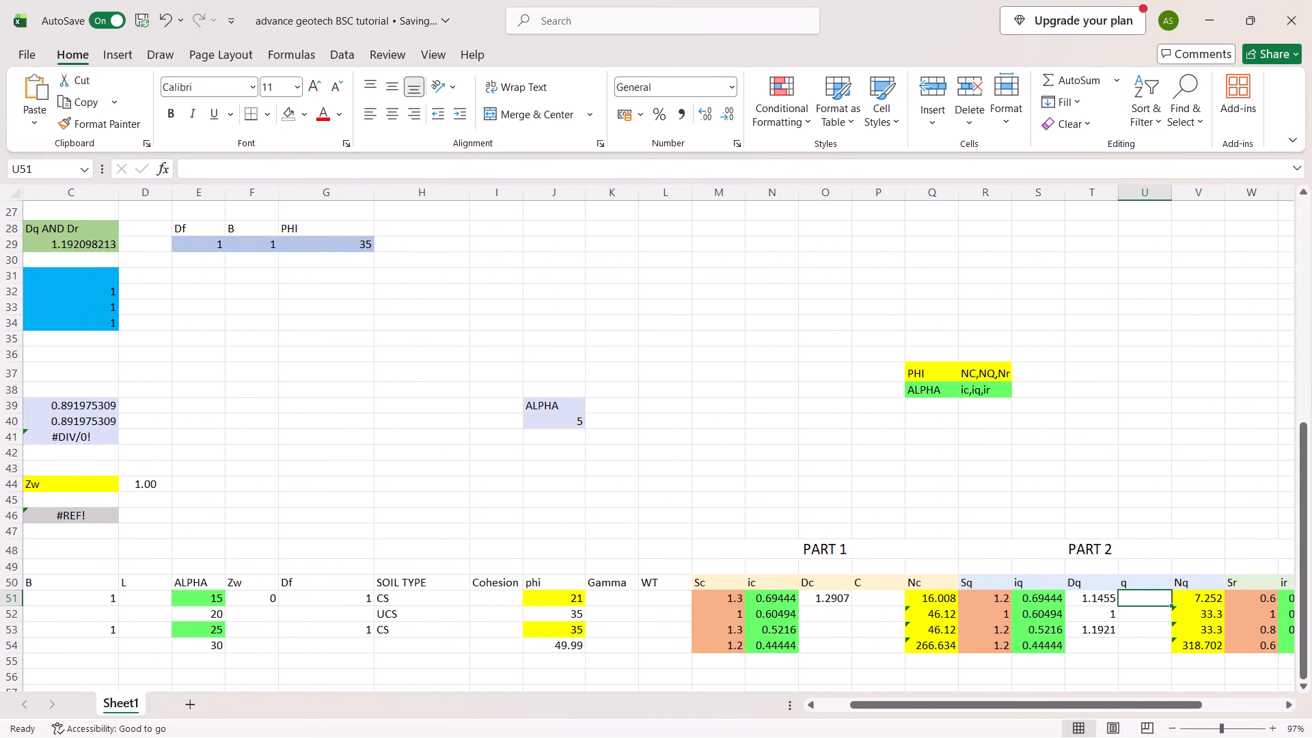
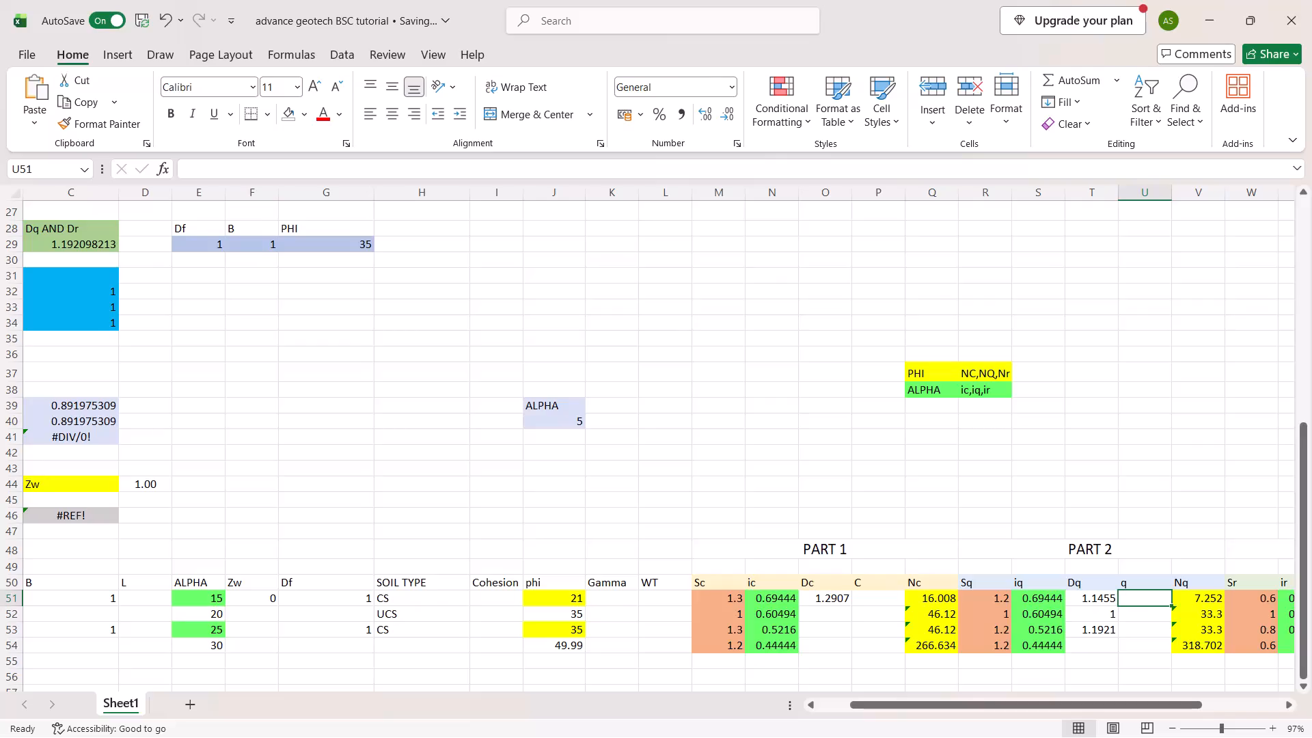
Set the Zw value to 2 in the first data row of the bearing capacity table, row 51.
left_click(256, 601)
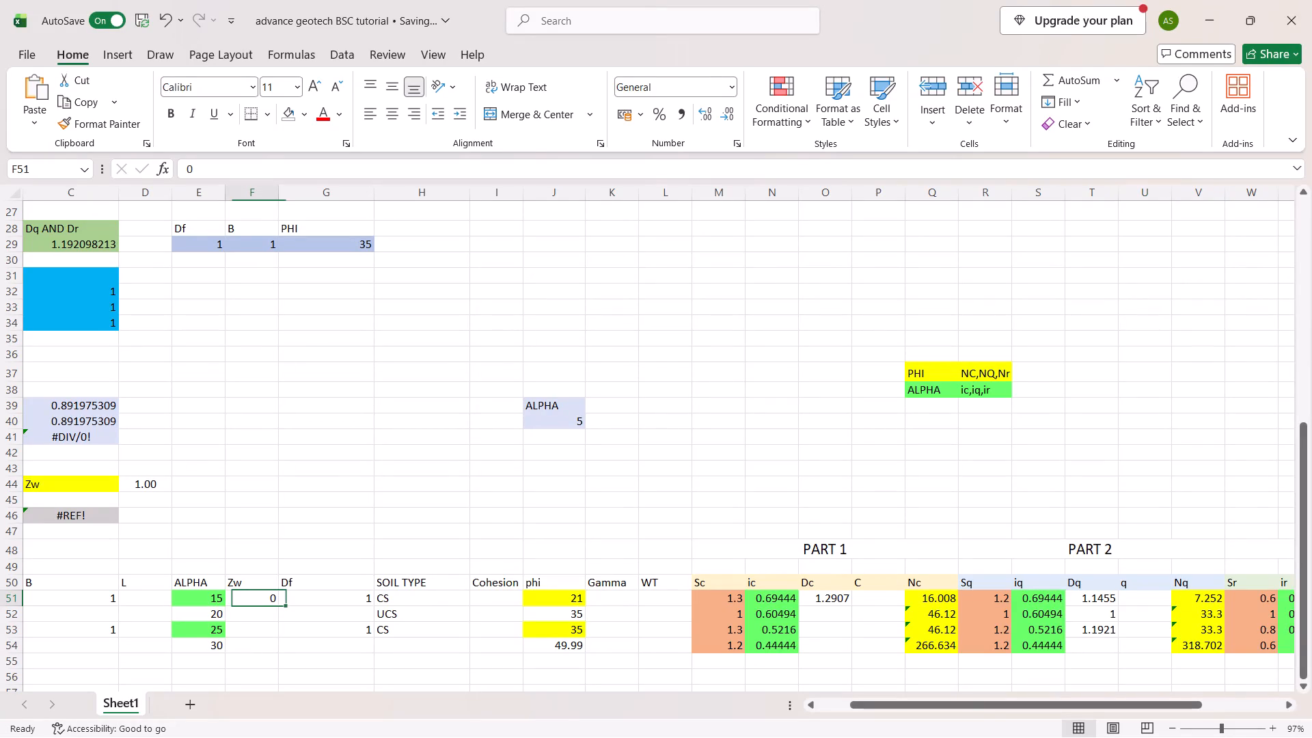
key("2")
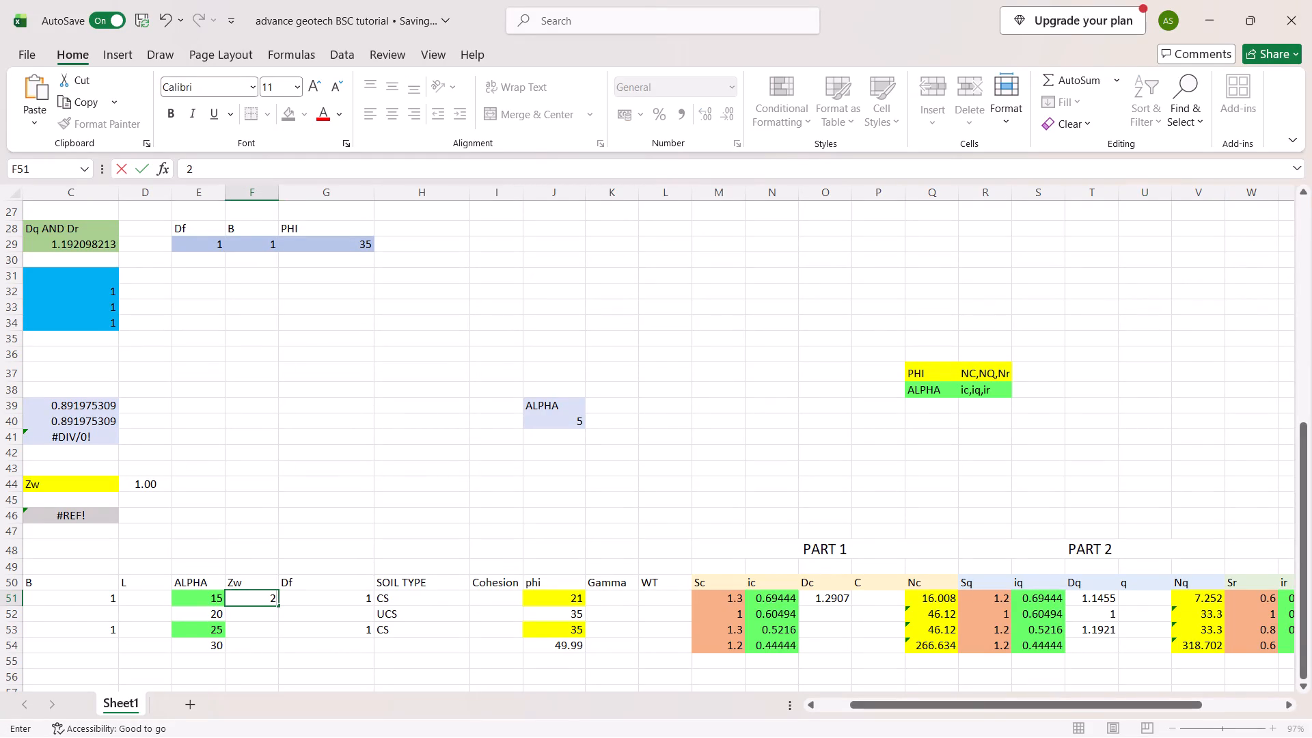
key("Return")
scroll(371, 587, "left", 1)
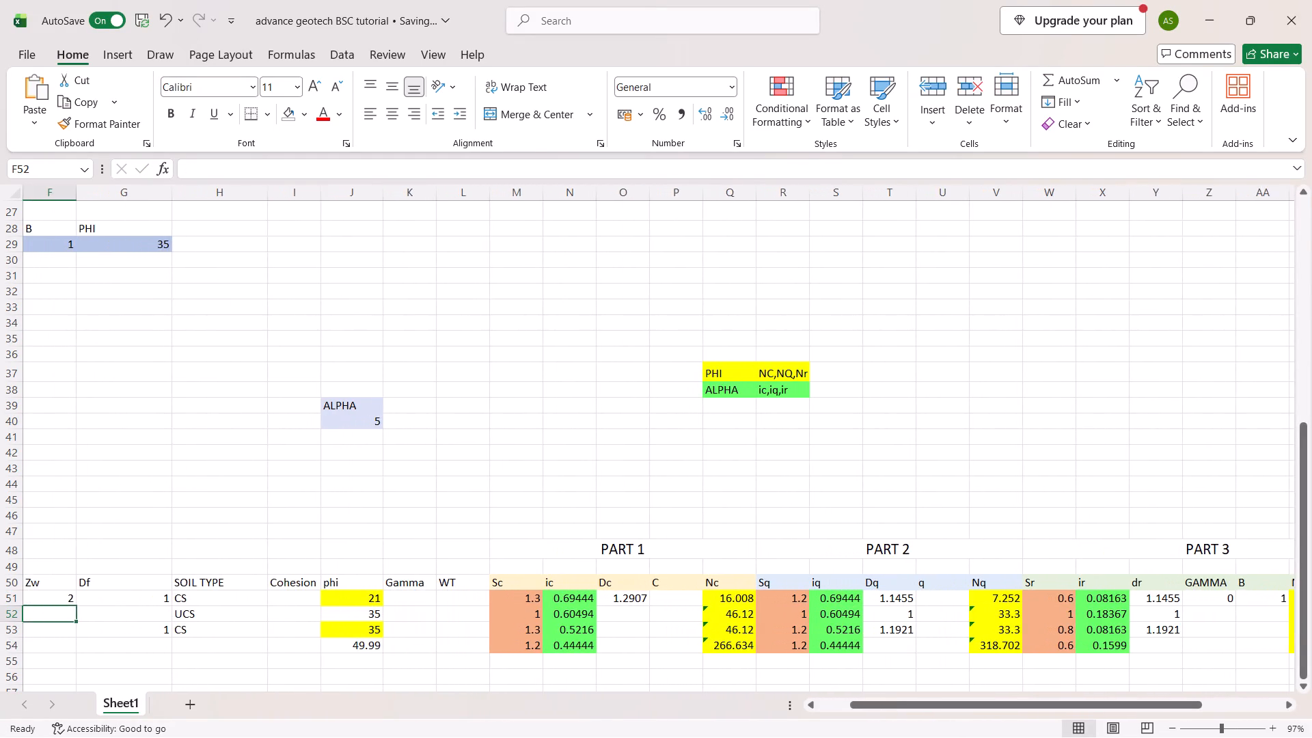
scroll(371, 587, "right", 1)
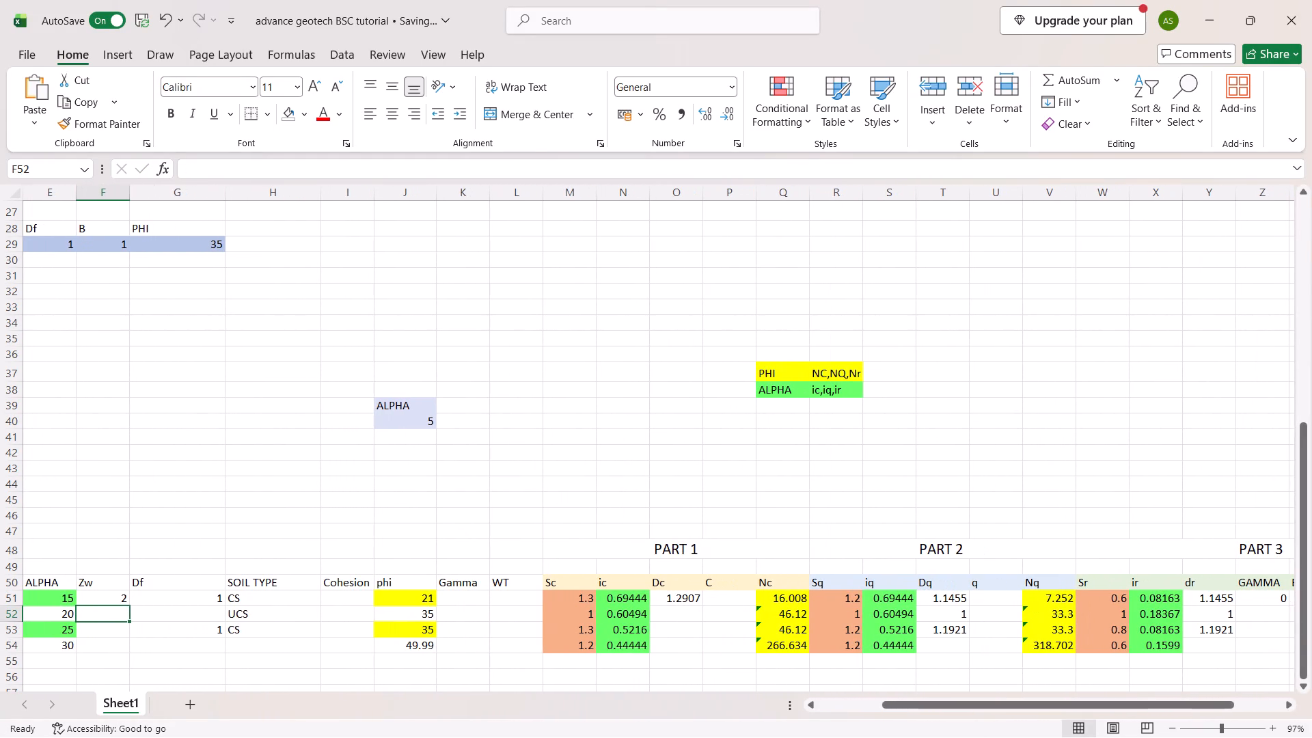
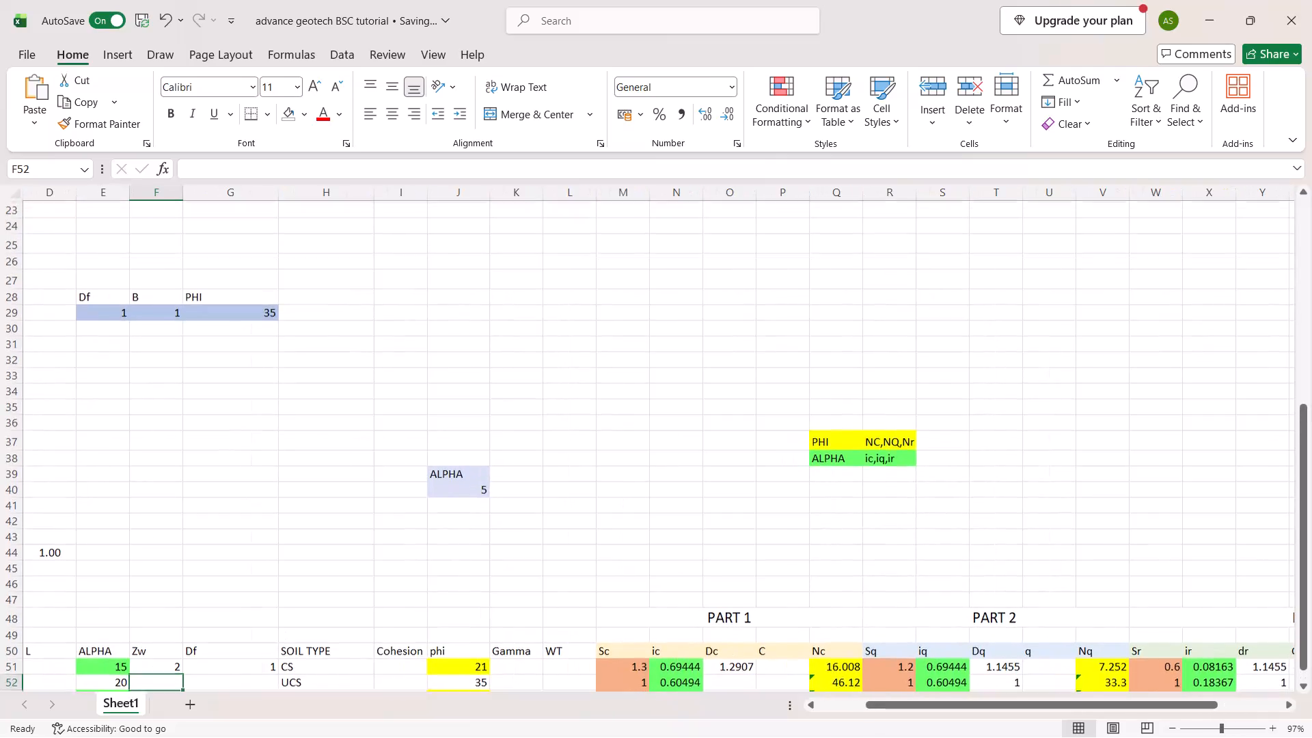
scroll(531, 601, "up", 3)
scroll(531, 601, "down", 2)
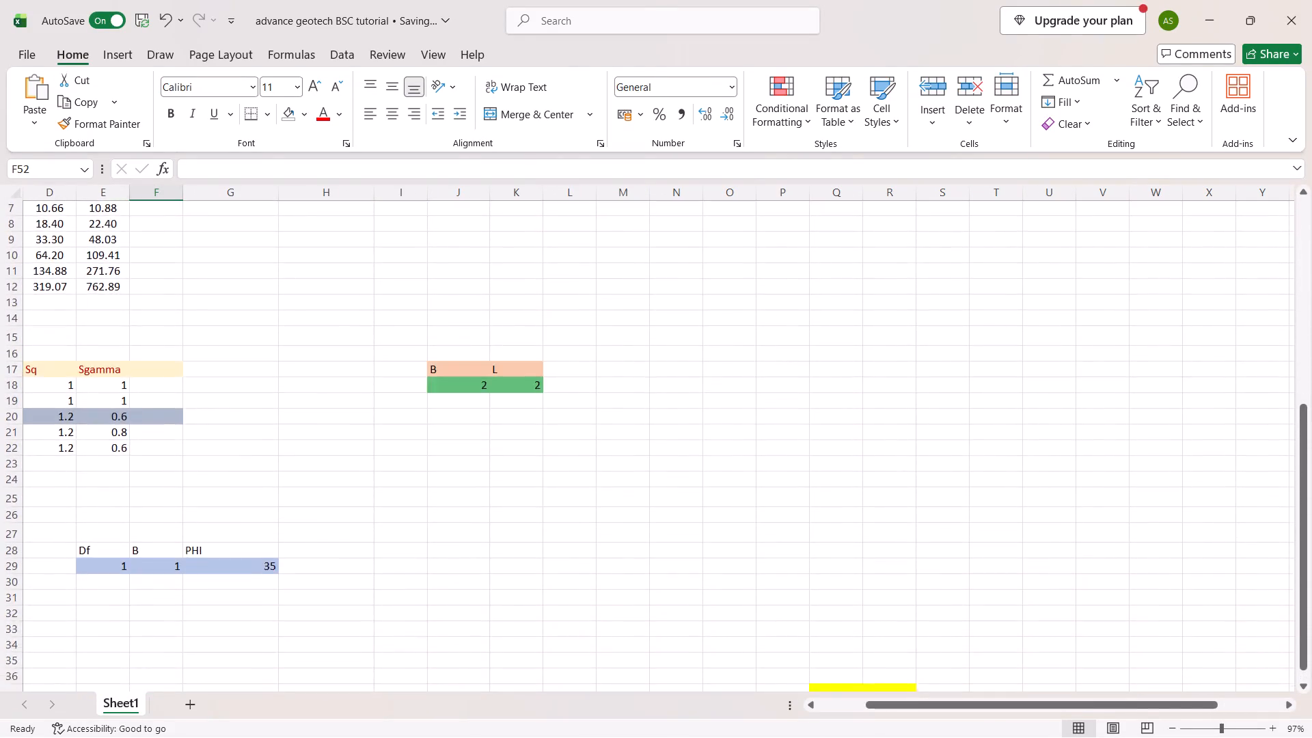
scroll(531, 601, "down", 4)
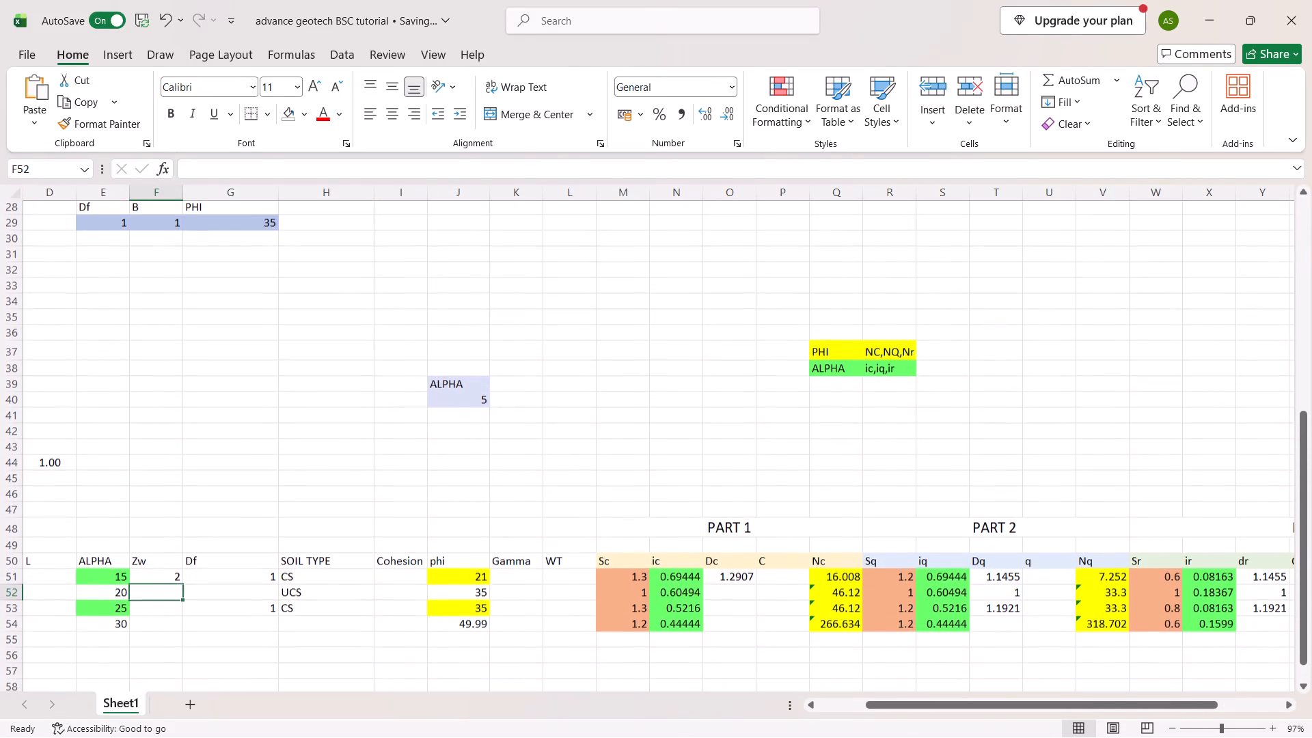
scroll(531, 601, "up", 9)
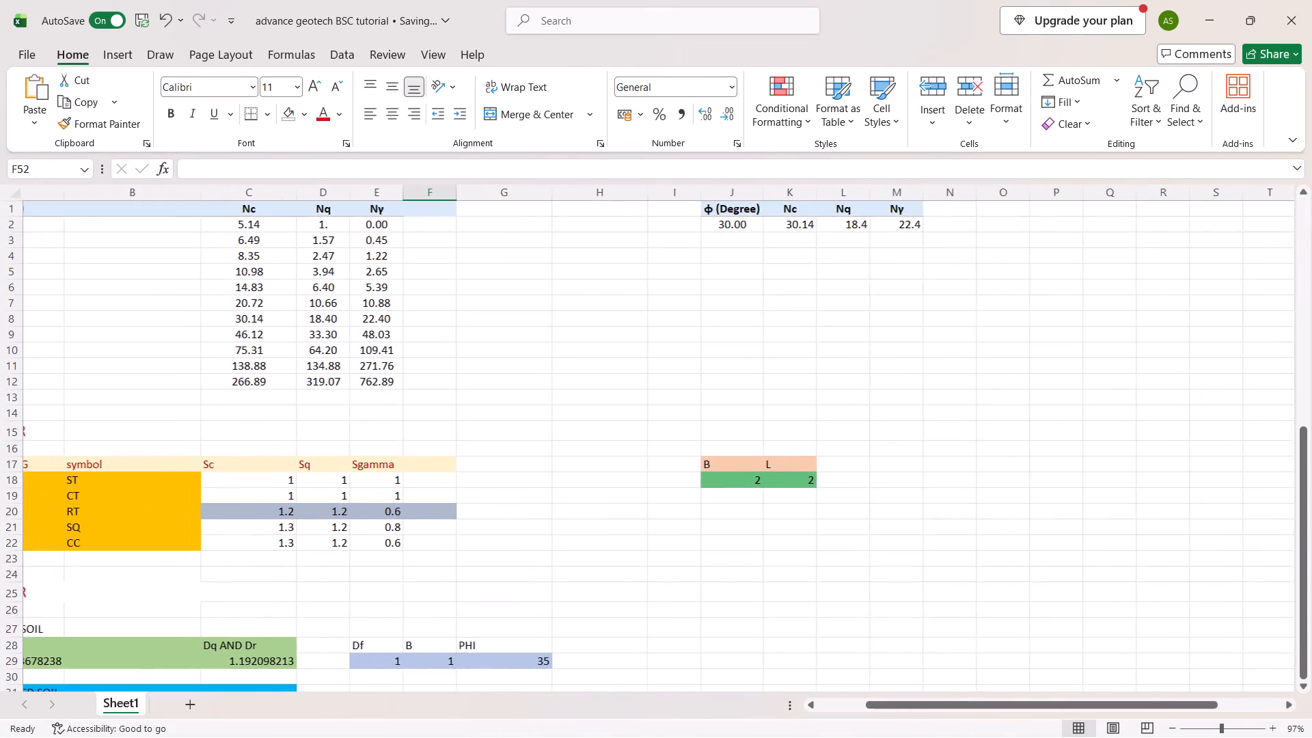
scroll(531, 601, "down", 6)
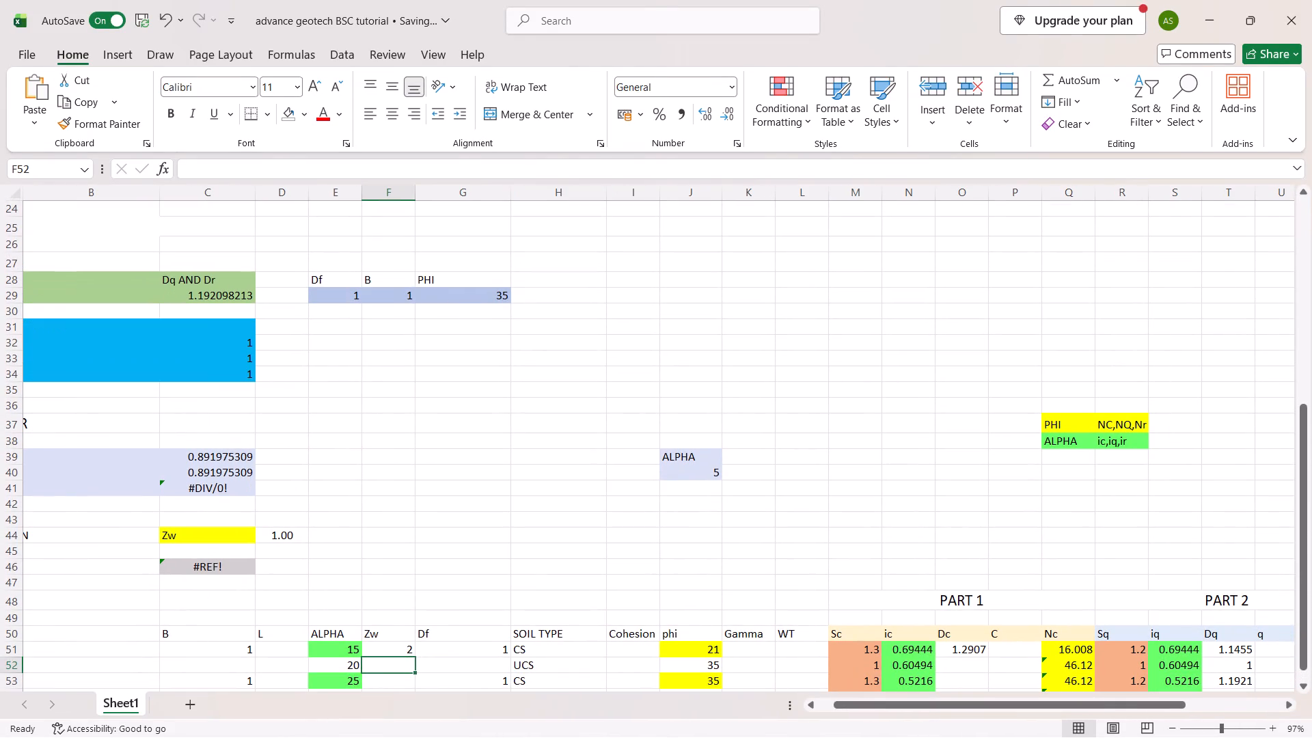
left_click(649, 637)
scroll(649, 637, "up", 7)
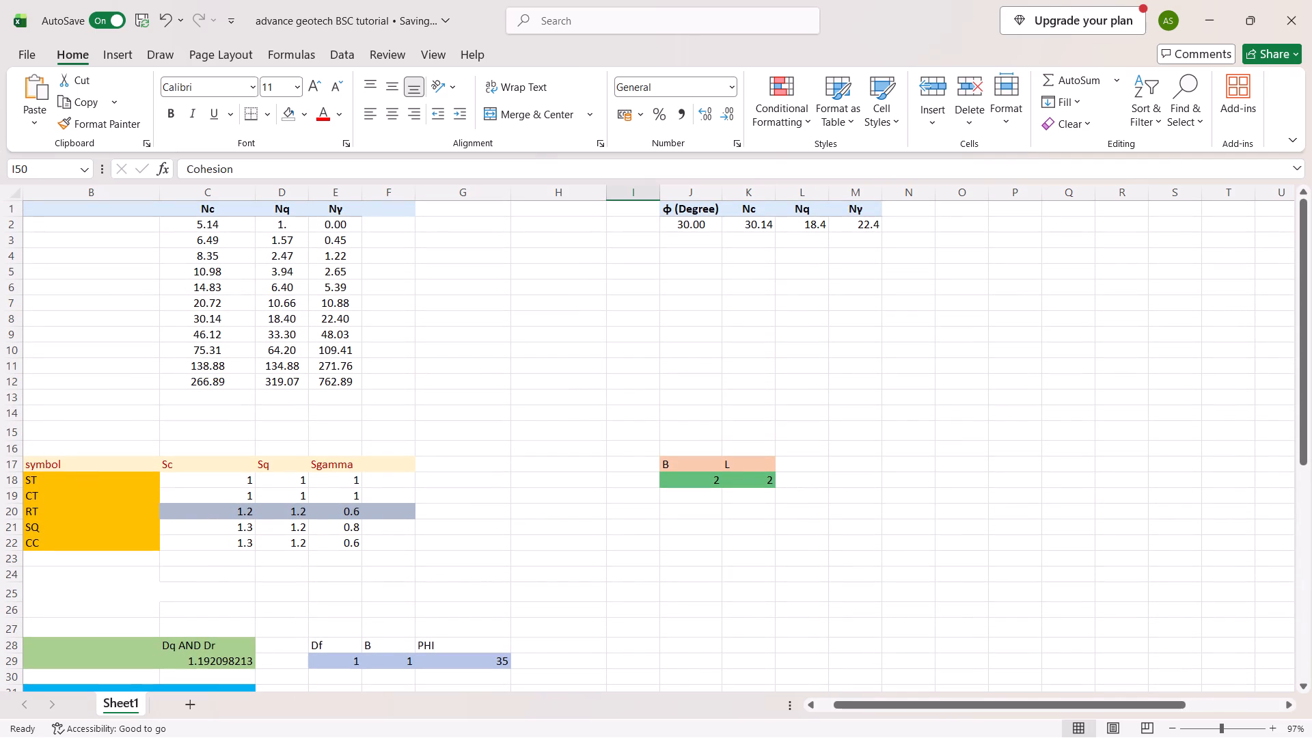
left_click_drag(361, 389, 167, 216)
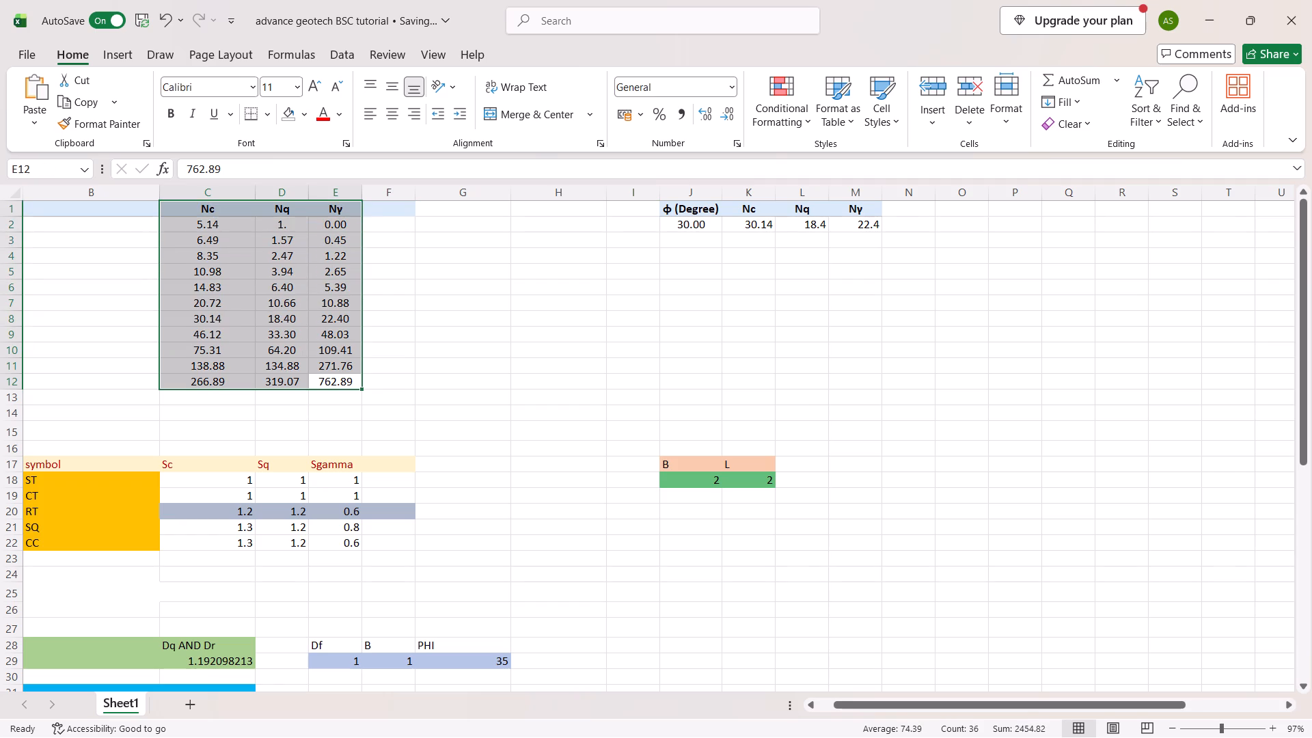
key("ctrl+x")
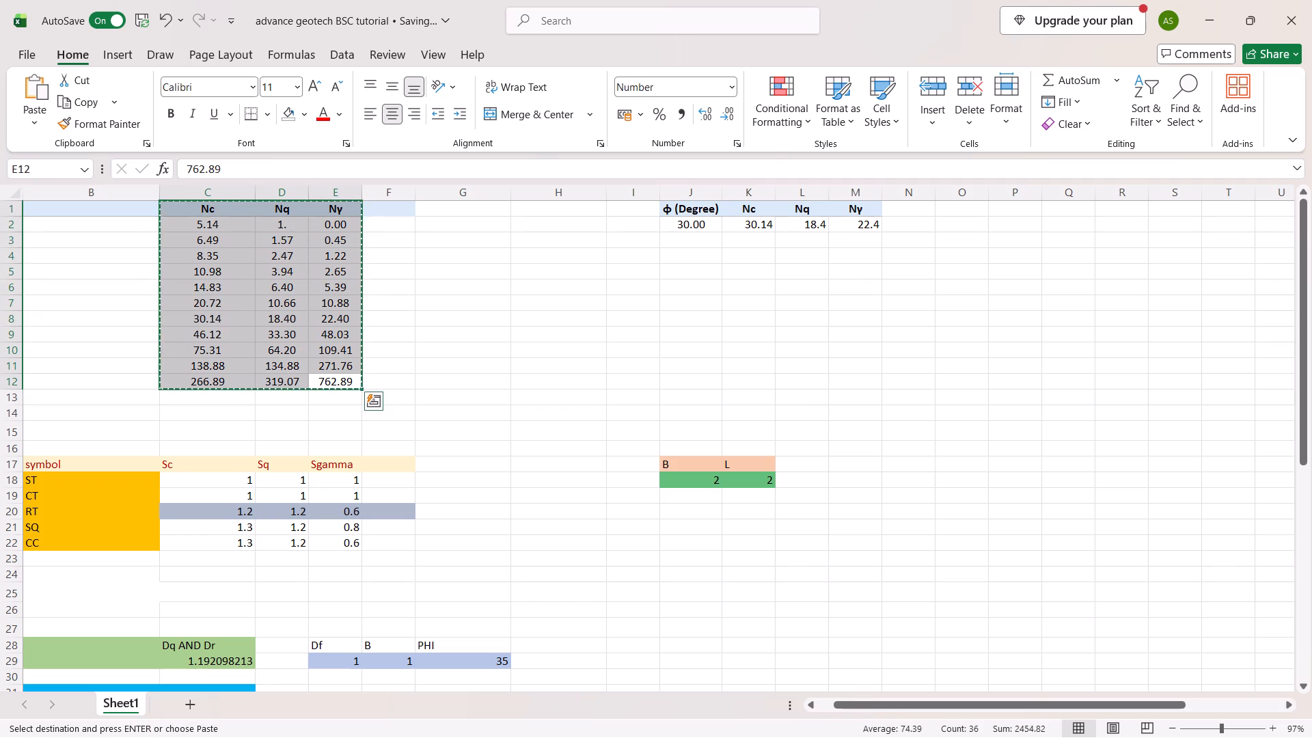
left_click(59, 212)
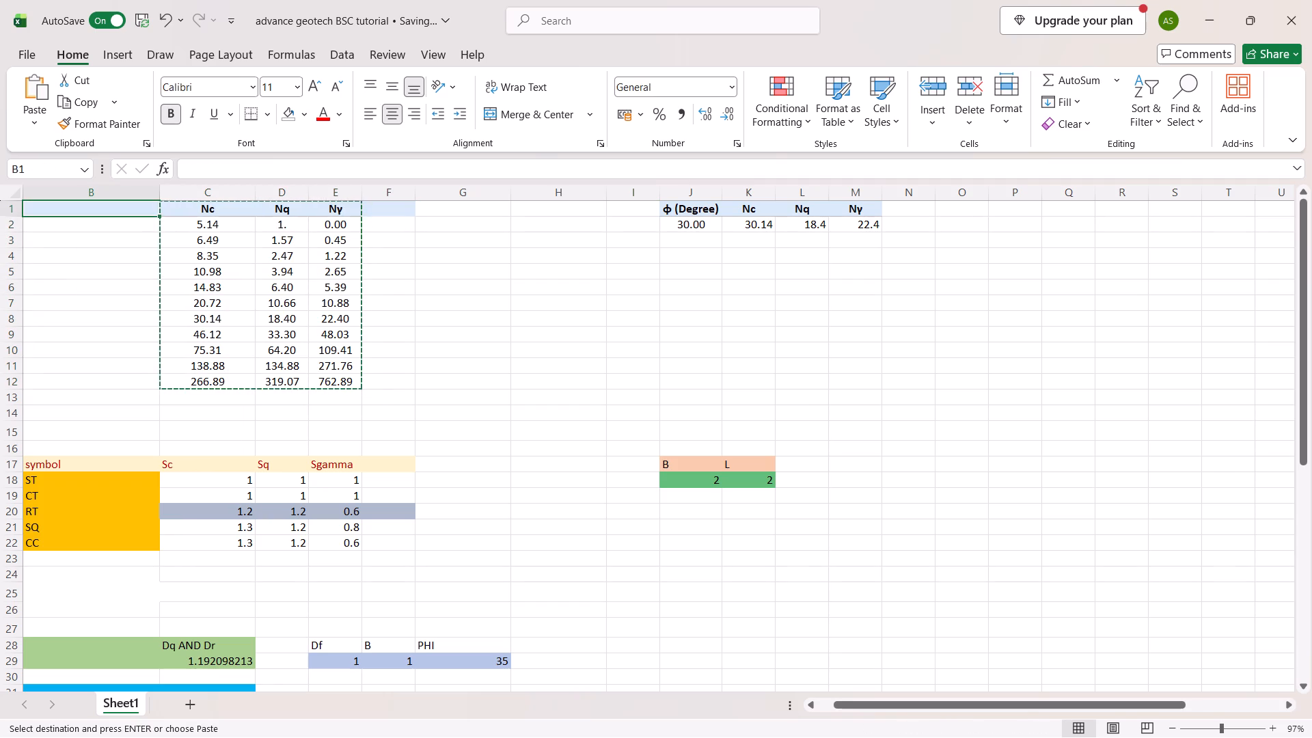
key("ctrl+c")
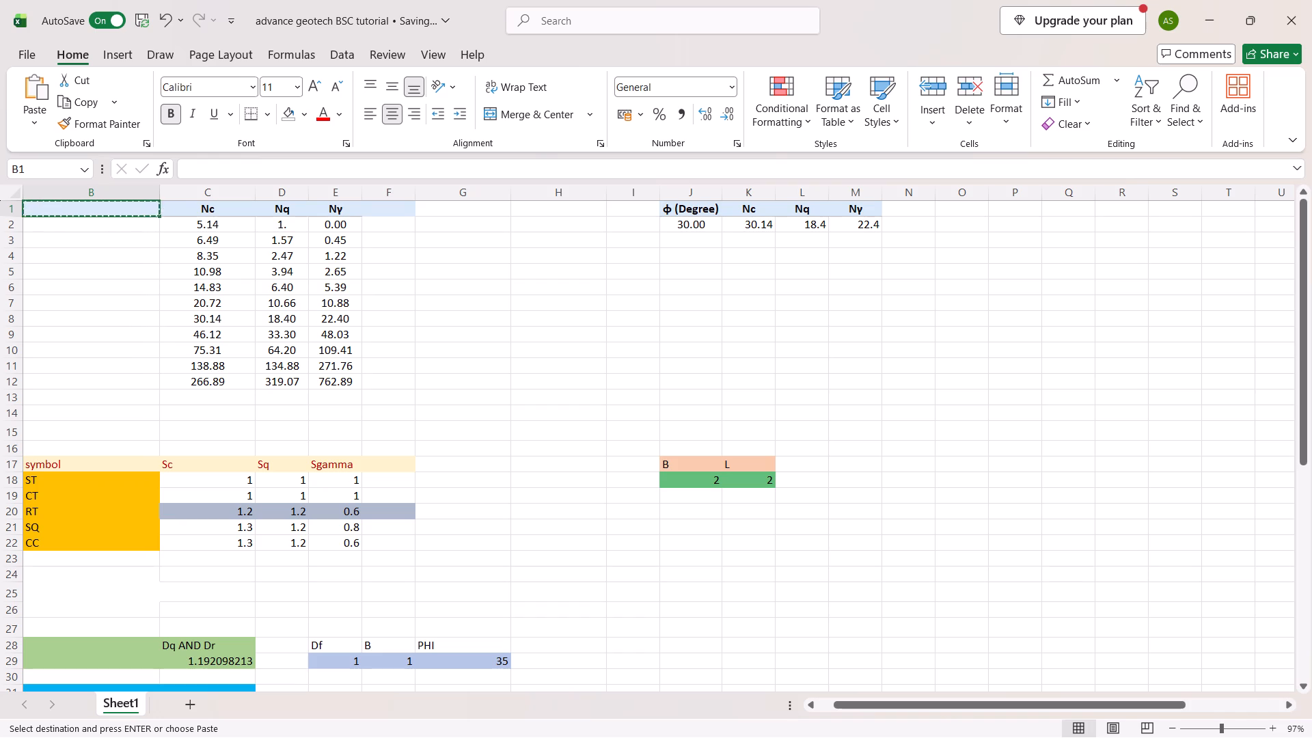
Move the Nc, Nq and Ny columns of the bearing capacity factor table from C1:E12 to start at B1.
left_click_drag(353, 381, 163, 201)
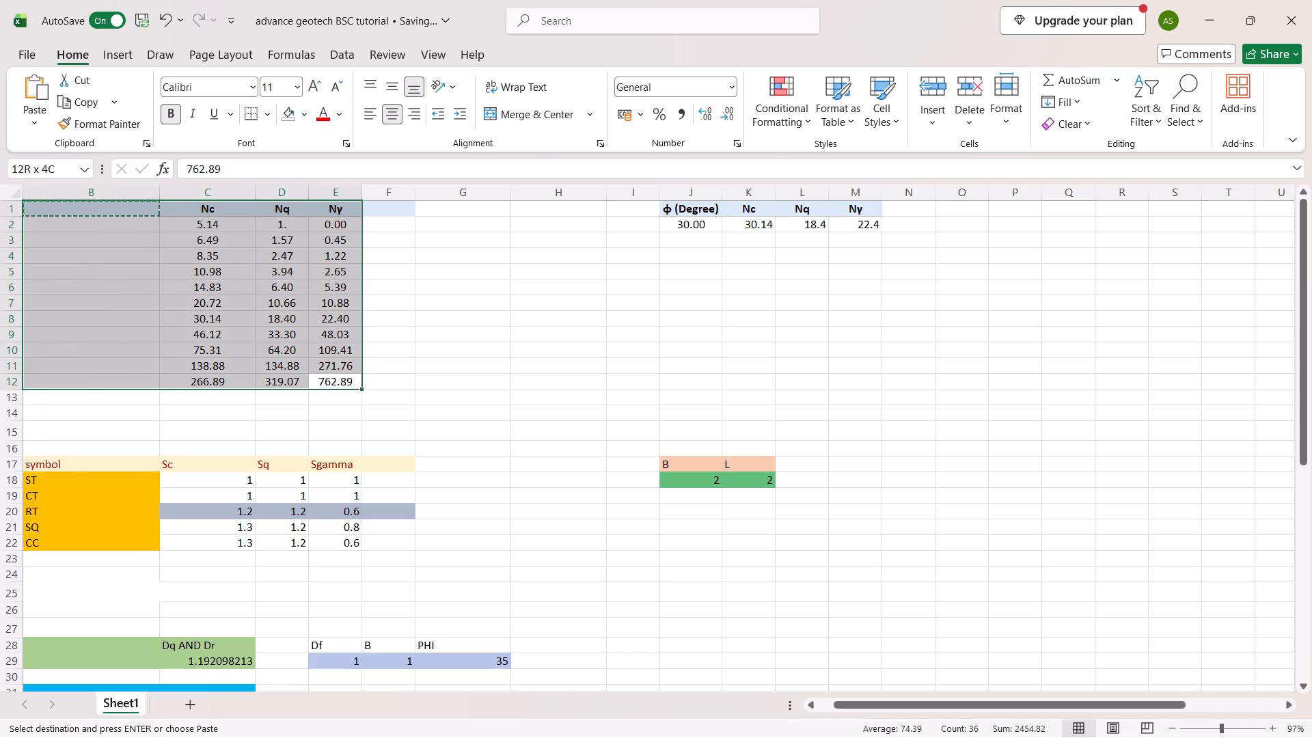
left_click_drag(163, 201, 184, 204)
key("ctrl+x")
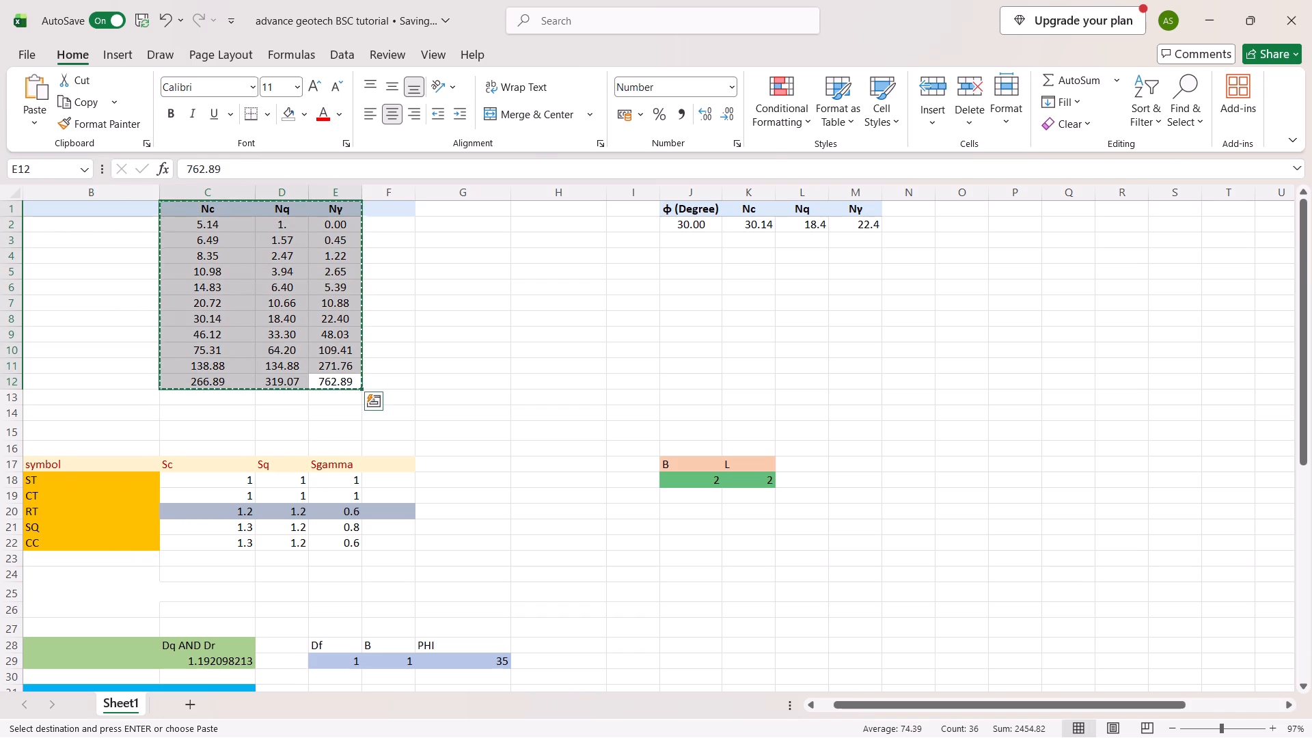
left_click(111, 210)
key("ctrl+v")
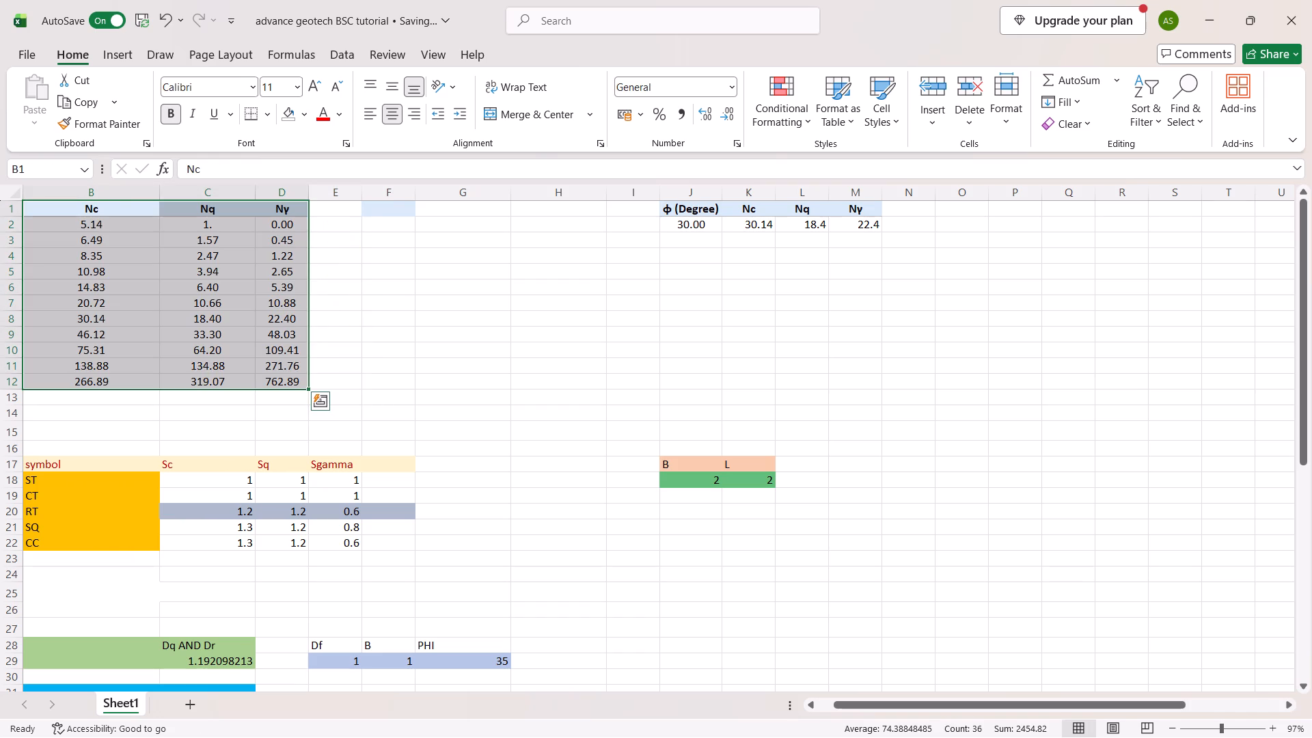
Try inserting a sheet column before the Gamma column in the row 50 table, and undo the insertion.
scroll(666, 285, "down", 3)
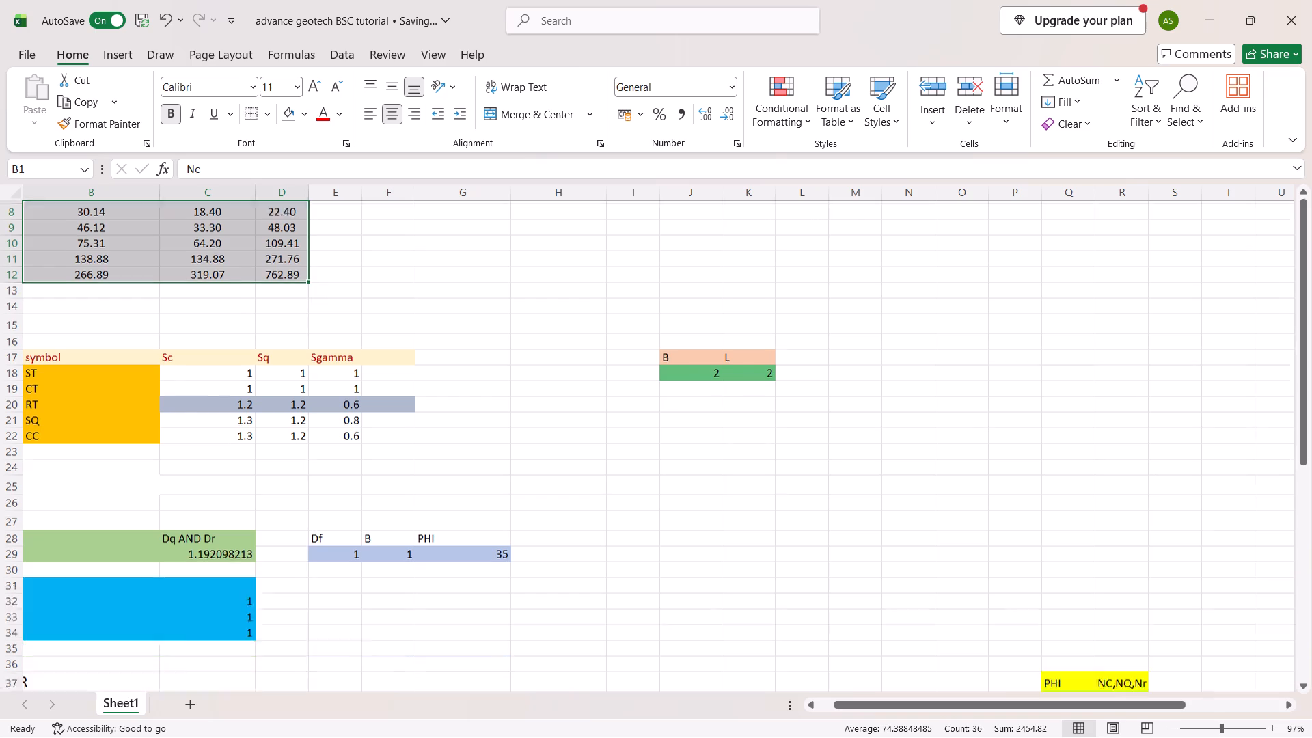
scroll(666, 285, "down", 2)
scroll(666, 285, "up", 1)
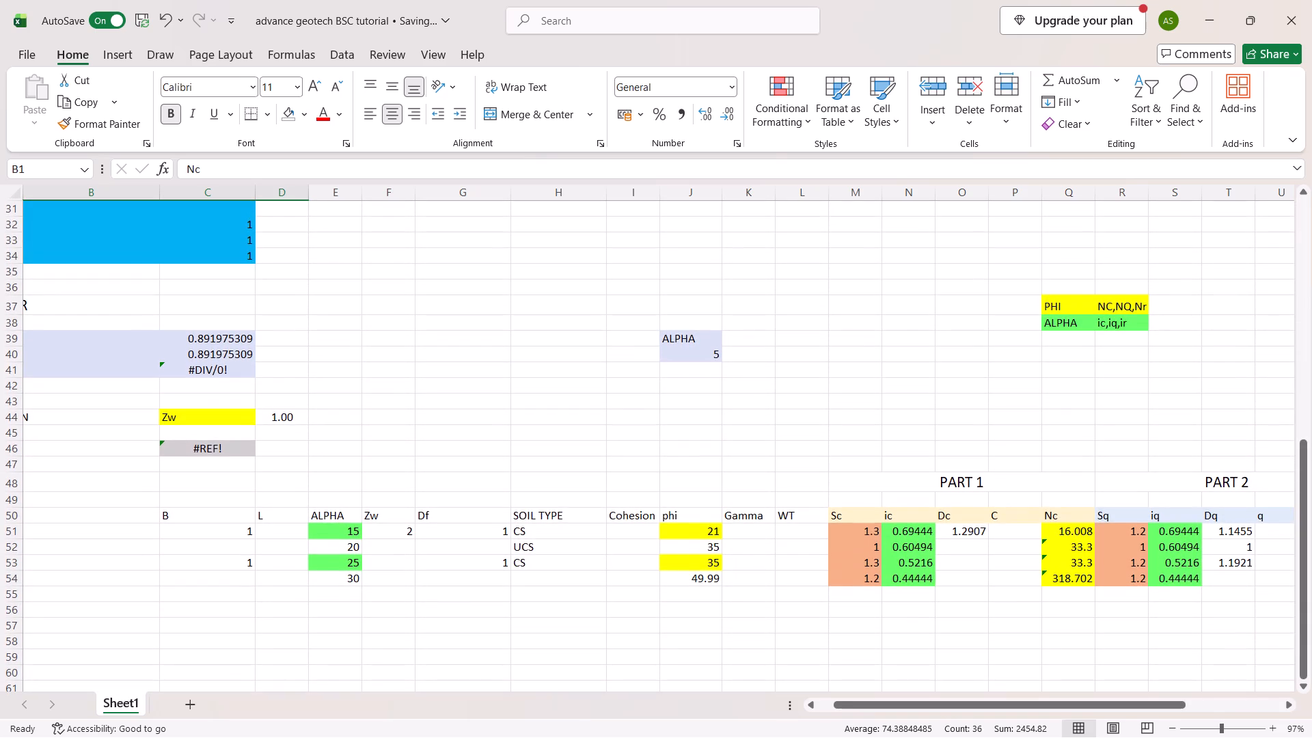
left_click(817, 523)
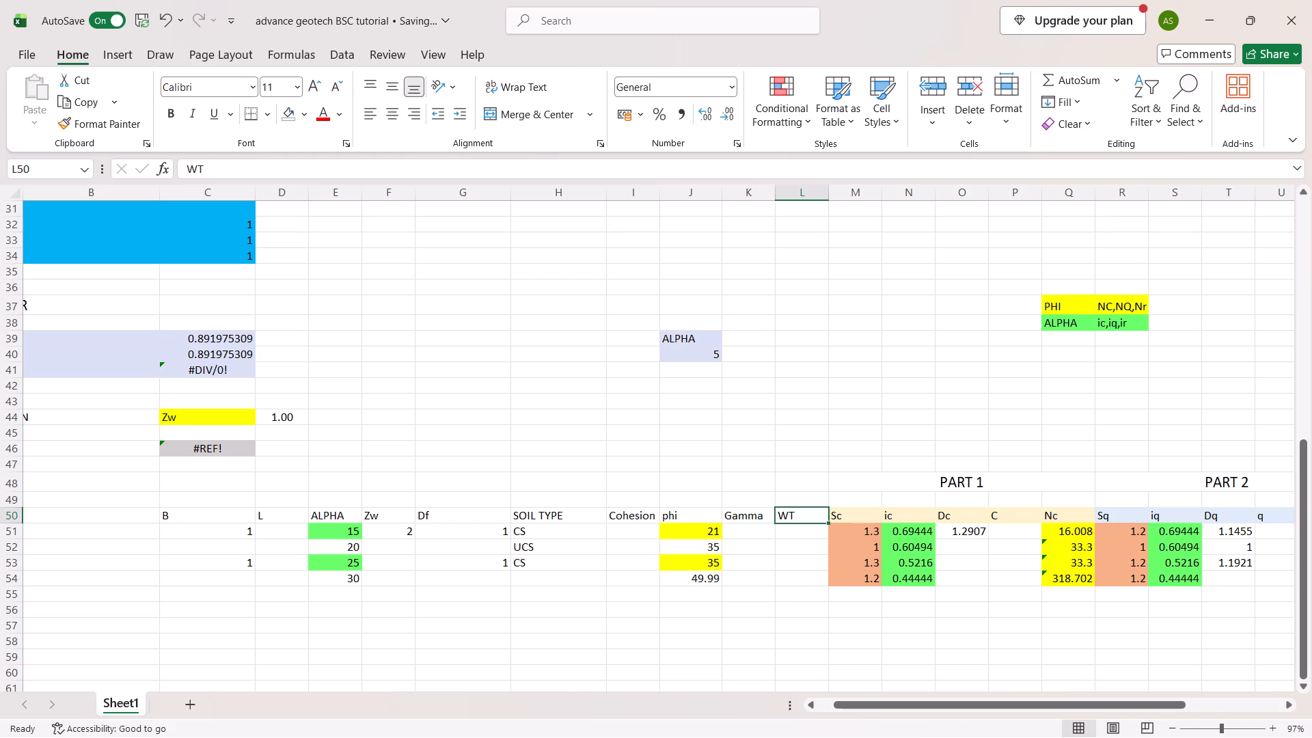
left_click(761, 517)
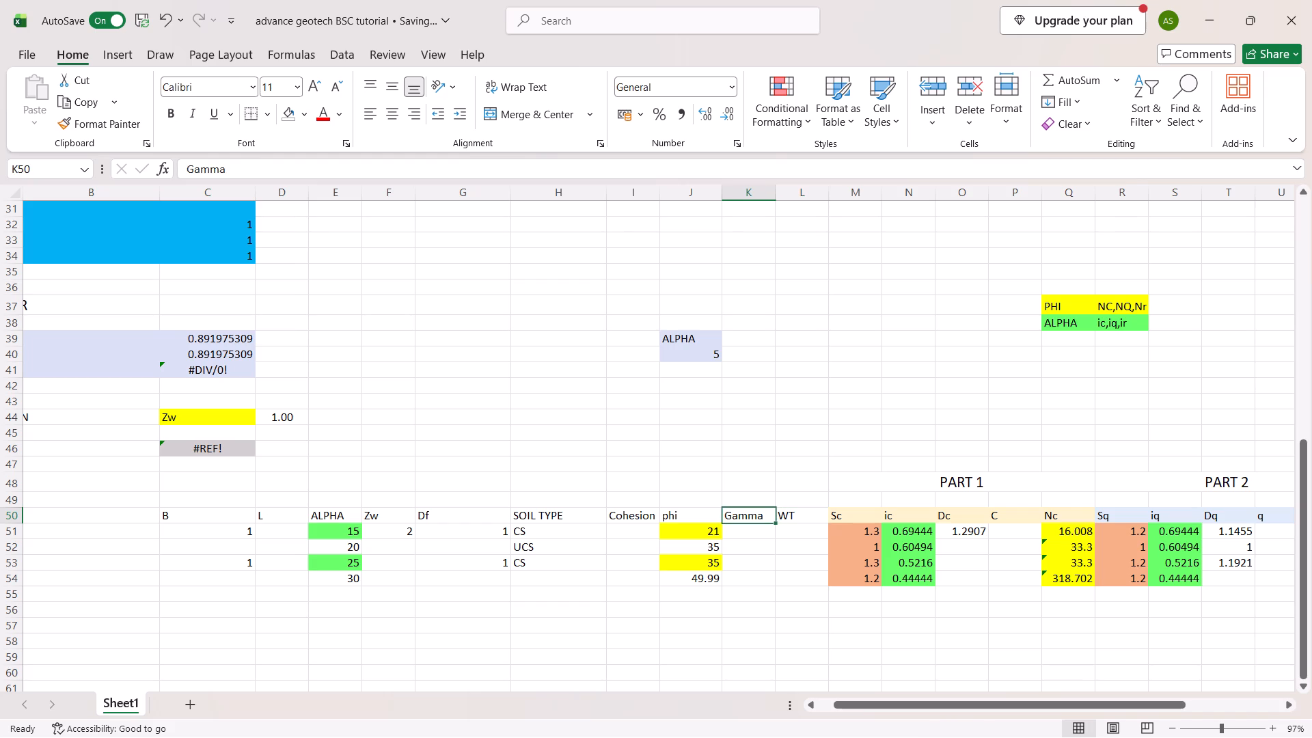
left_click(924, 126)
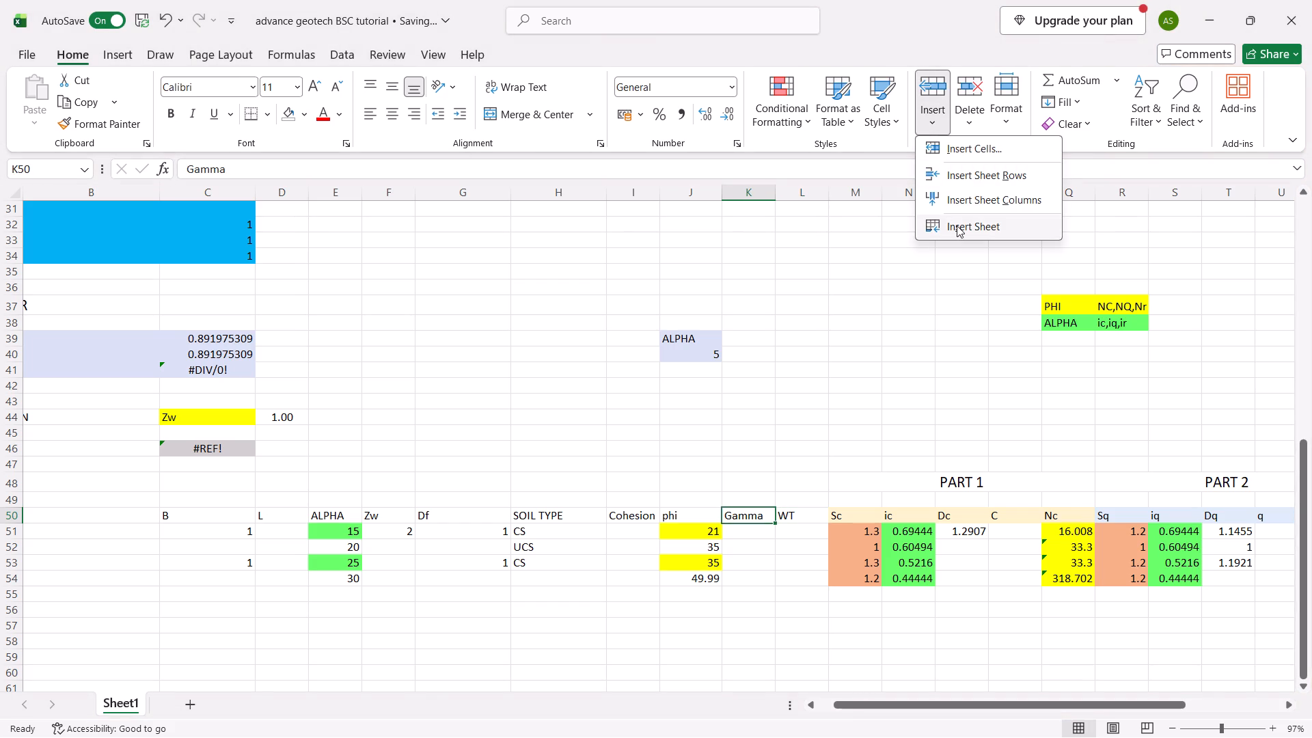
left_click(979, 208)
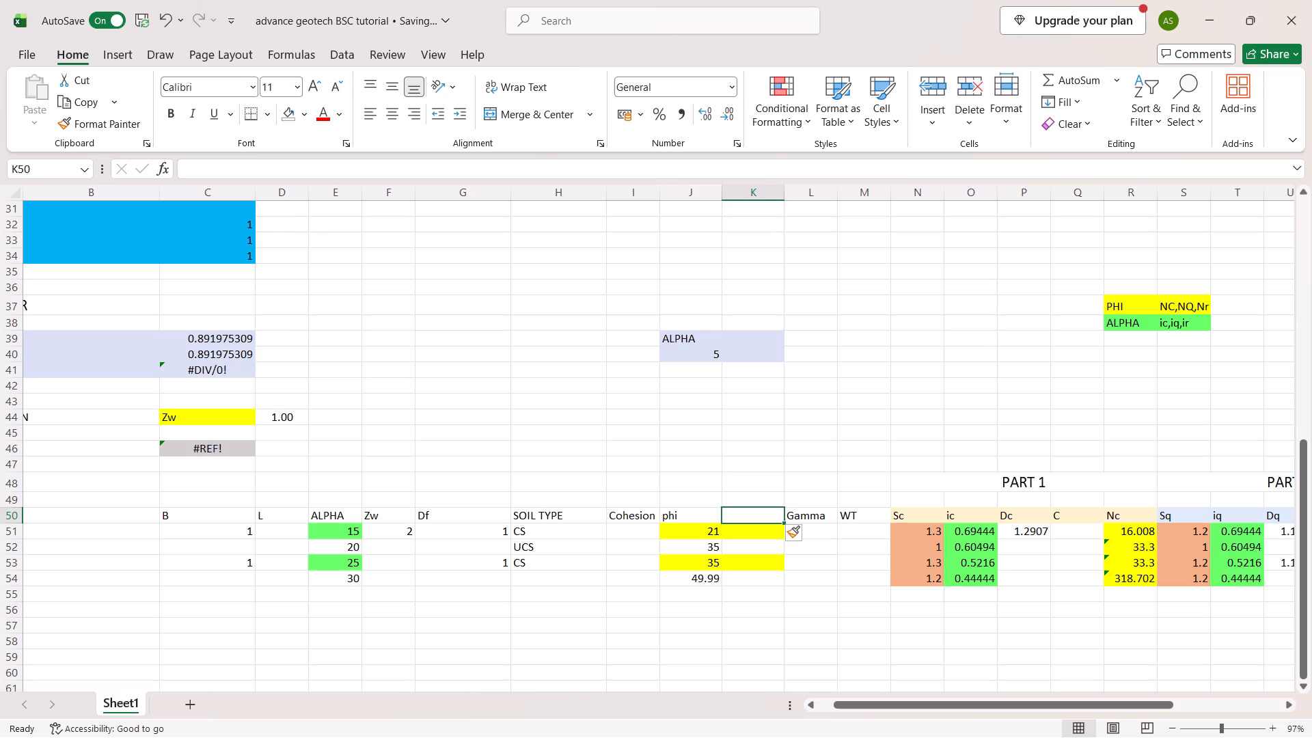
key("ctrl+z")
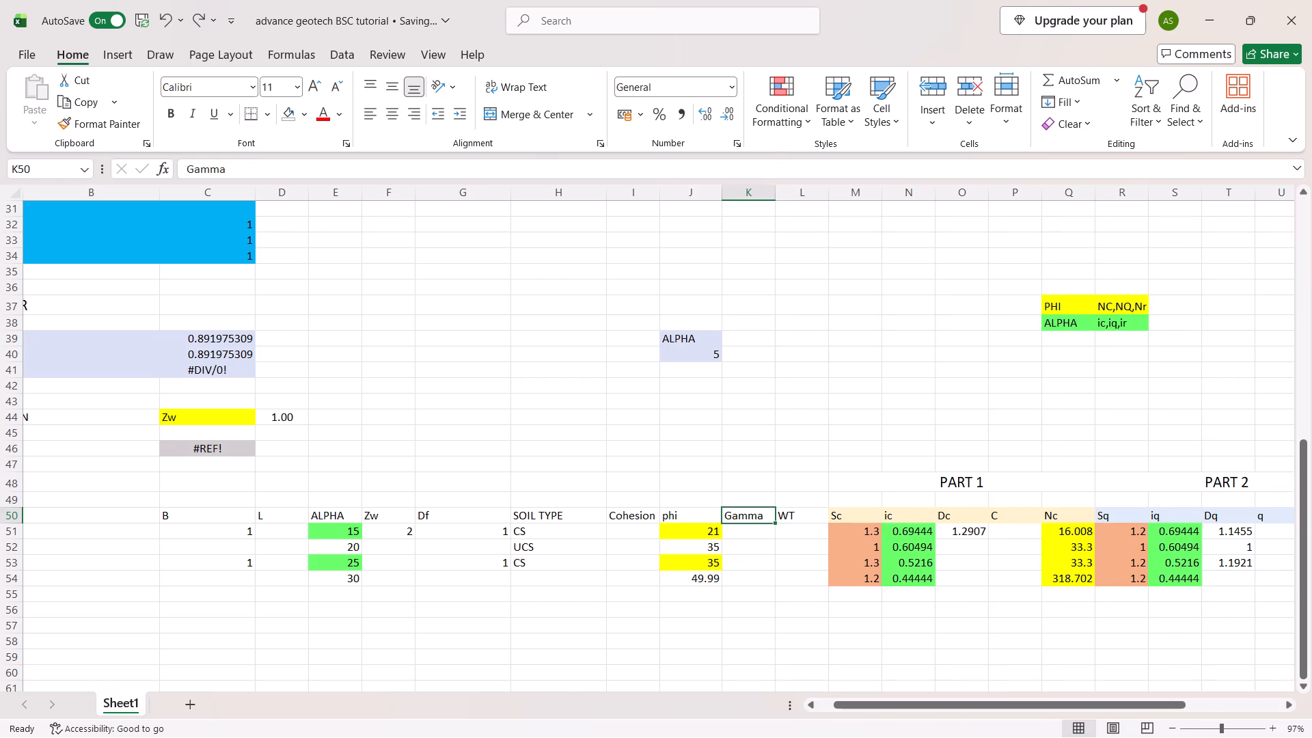
Insert a blank sheet column between the Gamma and WT columns of the row 50 table.
left_click(811, 511)
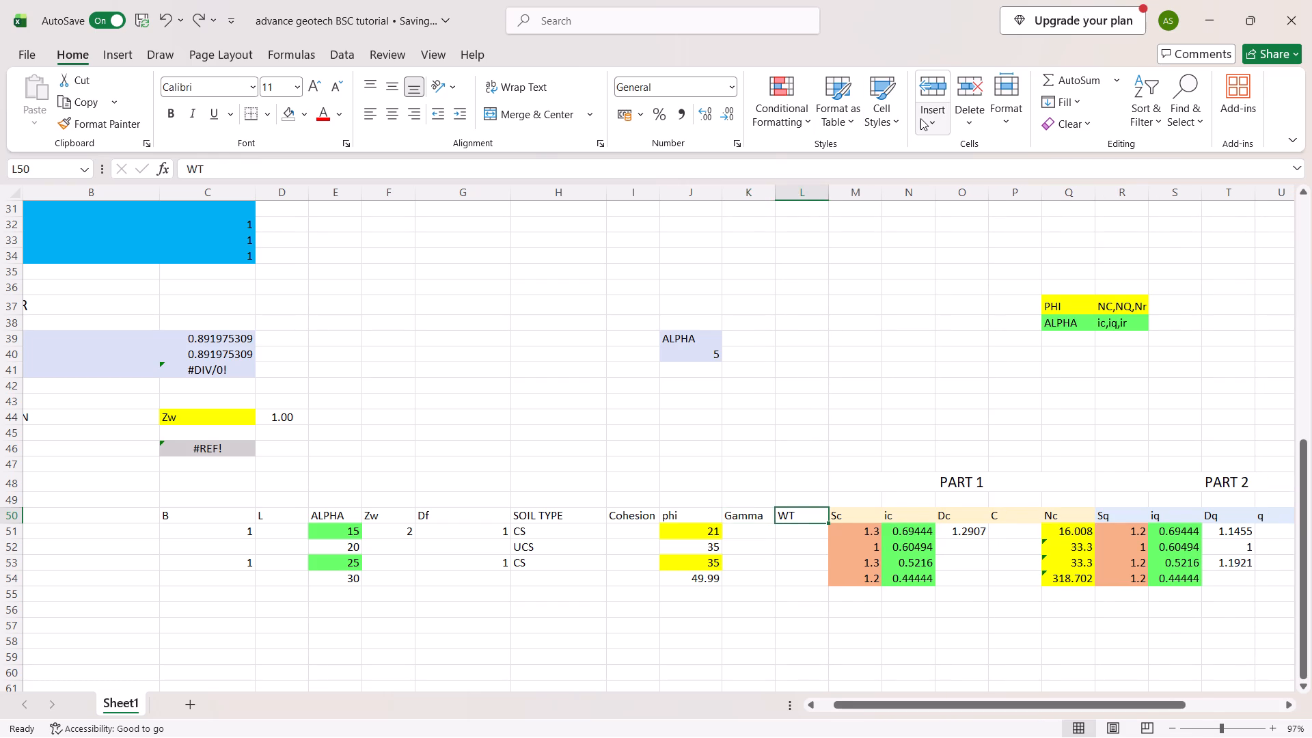
left_click(920, 118)
left_click(984, 200)
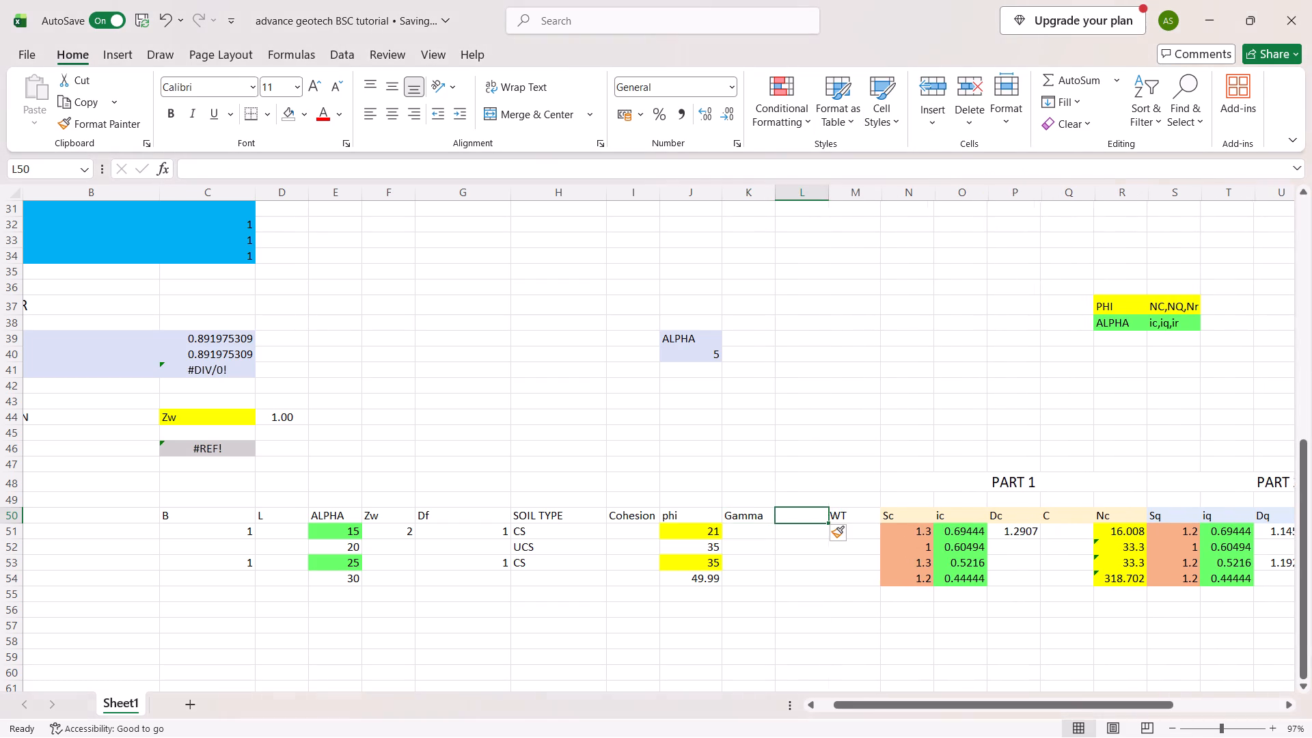
Move the Nq and Ny lookup cells from M1:N2 to L1, directly beside the Nc lookup.
scroll(878, 299, "up", 7)
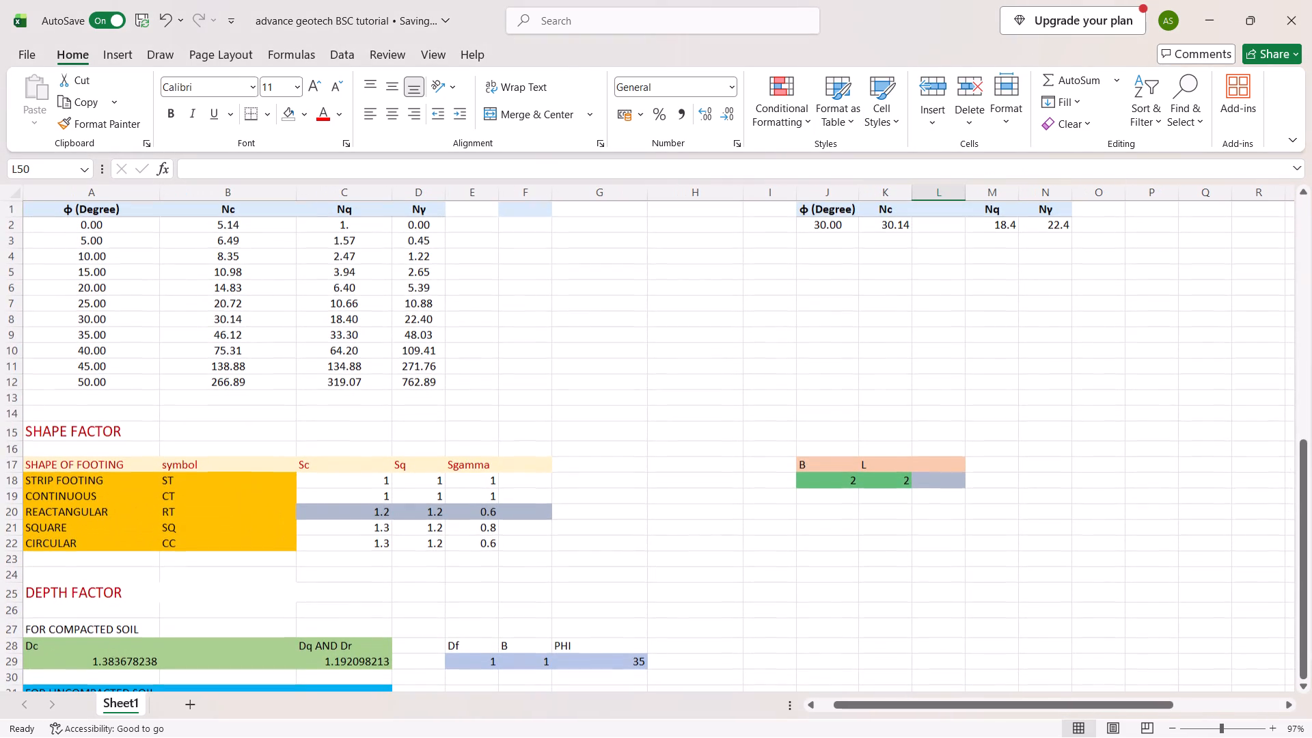
left_click_drag(1057, 224, 994, 208)
key("ctrl+x")
left_click(925, 216)
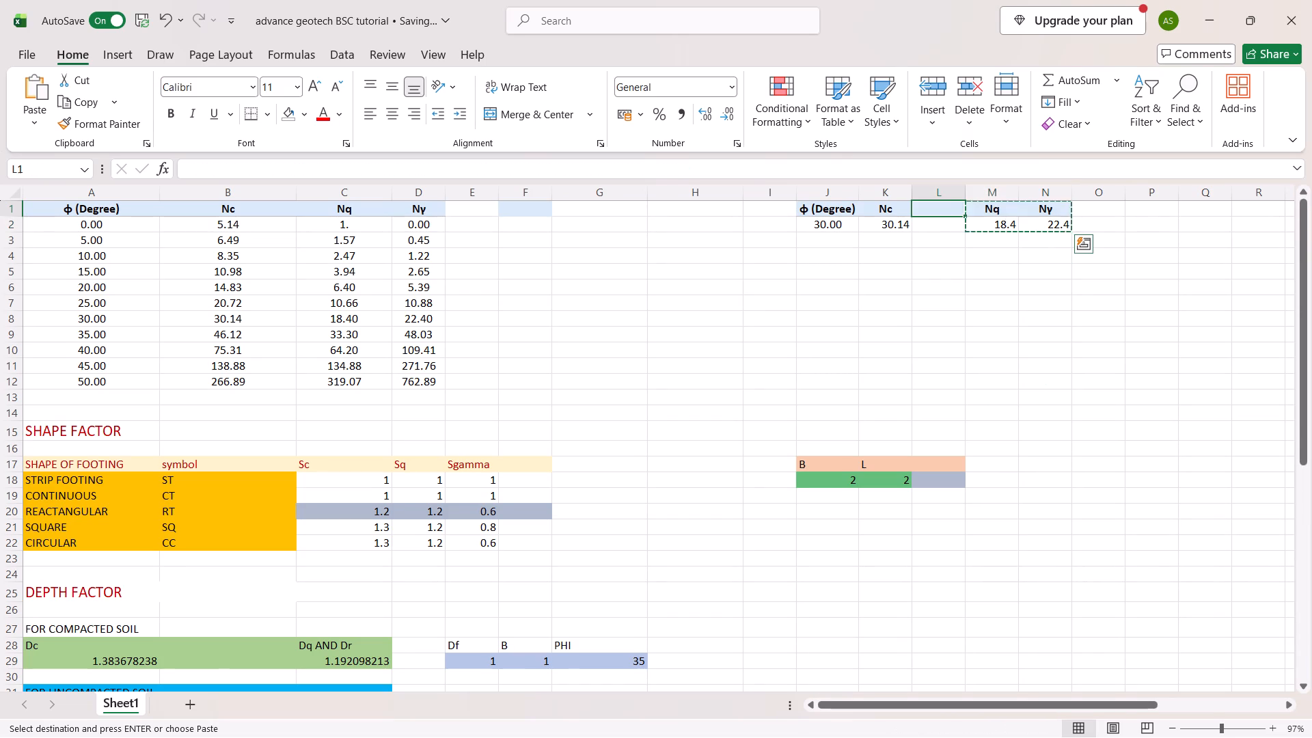
key("ctrl+v")
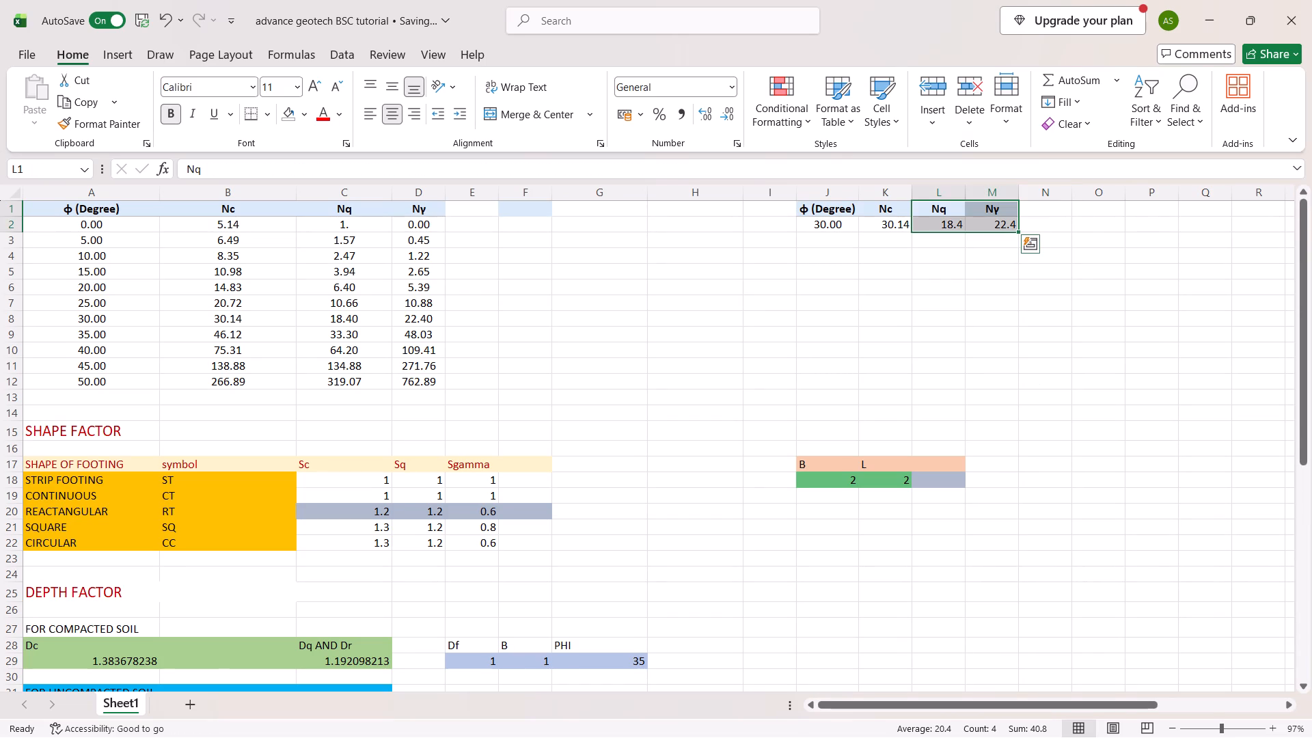
Move the whole ϕ, Nc, Nq and Ny lookup block from J1:M2 to start at F1.
left_click(1032, 232)
left_click_drag(1013, 227, 901, 224)
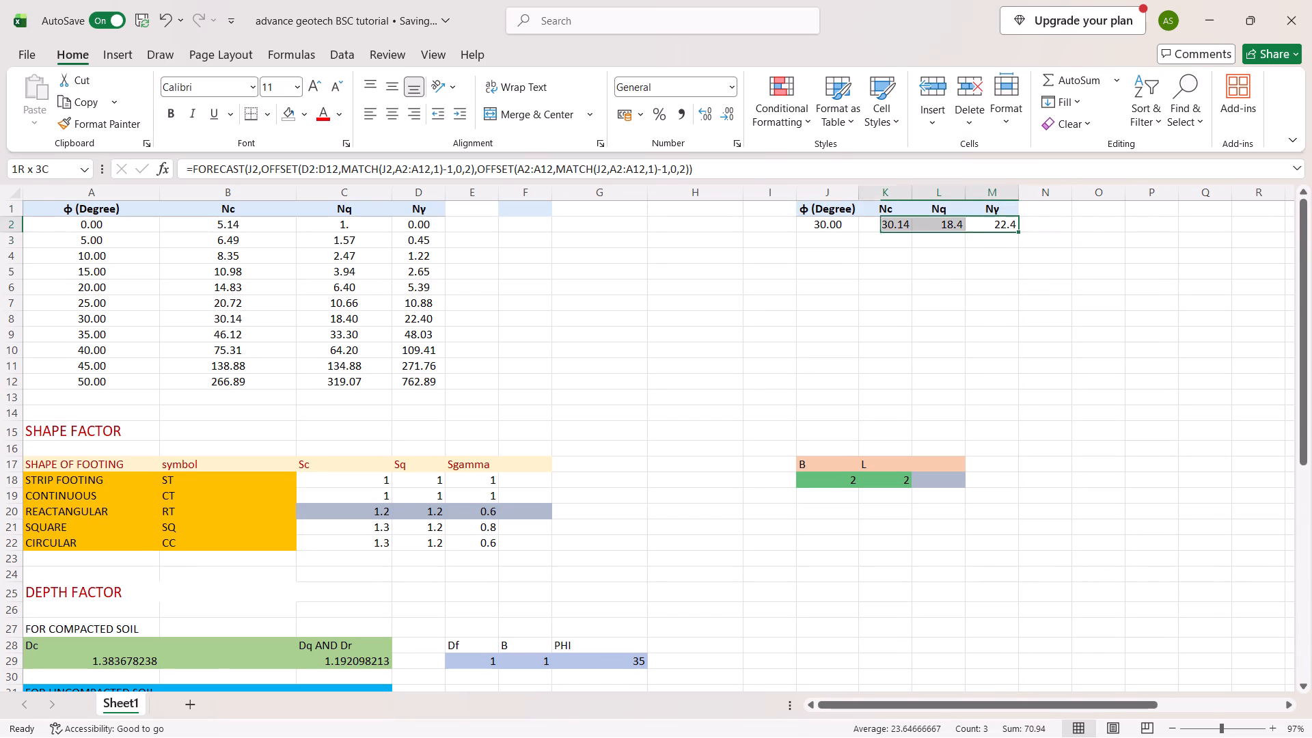
left_click_drag(901, 224, 828, 210)
key("ctrl+x")
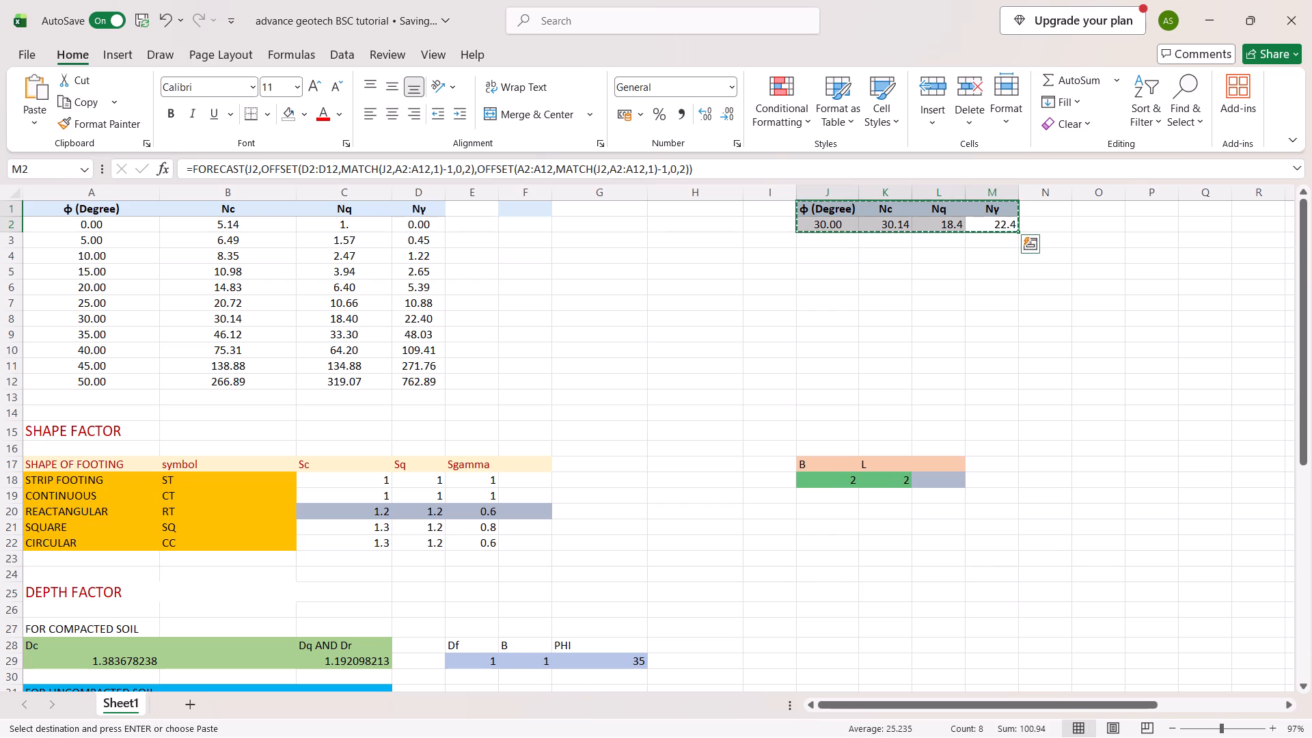
left_click(534, 213)
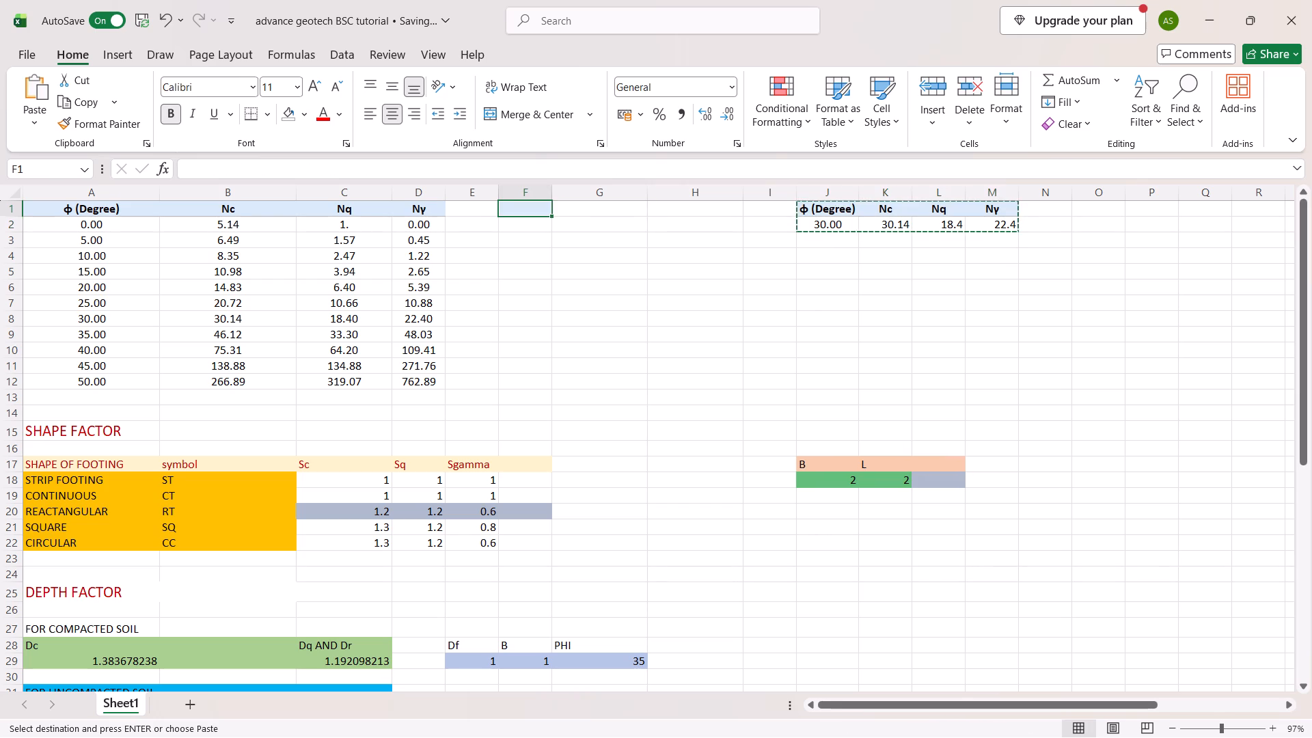
key("ctrl+v")
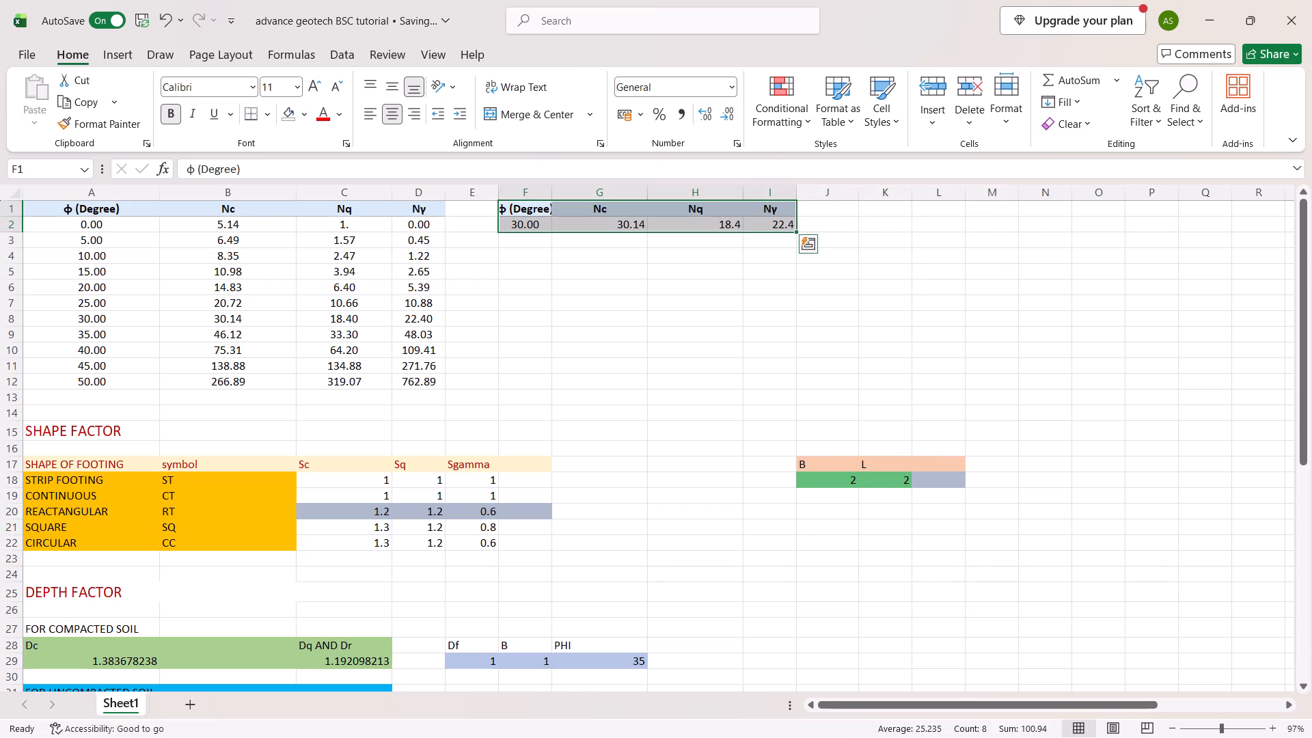
Move the B and L input block beside the shape factor table from J17:K18 to start at H17.
scroll(633, 442, "right", 1)
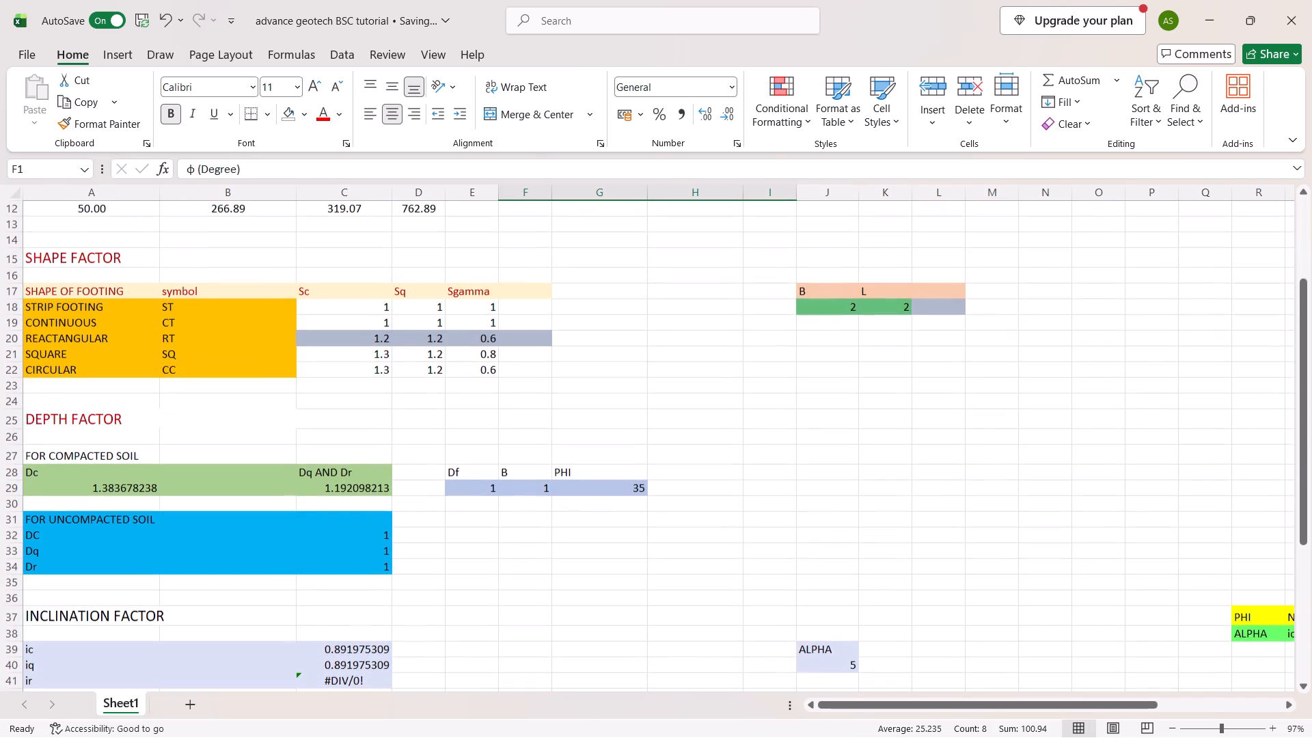
left_click_drag(906, 311, 850, 292)
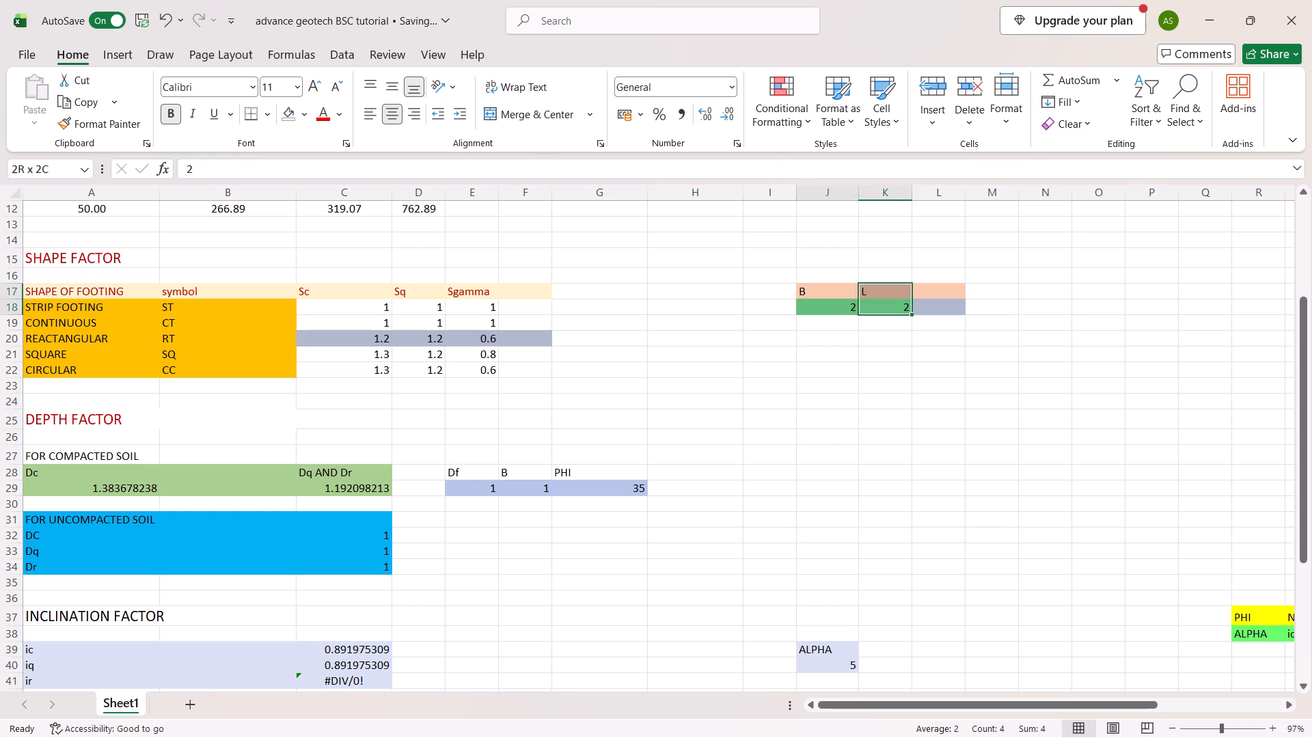
left_click_drag(850, 292, 825, 295)
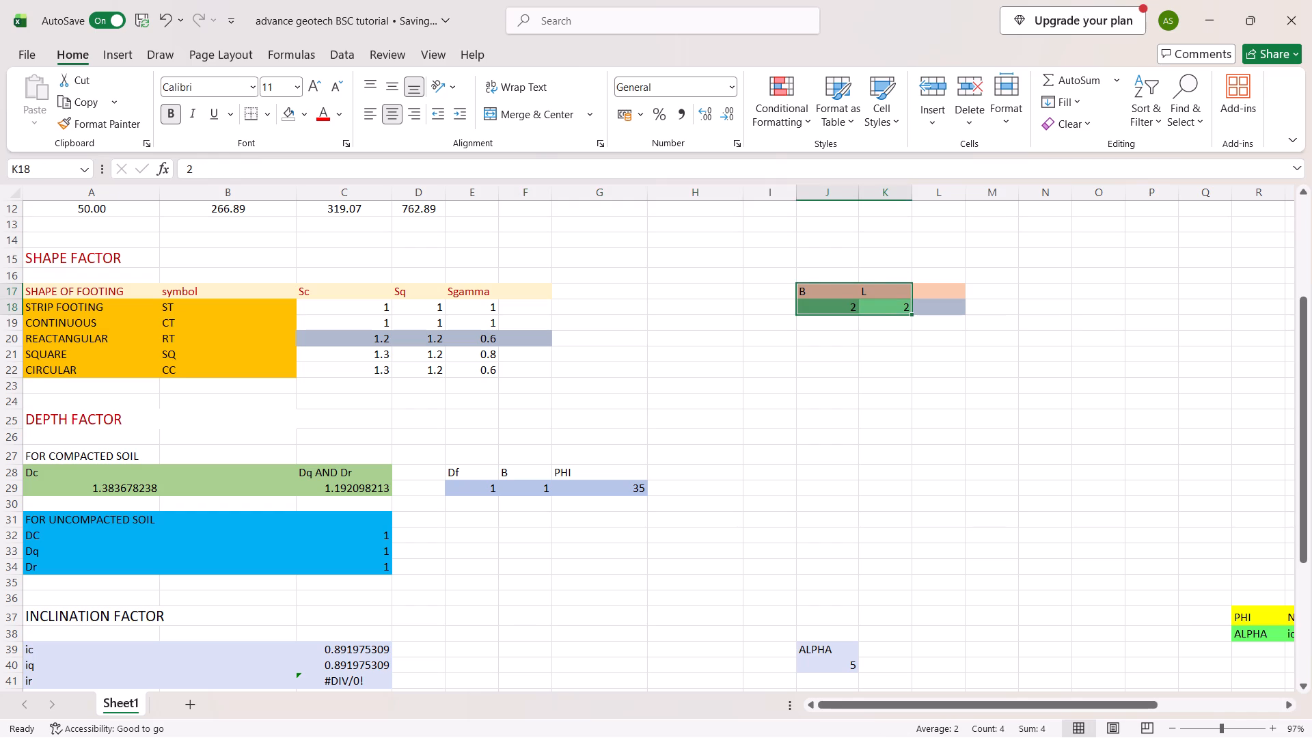
key("ctrl+x")
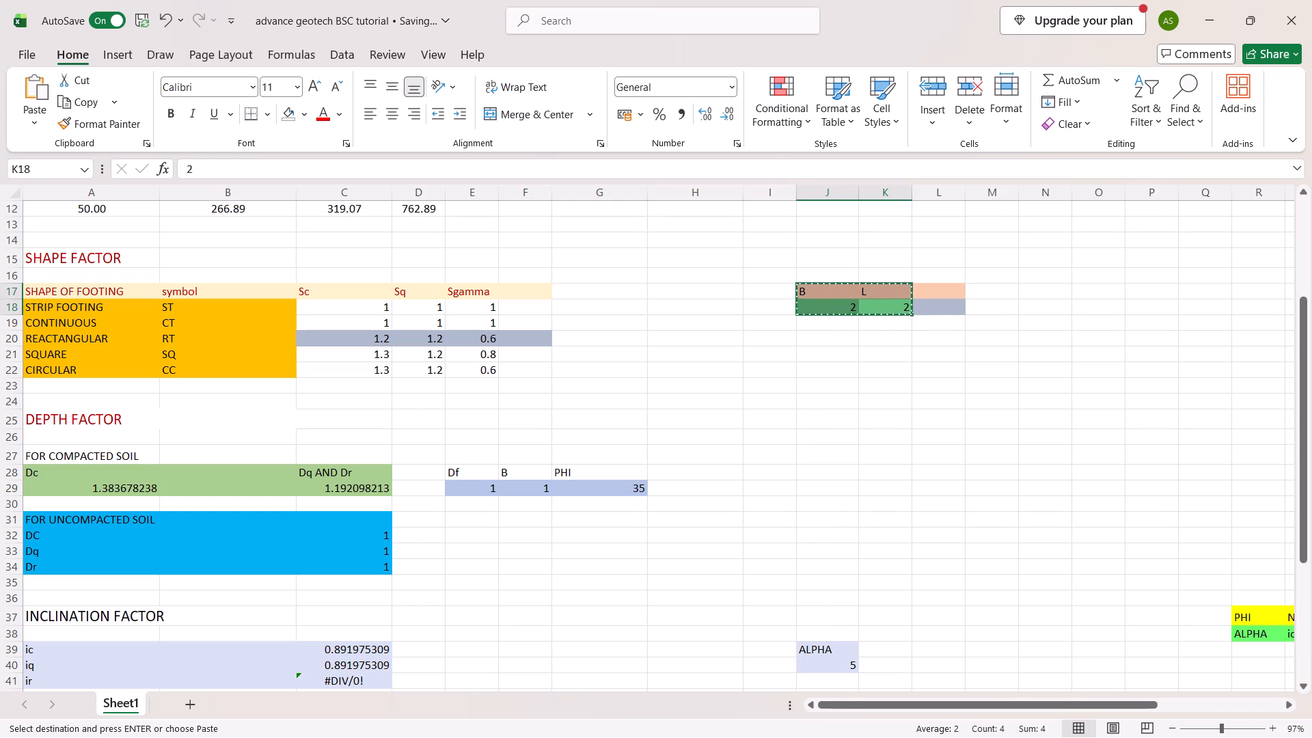
left_click(656, 288)
key("ctrl+v")
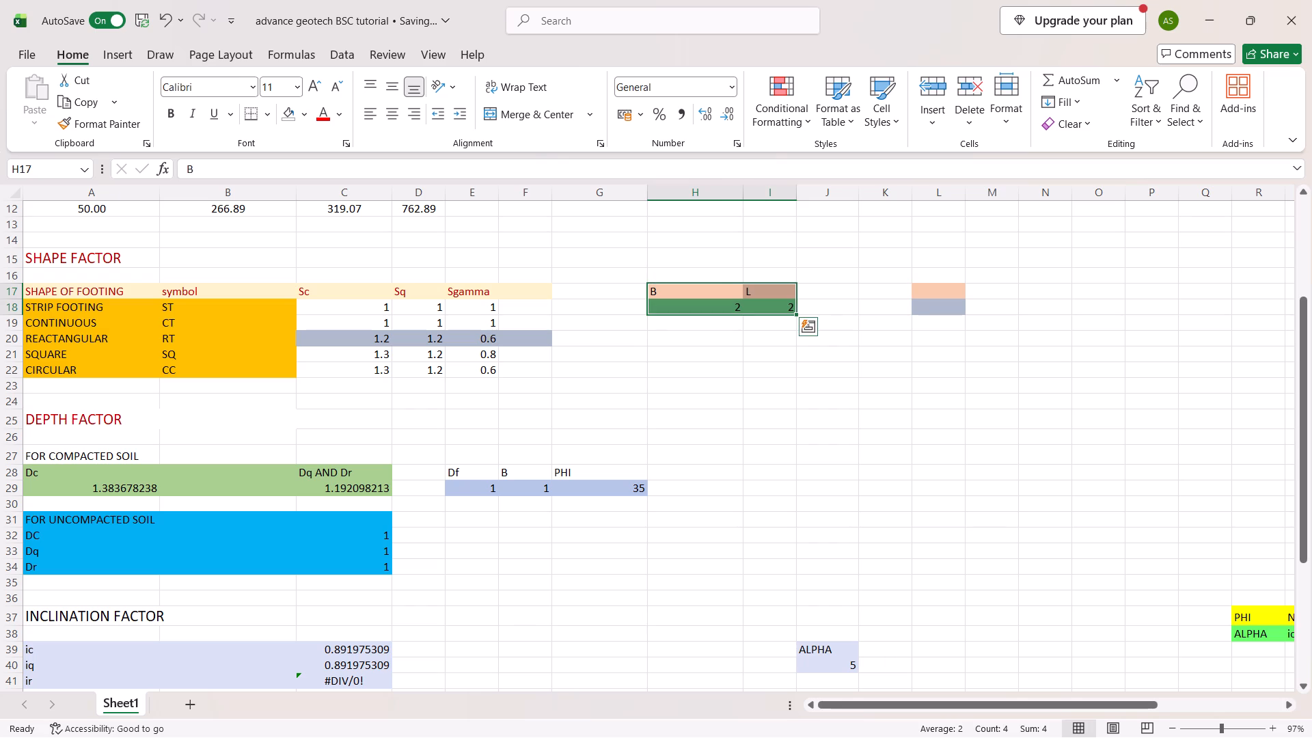
right_click(758, 390)
left_click(642, 408)
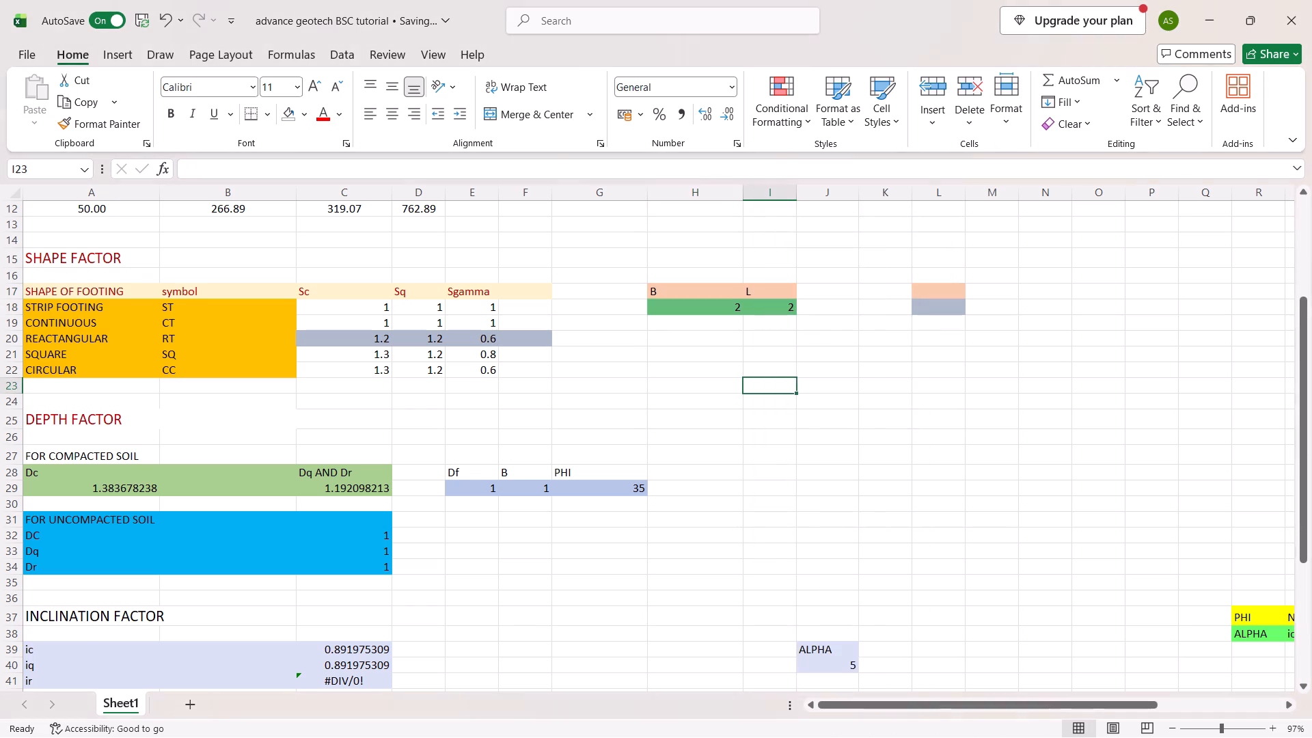
scroll(642, 408, "down", 6)
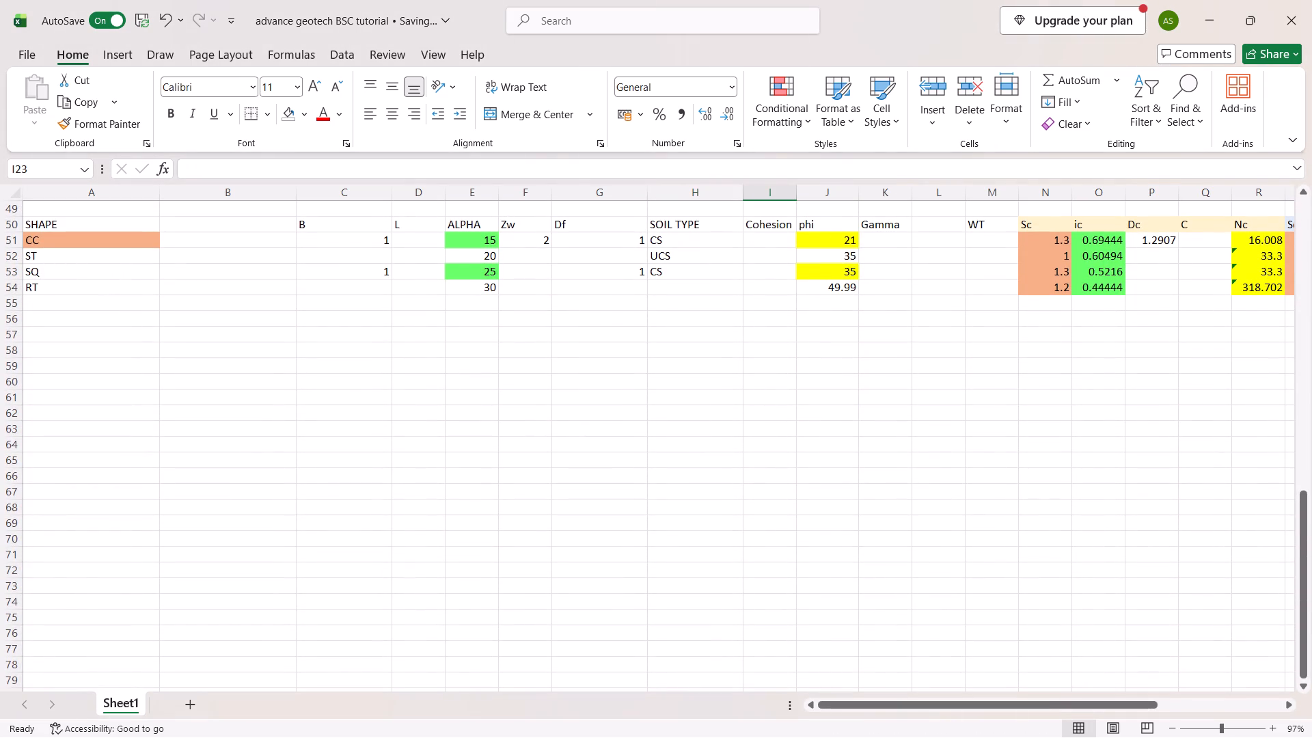
Enter the header GAMMA SUBMERGE in L50, between Gamma and WT, and autofit column L to its text.
left_click(940, 224)
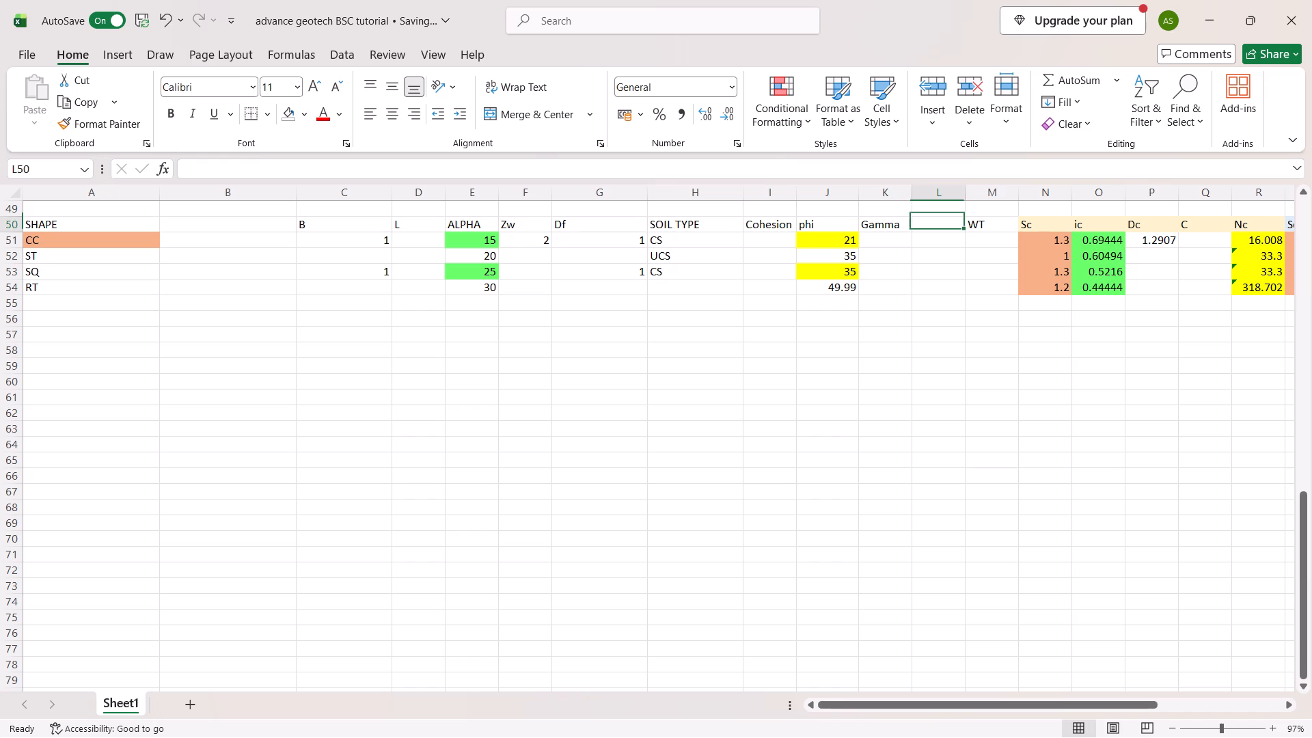
type("GAMMA")
key("space")
type("SUB")
type("MERGE")
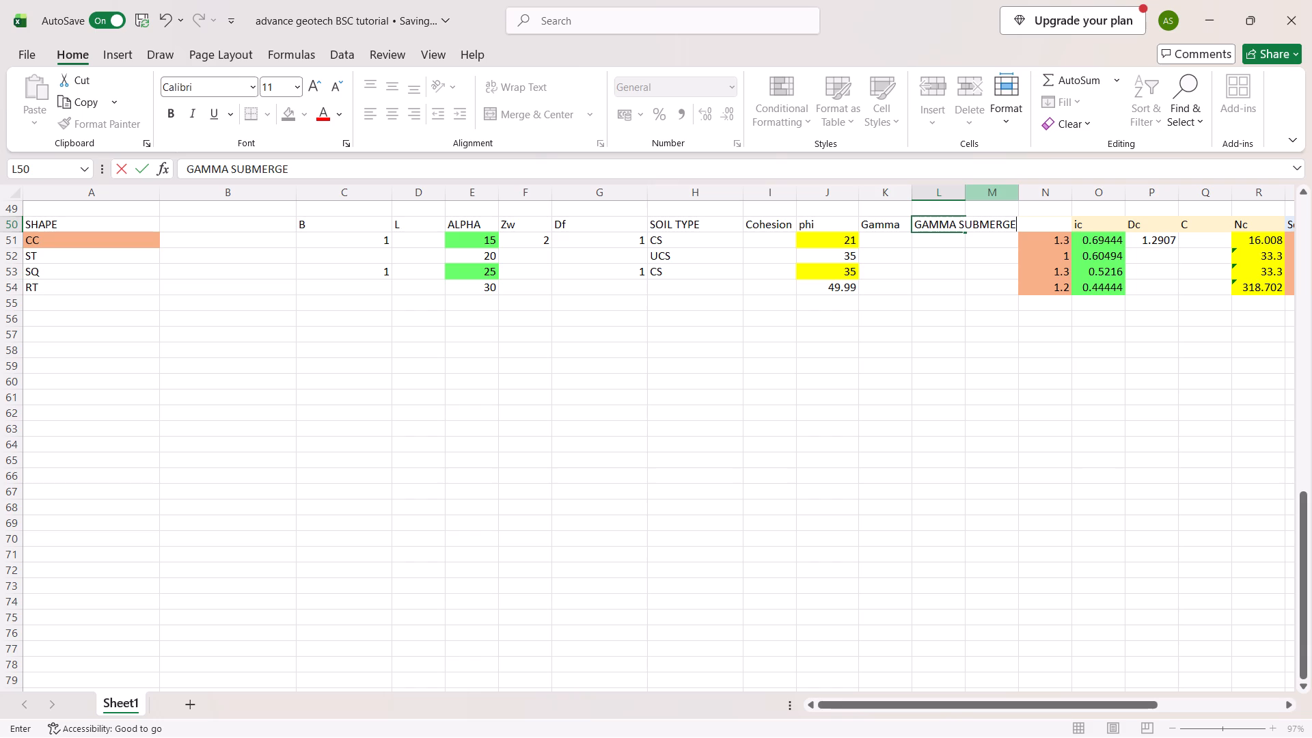
double_click(965, 195)
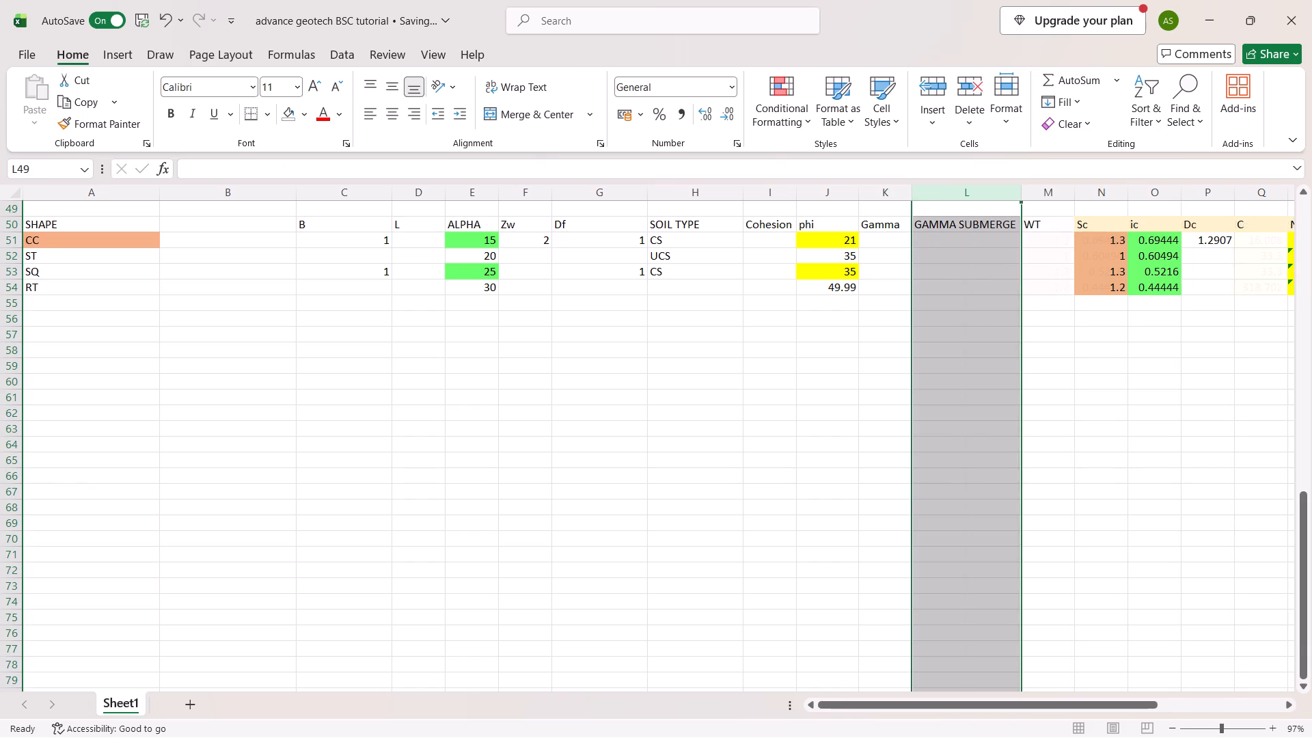
Clear the leftover coloured fill from cells L16:L19 beside the shape factor table.
scroll(966, 279, "up", 2)
left_click(769, 518)
scroll(769, 518, "up", 3)
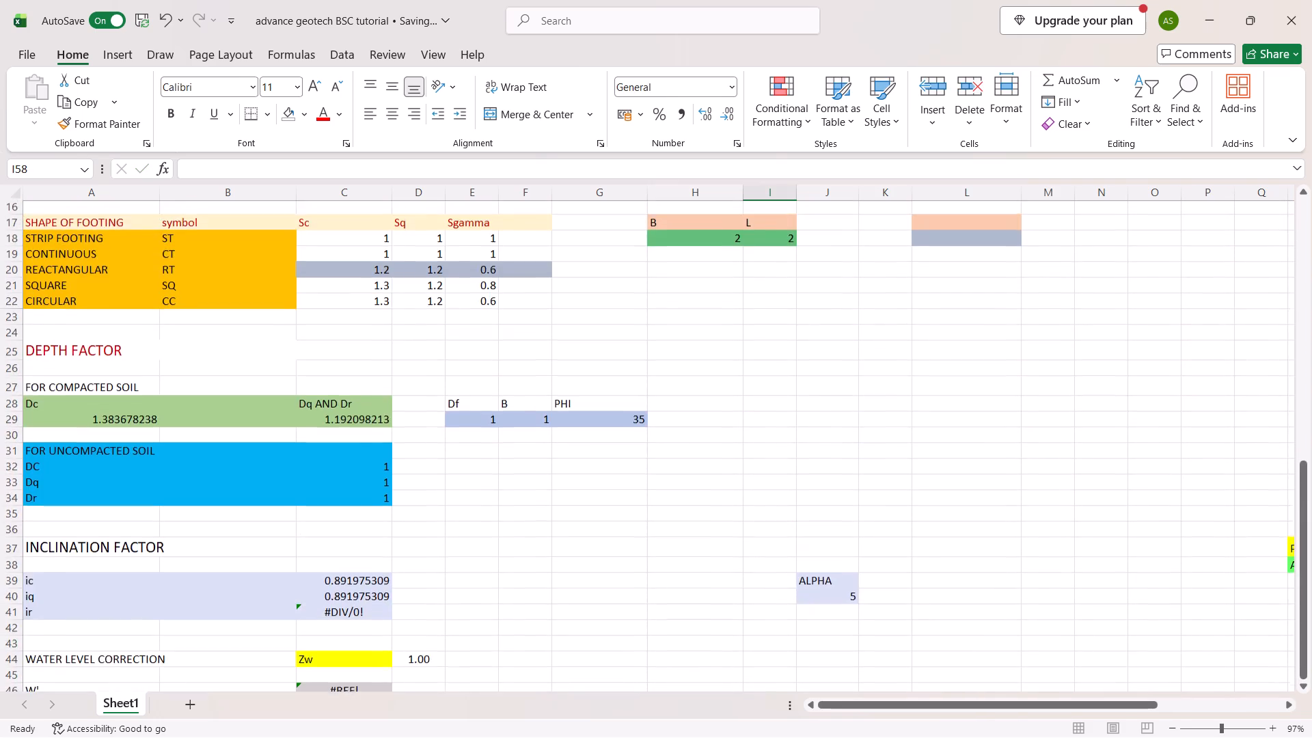
scroll(769, 518, "up", 4)
left_click_drag(922, 452, 930, 458)
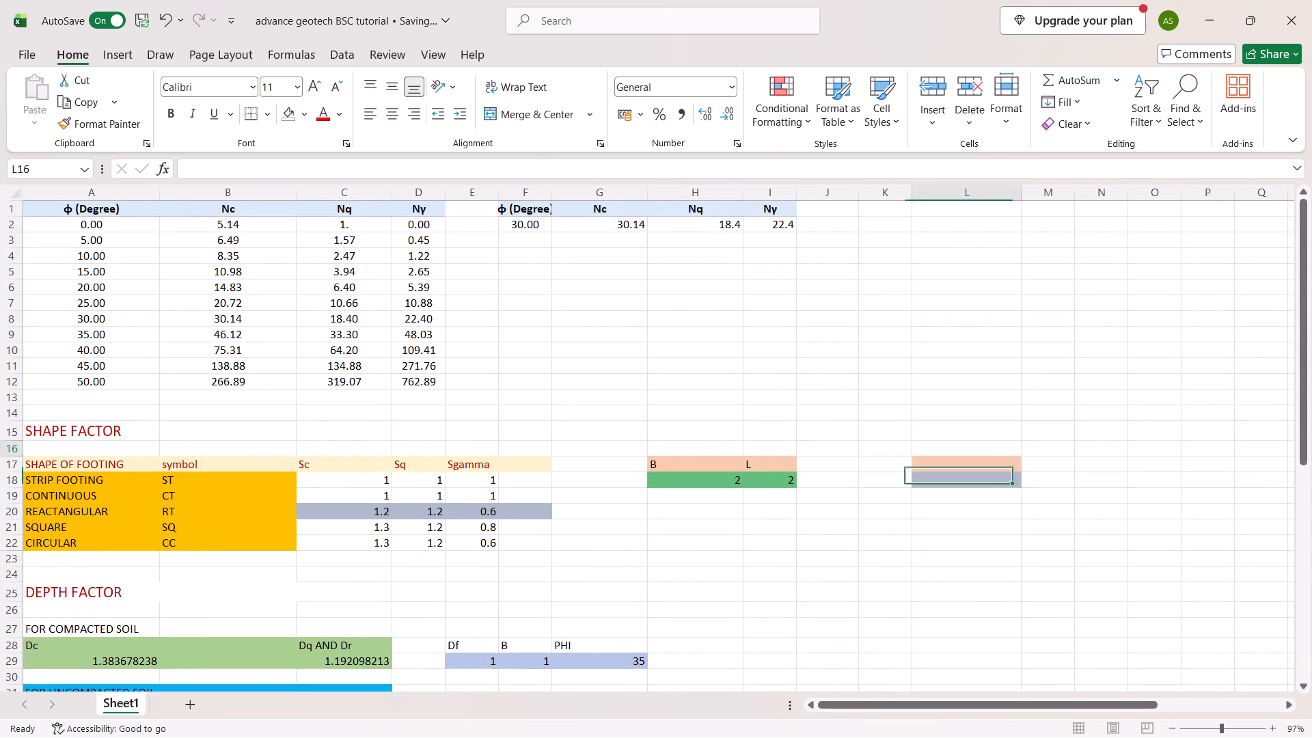
left_click_drag(930, 458, 982, 489)
left_click(291, 116)
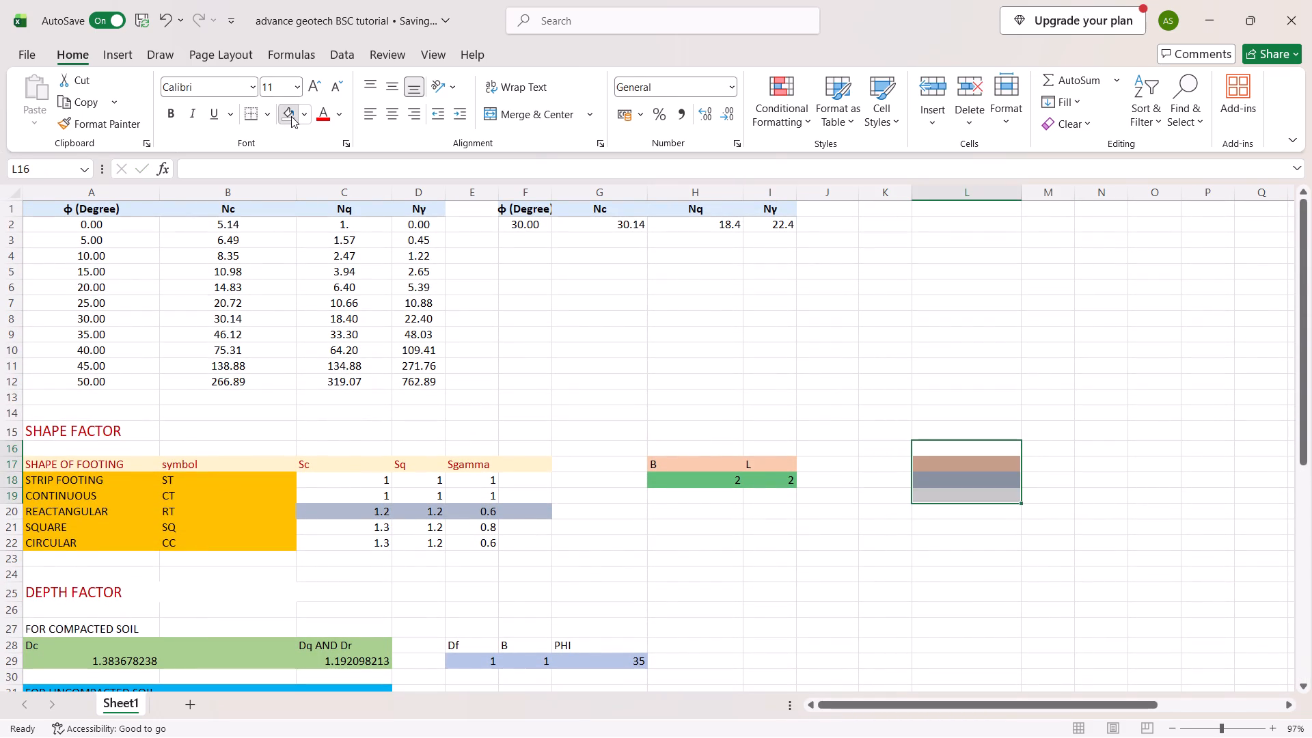
left_click(565, 393)
Review the Gamma and GAMMA SUBMERGE input columns of the row 50 table against the factor tables and water level correction above.
scroll(565, 393, "down", 5)
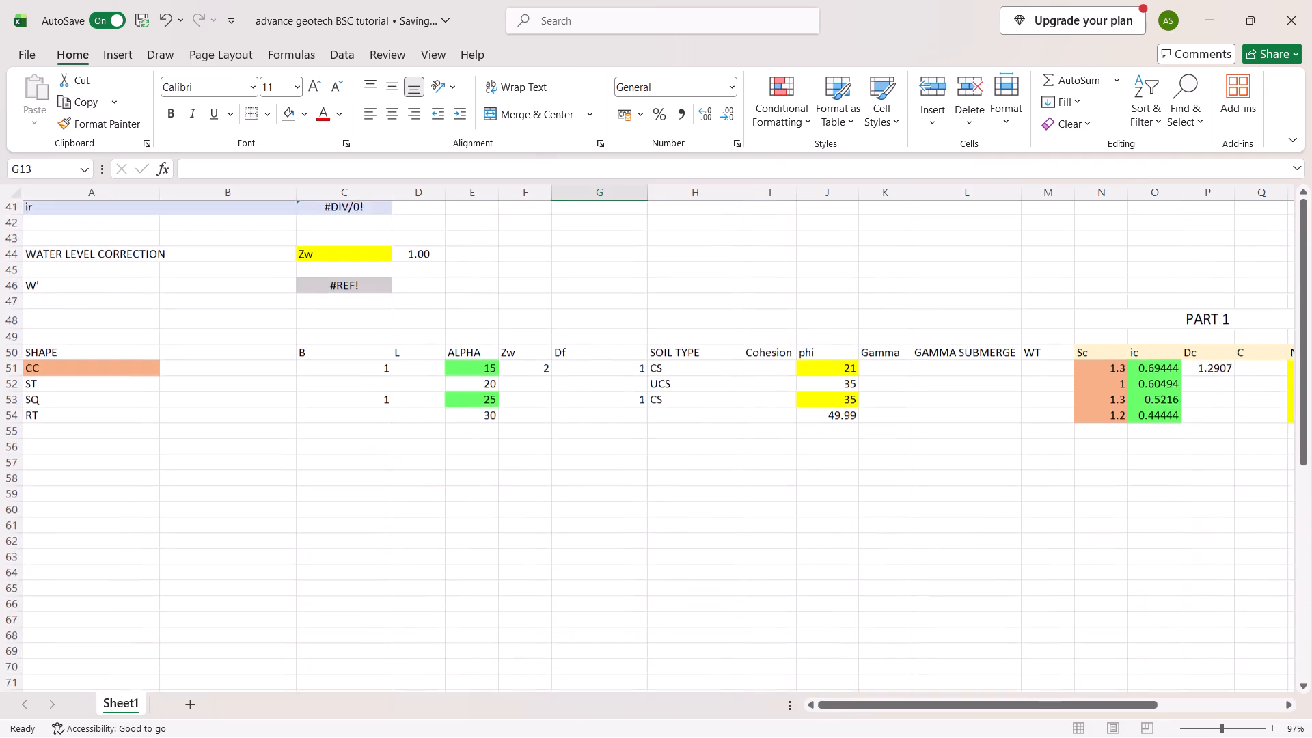
scroll(565, 393, "down", 1)
scroll(565, 393, "up", 1)
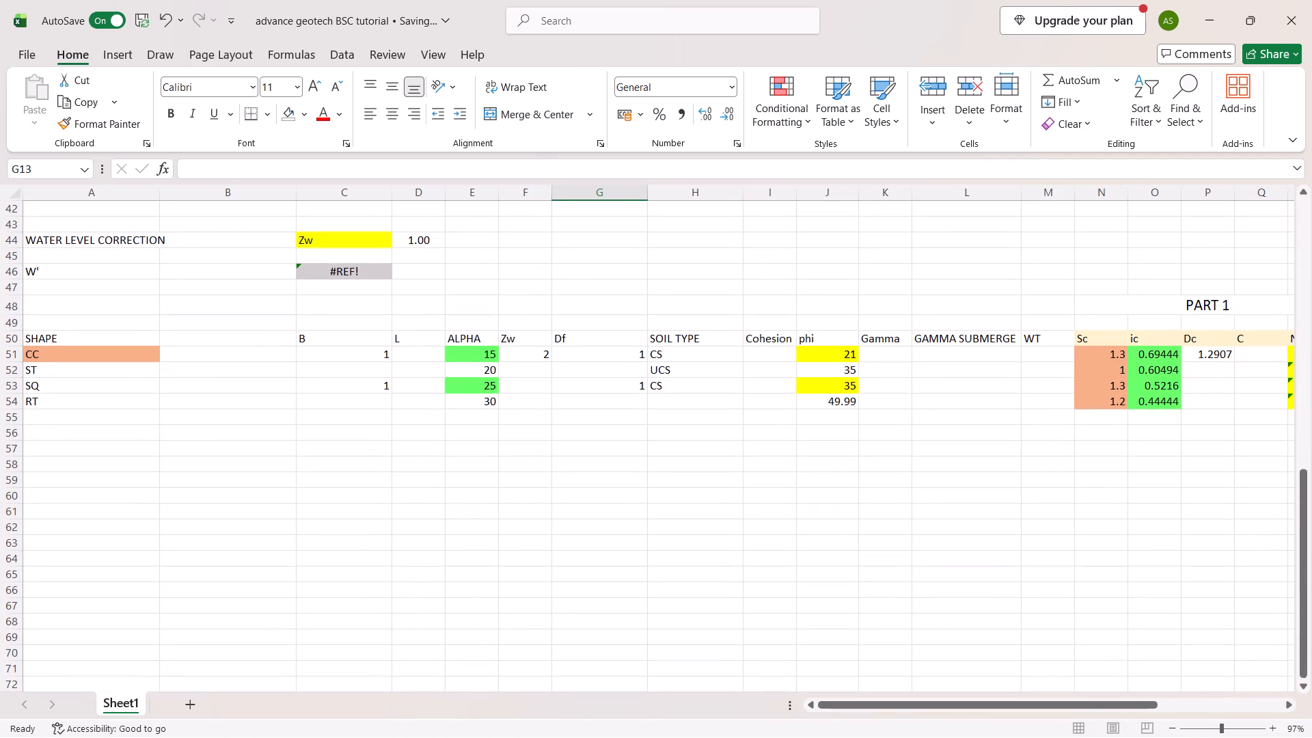
left_click(893, 353)
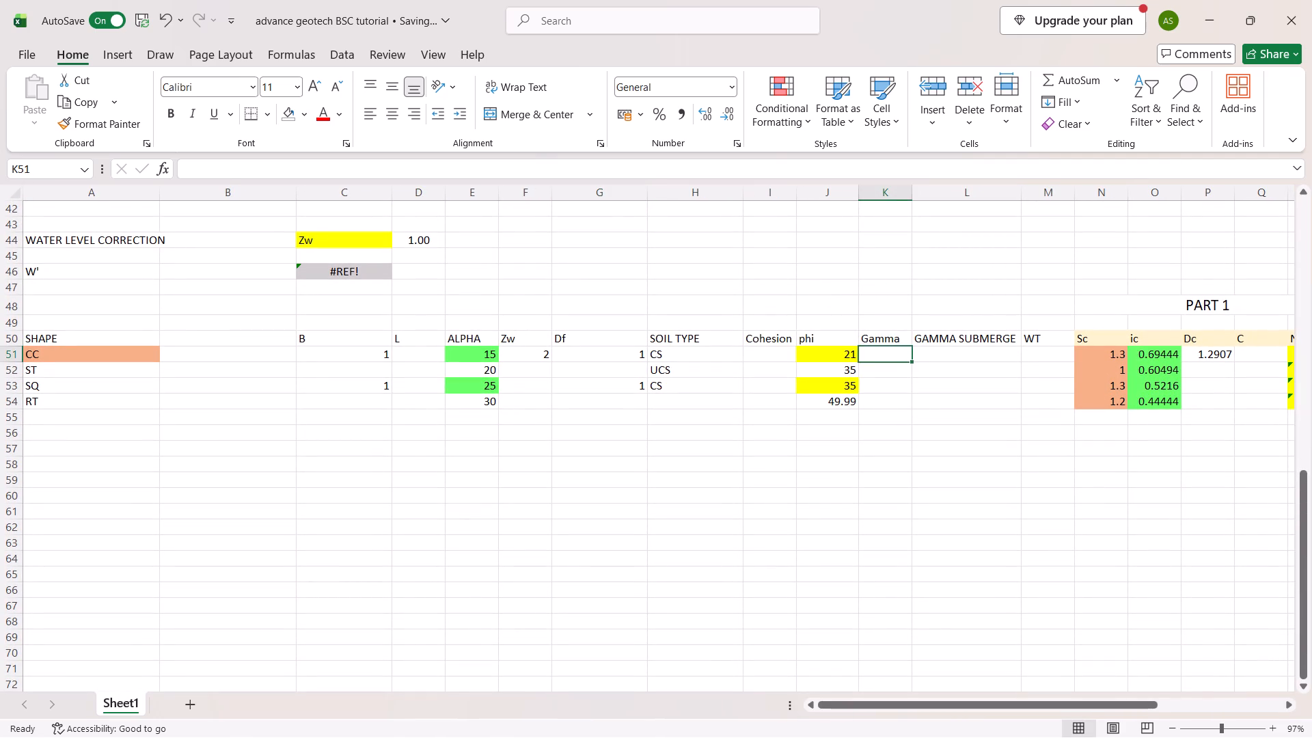
left_click(948, 359)
scroll(948, 359, "left", 2)
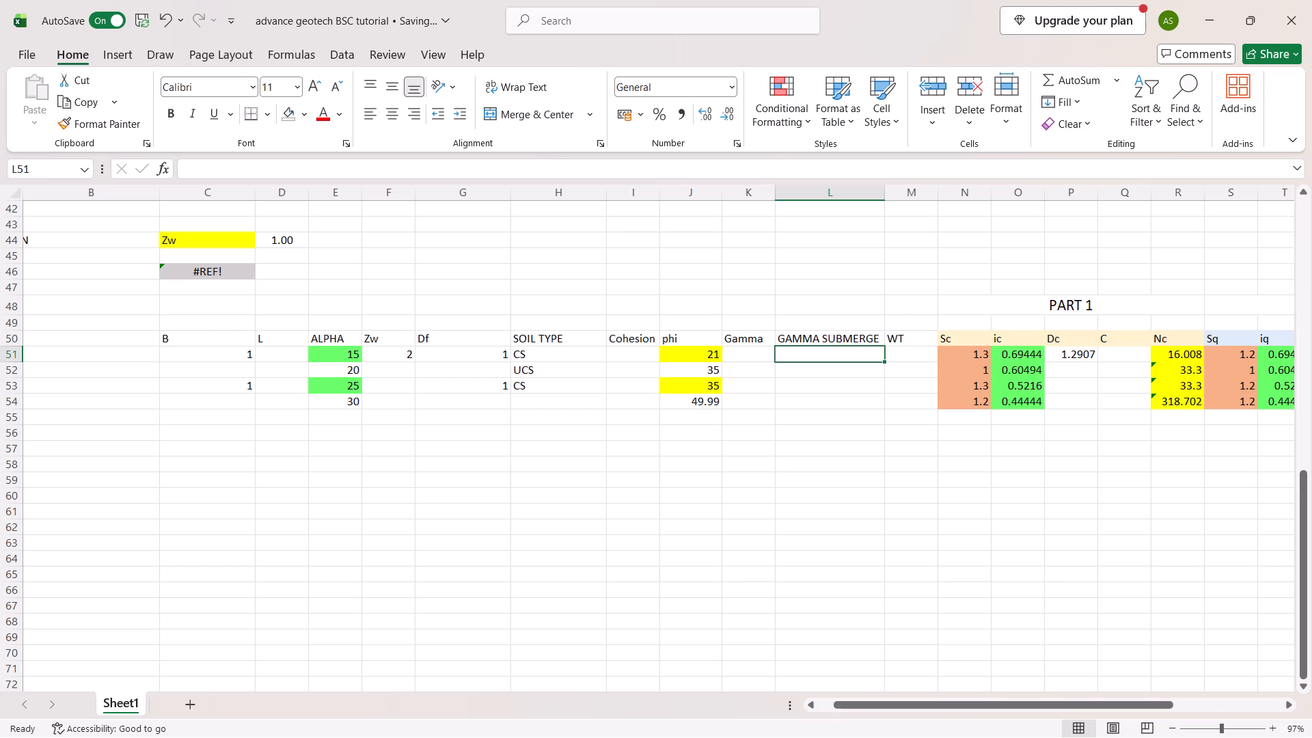
scroll(896, 331, "up", 7)
scroll(896, 331, "down", 1)
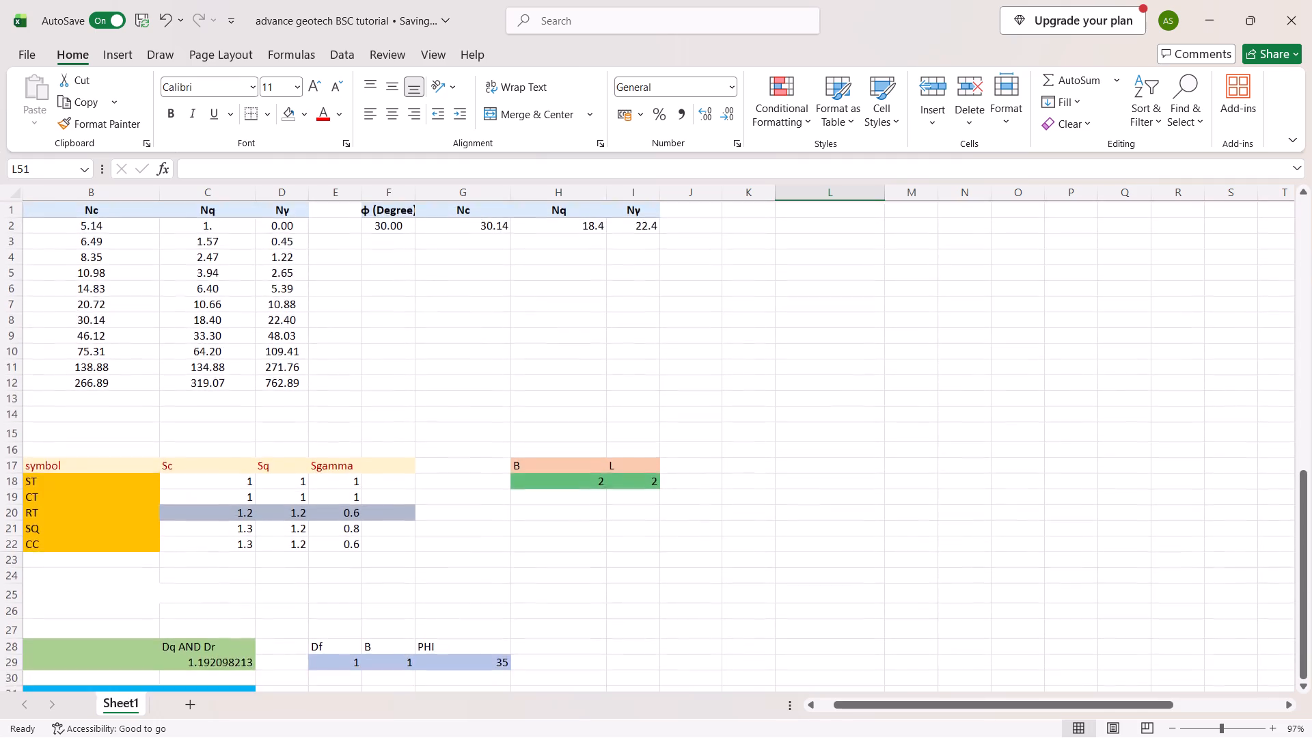
scroll(896, 331, "down", 3)
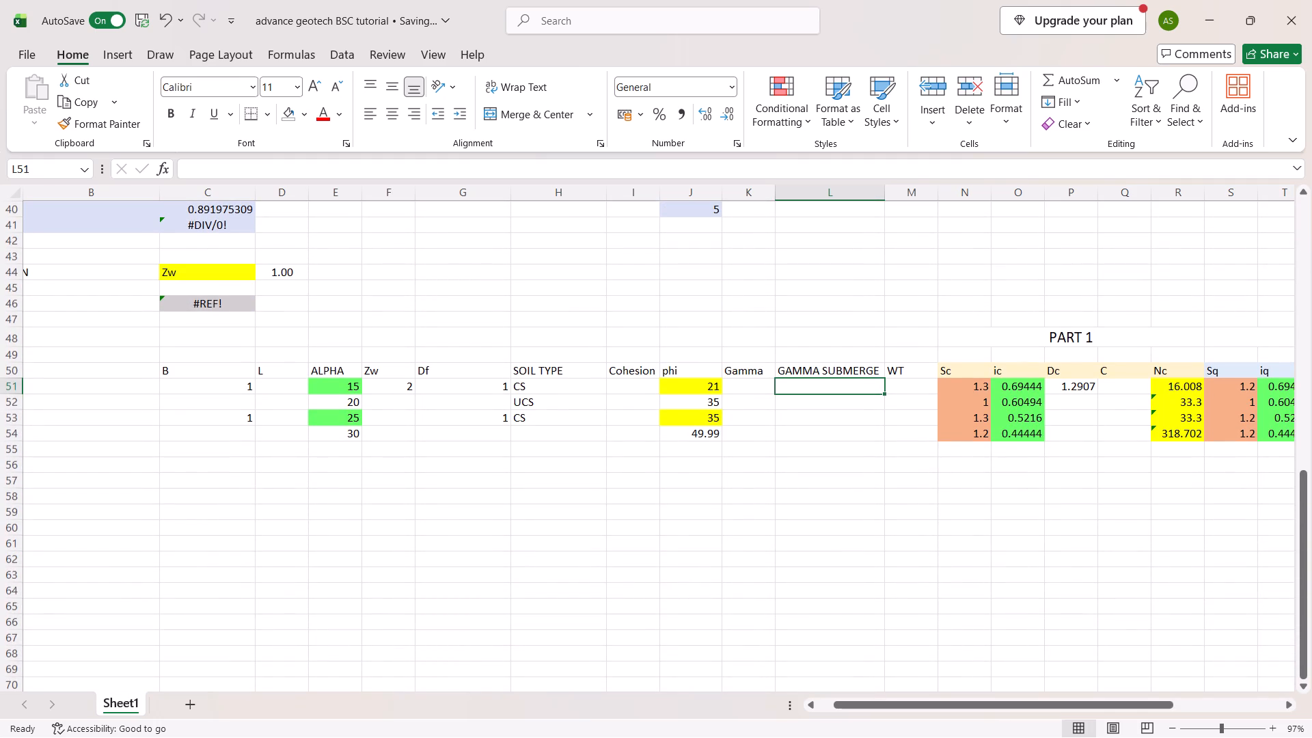
scroll(896, 331, "down", 2)
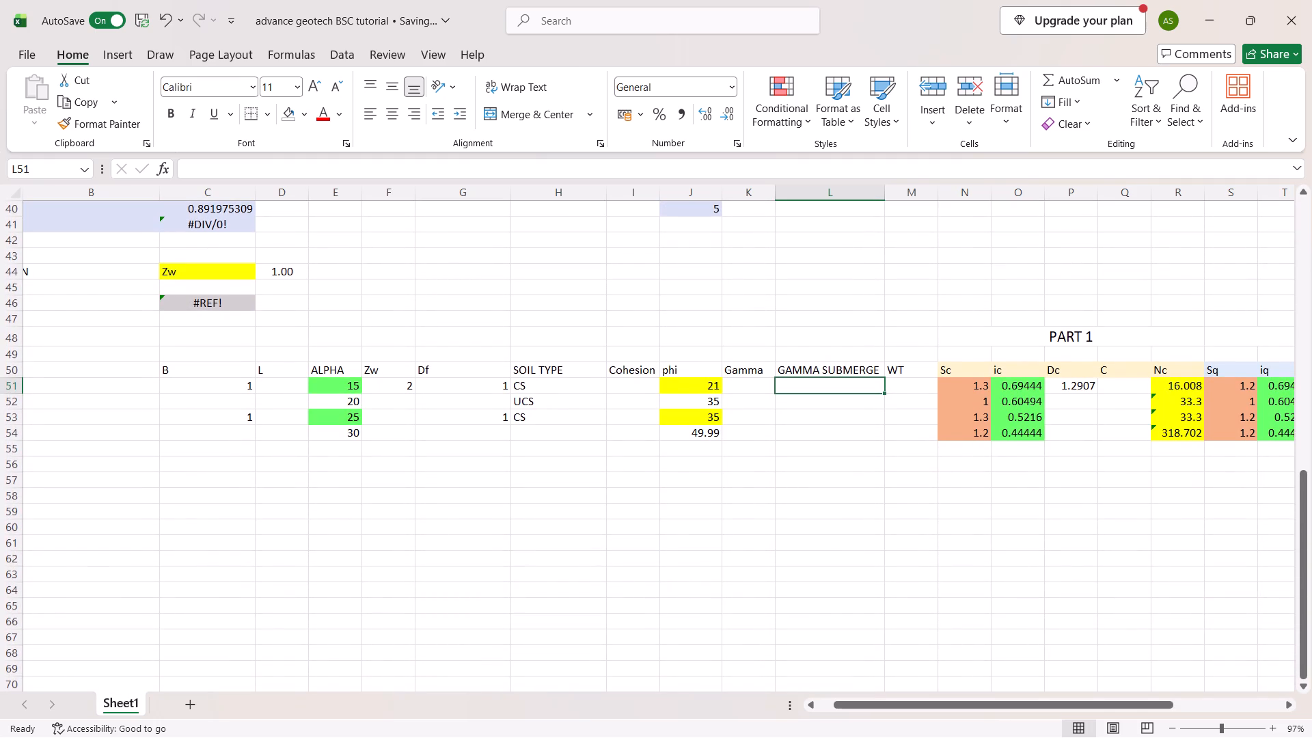
scroll(896, 331, "down", 1)
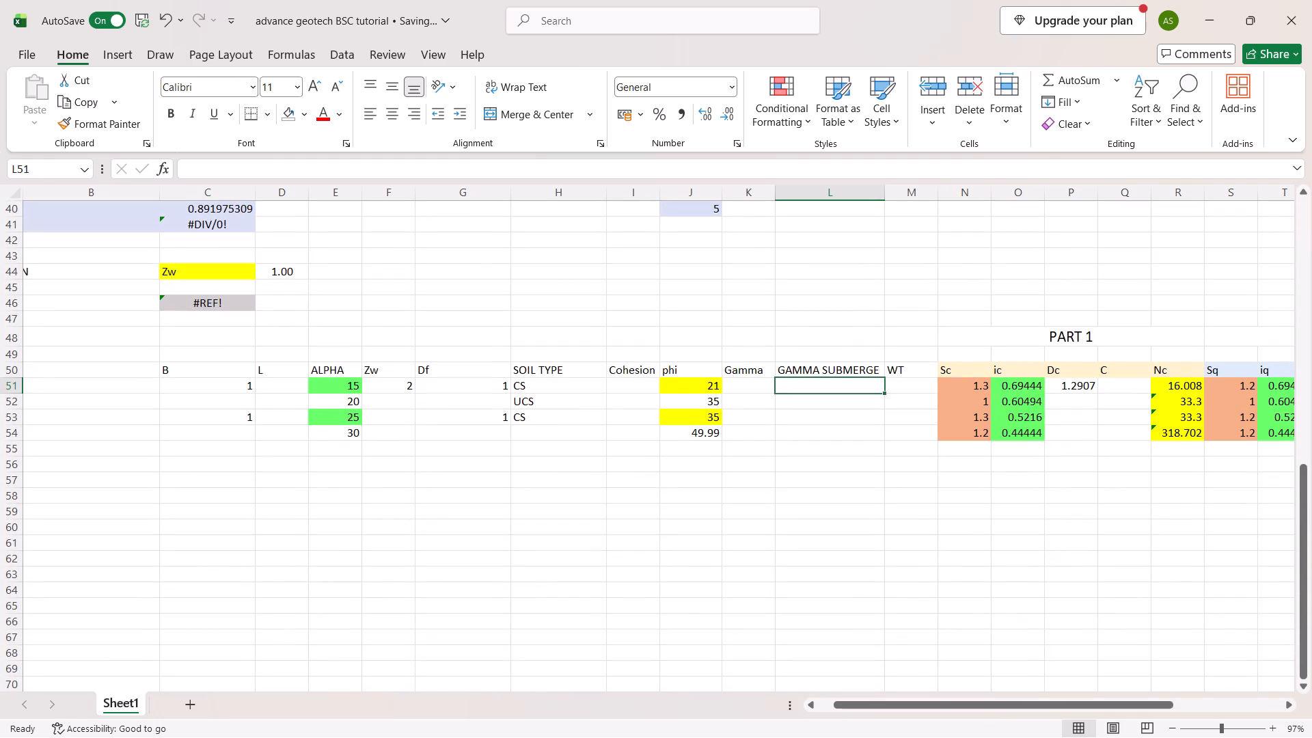
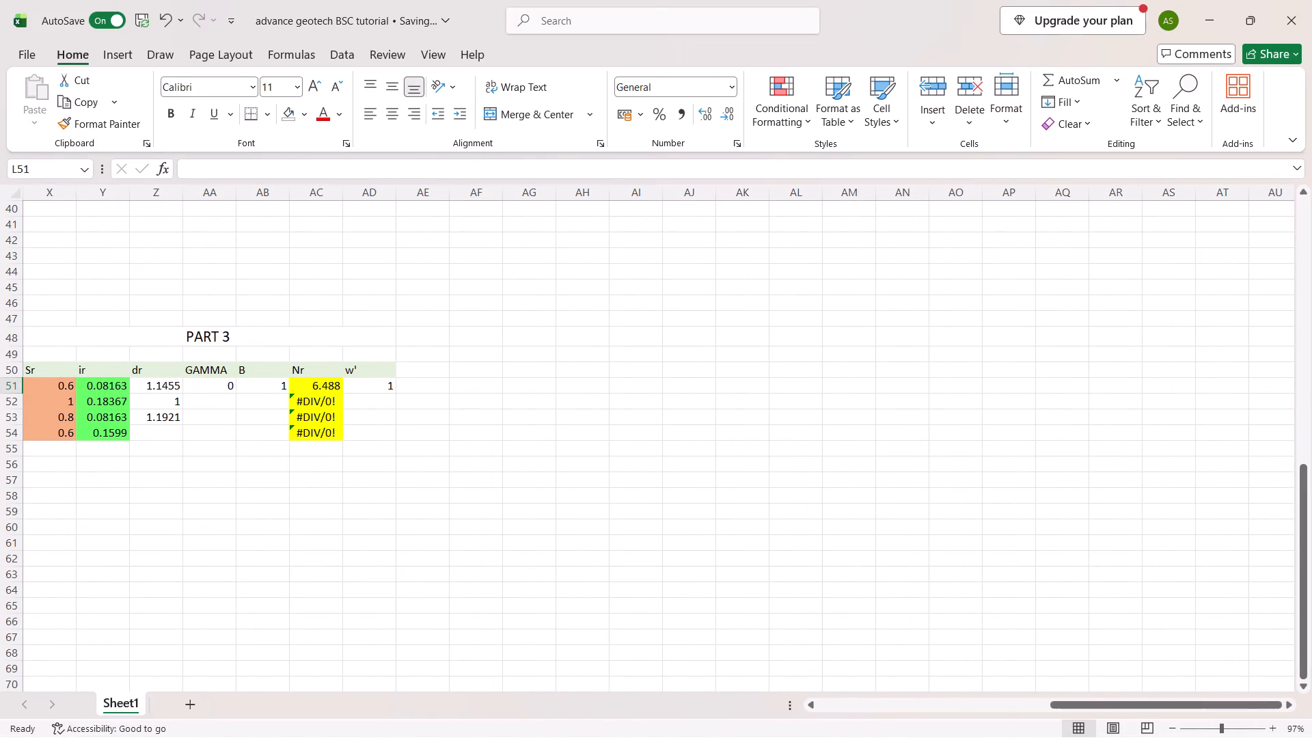
Examine the w' formula in AD51 and review the input and factor columns across the row 50 table.
left_click(370, 386)
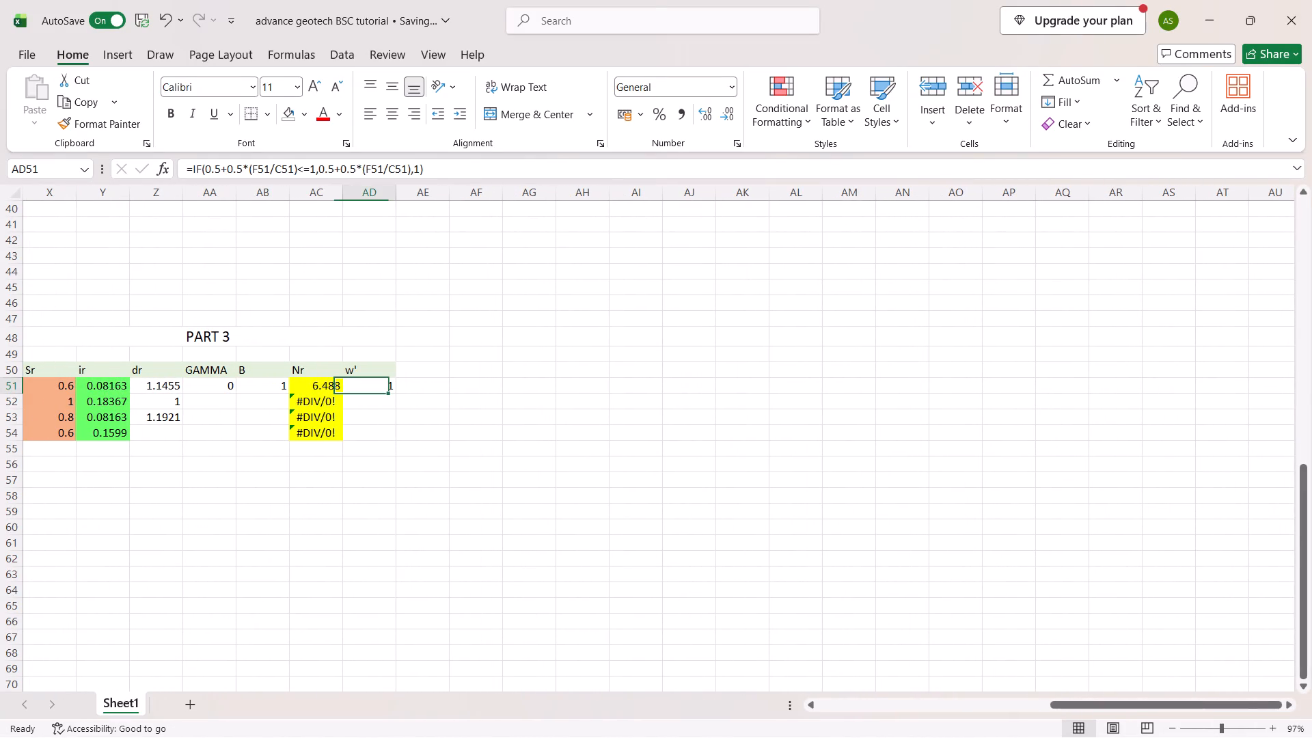
scroll(466, 275, "right", 1)
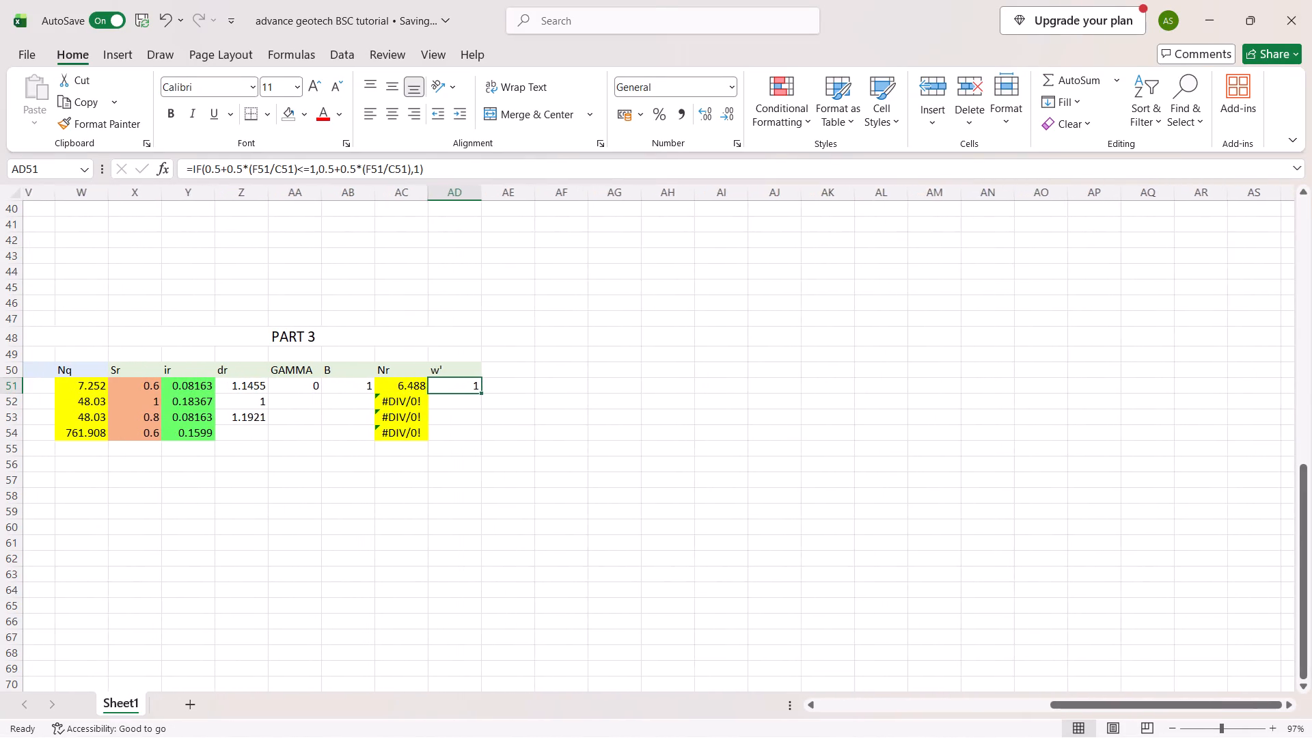
scroll(466, 275, "right", 2)
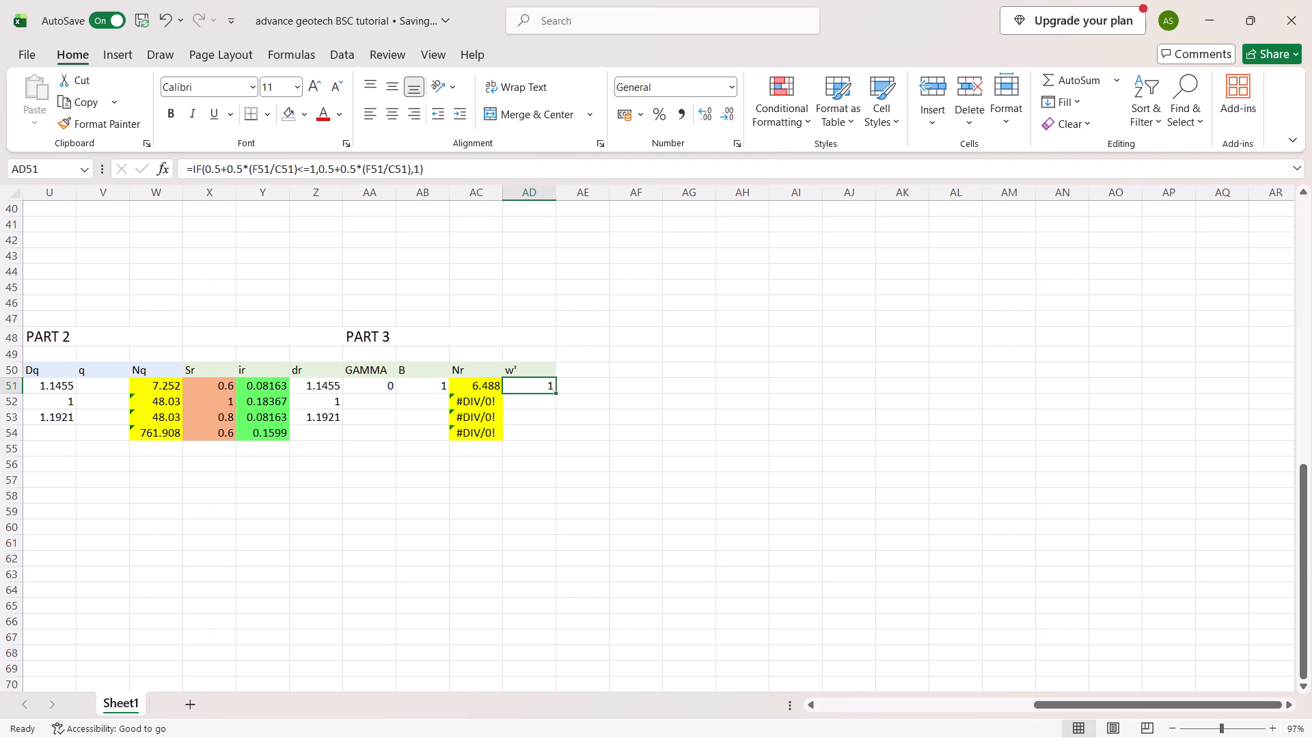
scroll(466, 275, "right", 7)
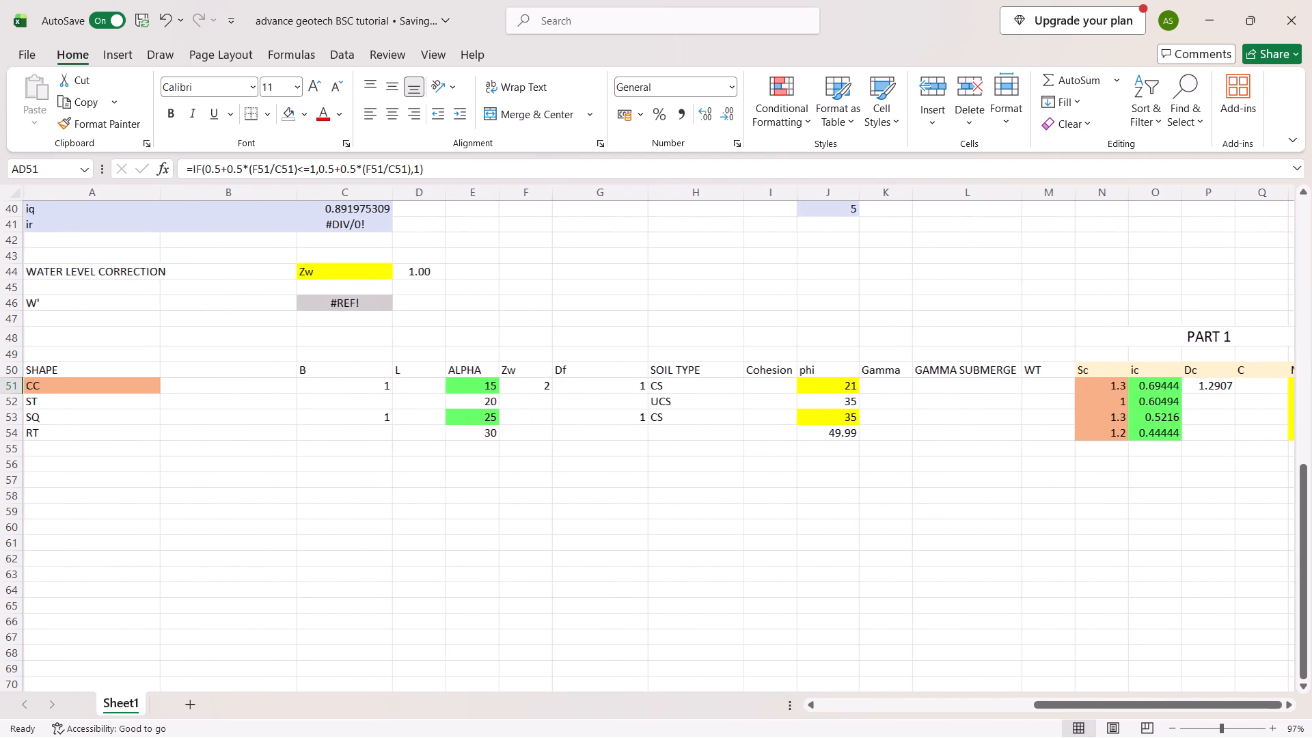
scroll(466, 275, "up", 1)
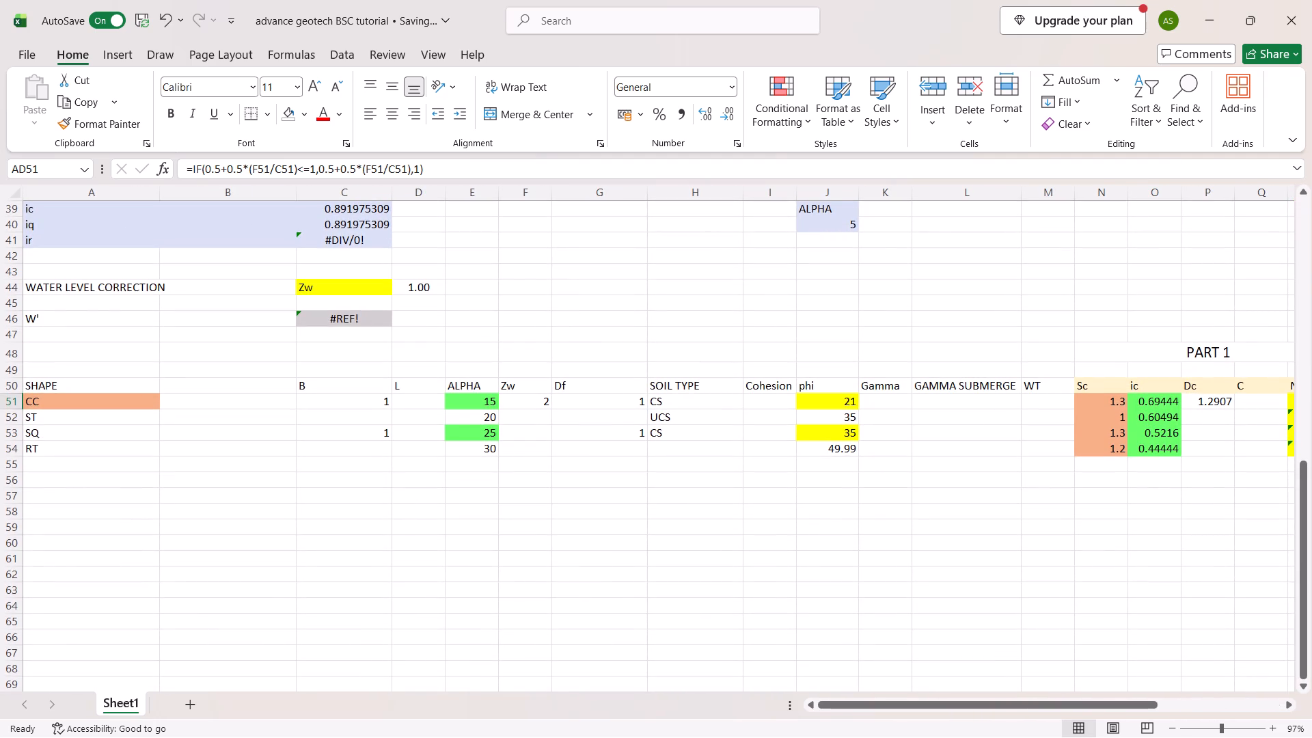
scroll(466, 275, "left", 7)
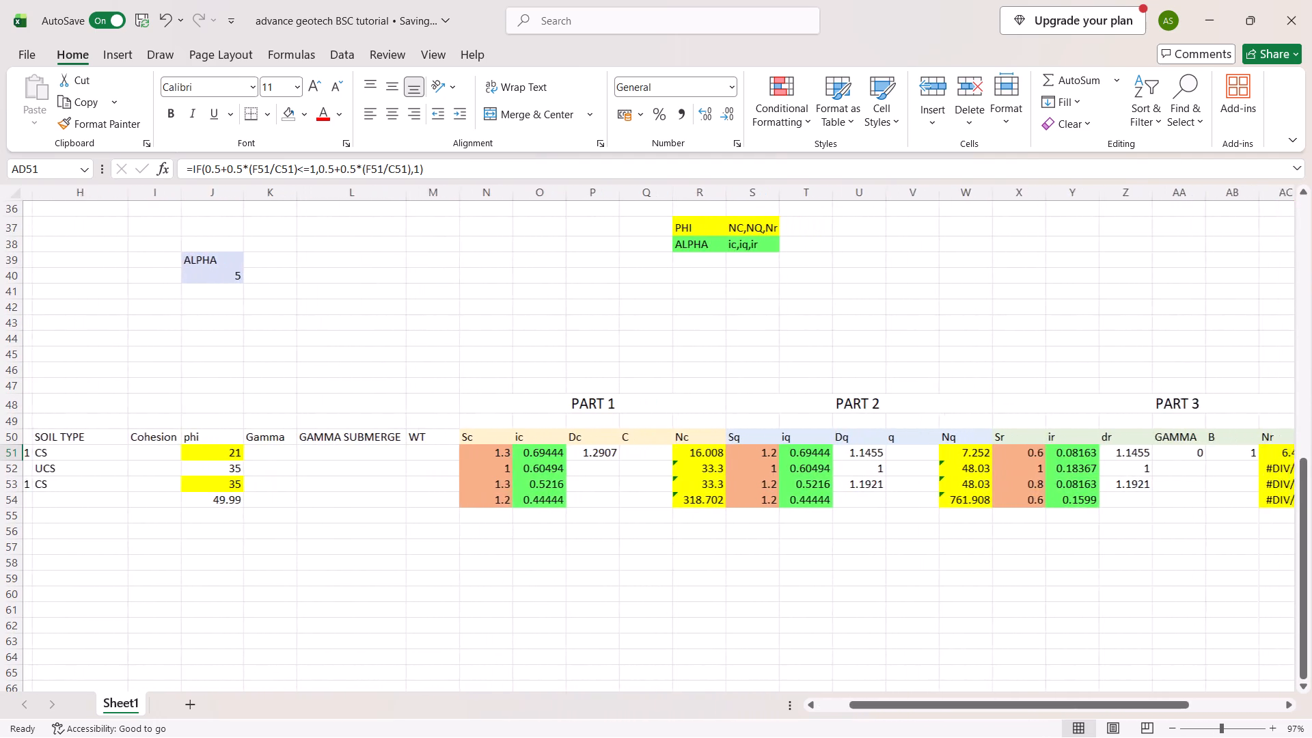
scroll(466, 275, "left", 1)
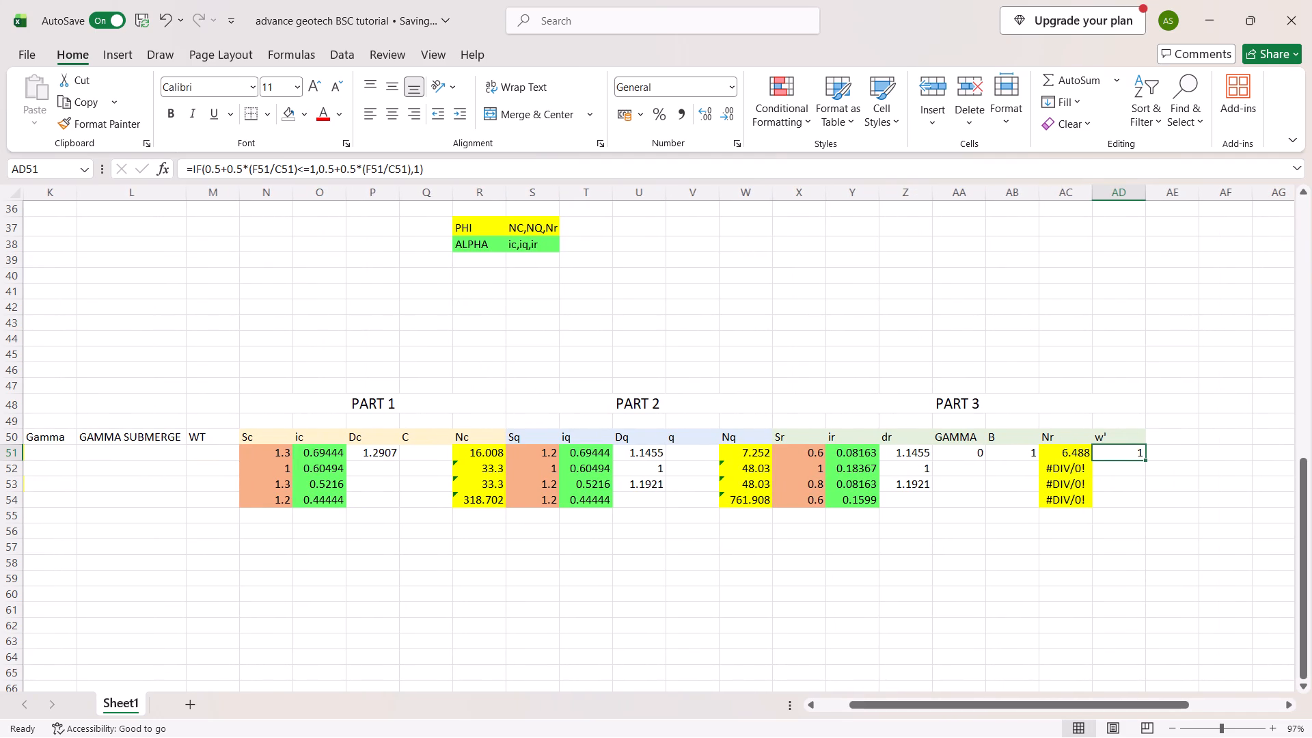
scroll(466, 275, "left", 2)
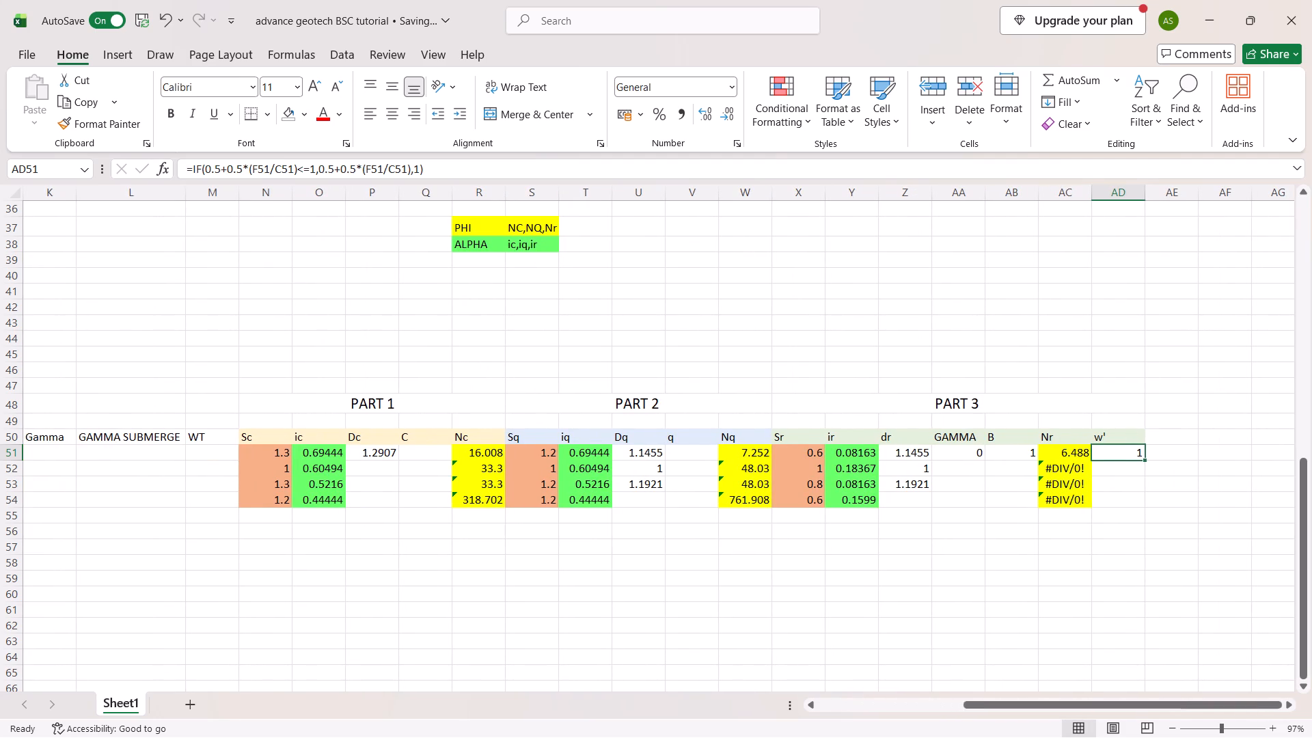
Start the q formula in V51 as an IF testing whether WT exceeds Df, M51>G51.
left_click(693, 455)
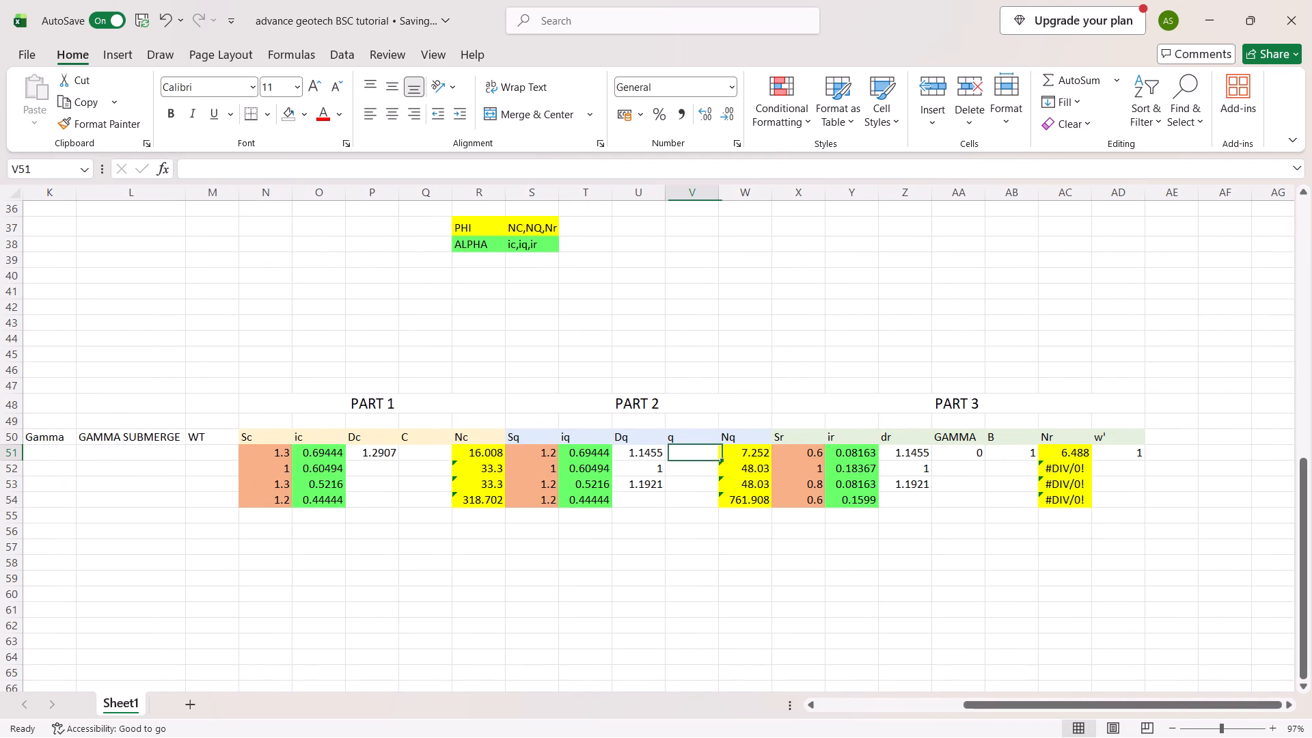
key("equal")
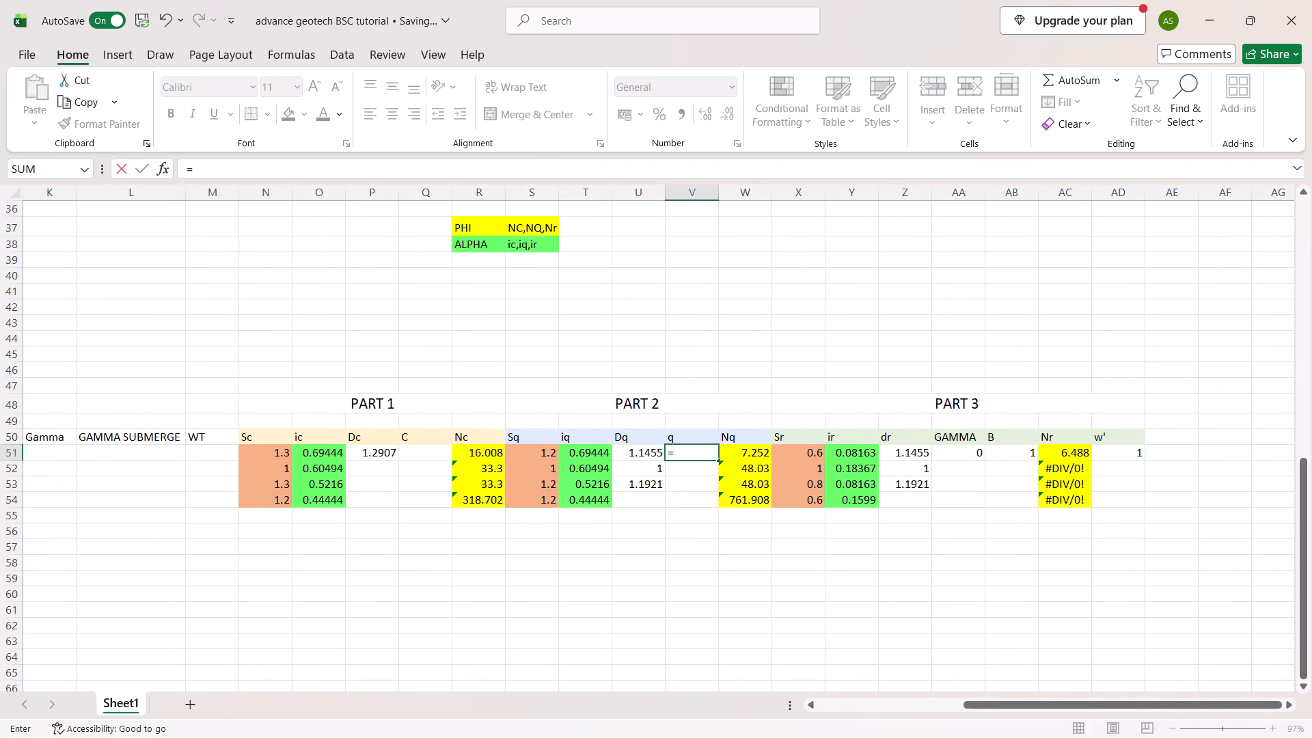
key("i")
key("f")
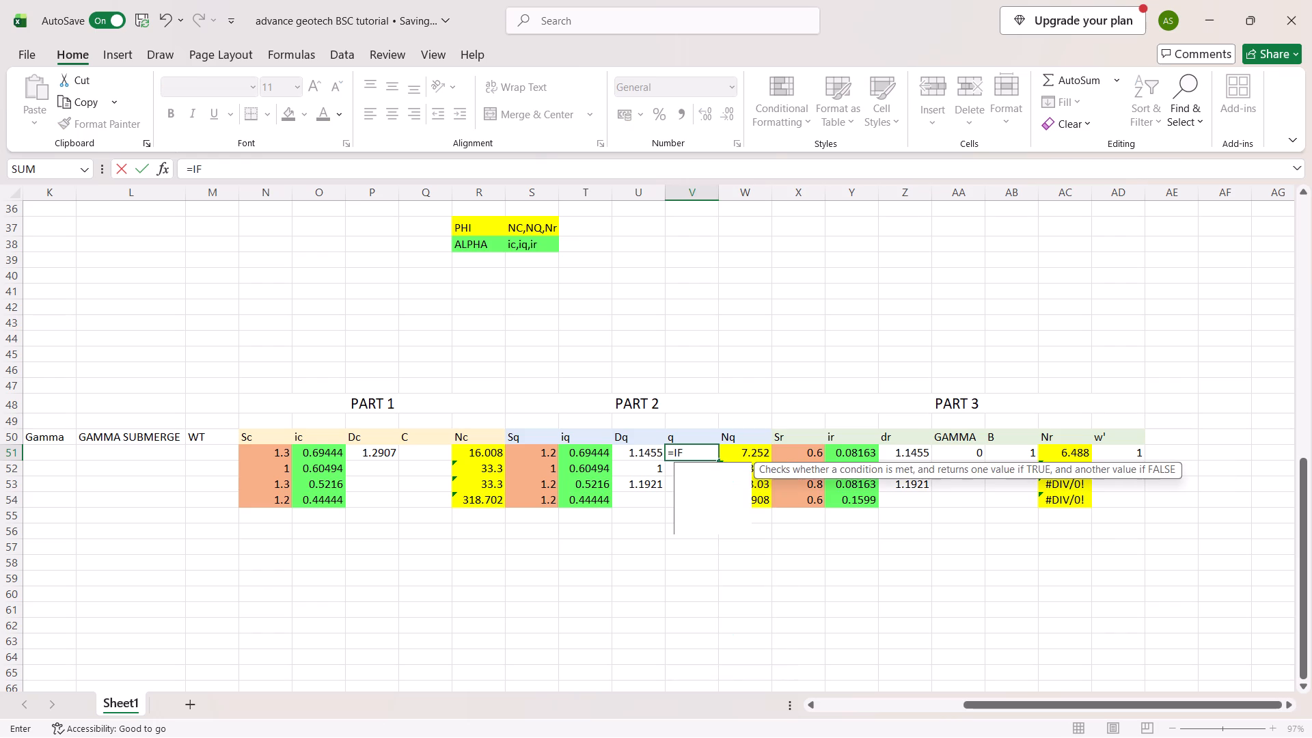
double_click(705, 474)
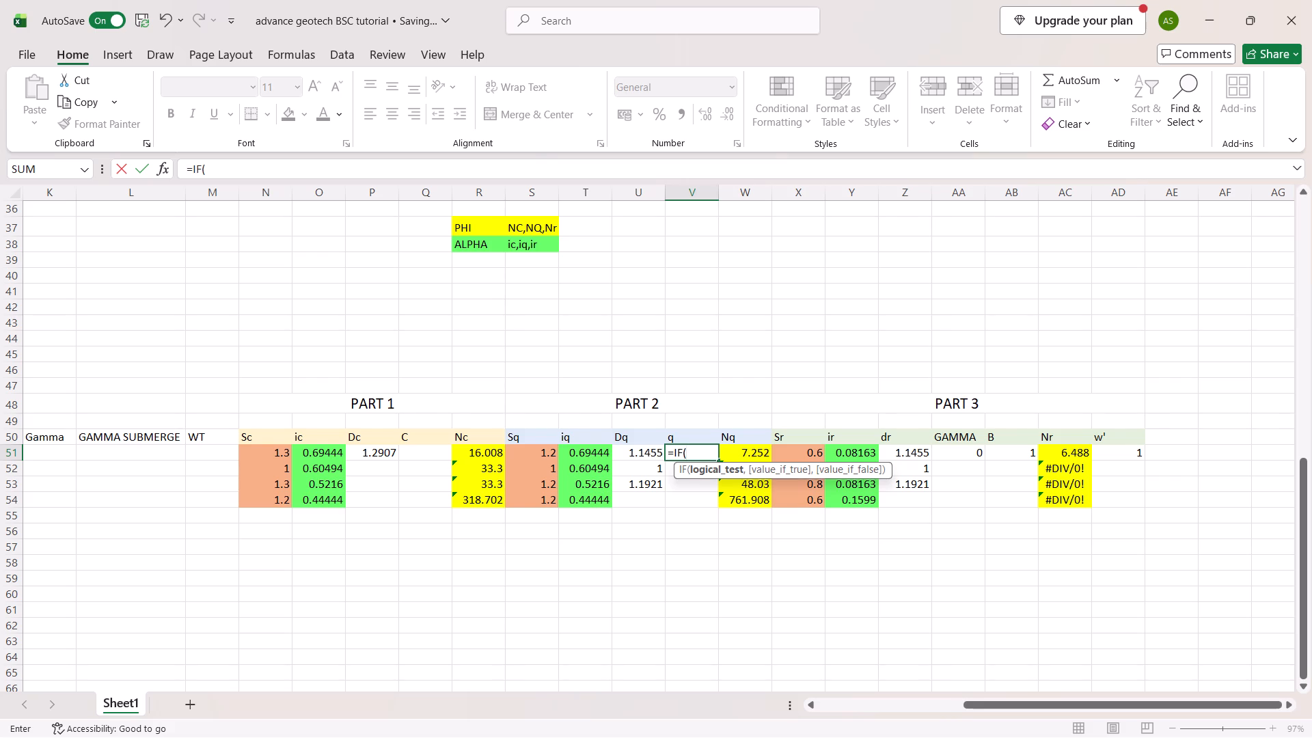
scroll(422, 448, "right", 1)
left_click(277, 452)
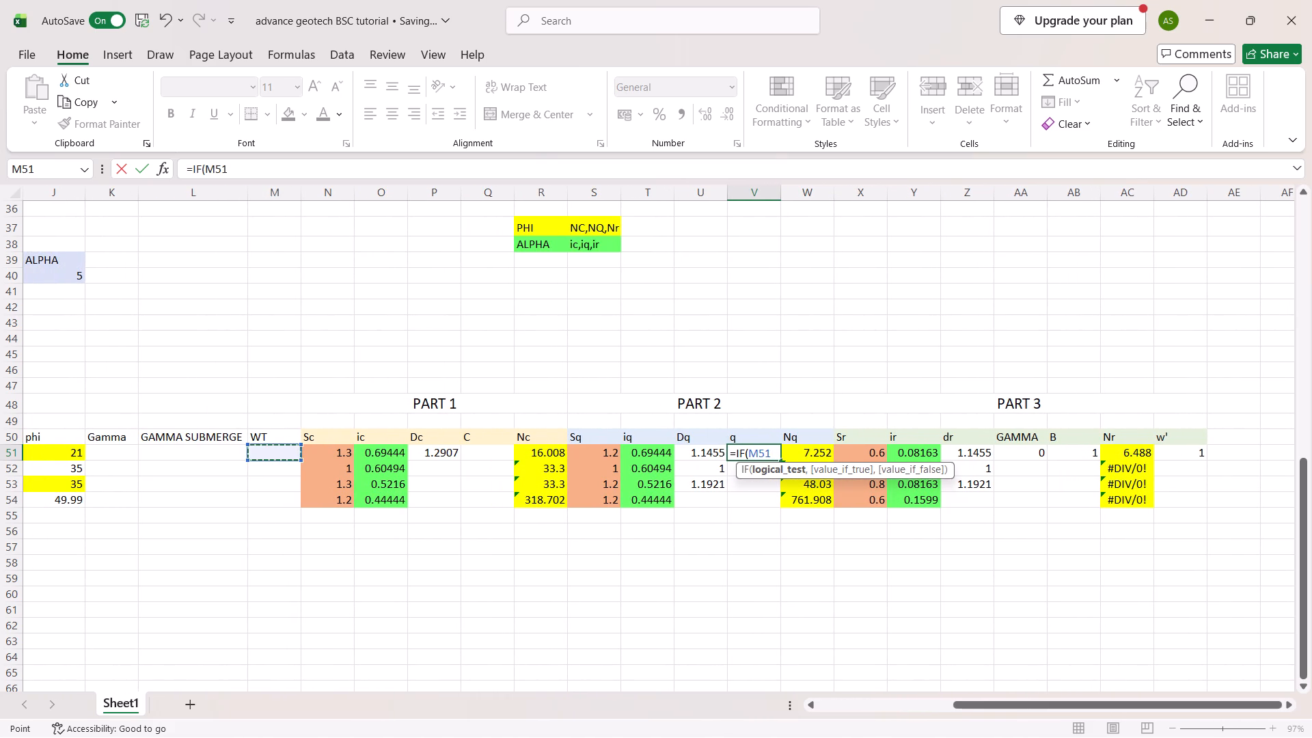
key("period")
key("BackSpace")
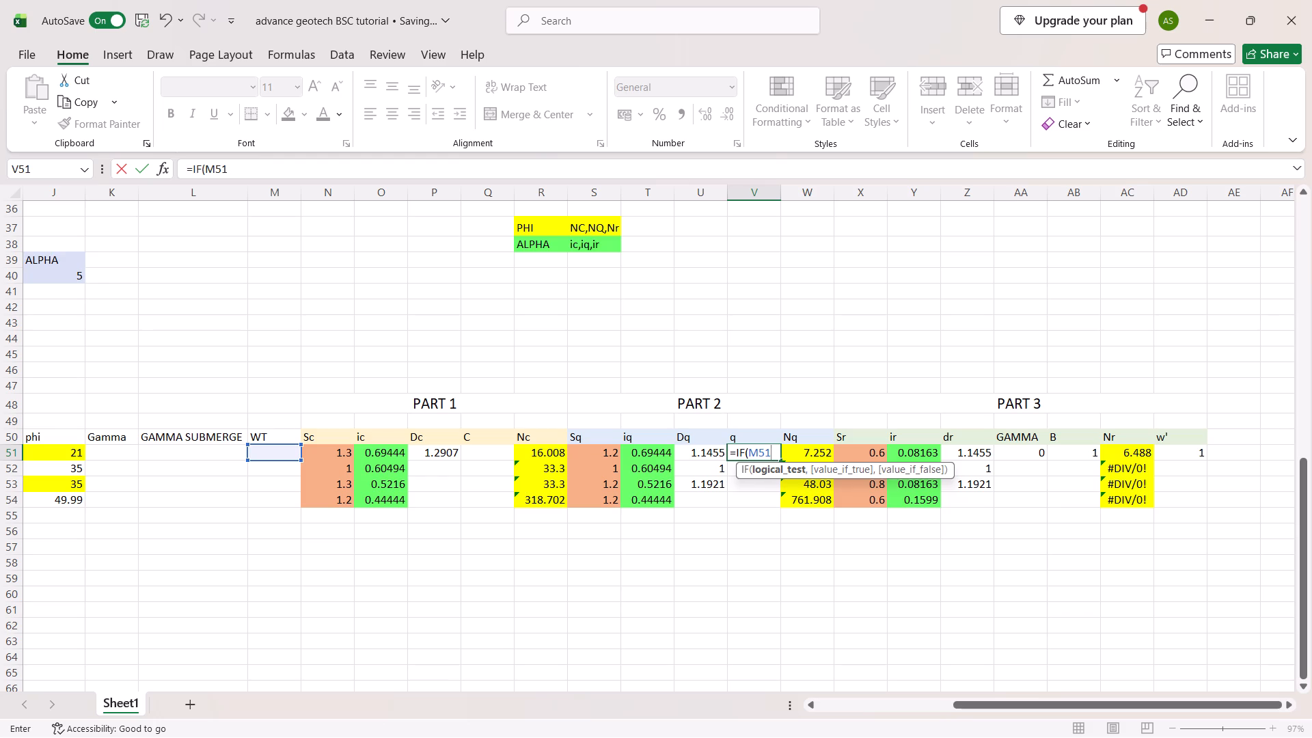
key("shift+greater")
scroll(58, 486, "right", 2)
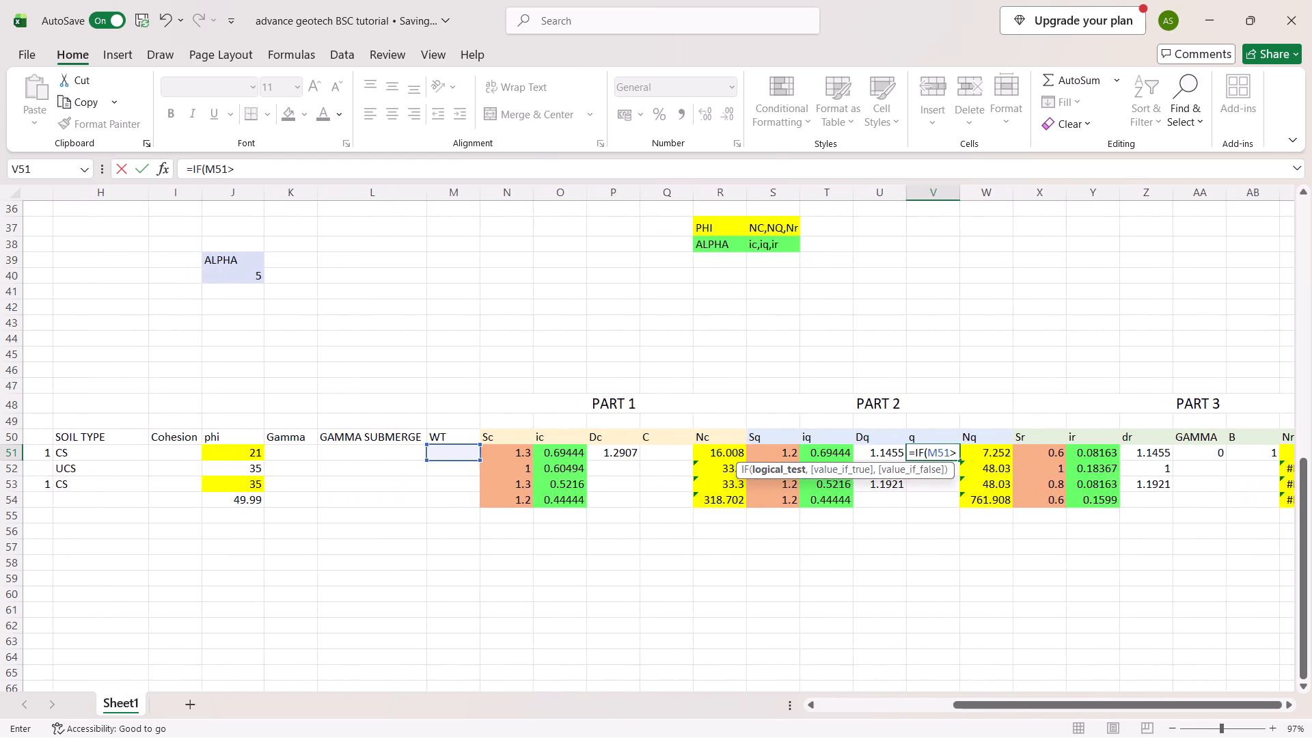
scroll(58, 486, "right", 1)
scroll(167, 439, "right", 1)
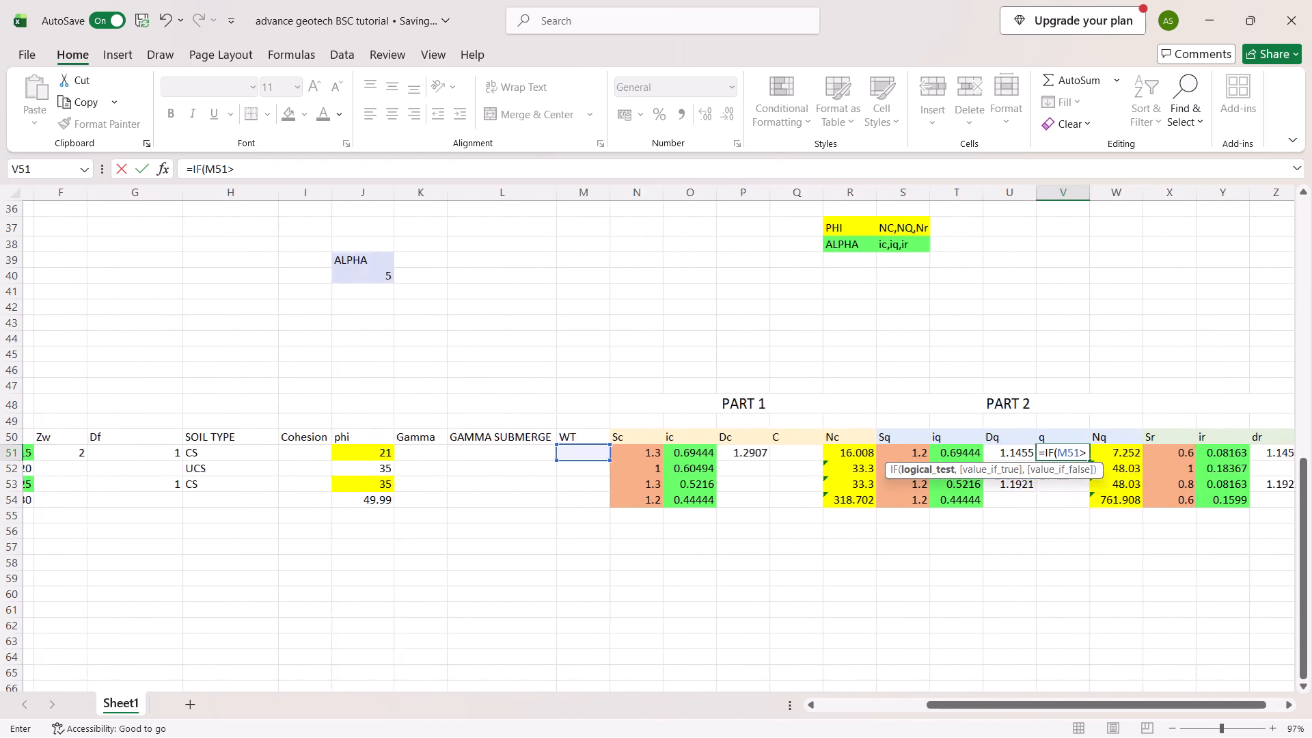
scroll(167, 439, "right", 1)
left_click(162, 452)
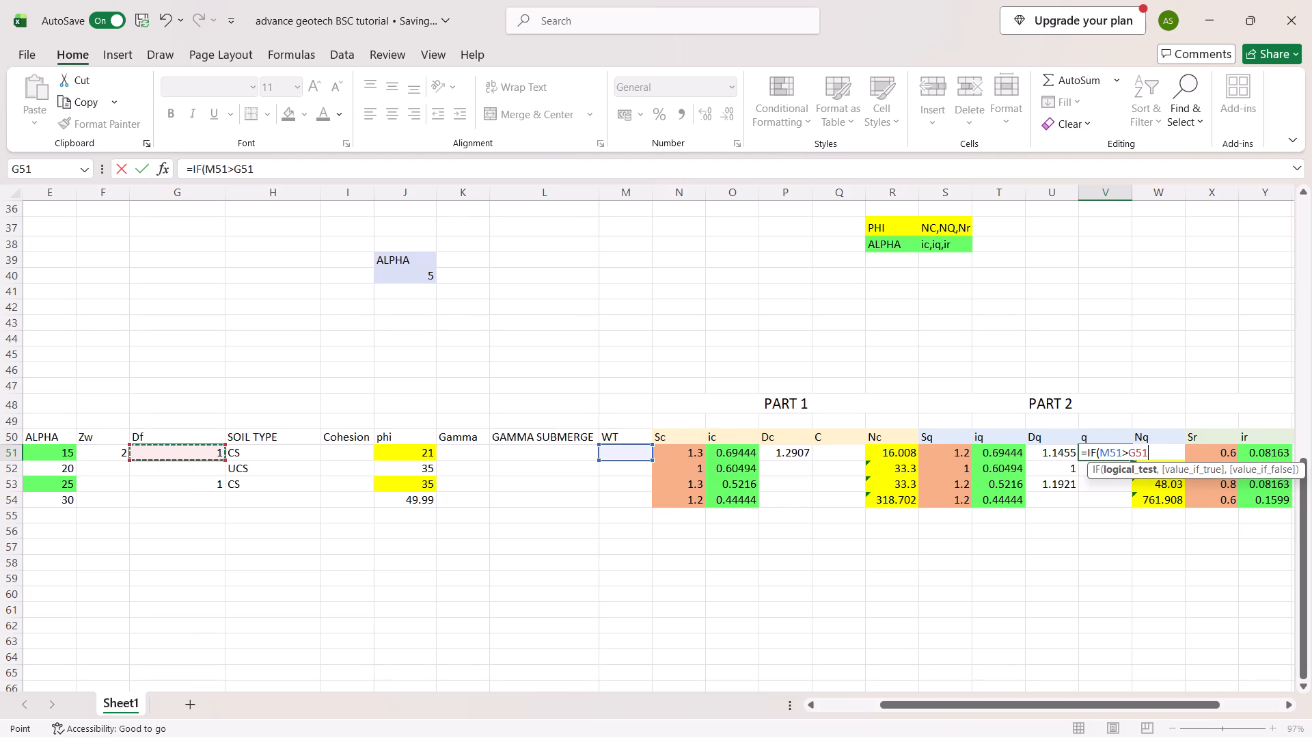
key("comma")
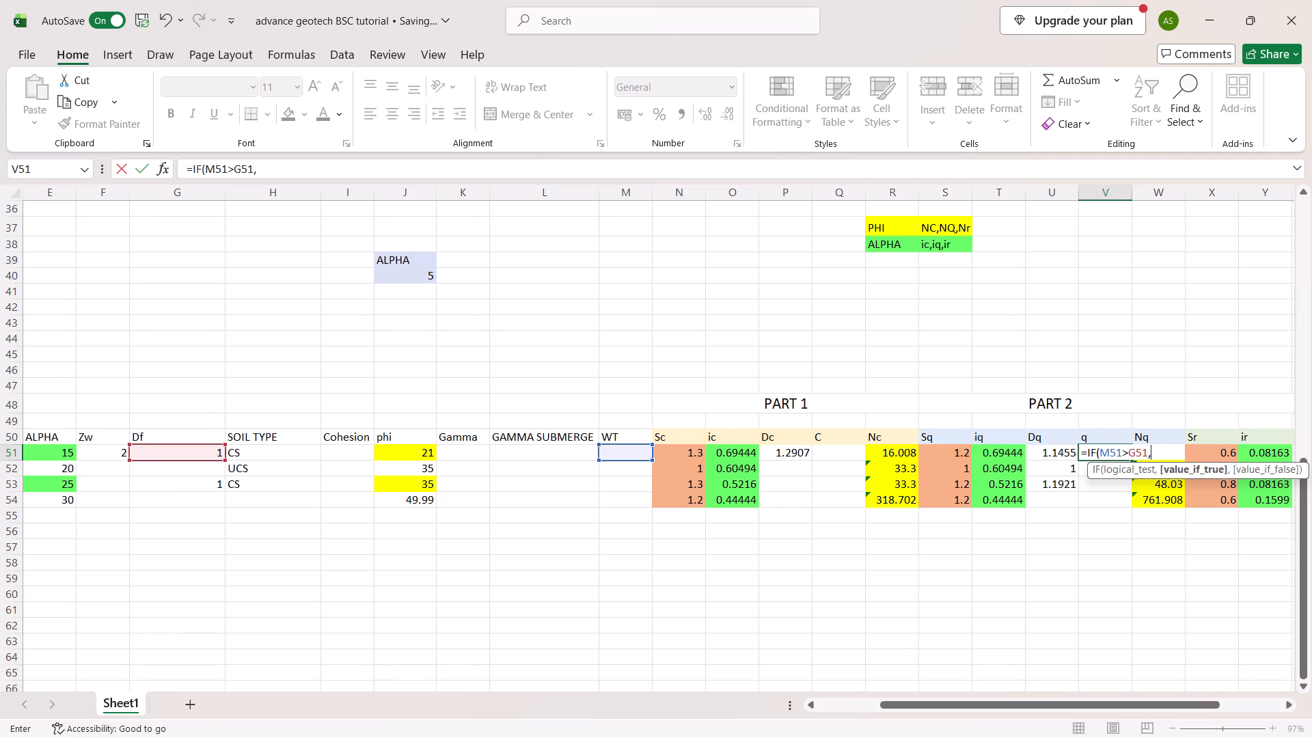
Give the IF in V51 the true result Gamma times Df, K51*G51.
left_click(482, 452)
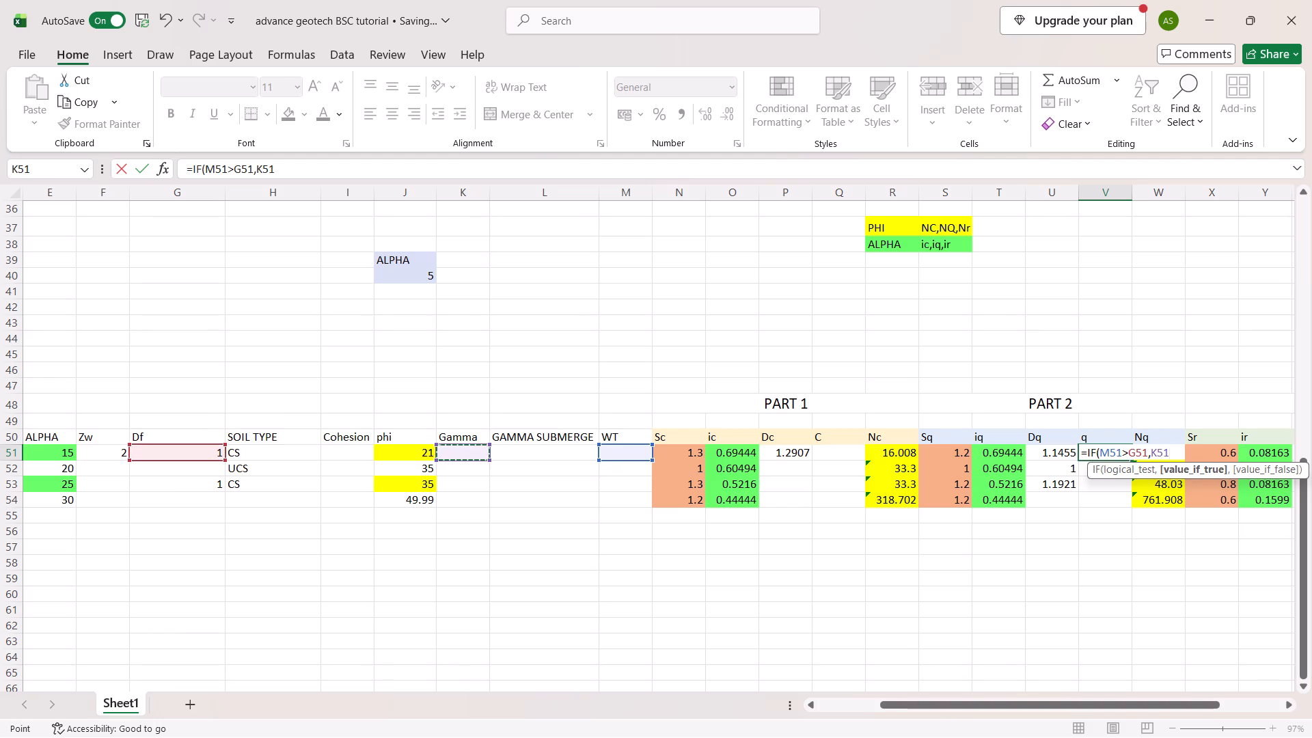
key("asterisk")
scroll(208, 455, "right", 1)
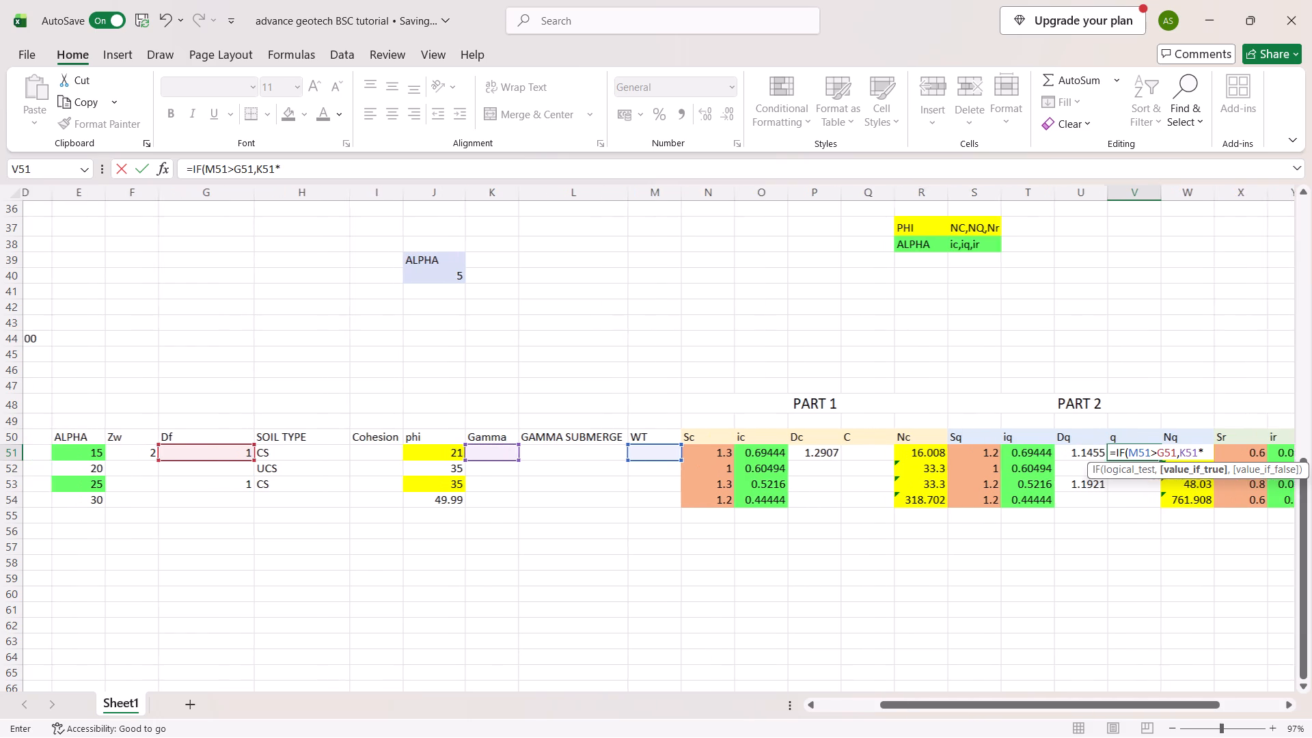
scroll(208, 455, "right", 1)
left_click(208, 455)
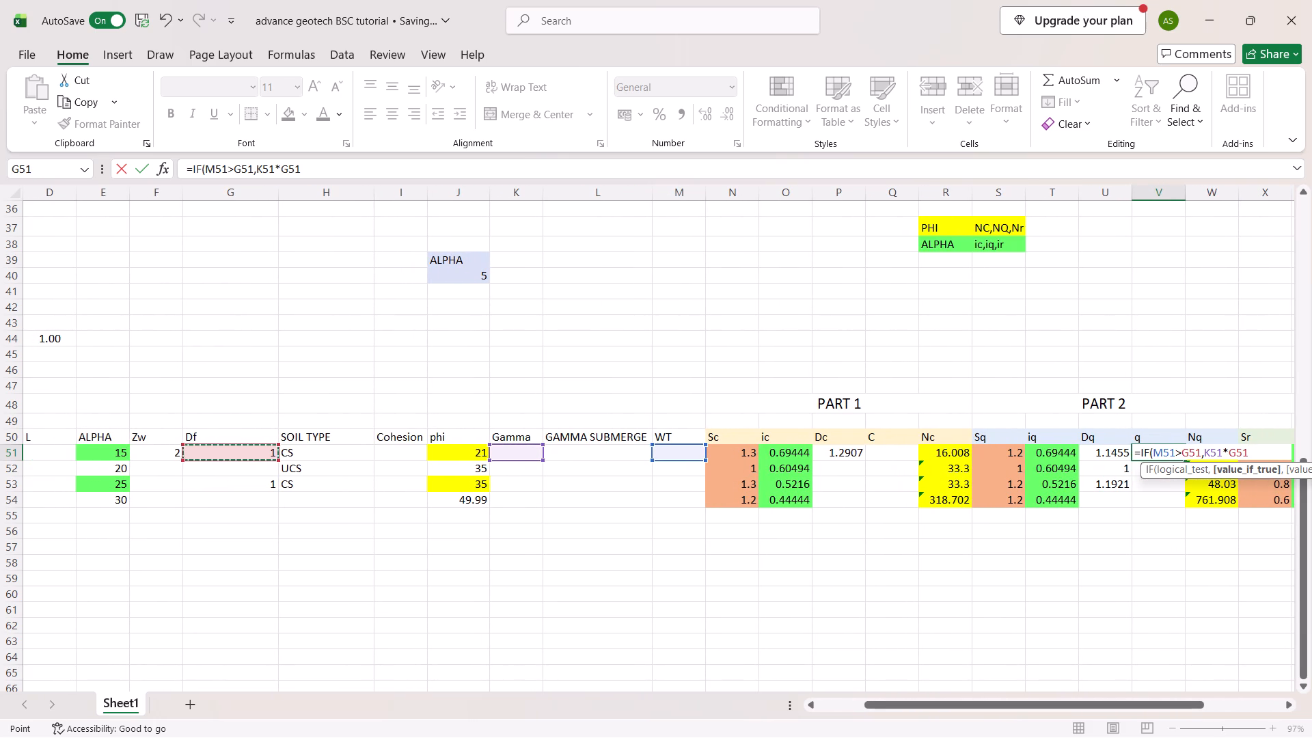
key("comma")
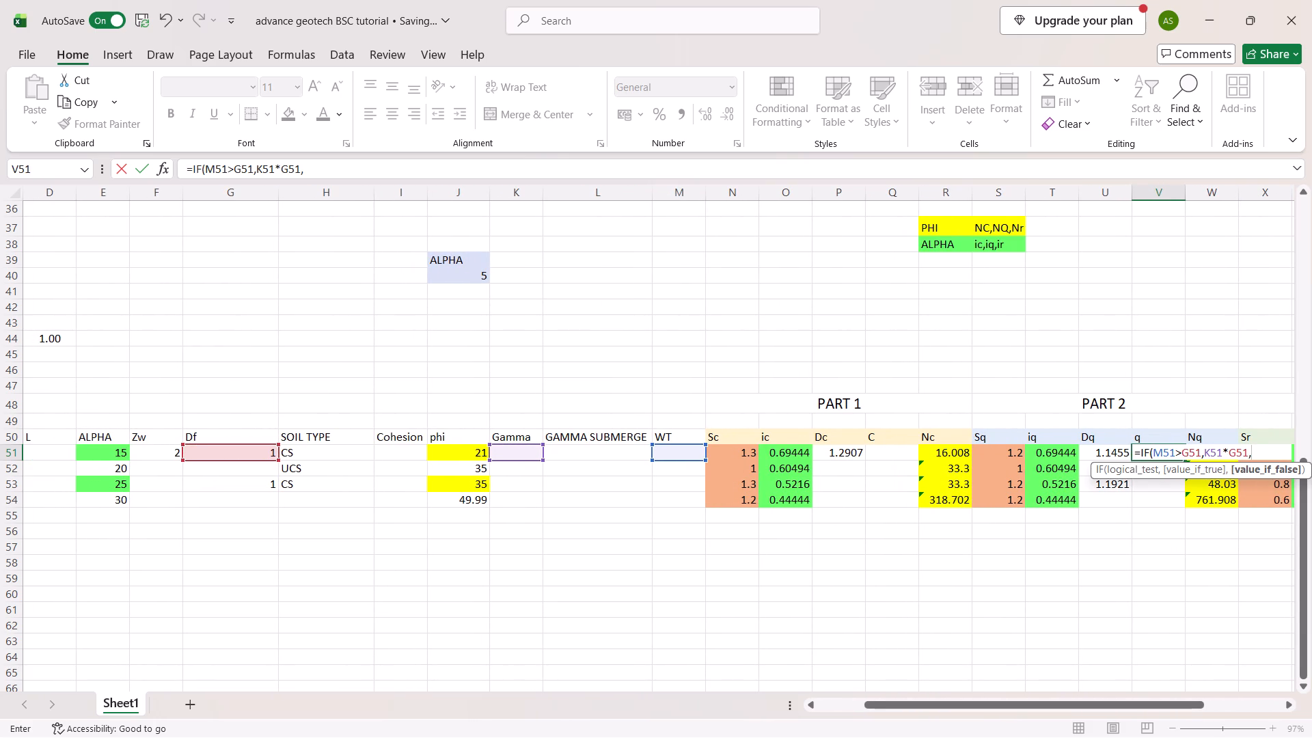
Nest a second IF as the false result in V51, with the condition O<M51<=G51 on WT and Df.
scroll(208, 455, "left", 1)
type("IF")
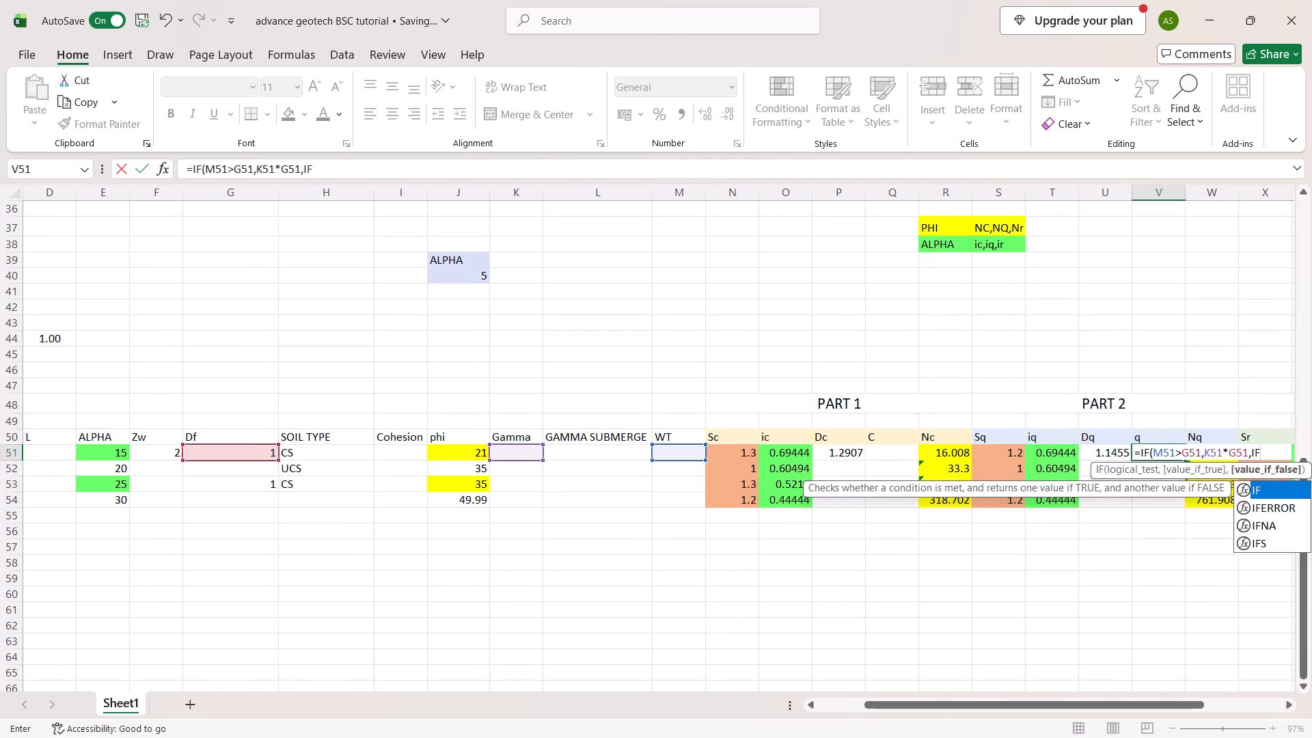
left_click(1259, 490)
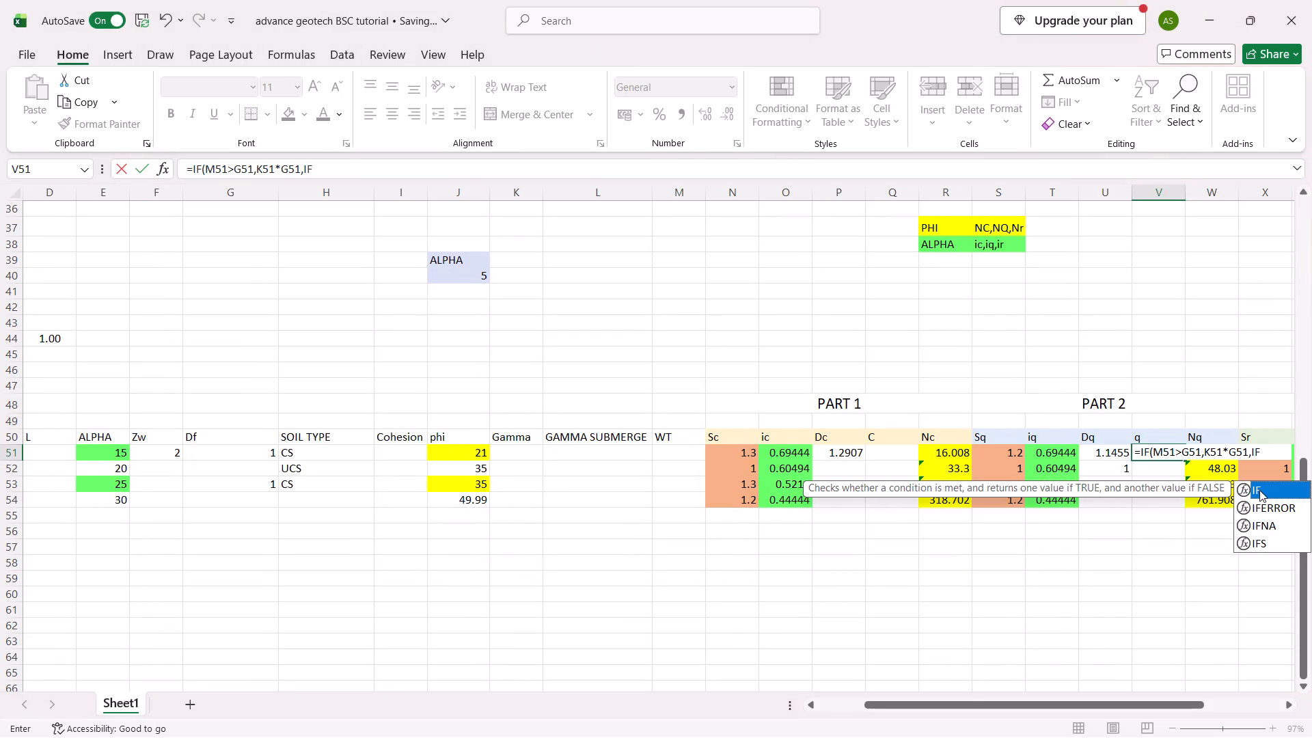
left_click(1259, 490)
double_click(1259, 490)
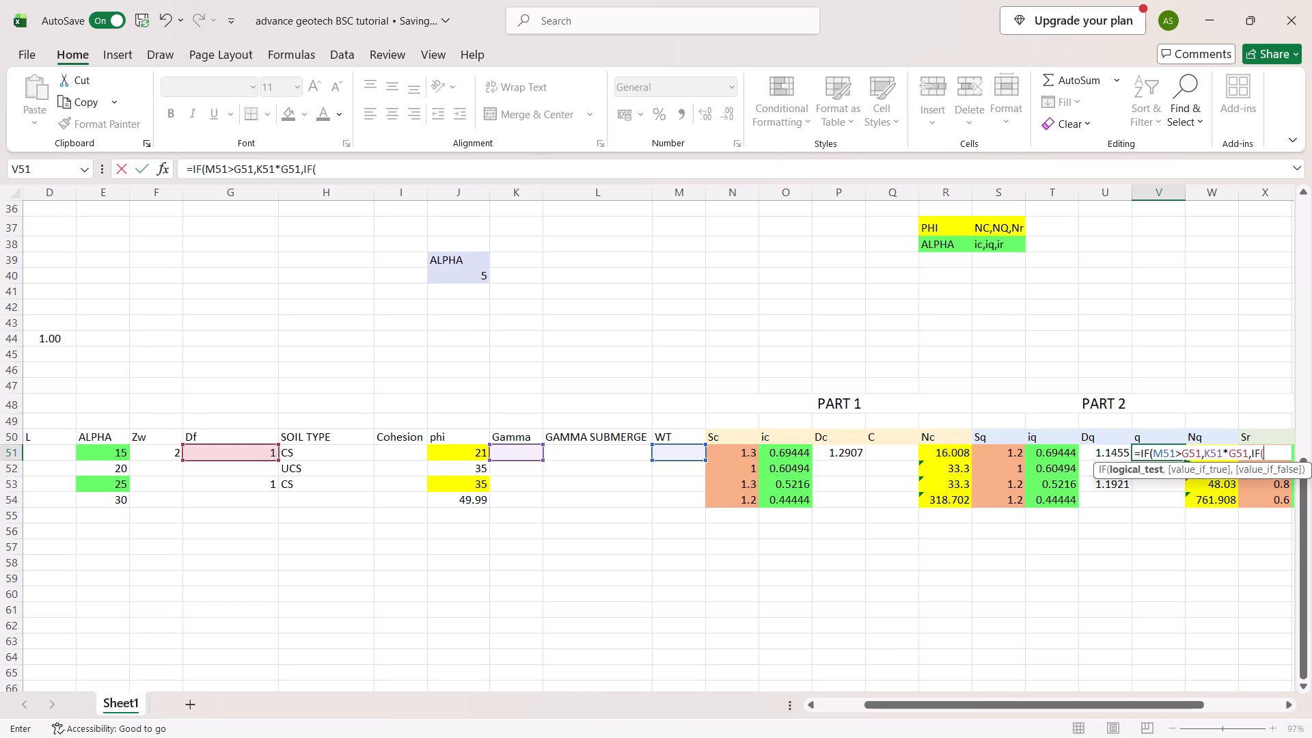
scroll(930, 508, "left", 1)
key("o")
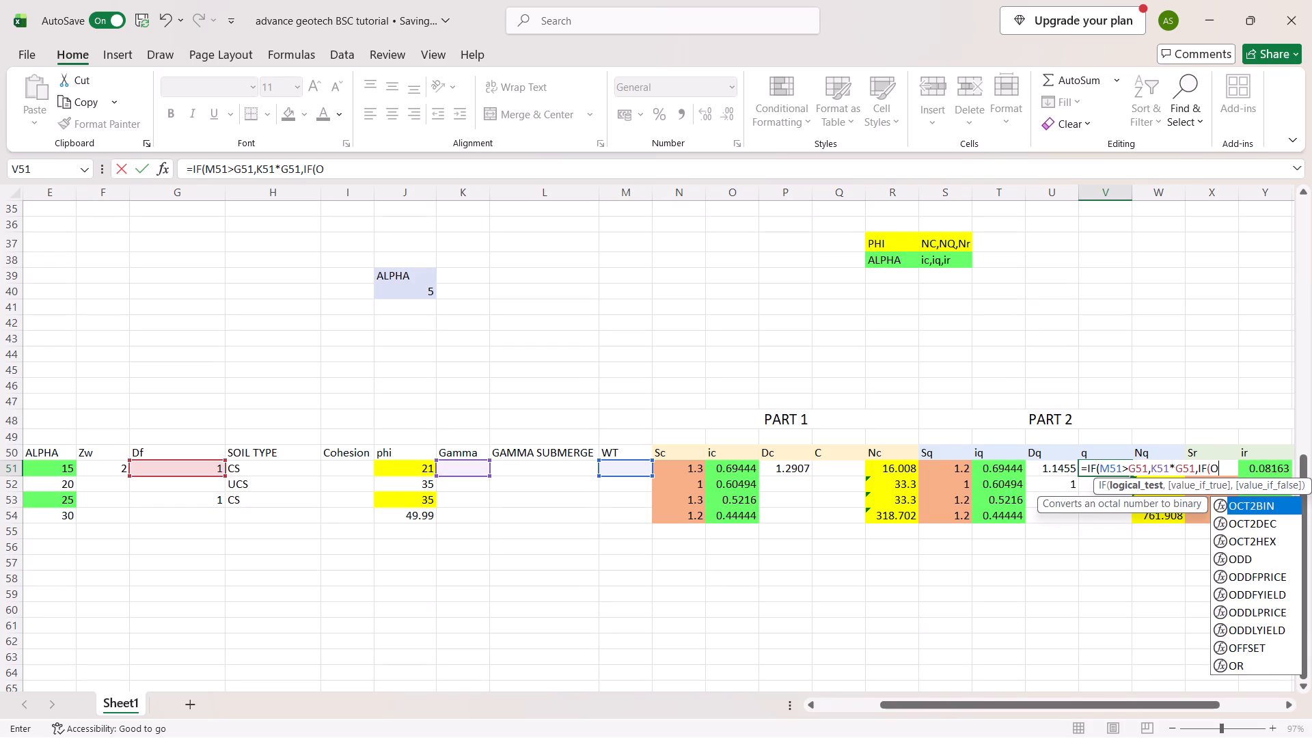
key("shift+less")
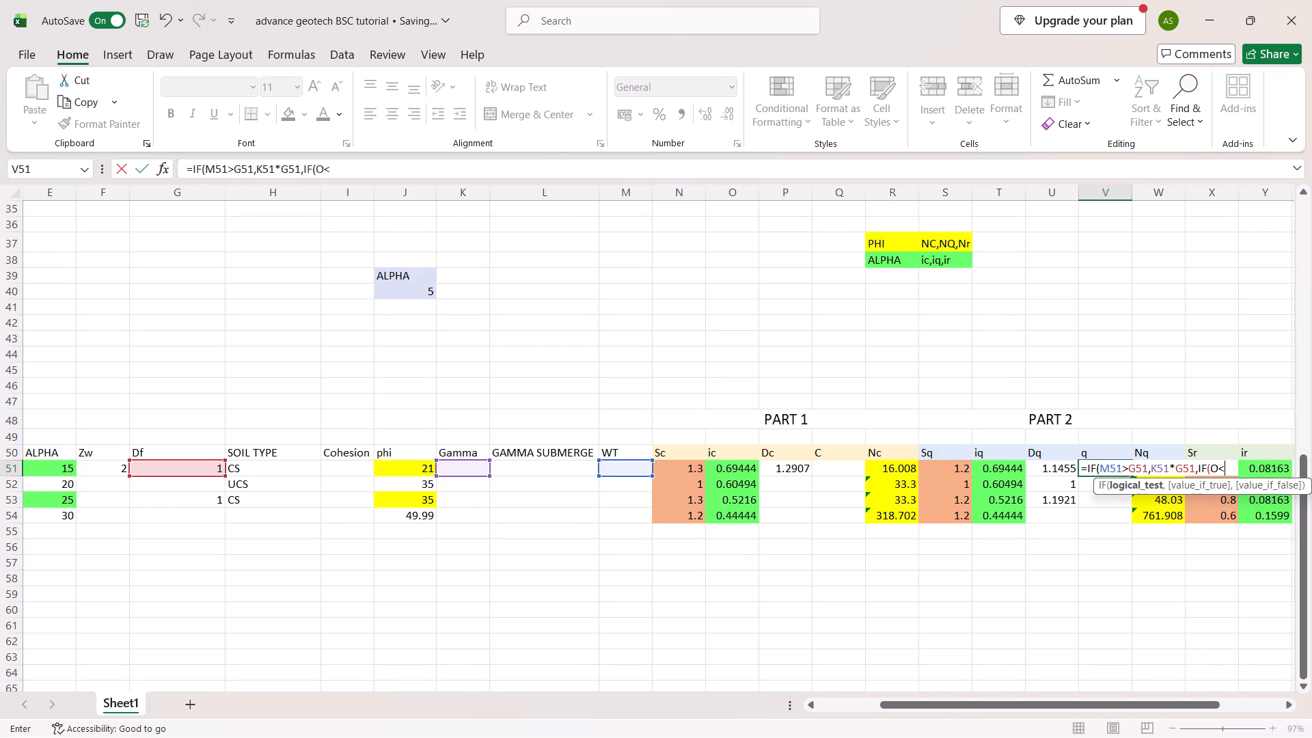
left_click(622, 462)
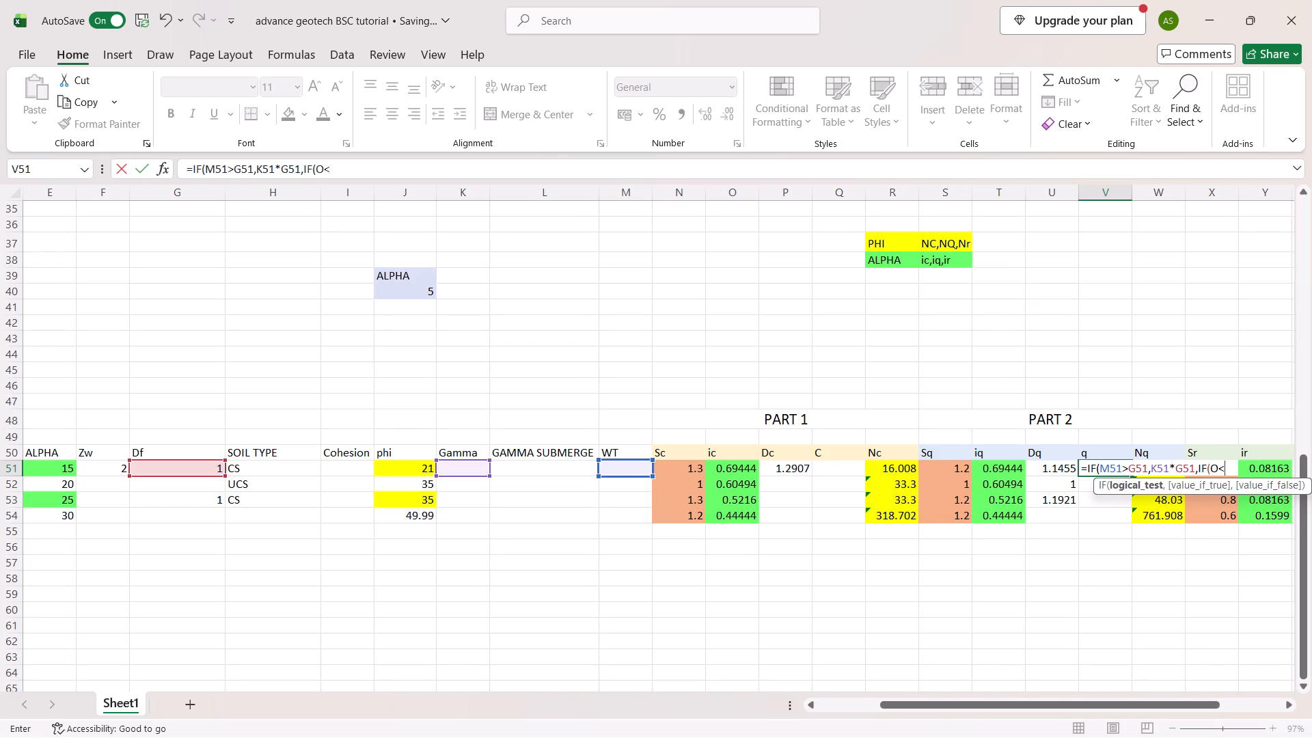
left_click(622, 464)
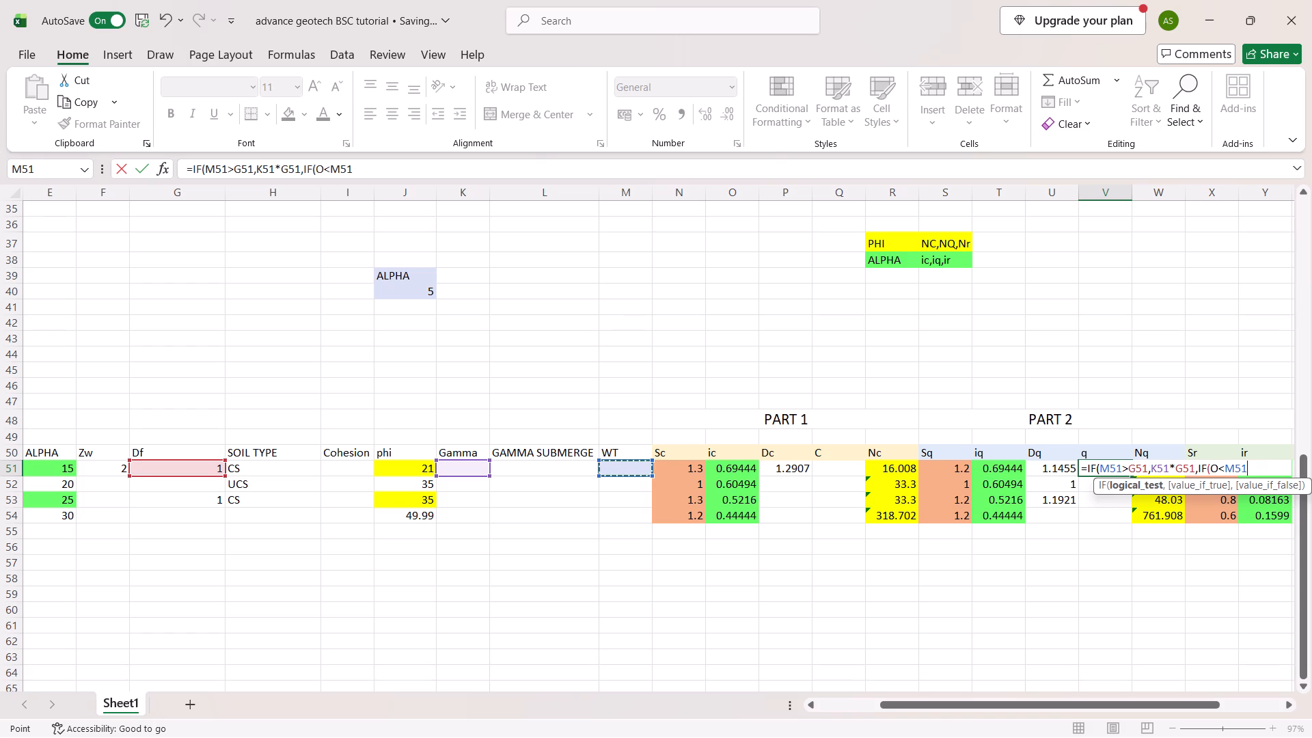
key("shift+less")
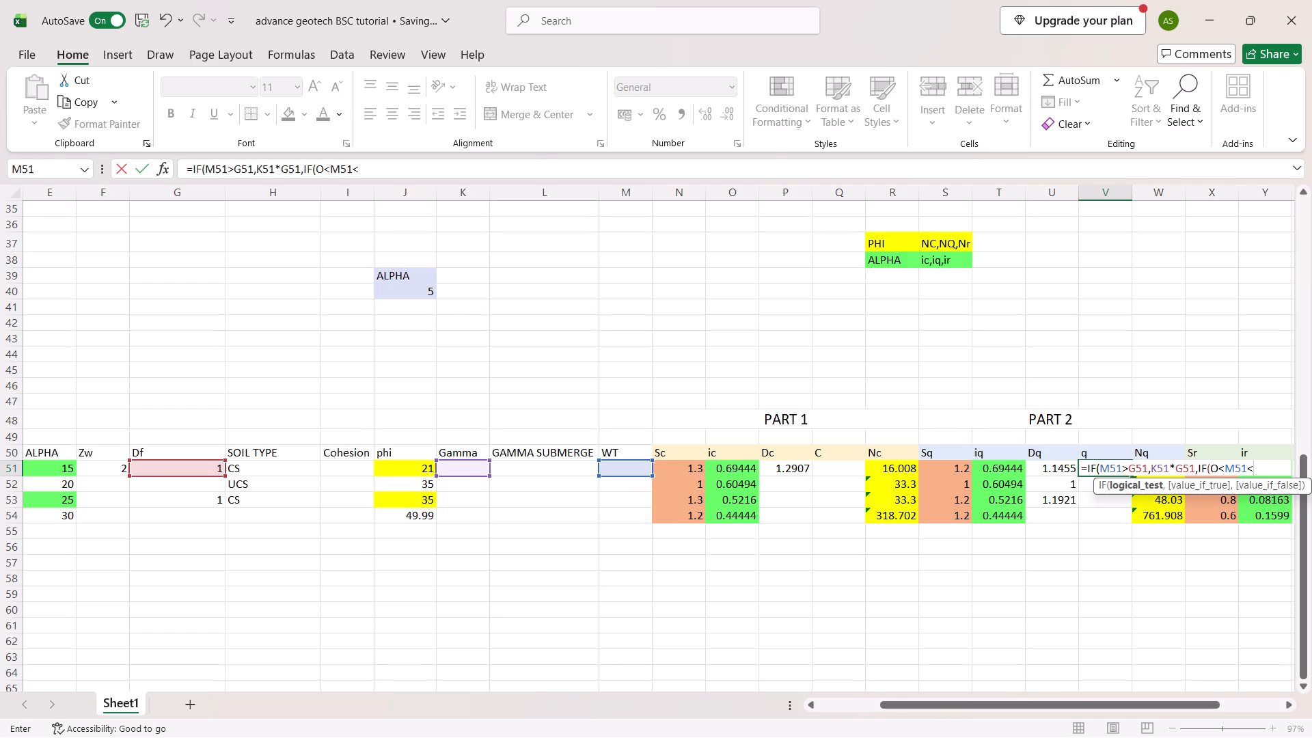
key("equal")
left_click(193, 468)
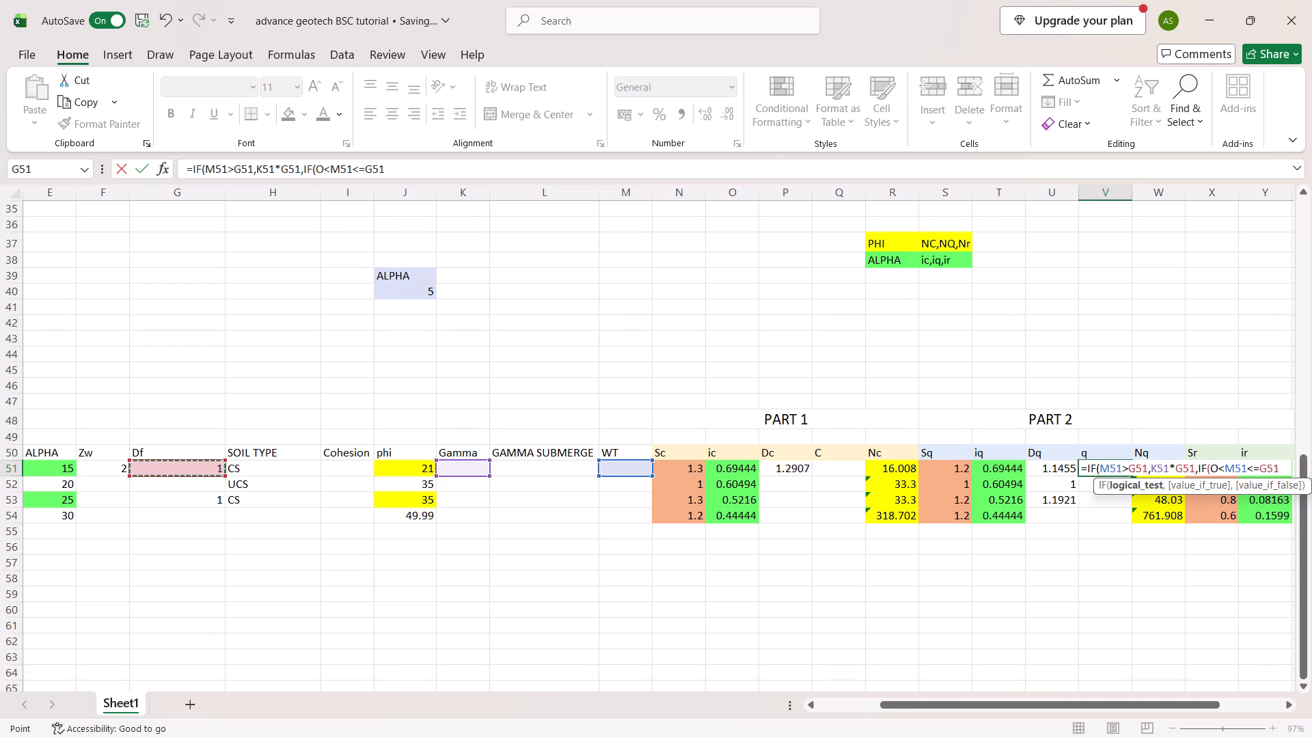
scroll(517, 544, "left", 1)
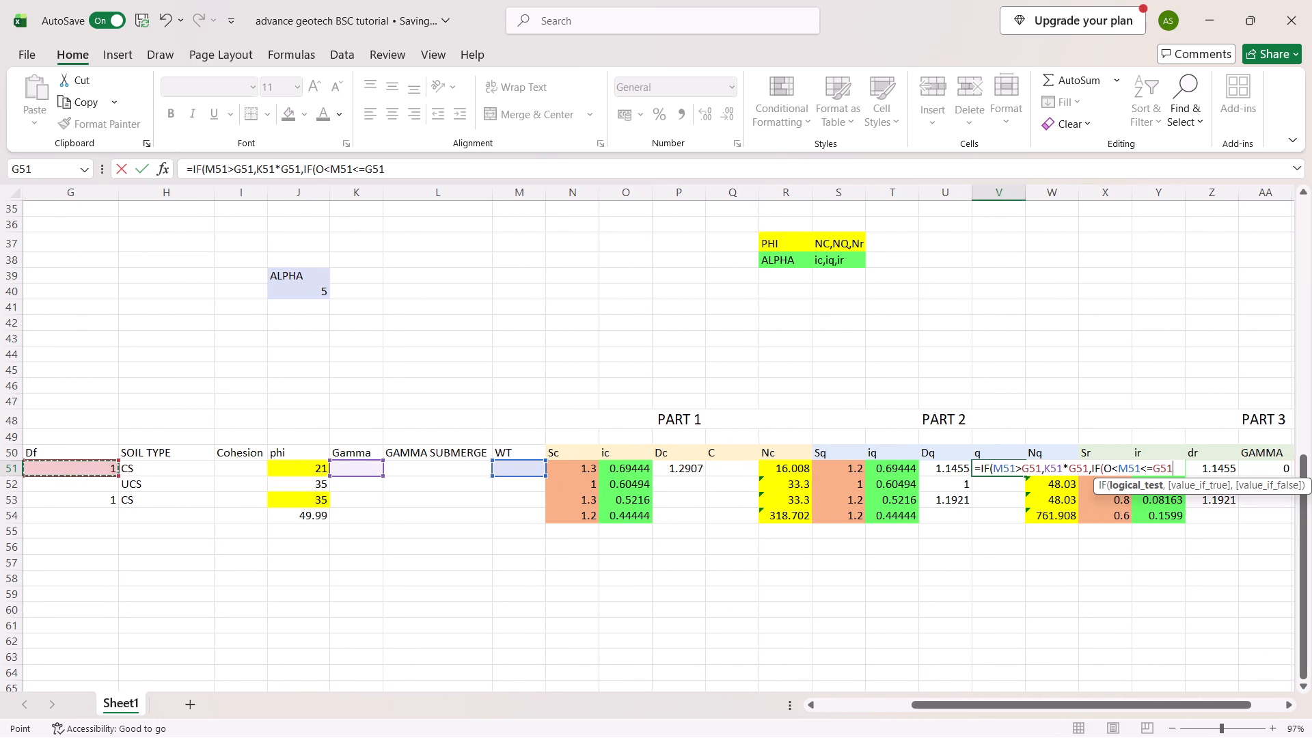
key("comma")
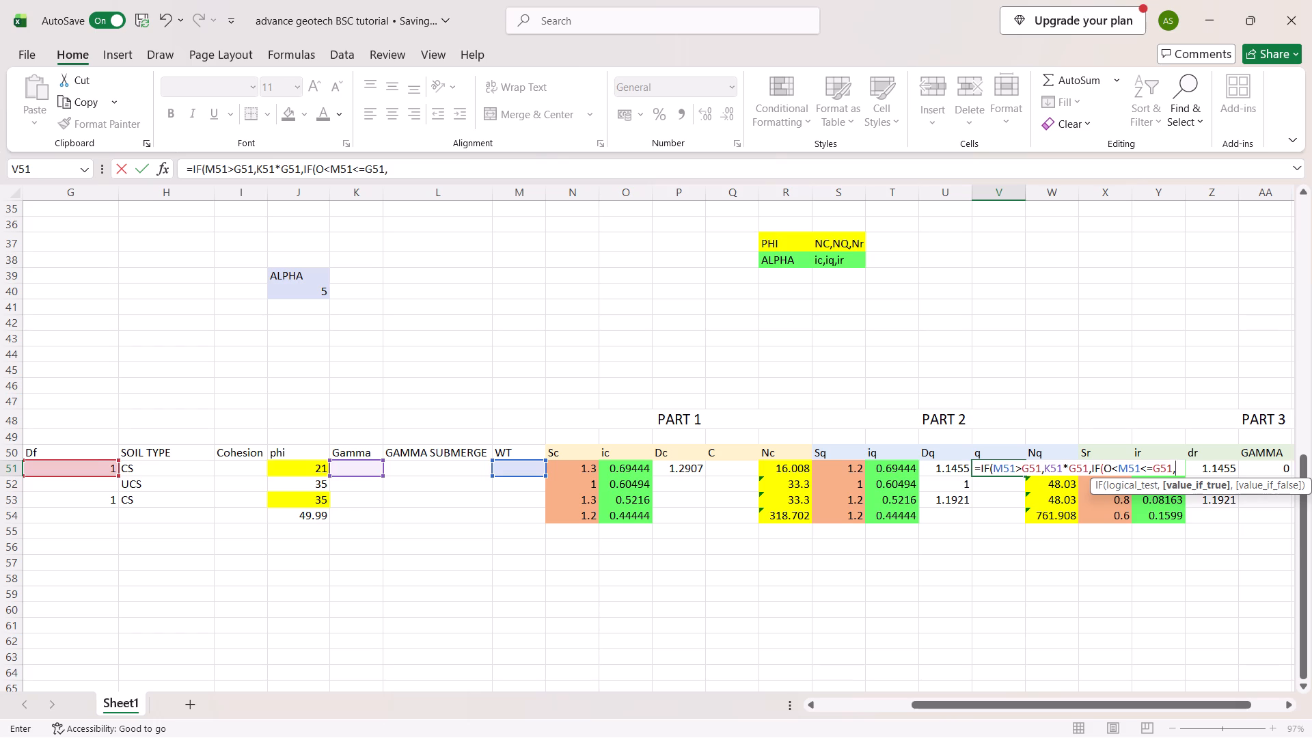
Begin the nested IF's true result in V51 with Gamma times WT, K51*M51.
left_click(356, 467)
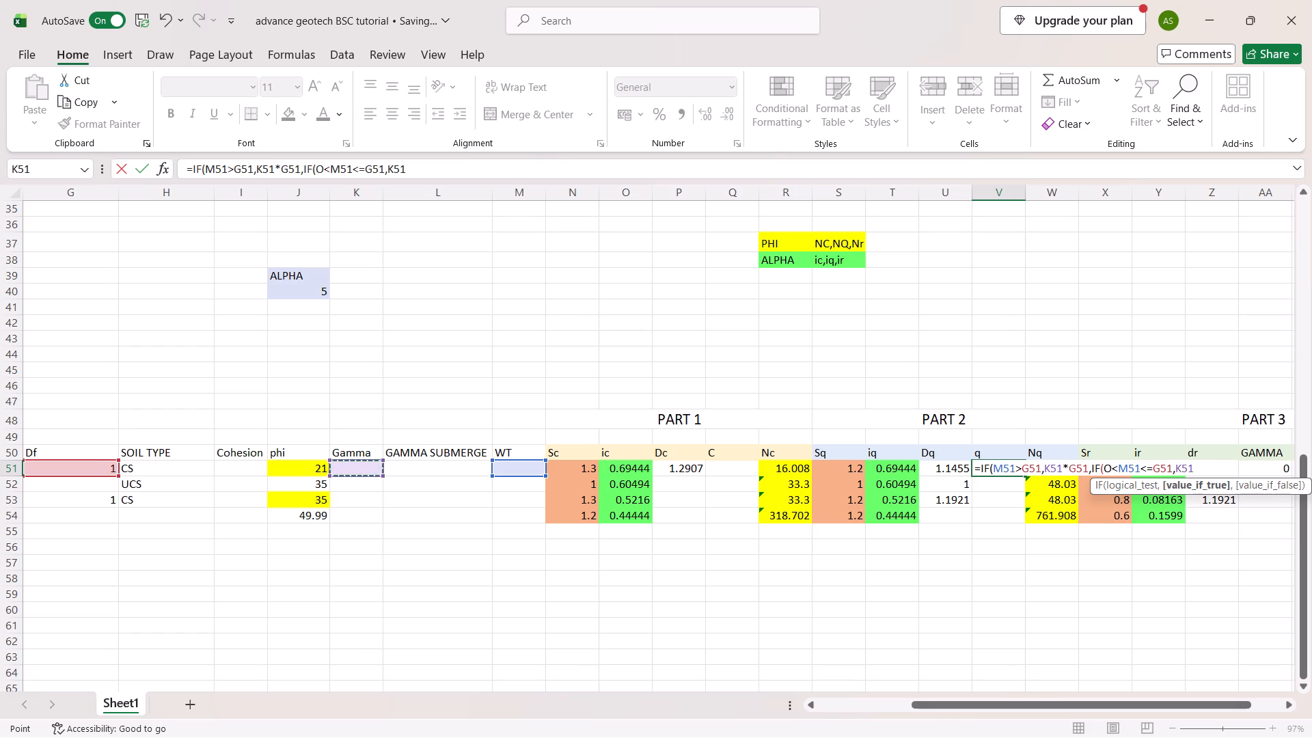
key("asterisk")
left_click(510, 472)
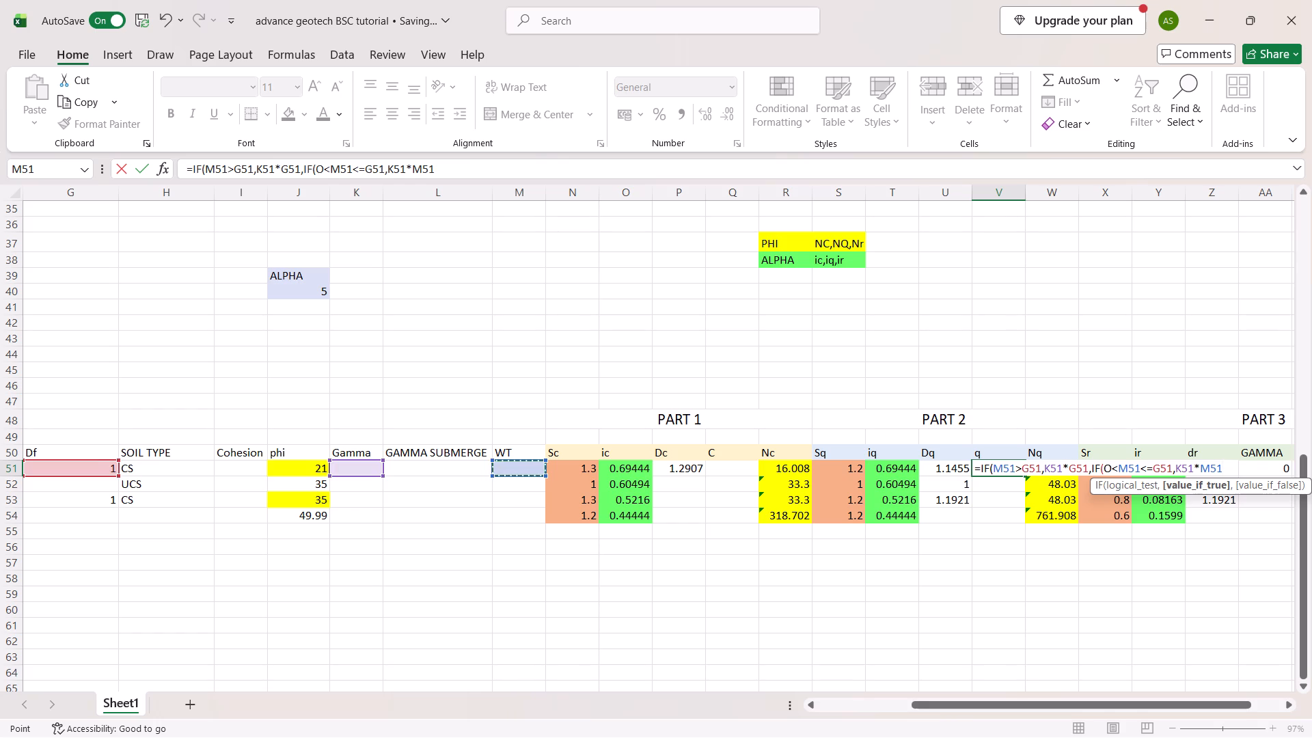
key("Left")
key("Left")
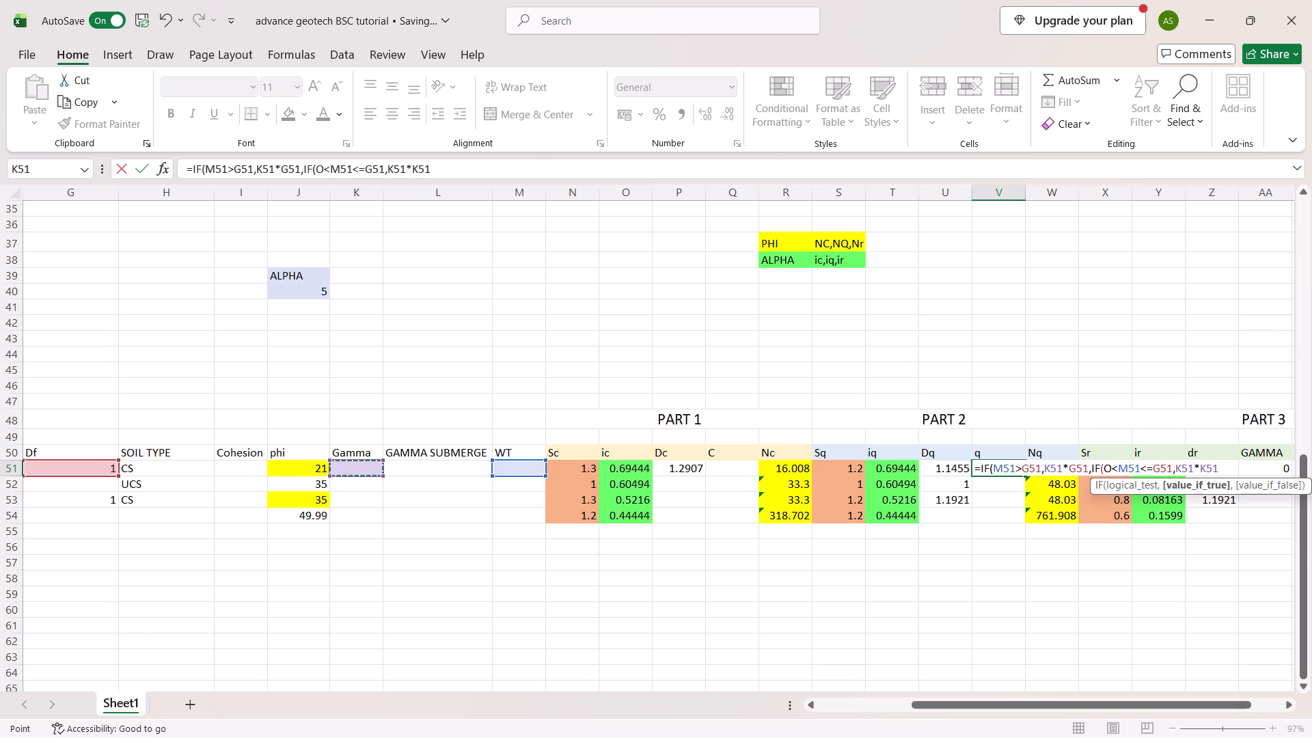
key("Right")
key("Right")
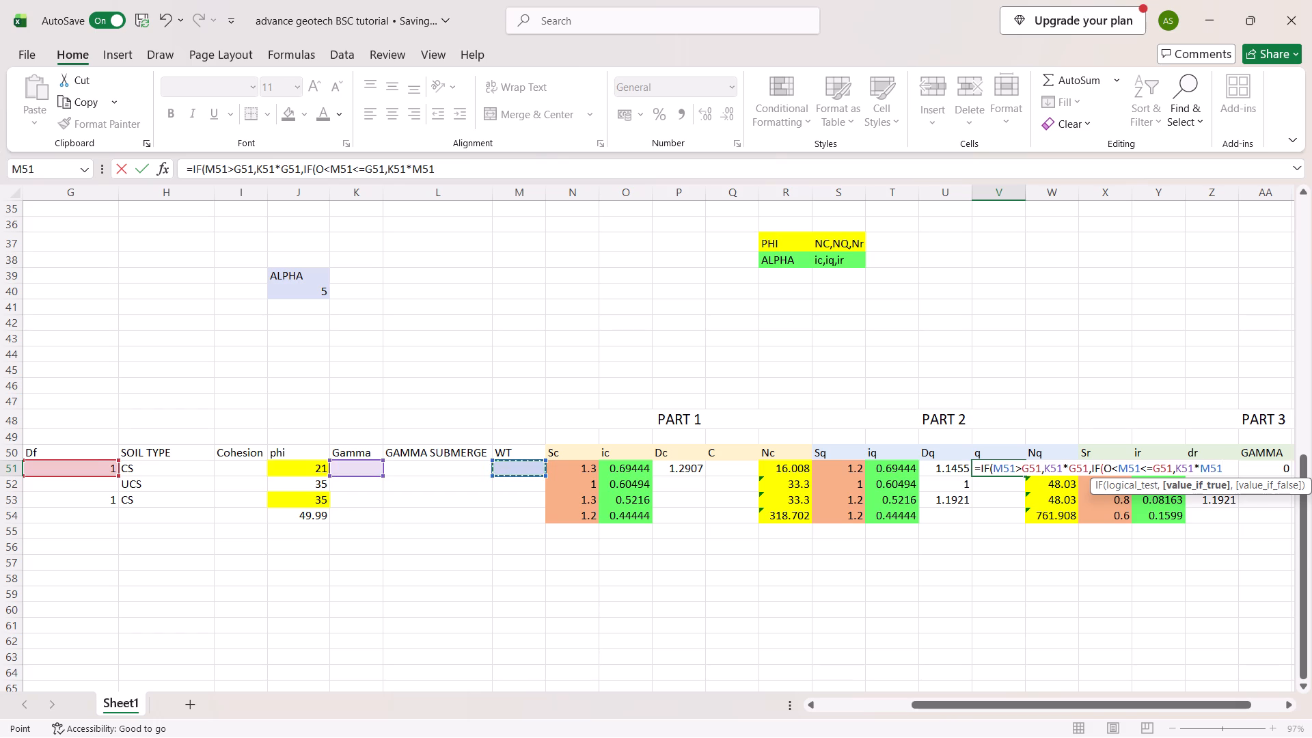
left_click(1230, 469)
Bracket the Gamma times WT product in V51 and open an extra outer bracket before it, giving ((K51*M51).
key("shift+parenright")
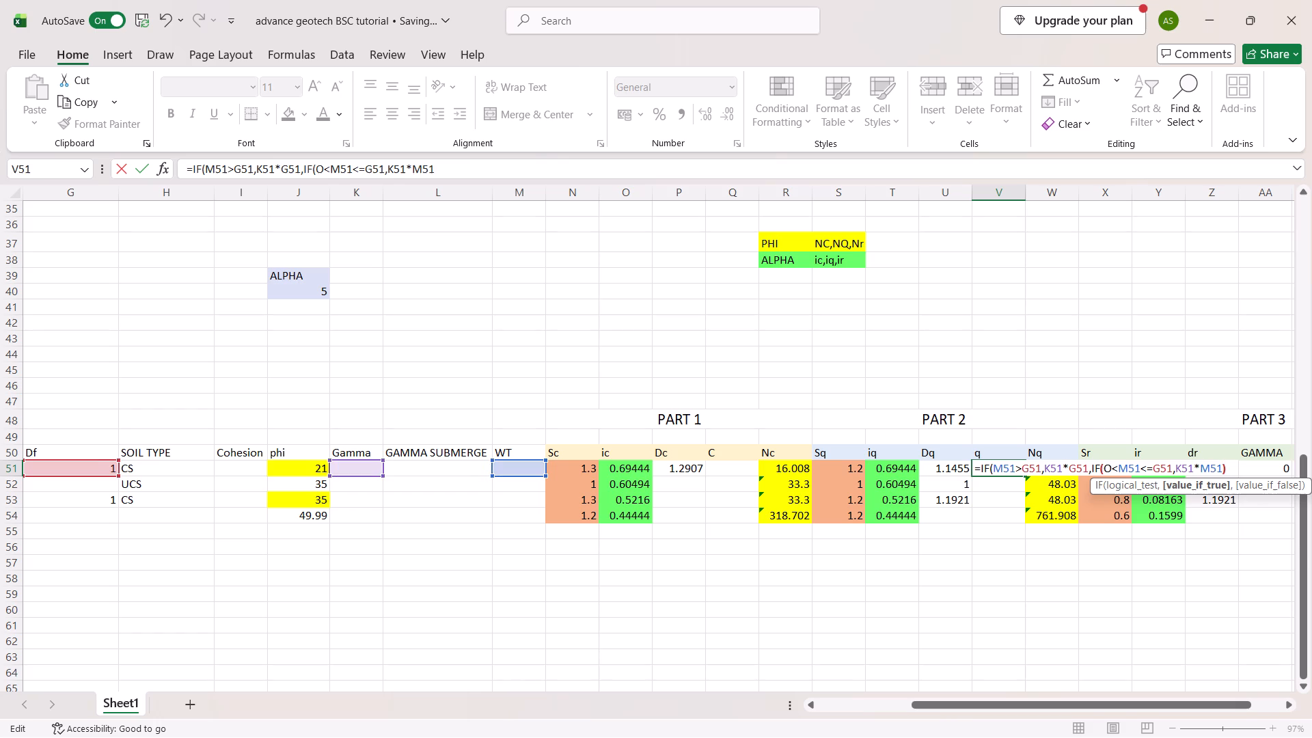
key("Left")
key("Left")
key("Left")
key("Left")
key("Left")
key("Left")
key("Left")
key("Left")
key("shift+parenleft")
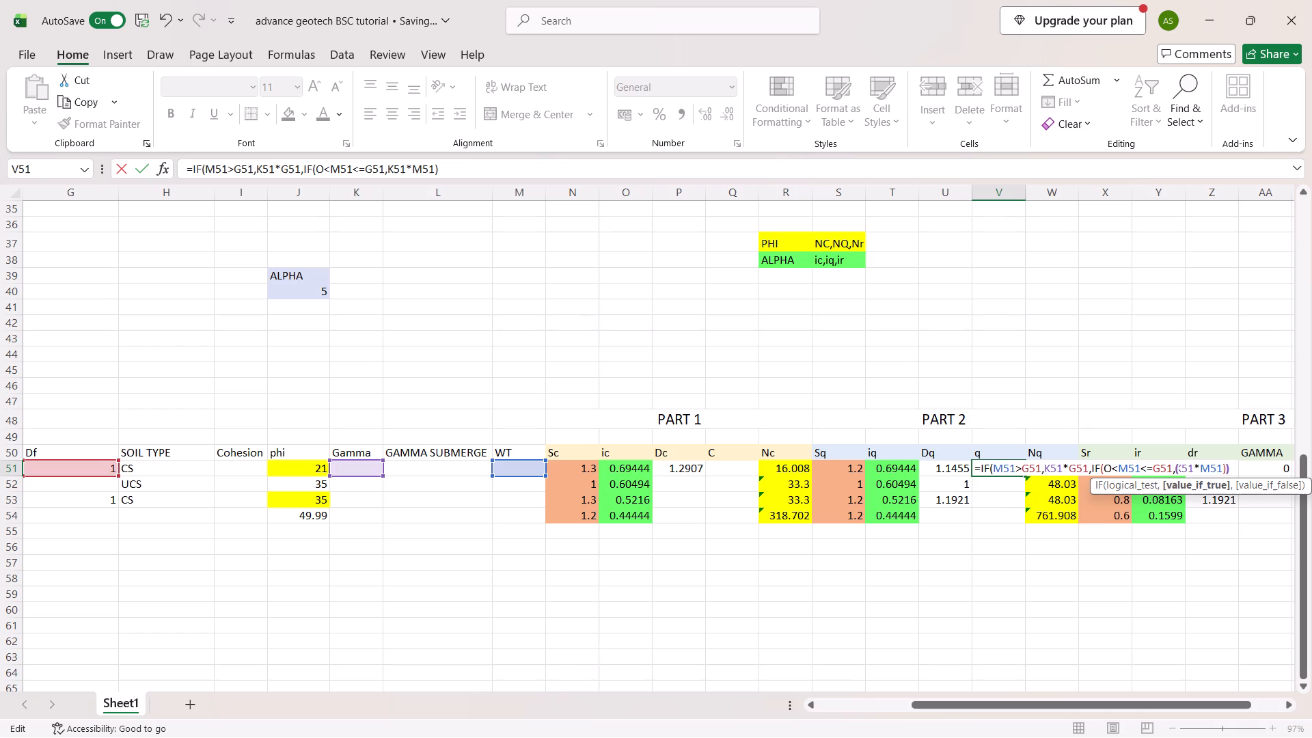
key("shift+Left")
key("shift+parenleft")
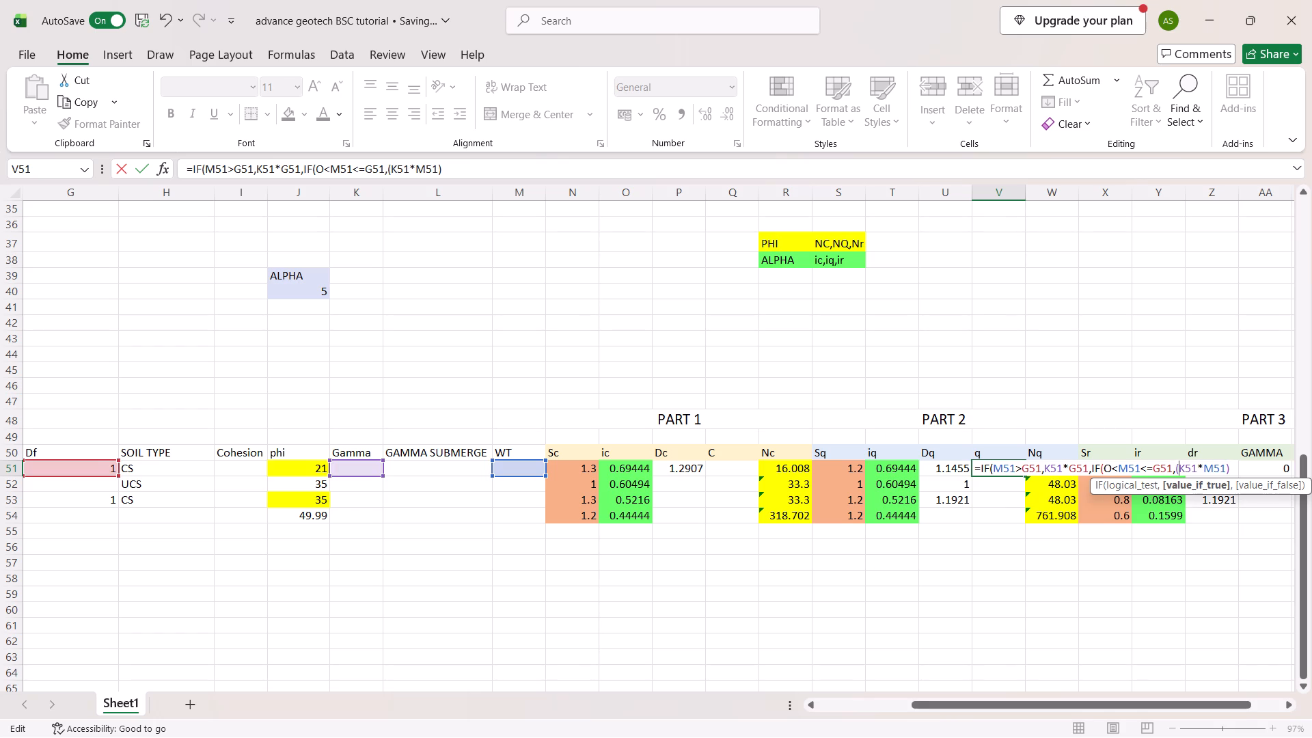
key("shift+parenleft")
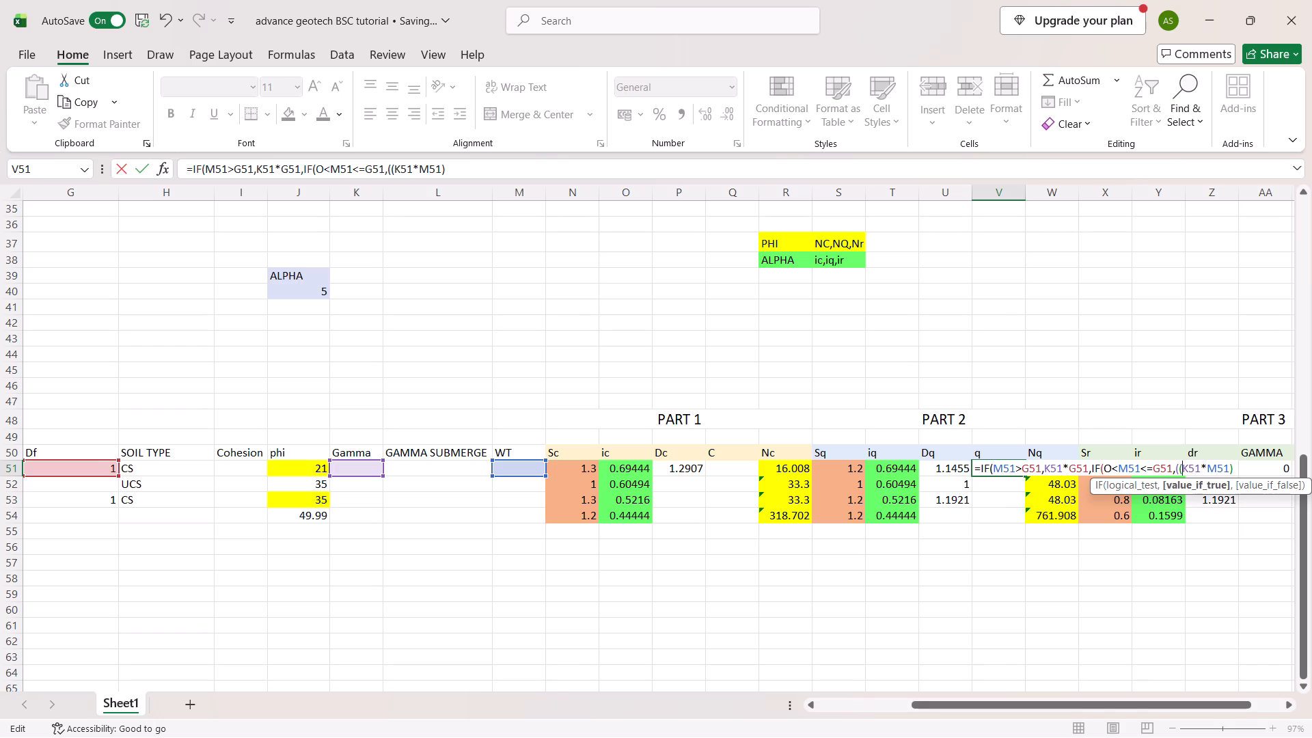
key("Right")
key("Right")
key("Right")
key("Right")
key("Right")
key("Right")
key("Right")
key("Right")
Add a bracketed second term to the nested true result in V51, starting with GAMMA SUBMERGE times Df, +(L51*G51.
key("plus")
key("shift+parenleft")
left_click(476, 466)
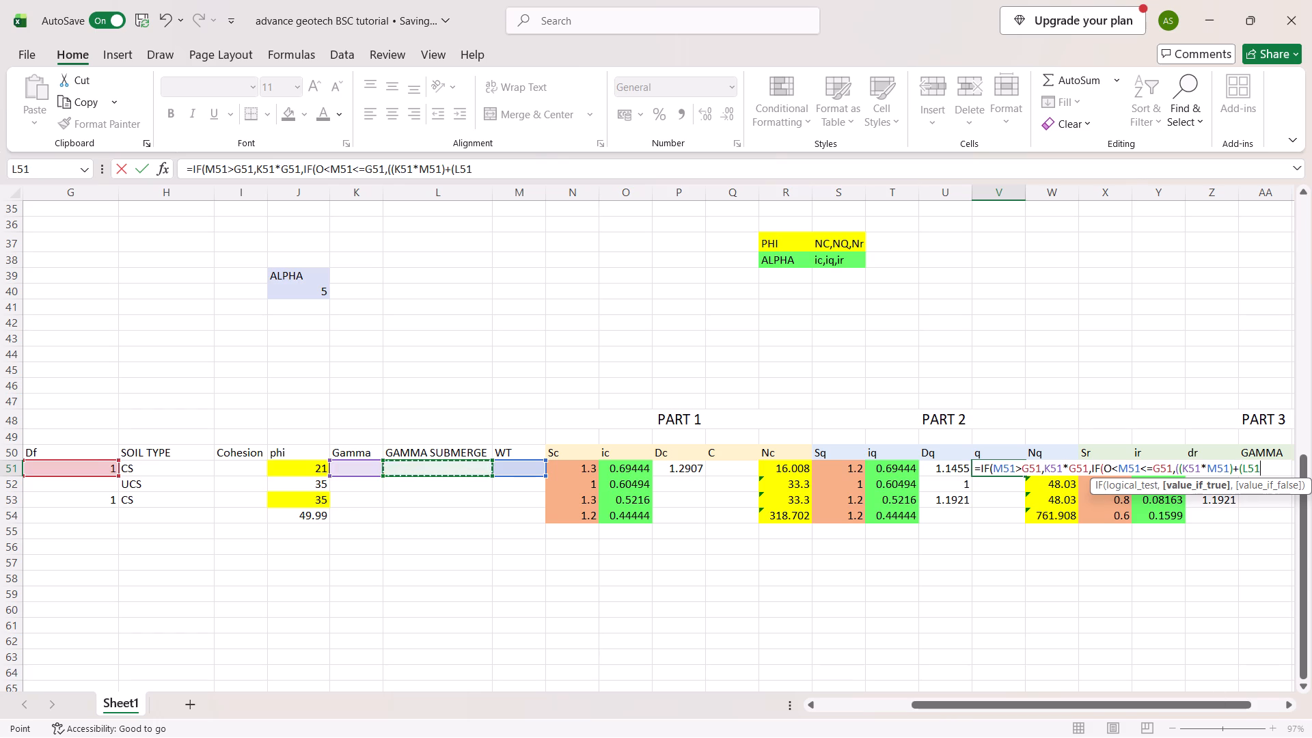
key("asterisk")
scroll(273, 467, "right", 1)
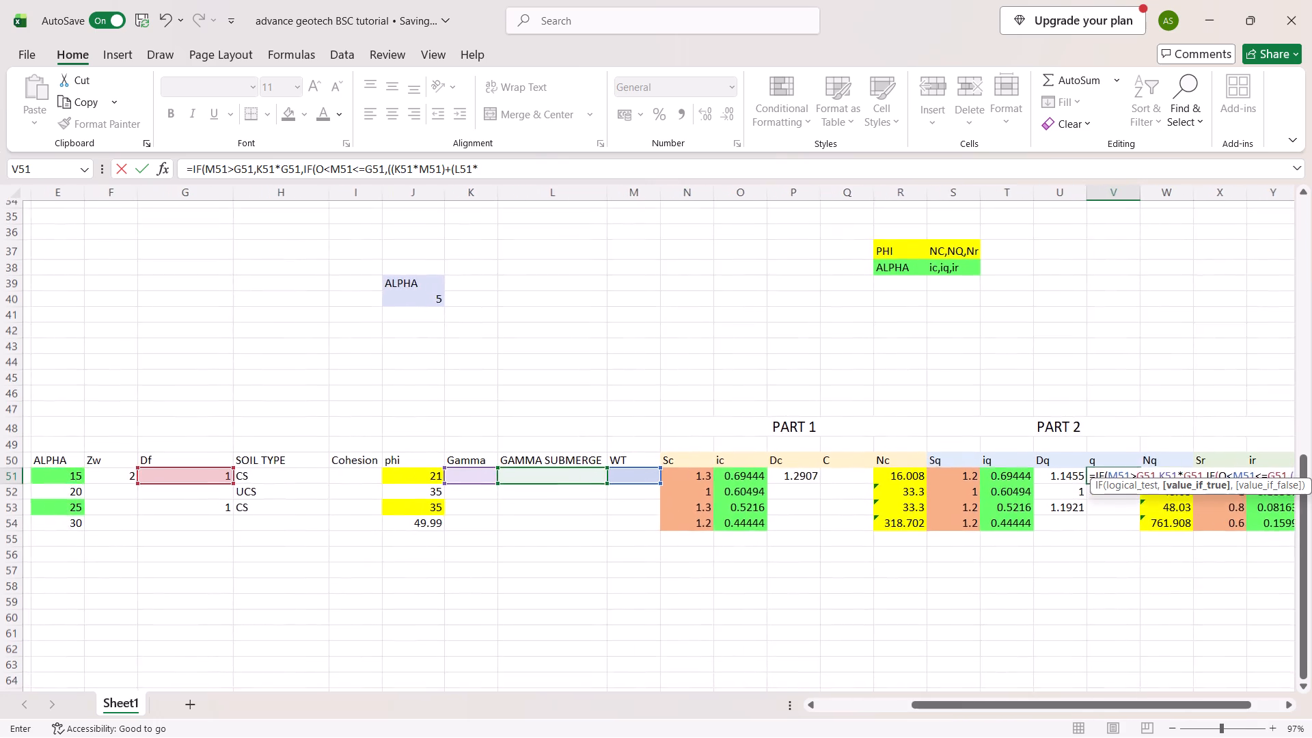
scroll(273, 467, "right", 1)
left_click(180, 483)
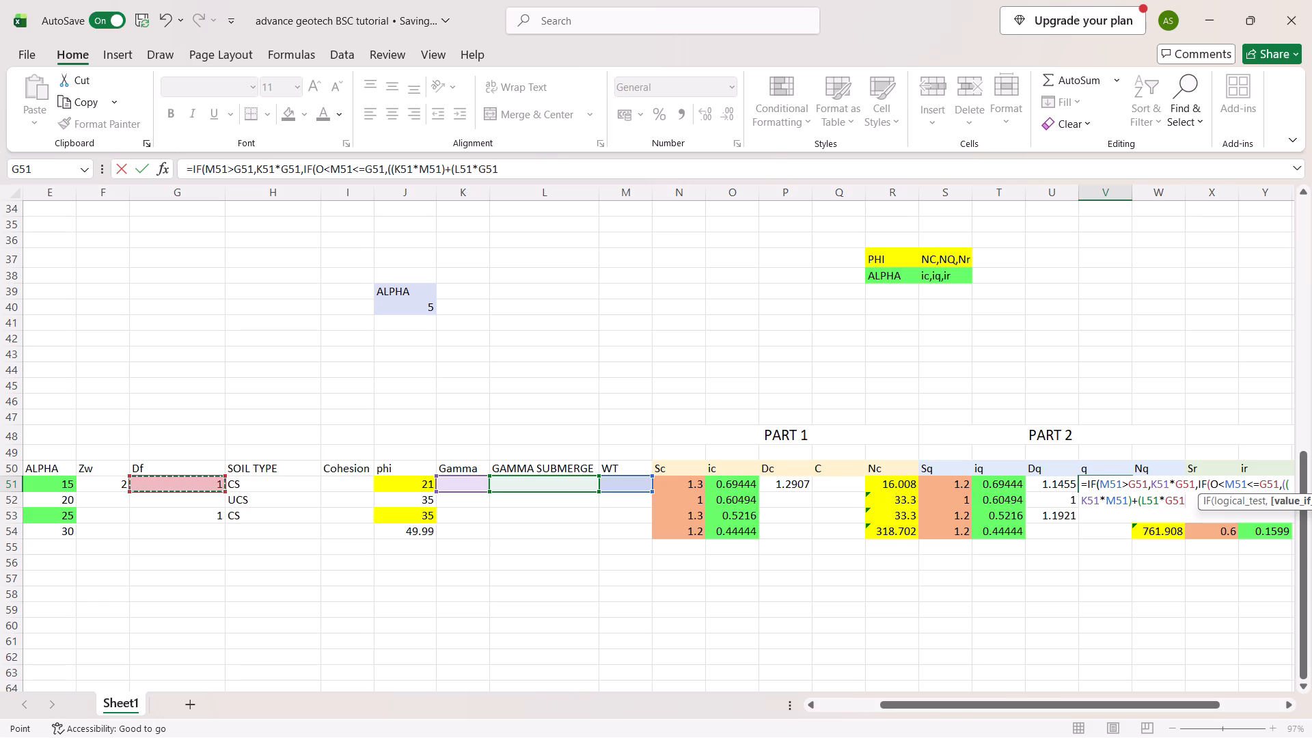
Turn the Df factor of the GAMMA SUBMERGE term in V51 into Df minus WT, in brackets: (G51-M51).
scroll(452, 508, "left", 2)
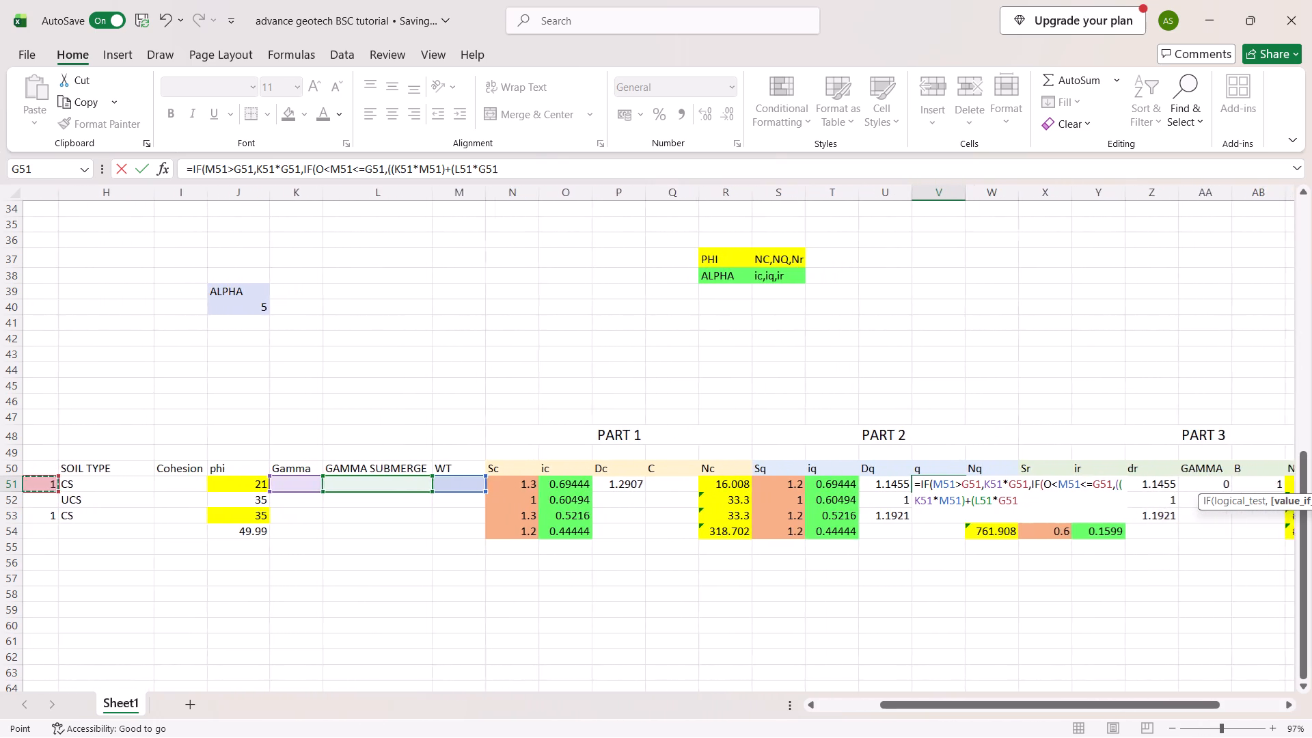
scroll(452, 508, "left", 3)
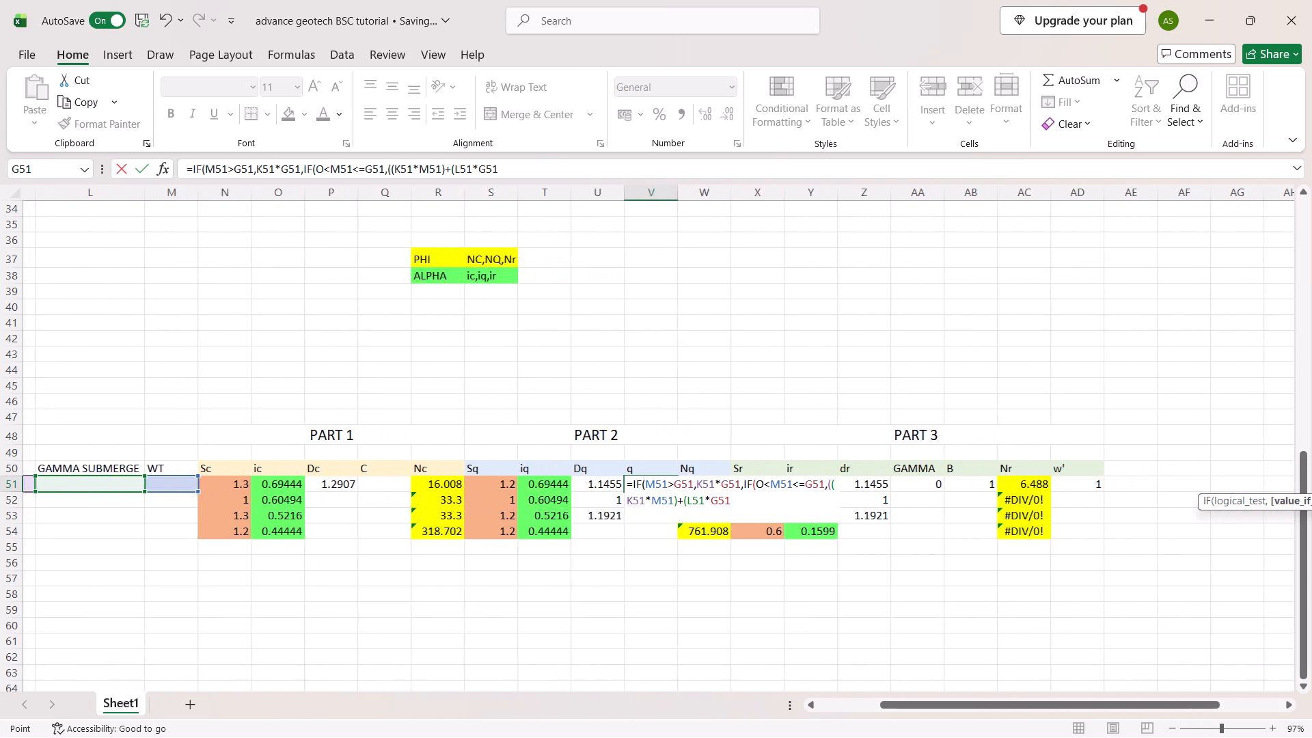
scroll(452, 508, "left", 3)
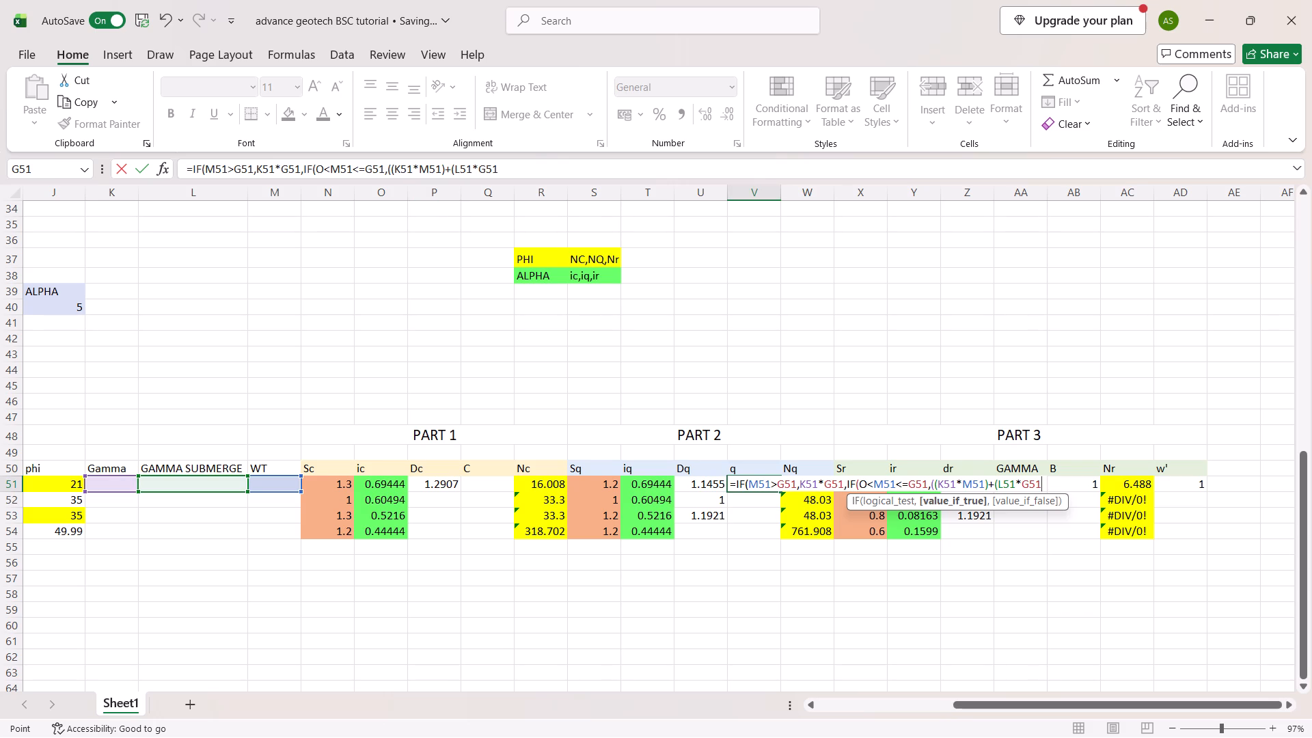
left_click(1022, 488)
key("shift+parenleft")
left_click(1045, 484)
scroll(749, 536, "right", 5)
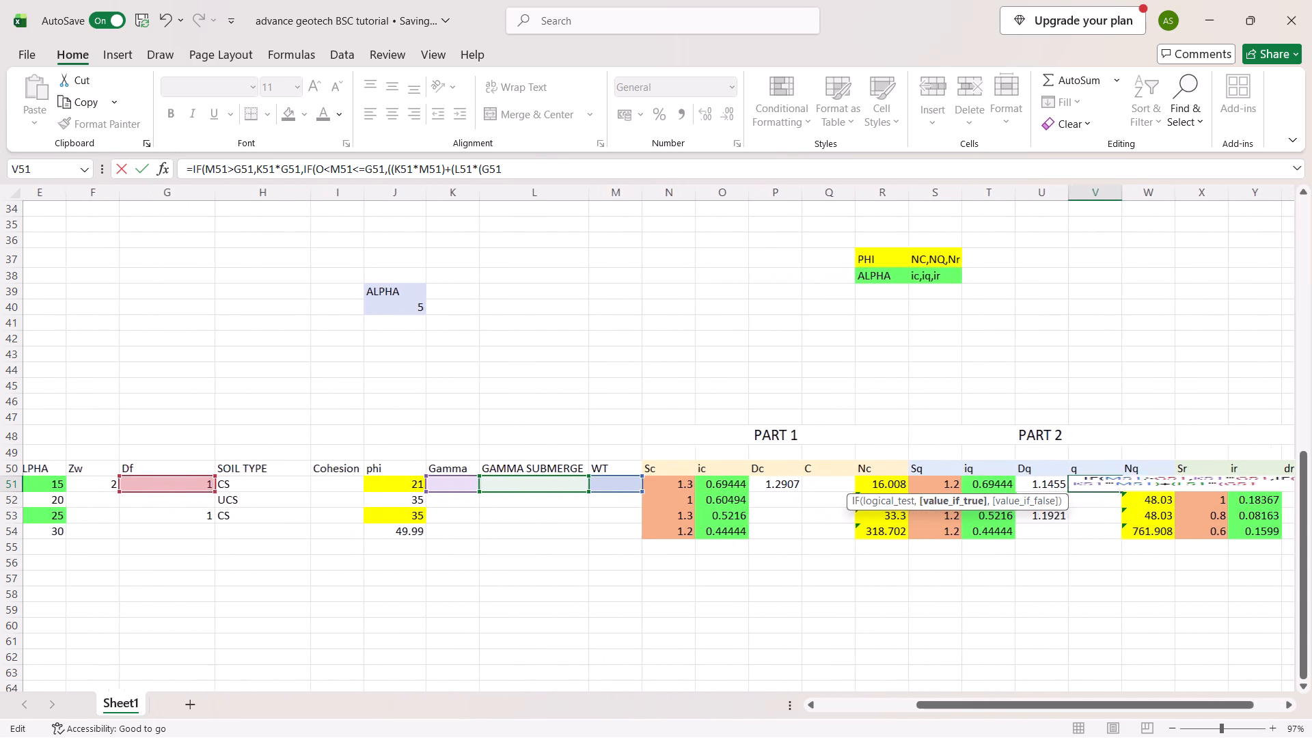
scroll(749, 536, "left", 1)
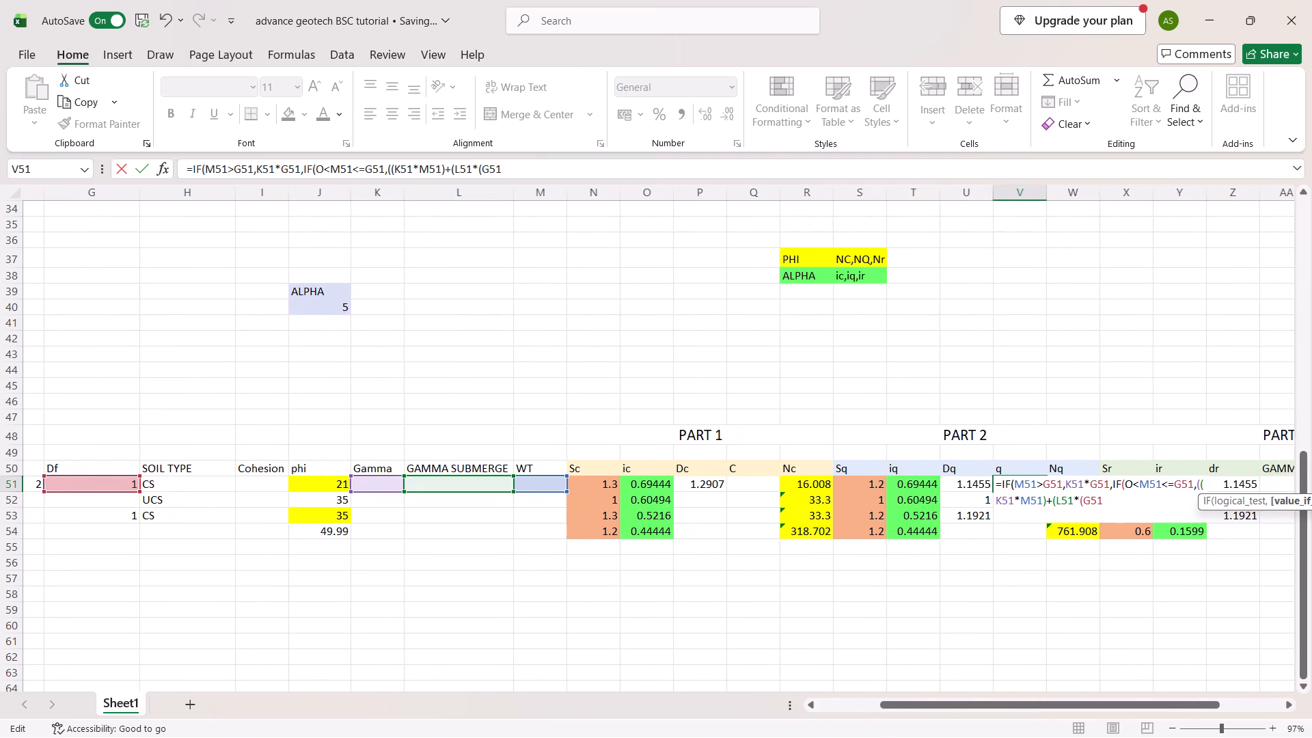
scroll(749, 536, "left", 3)
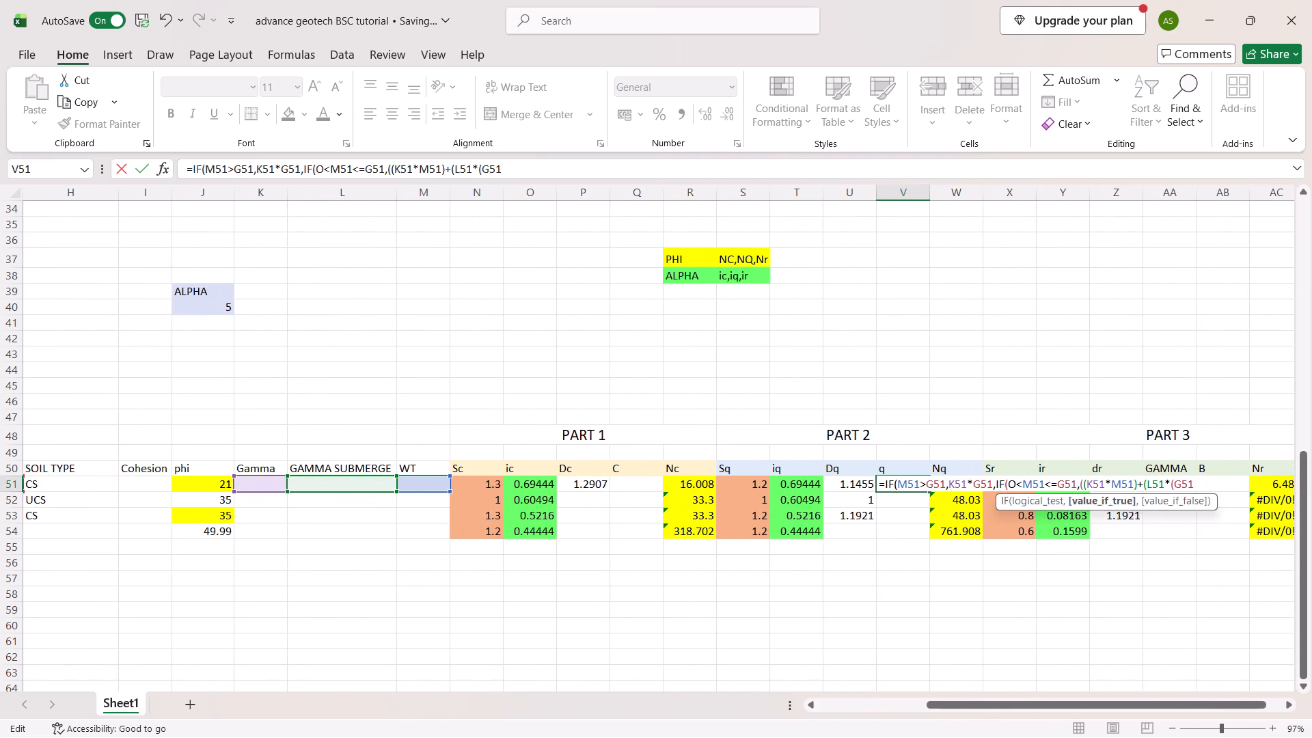
key("minus")
left_click(415, 487)
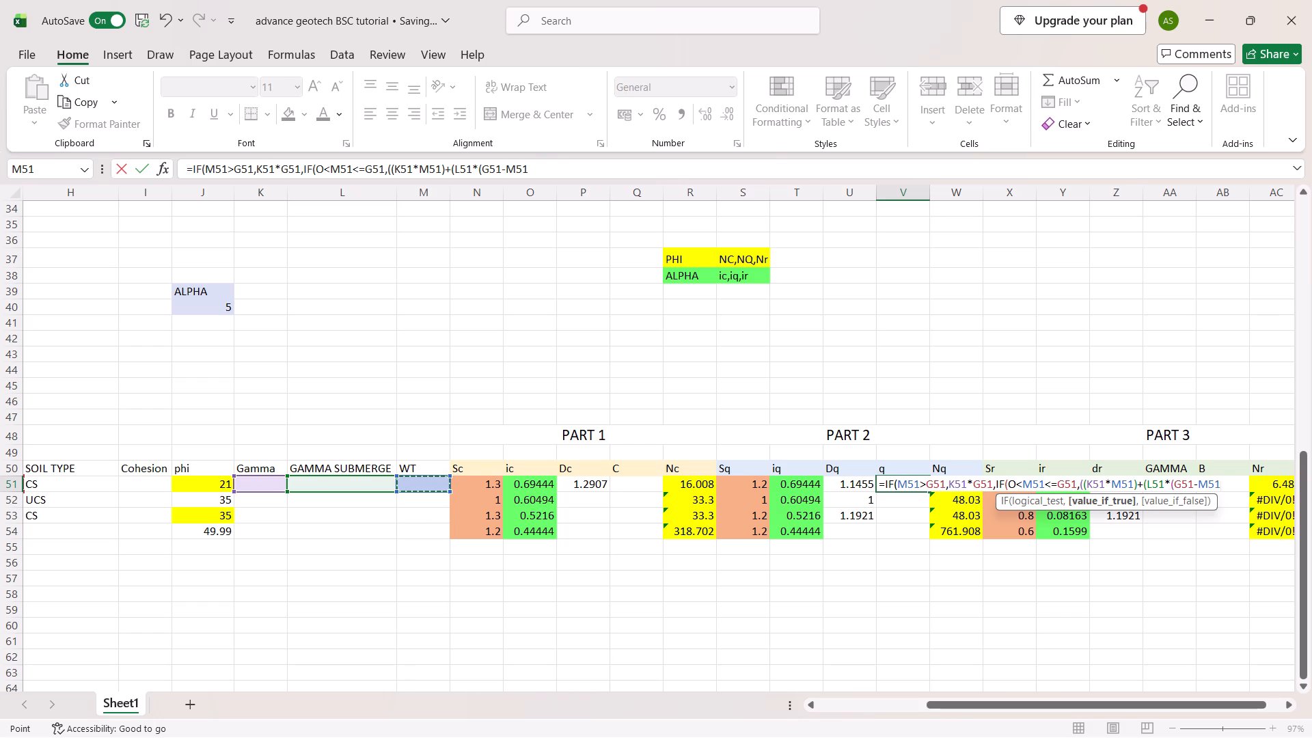
key("shift+parenright")
Close the brackets around the nested true result in V51 and add the comma that starts the nested IF's false argument.
key("shift+parenright")
key("shift+parenright")
key("shift+parenright")
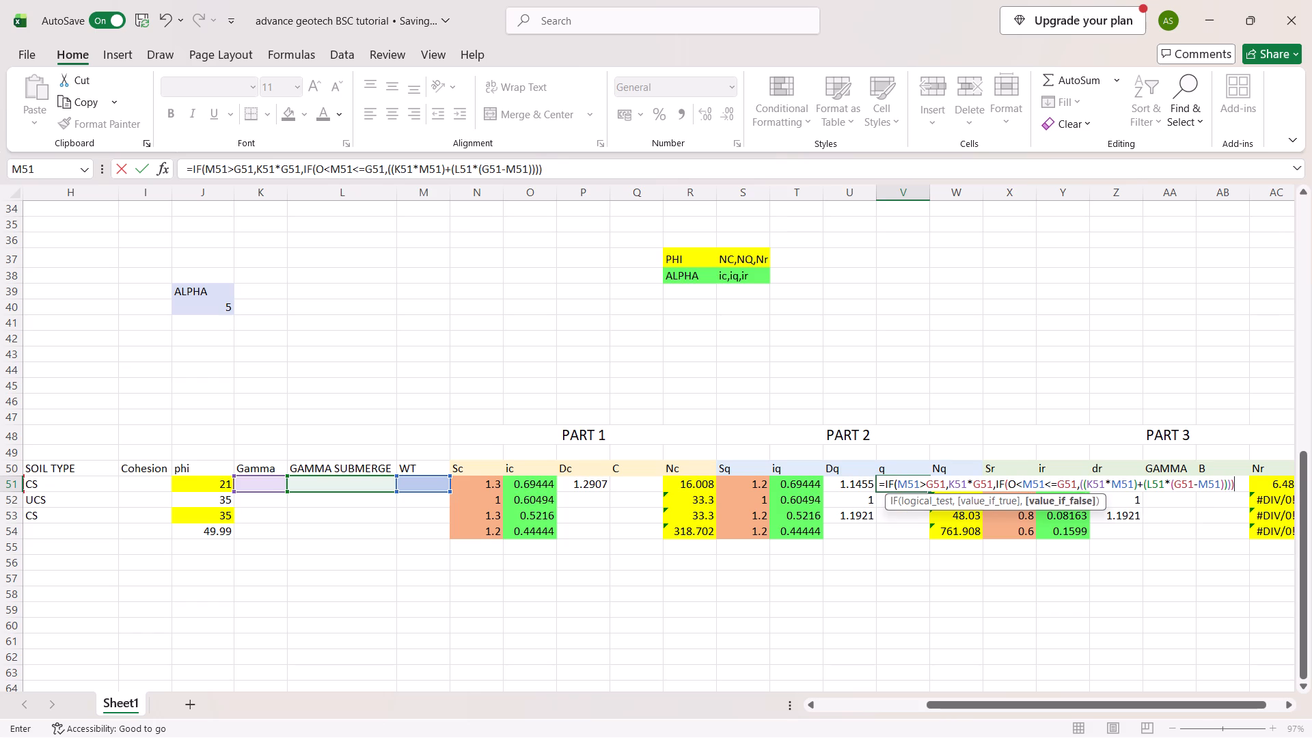
key("BackSpace")
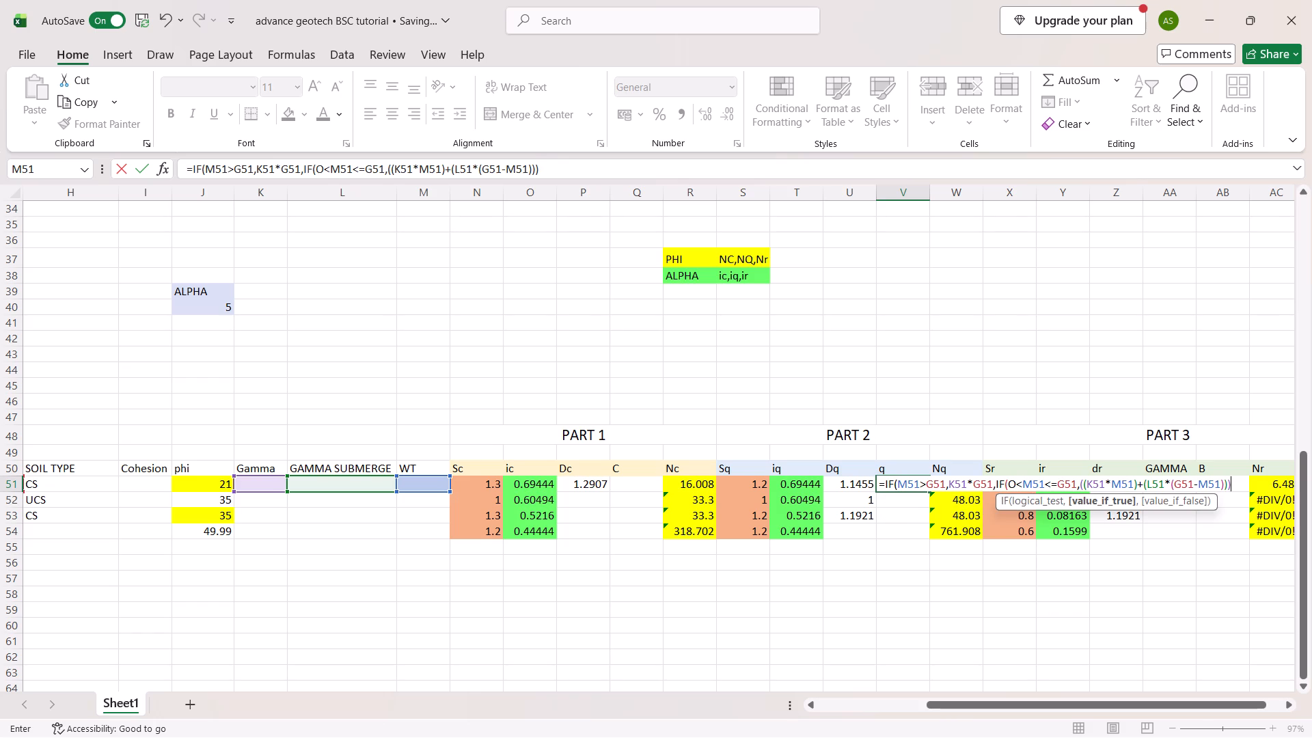
key("comma")
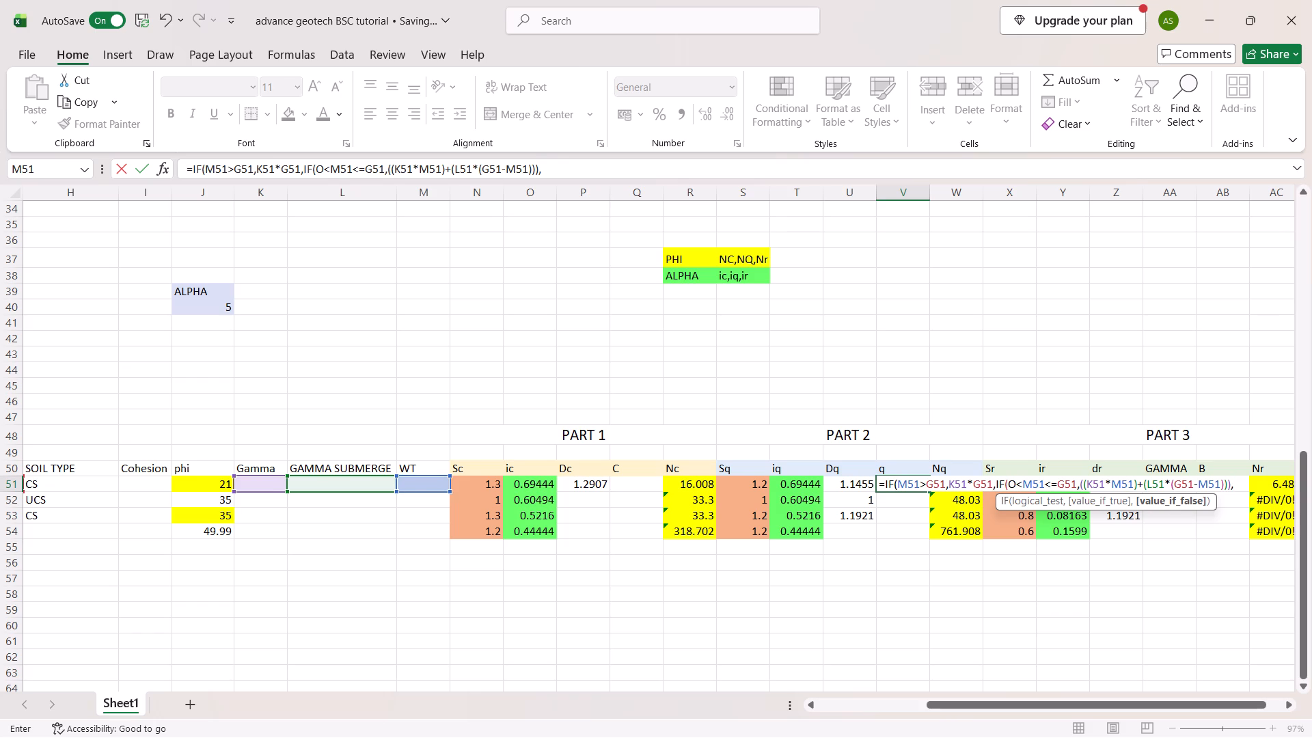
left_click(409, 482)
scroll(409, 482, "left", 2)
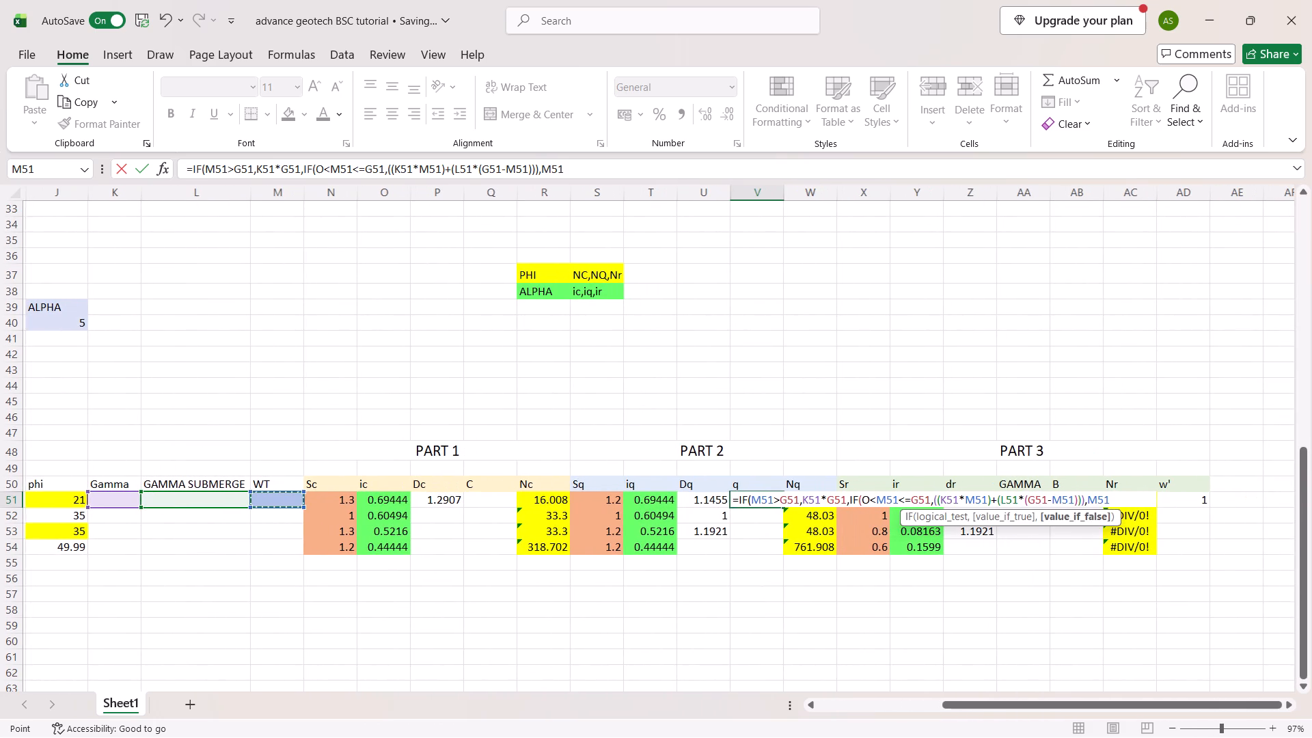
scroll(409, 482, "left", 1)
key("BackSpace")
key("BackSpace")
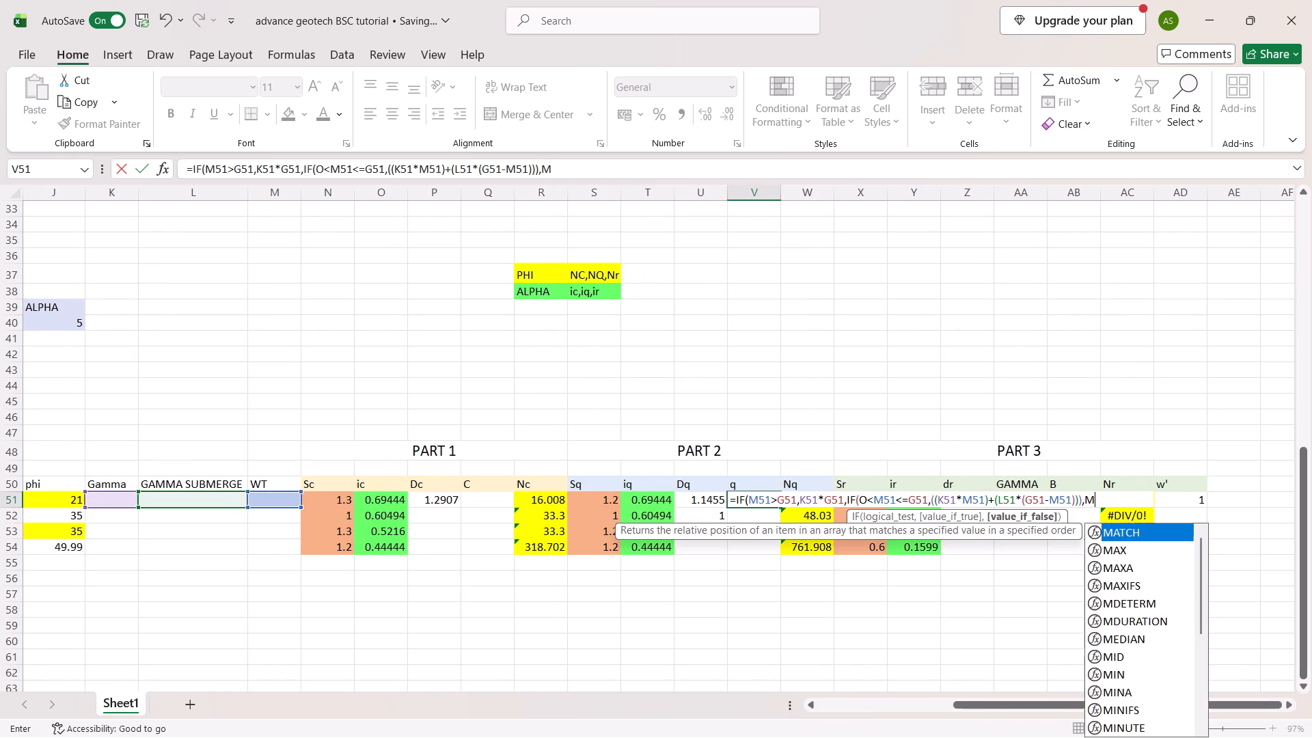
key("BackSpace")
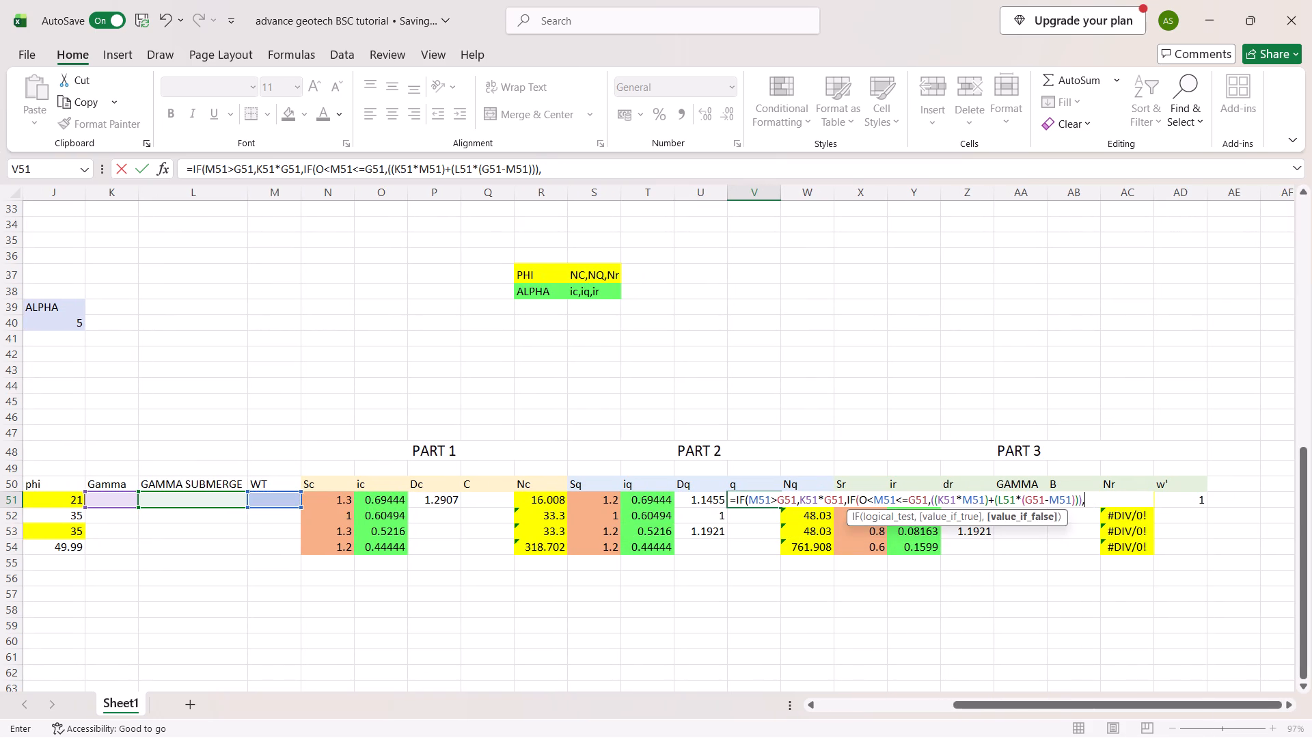
Nest a third IF in the V51 formula's false argument with the test WT equal to zero, IF(M51=0,.
type("IF")
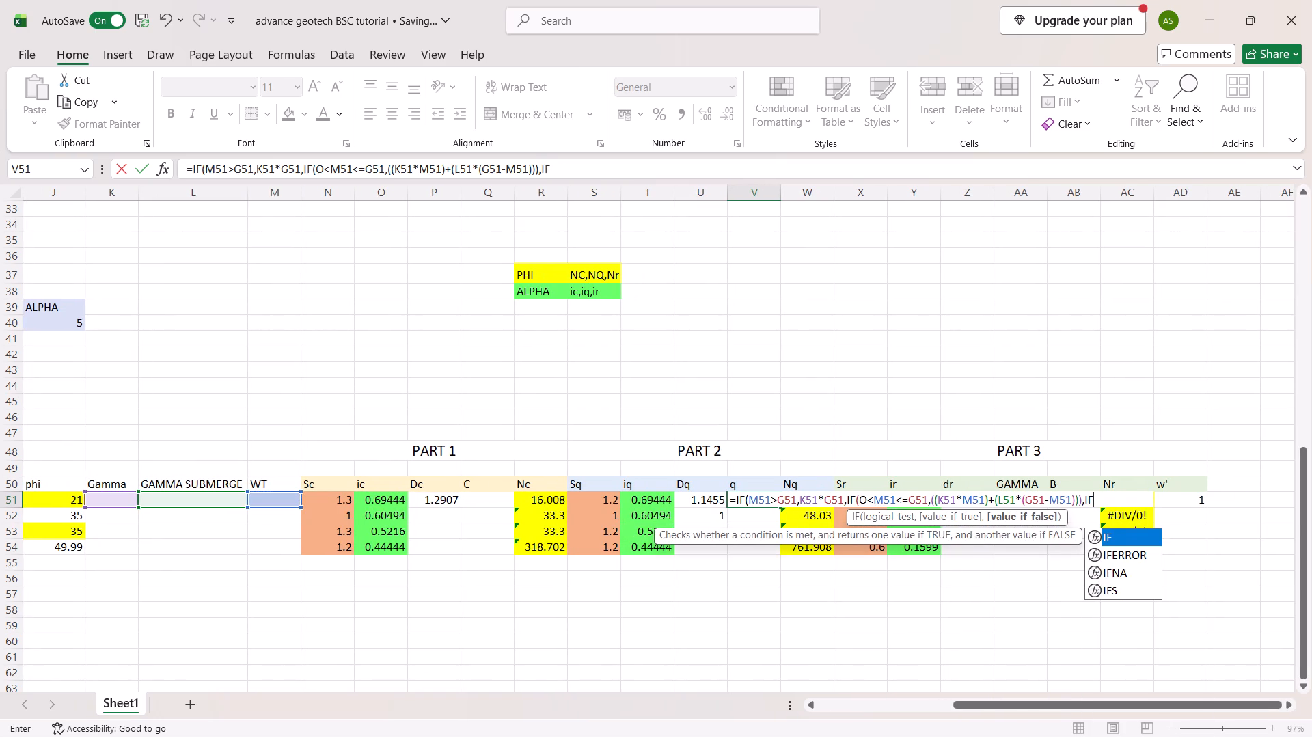
left_click(1108, 539)
double_click(1108, 539)
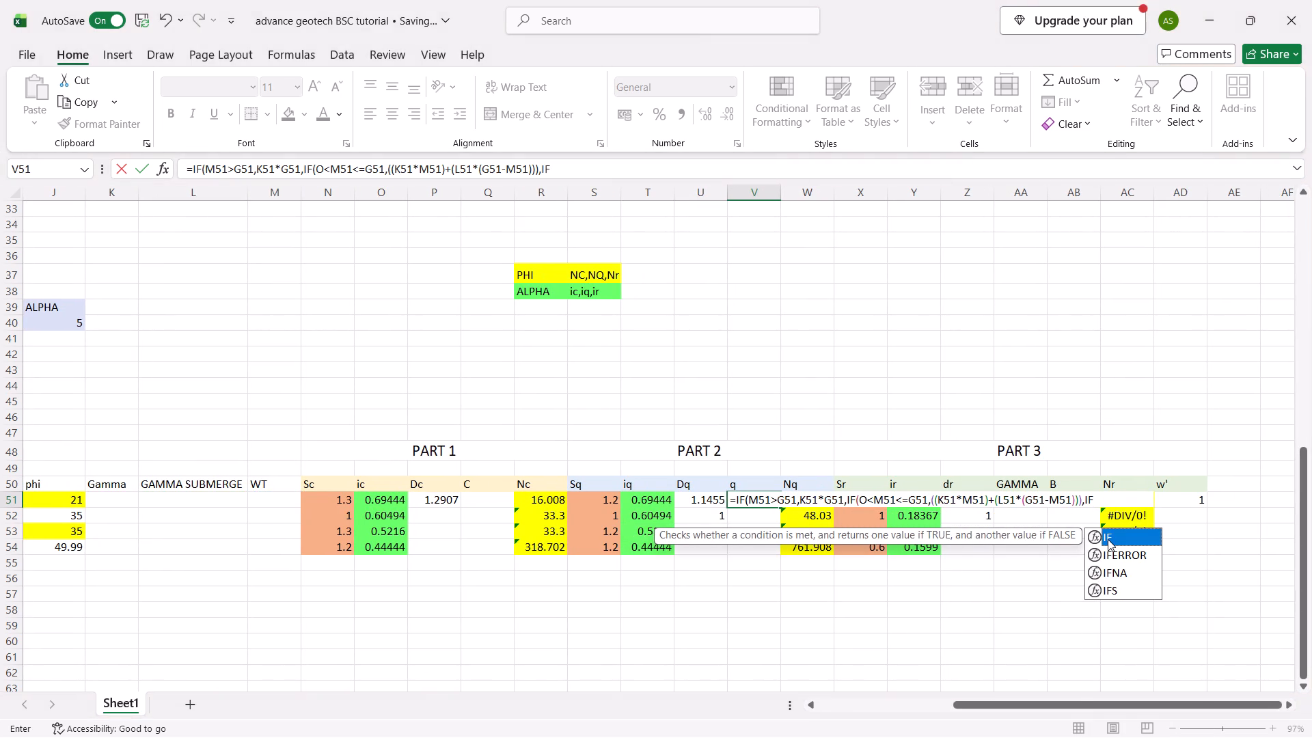
left_click(259, 500)
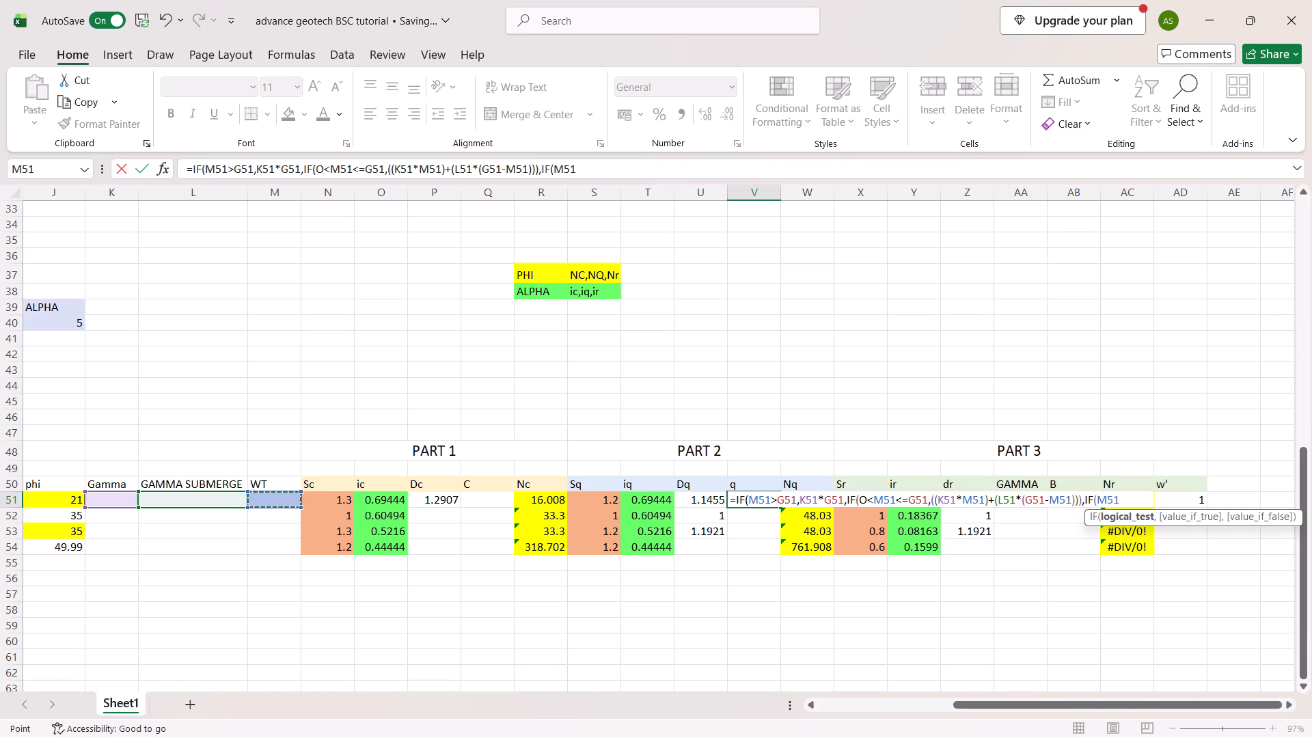
type("=0")
key("comma")
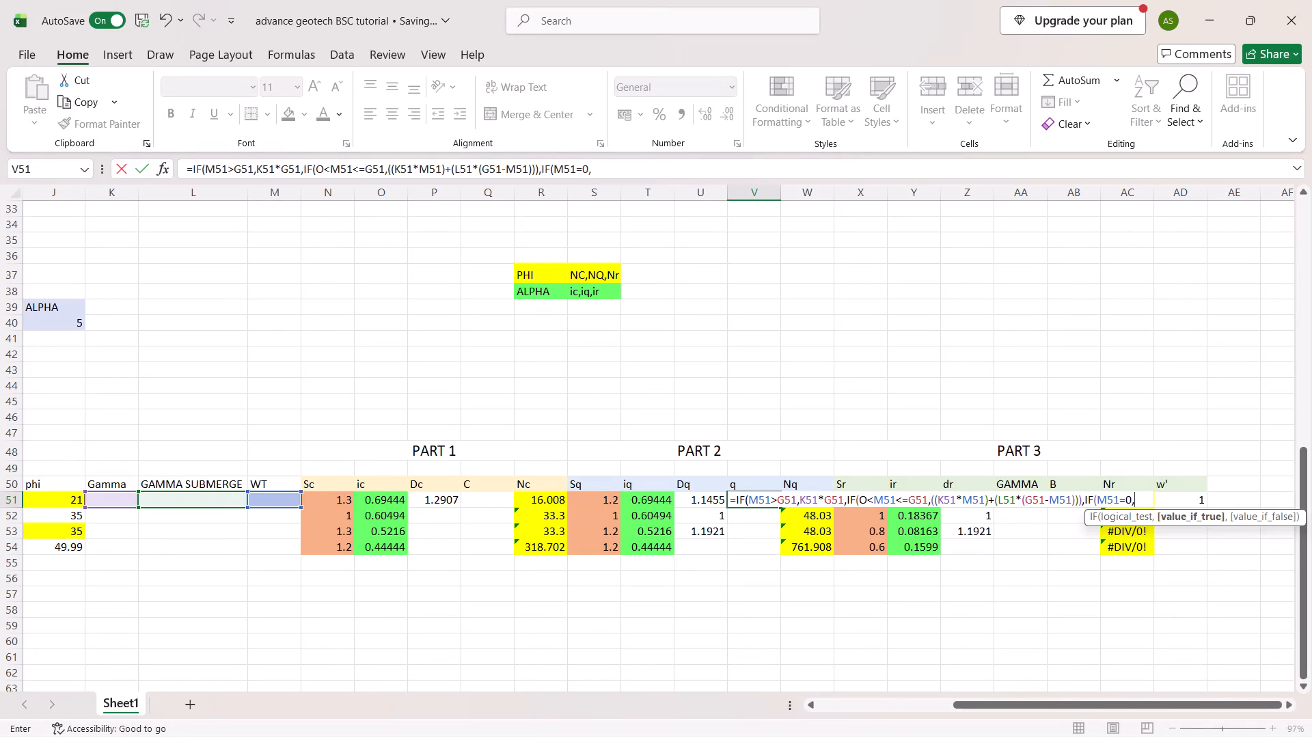
Give the third IF in V51 the true result GAMMA SUBMERGE times WT, L51*M51, close all three IFs and enter the formula.
scroll(259, 500, "right", 3)
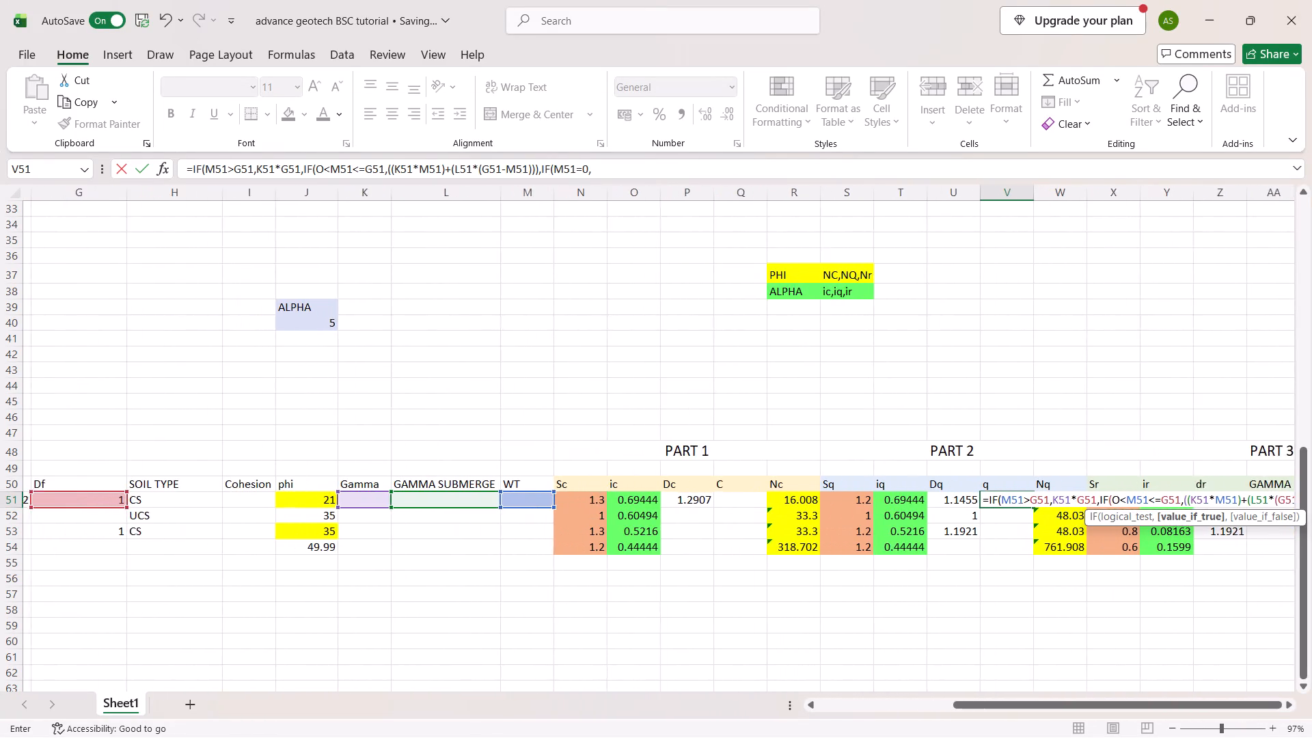
scroll(259, 500, "right", 2)
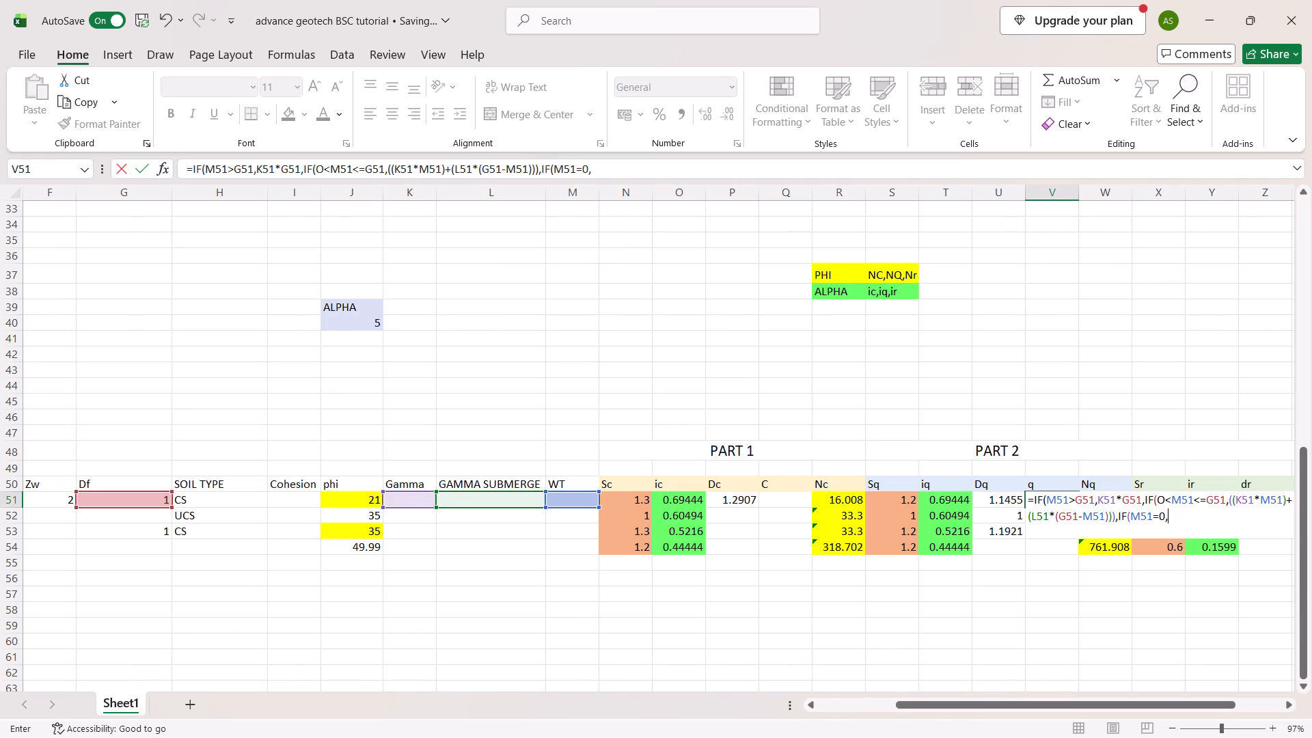
scroll(564, 502, "left", 1)
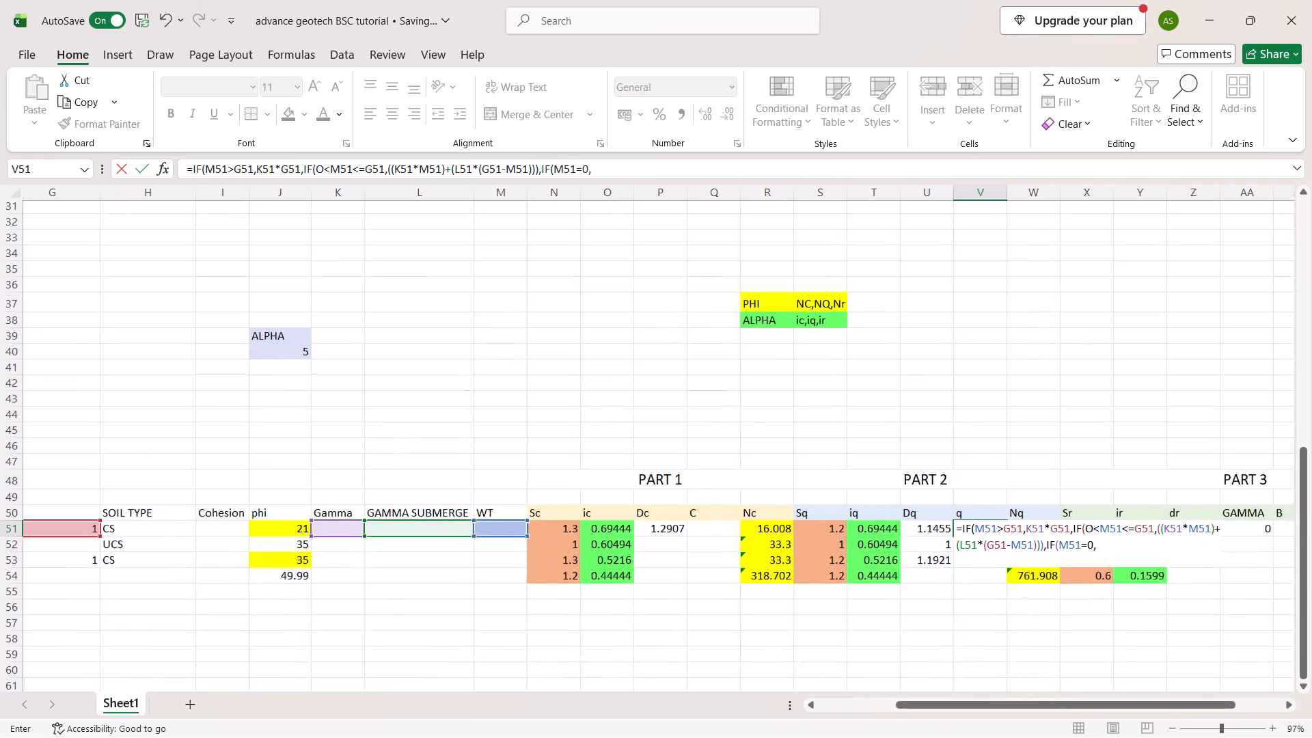
scroll(564, 502, "left", 2)
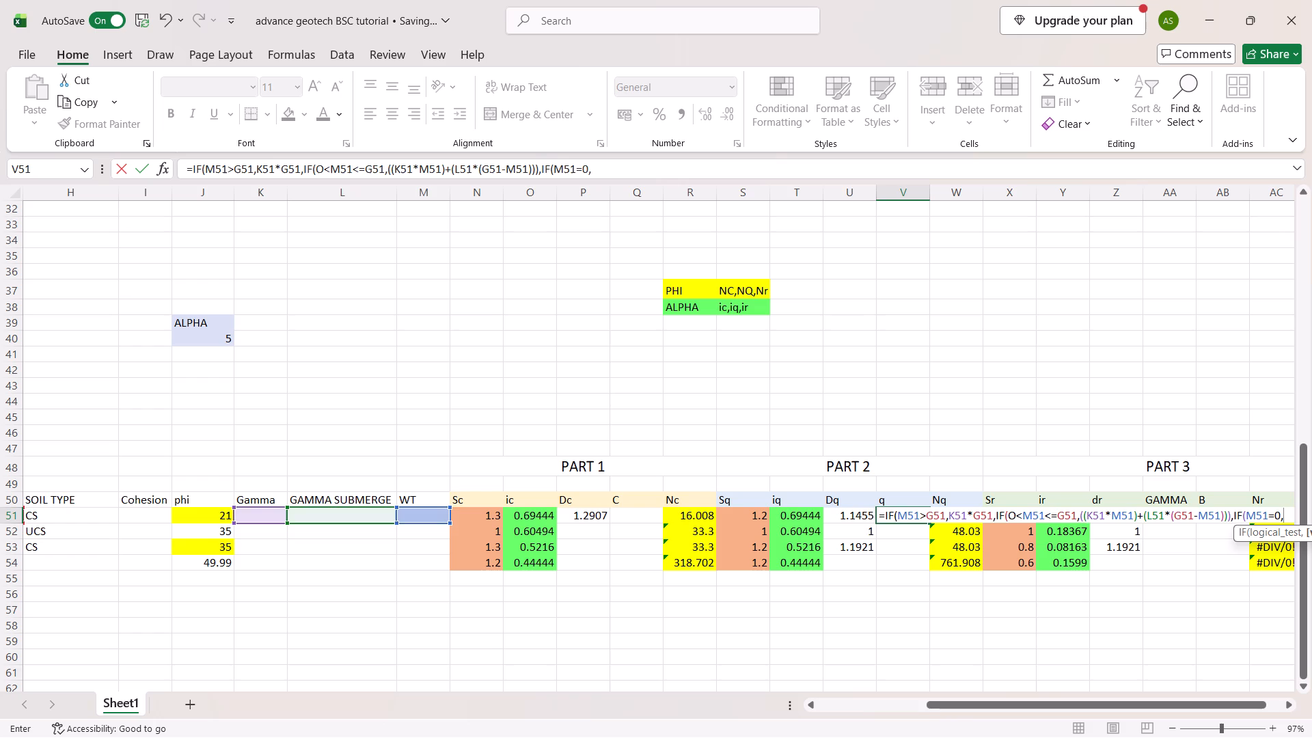
left_click(379, 514)
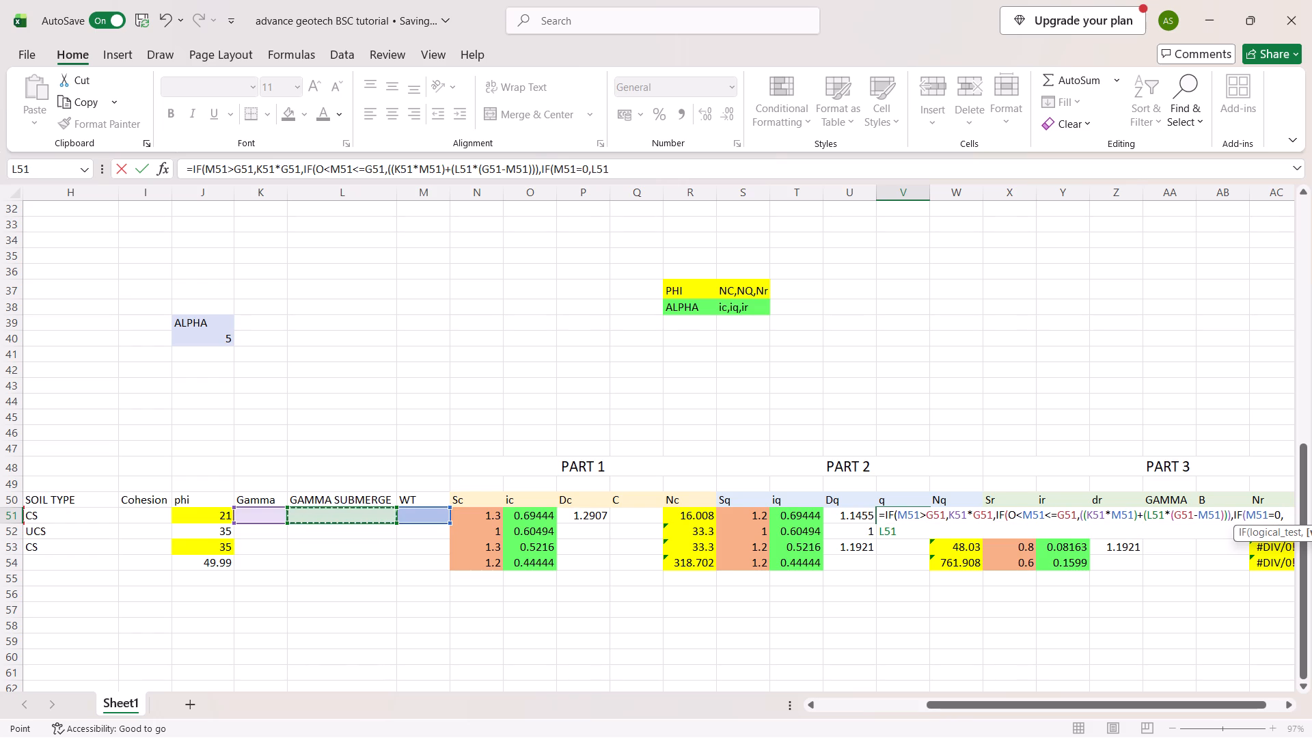
key("asterisk")
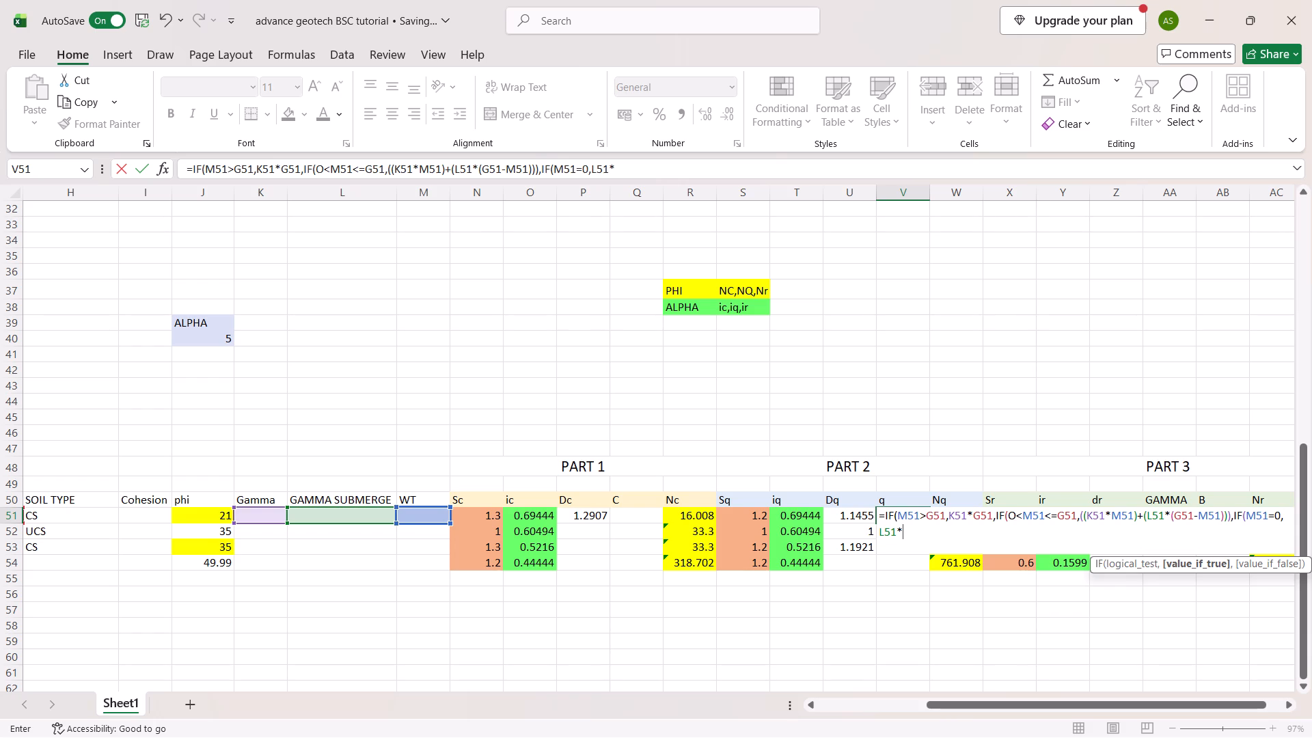
left_click(413, 521)
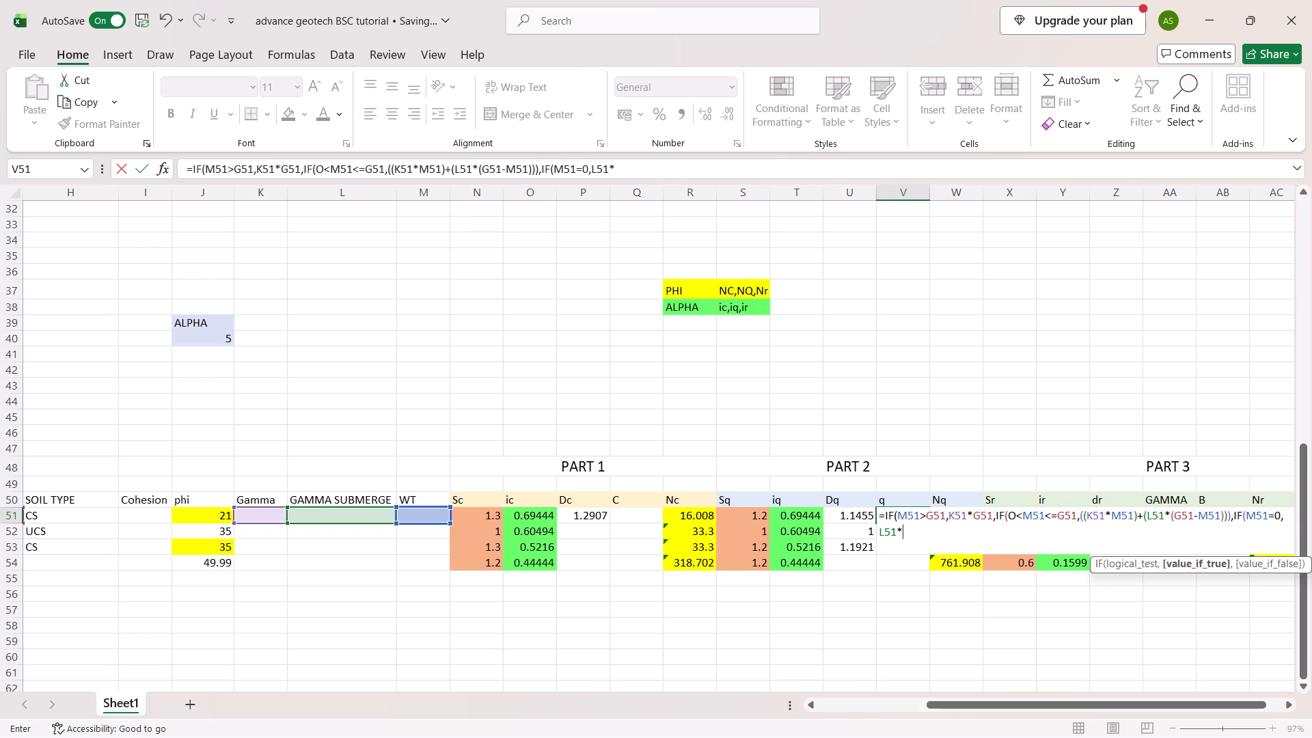
right_click(413, 521)
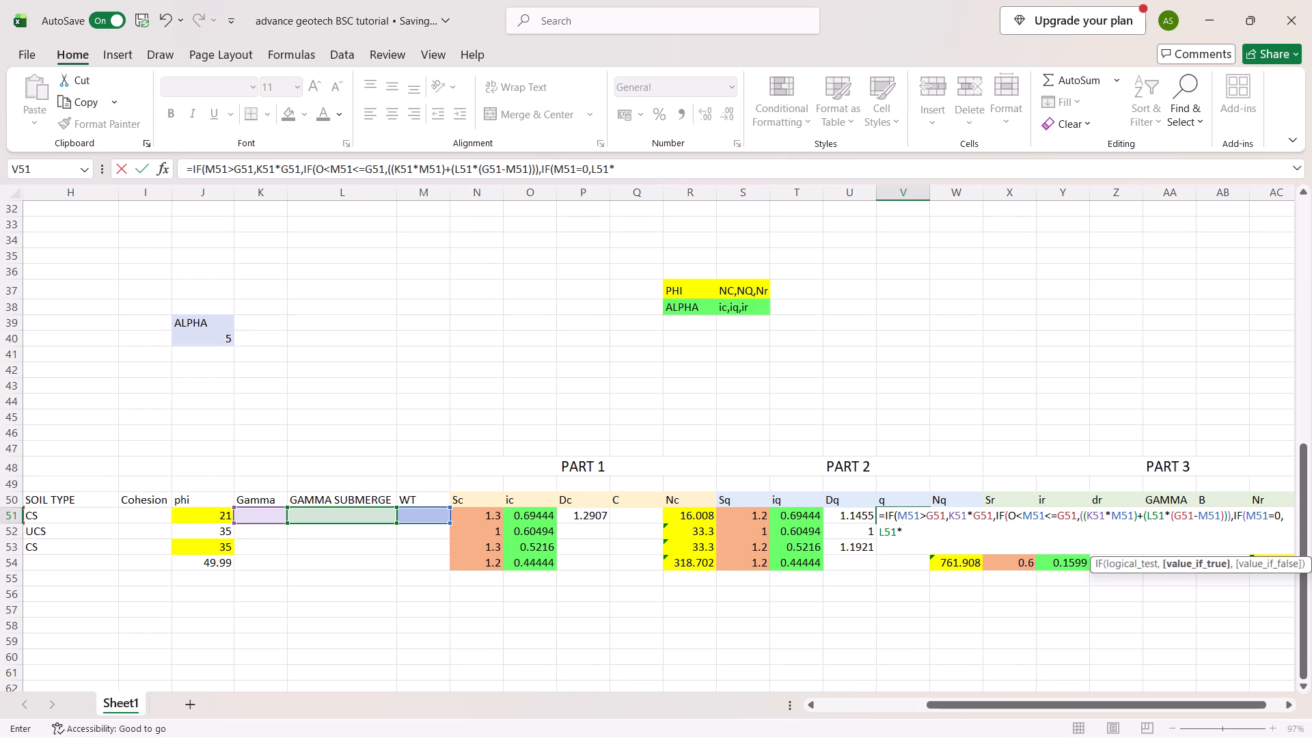
left_click(420, 516)
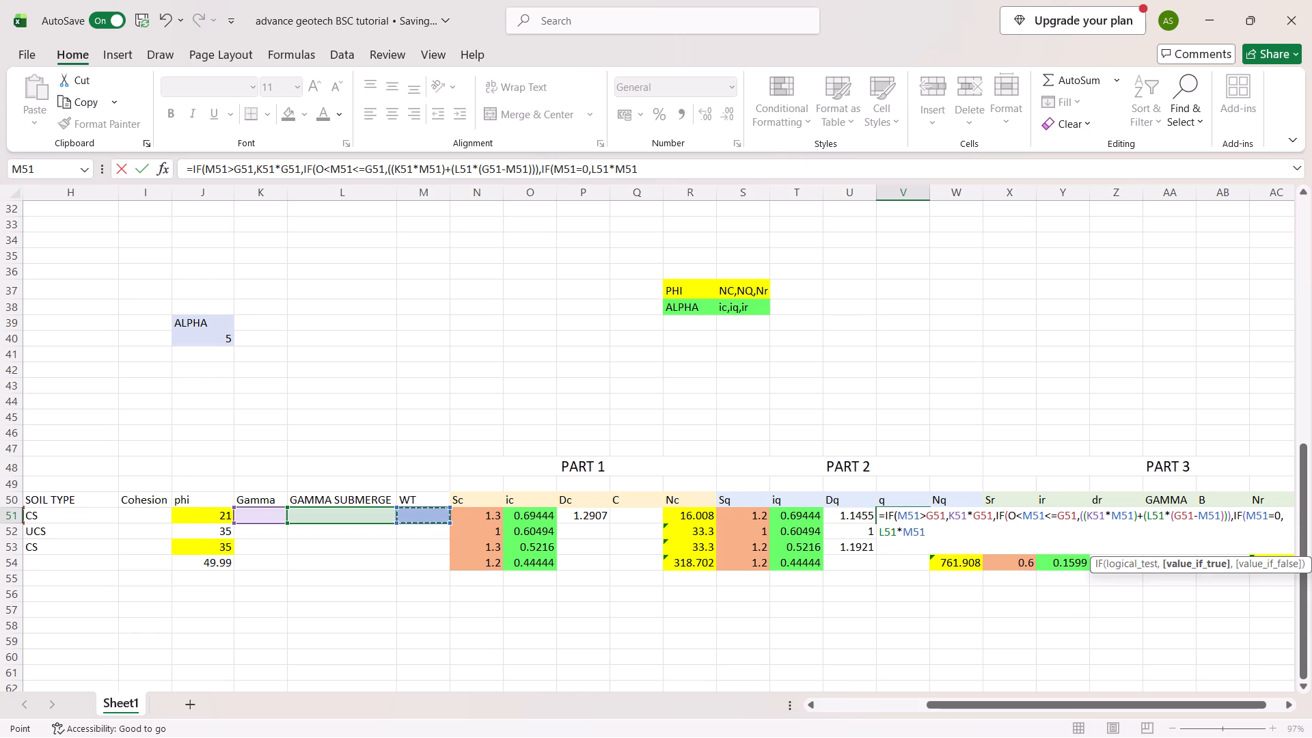
key("shift+parenright")
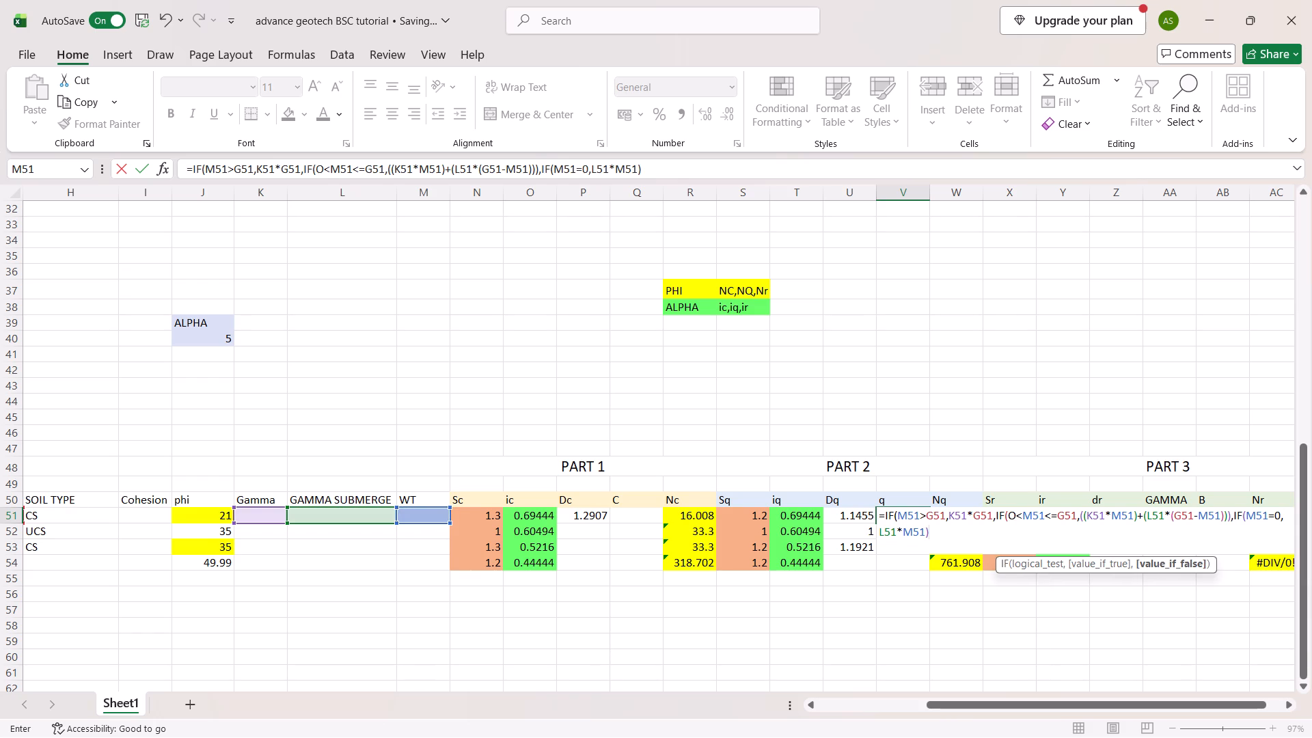
key("shift+parenright")
key("shift+parenright")
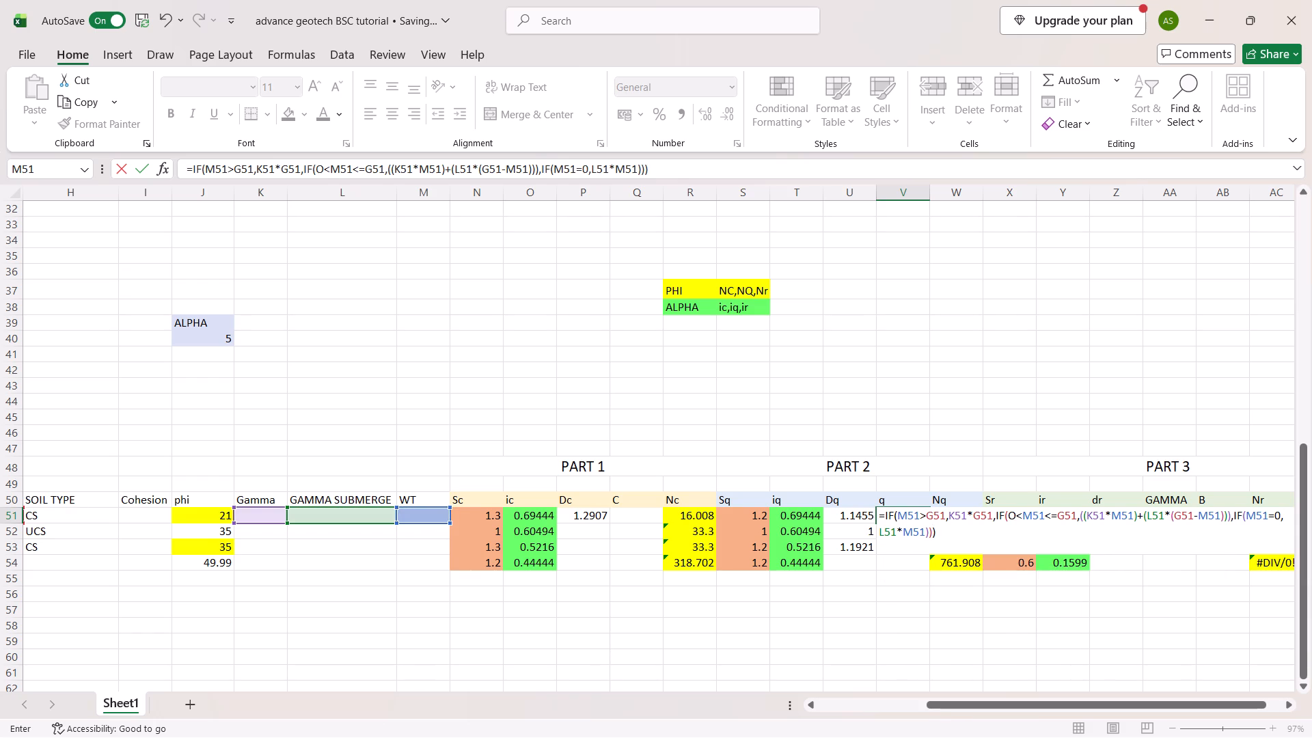
key("Return")
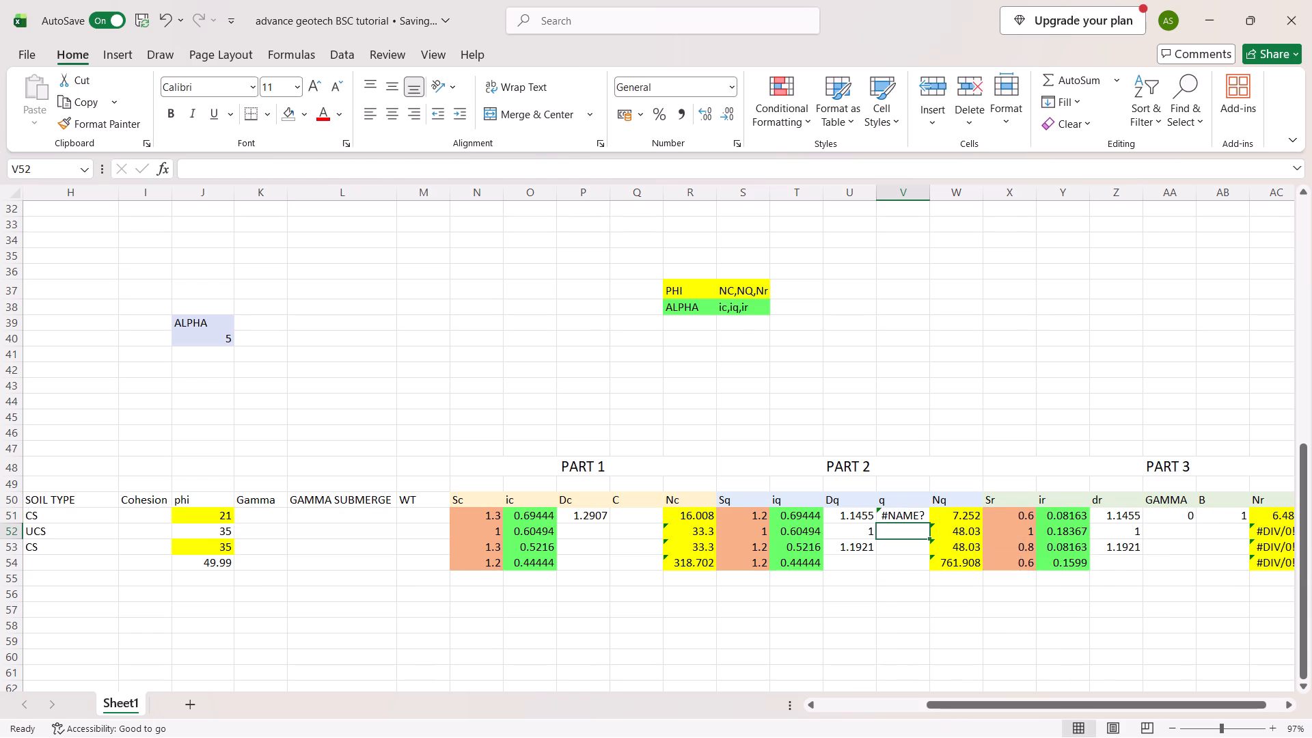
Rename the WT column header in M50 as Dw.
left_click(416, 506)
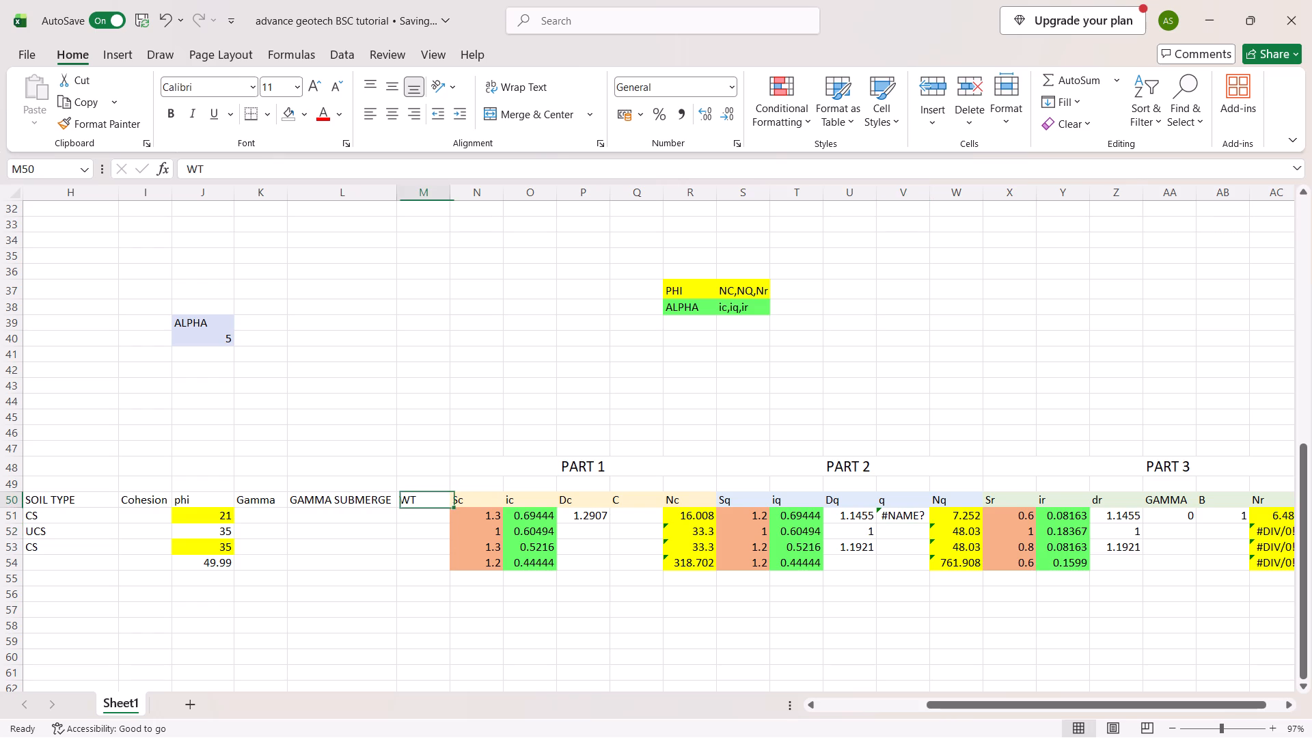
key("d")
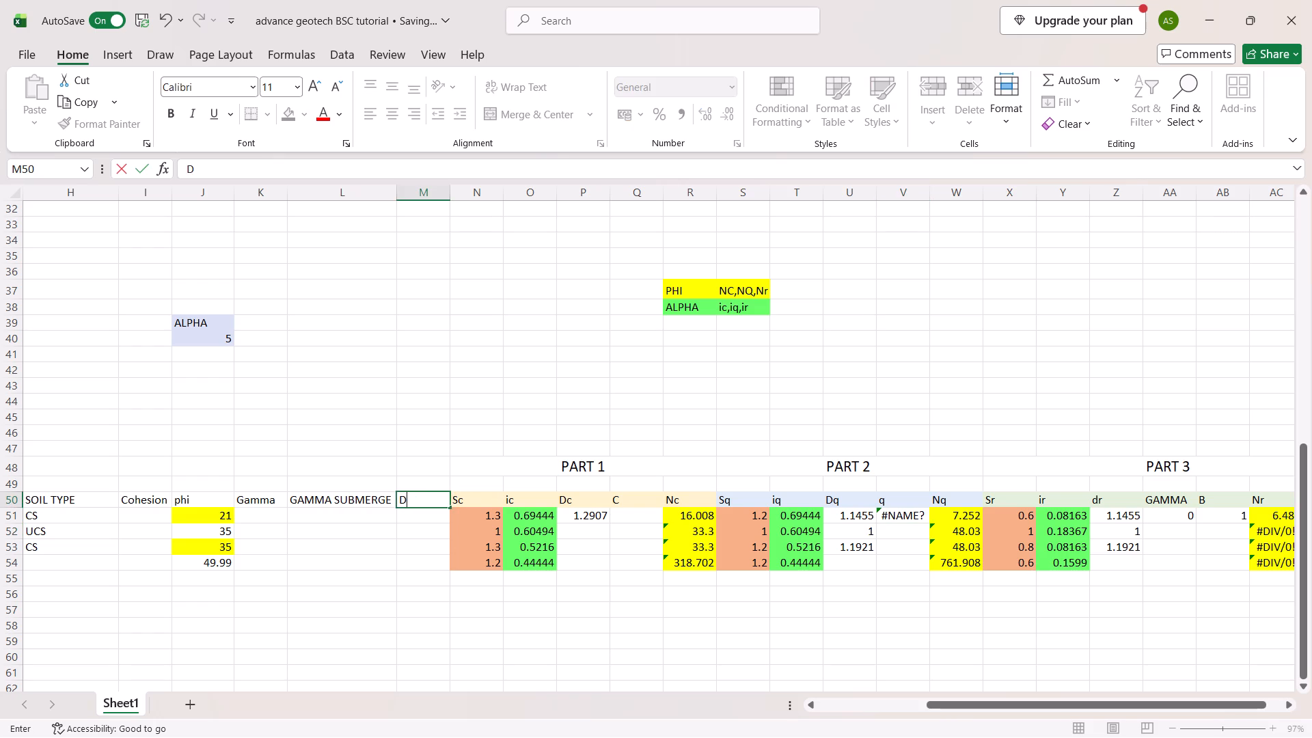
key("w")
key("BackSpace")
key("shift+w")
key("Return")
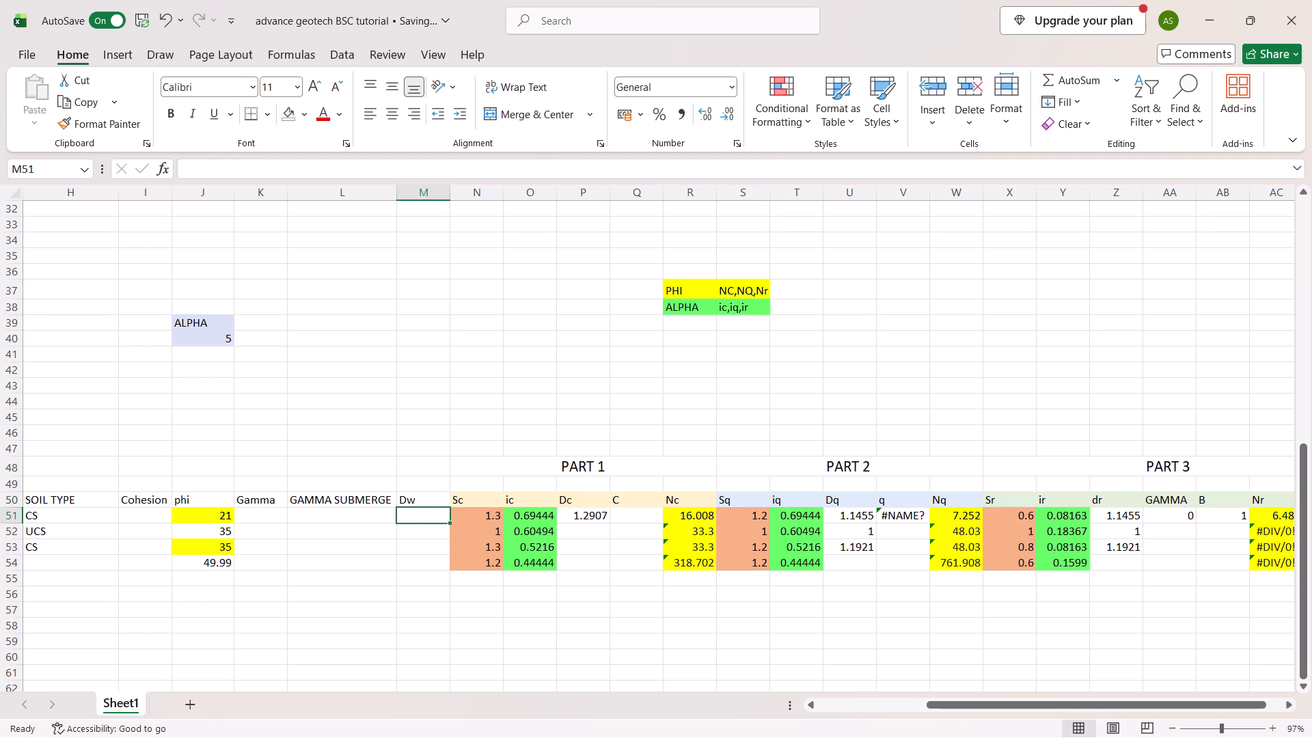
Enter a Dw value of 0.5 in M51.
key("1")
scroll(416, 510, "right", 2)
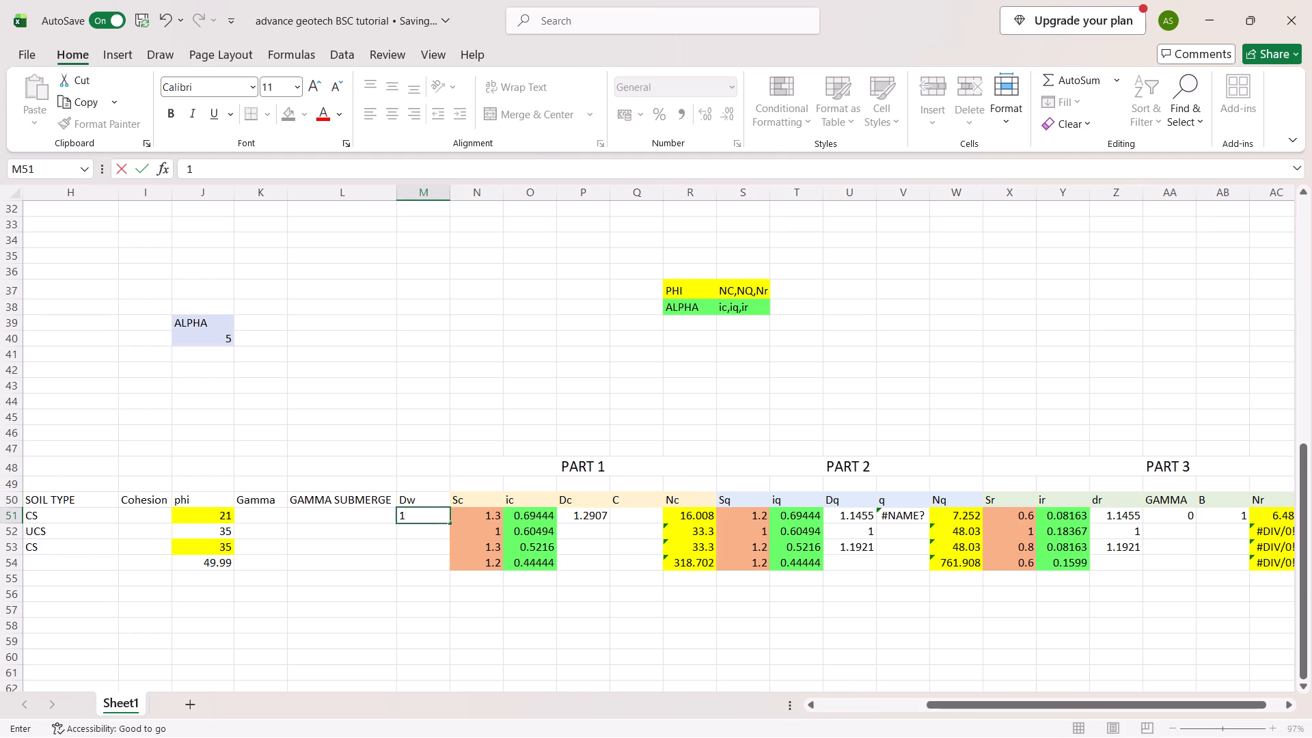
scroll(416, 510, "right", 2)
scroll(343, 564, "right", 3)
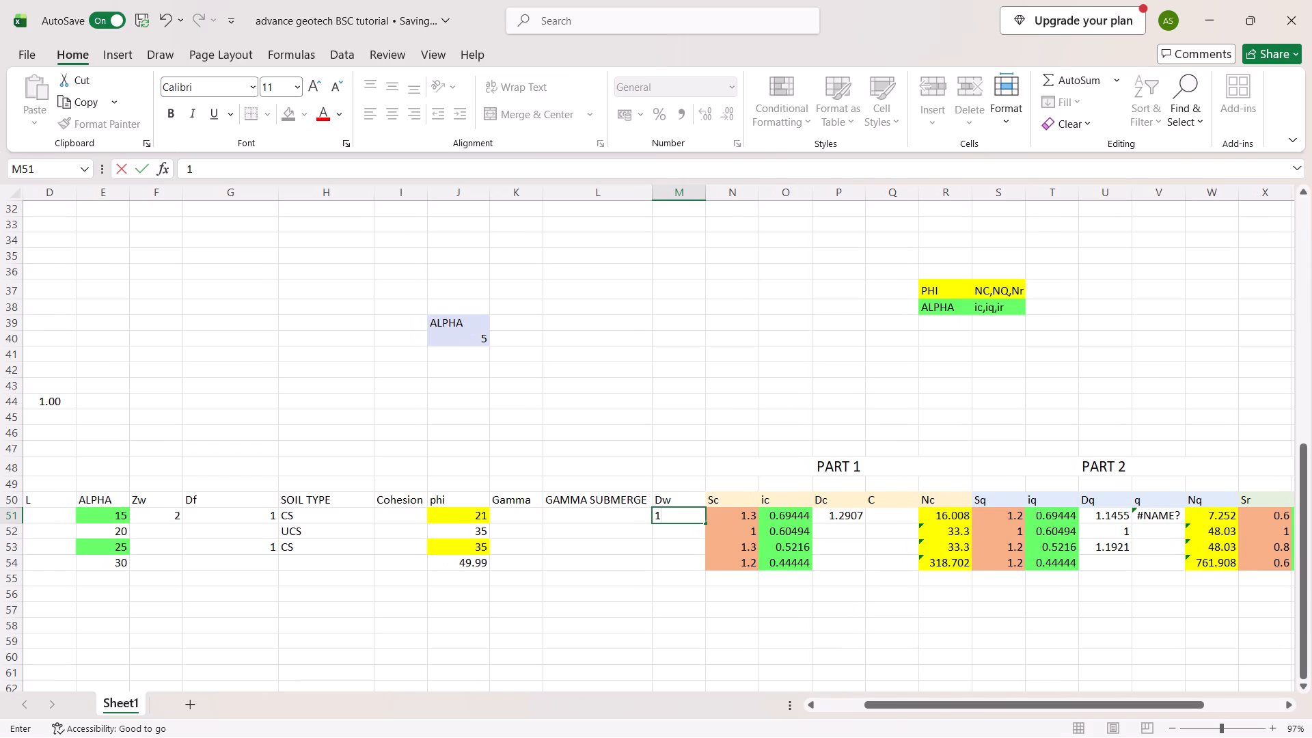
key("BackSpace")
type(".5")
key("Return")
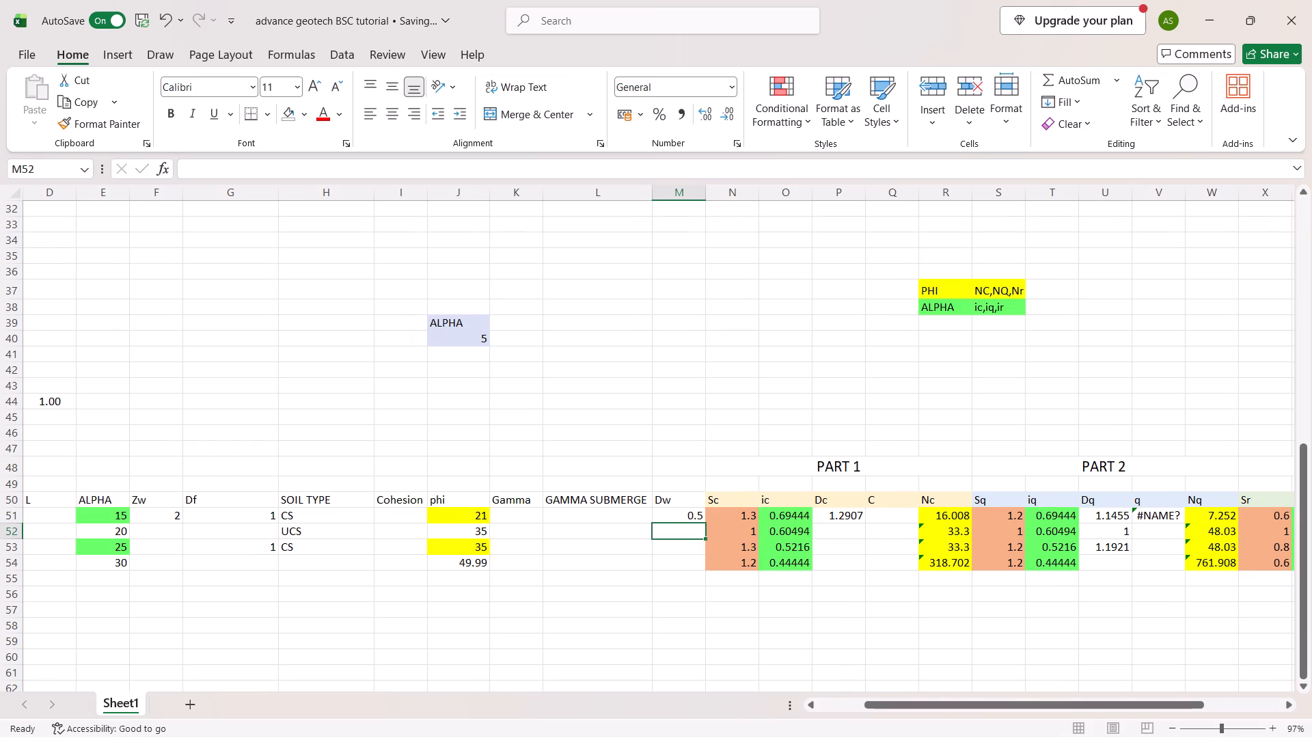
Enter a Gamma of 18 in K51 and a GAMMA SUBMERGE of 10 in L51.
left_click(527, 513)
type("18")
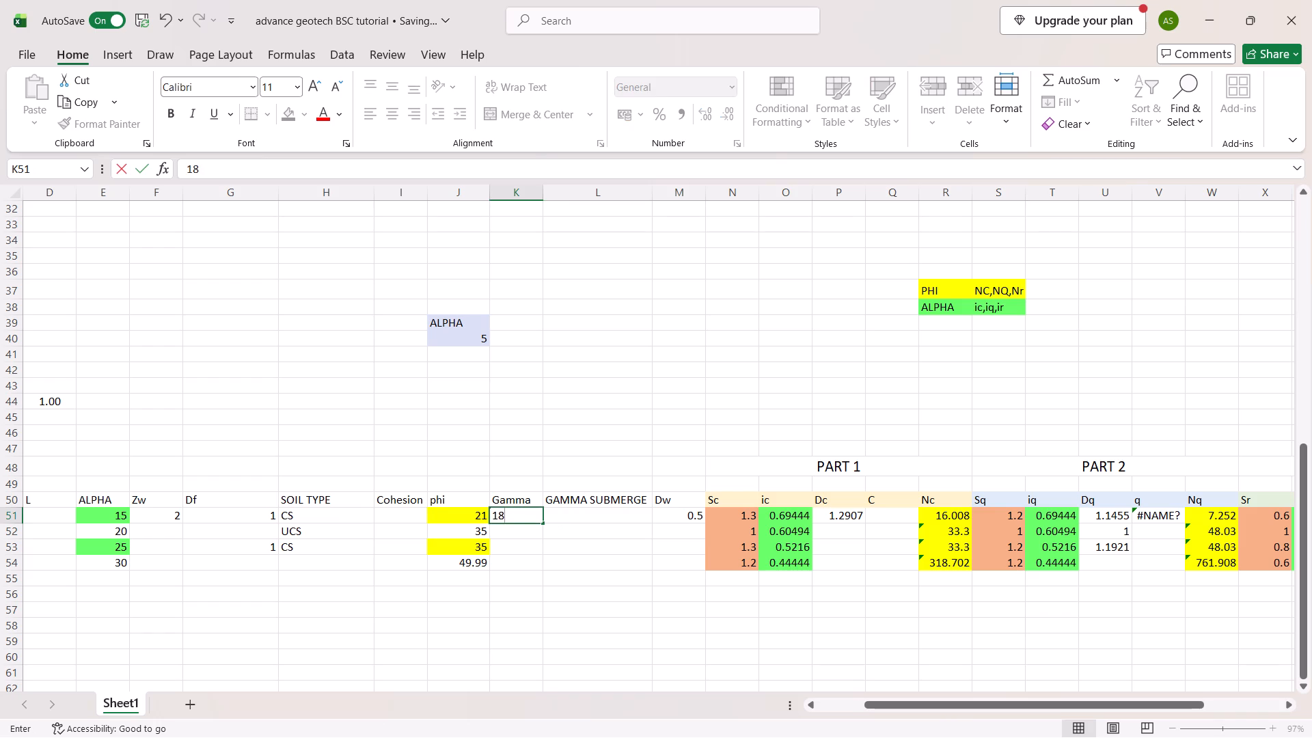
key("Right")
type("10")
key("Return")
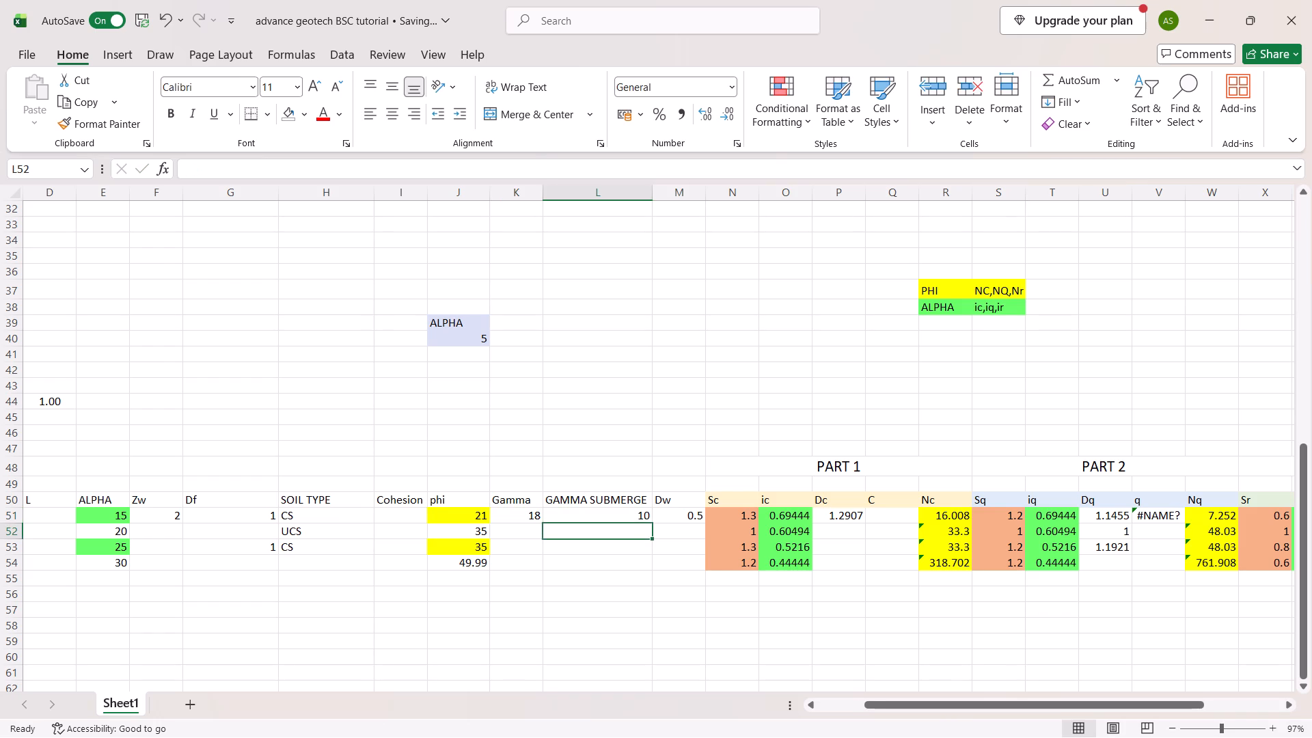
Check the input cells of row 51 from Df across to GAMMA SUBMERGE.
key("Left")
key("Left")
key("Left")
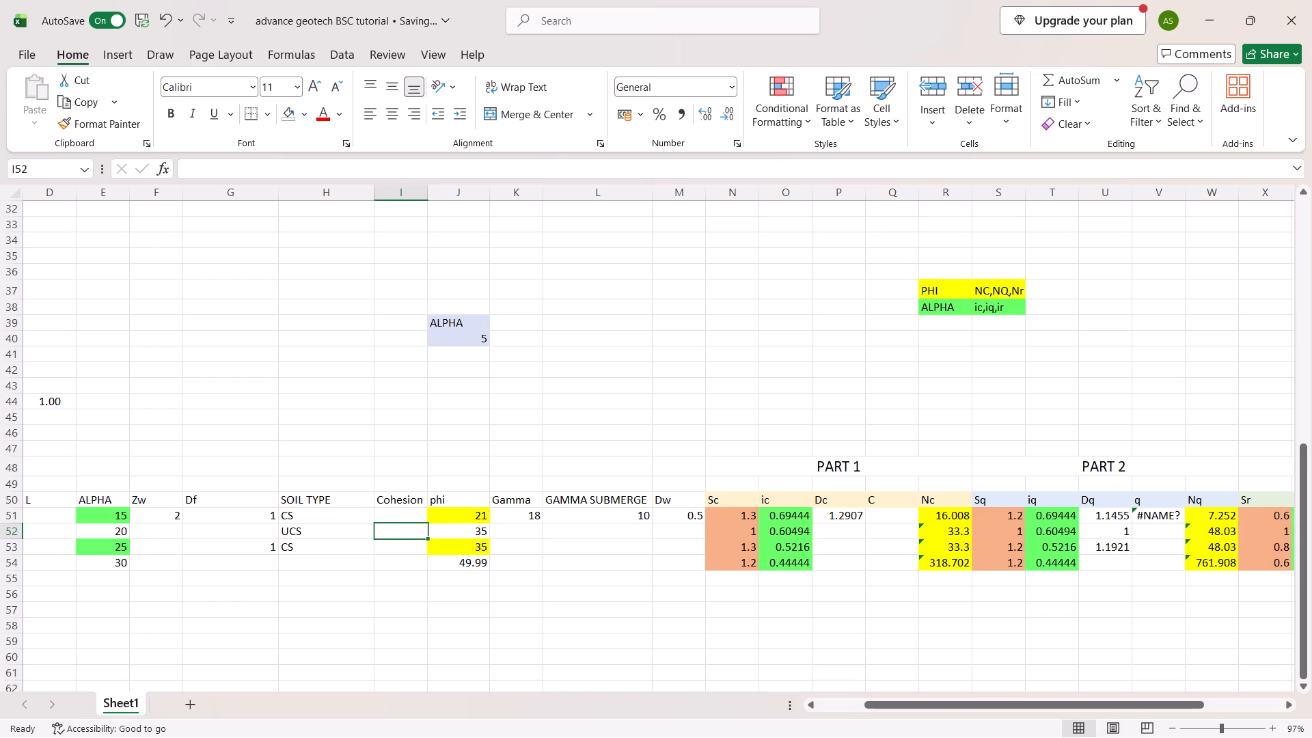
key("Up")
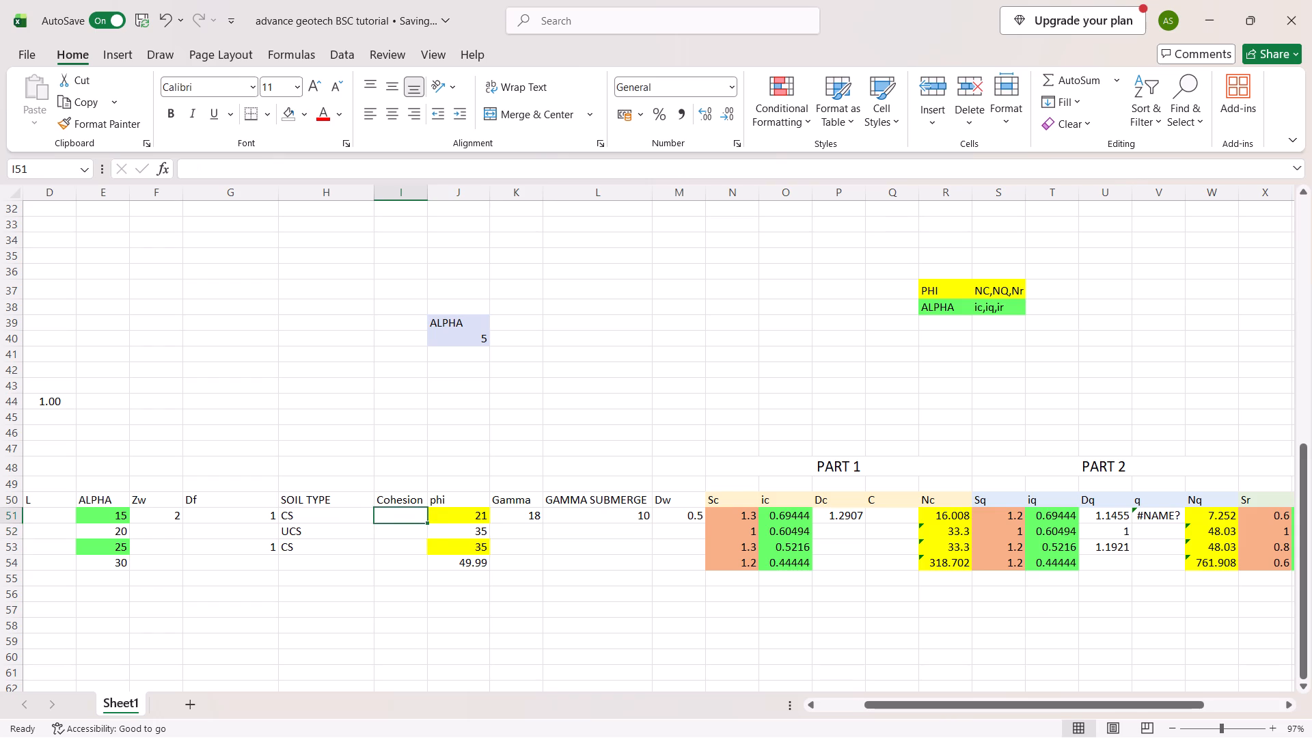
key("Left")
key("Left")
key("Right")
key("Right")
key("Right")
key("Right")
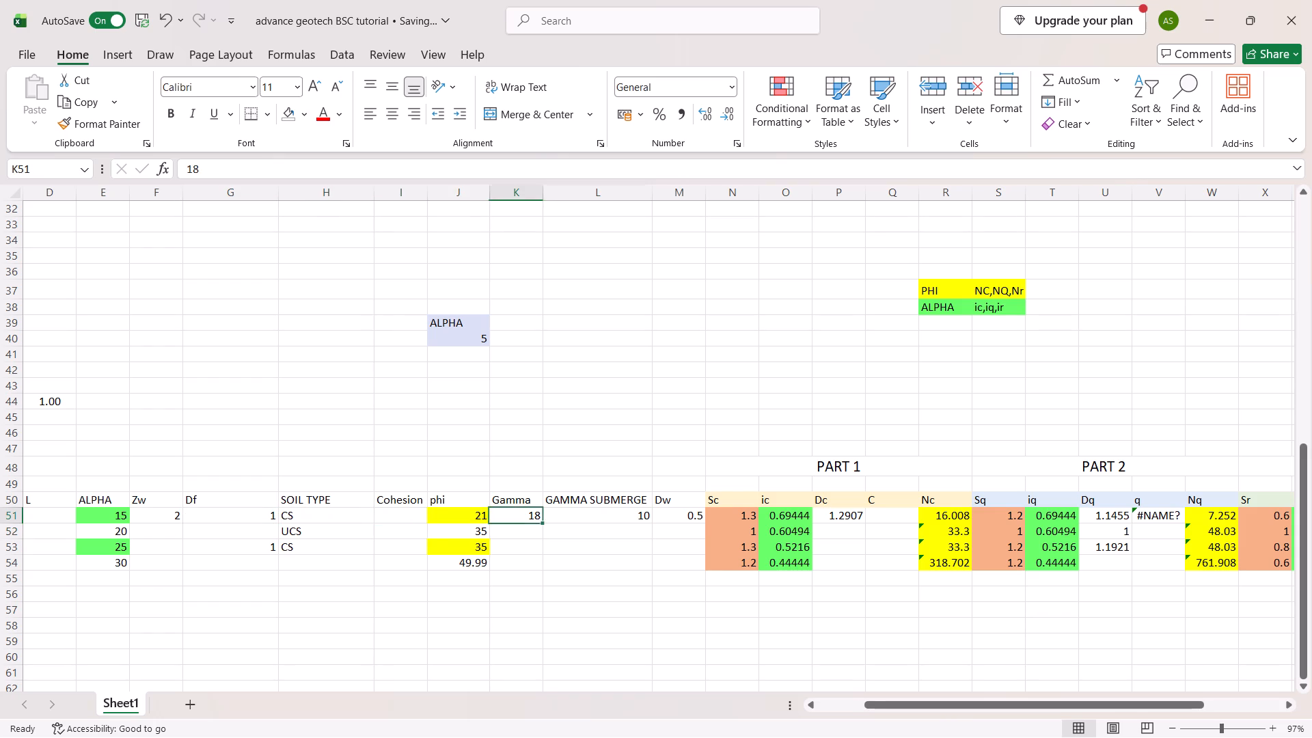
key("Right")
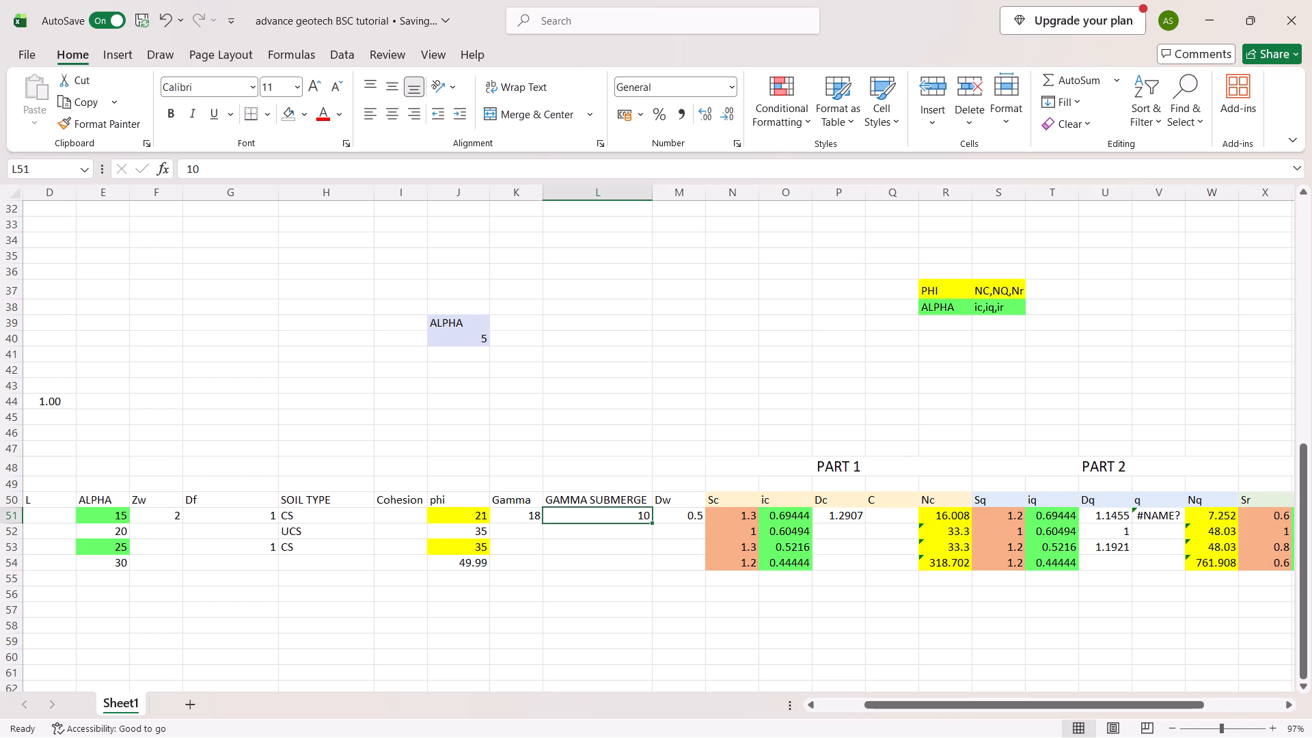
Inspect the nested IF q formula in V51 and re-enter it as is.
left_click(1154, 515)
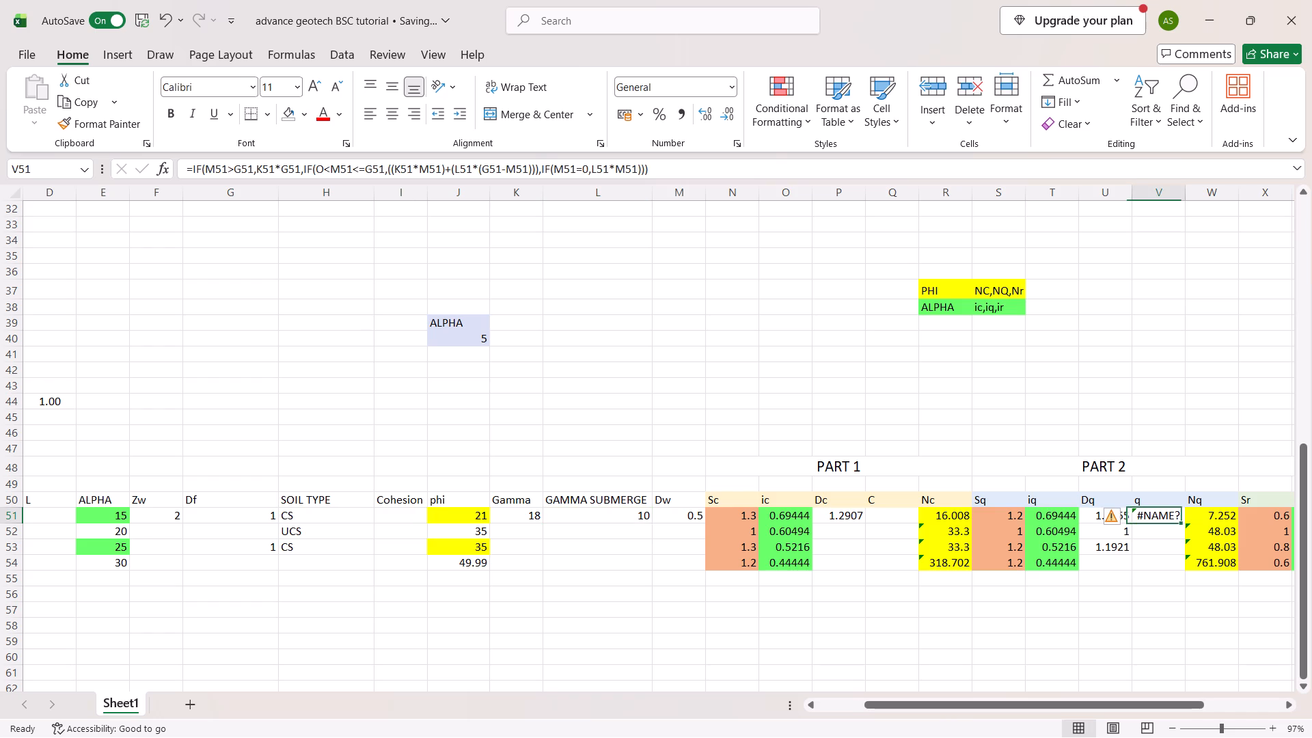
left_click(720, 173)
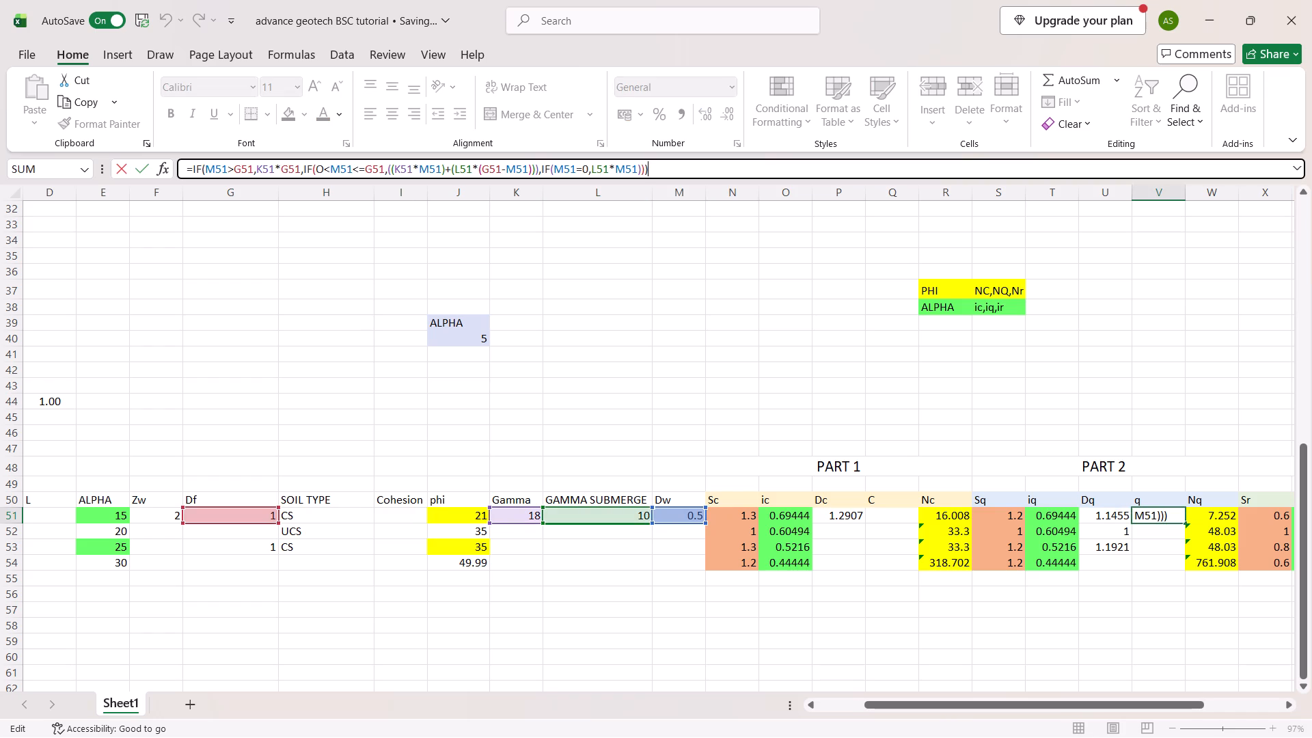
key("Return")
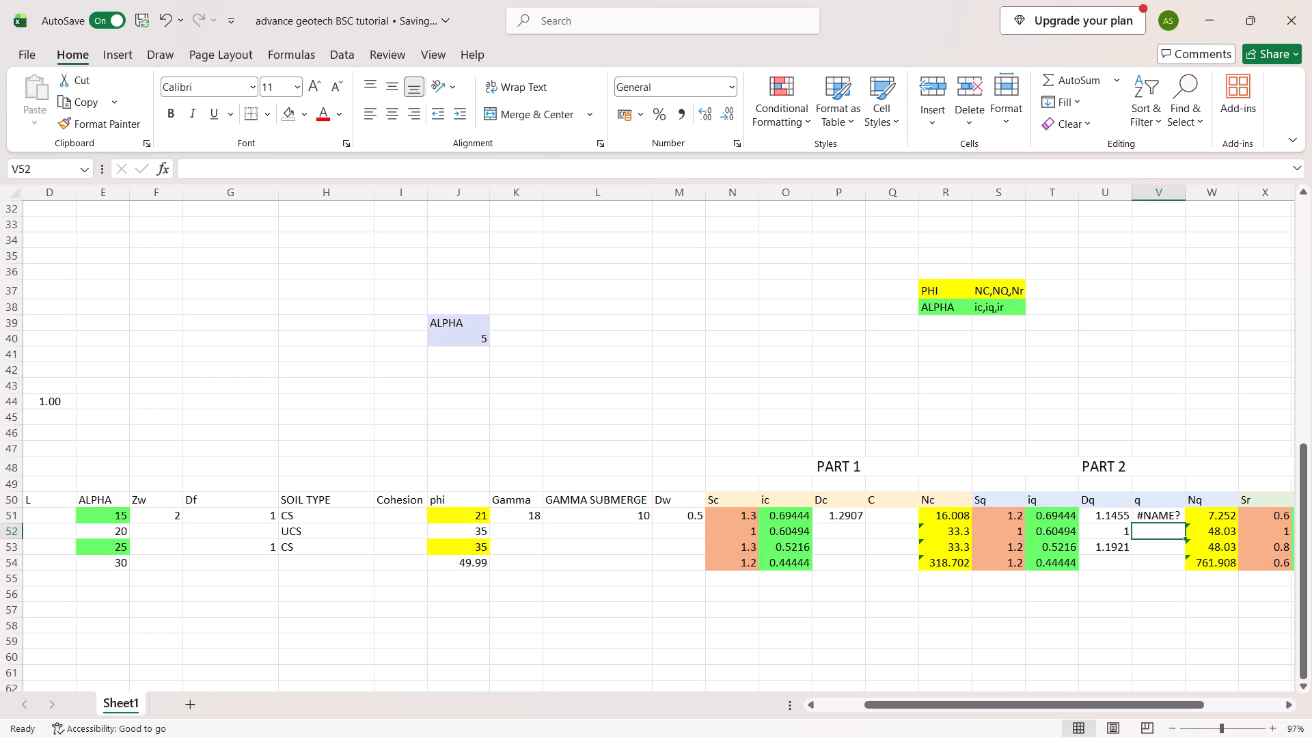
left_click(1163, 517)
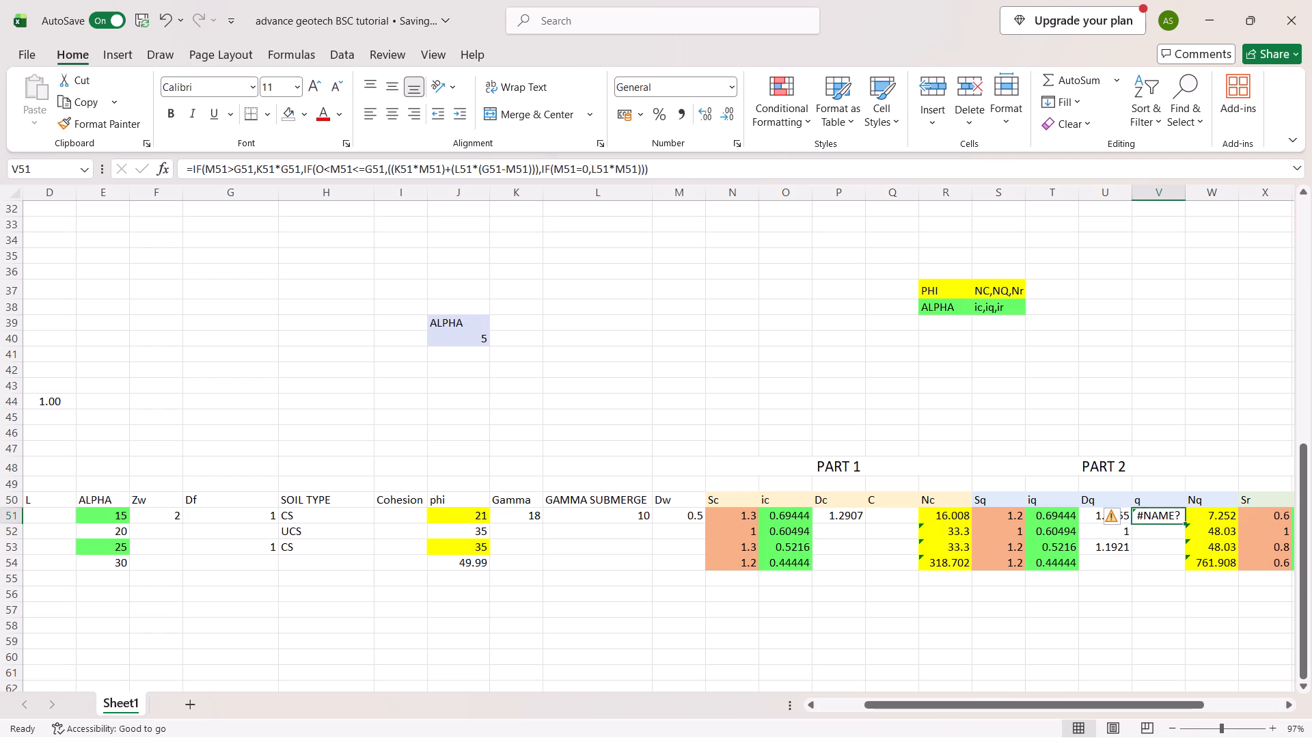
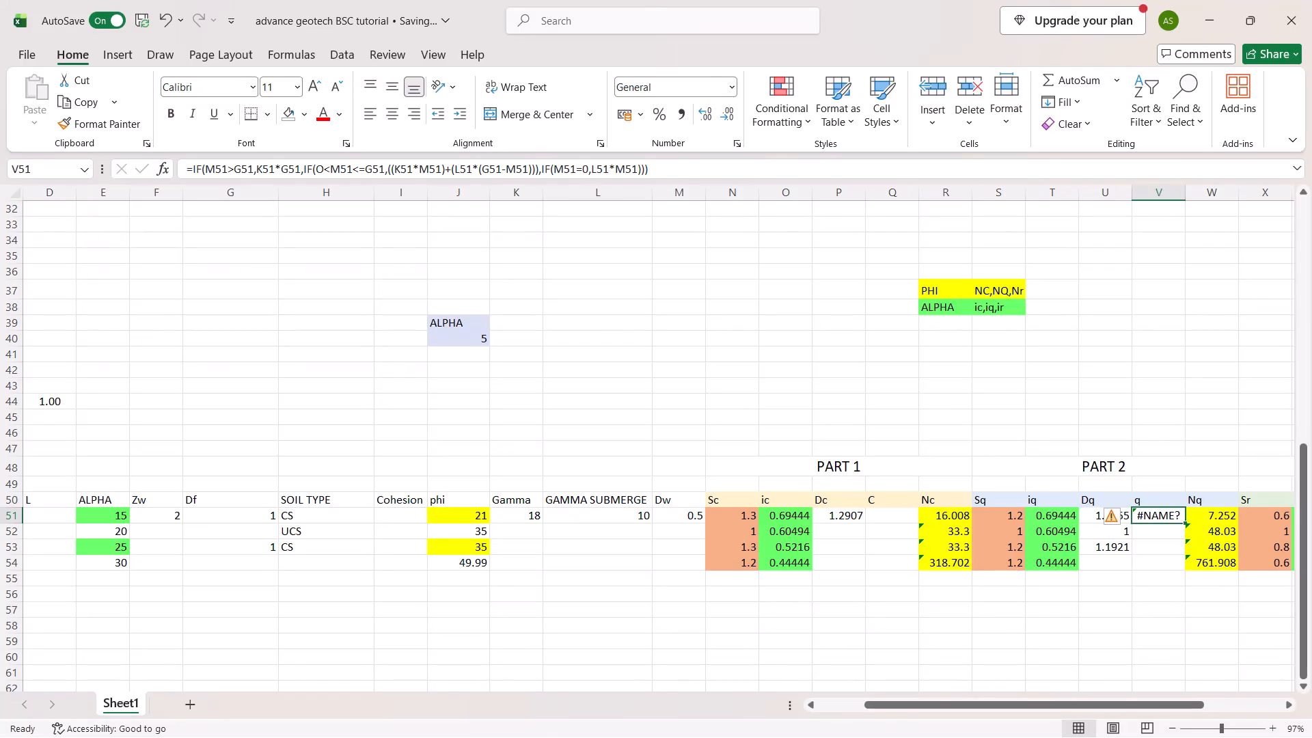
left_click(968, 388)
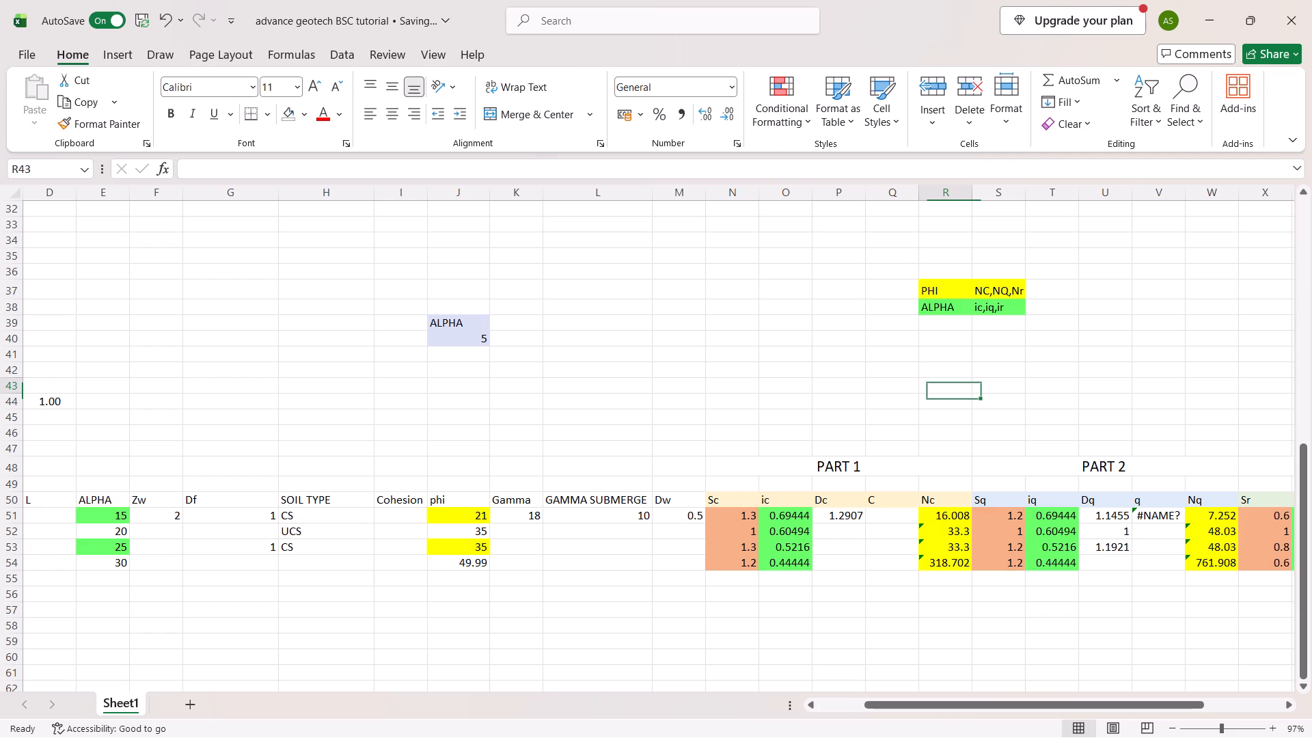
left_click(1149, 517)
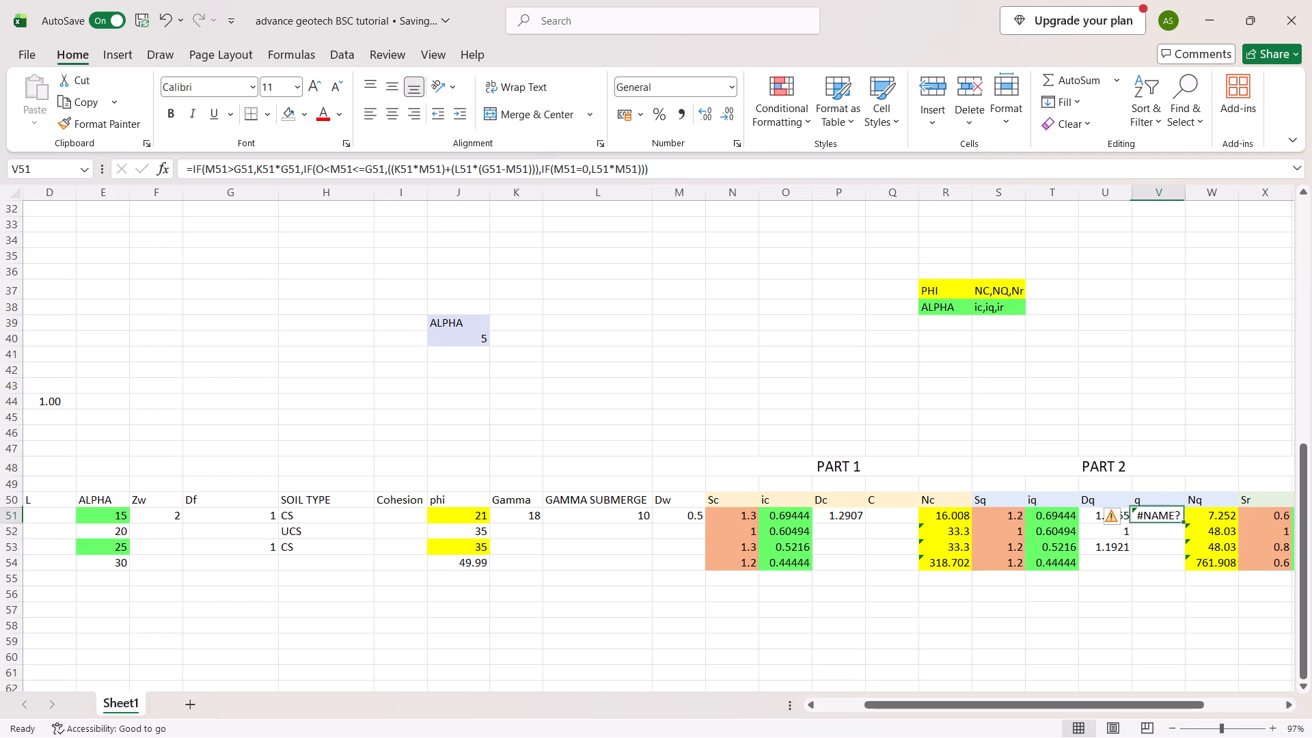
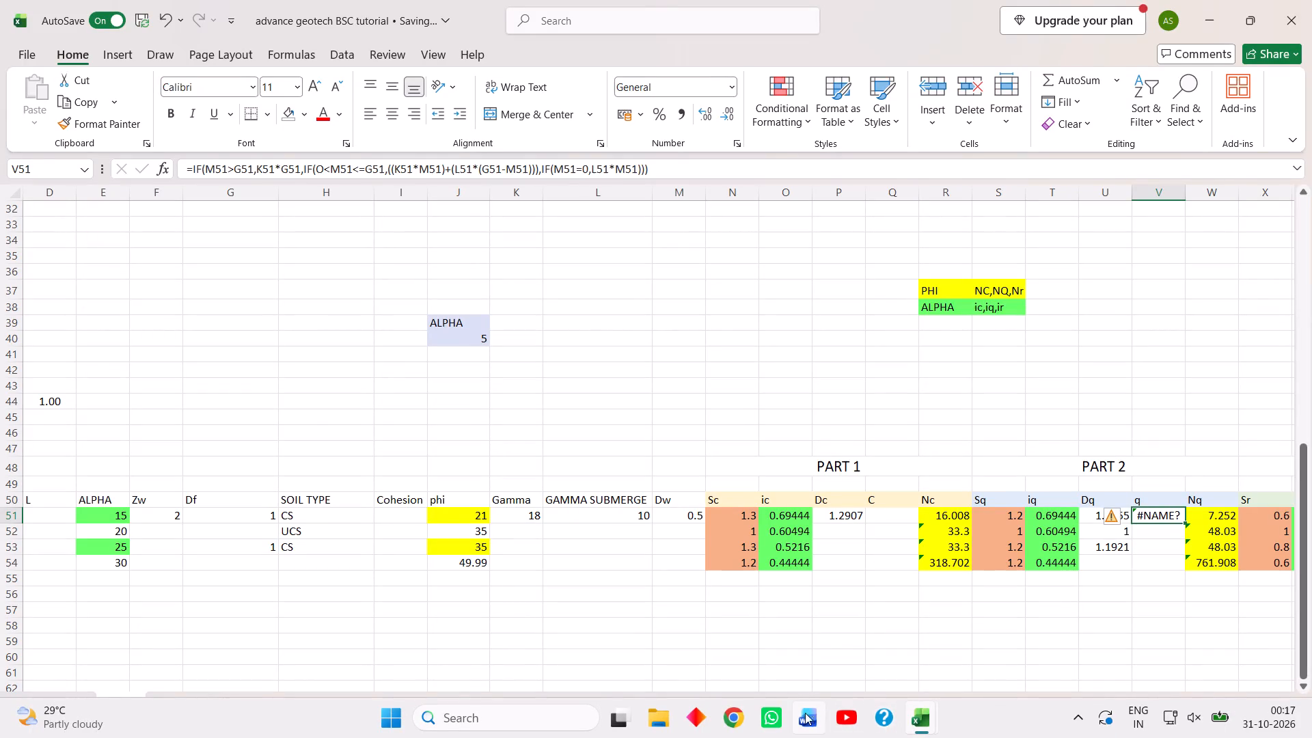
Switch from the calculation sheet to WhatsApp.
left_click(778, 716)
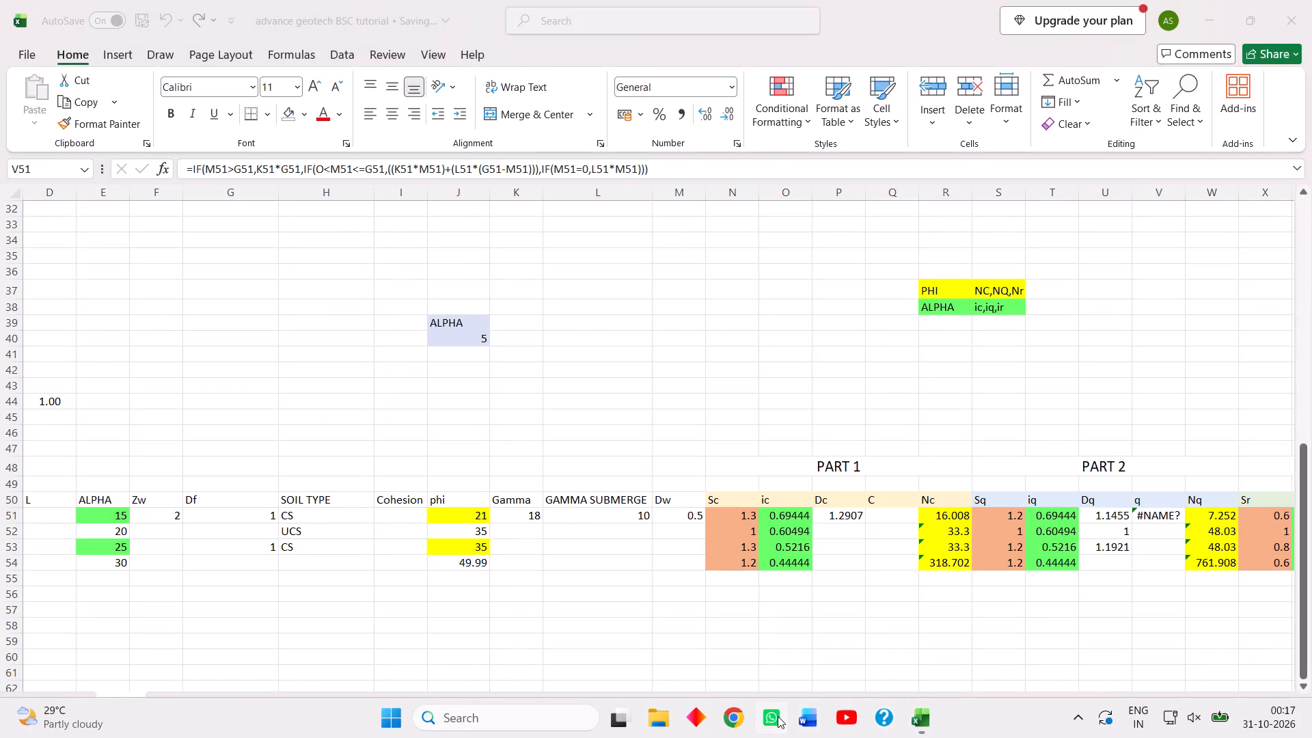
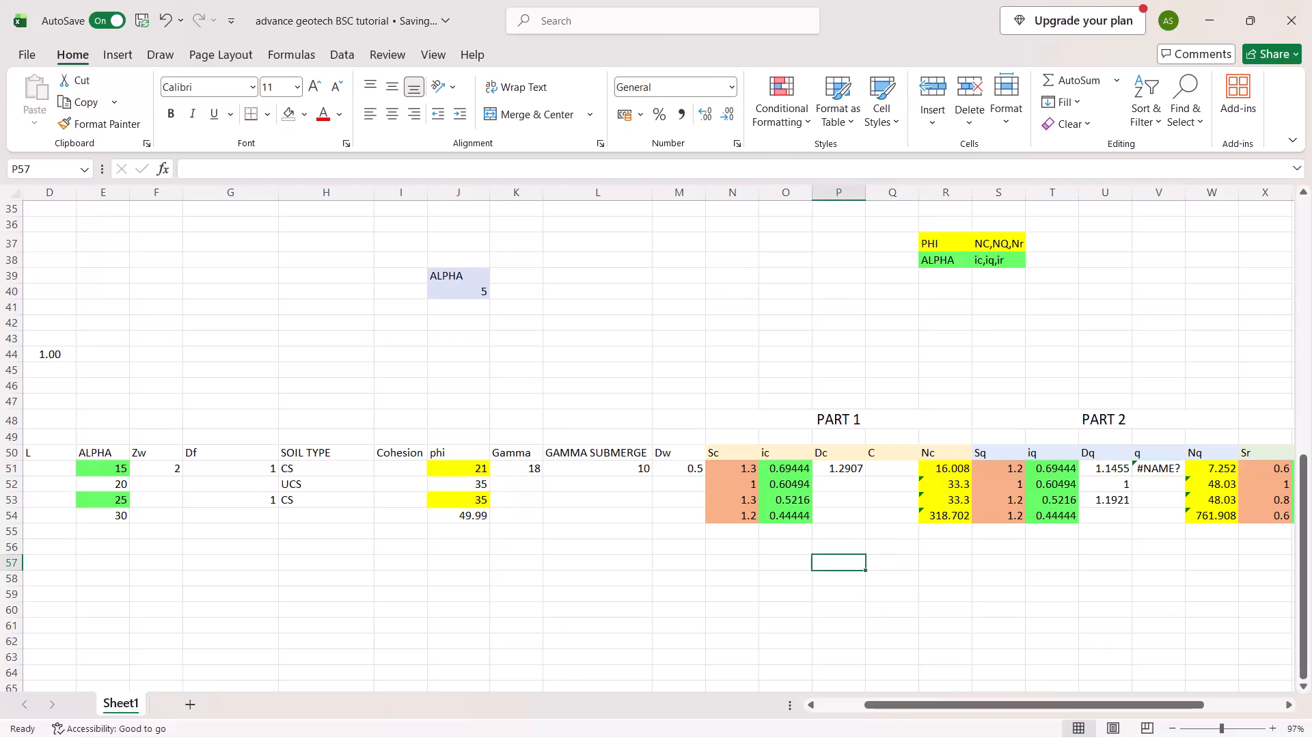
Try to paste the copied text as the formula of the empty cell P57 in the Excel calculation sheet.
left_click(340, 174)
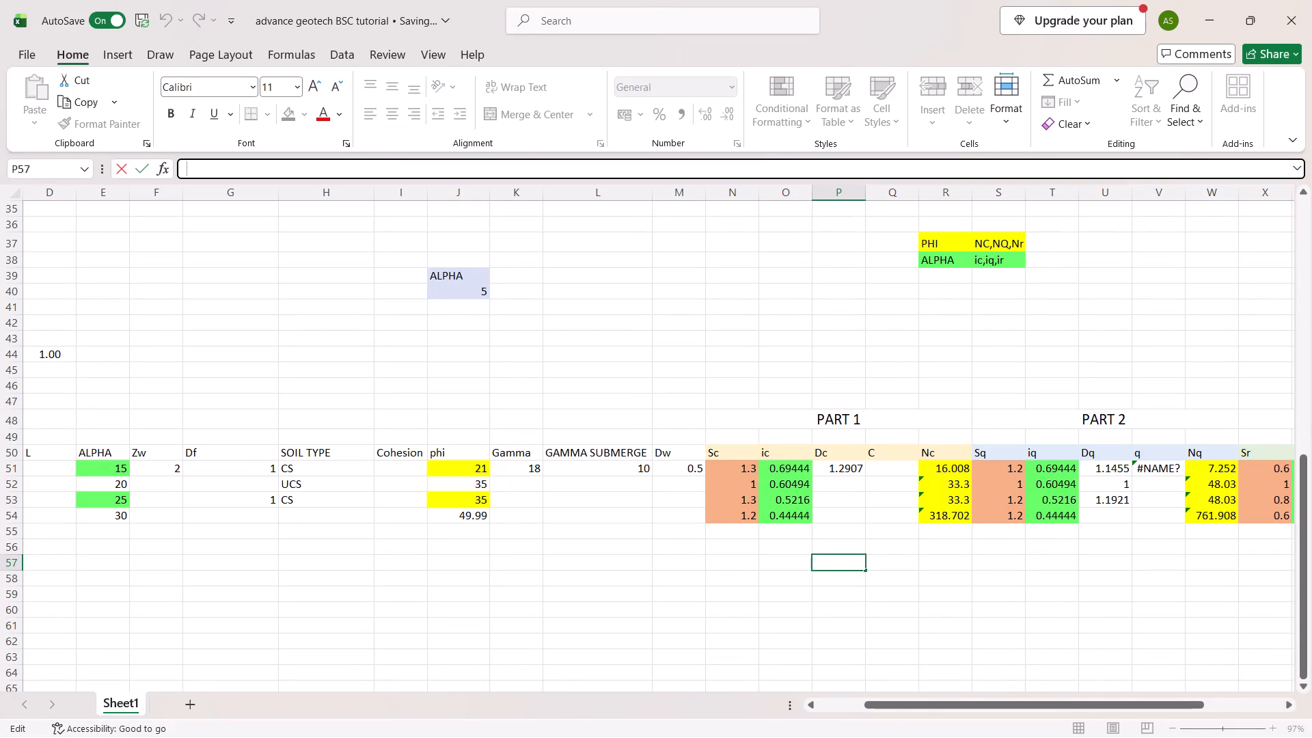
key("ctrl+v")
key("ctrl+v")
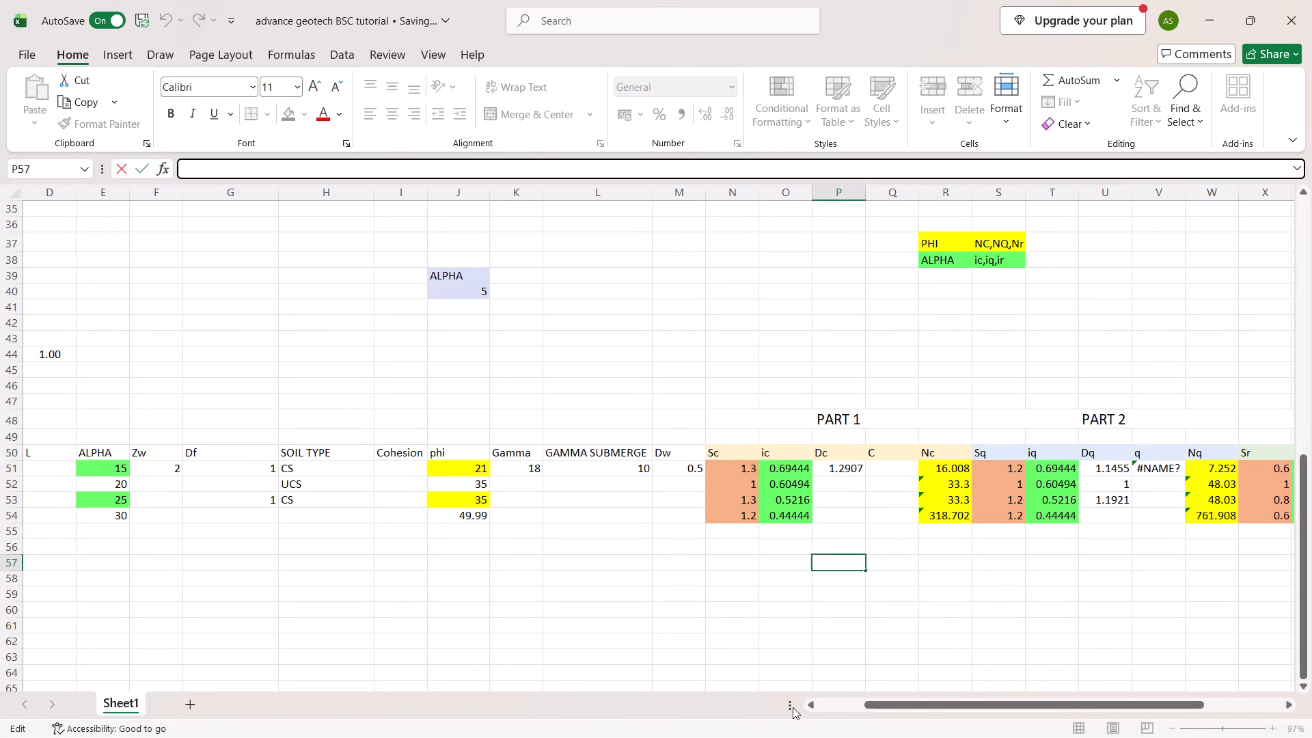
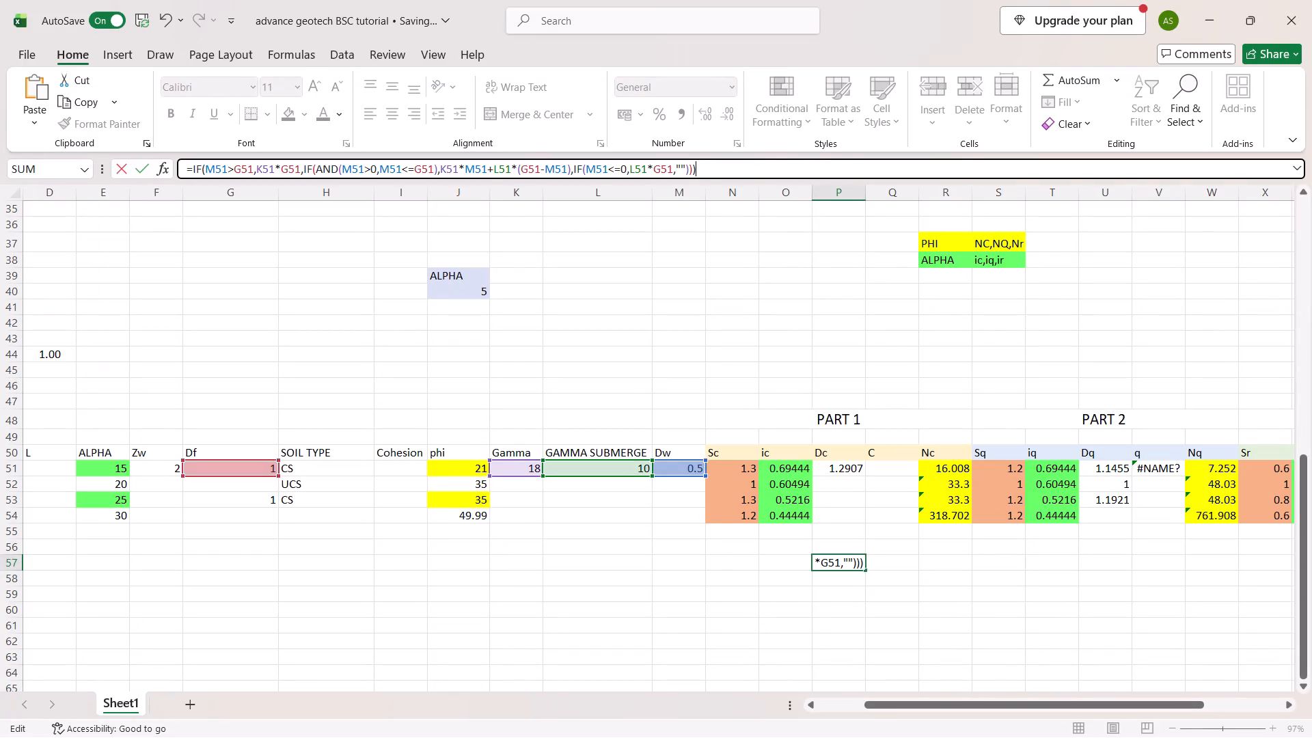
Enter =IF(M51>G51,K51*G51,IF(AND(M51>0,M51<=G51),K51*M51+L51*(G51-M51),IF(M51<=0,L51*G51,""))) in cell P57.
key("Return")
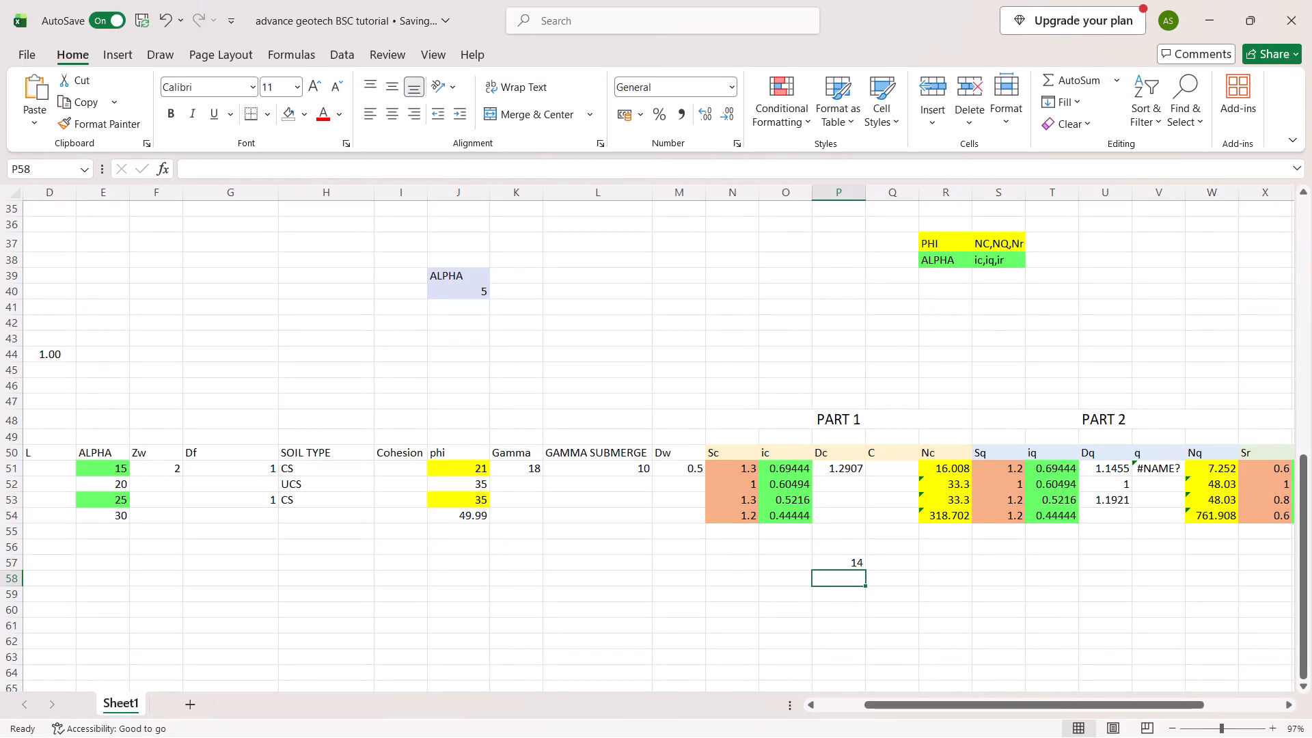
Examine the nested IF formula in P57 and the row 51 input cells it refers to.
key("Up")
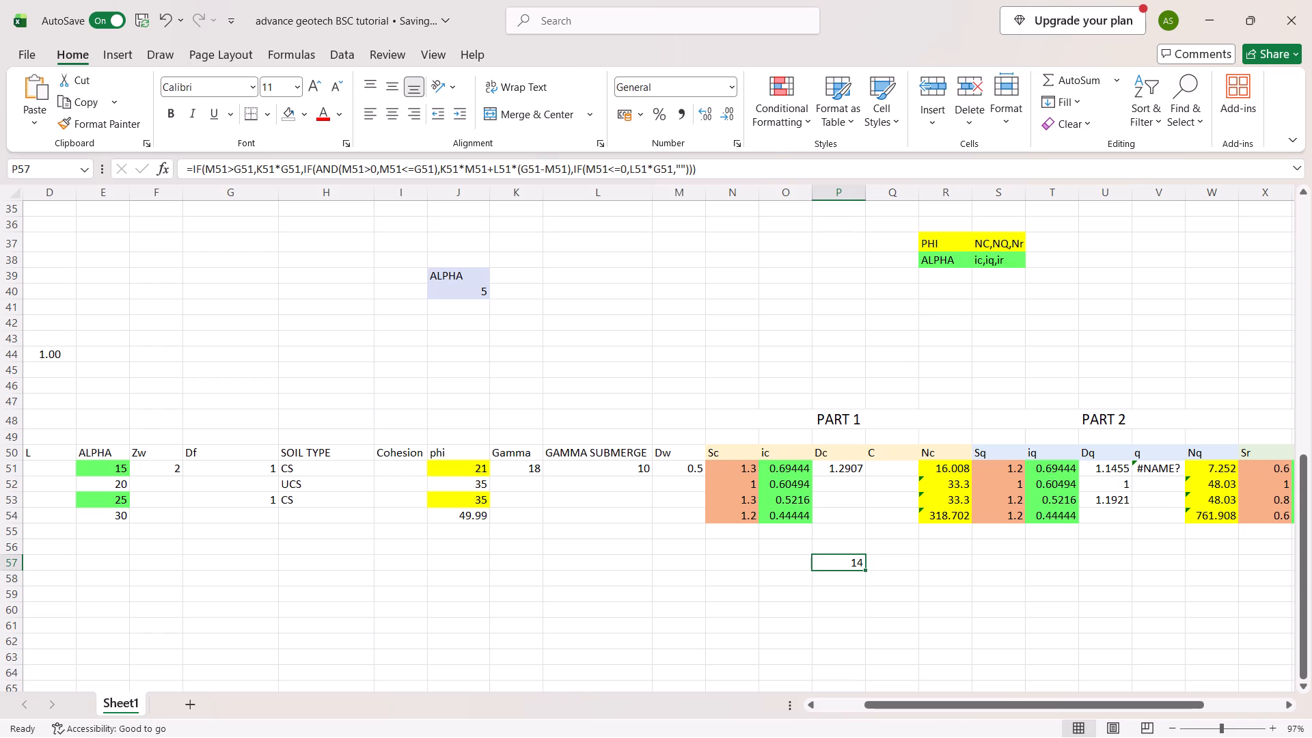
scroll(808, 555, "down", 1)
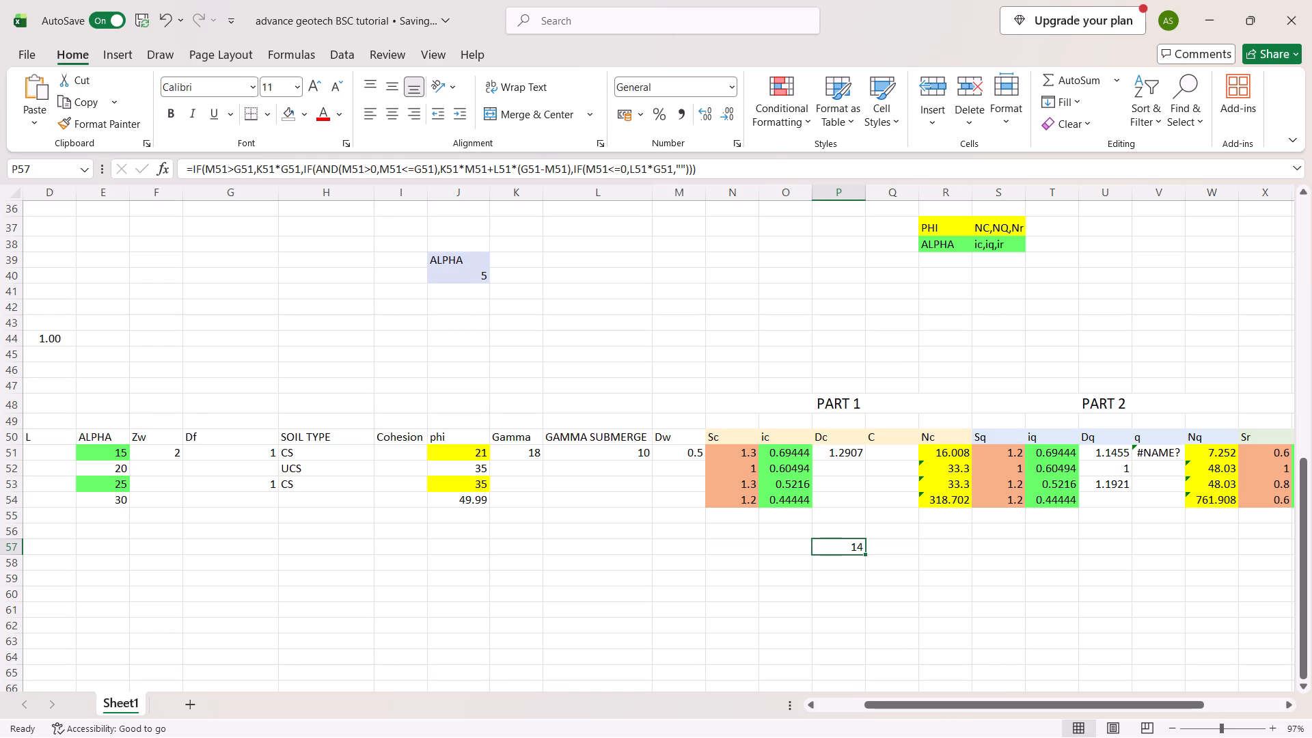
scroll(588, 447, "right", 3)
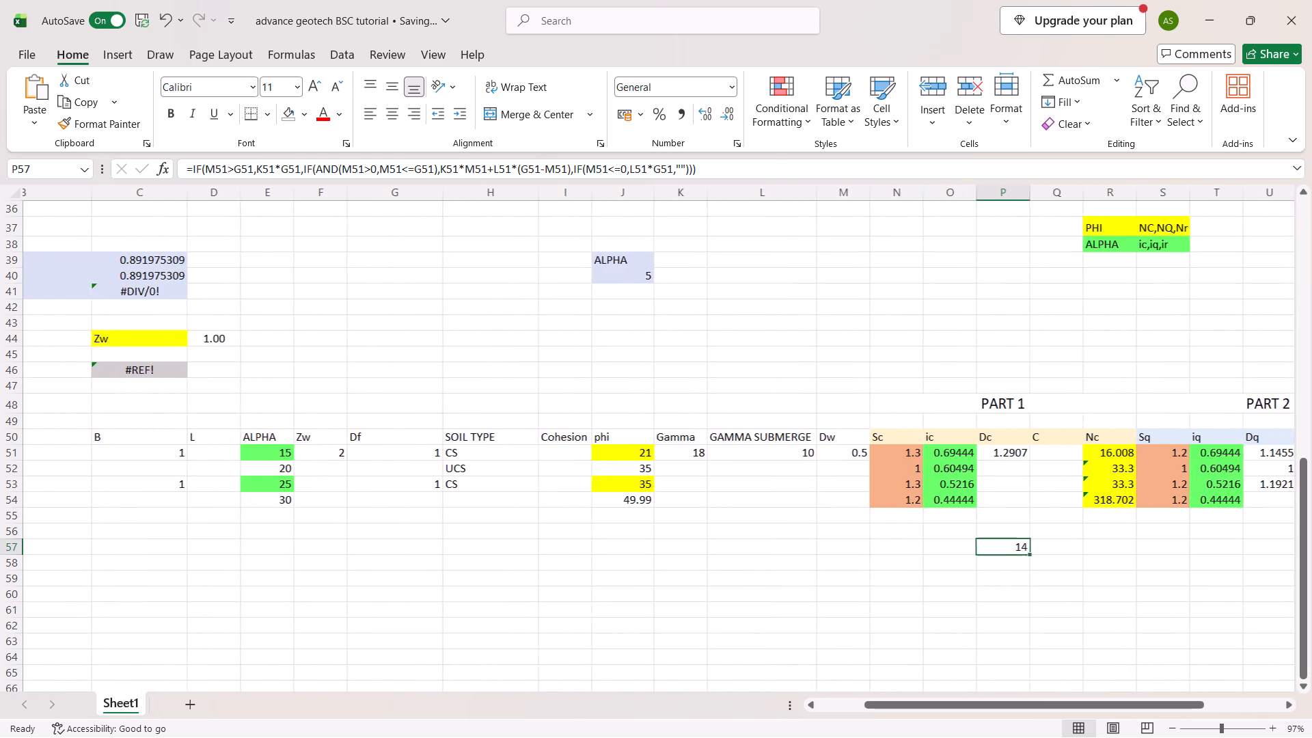
scroll(588, 447, "right", 1)
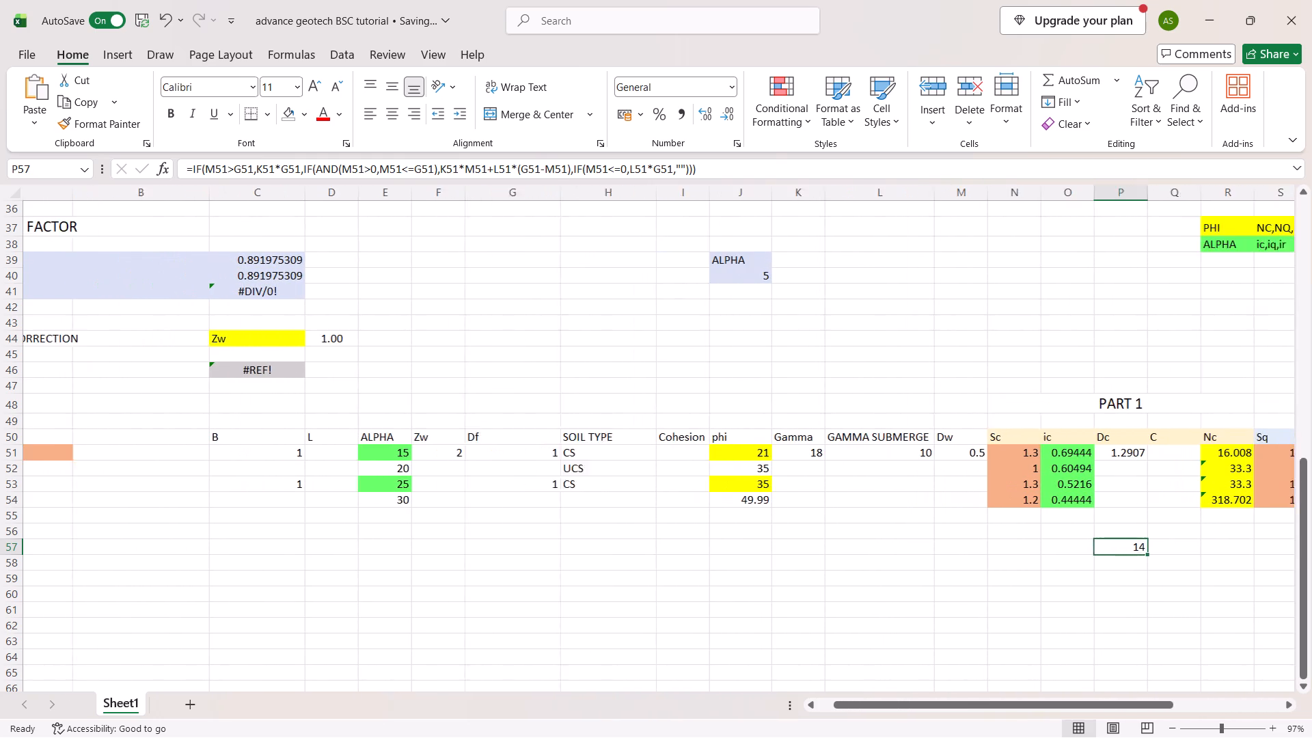
scroll(588, 447, "right", 2)
scroll(588, 447, "up", 1)
scroll(588, 447, "down", 1)
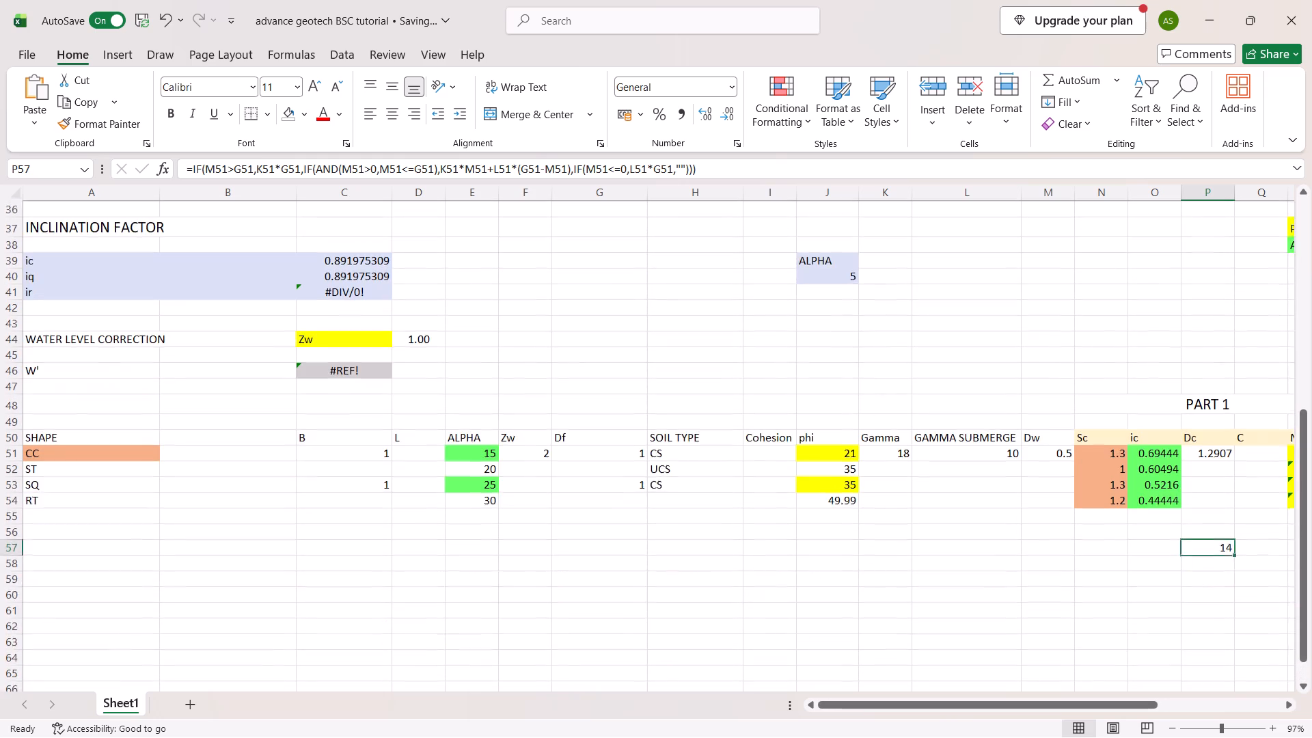
scroll(588, 447, "down", 1)
scroll(588, 447, "left", 2)
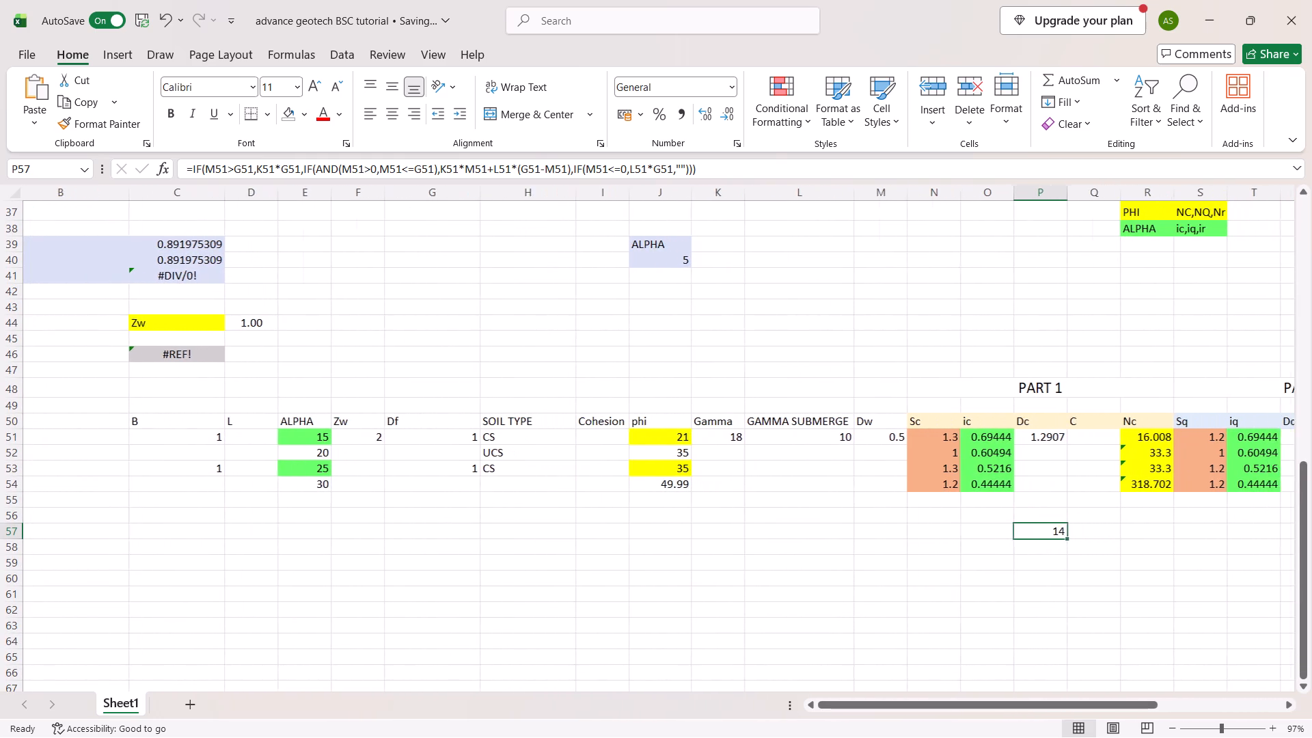
scroll(588, 447, "left", 1)
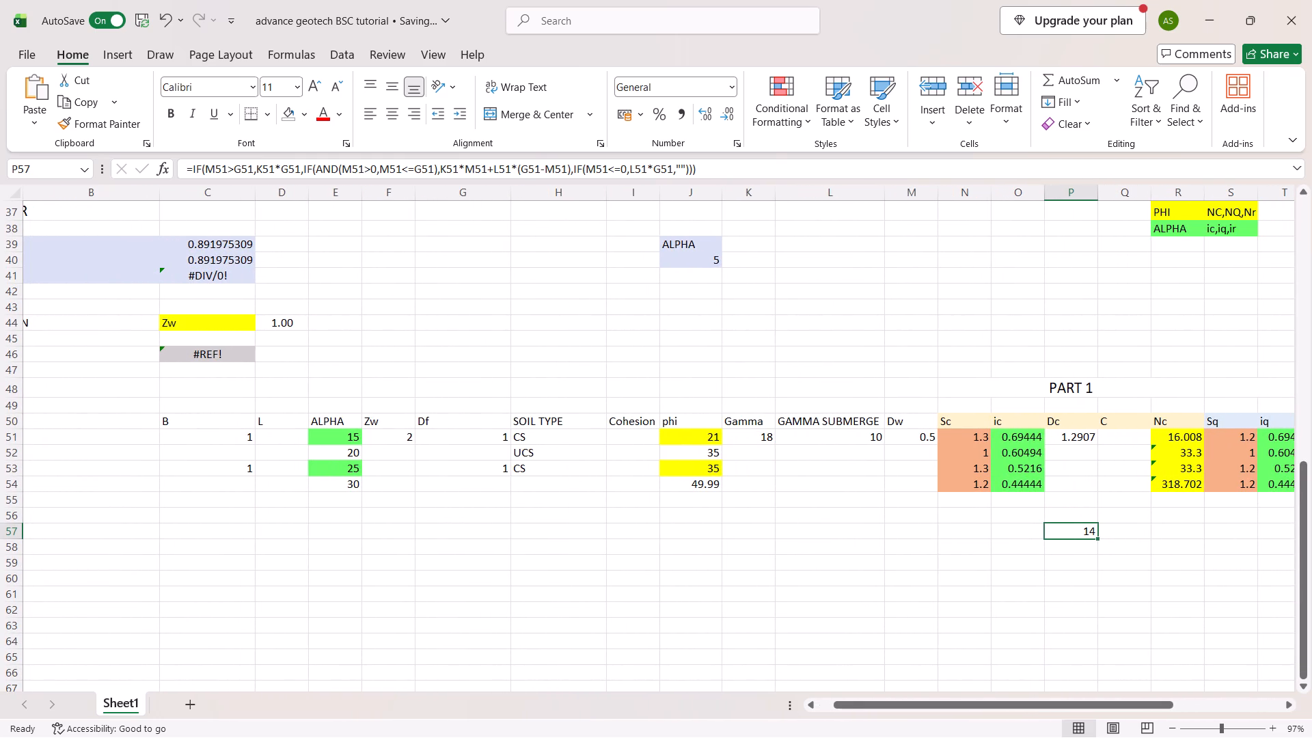
left_click(604, 167)
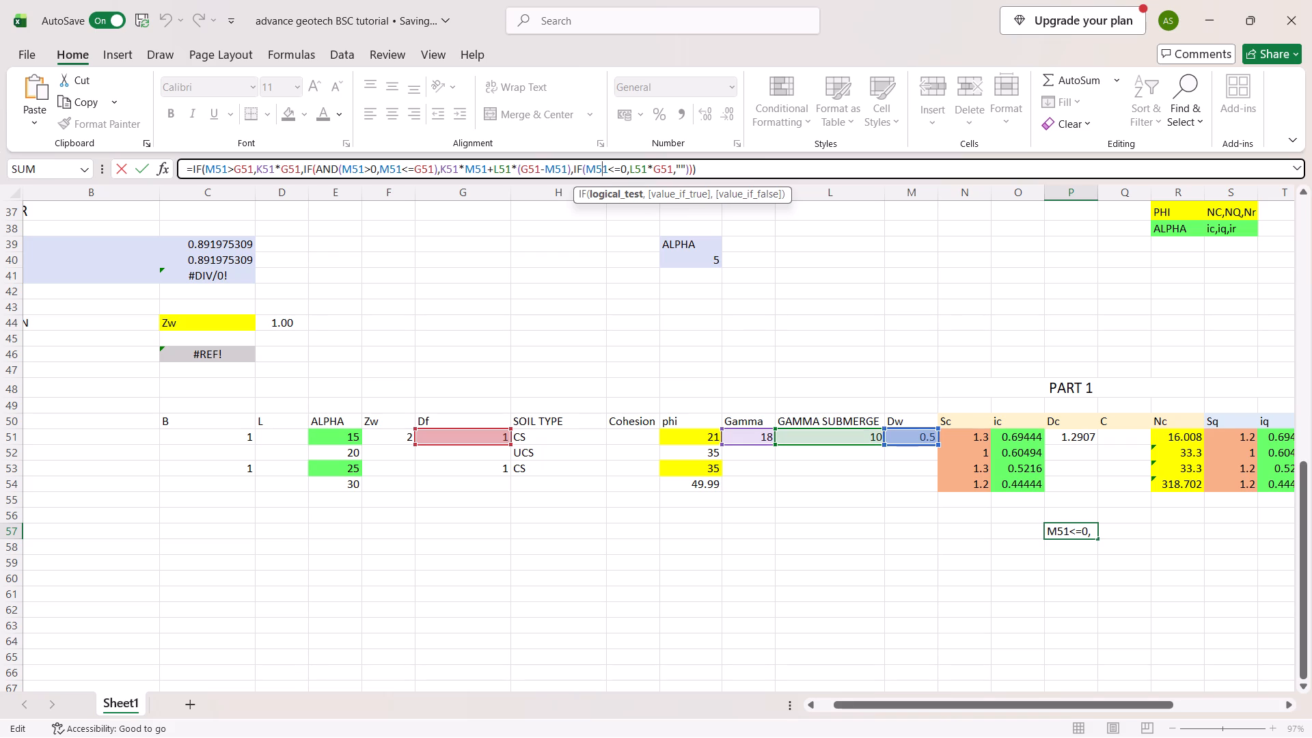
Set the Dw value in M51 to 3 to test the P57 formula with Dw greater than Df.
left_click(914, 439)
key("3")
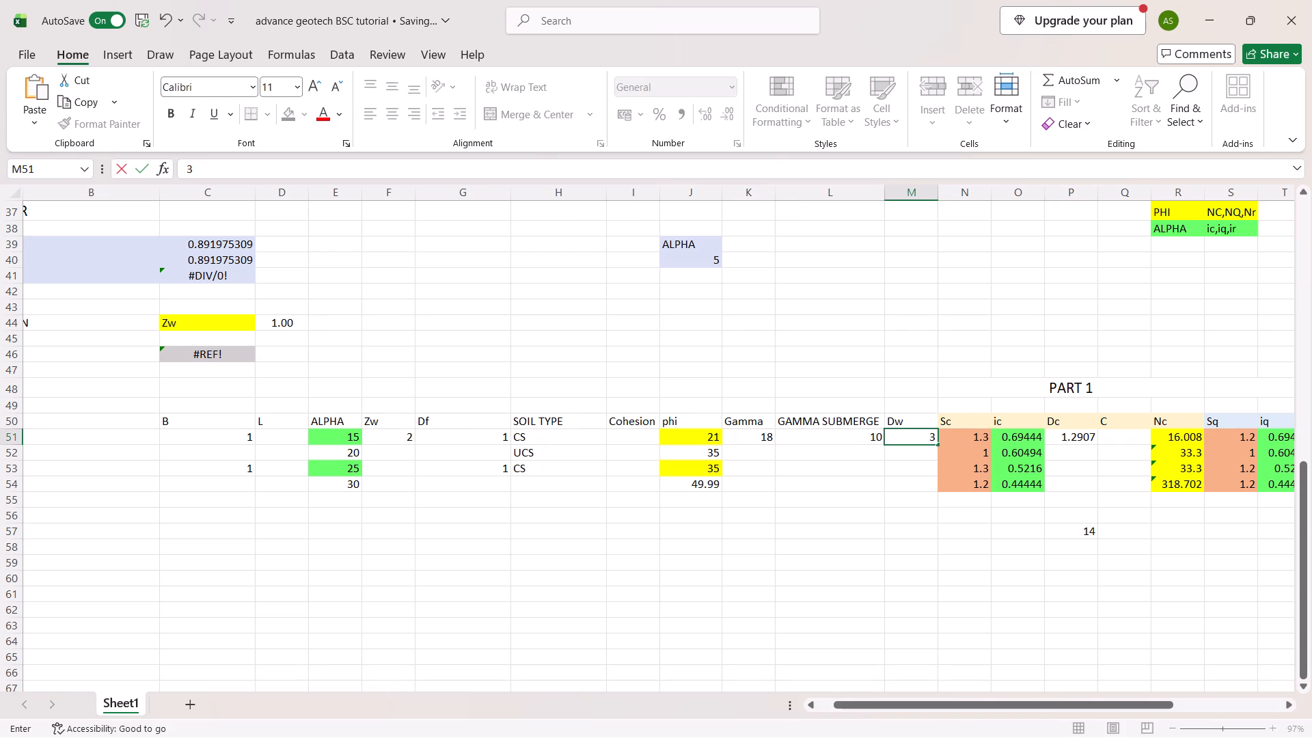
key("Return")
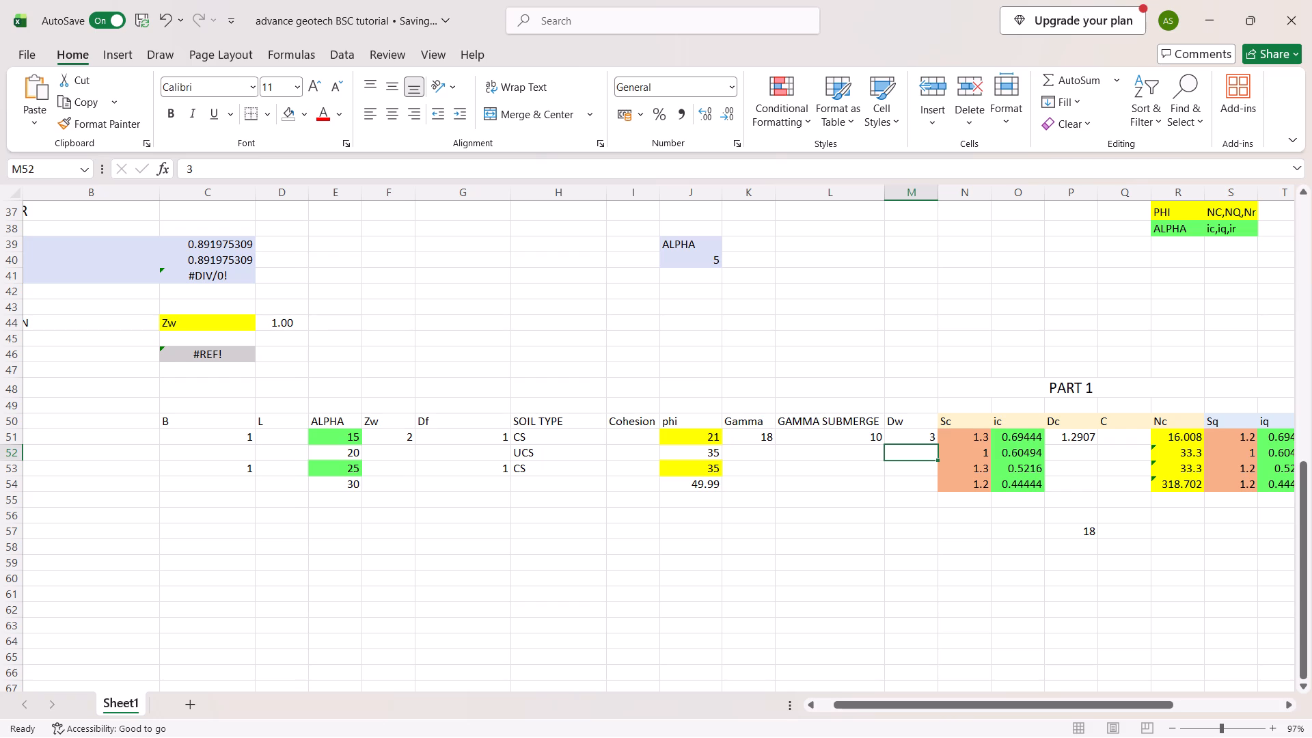
Set the Df value in G51 to 1.5 and check the formula in P57.
left_click(474, 435)
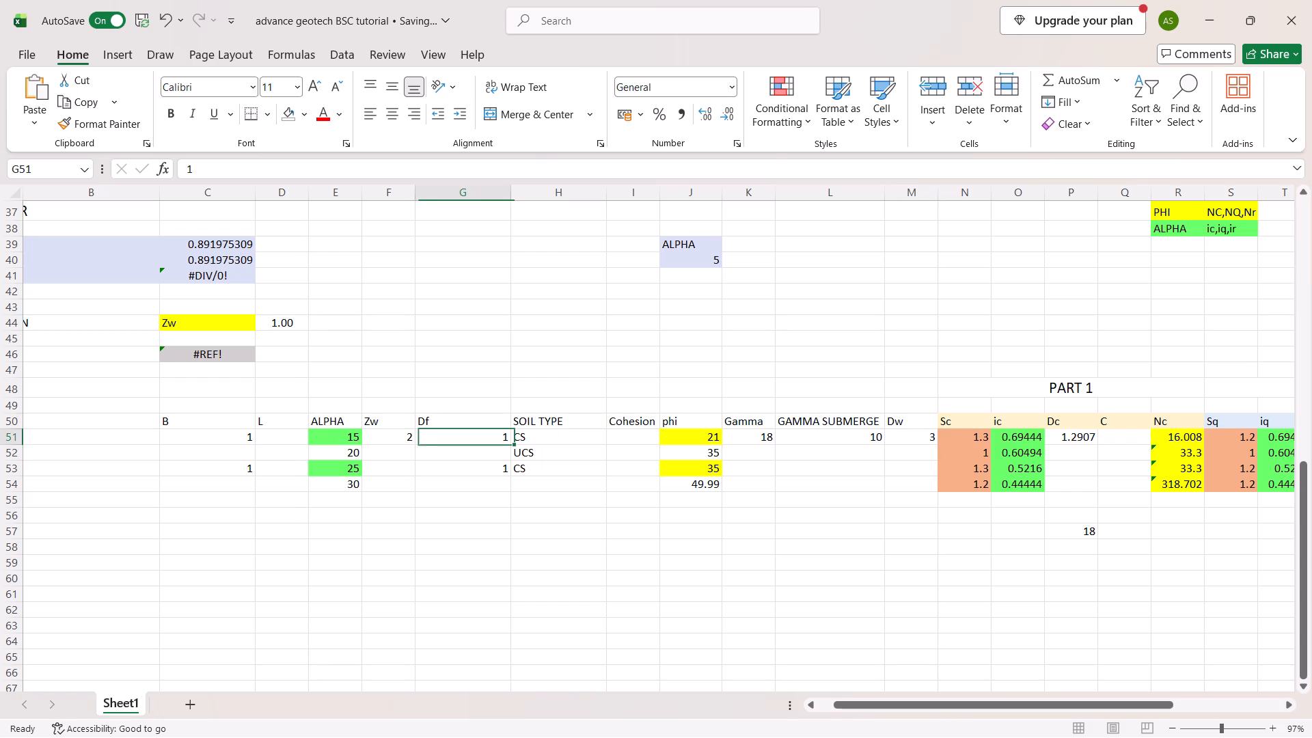
type("1.5")
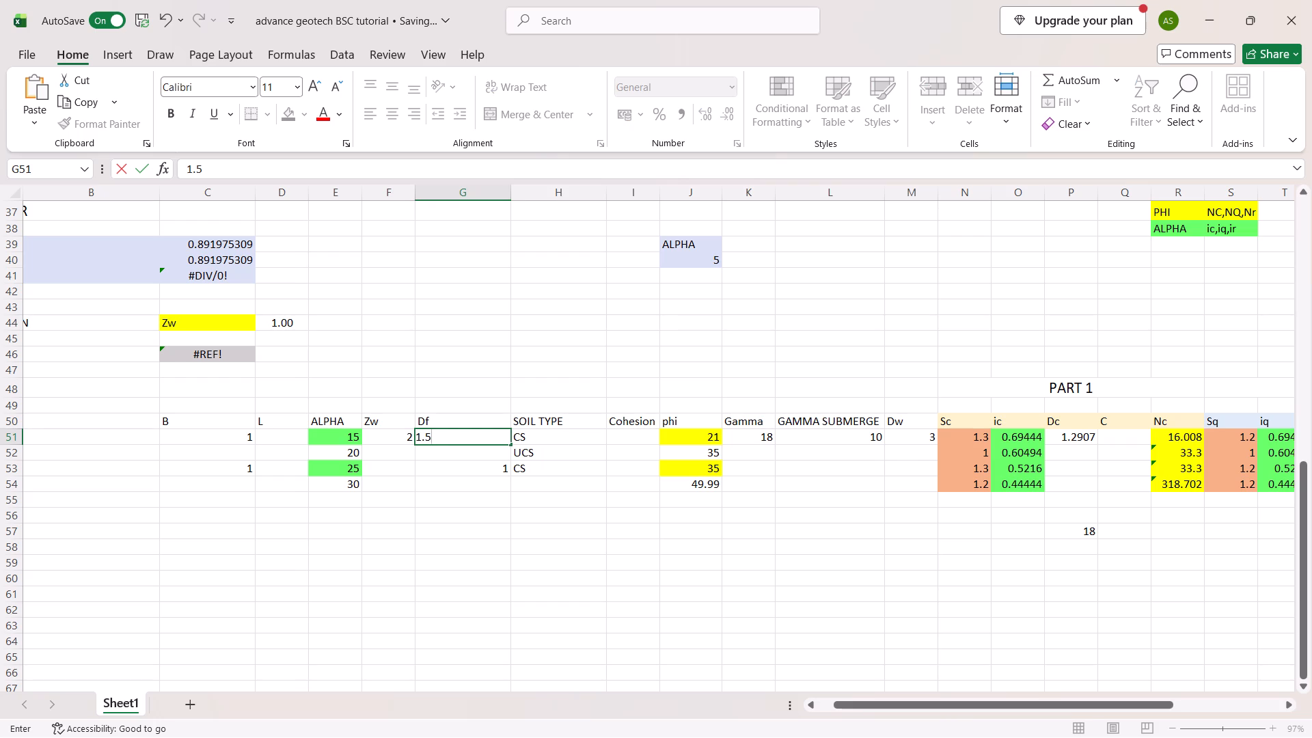
key("Return")
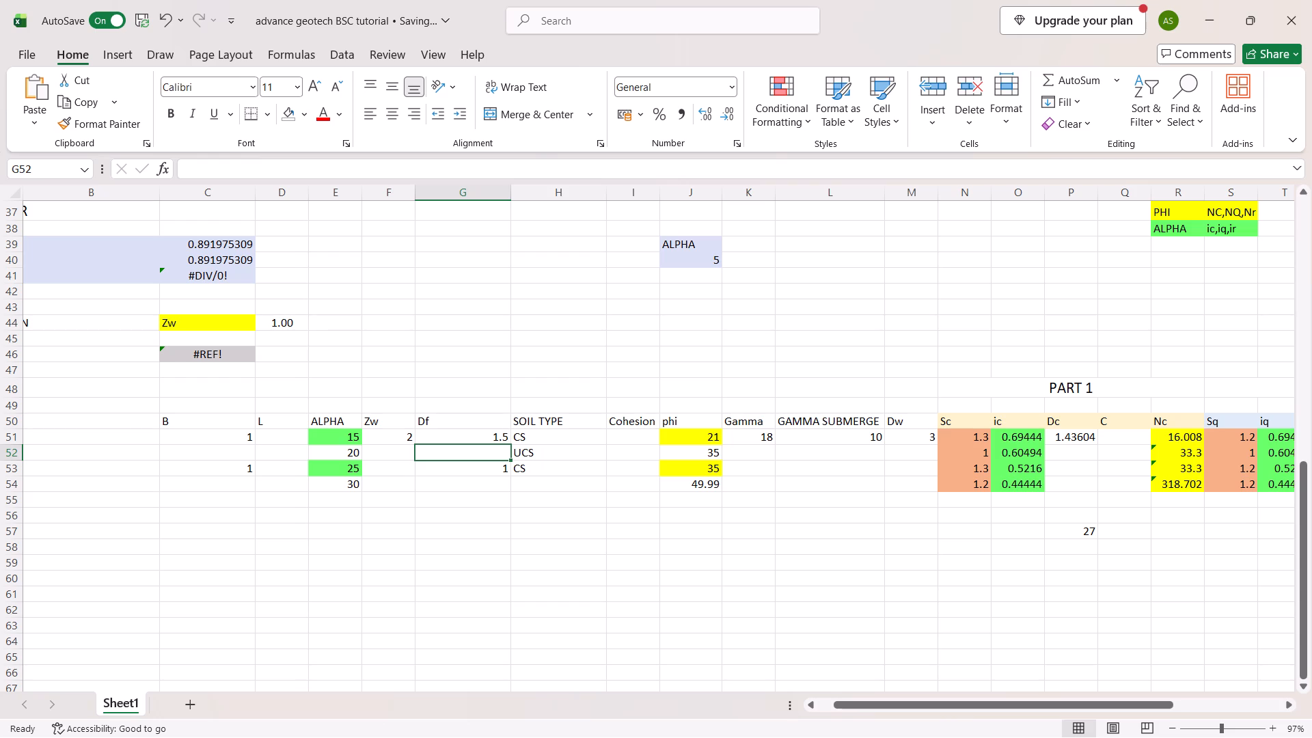
left_click(1076, 535)
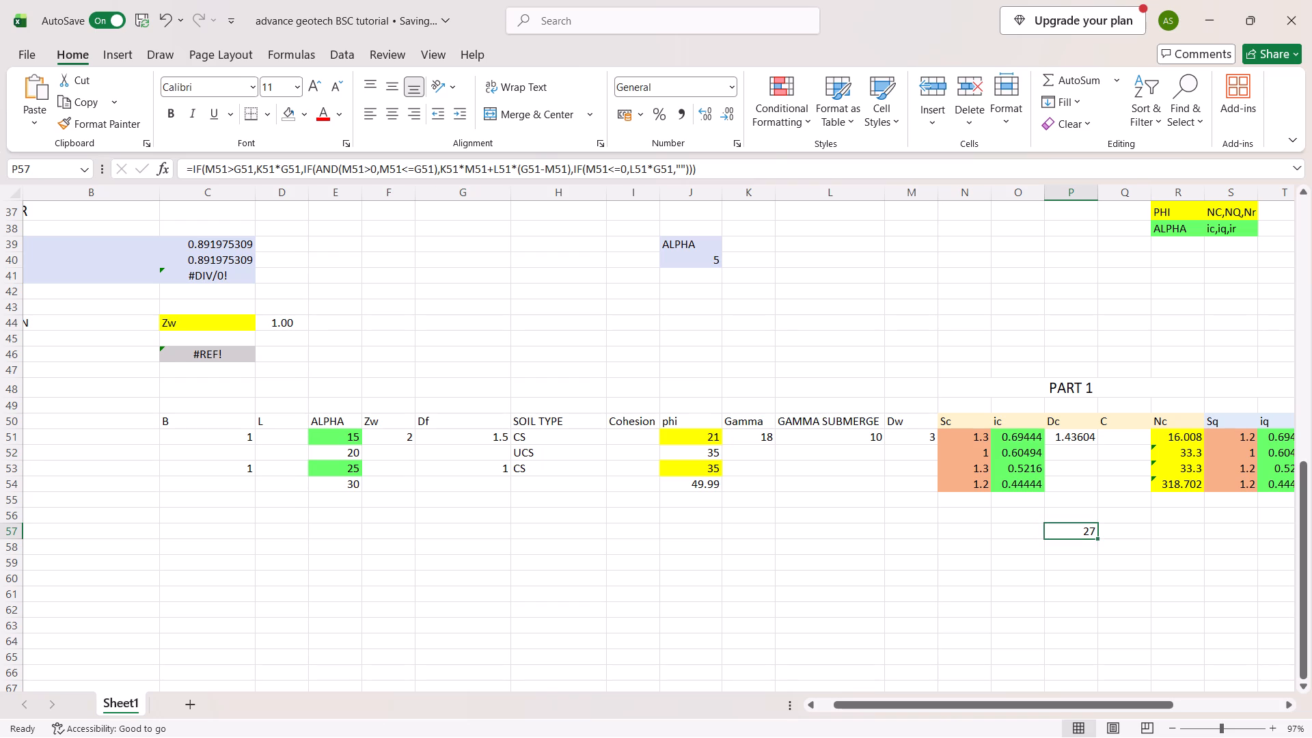
Set the Dw value in M51 to 0 to test the P57 formula's zero water depth case.
left_click(896, 433)
key("0")
key("Return")
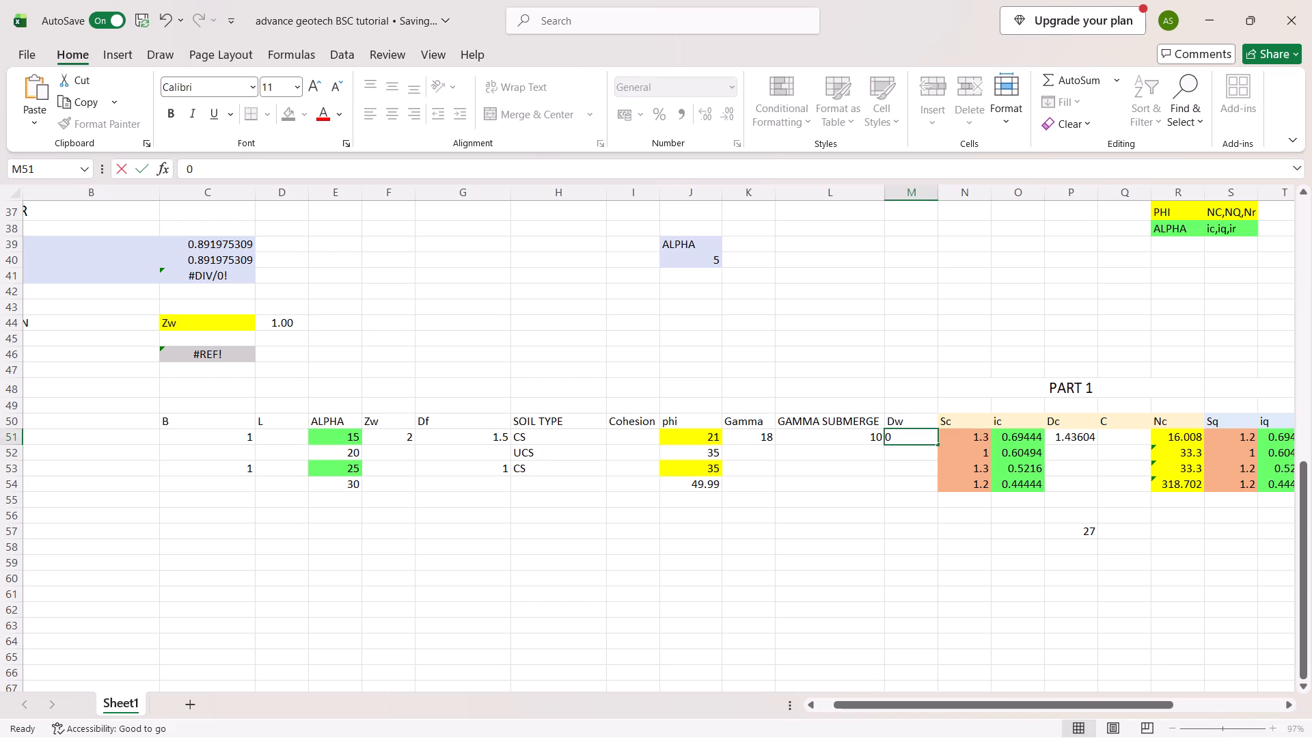
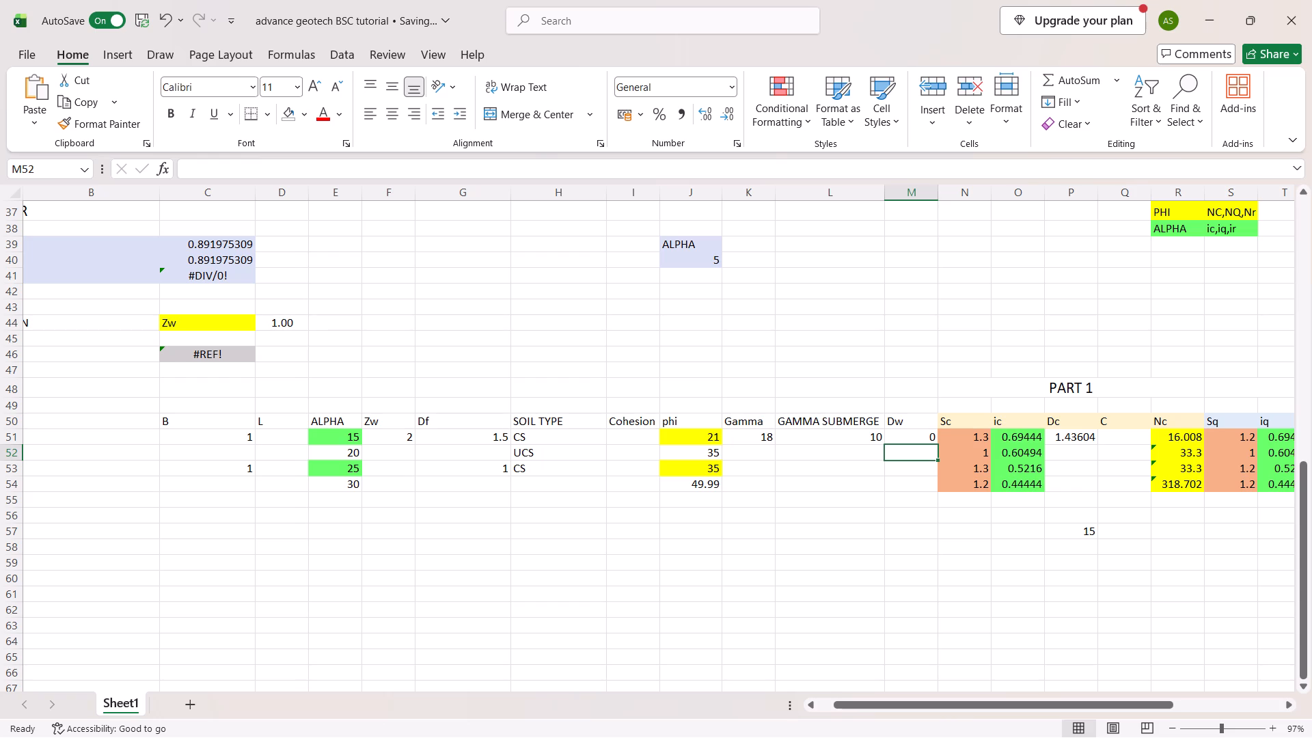
Set the GAMMA SUBMERGE value in L51 to 8.
left_click(855, 436)
key("8")
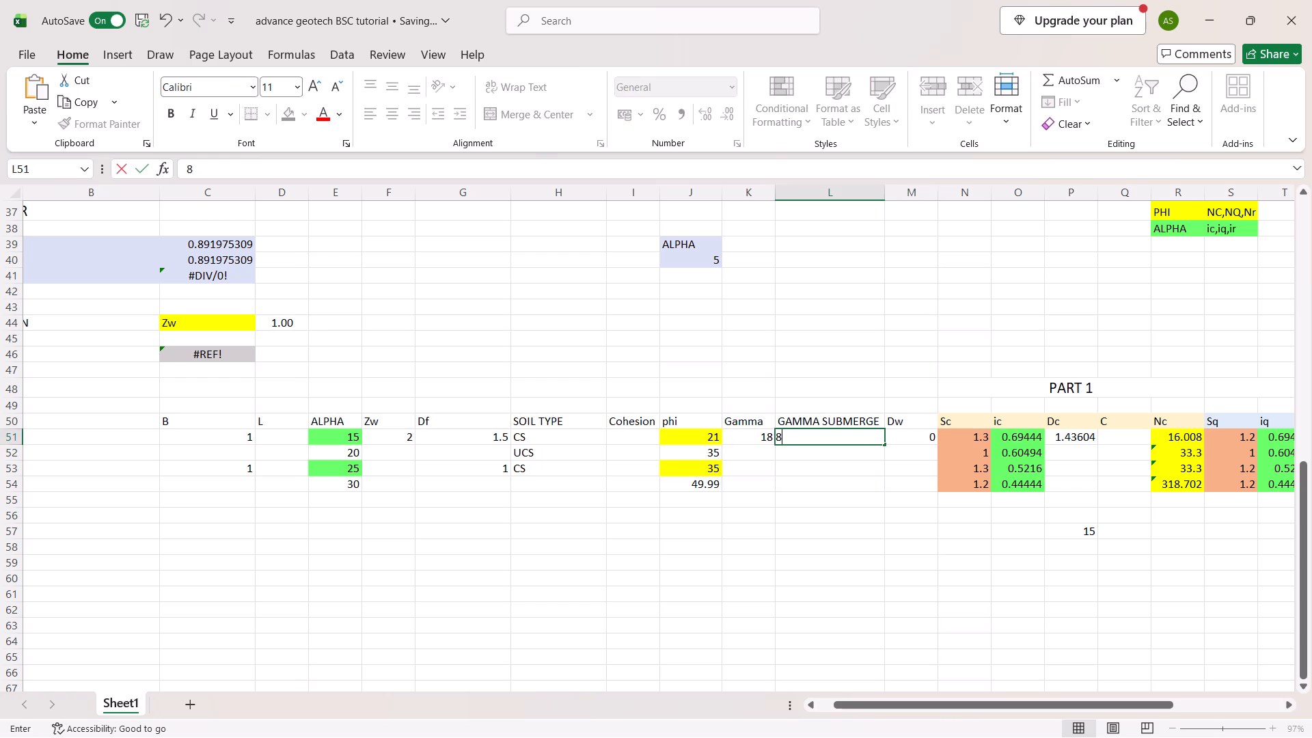
key("Return")
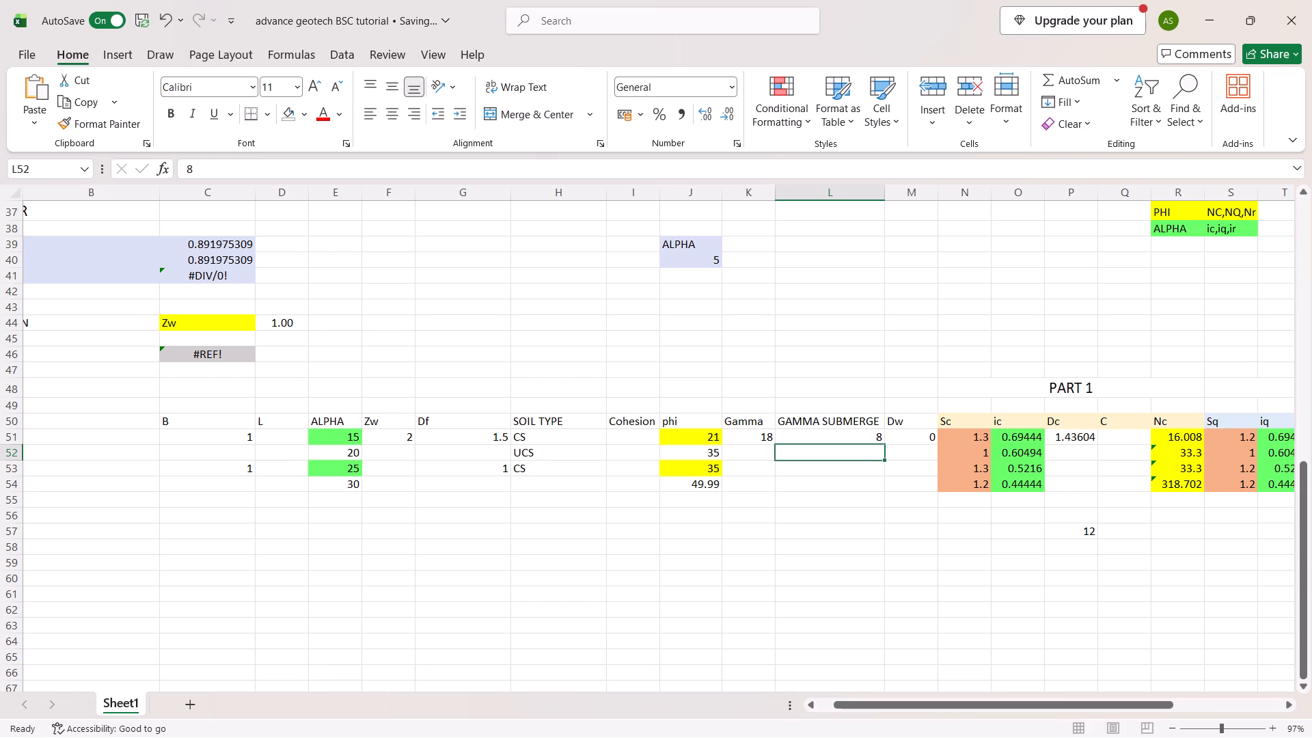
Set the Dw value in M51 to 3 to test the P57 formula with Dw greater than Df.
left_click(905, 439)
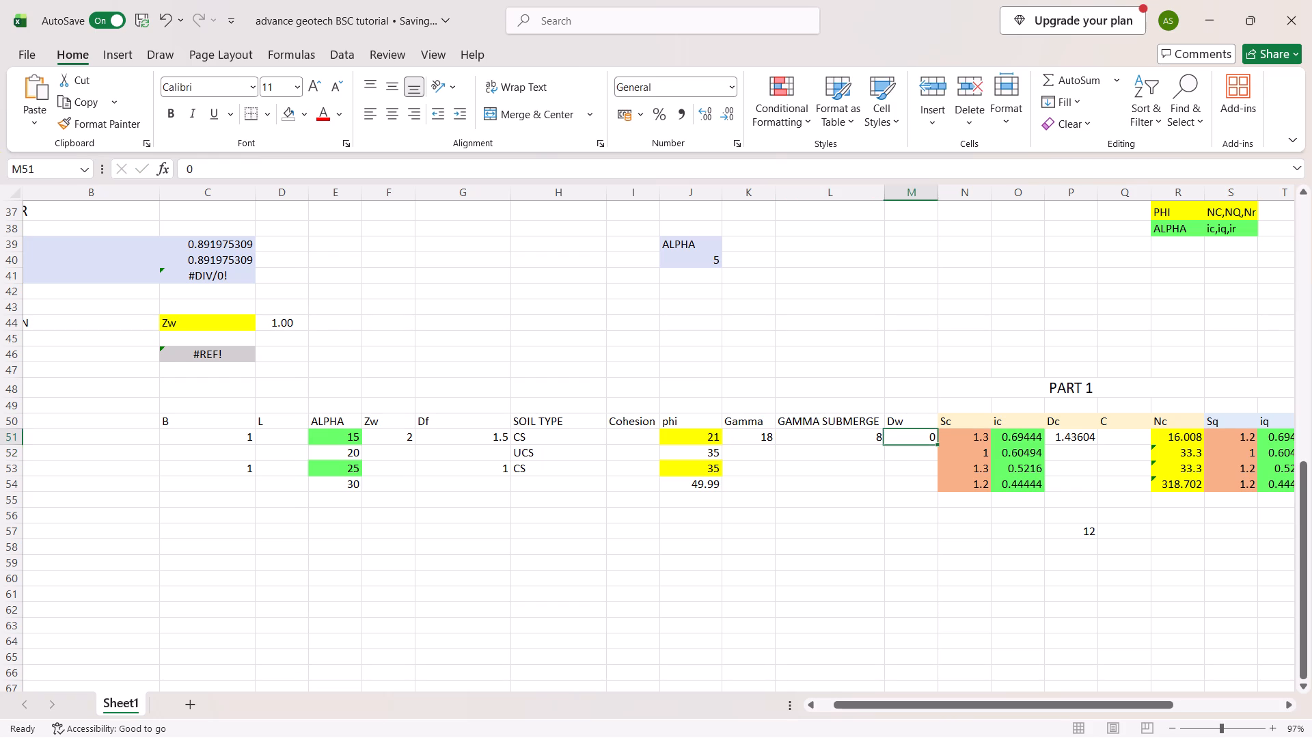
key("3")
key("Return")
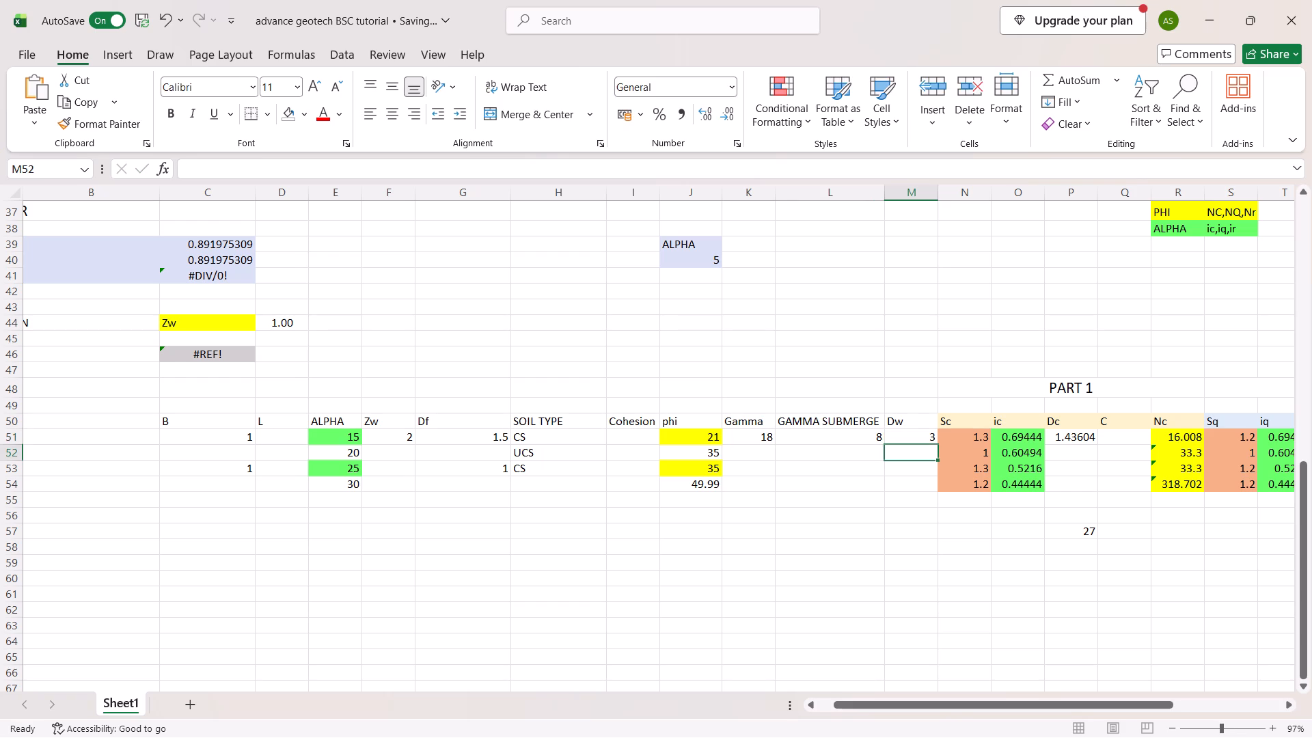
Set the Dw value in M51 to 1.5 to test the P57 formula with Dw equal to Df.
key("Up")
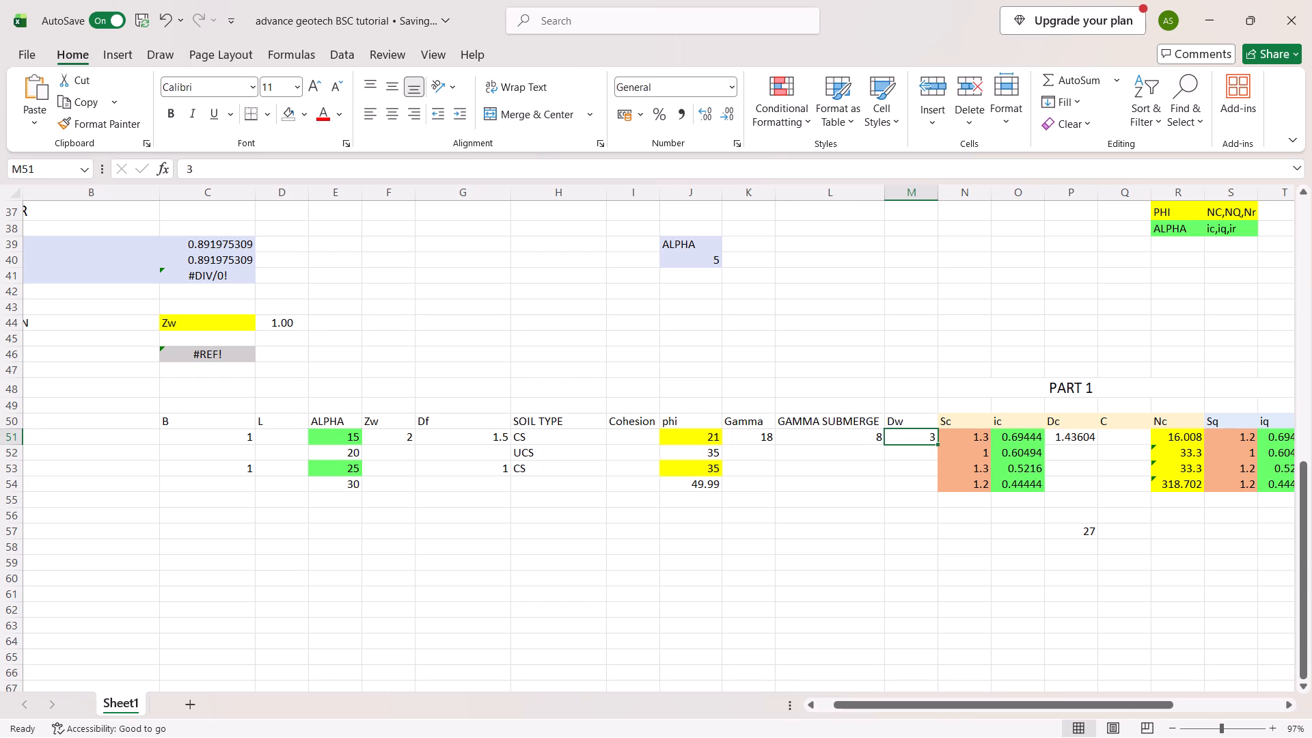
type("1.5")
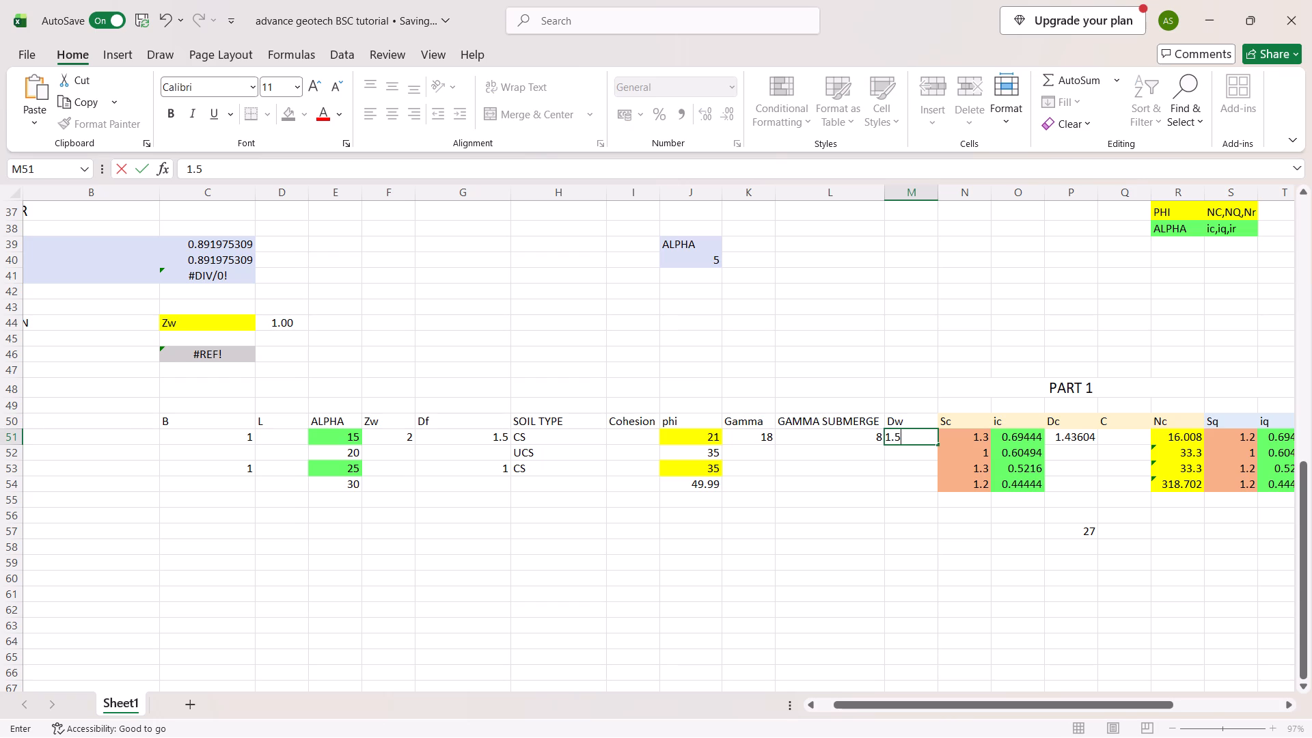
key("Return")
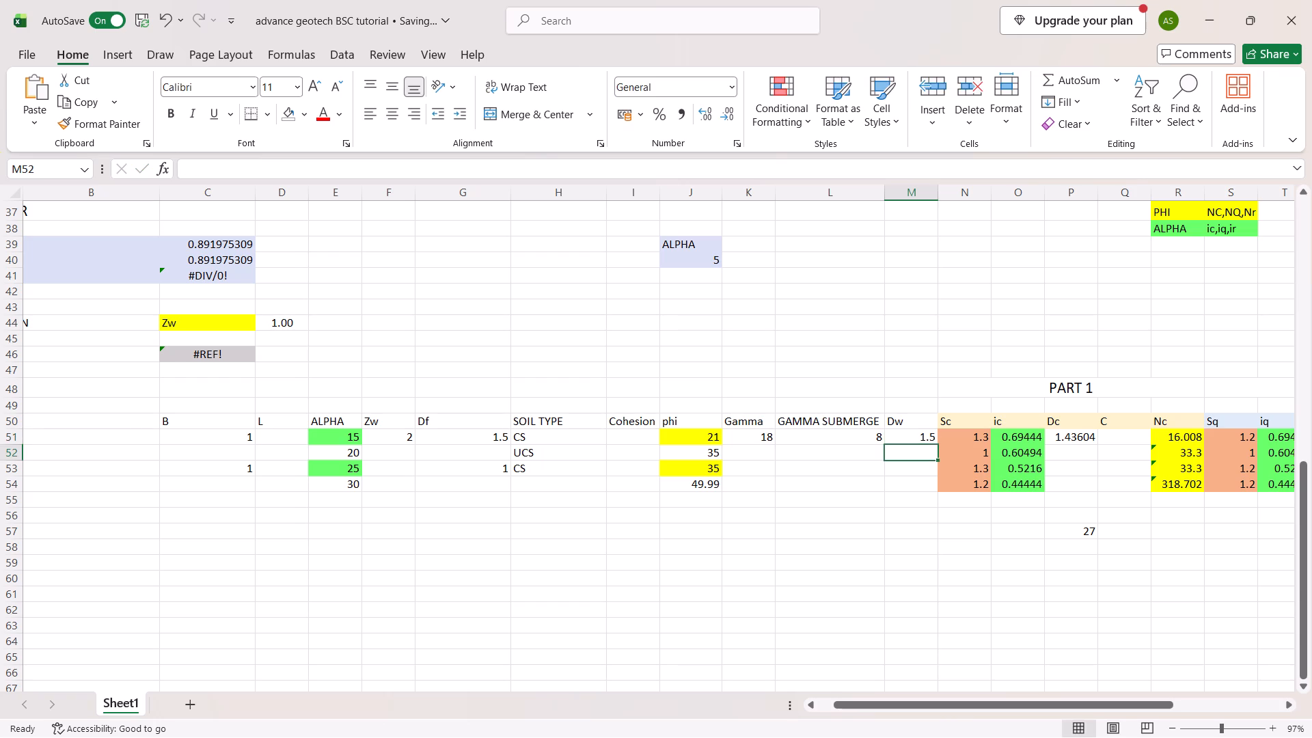
Set the Dw value in M51 to 1 to test the P57 formula with Dw between zero and Df.
key("Up")
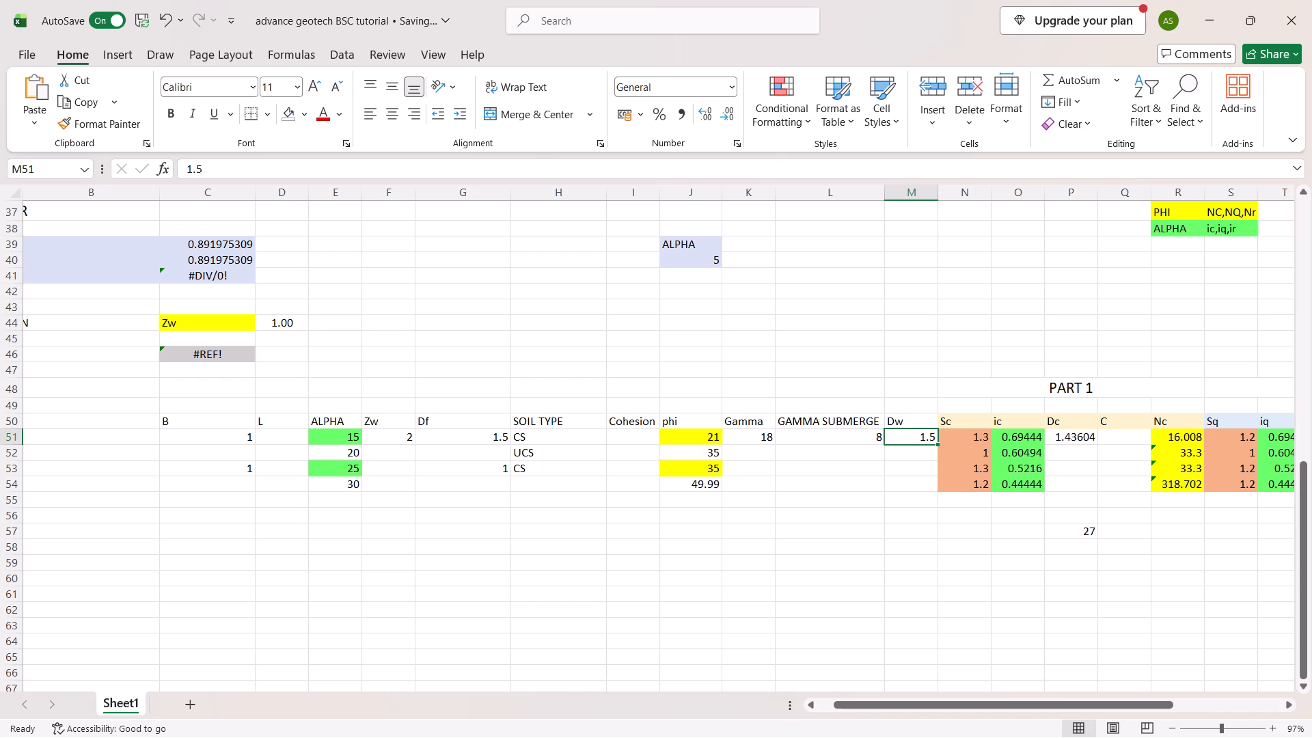
key("1")
key("Return")
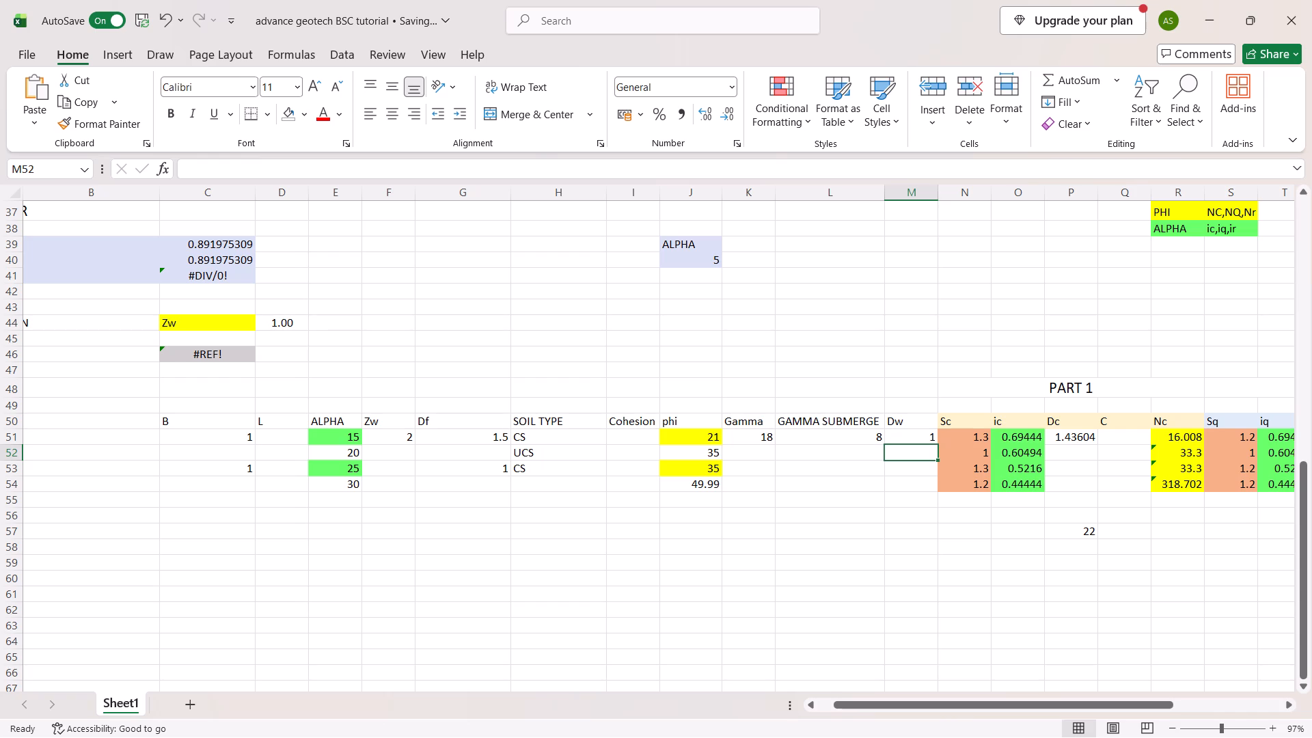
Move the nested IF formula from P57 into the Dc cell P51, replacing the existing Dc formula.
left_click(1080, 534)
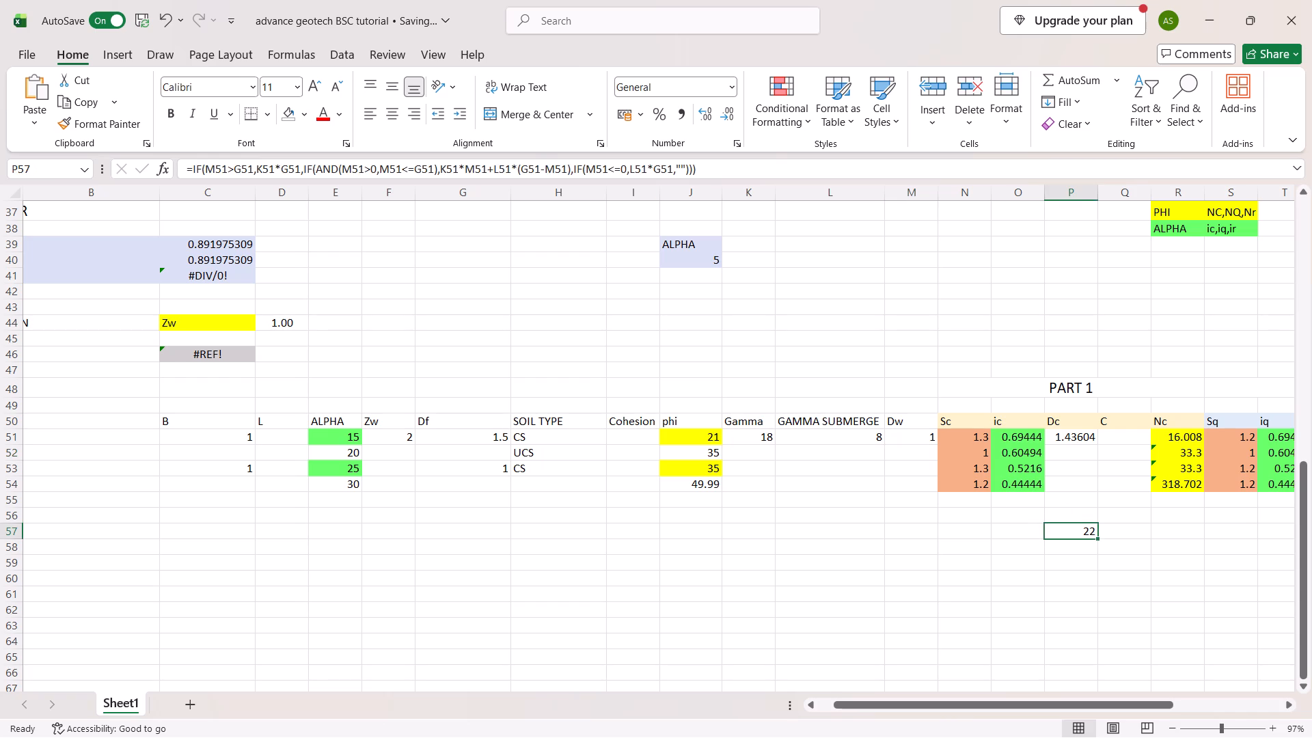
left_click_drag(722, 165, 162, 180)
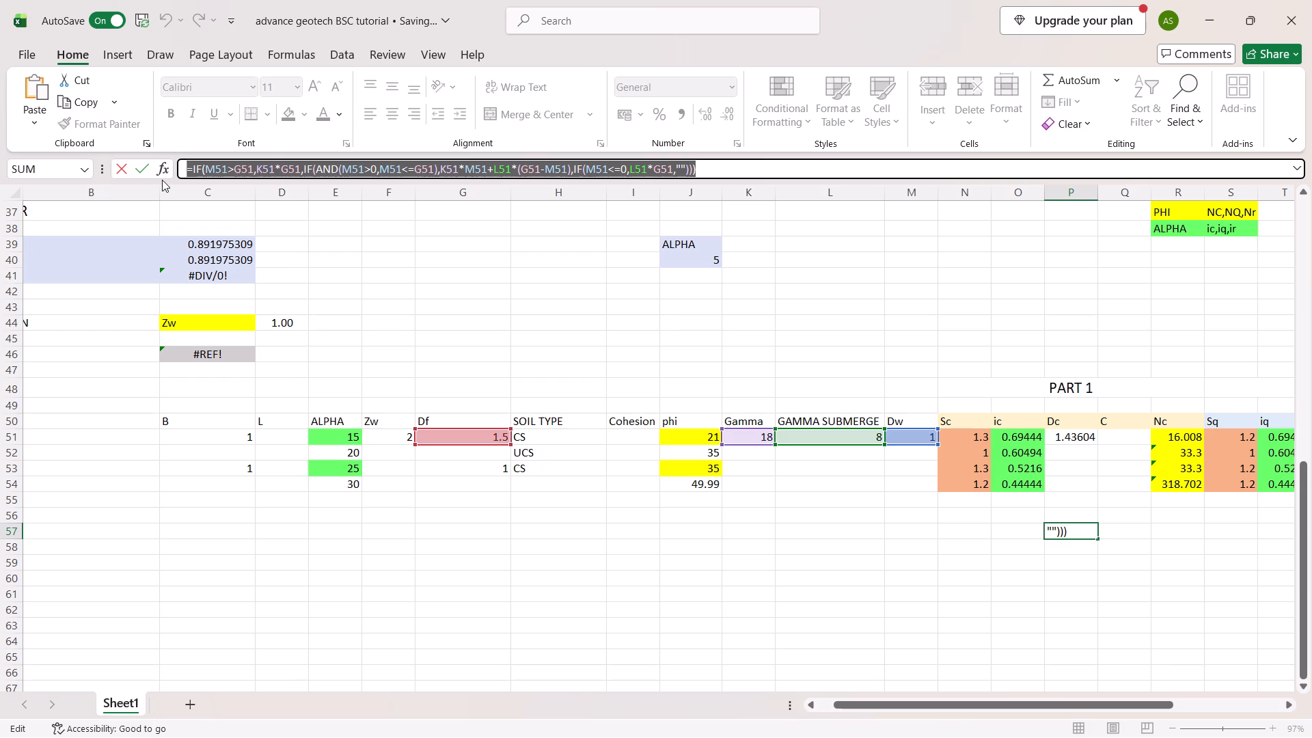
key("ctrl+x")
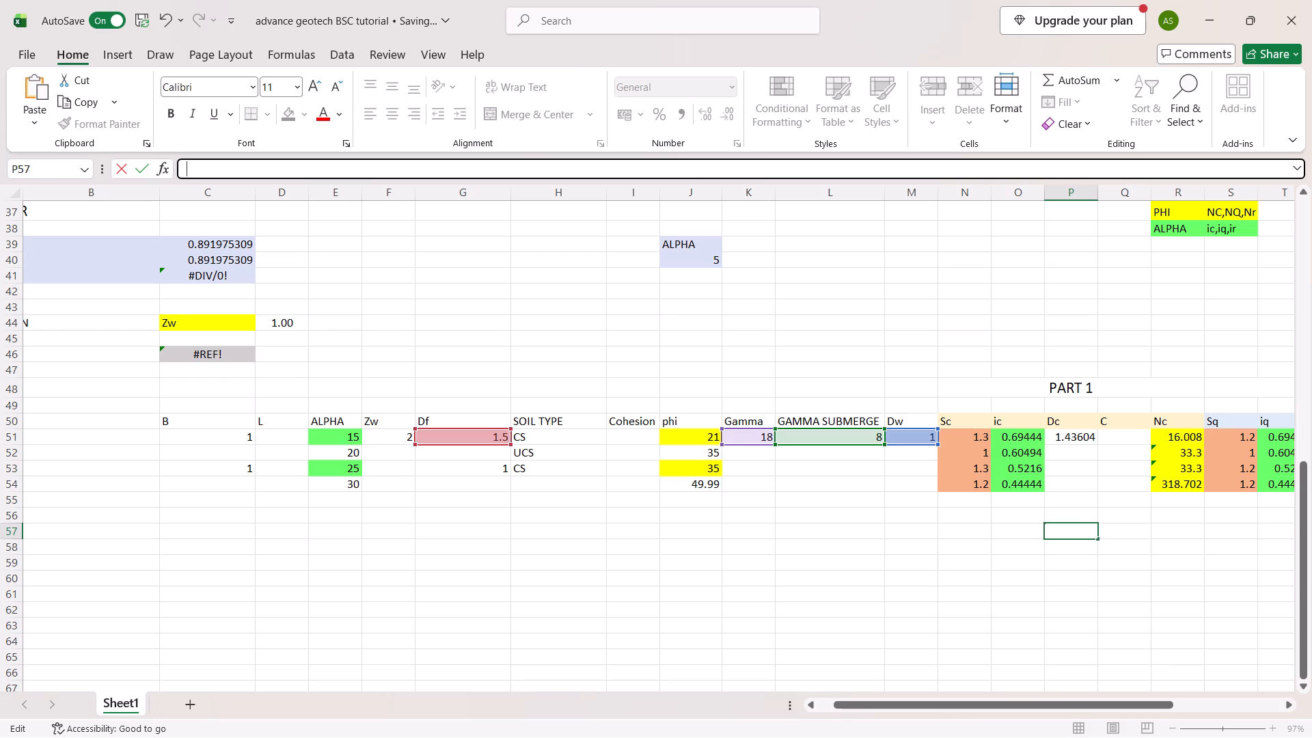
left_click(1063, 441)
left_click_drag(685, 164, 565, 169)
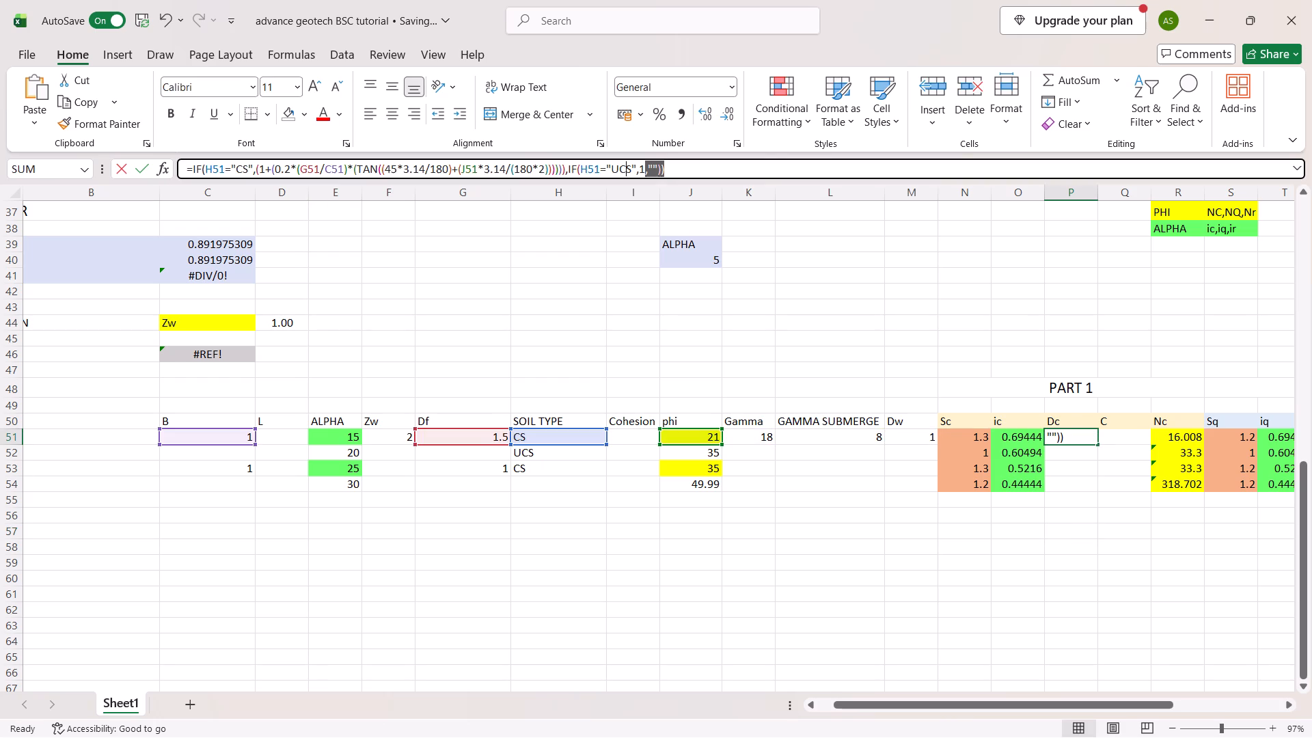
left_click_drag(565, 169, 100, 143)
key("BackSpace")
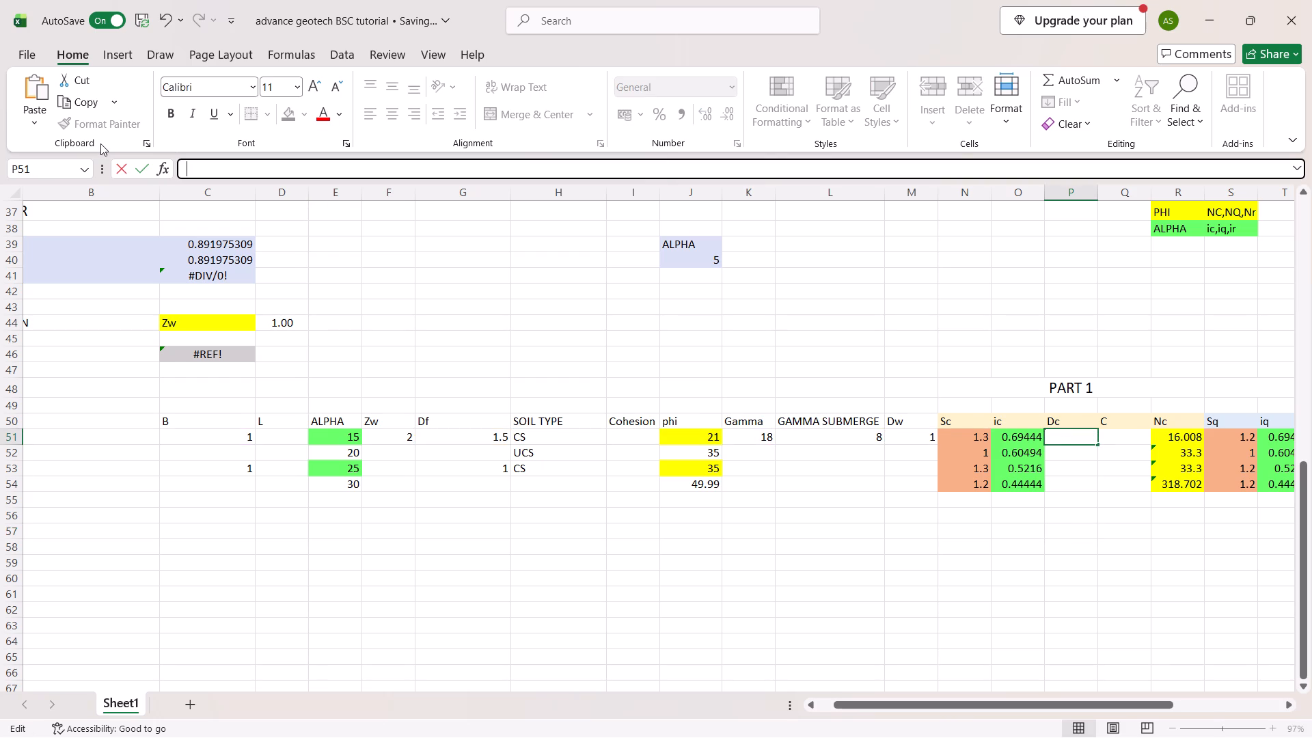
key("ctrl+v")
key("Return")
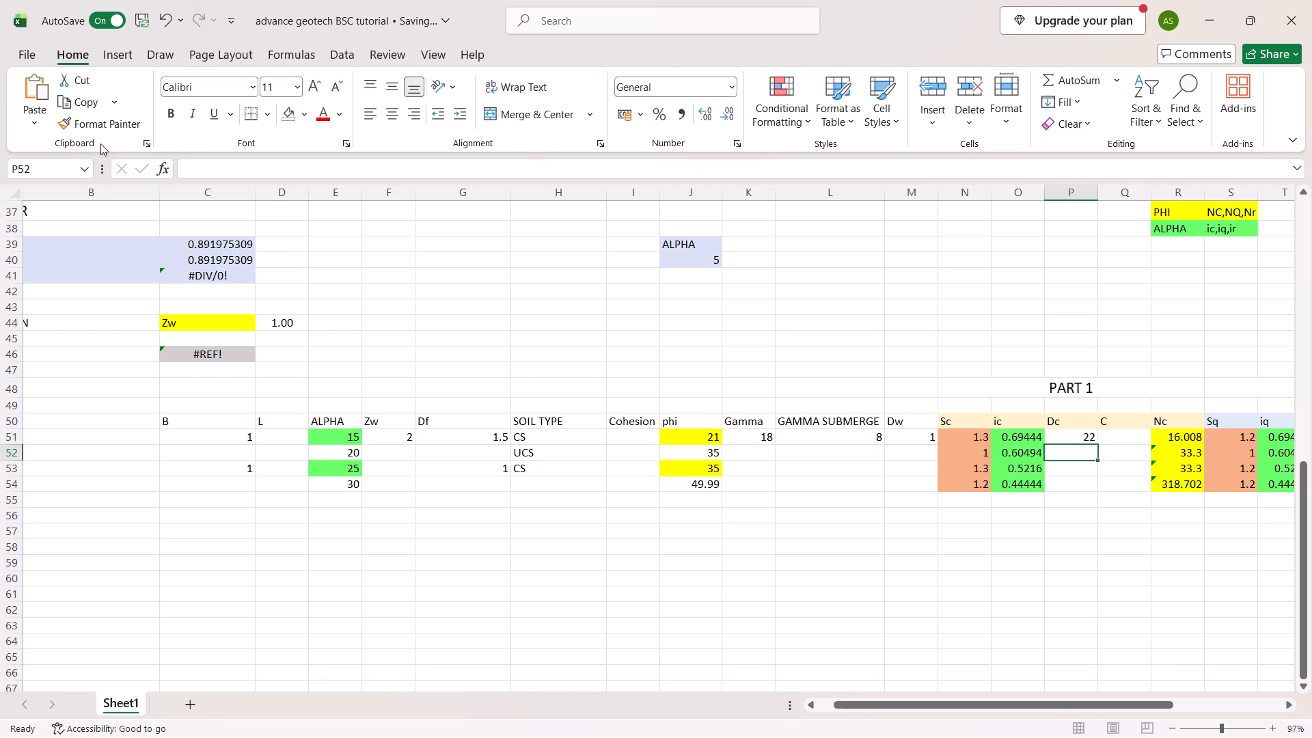
Examine the formula in P51 and the row 51 cells it refers to, along with the surrounding factor columns.
scroll(716, 368, "left", 6)
scroll(690, 512, "left", 1)
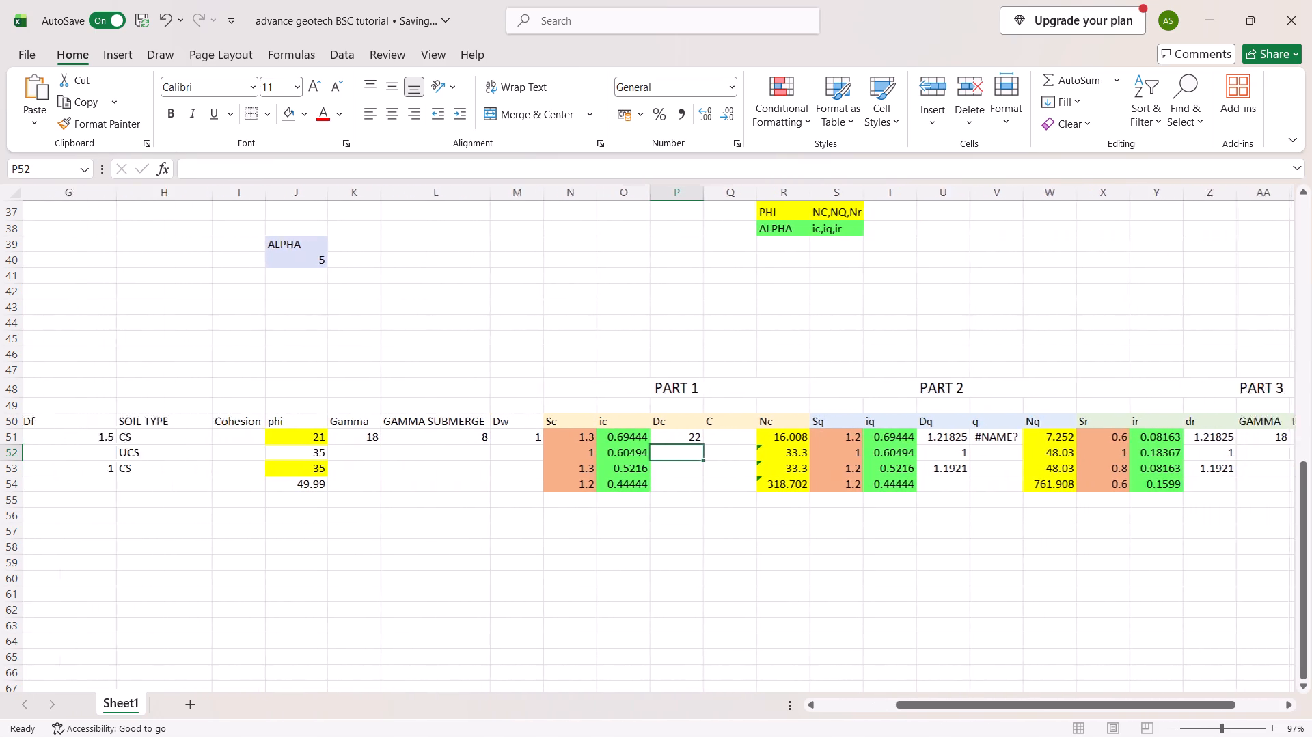
scroll(690, 512, "left", 1)
left_click(583, 436)
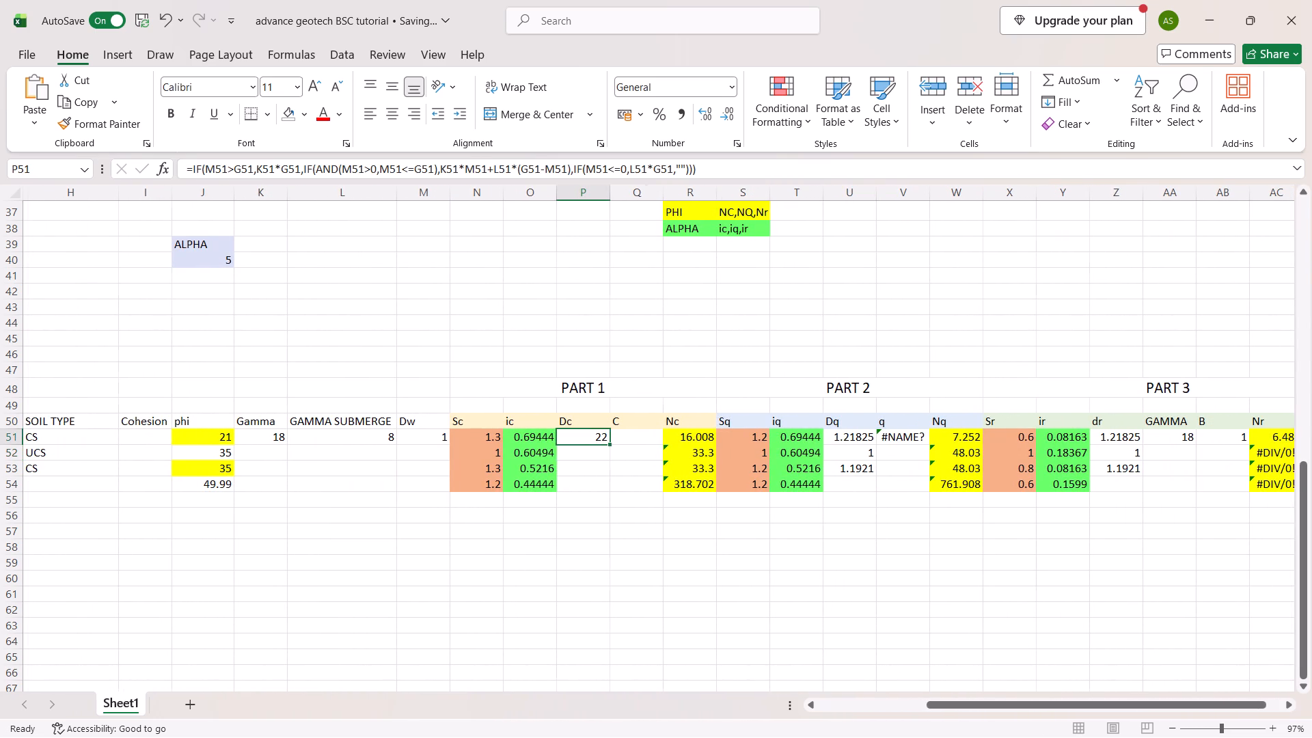
scroll(583, 436, "right", 3)
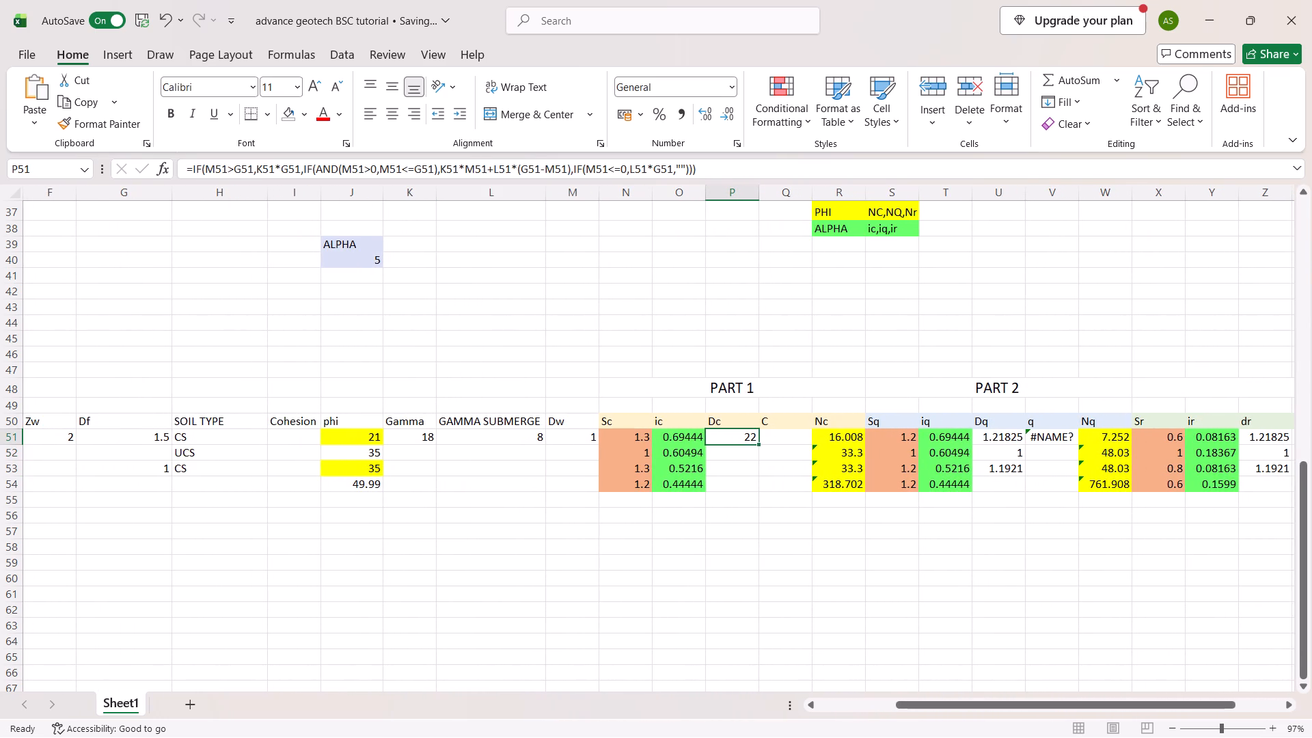
left_click(707, 160)
scroll(441, 427, "right", 6)
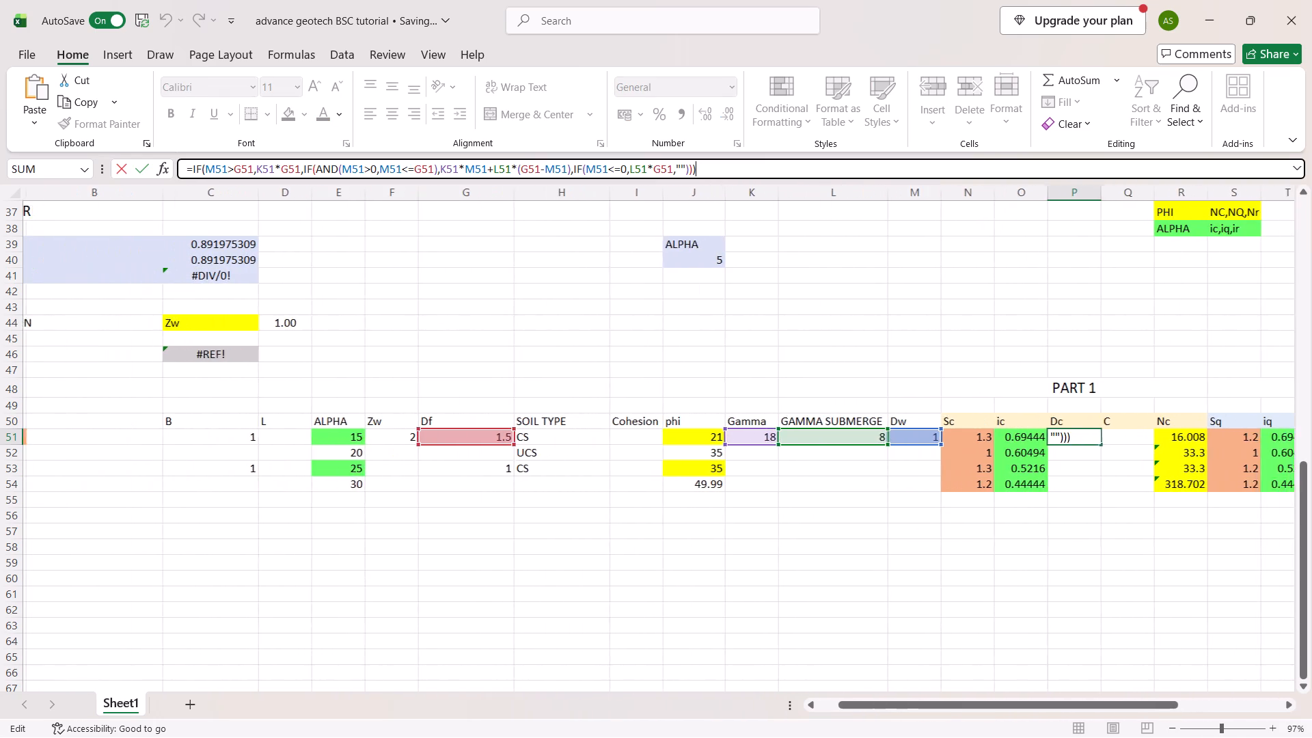
scroll(441, 427, "right", 1)
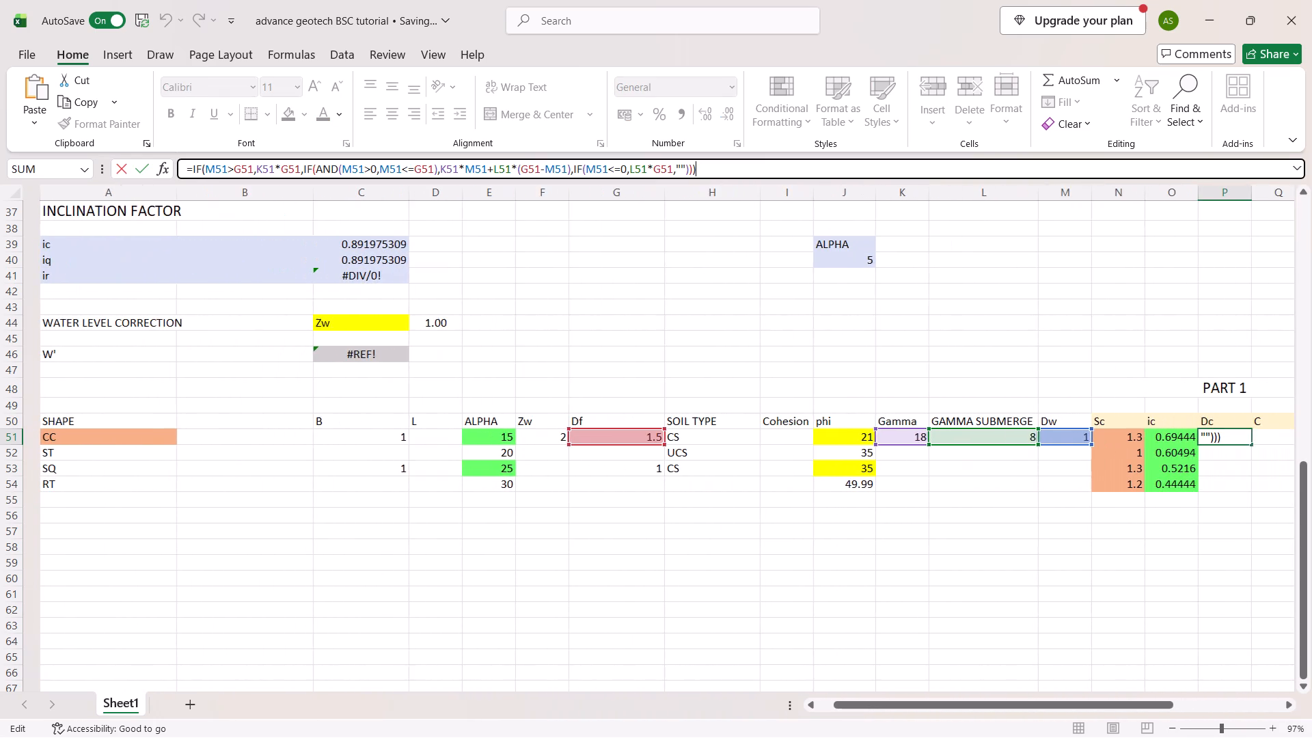
scroll(485, 412, "left", 1)
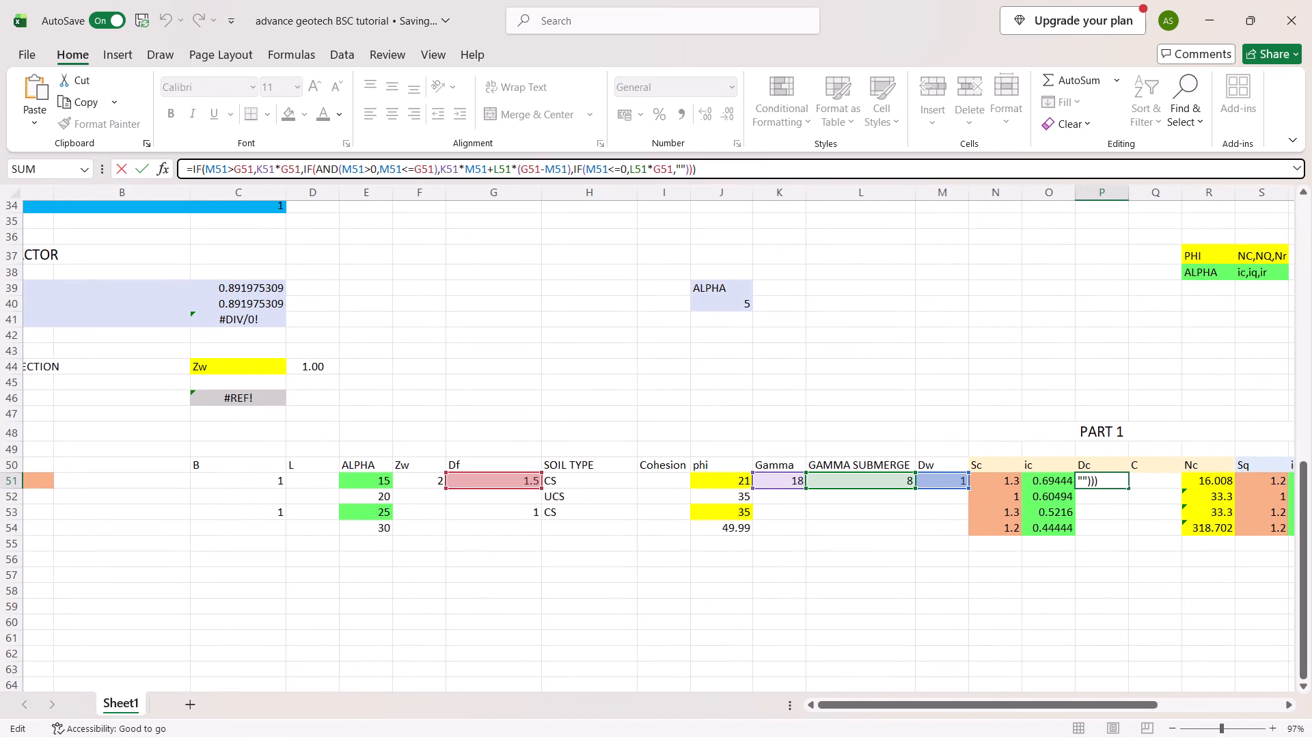
scroll(485, 412, "left", 2)
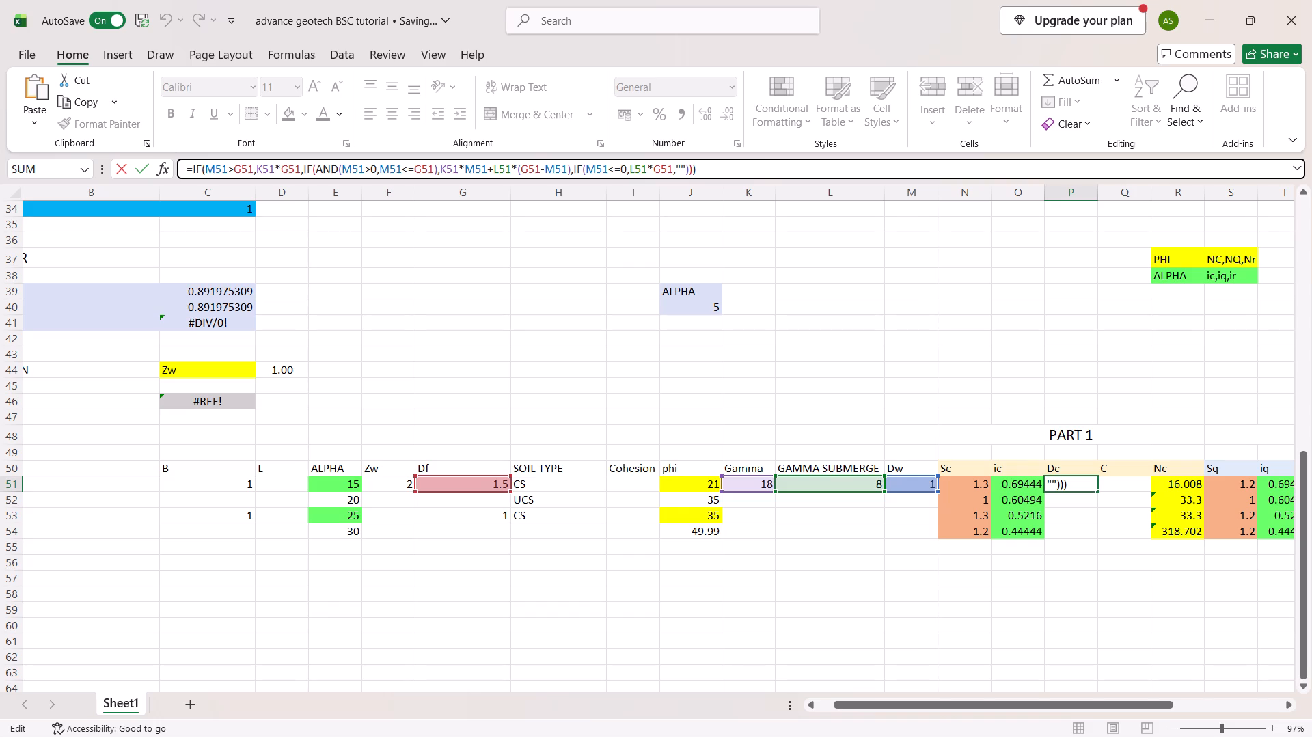
key("Return")
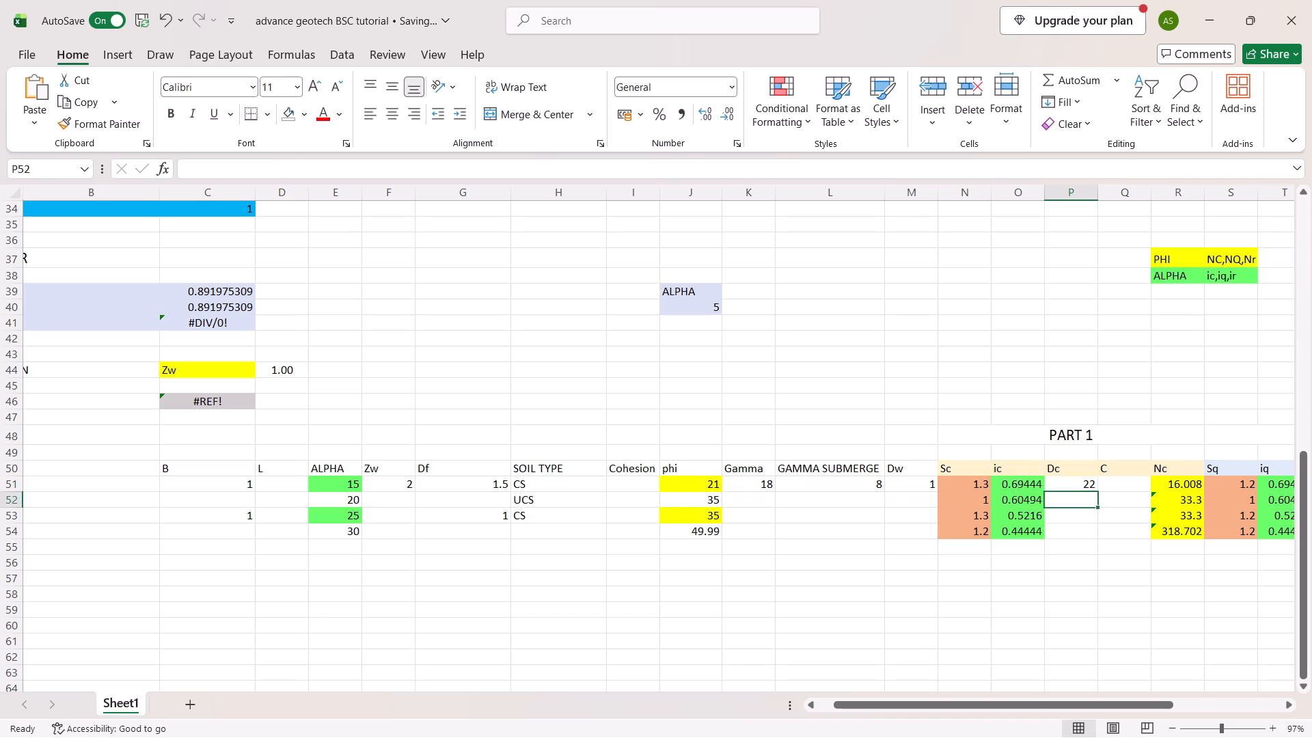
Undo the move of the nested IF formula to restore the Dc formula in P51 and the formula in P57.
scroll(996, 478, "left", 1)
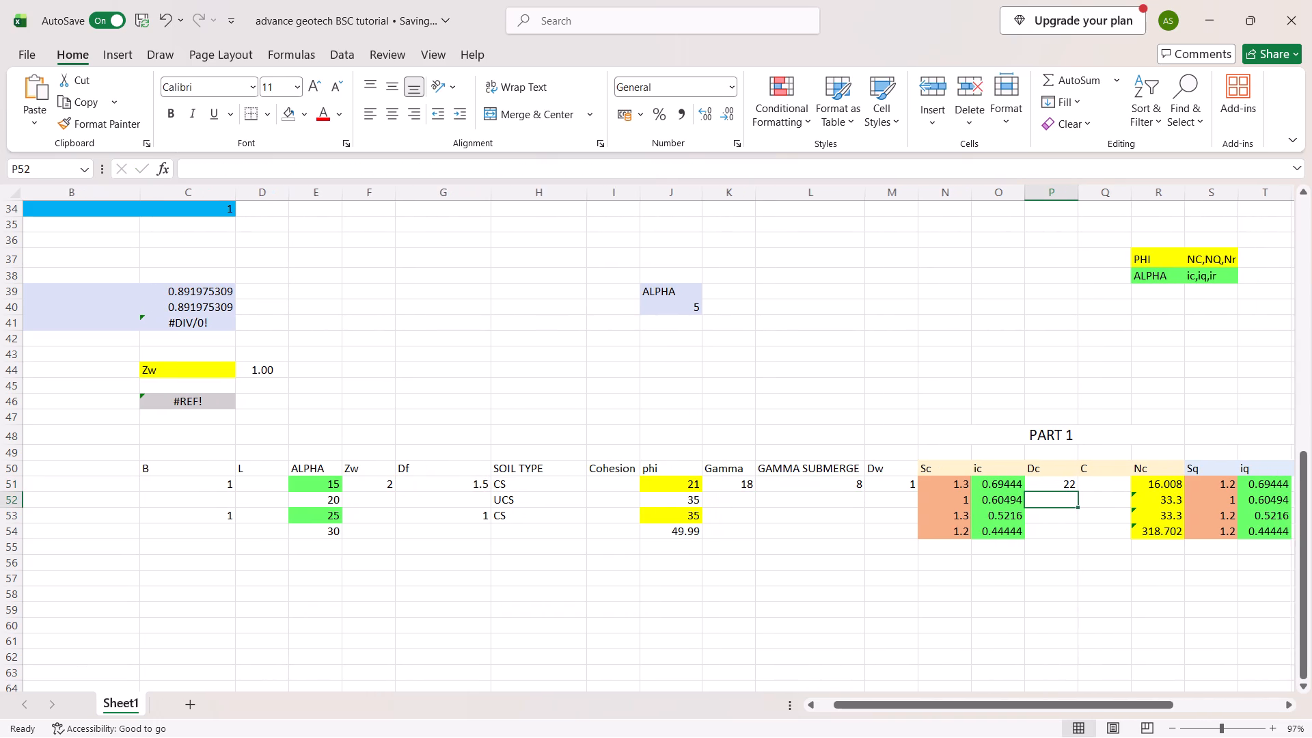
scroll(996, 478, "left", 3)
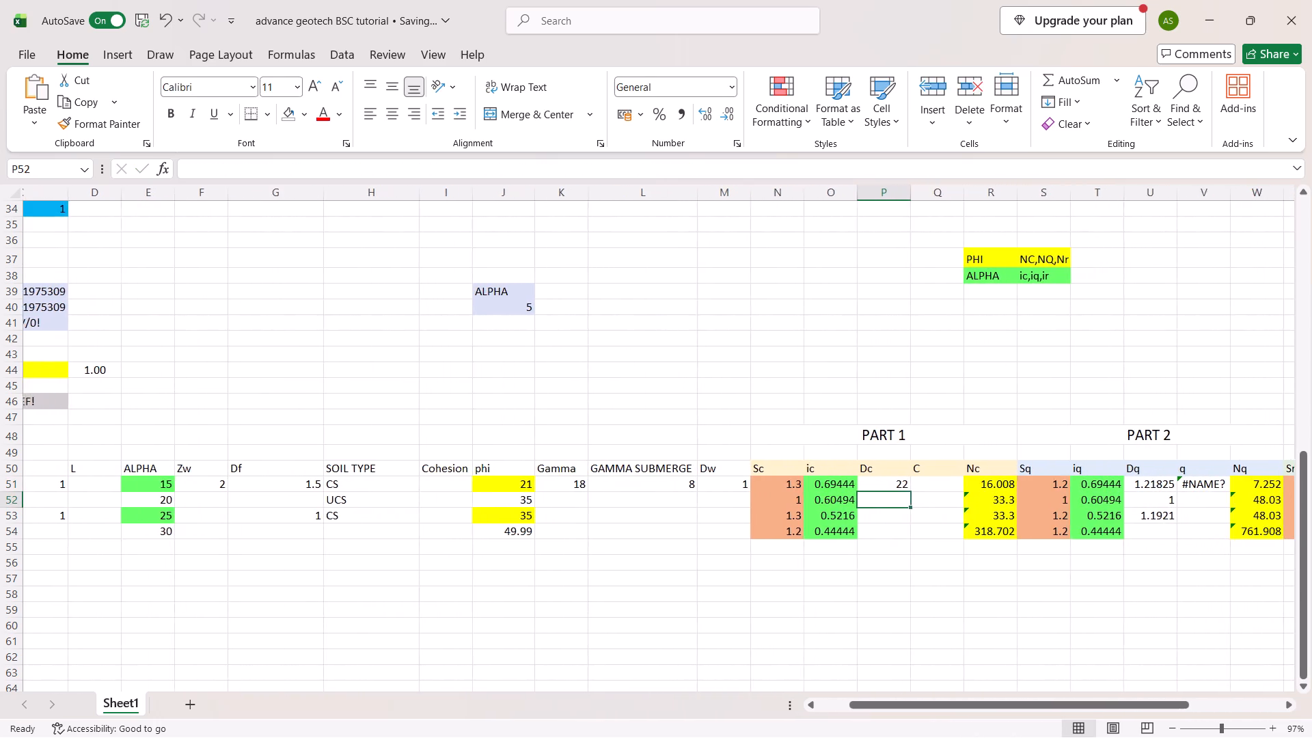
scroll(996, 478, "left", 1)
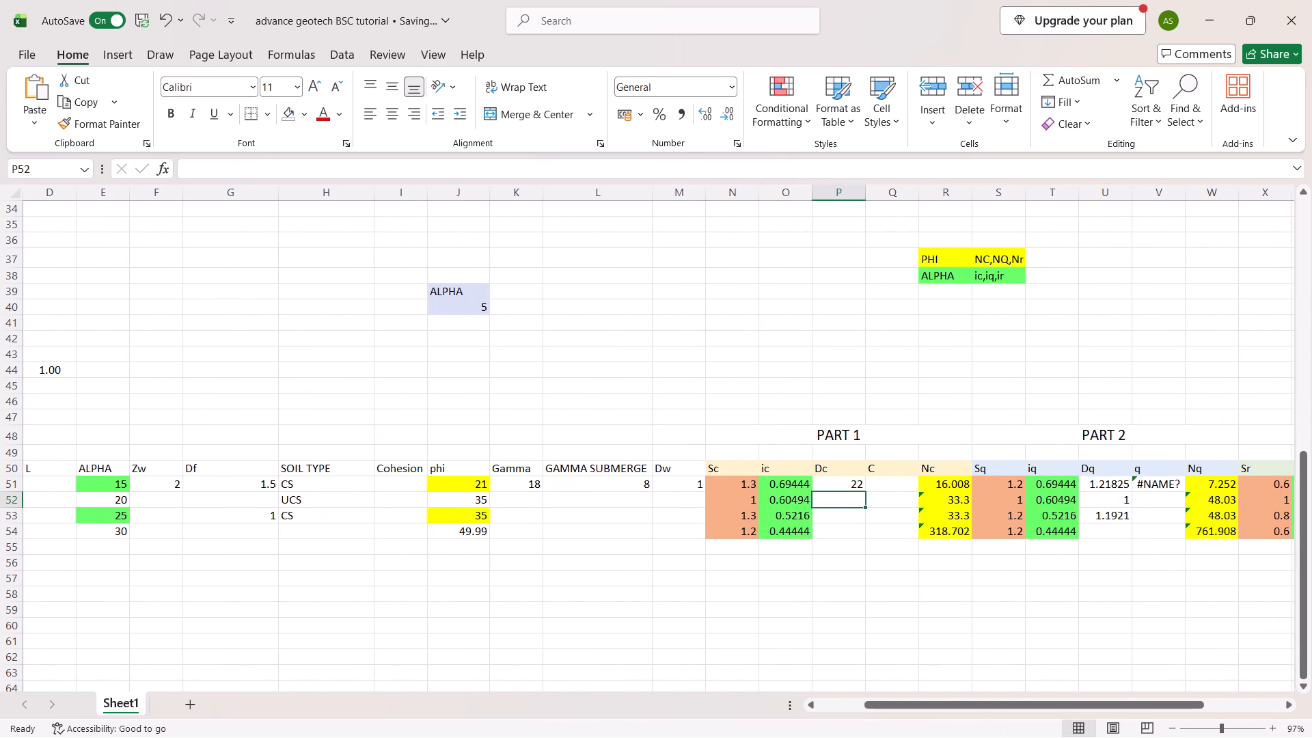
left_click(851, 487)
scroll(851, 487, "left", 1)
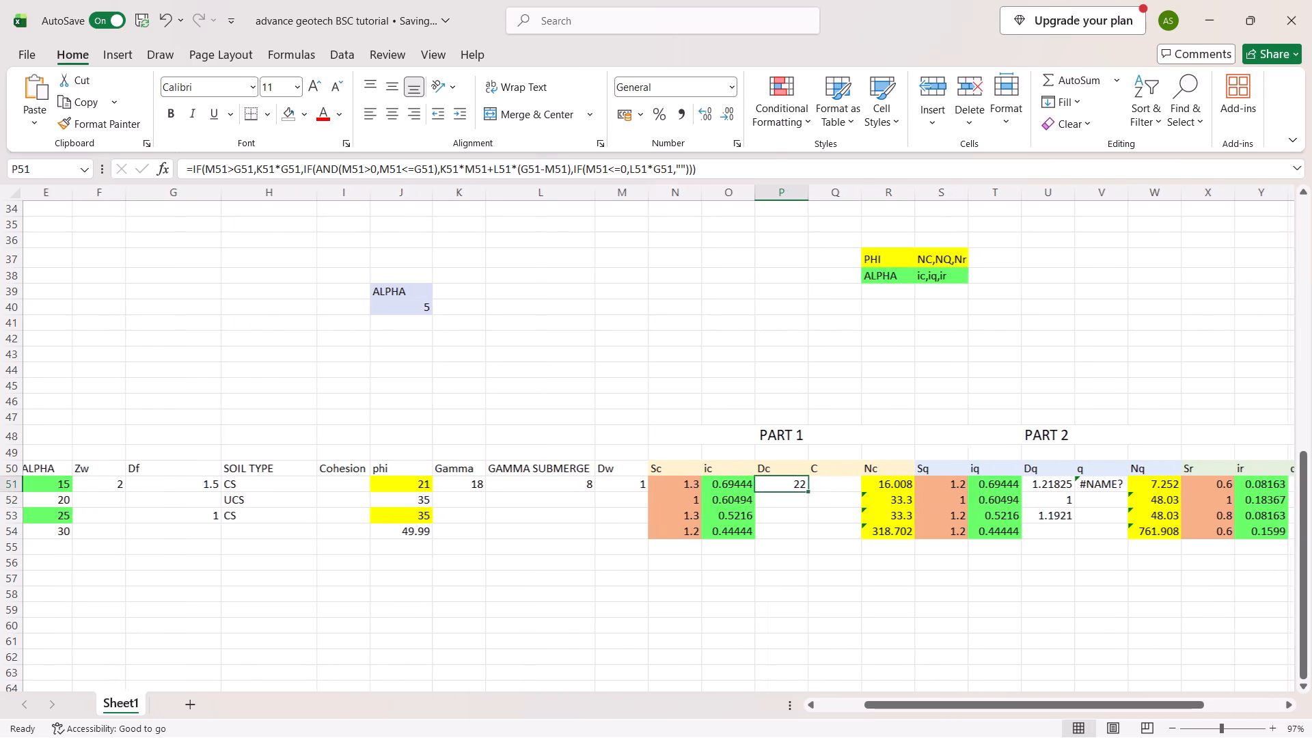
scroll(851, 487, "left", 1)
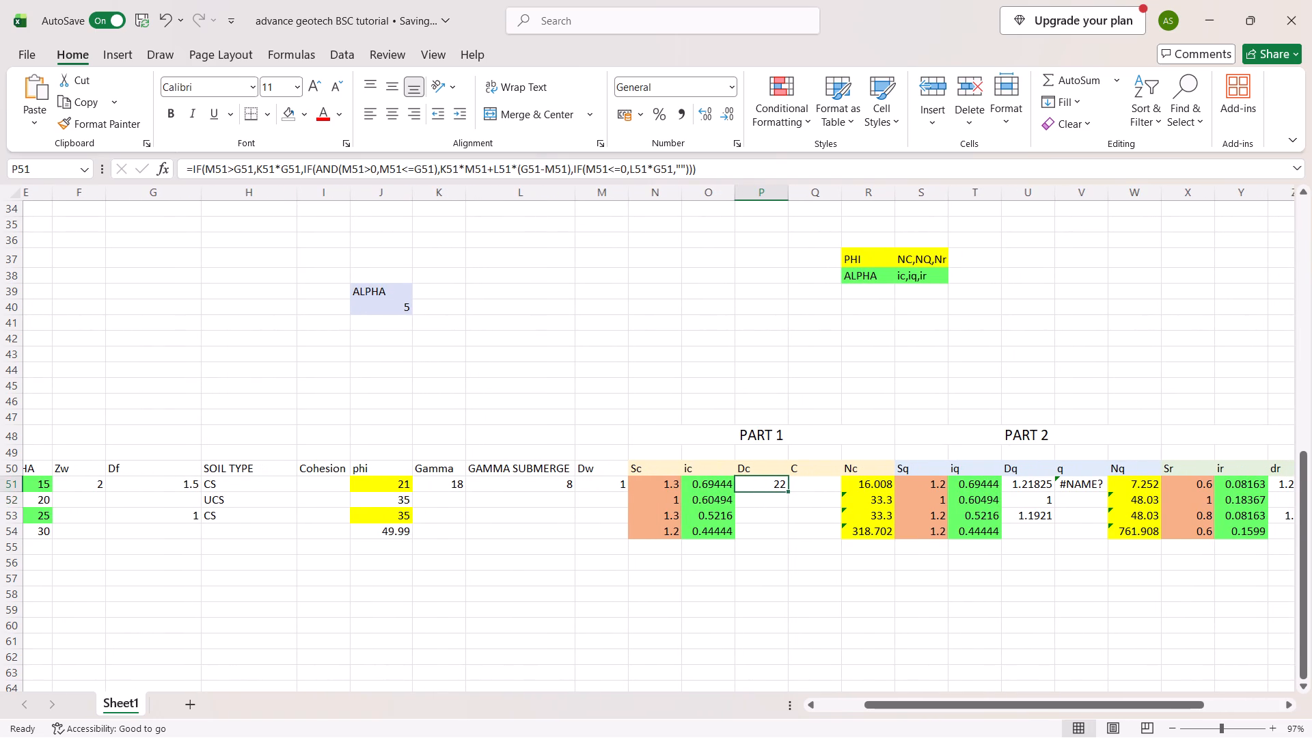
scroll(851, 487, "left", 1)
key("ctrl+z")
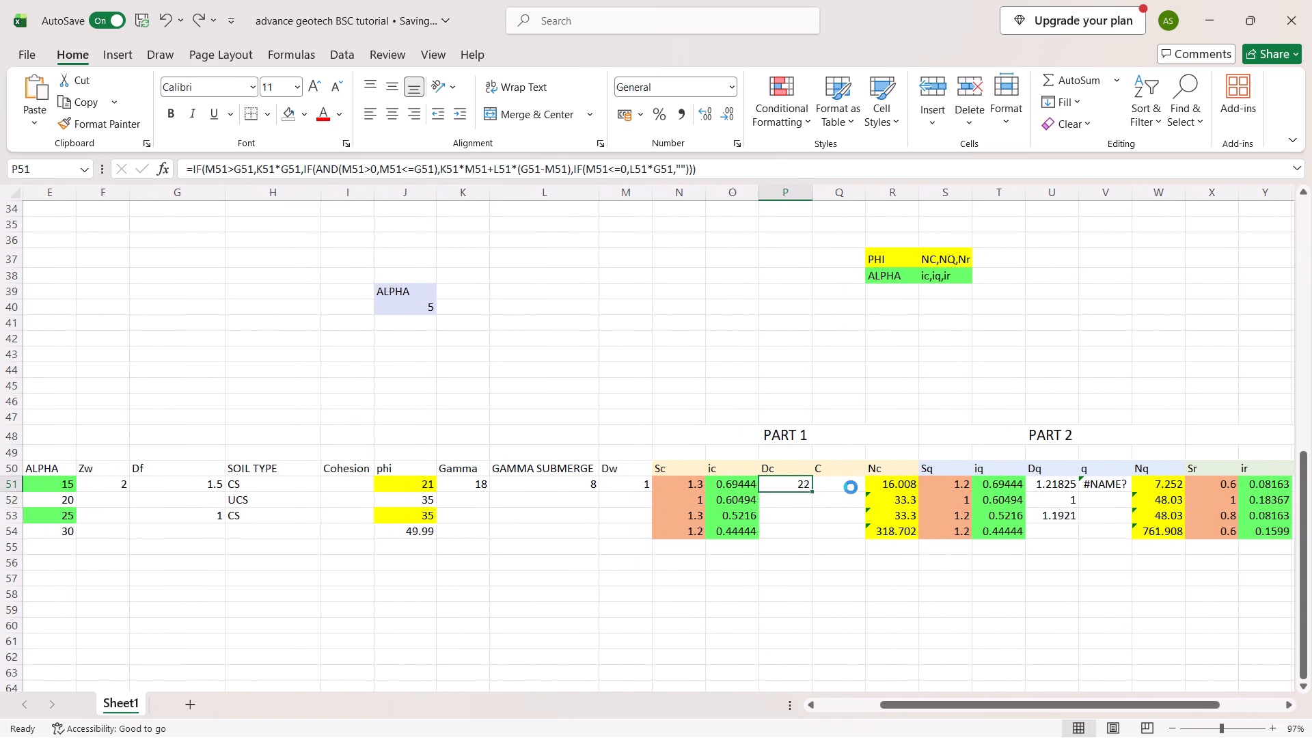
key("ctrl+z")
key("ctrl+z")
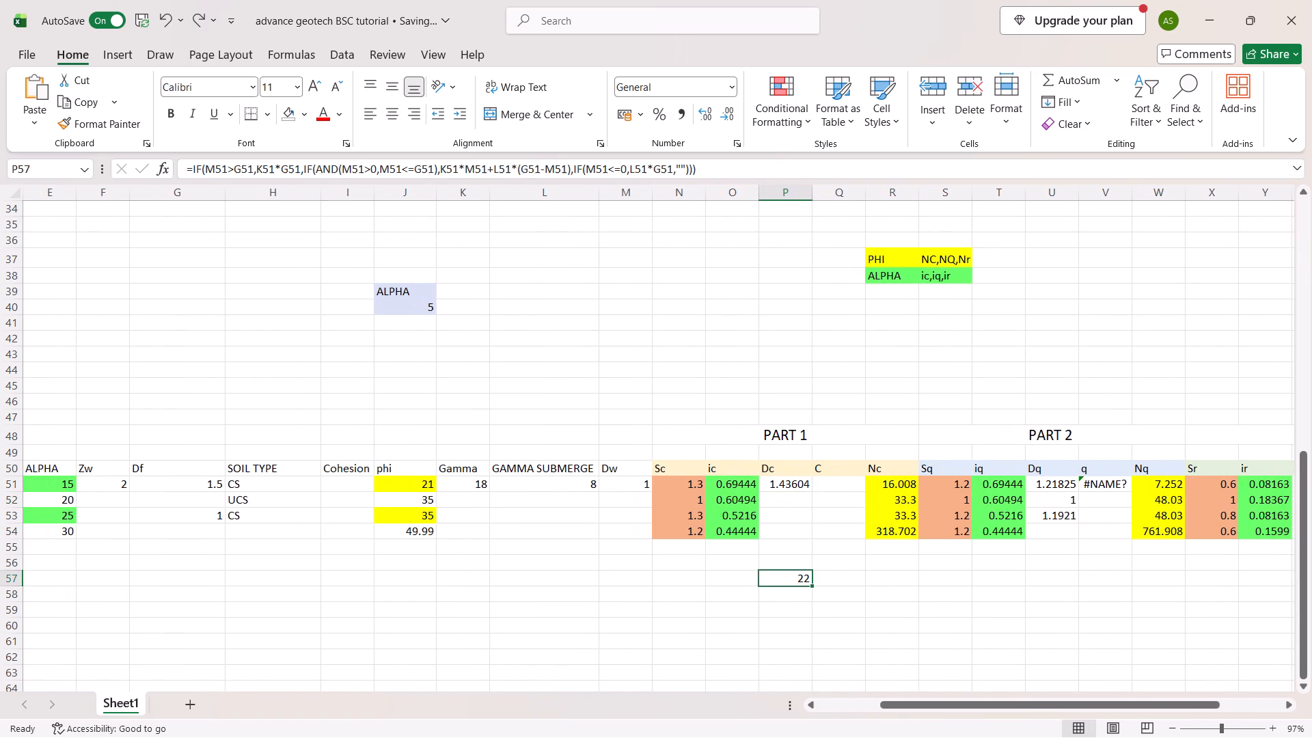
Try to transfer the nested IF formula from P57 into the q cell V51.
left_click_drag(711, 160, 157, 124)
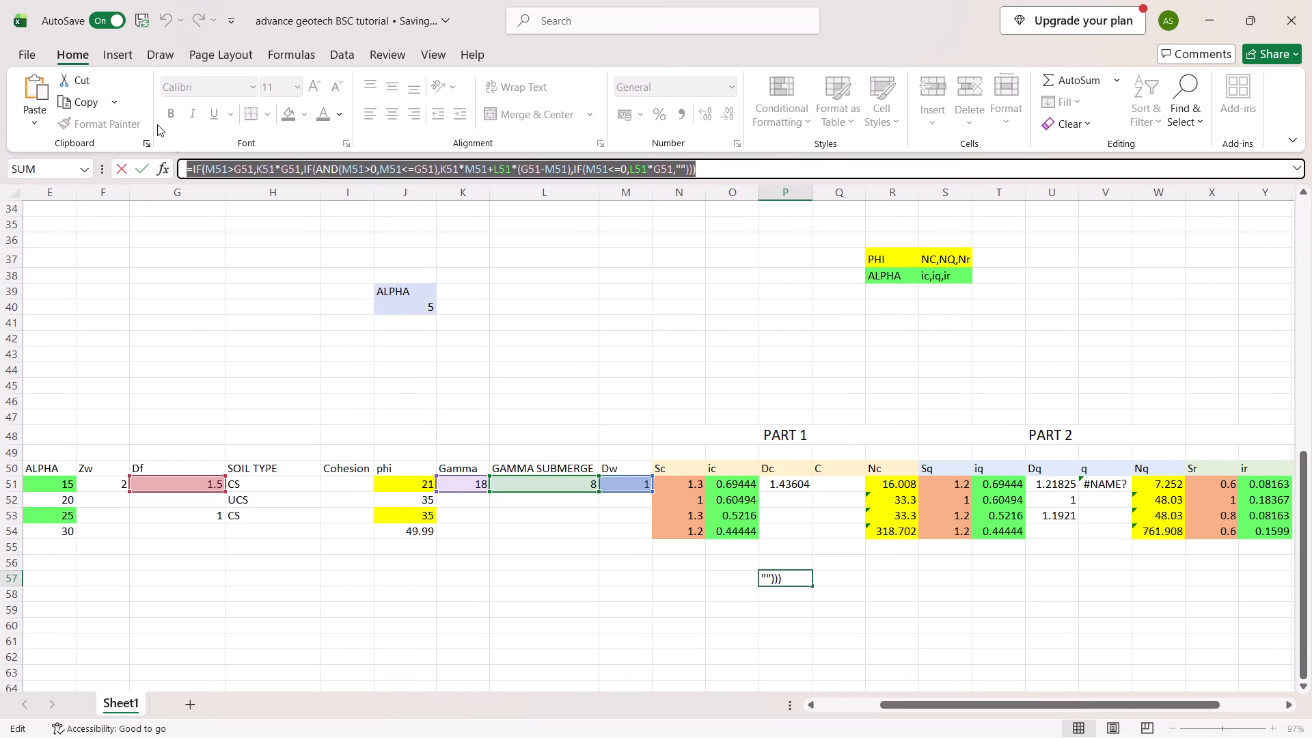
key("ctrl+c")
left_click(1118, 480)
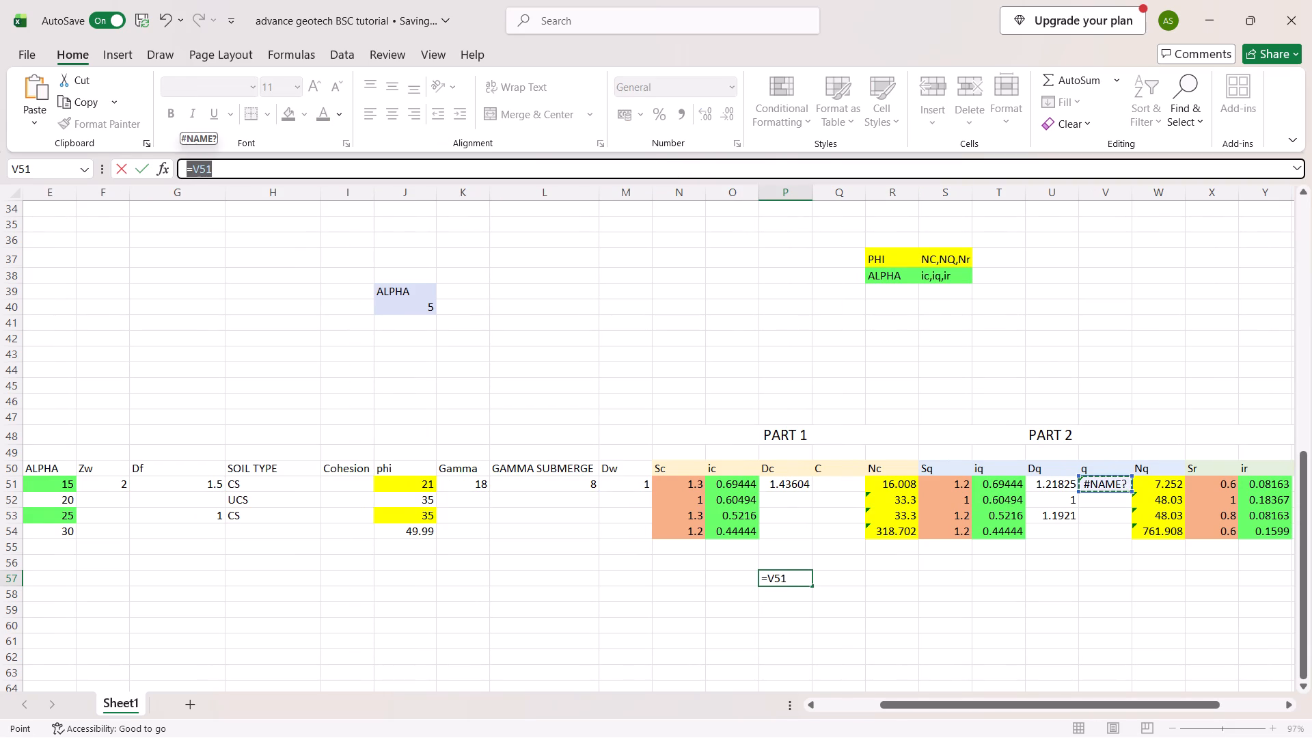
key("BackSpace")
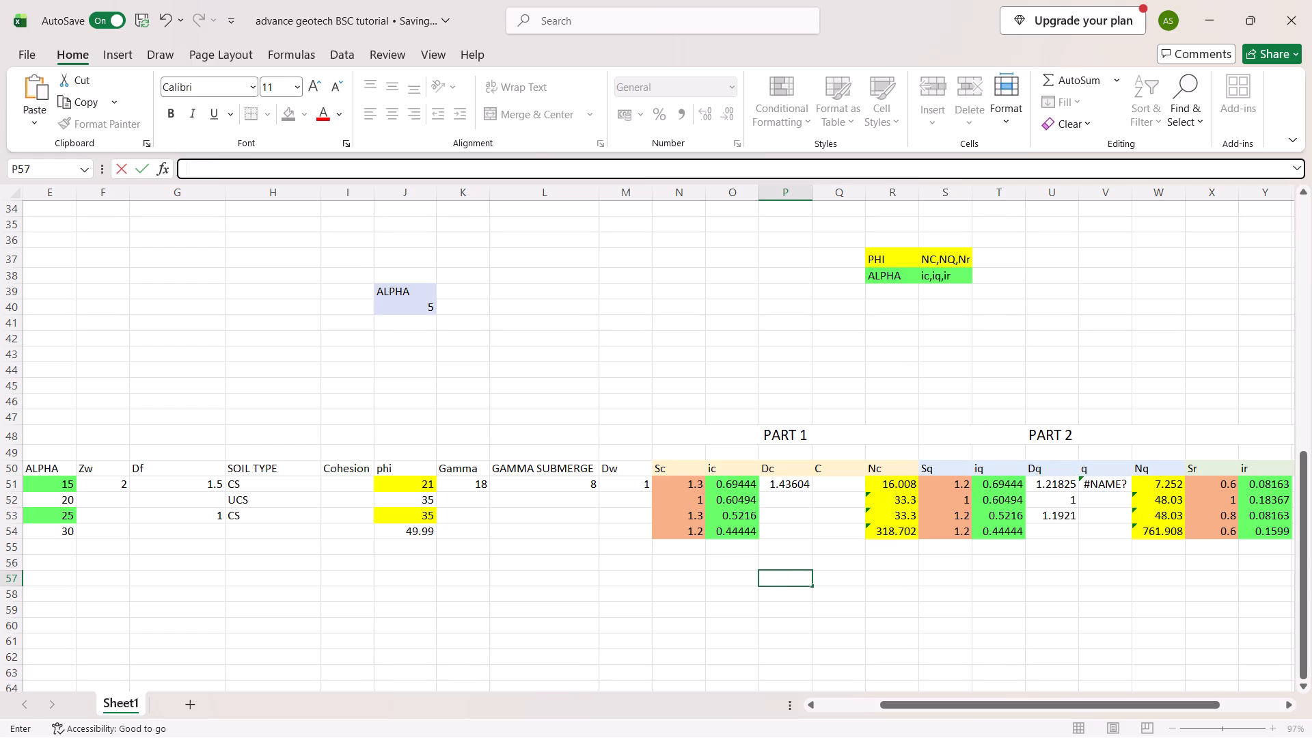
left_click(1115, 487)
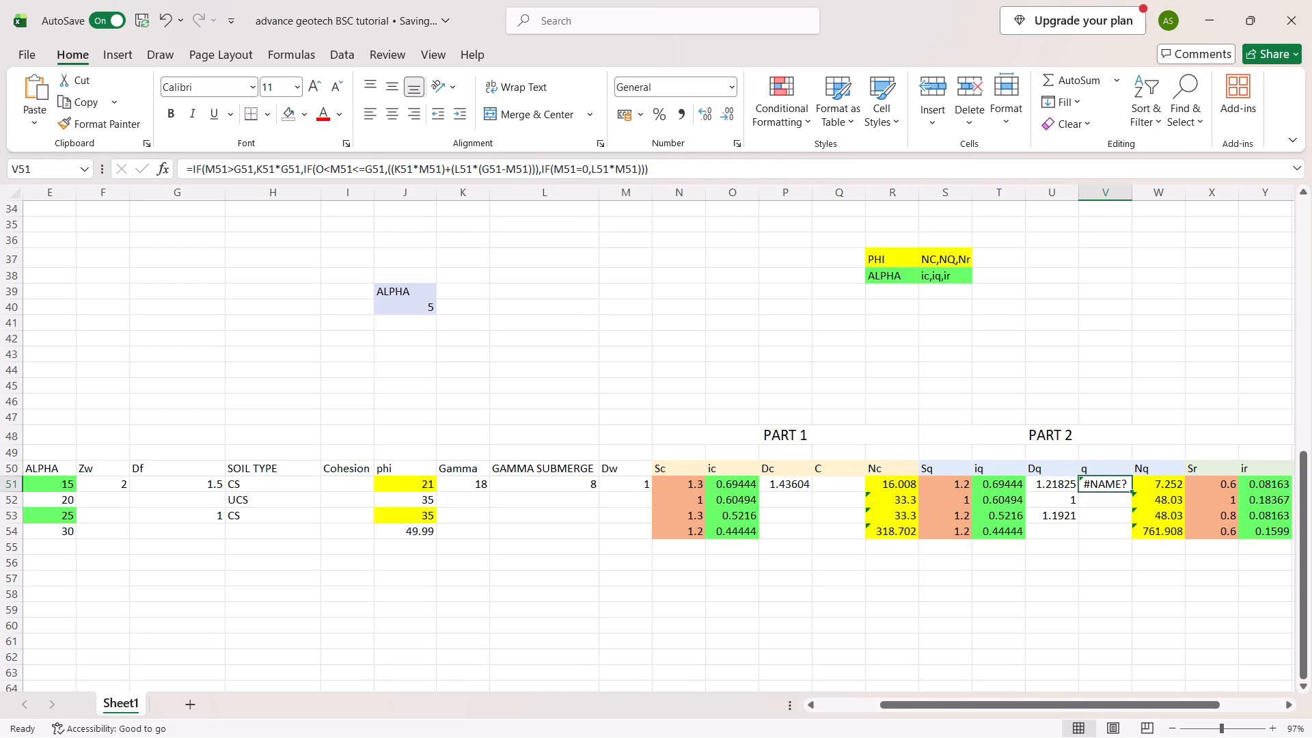
Undo the clearing of P57 and the last change of the Dw value in M51.
key("Return")
key("ctrl+z")
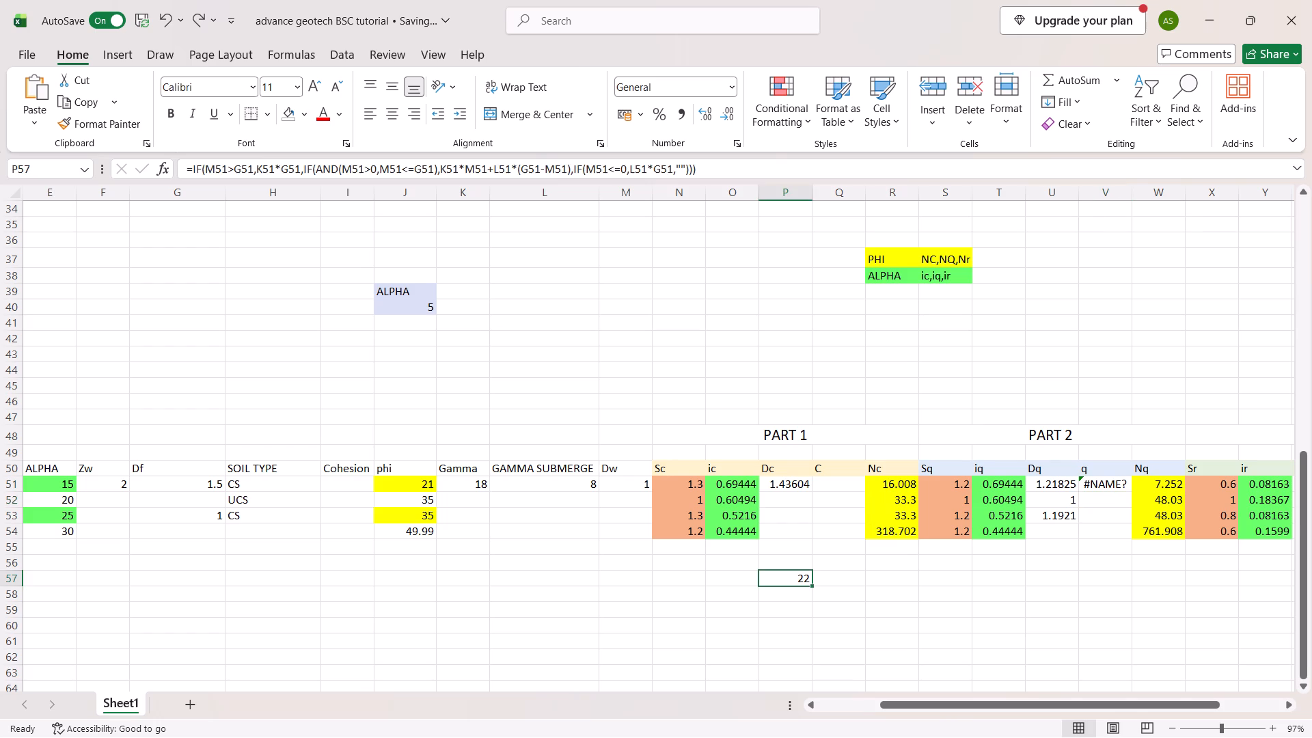
key("ctrl+z")
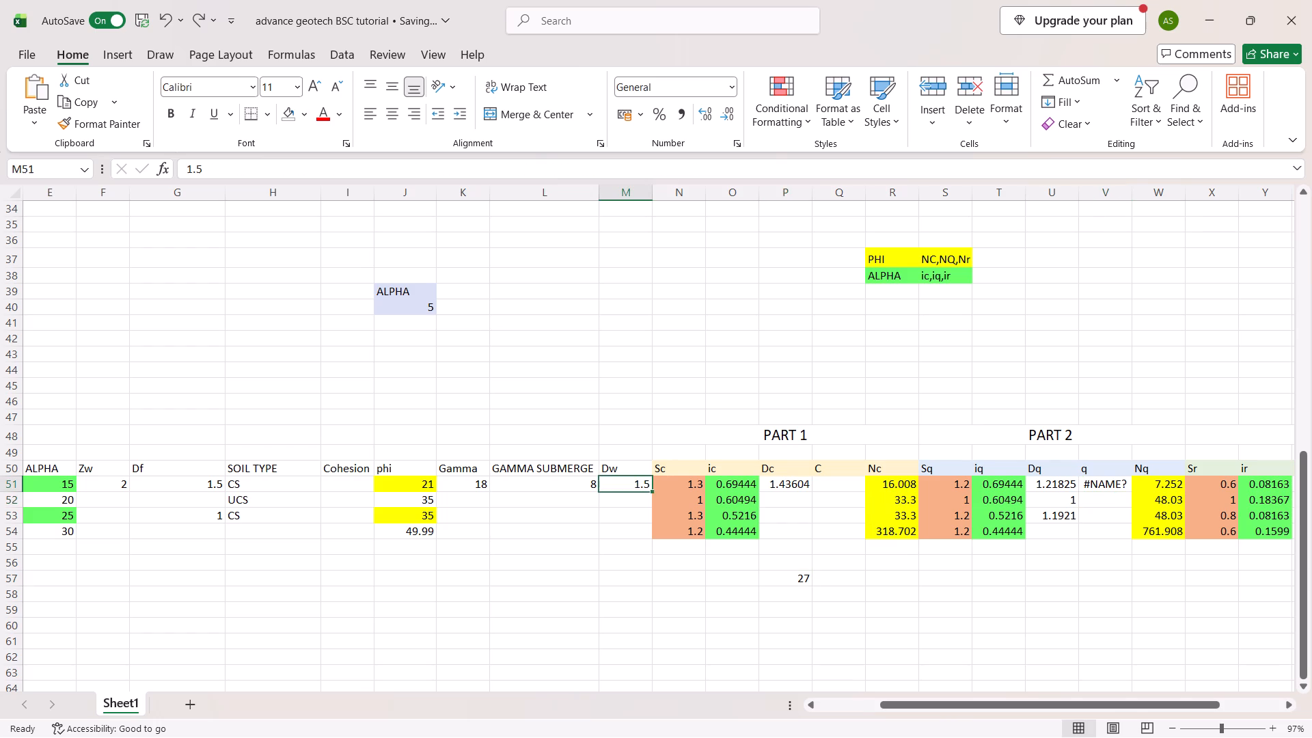
Replace the formula in the q cell V51 with a copy of the nested IF formula from P57.
left_click(790, 585)
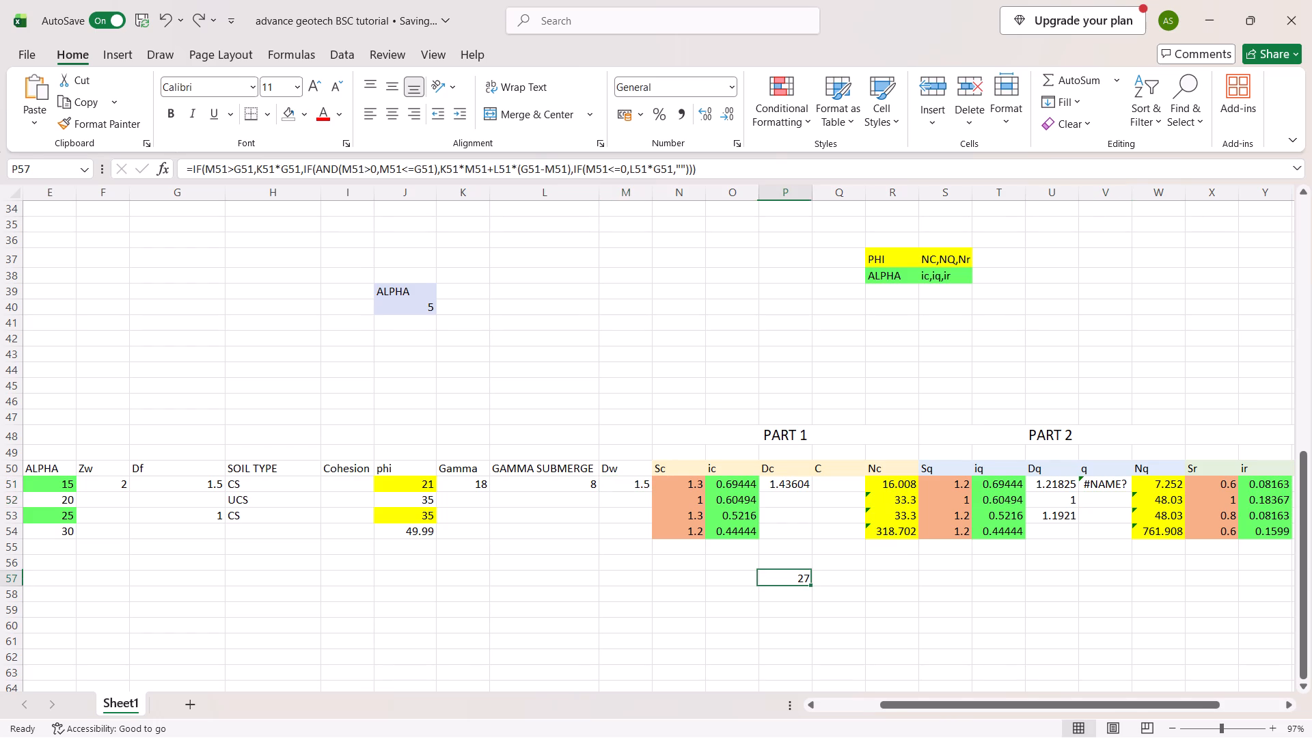
left_click_drag(711, 172, 295, 188)
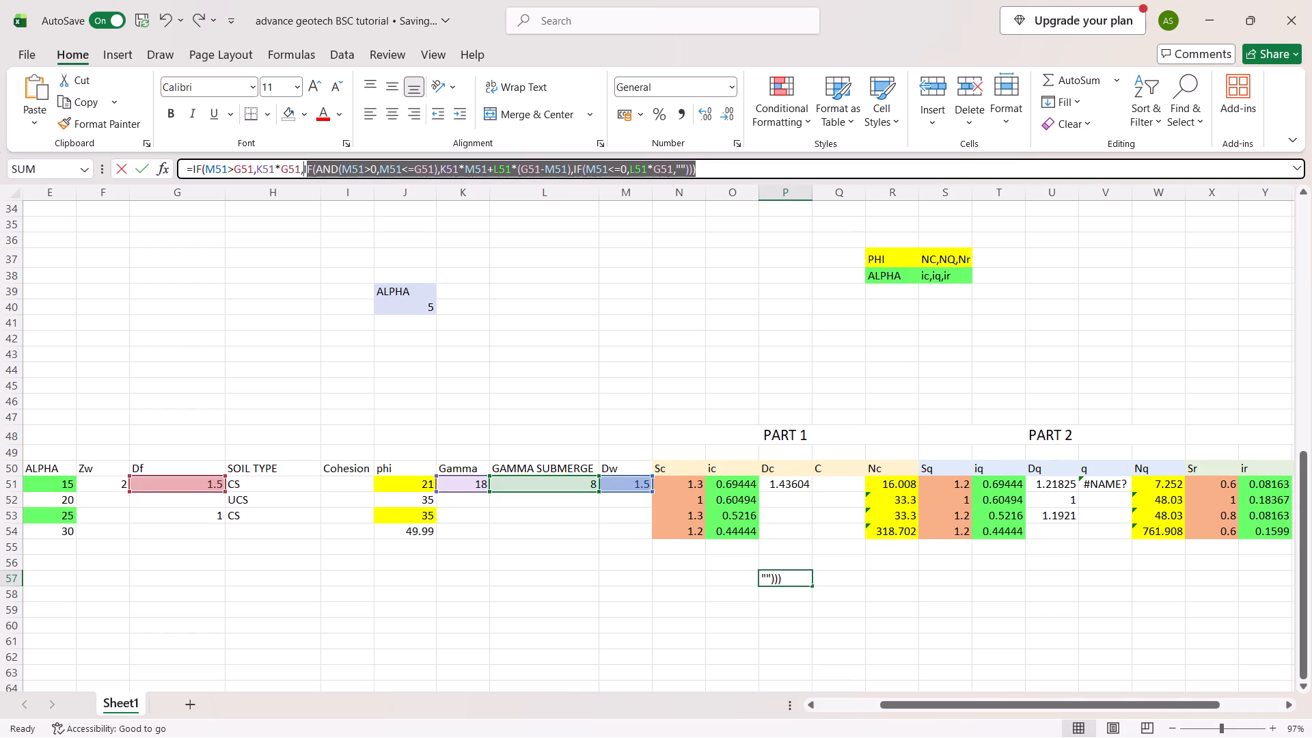
left_click_drag(295, 188, 158, 187)
key("ctrl+c")
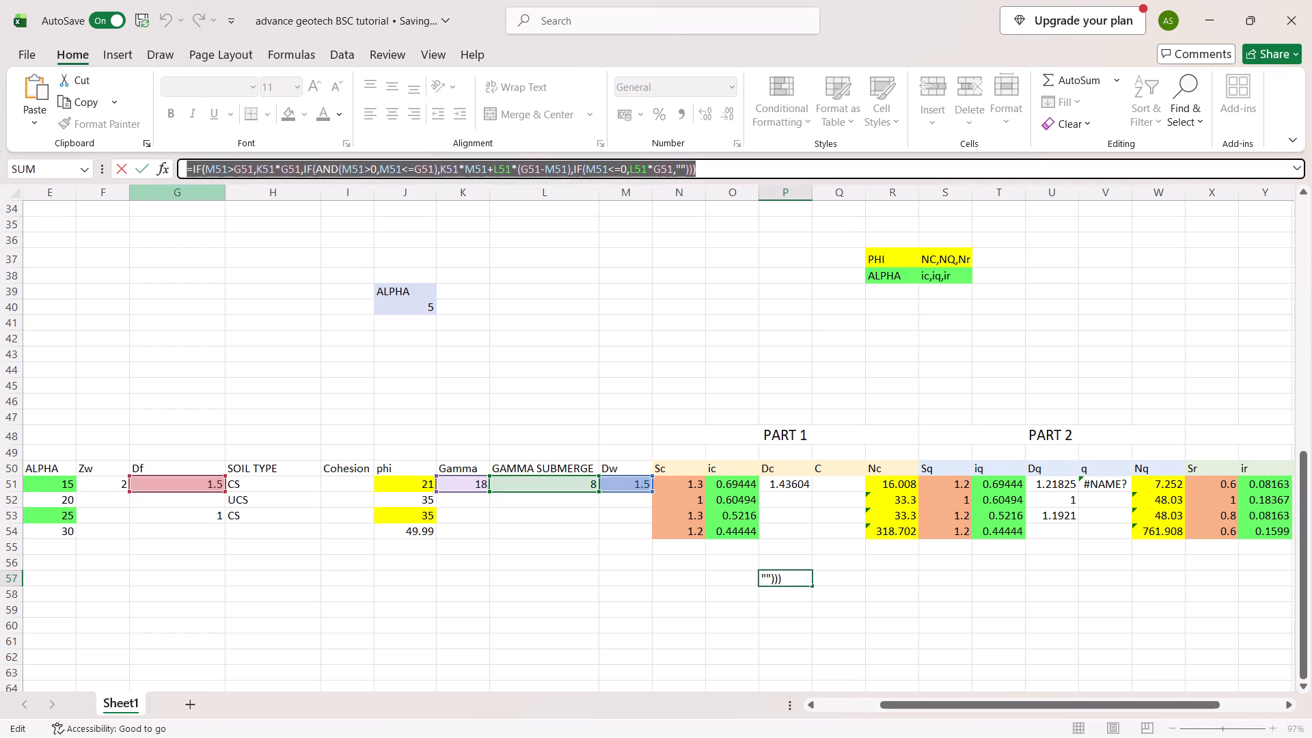
left_click(1096, 480)
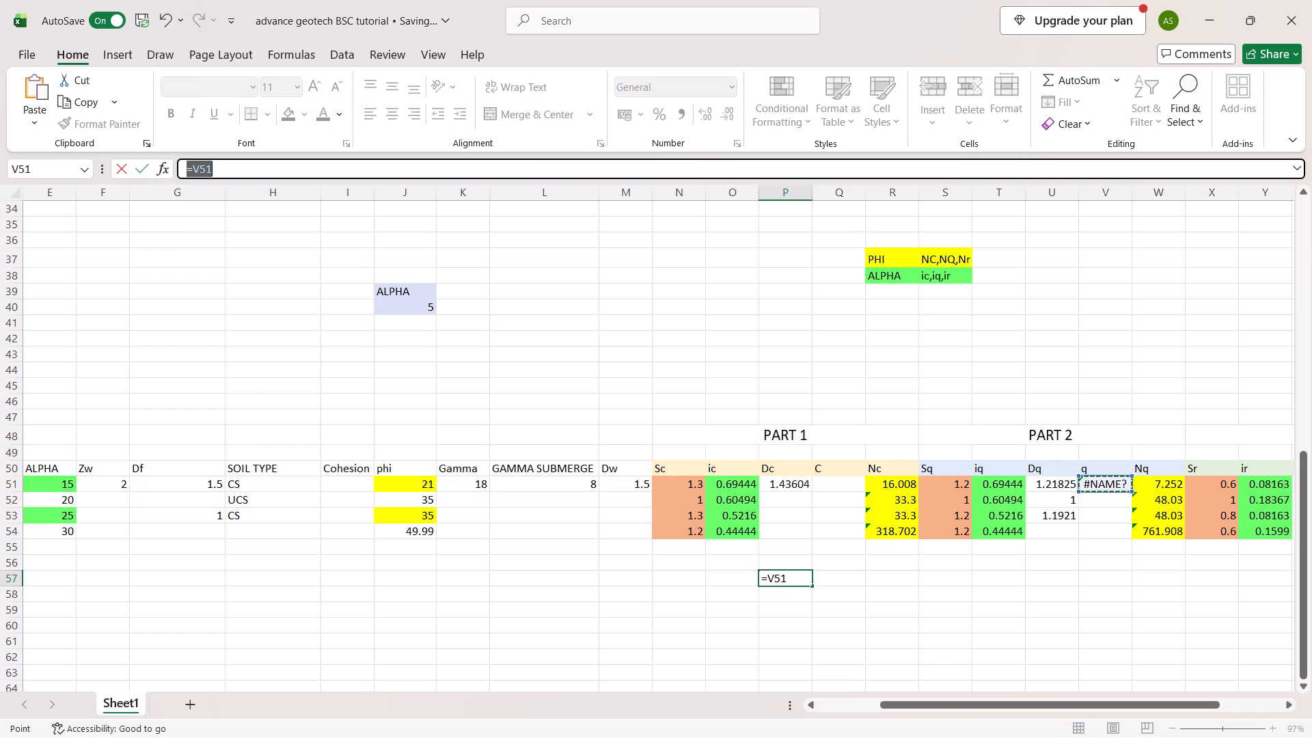
key("ctrl+z")
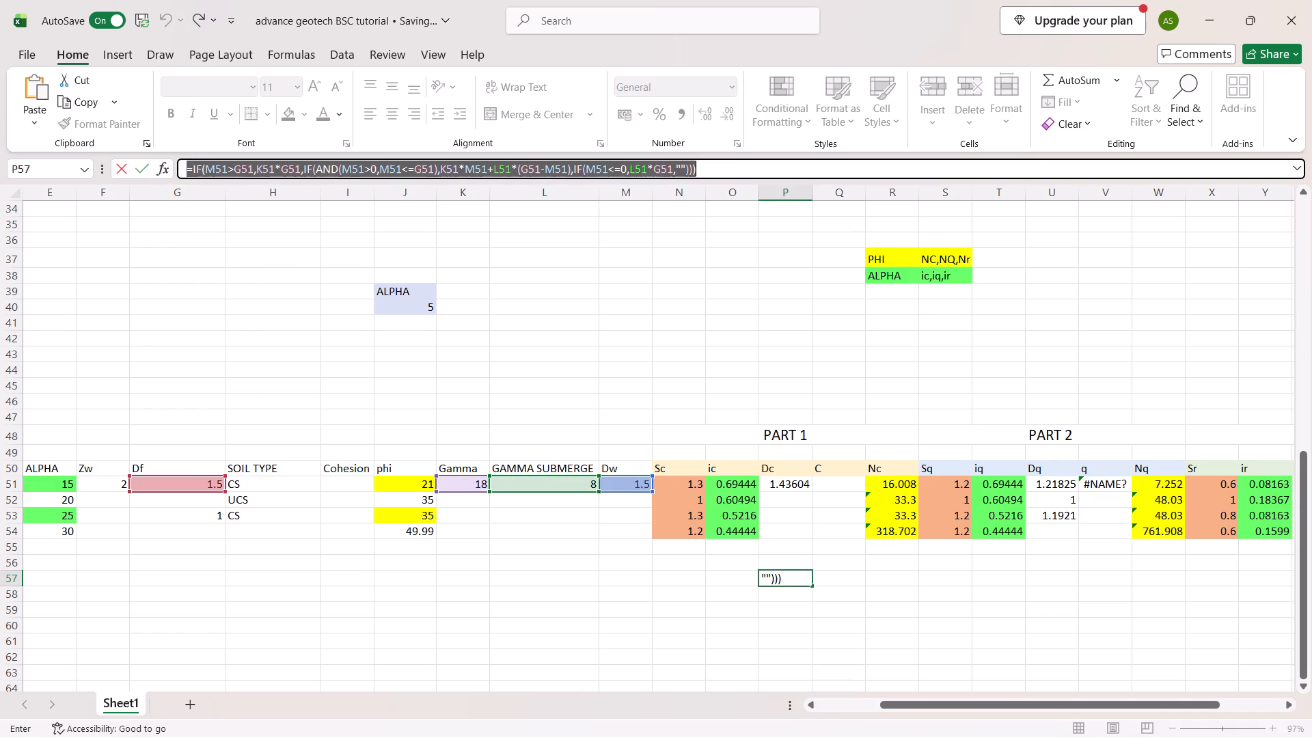
key("Return")
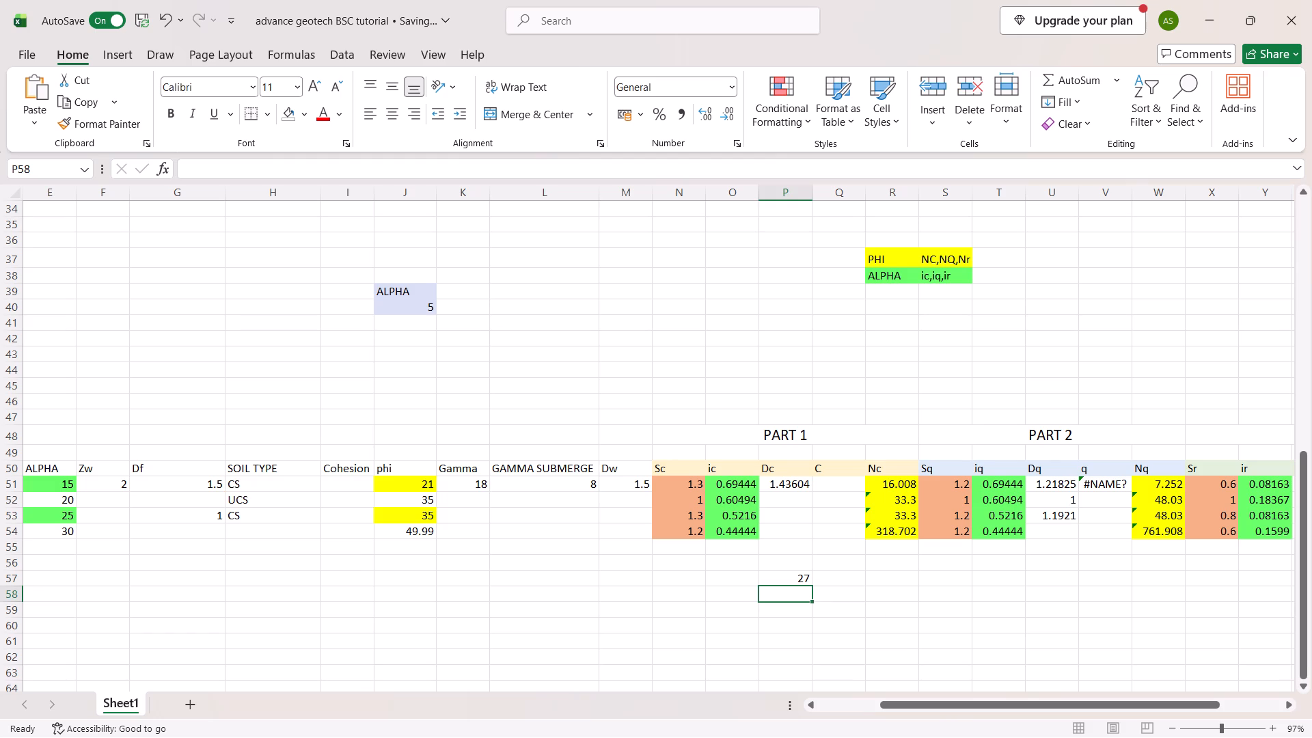
left_click(1098, 484)
left_click(696, 172)
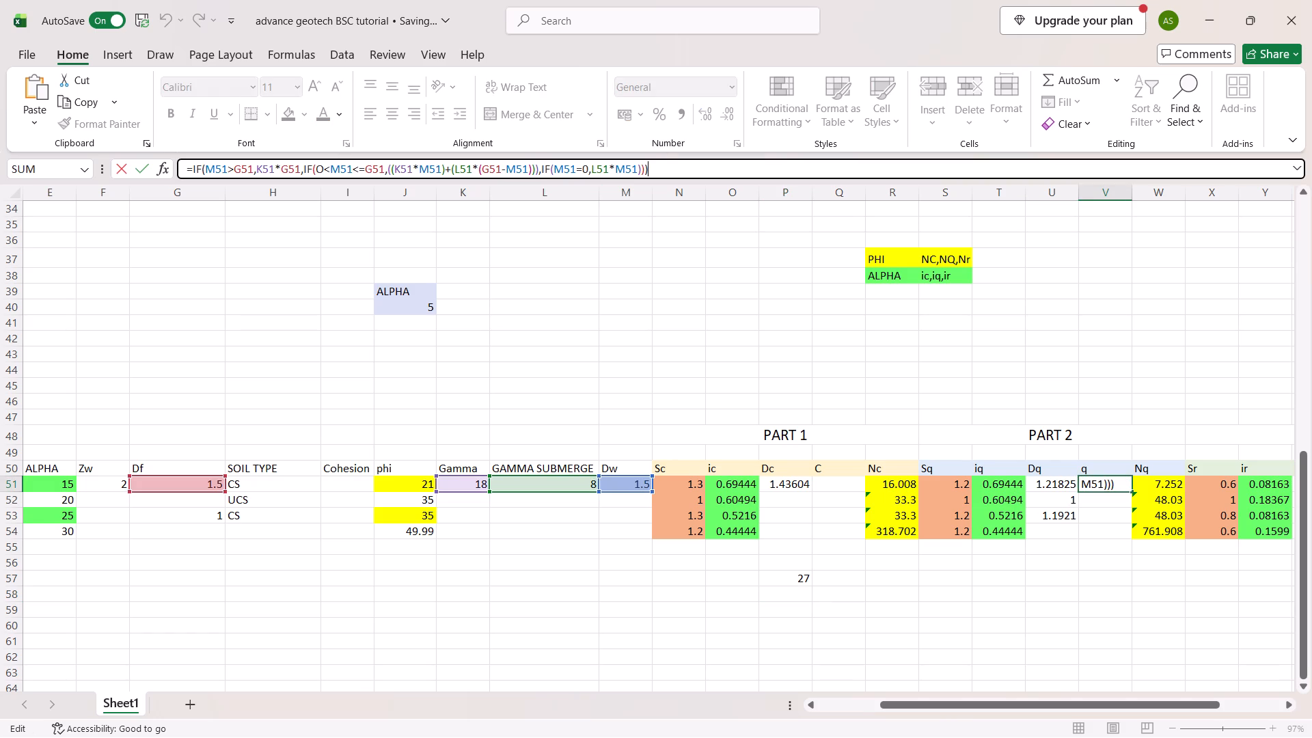
left_click_drag(658, 168, 174, 167)
key("BackSpace")
key("ctrl+v")
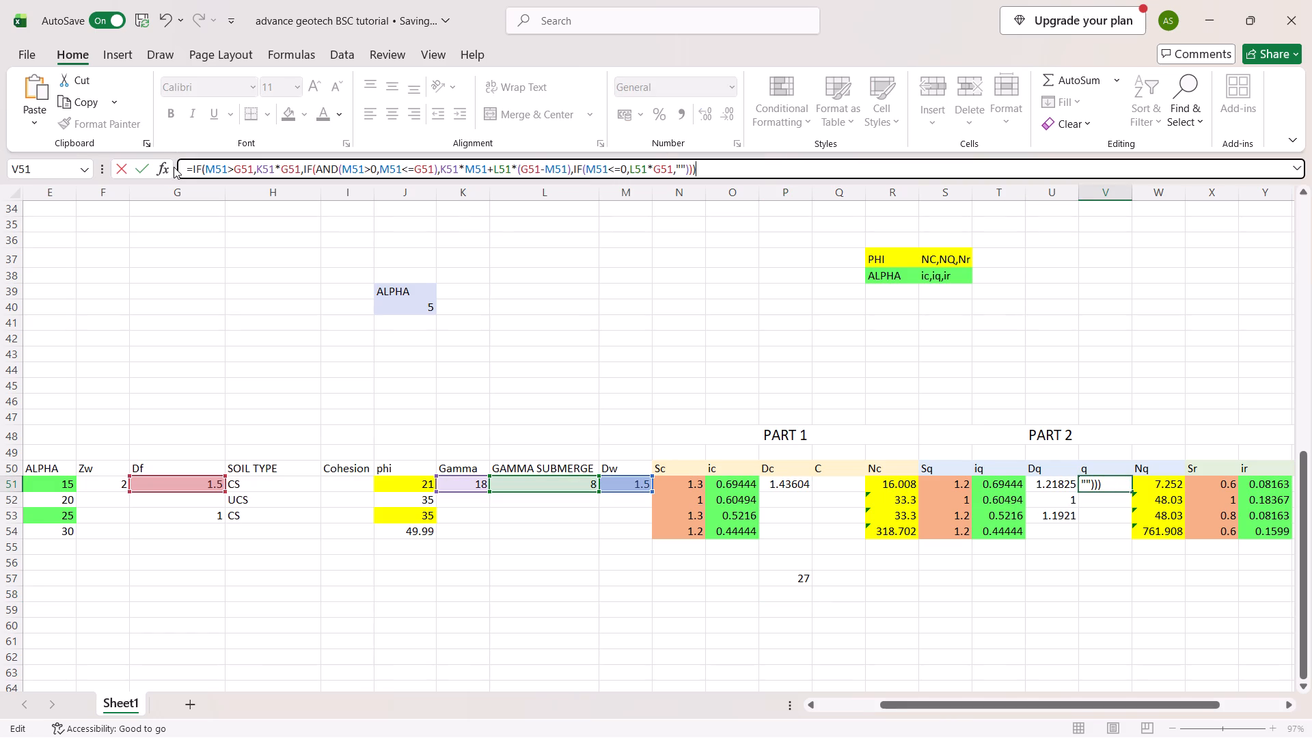
key("Return")
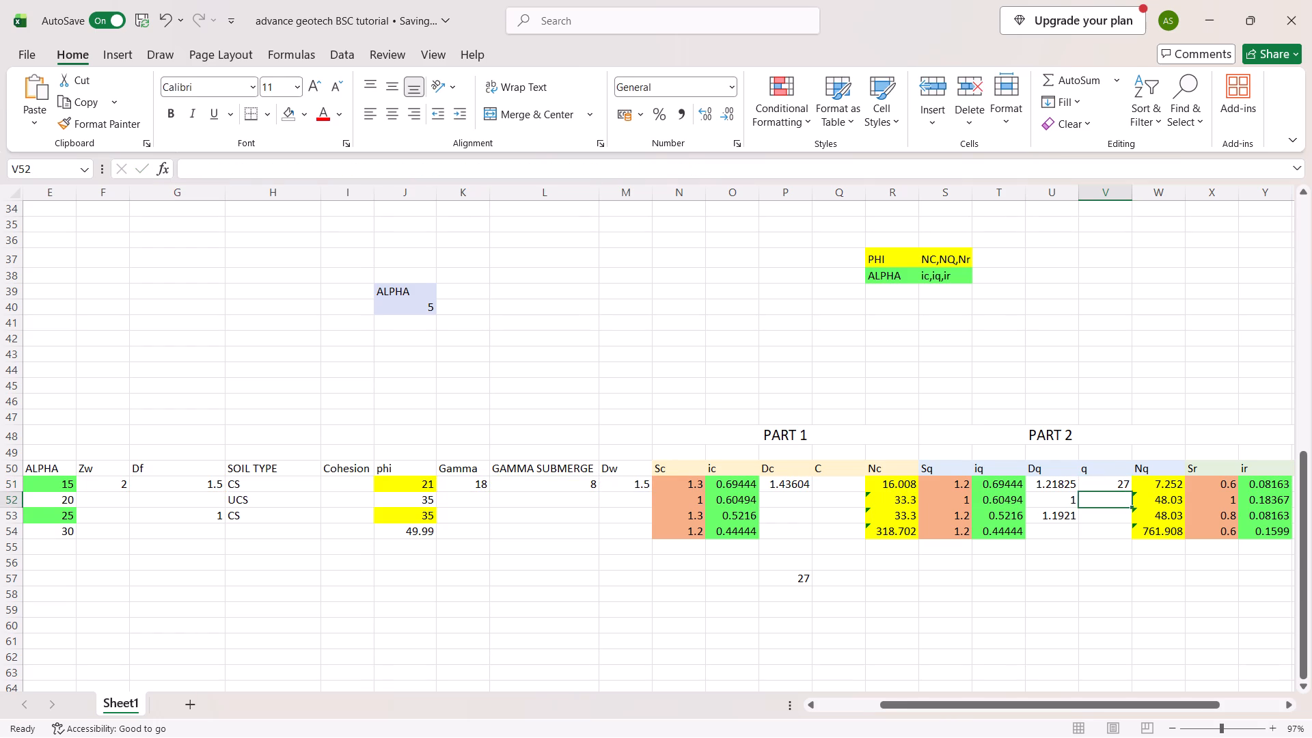
Clear the test formula from P57.
left_click(781, 579)
key("BackSpace")
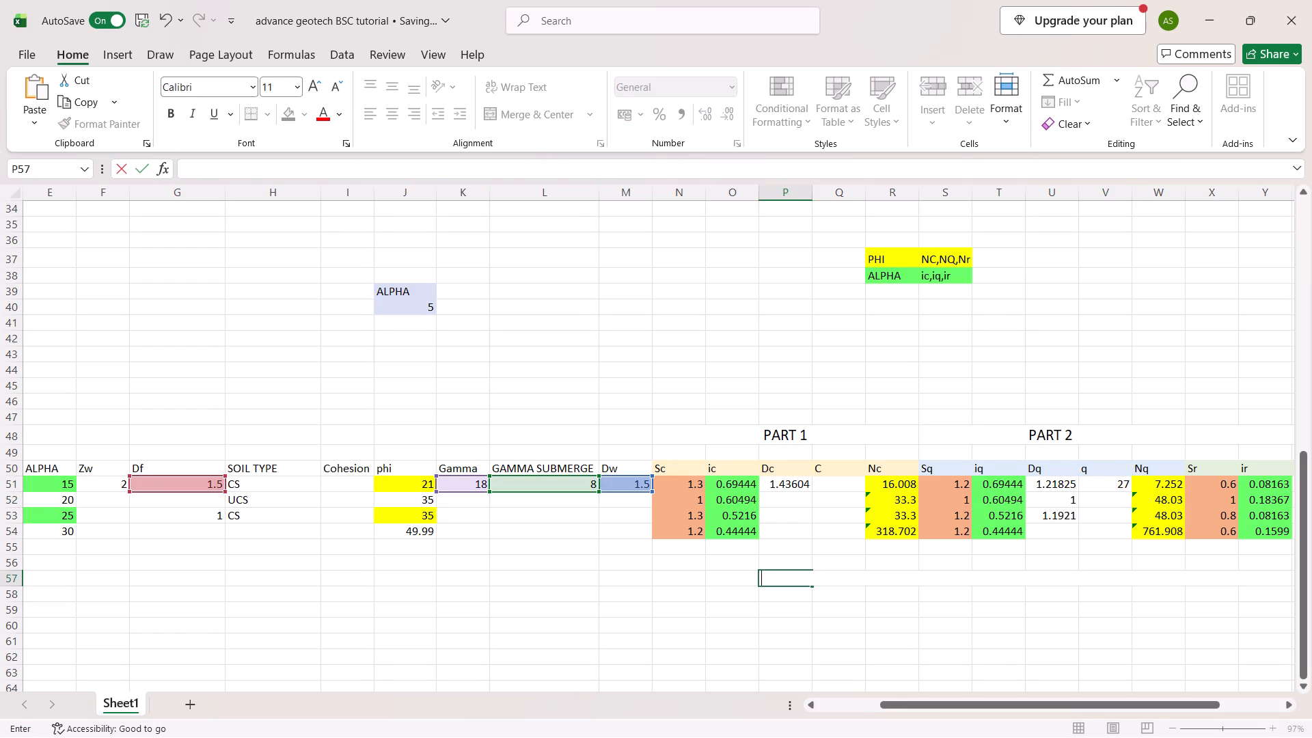
key("Return")
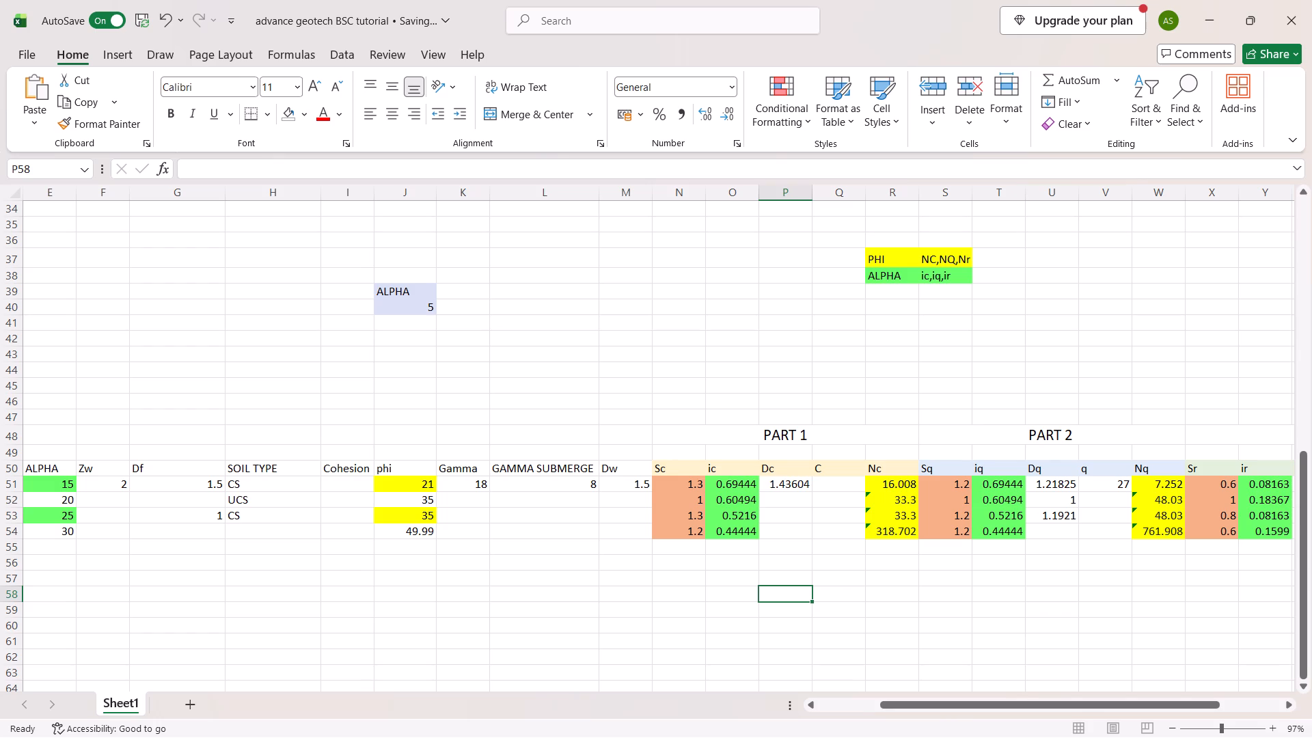
Apply a black fill to P58, the Gamma, GAMMA SUBMERGE, Dw and Df cells K51, L51, M51 and G51, and the q cell V51.
left_click(300, 116)
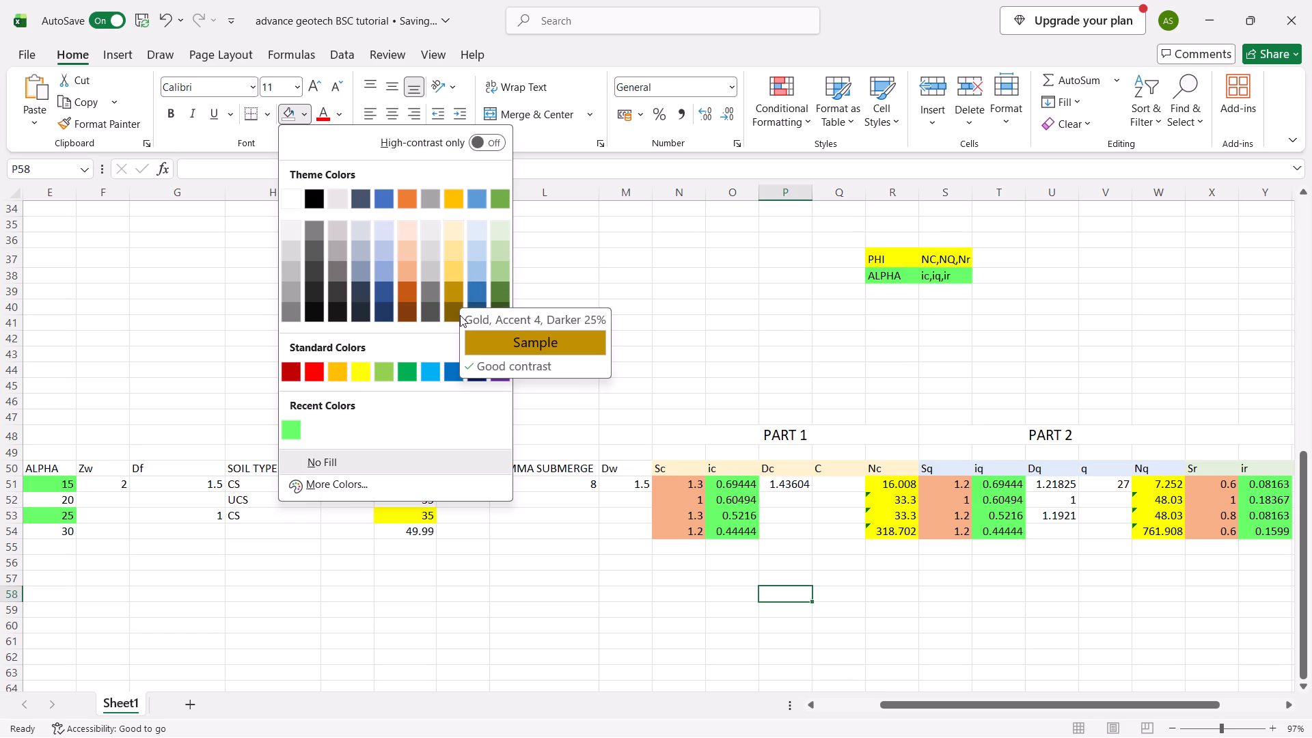
left_click(316, 314)
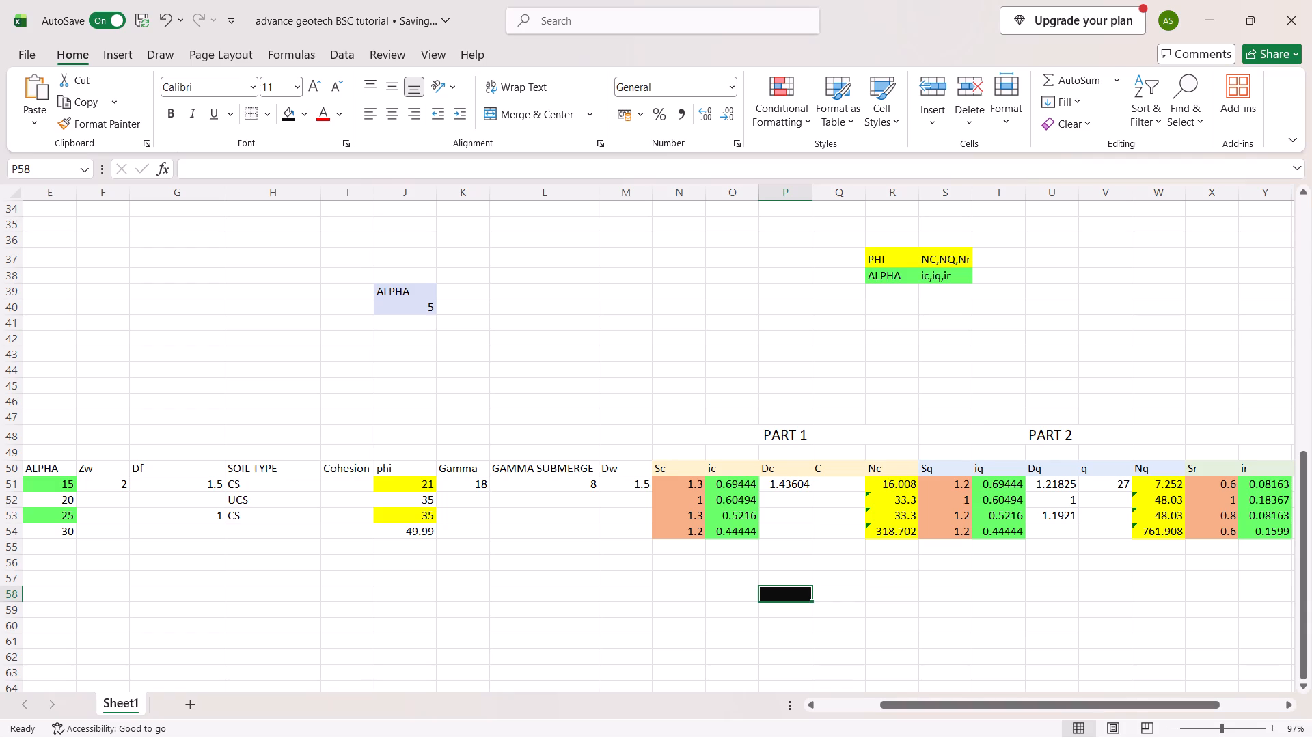
left_click(467, 487)
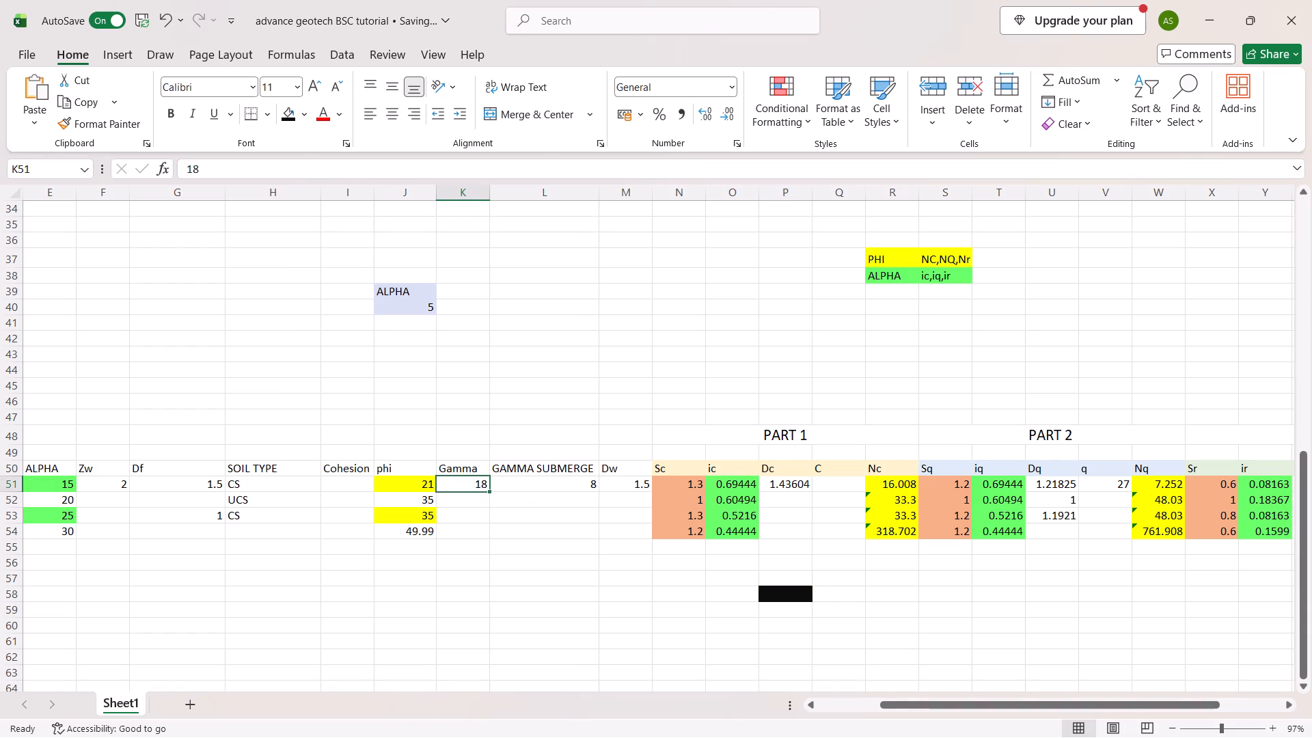
left_click(284, 115)
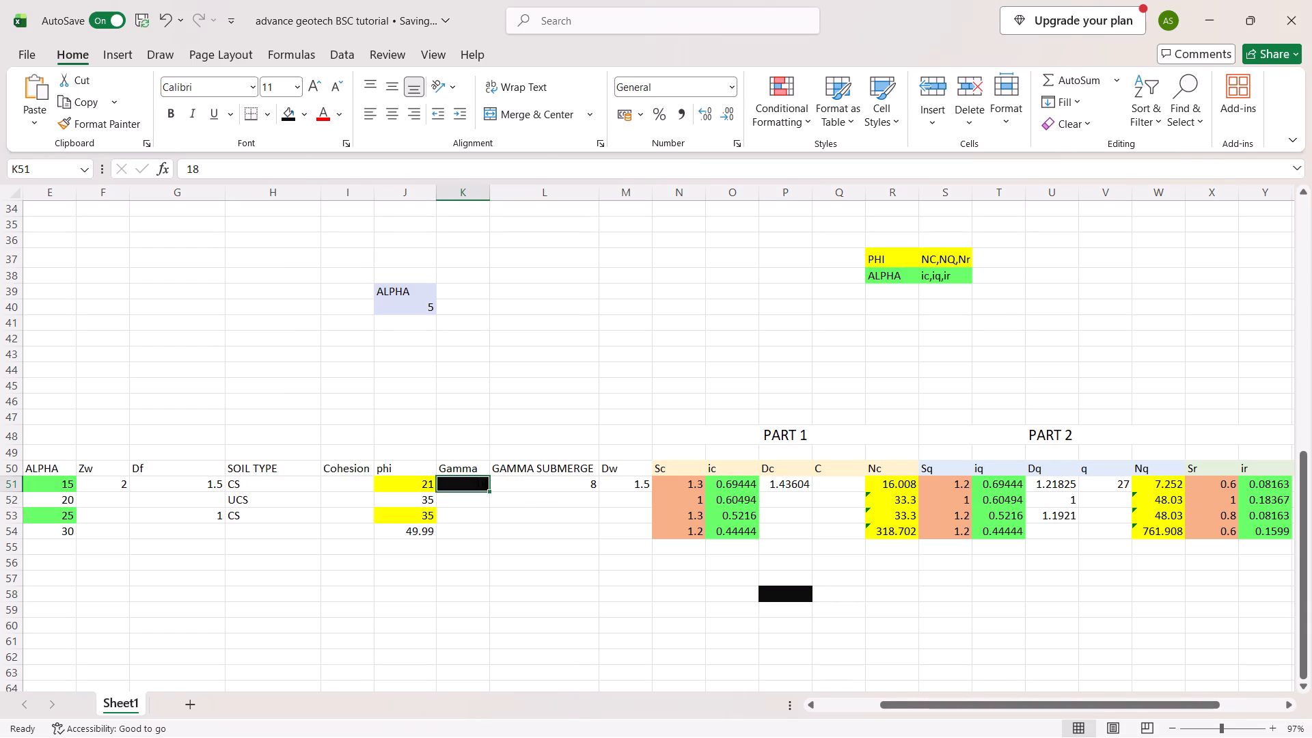
left_click(533, 488)
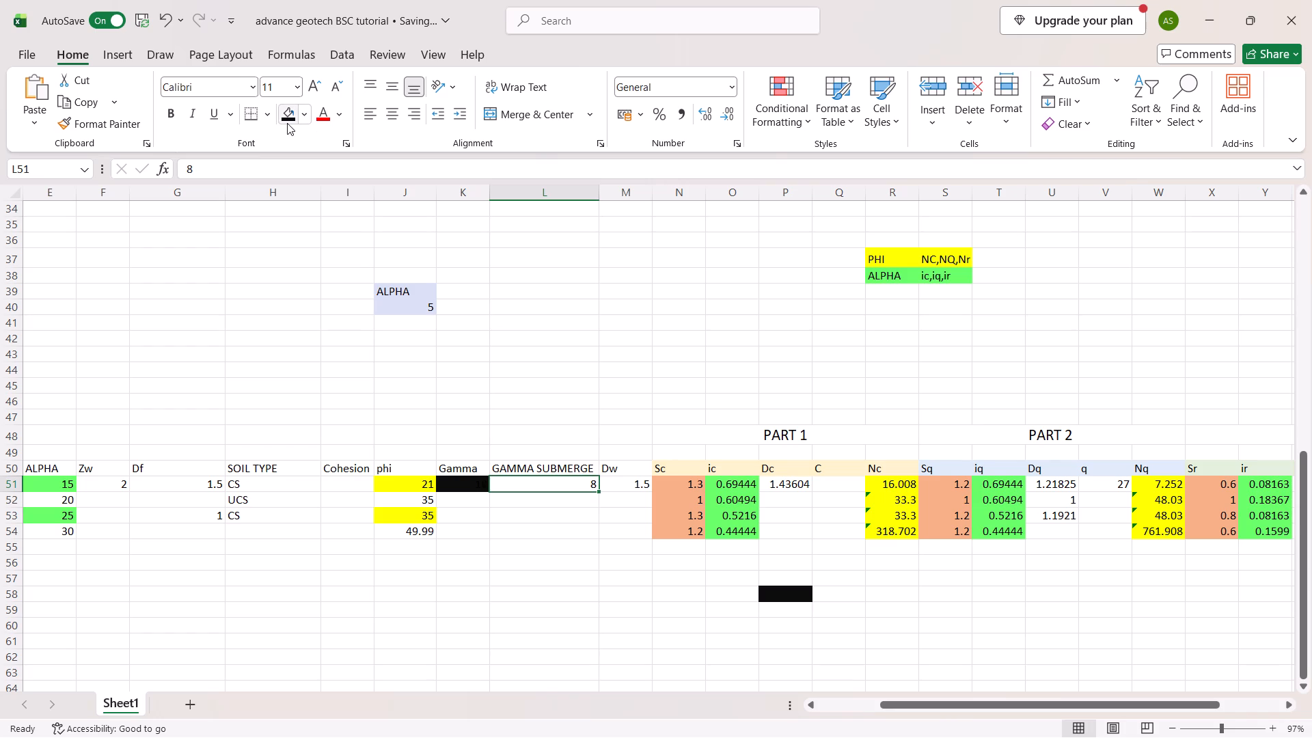
left_click(287, 123)
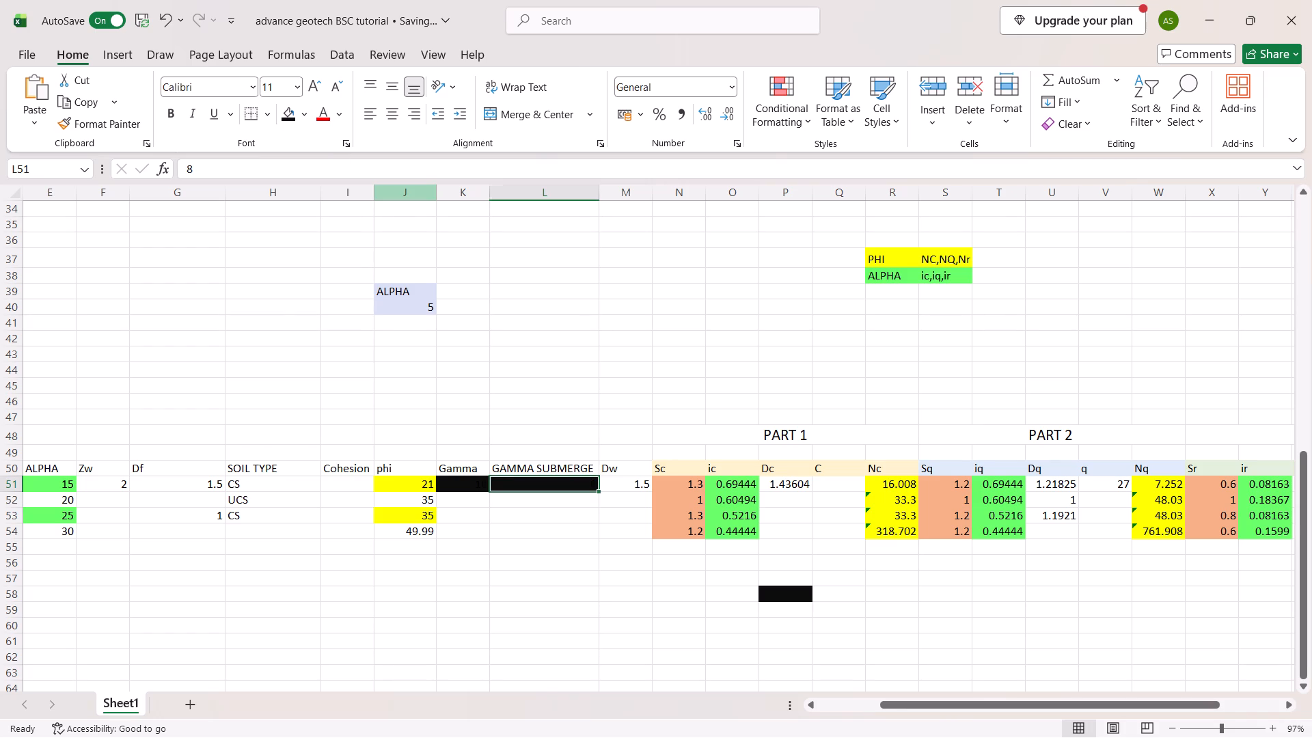
left_click(641, 487)
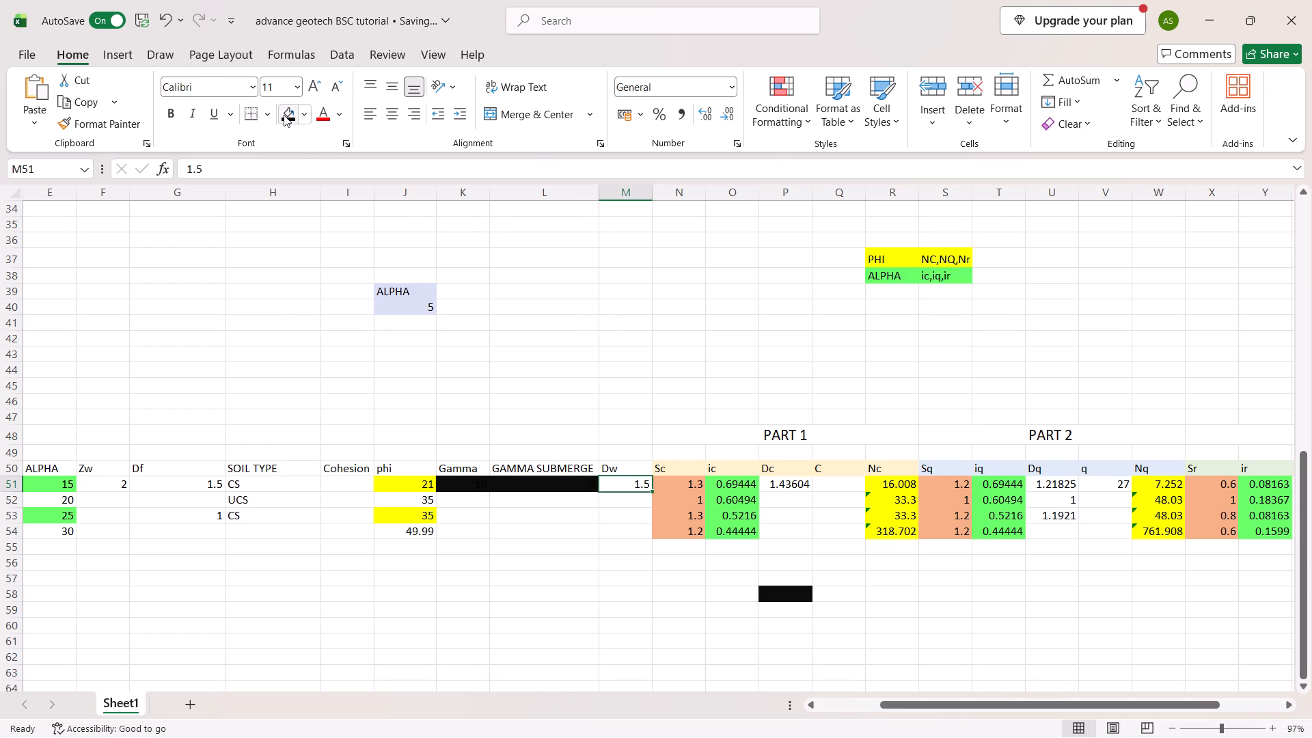
left_click(284, 115)
left_click(178, 485)
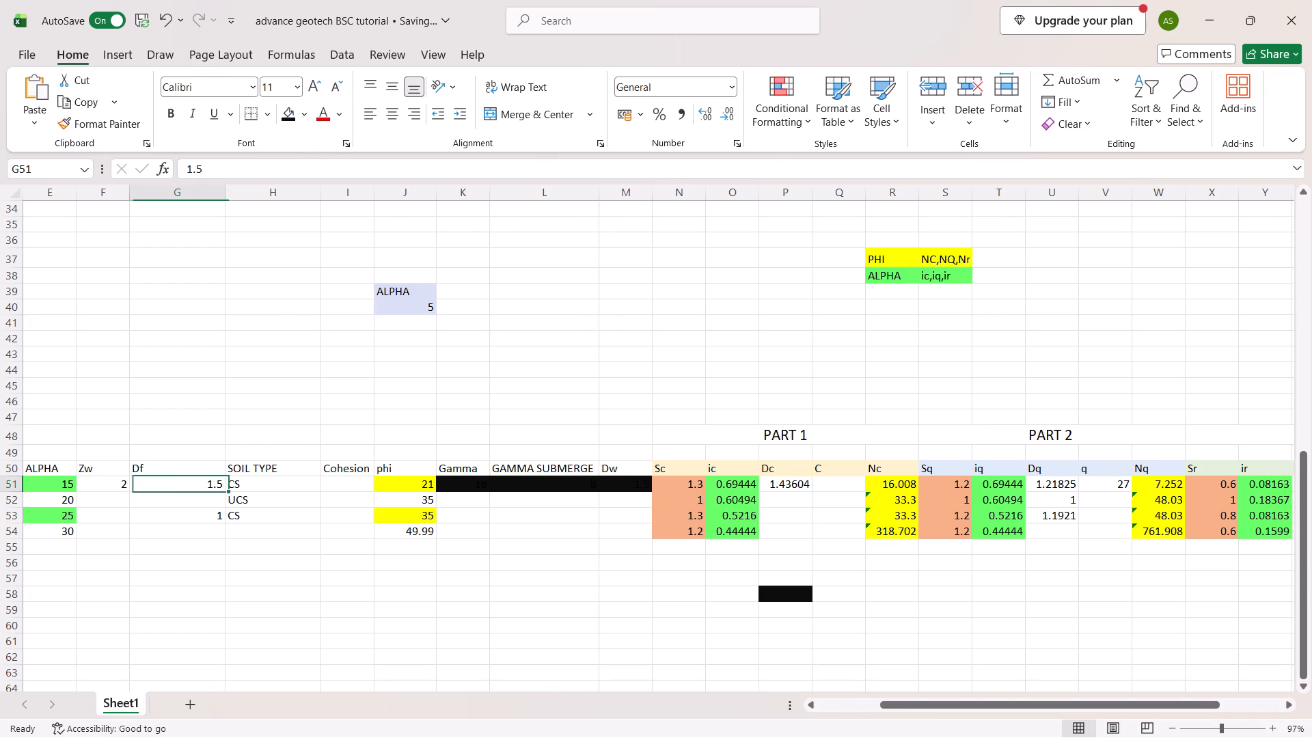
left_click(286, 110)
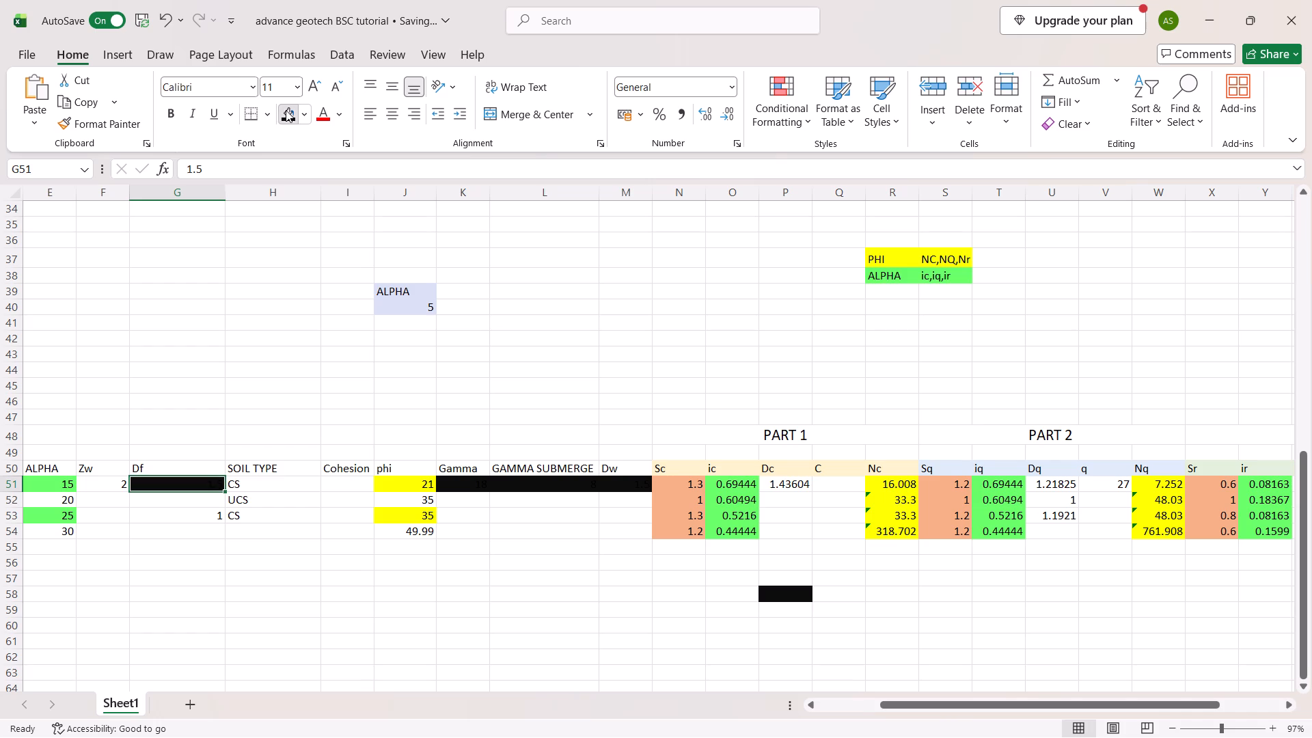
left_click(1096, 491)
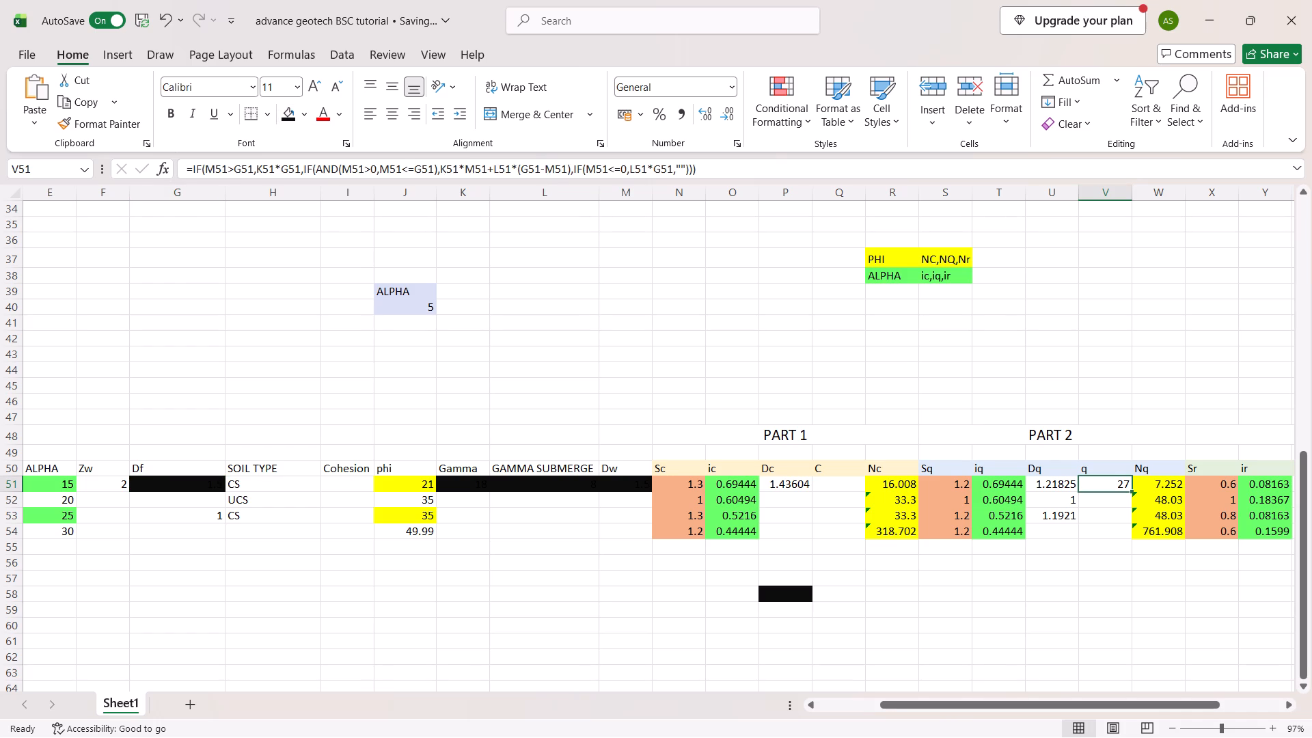
left_click(287, 111)
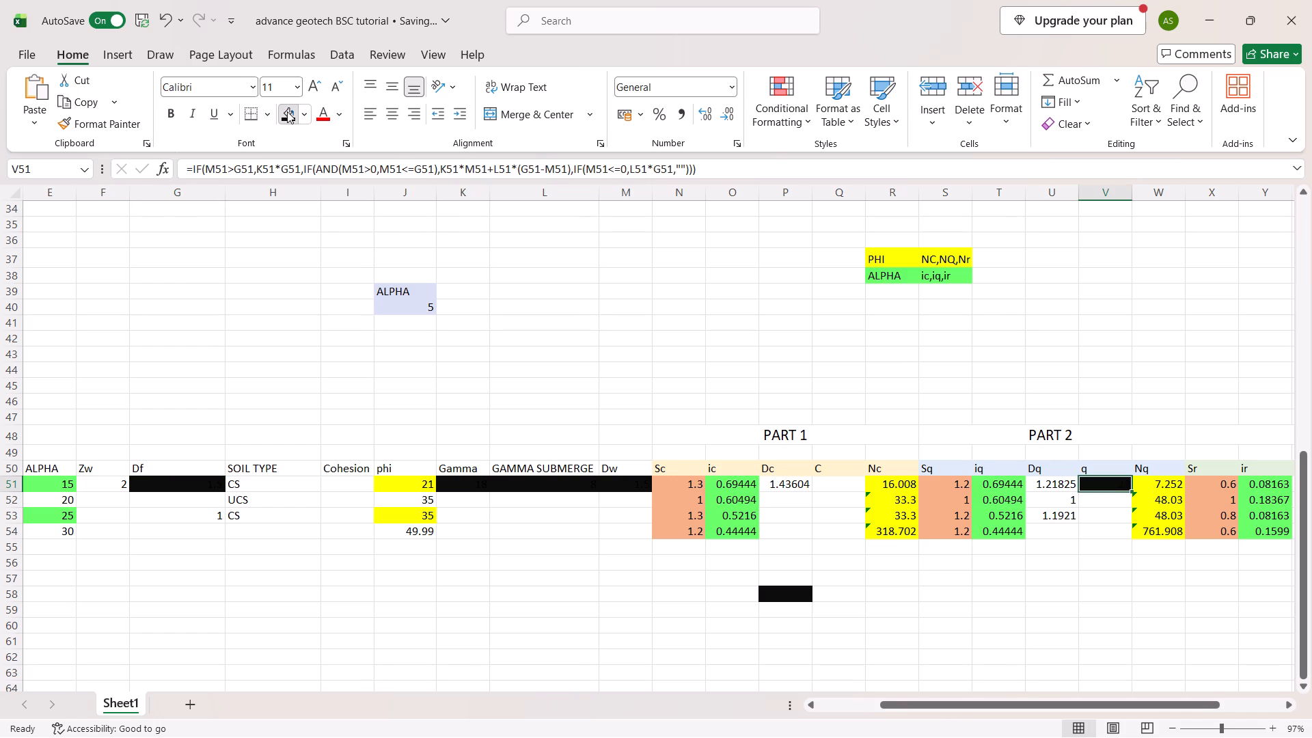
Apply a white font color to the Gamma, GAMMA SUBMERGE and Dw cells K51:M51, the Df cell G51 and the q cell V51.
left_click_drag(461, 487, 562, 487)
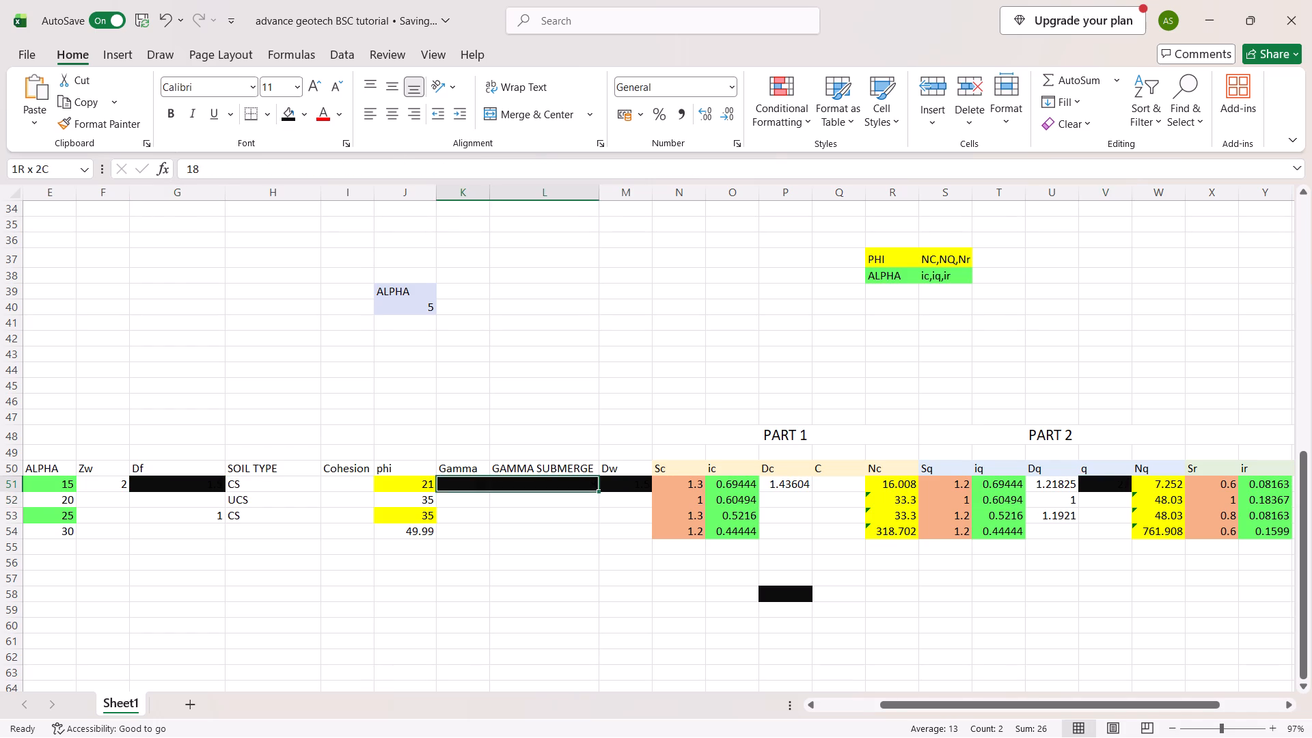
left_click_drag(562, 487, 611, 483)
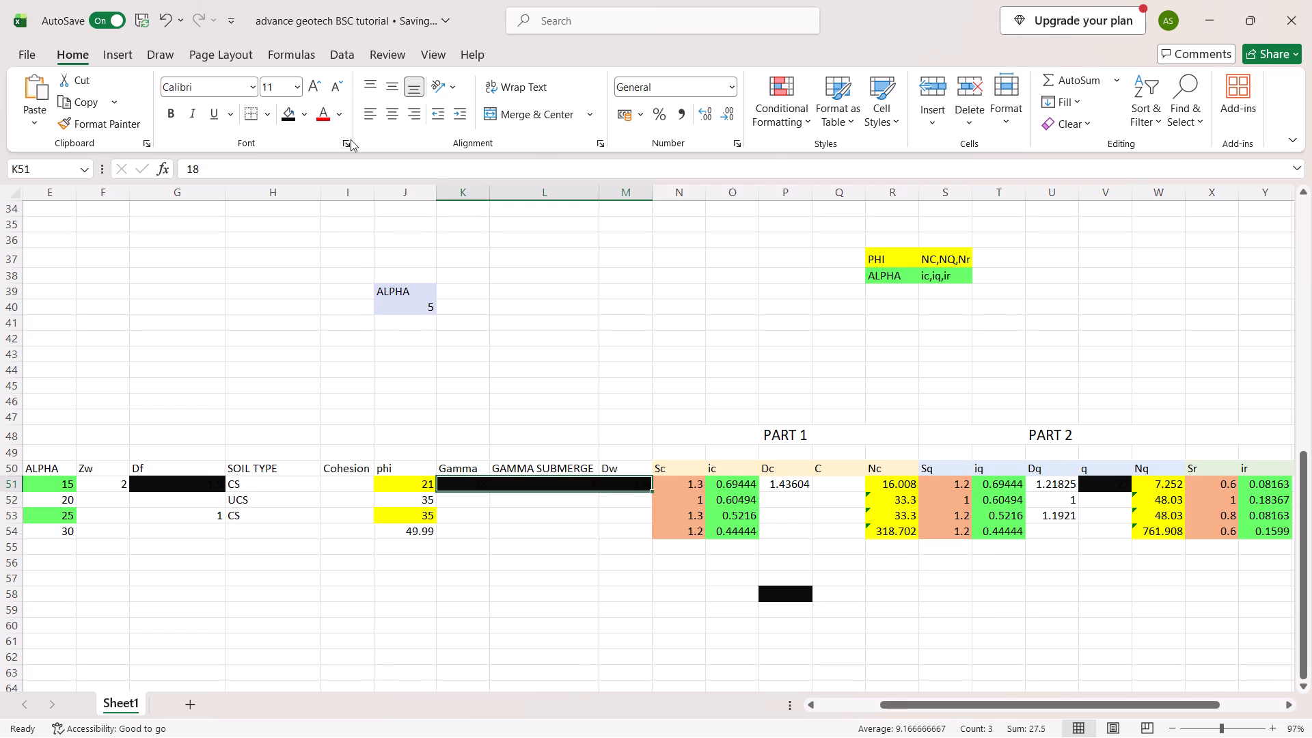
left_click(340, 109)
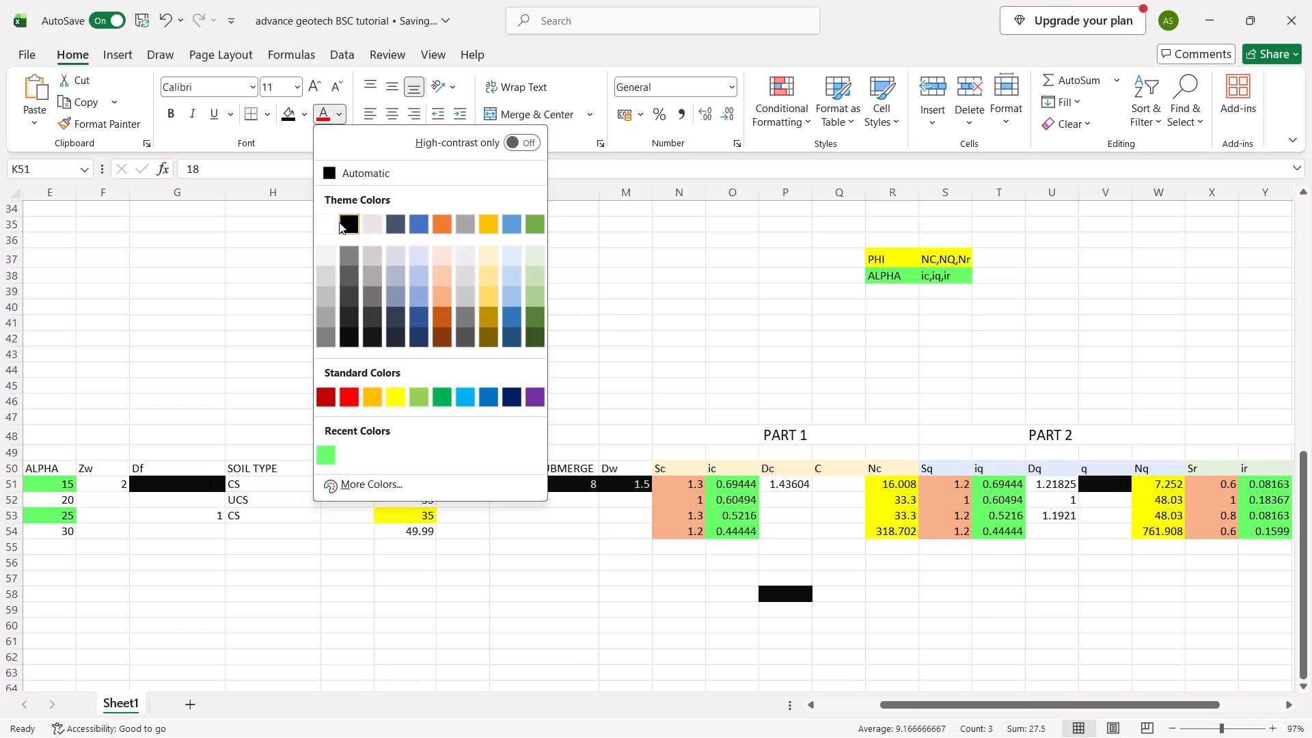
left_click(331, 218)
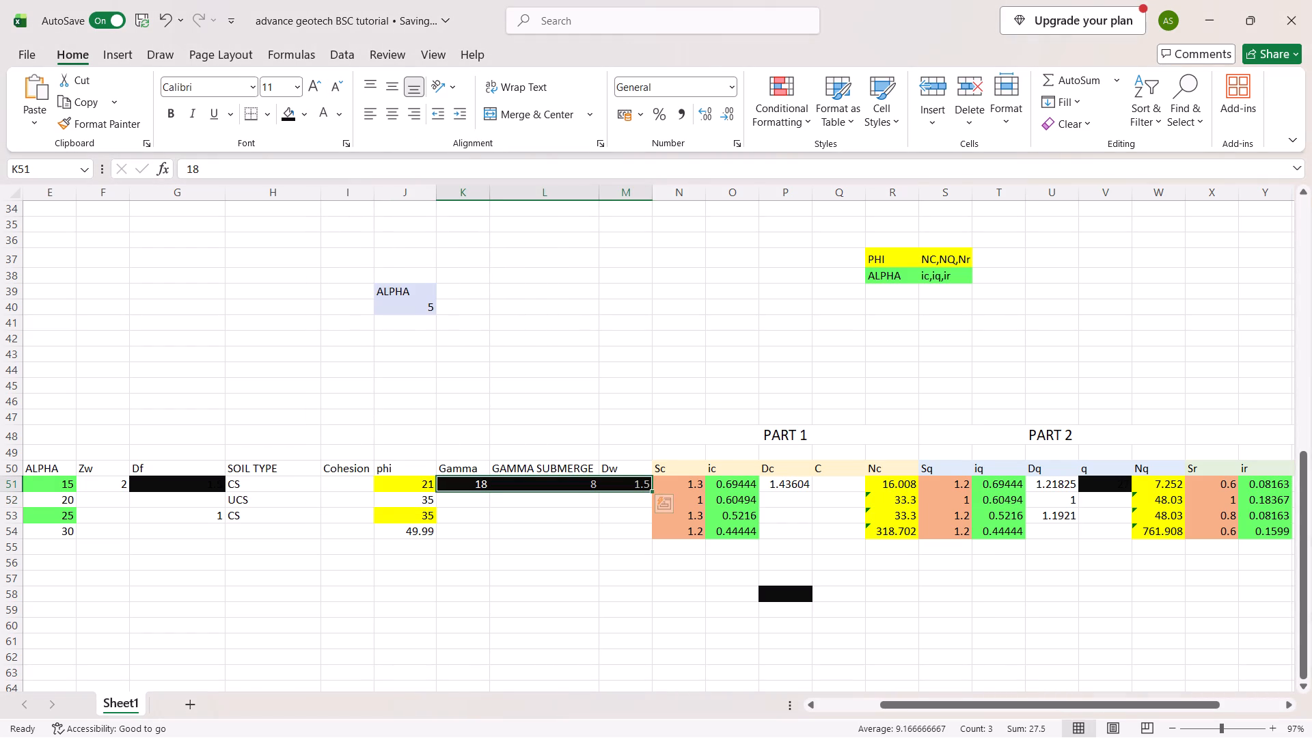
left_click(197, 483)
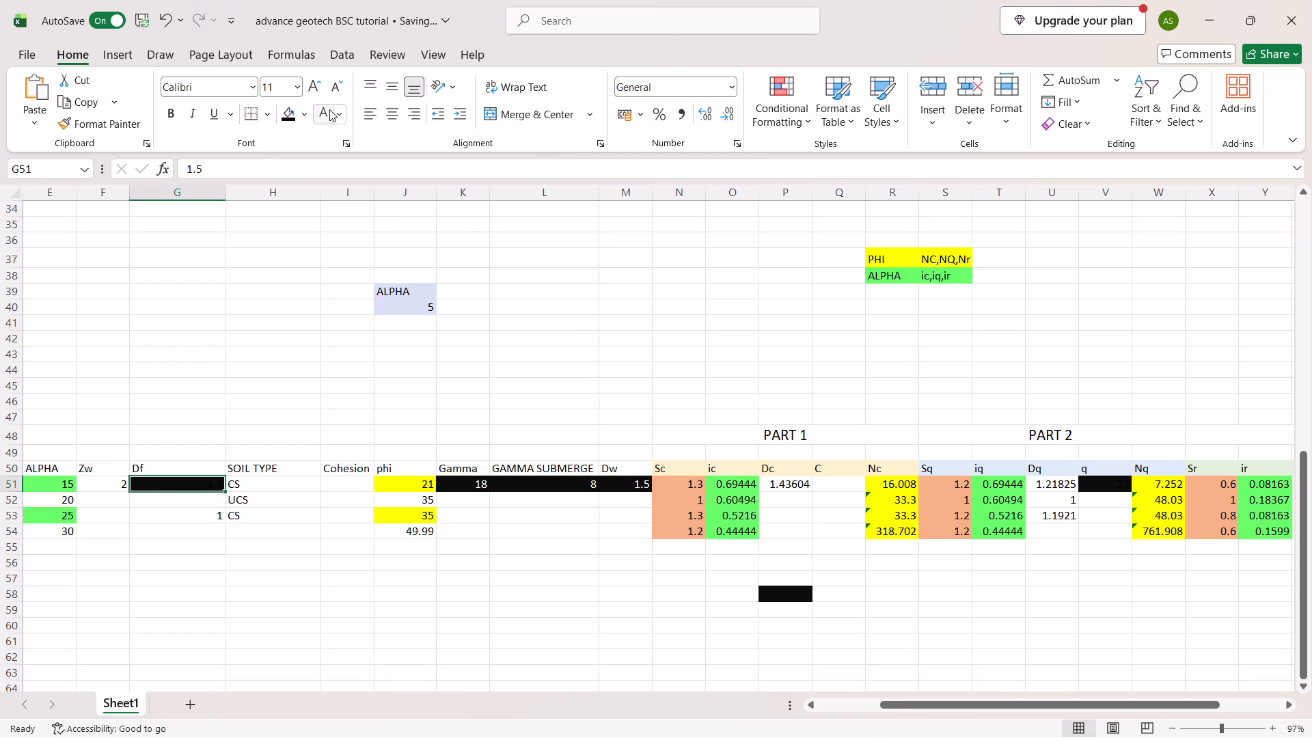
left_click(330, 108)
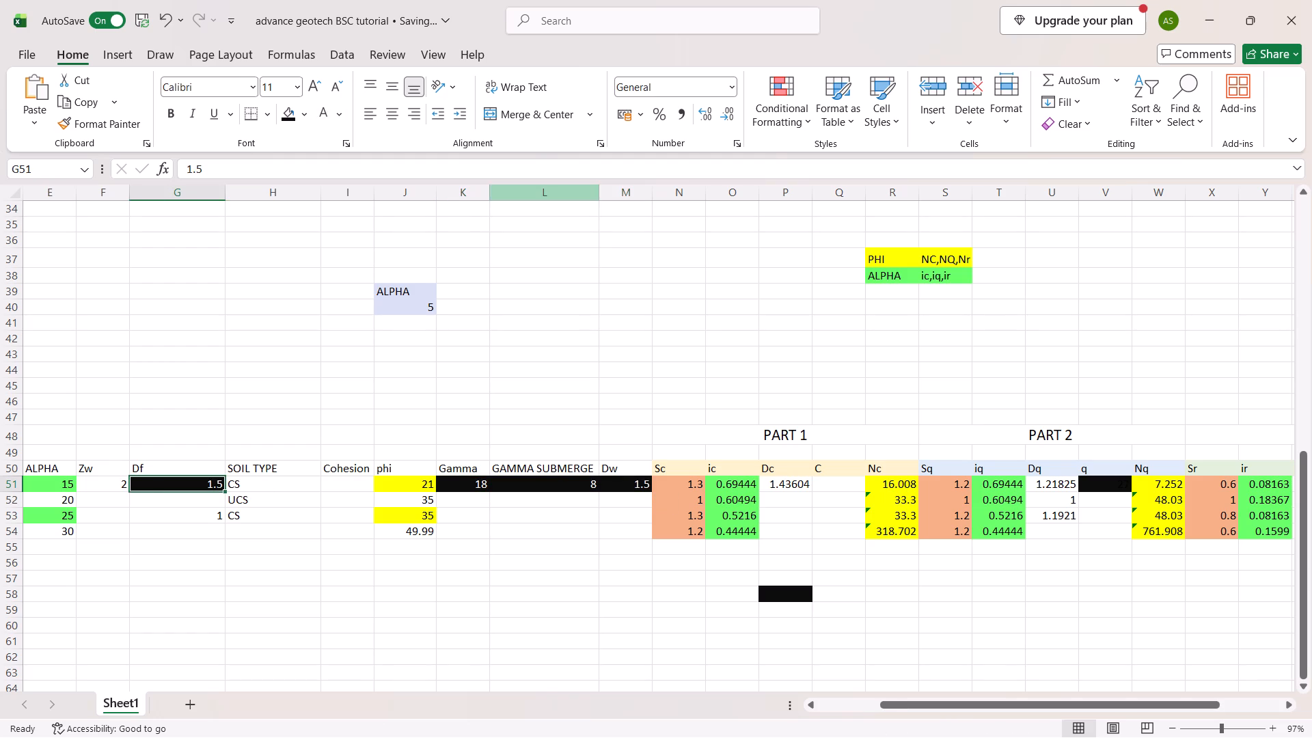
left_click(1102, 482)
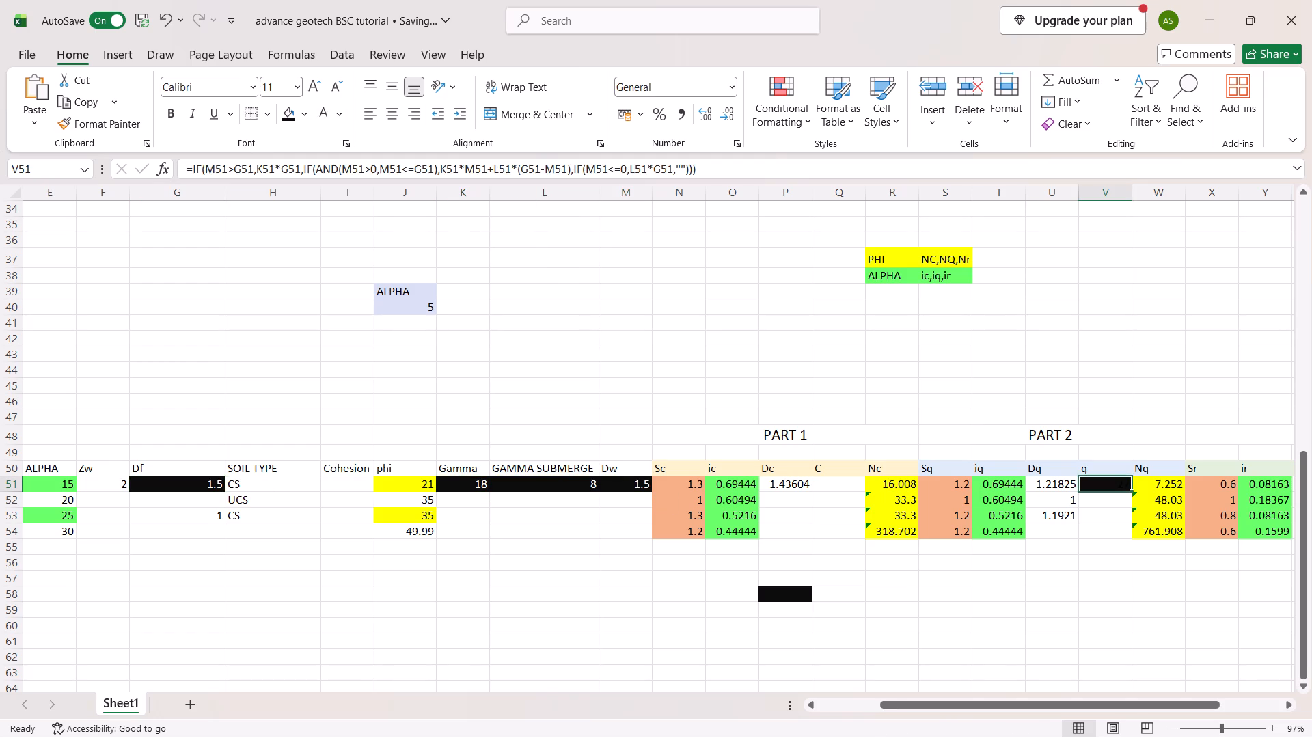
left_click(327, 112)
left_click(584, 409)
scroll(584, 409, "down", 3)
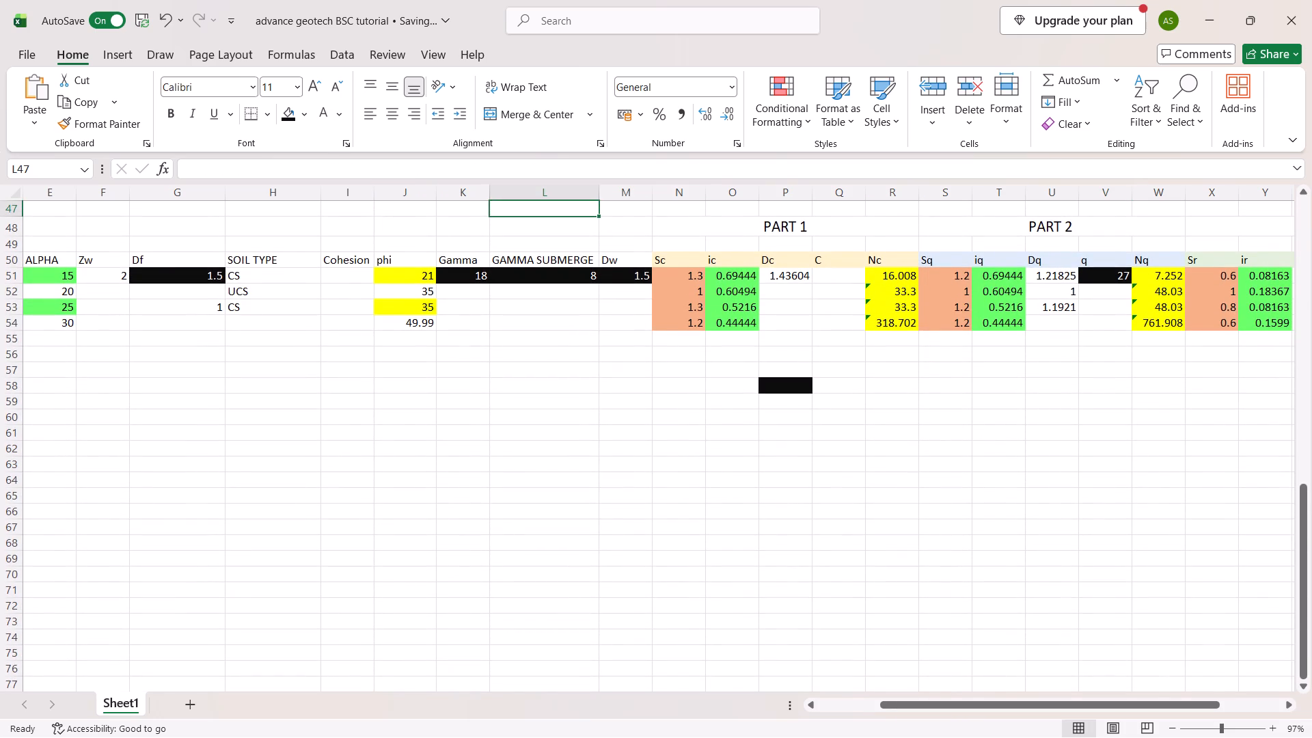
Undo the white font and black fill formatting of K51, L51, M51, G51 and V51.
scroll(584, 409, "up", 2)
key("ctrl+z")
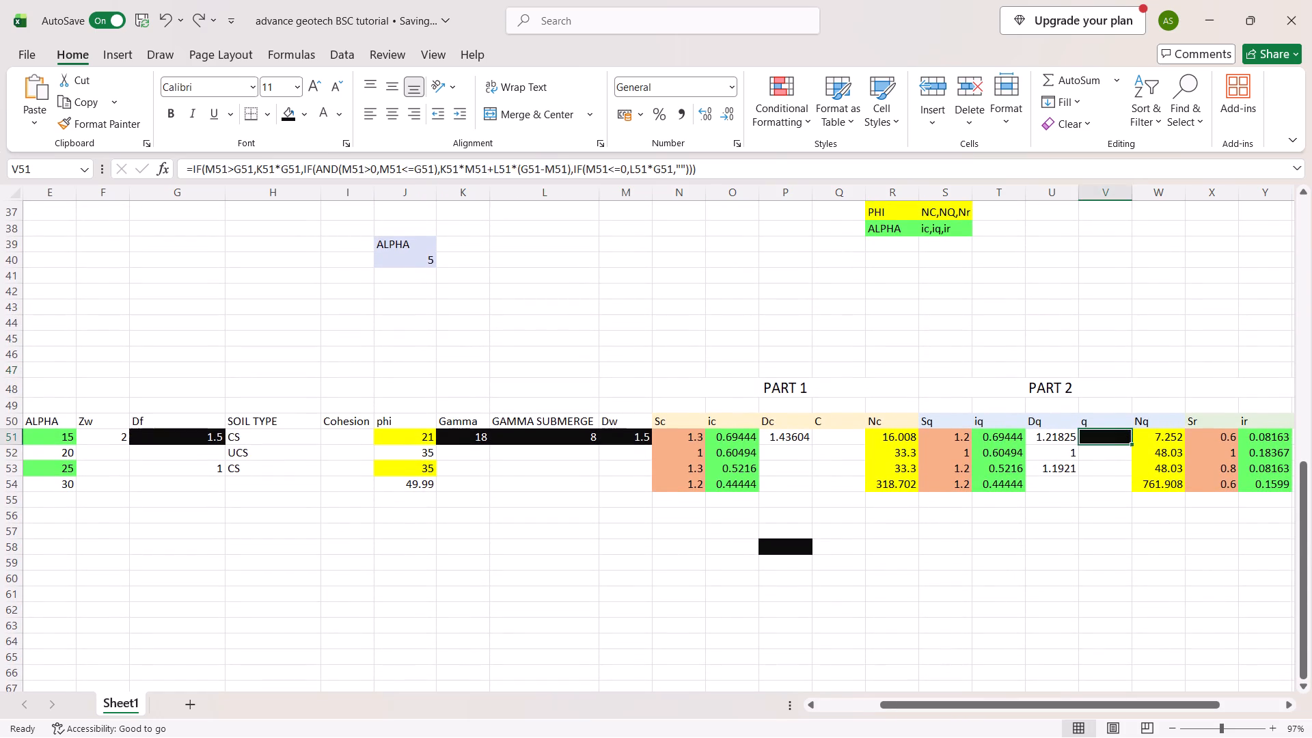
key("ctrl+z")
key("ctrl+z")
key("ctrl+z")
key("ctrl+z")
key("ctrl+z")
key("ctrl+z")
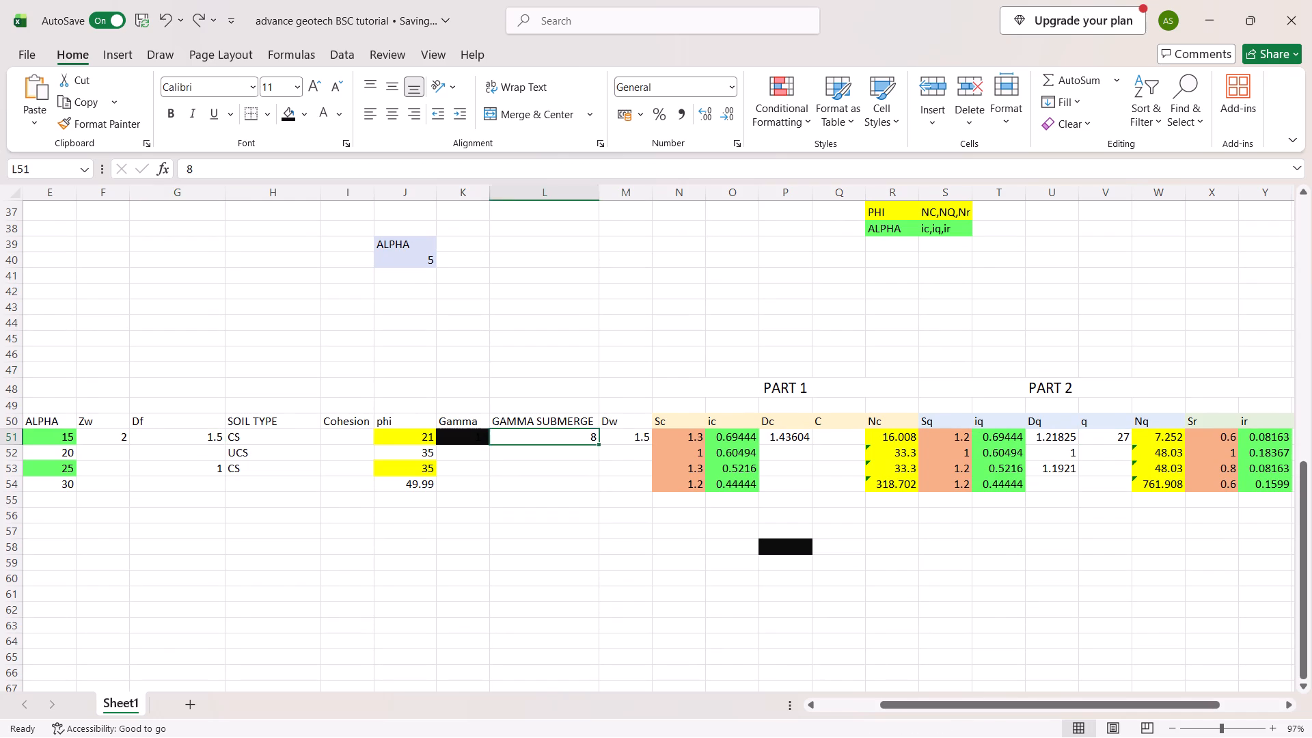
key("ctrl+z")
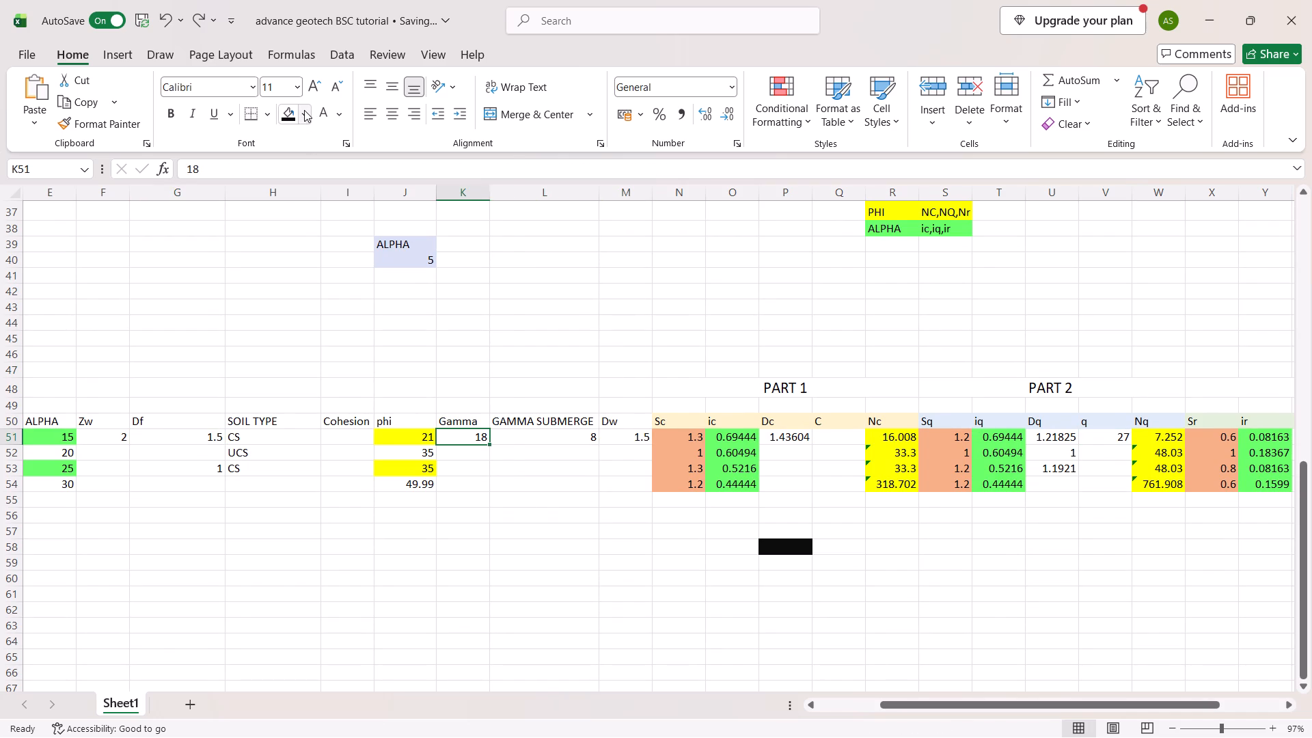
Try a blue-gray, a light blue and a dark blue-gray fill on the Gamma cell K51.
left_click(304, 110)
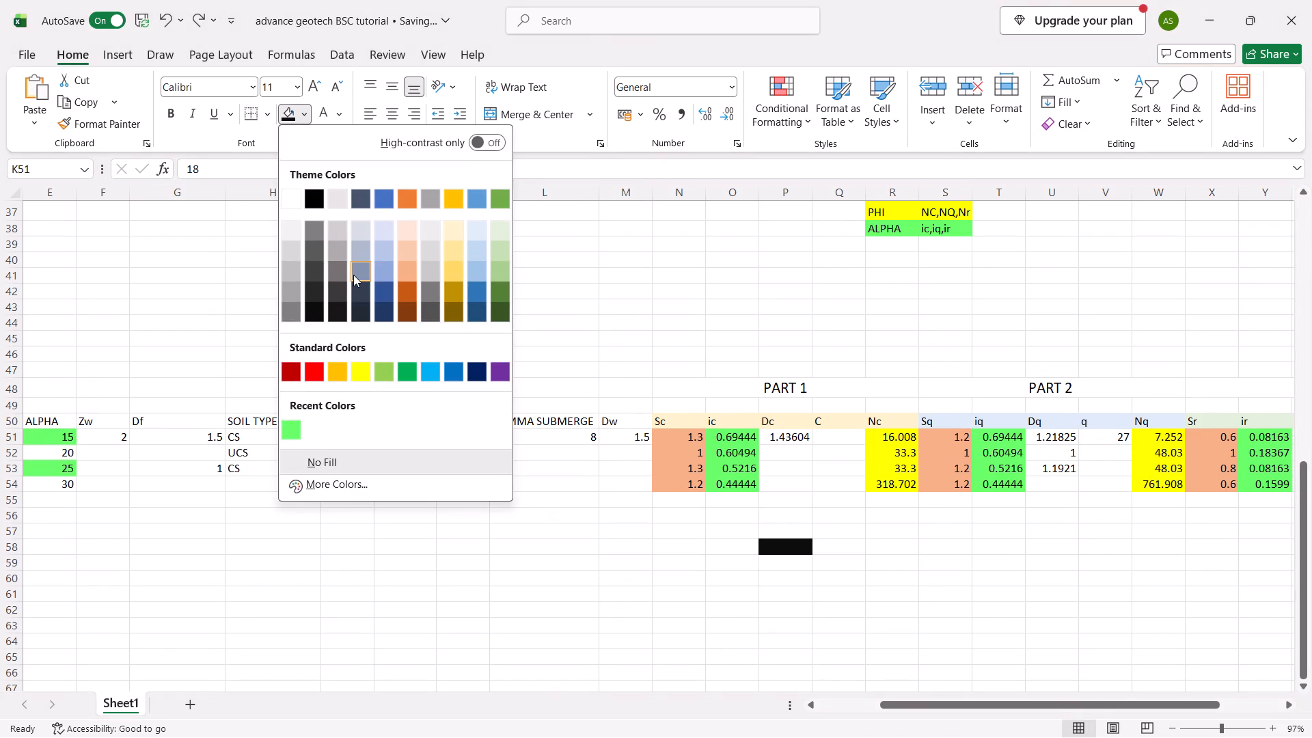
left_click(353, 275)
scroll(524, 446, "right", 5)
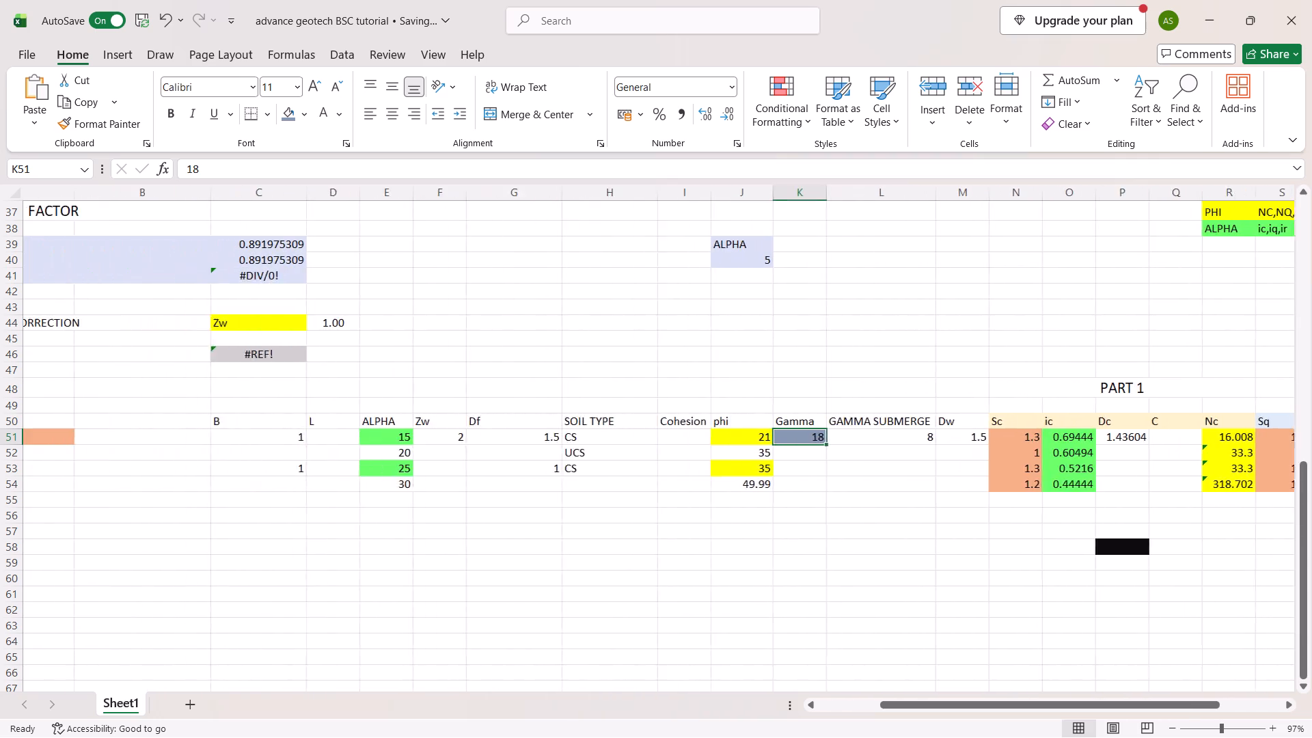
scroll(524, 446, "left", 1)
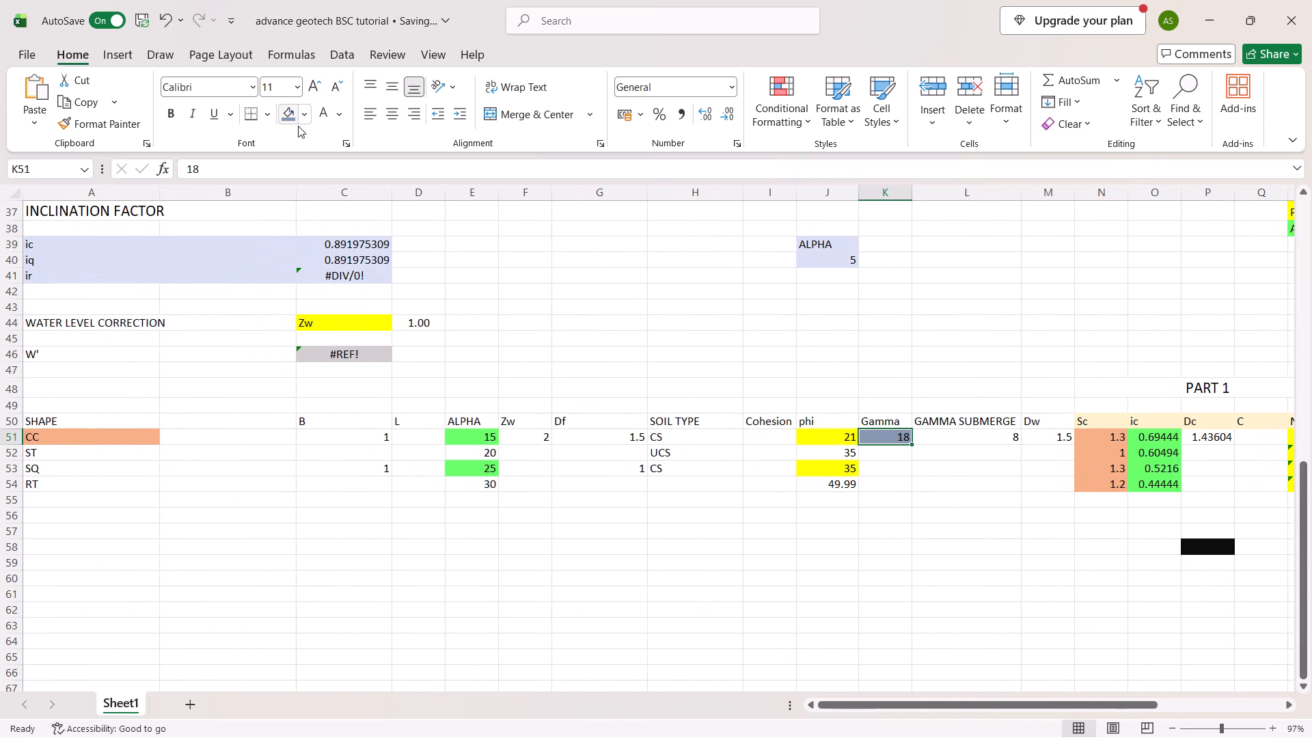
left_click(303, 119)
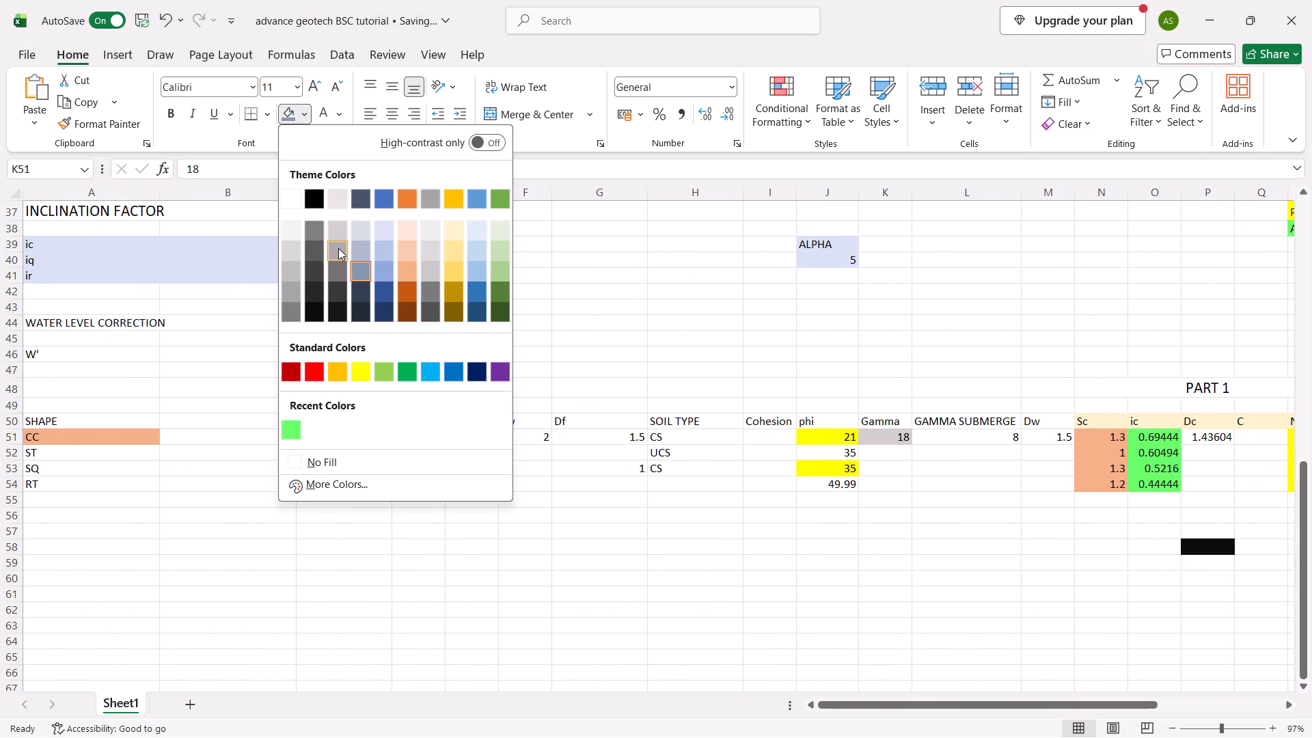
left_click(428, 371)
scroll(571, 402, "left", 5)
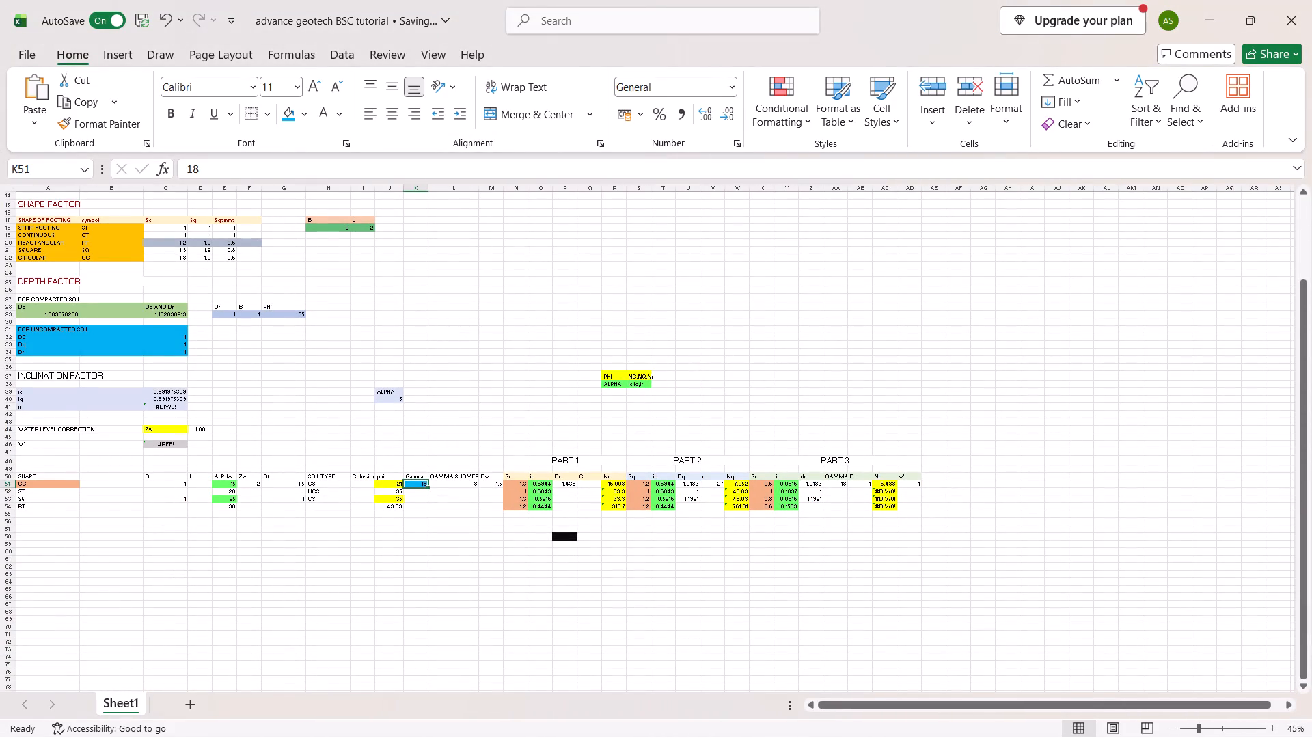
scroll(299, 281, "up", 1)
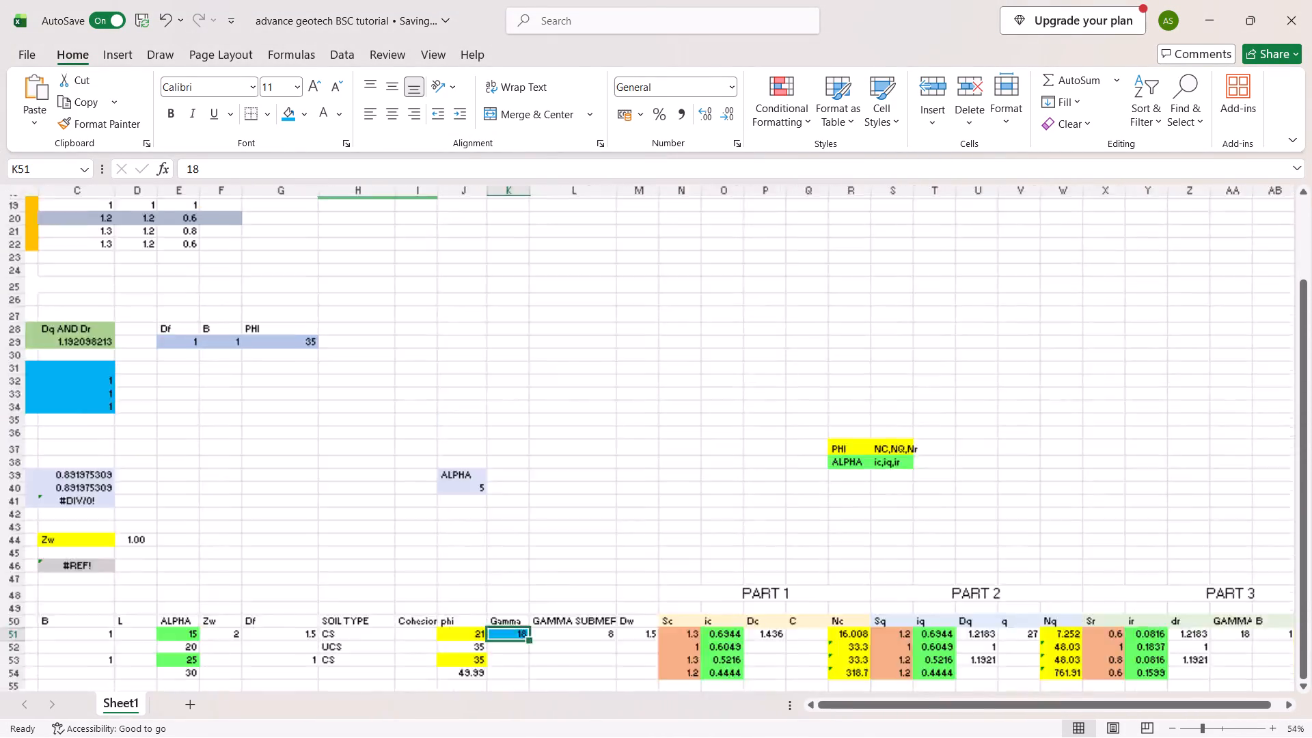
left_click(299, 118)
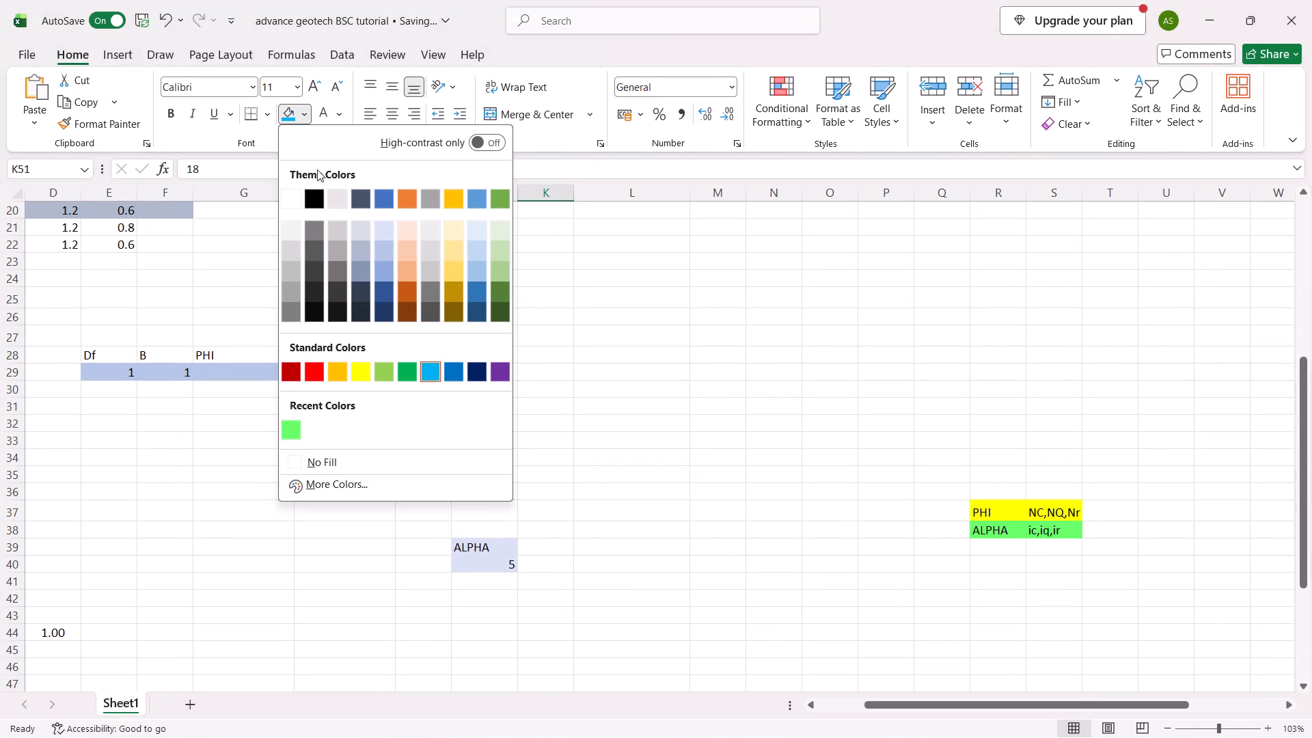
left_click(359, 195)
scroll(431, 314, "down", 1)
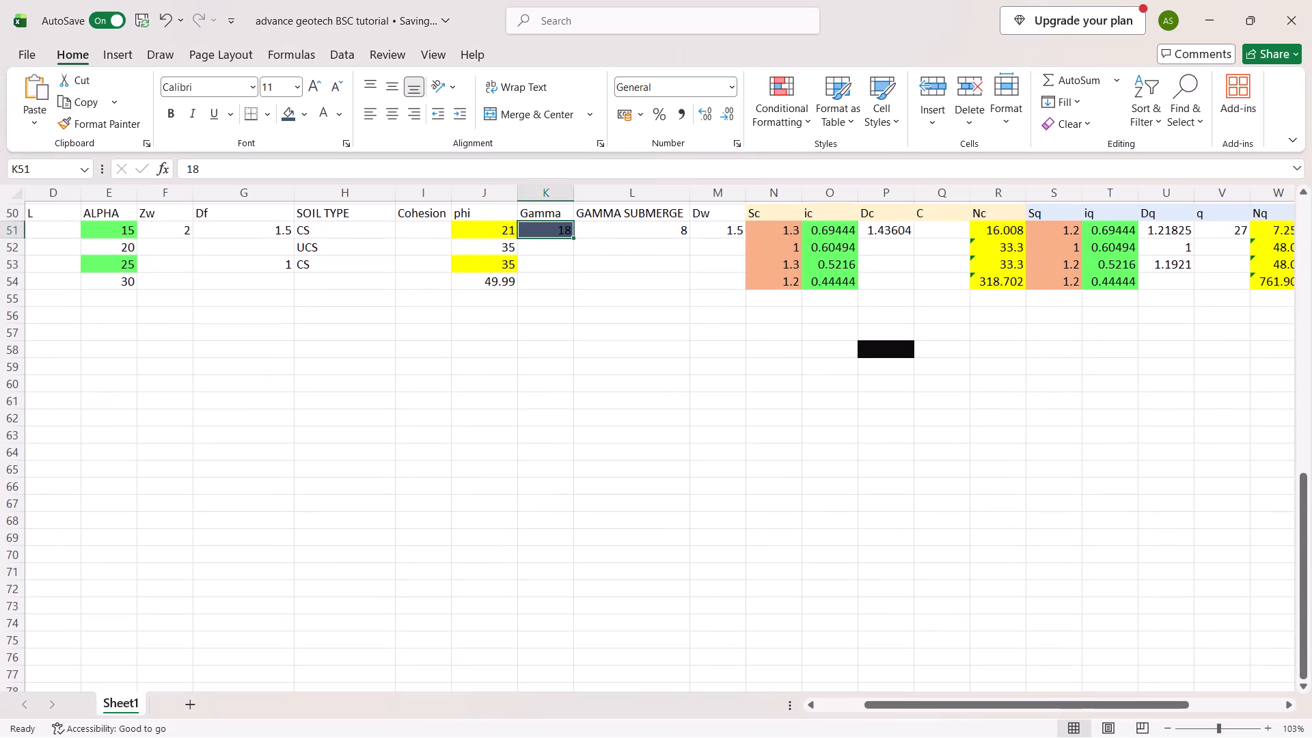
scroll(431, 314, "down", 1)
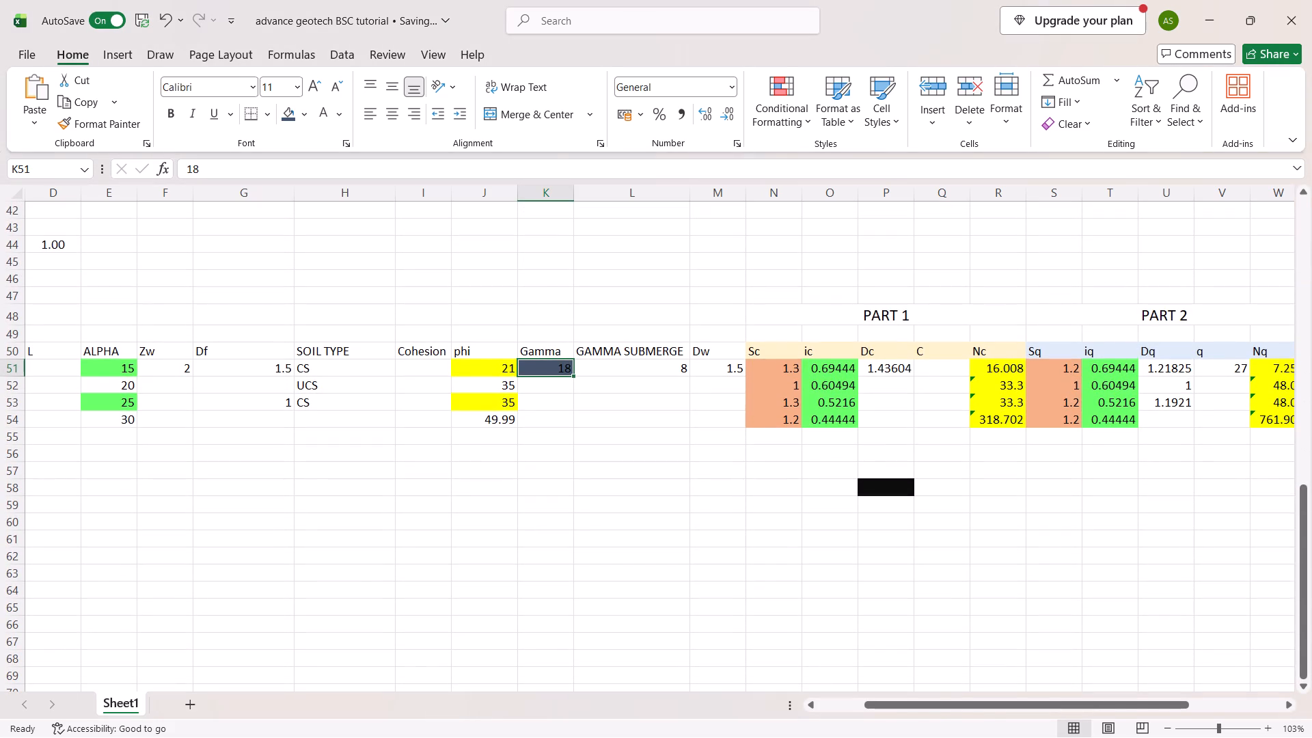
Apply a light gray fill to the Gamma cell K51.
left_click(534, 364)
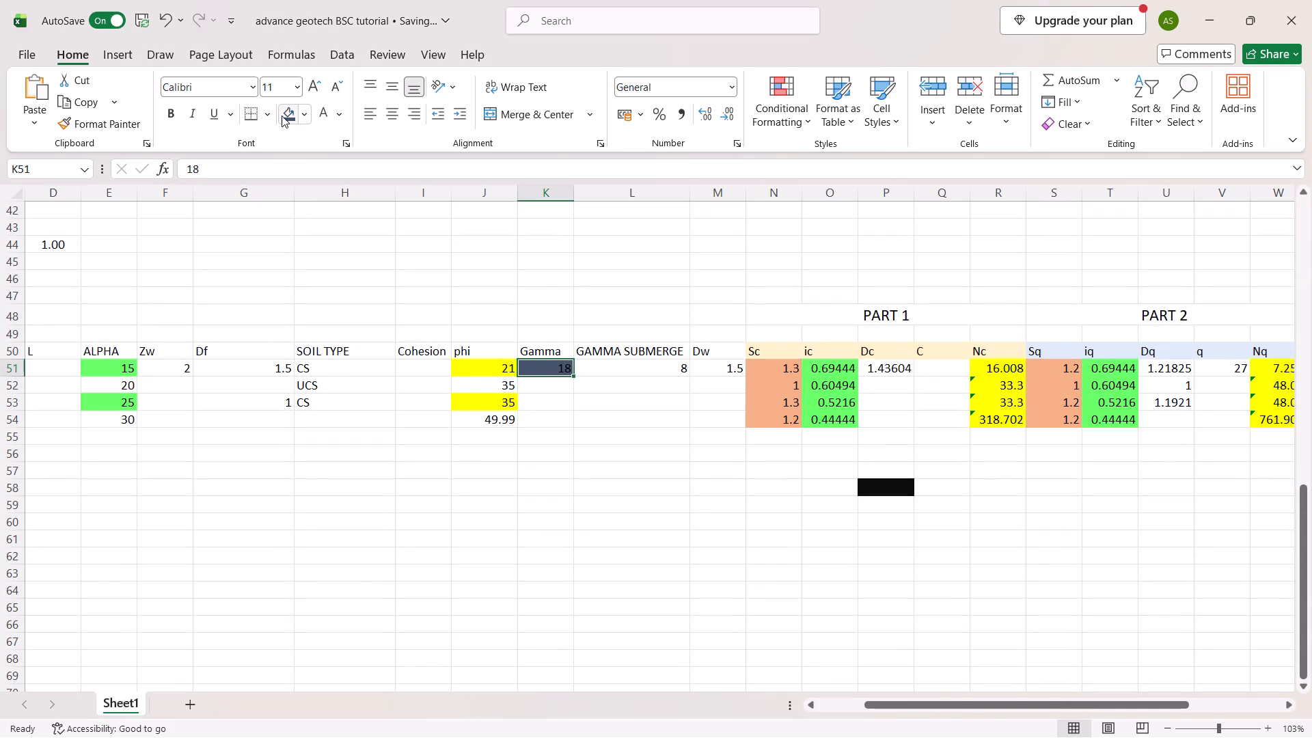
left_click(282, 115)
left_click(301, 111)
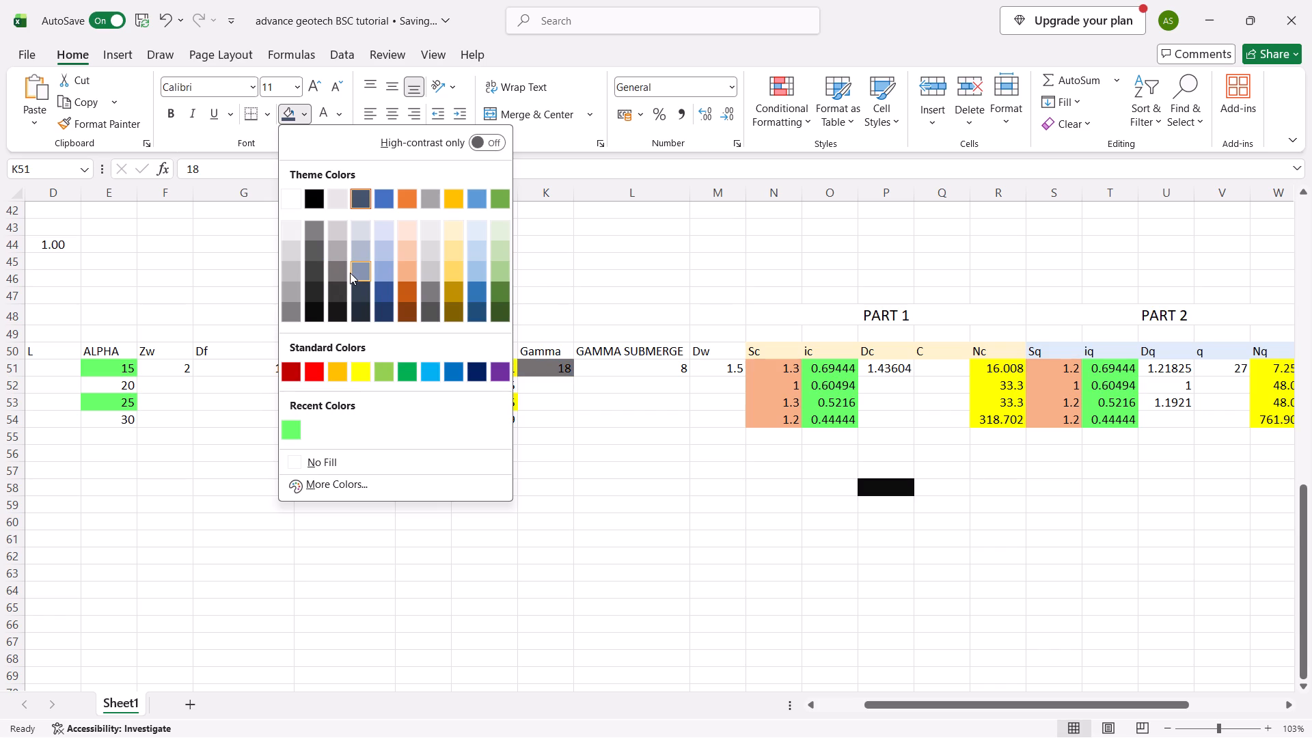
left_click(297, 272)
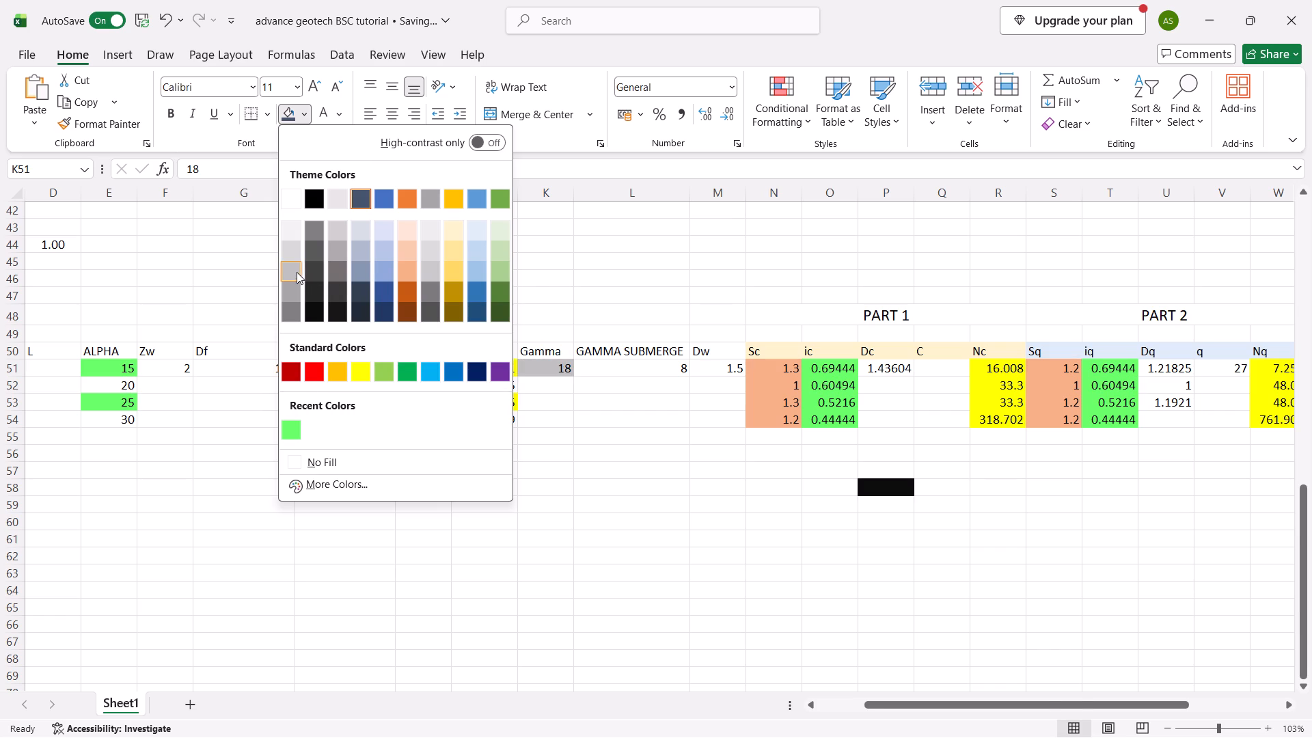
Apply the same light gray fill to GAMMA SUBMERGE L51, Dw M51, Df G51 and the q formula cell V51.
scroll(297, 272, "up", 7)
scroll(297, 272, "down", 3)
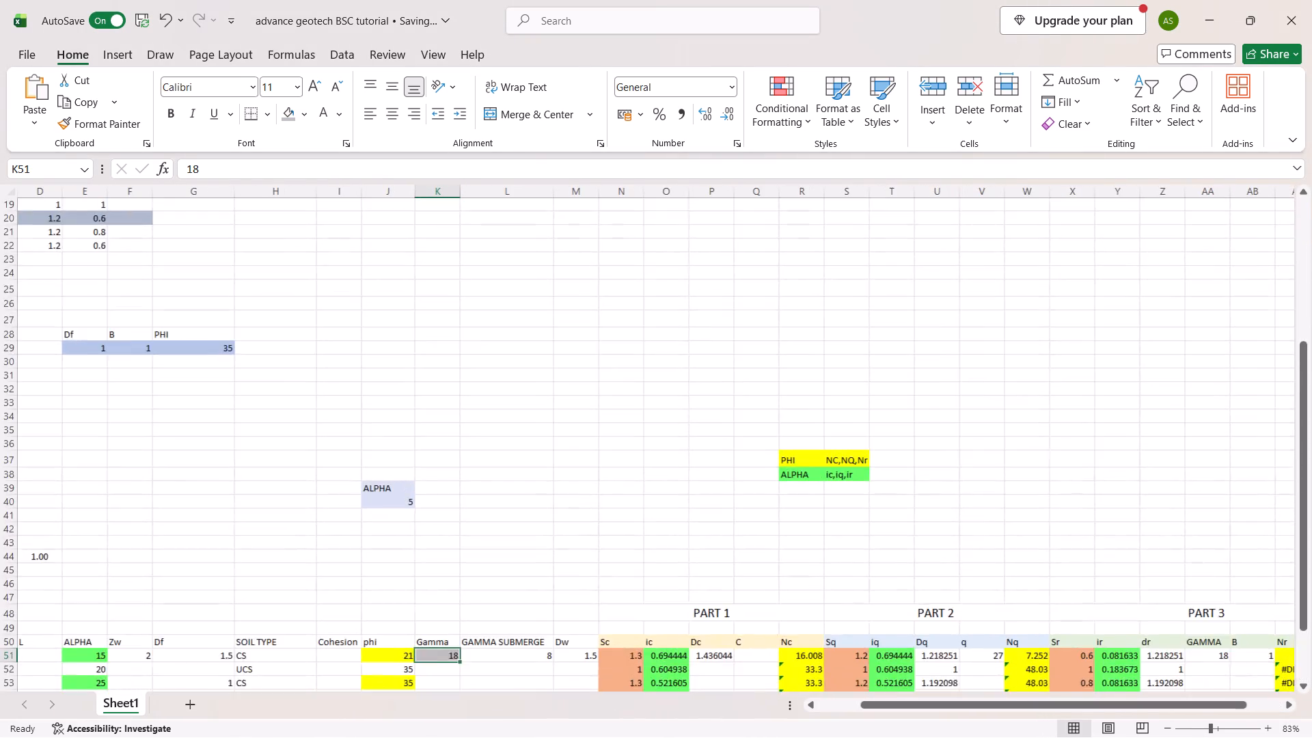
scroll(297, 272, "down", 3)
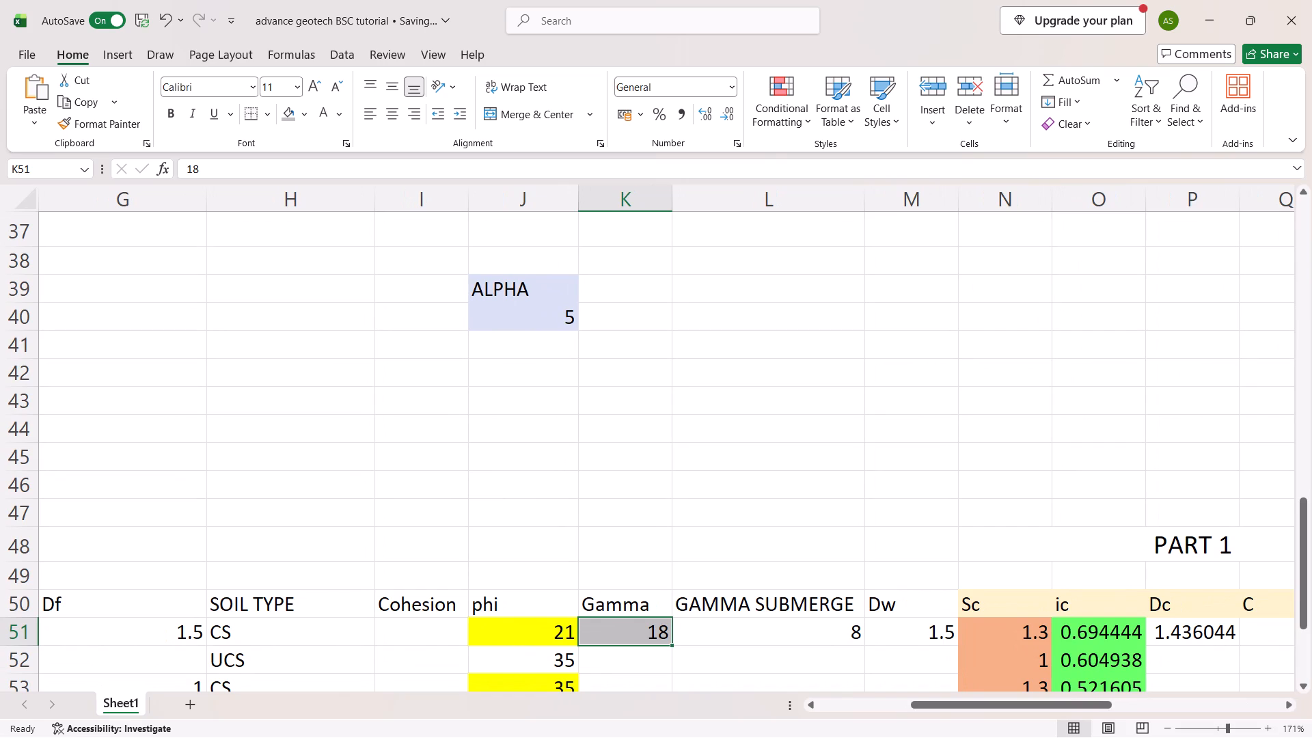
scroll(645, 638, "down", 1)
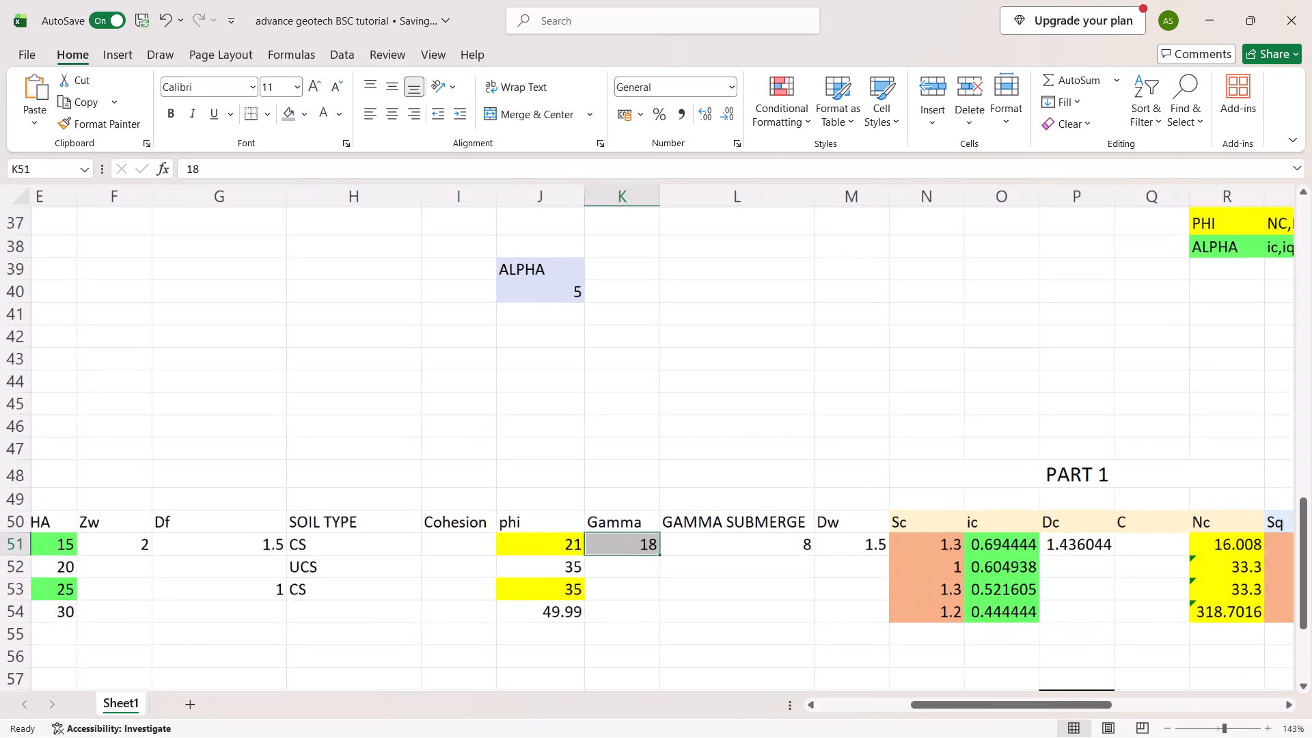
left_click(724, 564)
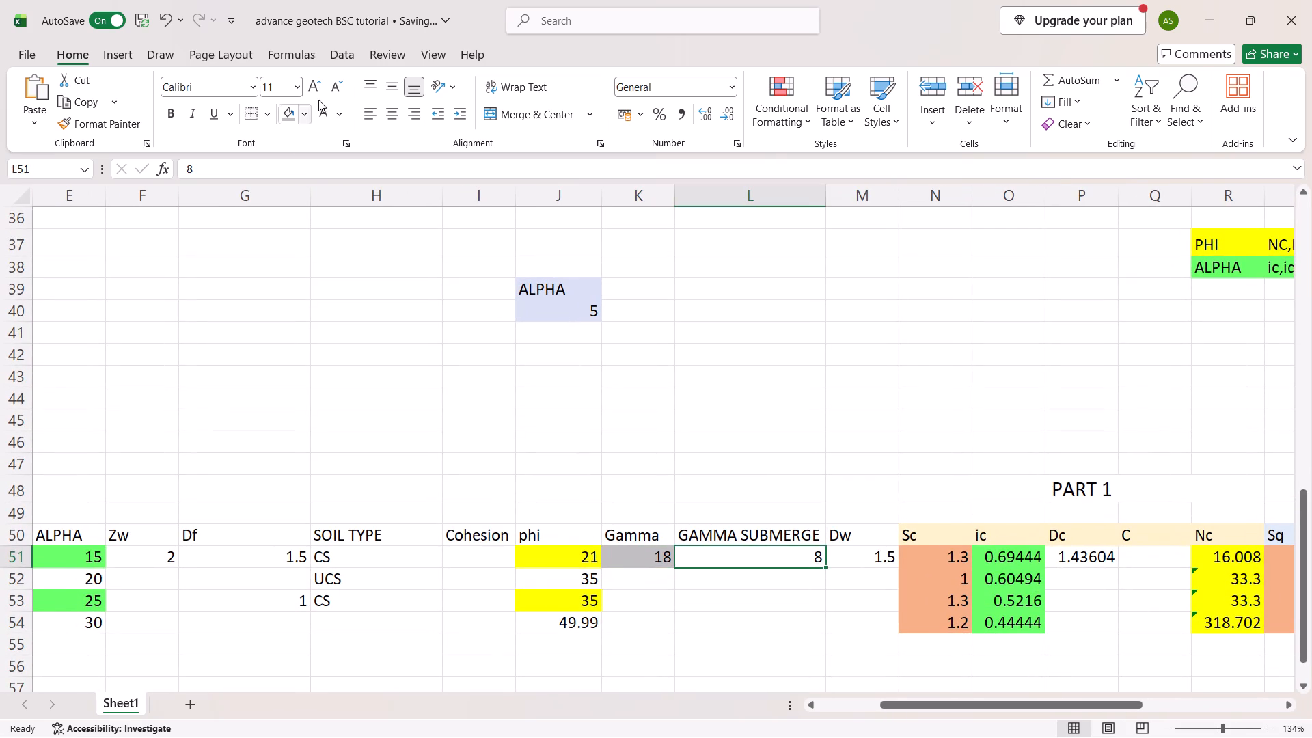
left_click(294, 111)
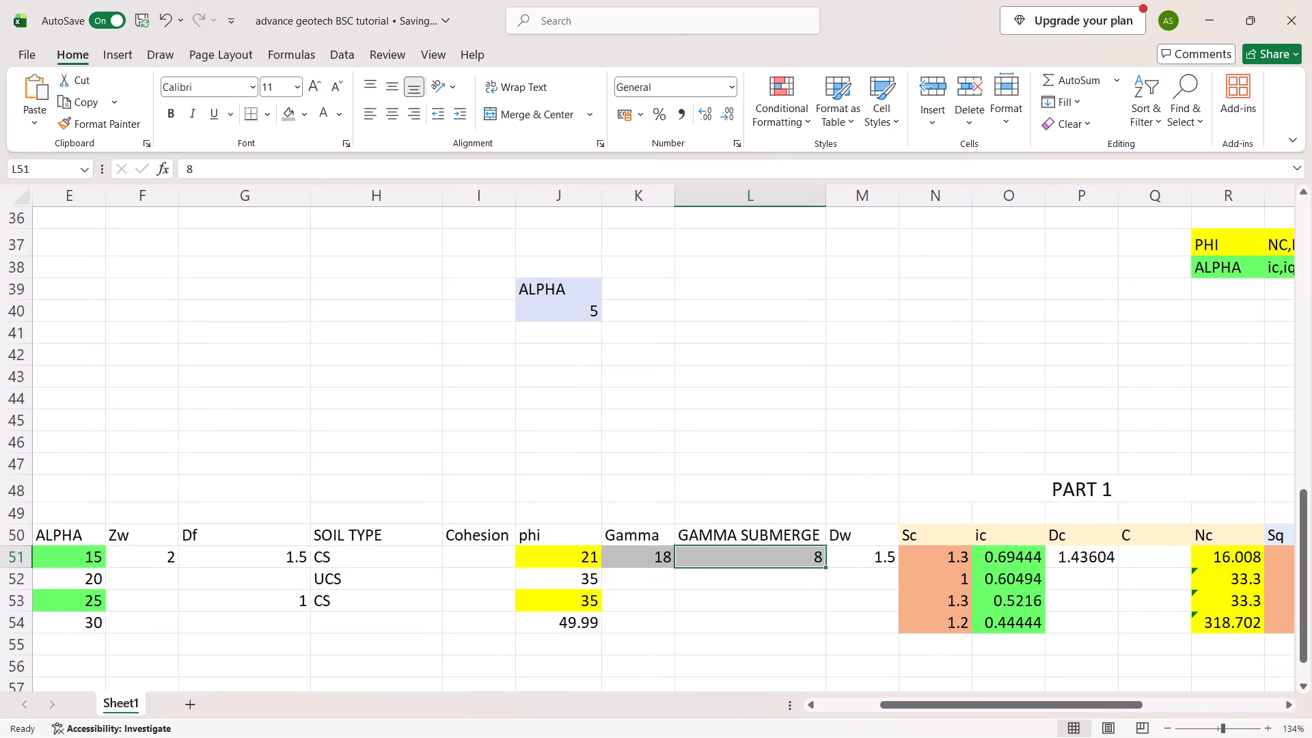
left_click(852, 552)
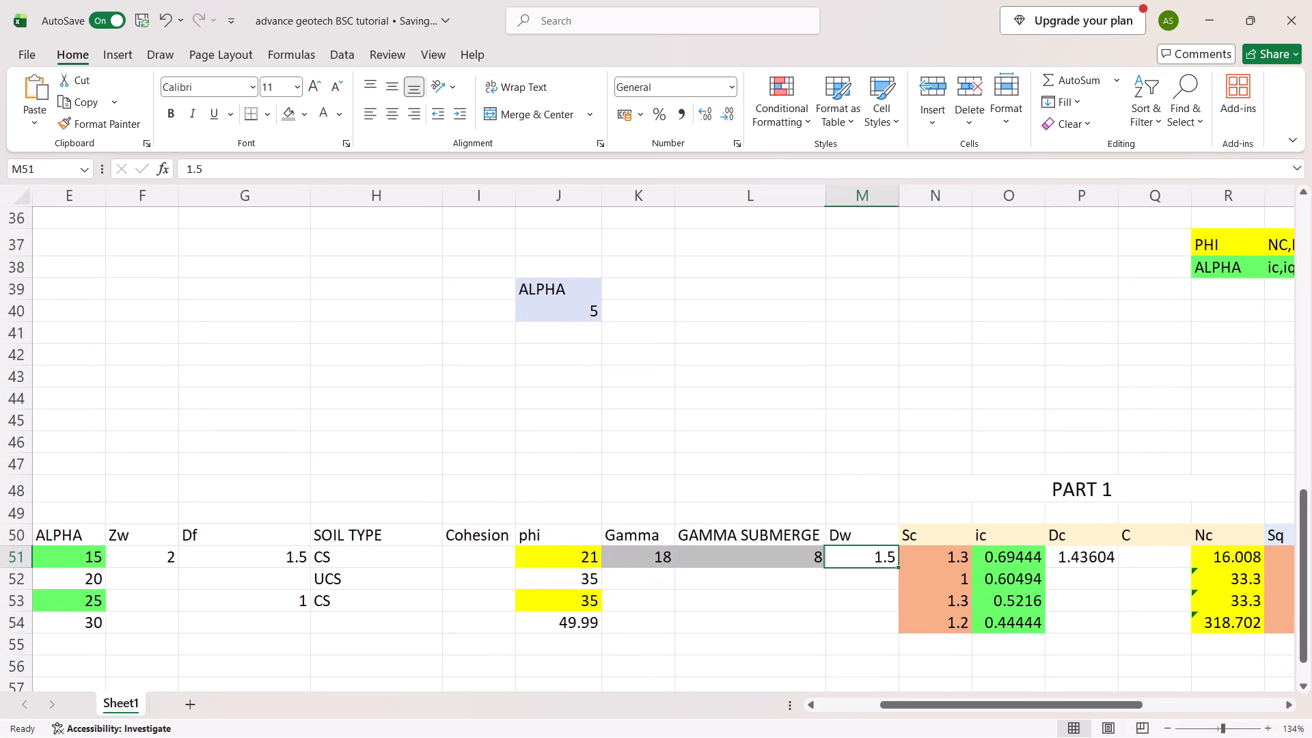
left_click(292, 113)
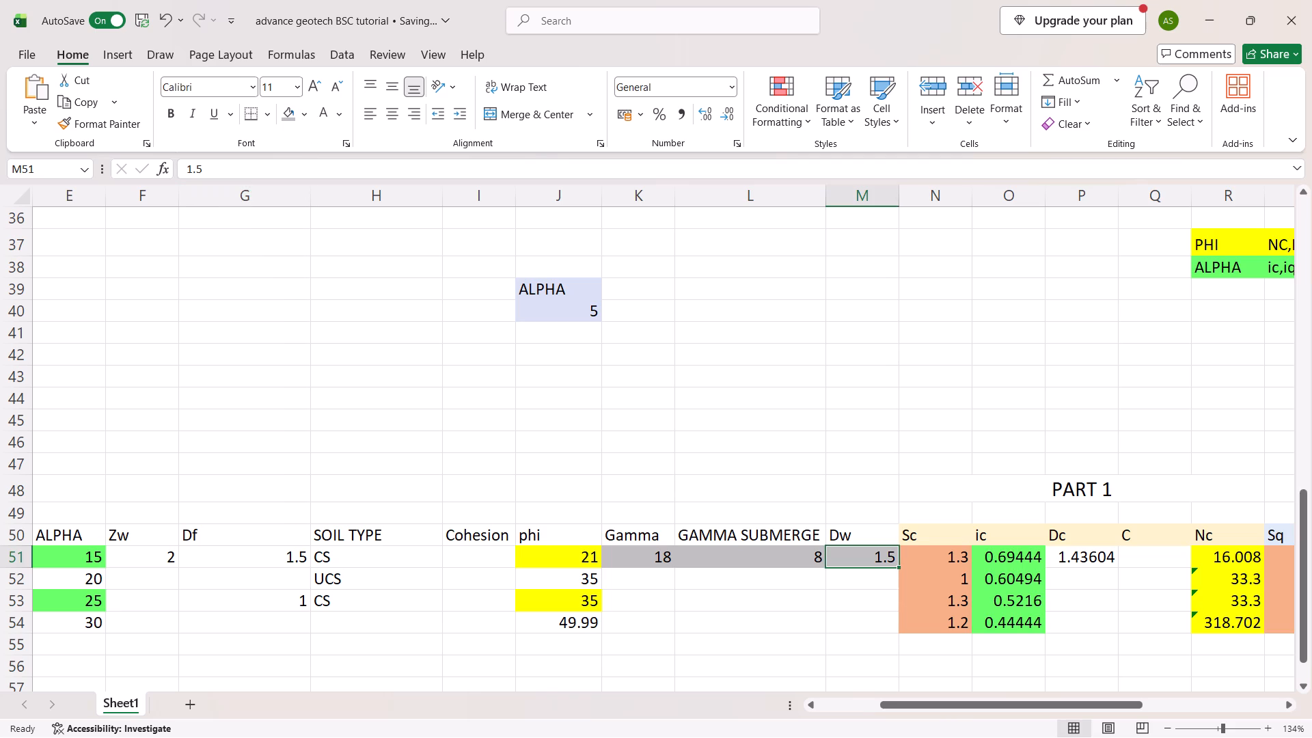
left_click(225, 550)
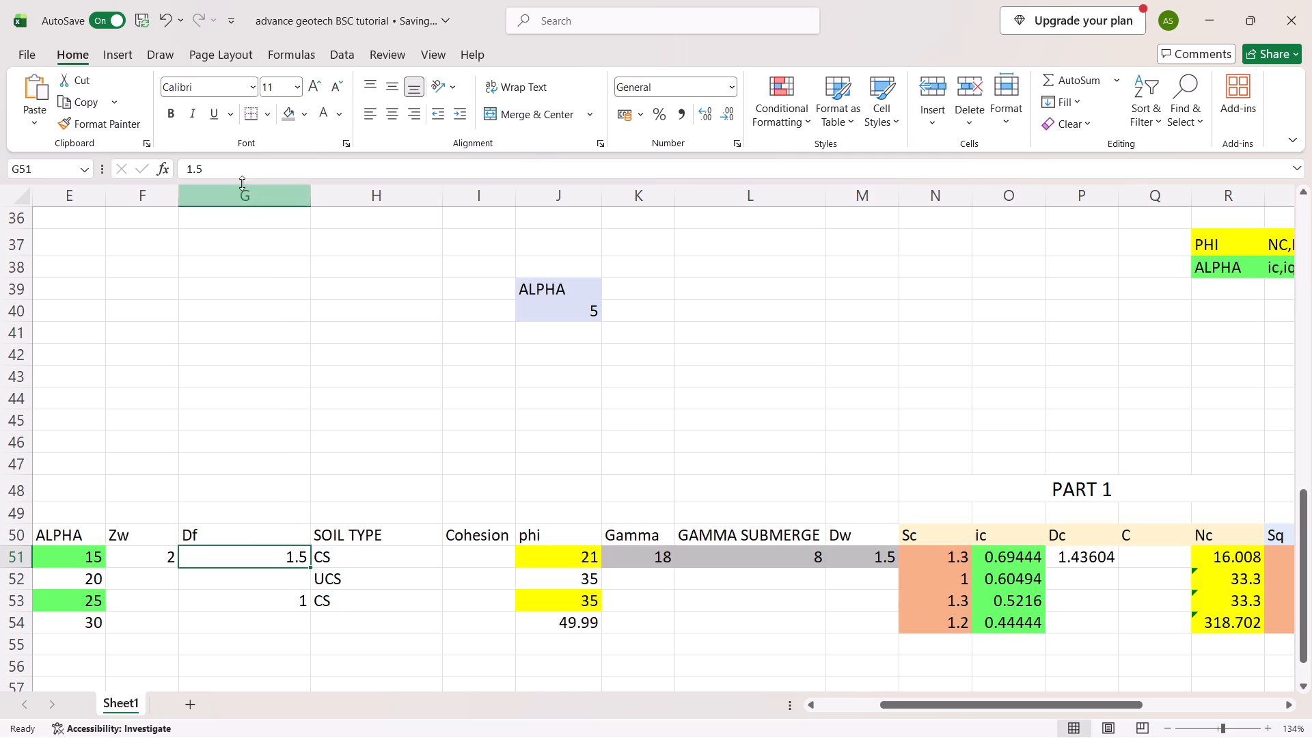
left_click(286, 115)
scroll(474, 246, "left", 1)
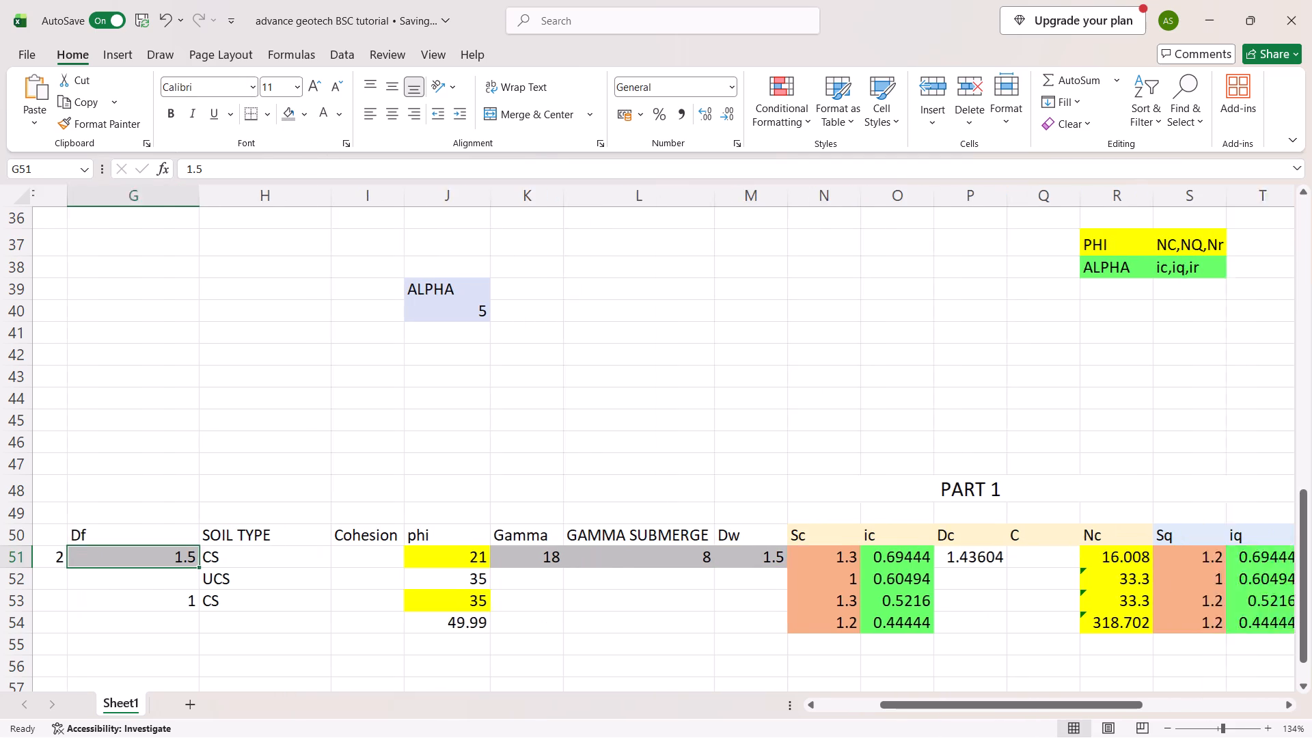
scroll(474, 246, "left", 1)
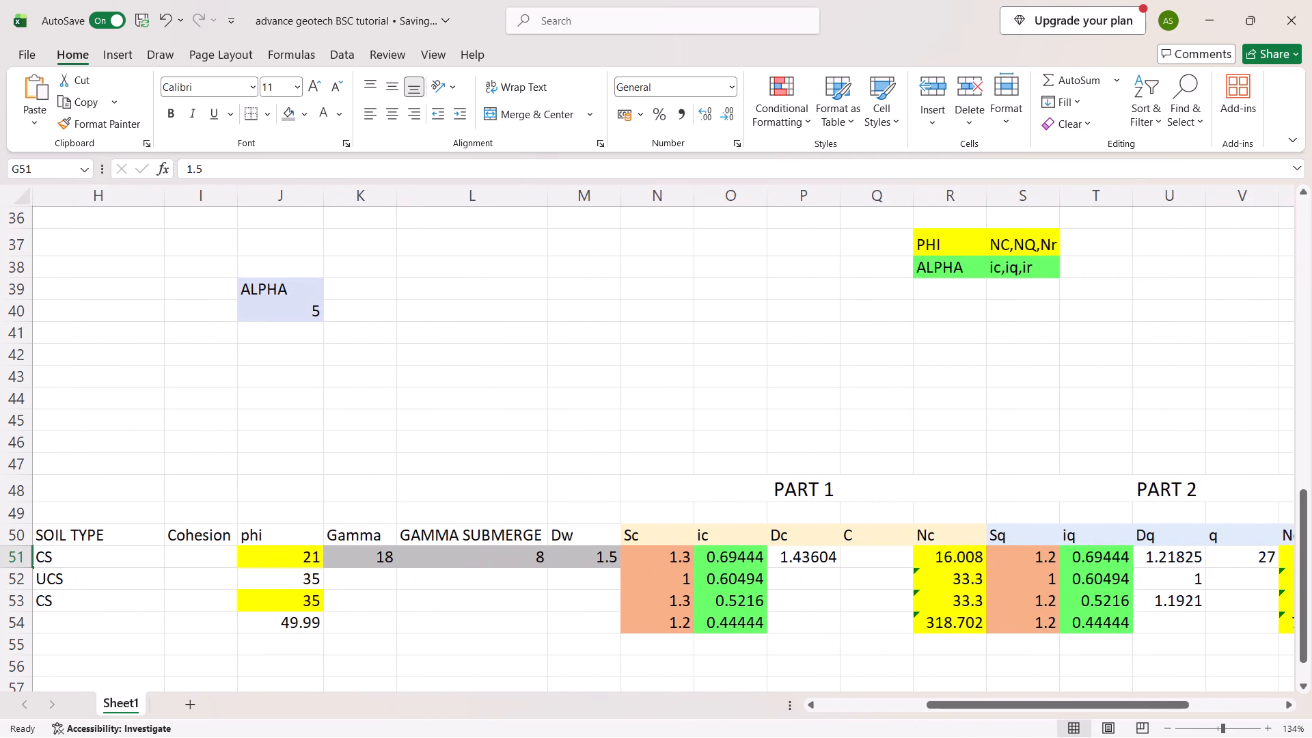
left_click(1216, 554)
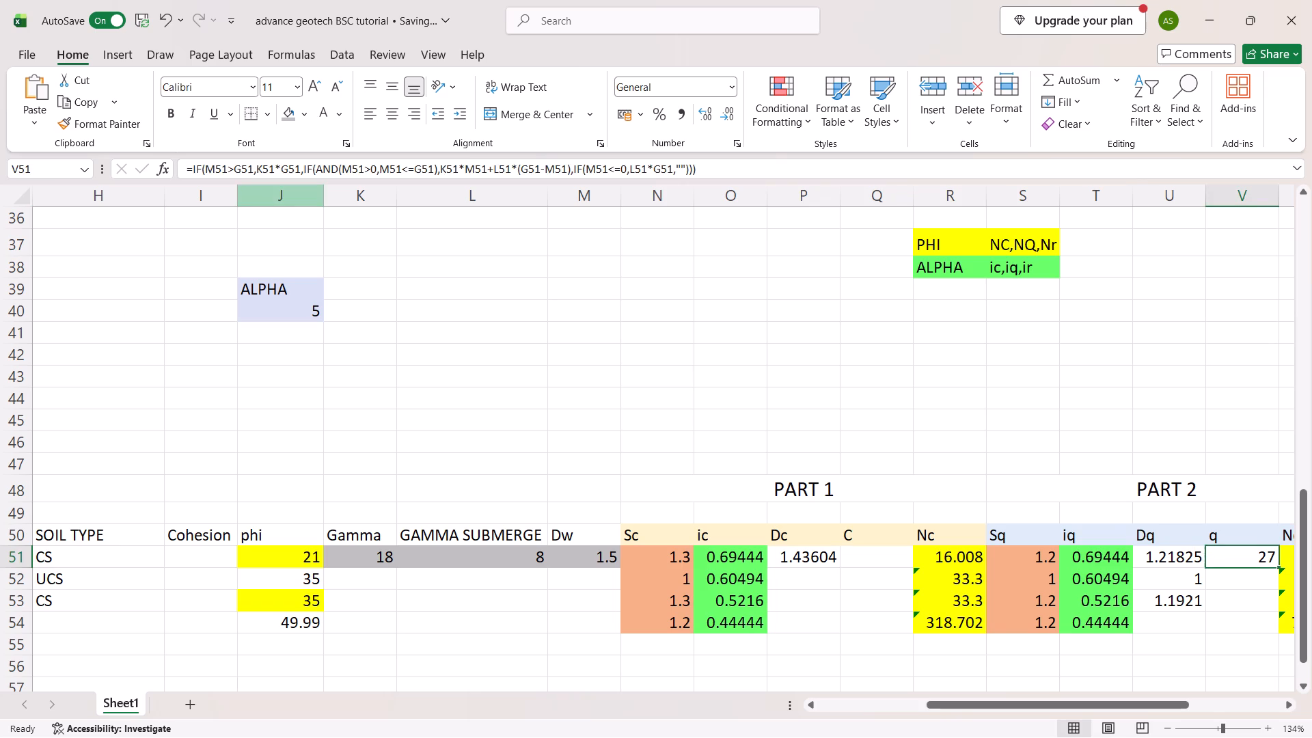
left_click(284, 120)
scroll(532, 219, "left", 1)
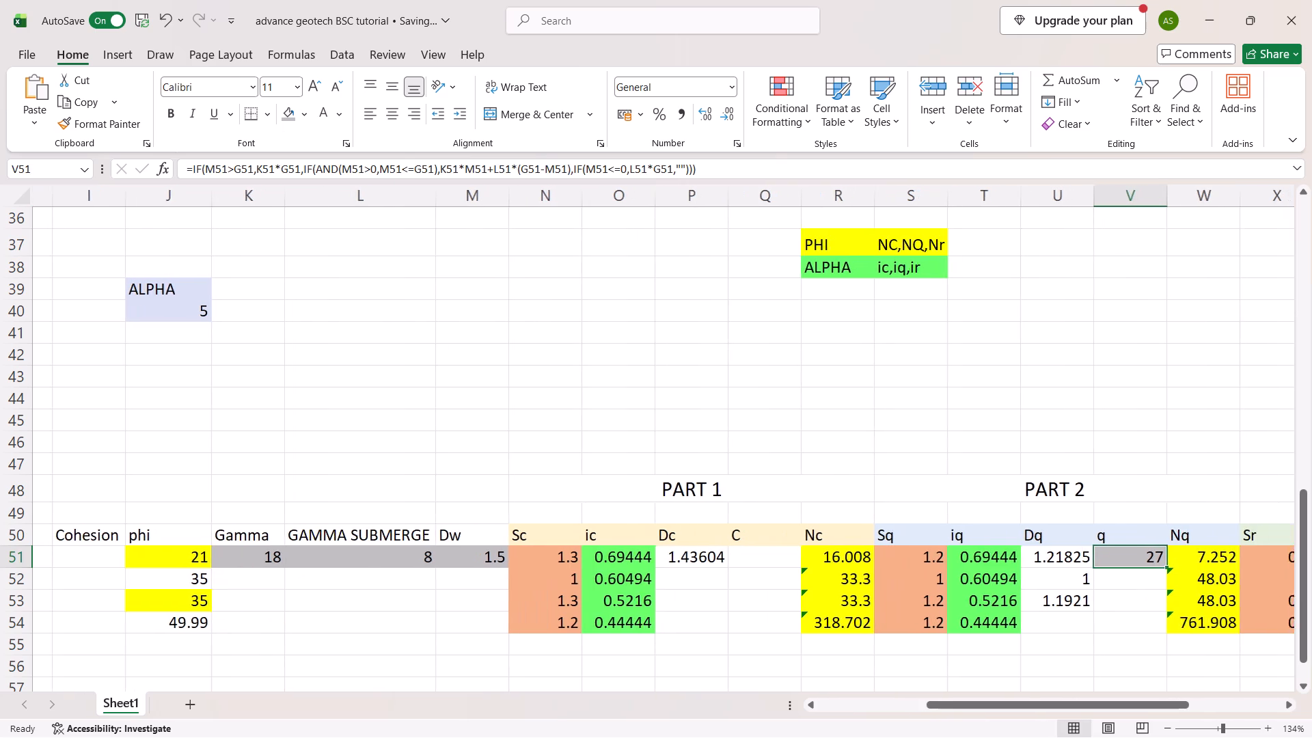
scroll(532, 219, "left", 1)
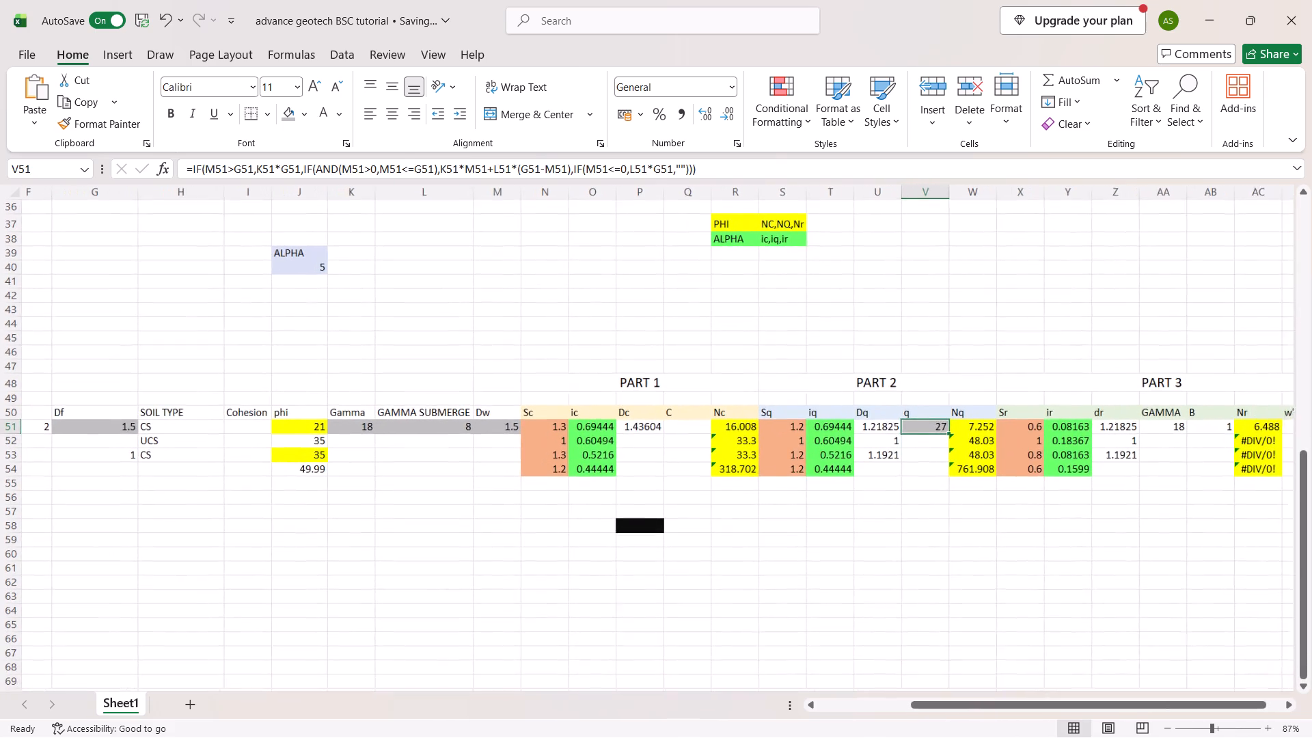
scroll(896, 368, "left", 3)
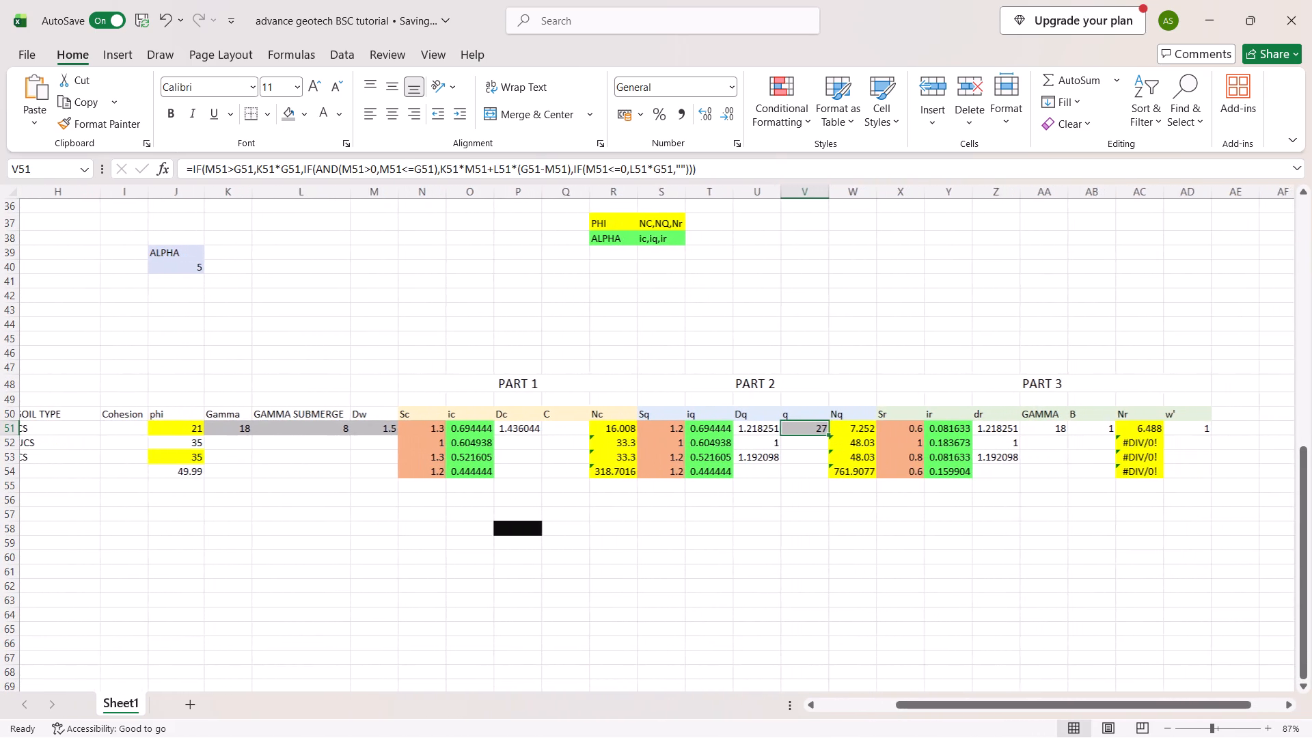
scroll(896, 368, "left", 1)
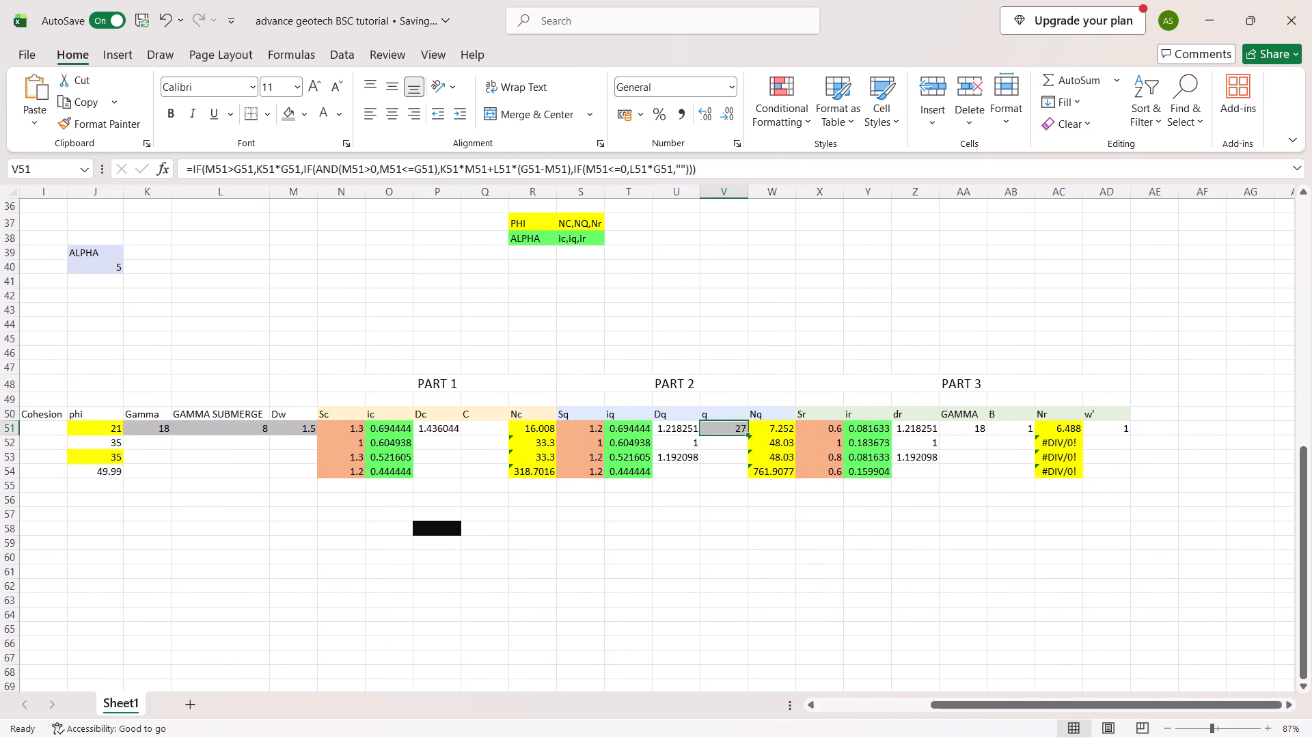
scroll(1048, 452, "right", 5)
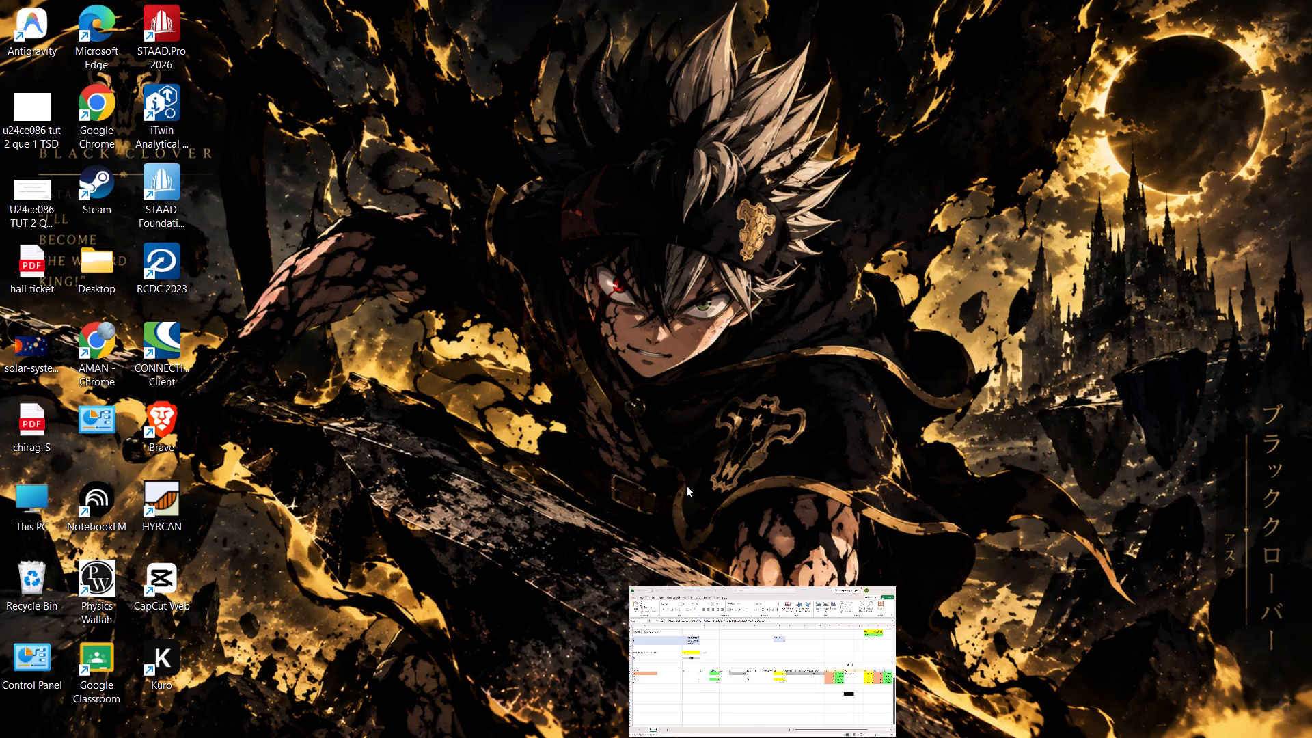
Switch to the desktop and launch the Kuro app.
double_click(187, 640)
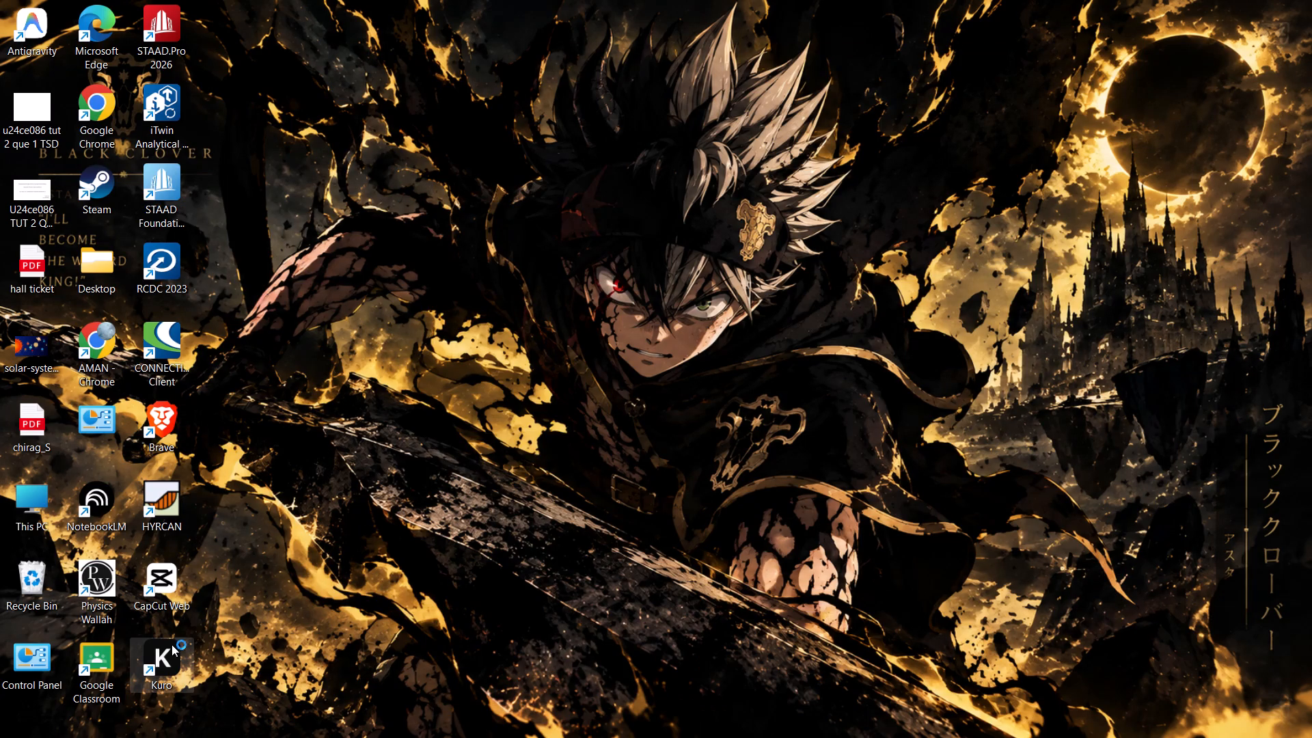
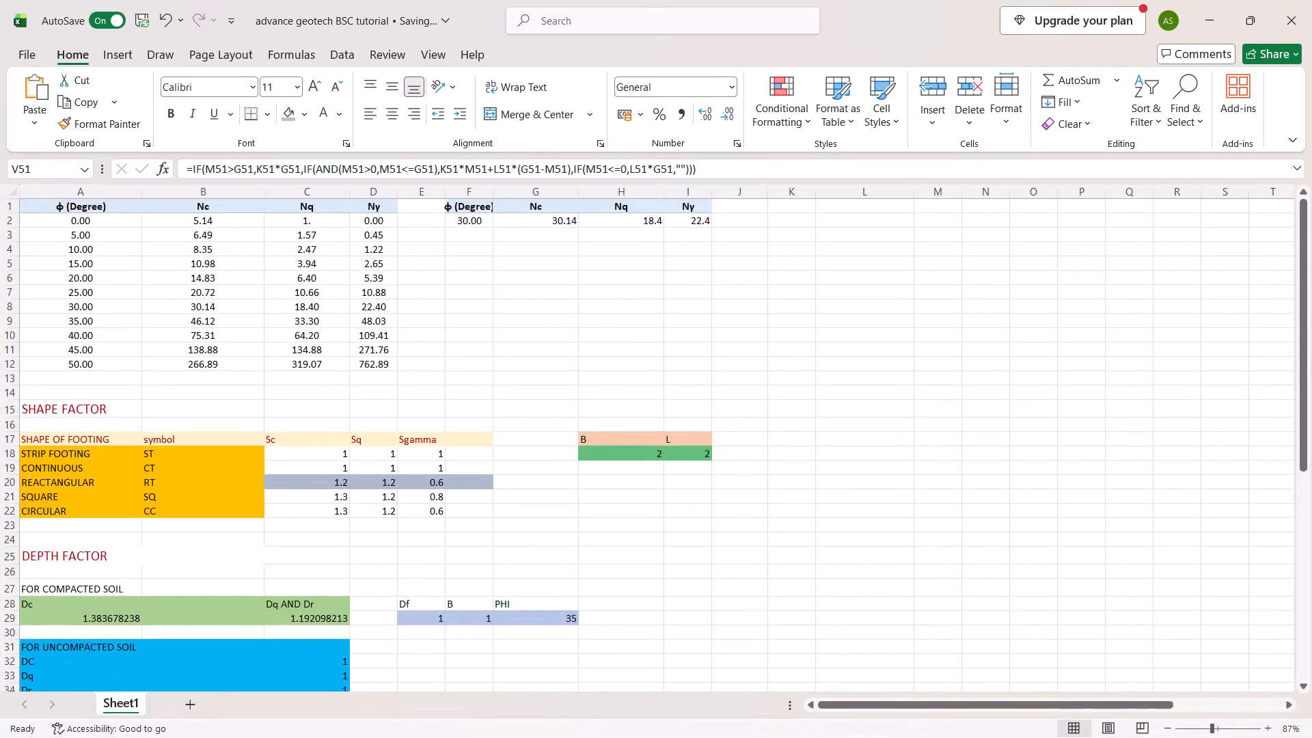
Examine the factor tables and the color-coded input and formula rows of the bearing-capacity sheet.
scroll(711, 471, "down", 5)
scroll(711, 471, "left", 1)
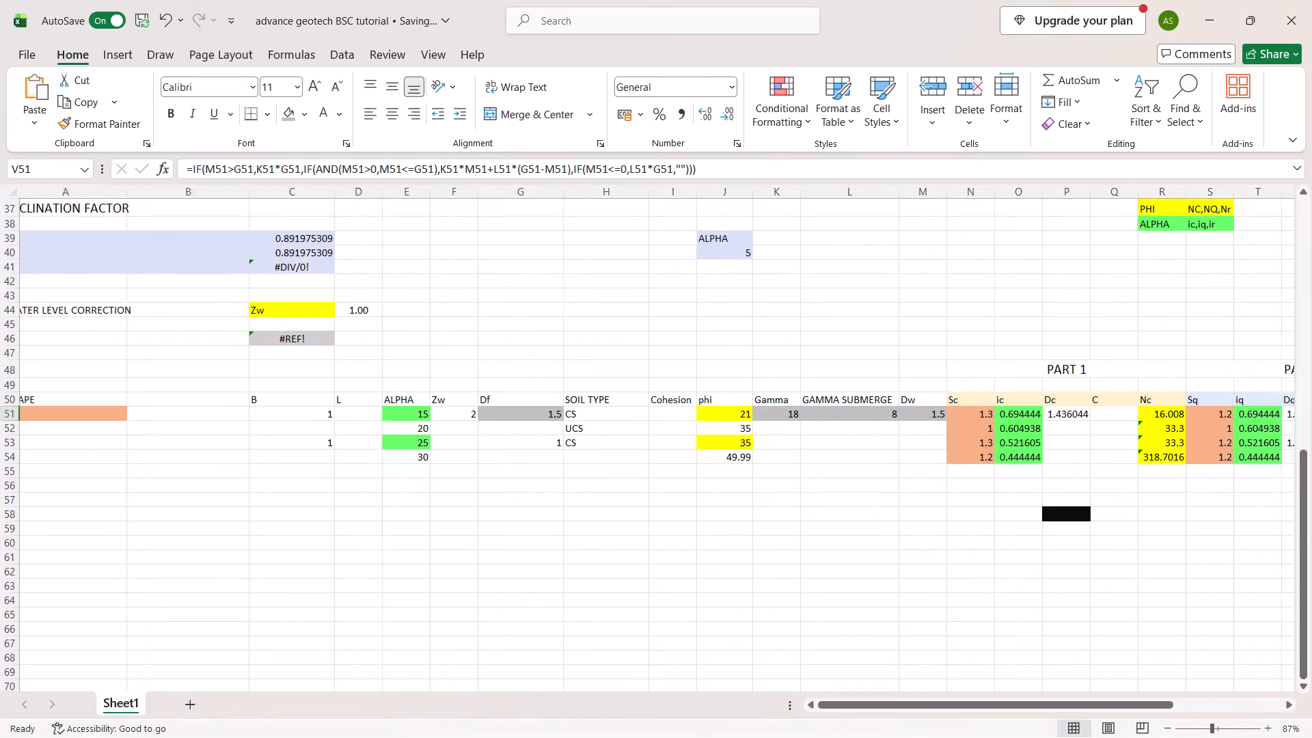
scroll(711, 471, "left", 5)
scroll(711, 471, "right", 2)
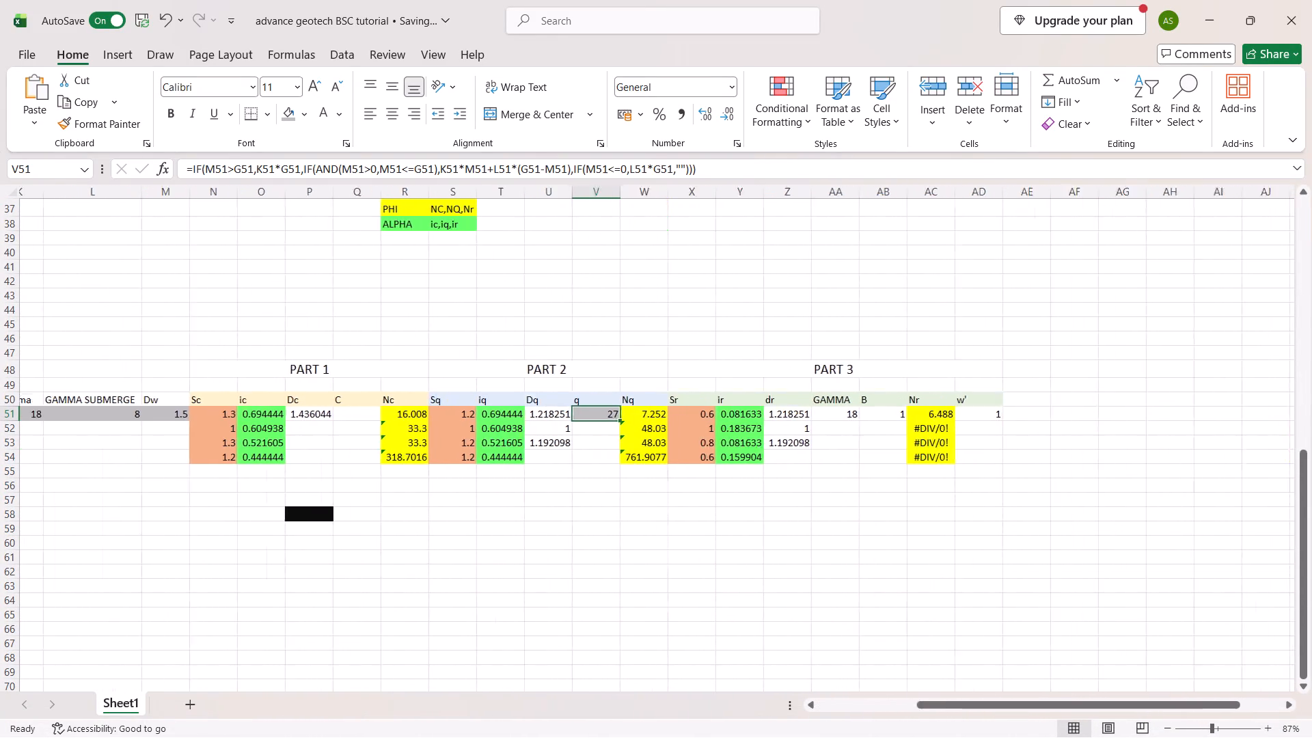
scroll(711, 471, "right", 4)
scroll(711, 471, "up", 3)
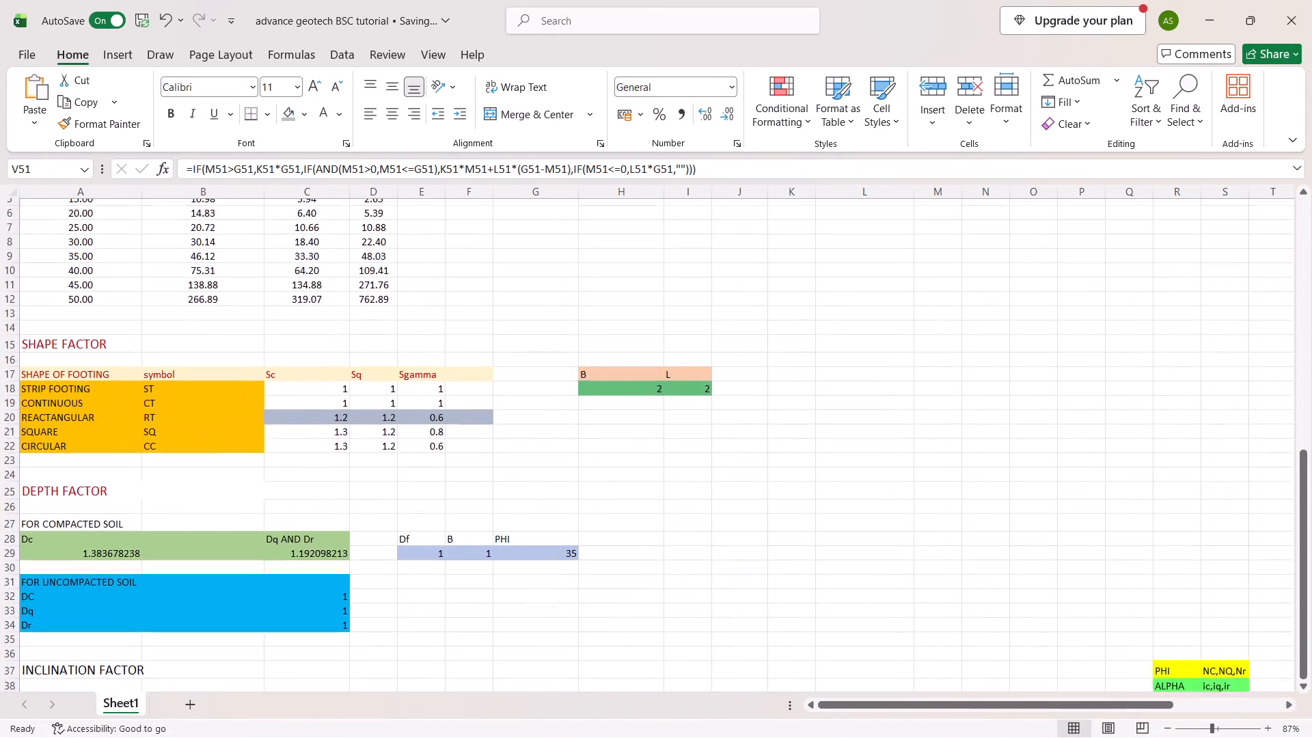
scroll(711, 471, "down", 4)
scroll(711, 471, "right", 3)
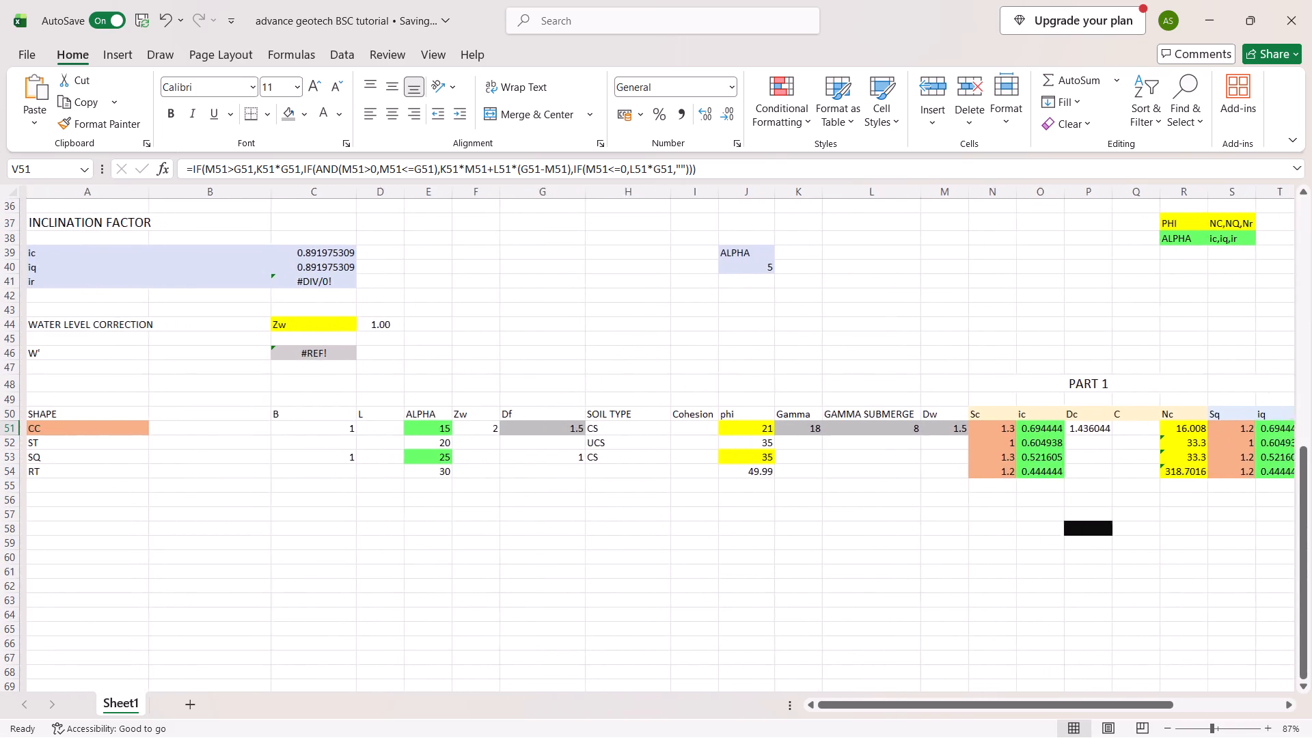
scroll(711, 471, "up", 4)
scroll(711, 471, "down", 2)
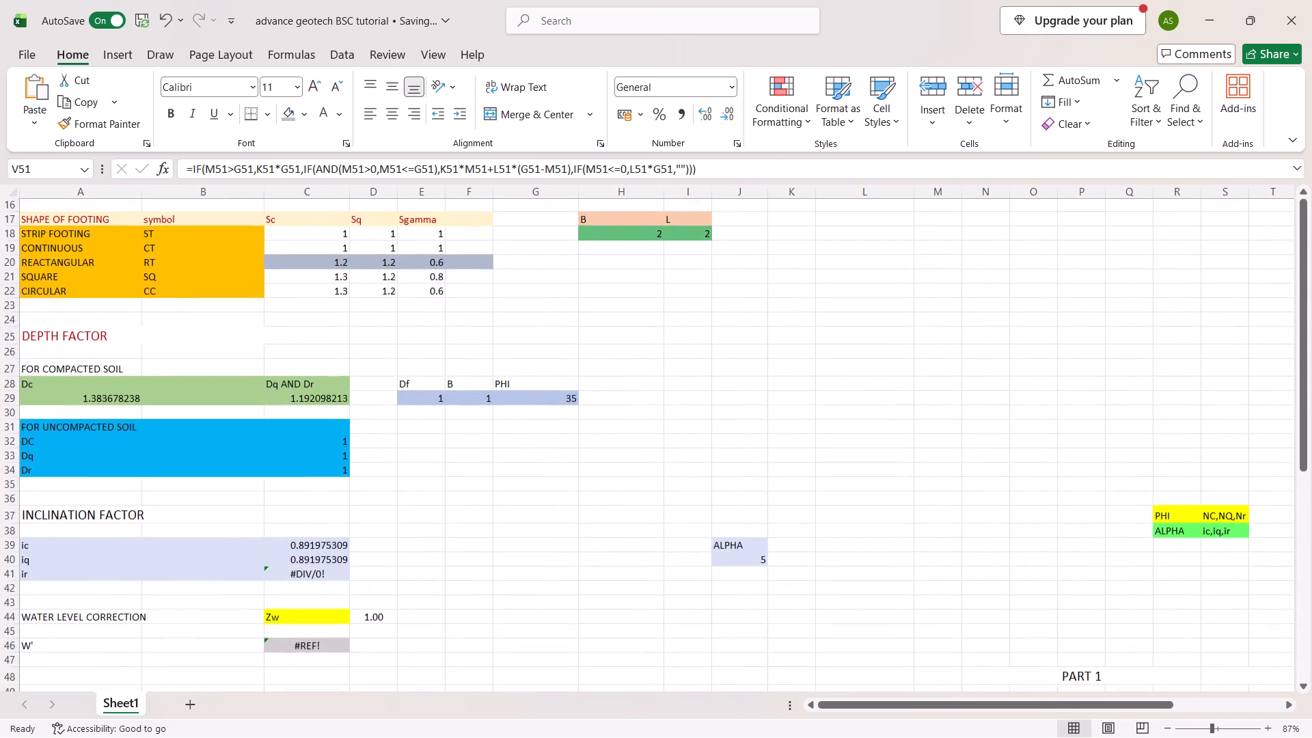
scroll(711, 471, "down", 3)
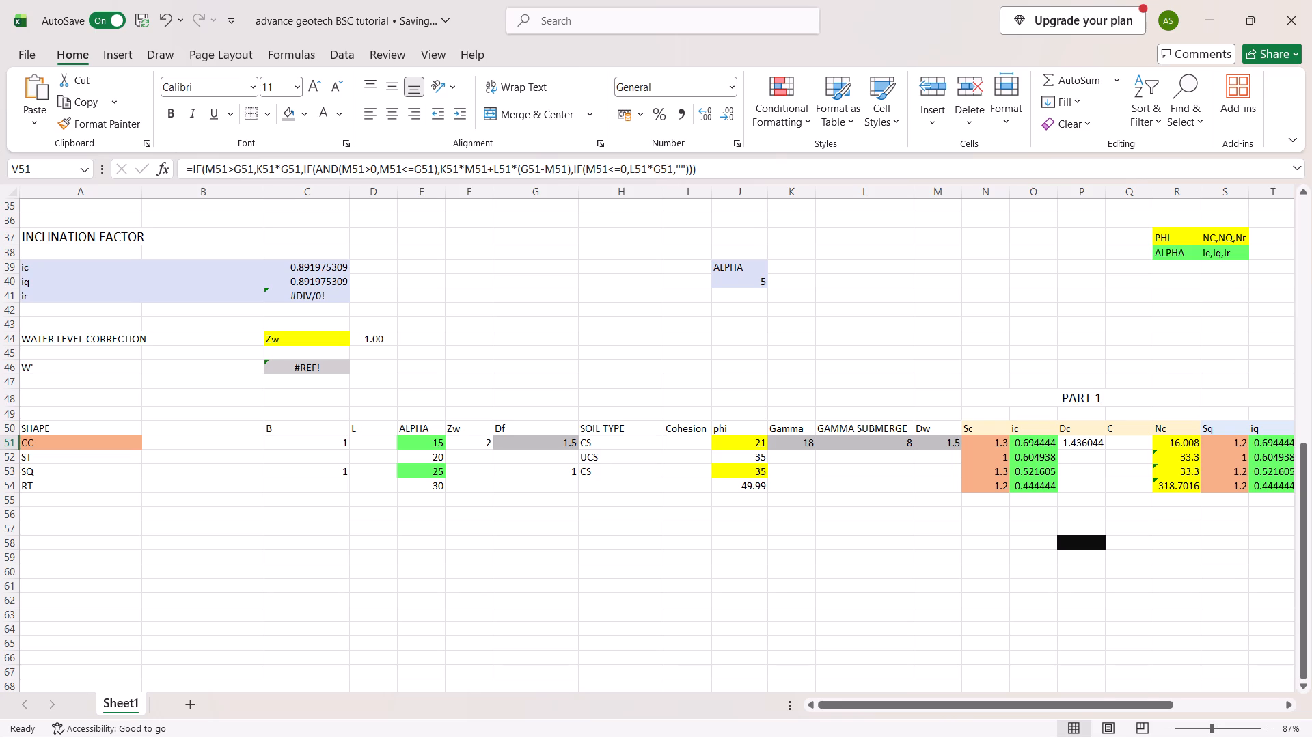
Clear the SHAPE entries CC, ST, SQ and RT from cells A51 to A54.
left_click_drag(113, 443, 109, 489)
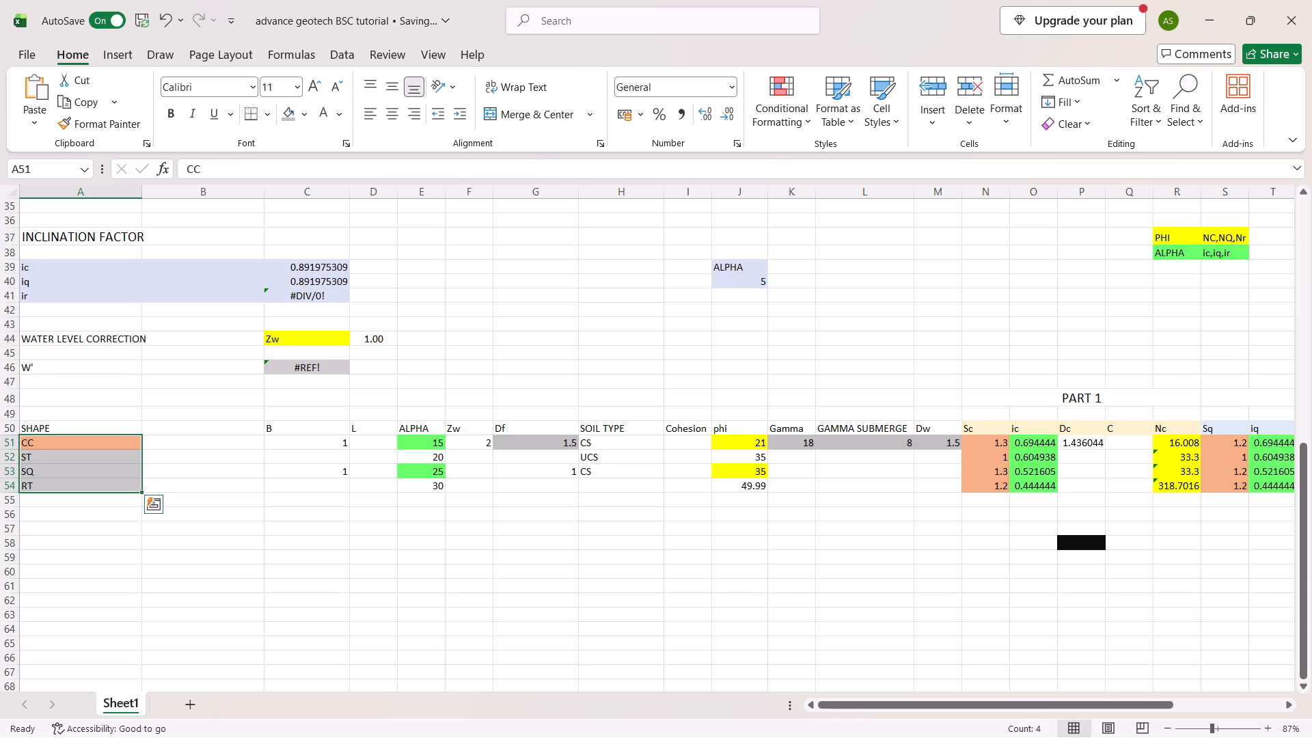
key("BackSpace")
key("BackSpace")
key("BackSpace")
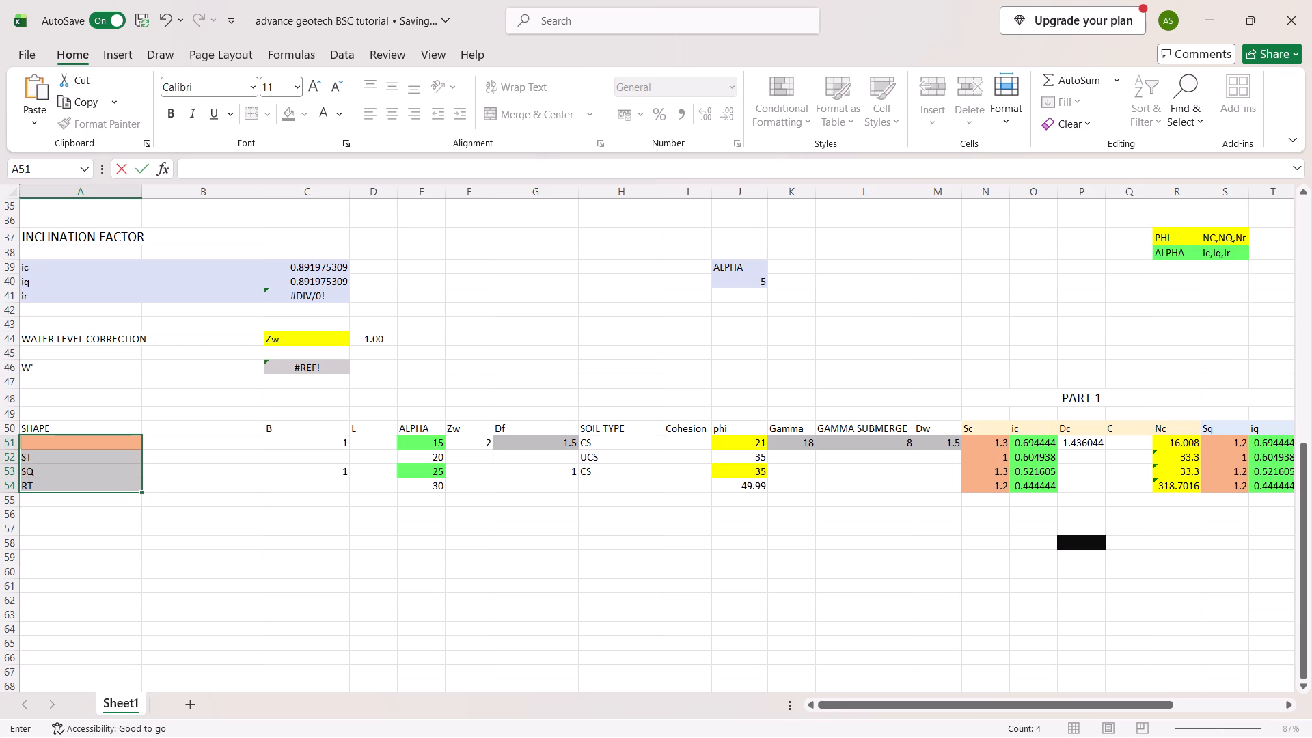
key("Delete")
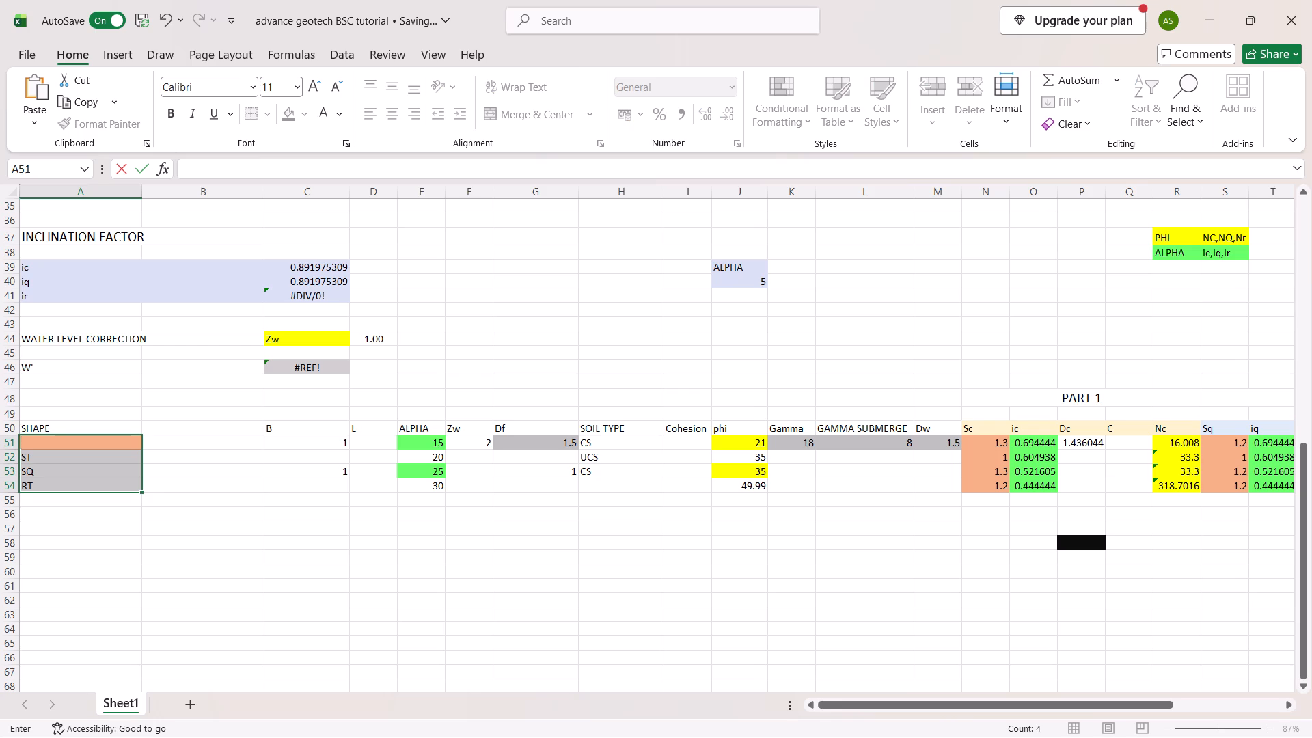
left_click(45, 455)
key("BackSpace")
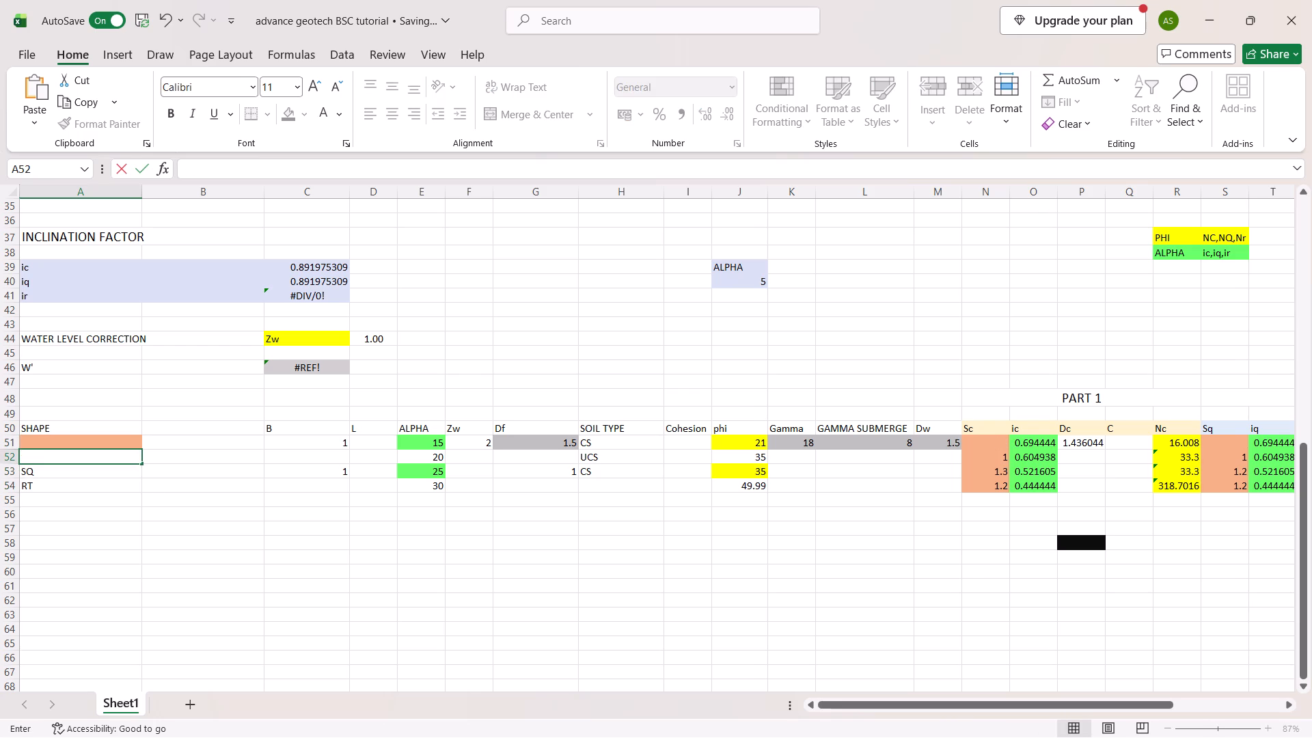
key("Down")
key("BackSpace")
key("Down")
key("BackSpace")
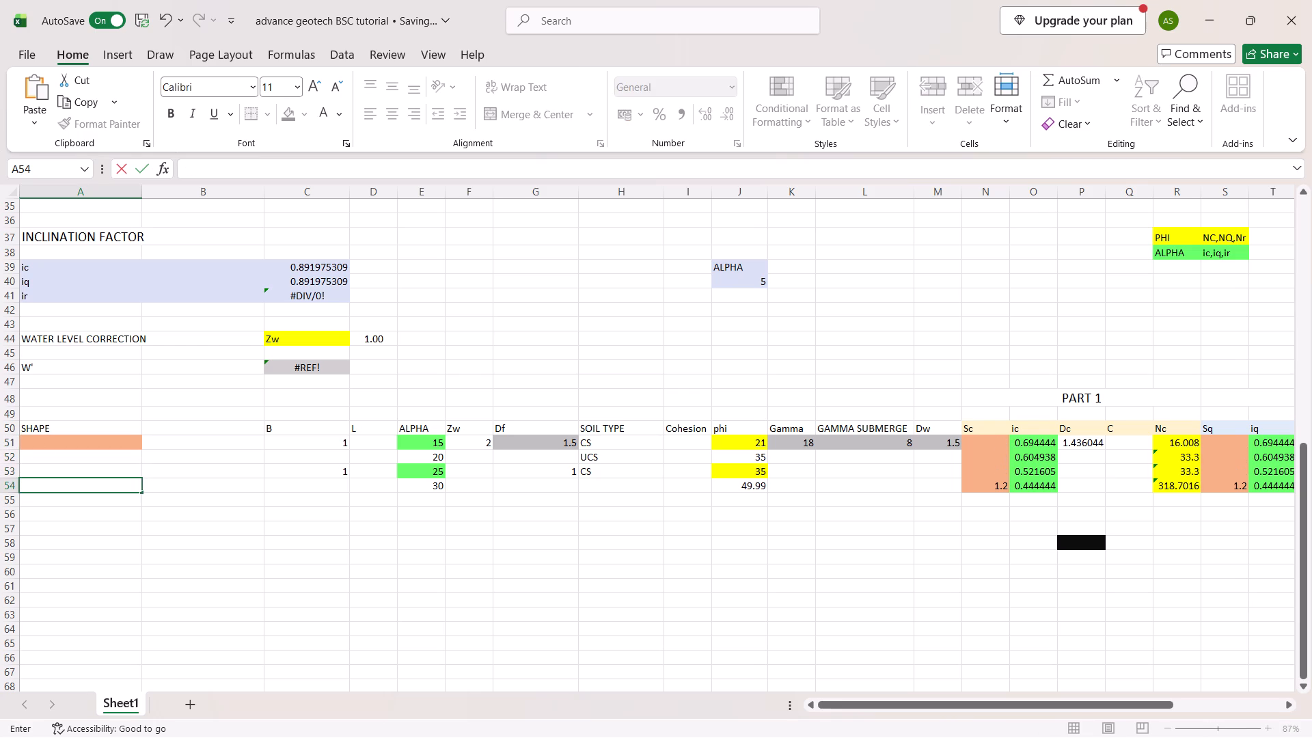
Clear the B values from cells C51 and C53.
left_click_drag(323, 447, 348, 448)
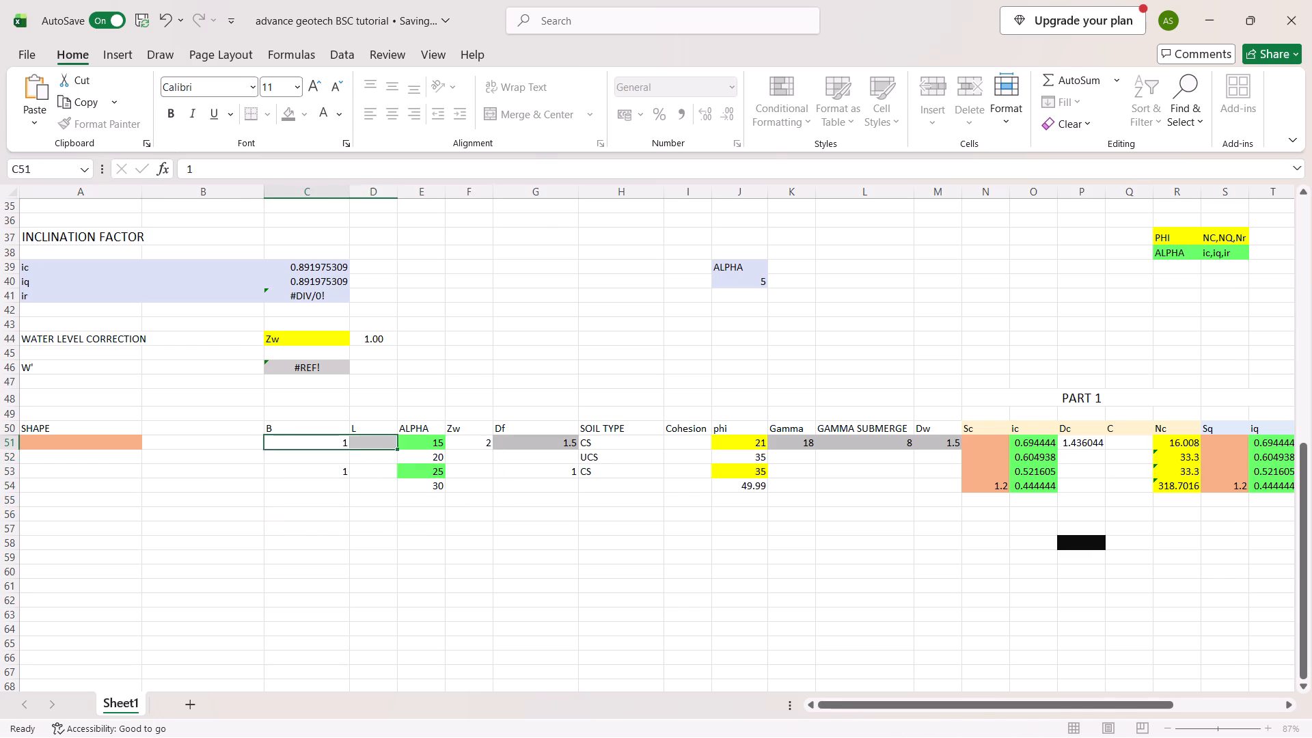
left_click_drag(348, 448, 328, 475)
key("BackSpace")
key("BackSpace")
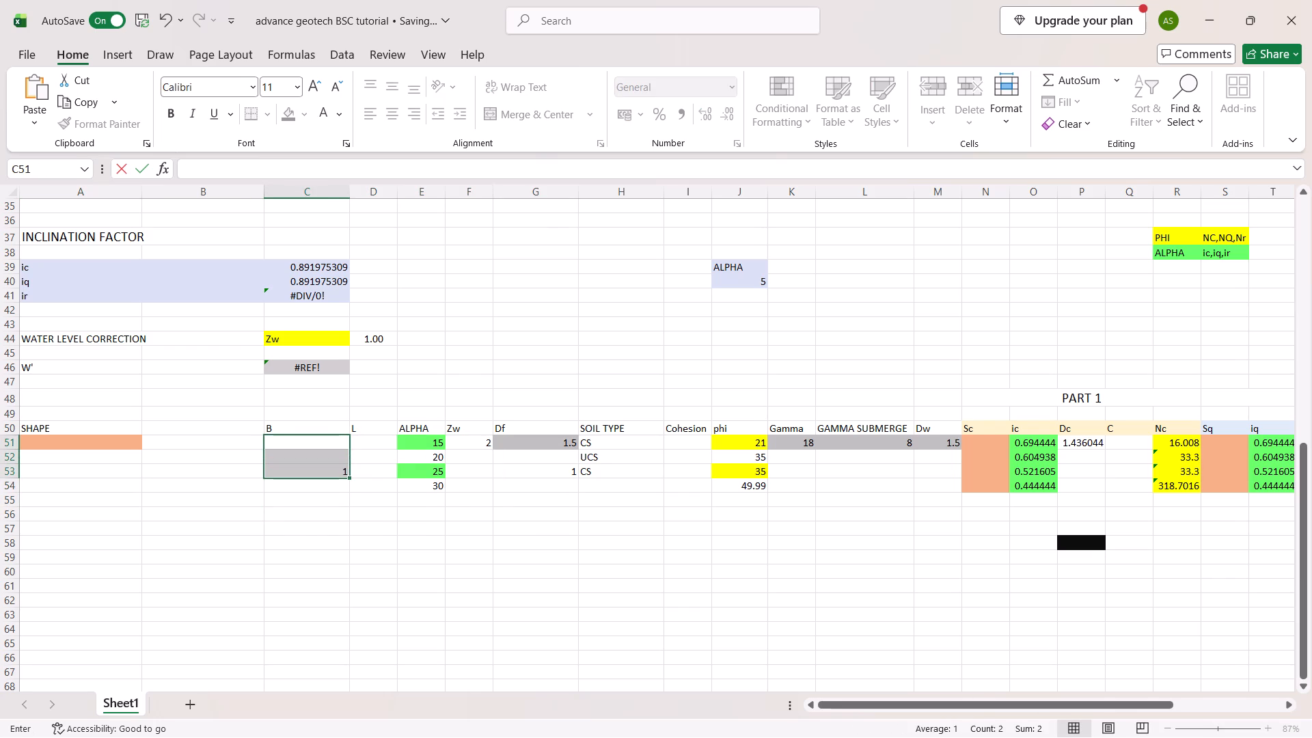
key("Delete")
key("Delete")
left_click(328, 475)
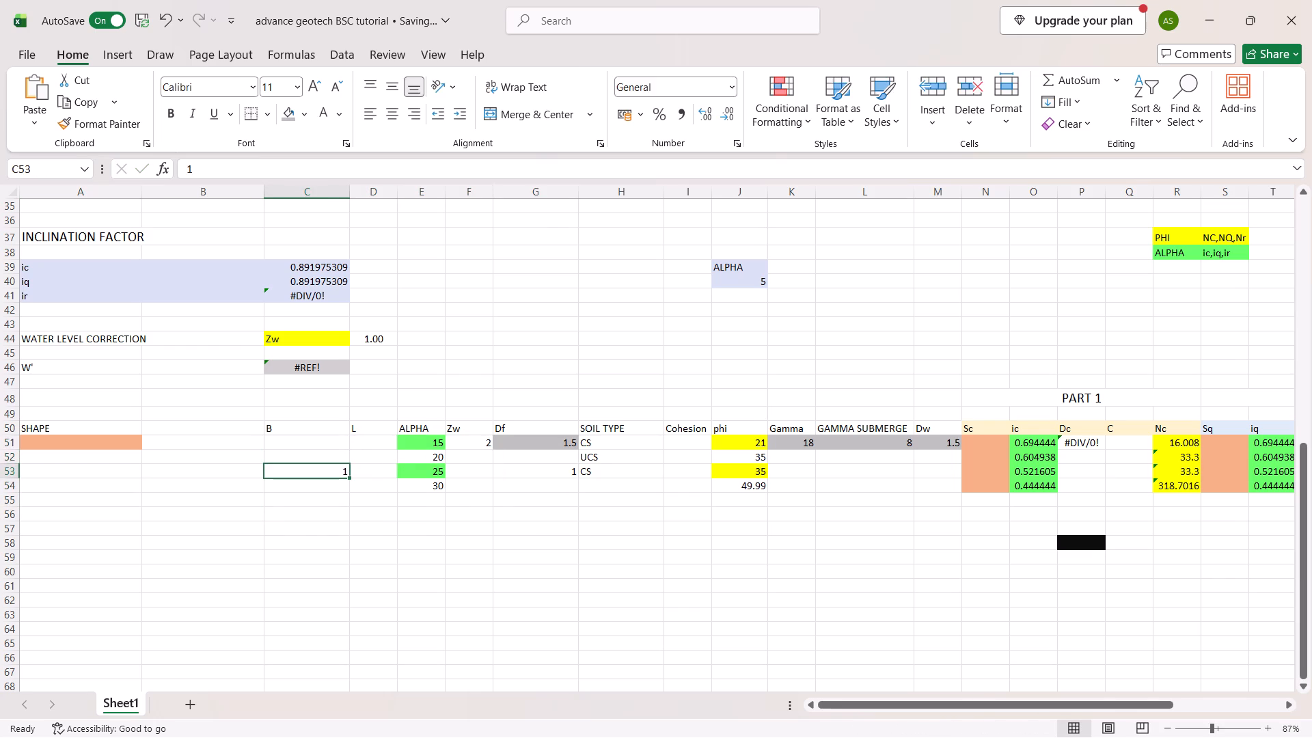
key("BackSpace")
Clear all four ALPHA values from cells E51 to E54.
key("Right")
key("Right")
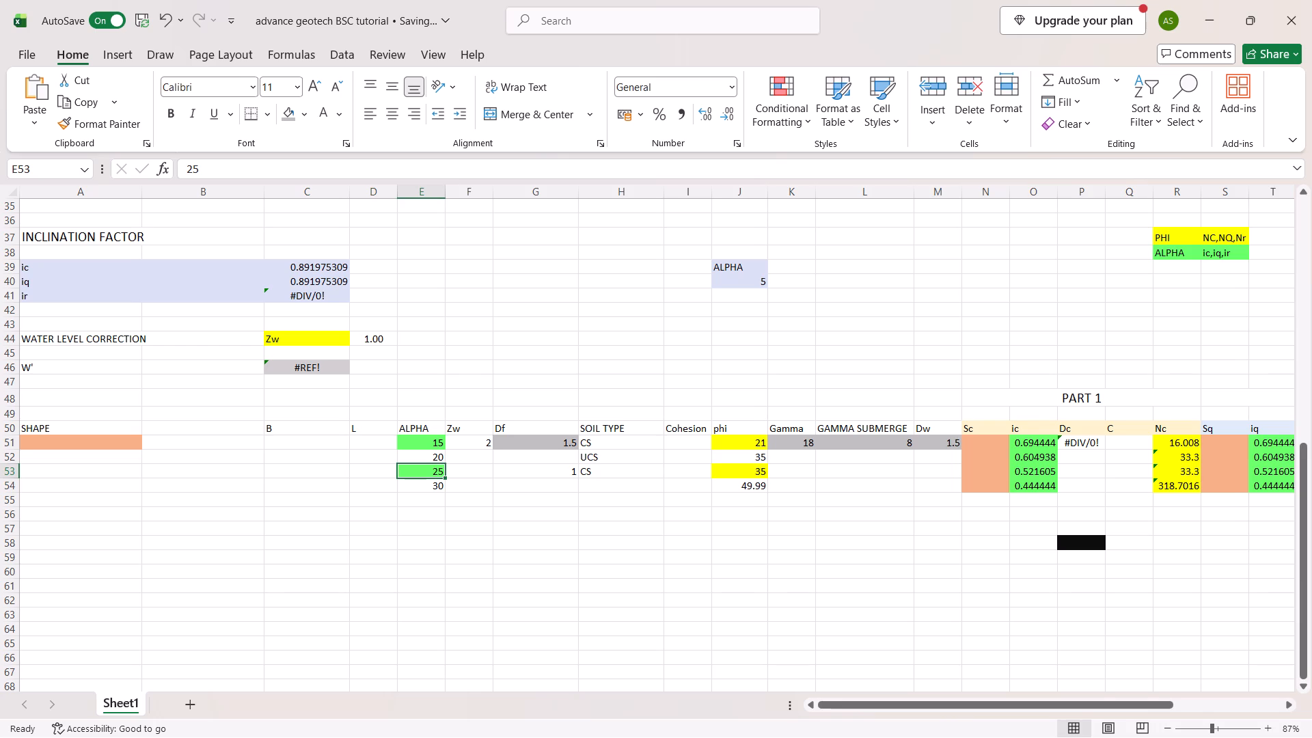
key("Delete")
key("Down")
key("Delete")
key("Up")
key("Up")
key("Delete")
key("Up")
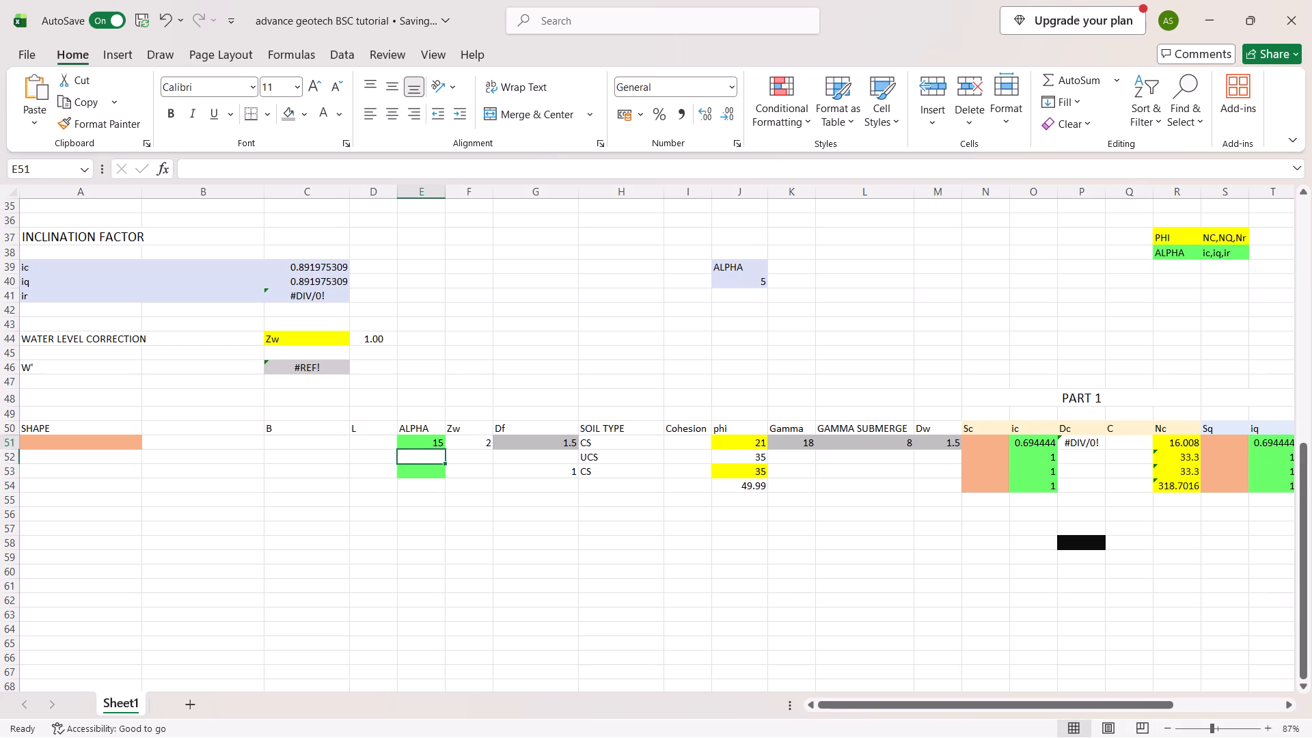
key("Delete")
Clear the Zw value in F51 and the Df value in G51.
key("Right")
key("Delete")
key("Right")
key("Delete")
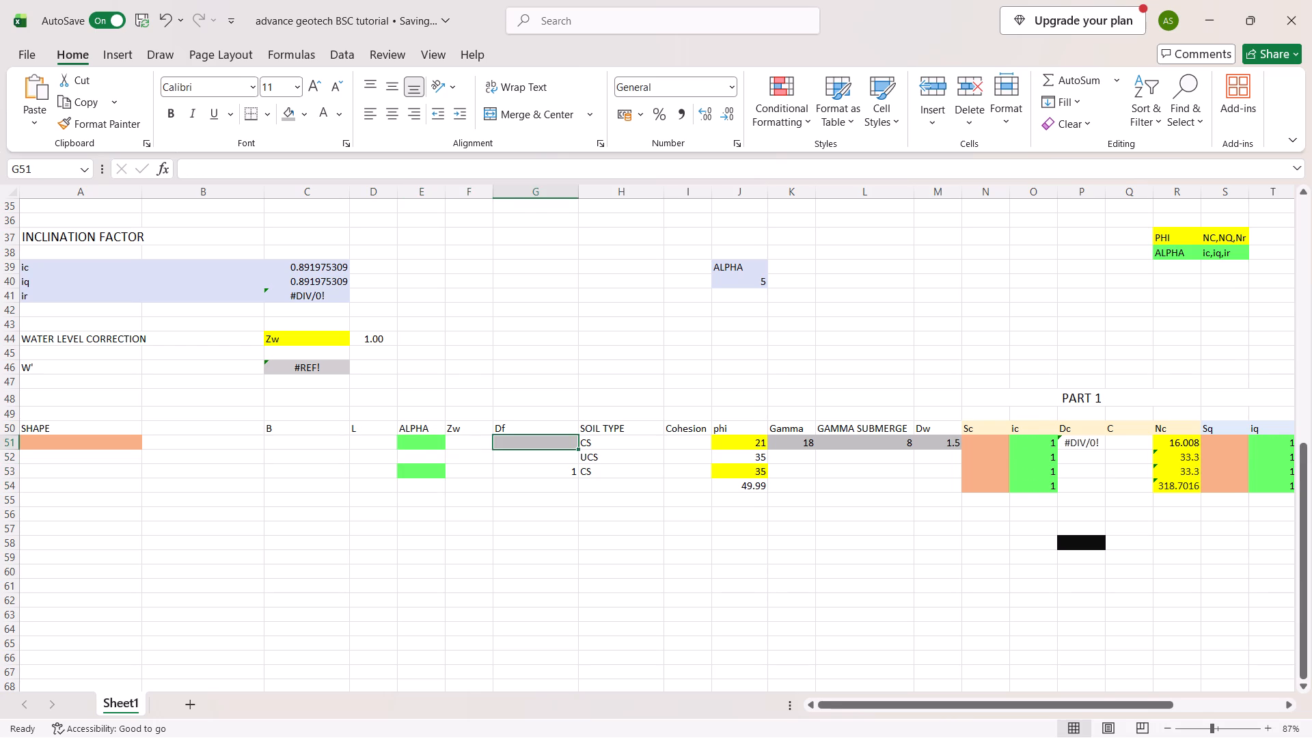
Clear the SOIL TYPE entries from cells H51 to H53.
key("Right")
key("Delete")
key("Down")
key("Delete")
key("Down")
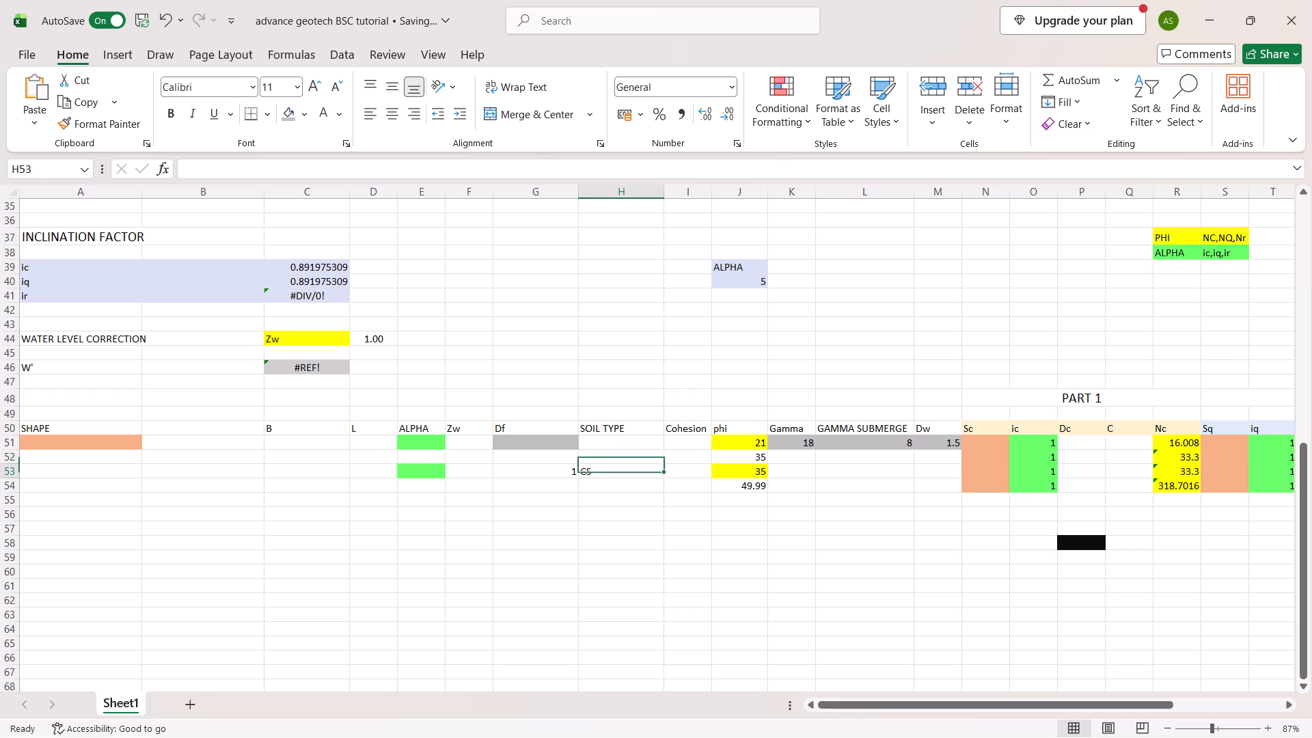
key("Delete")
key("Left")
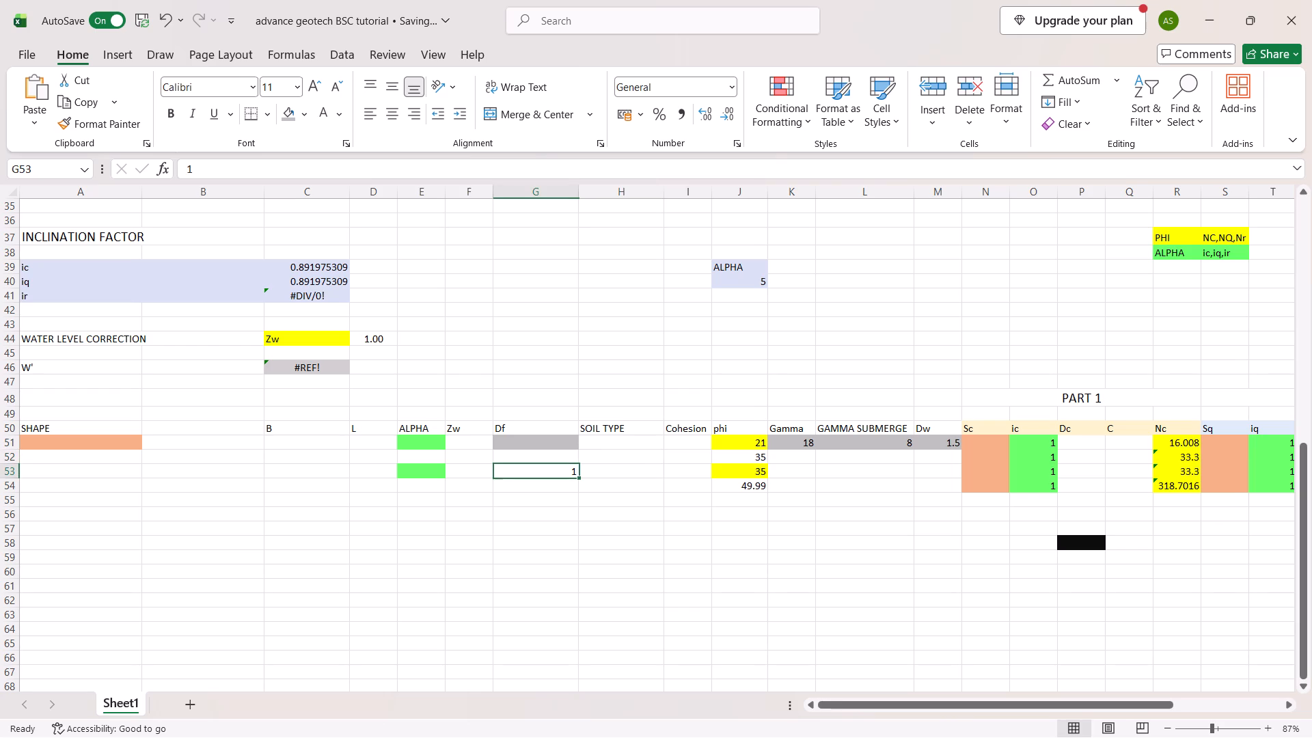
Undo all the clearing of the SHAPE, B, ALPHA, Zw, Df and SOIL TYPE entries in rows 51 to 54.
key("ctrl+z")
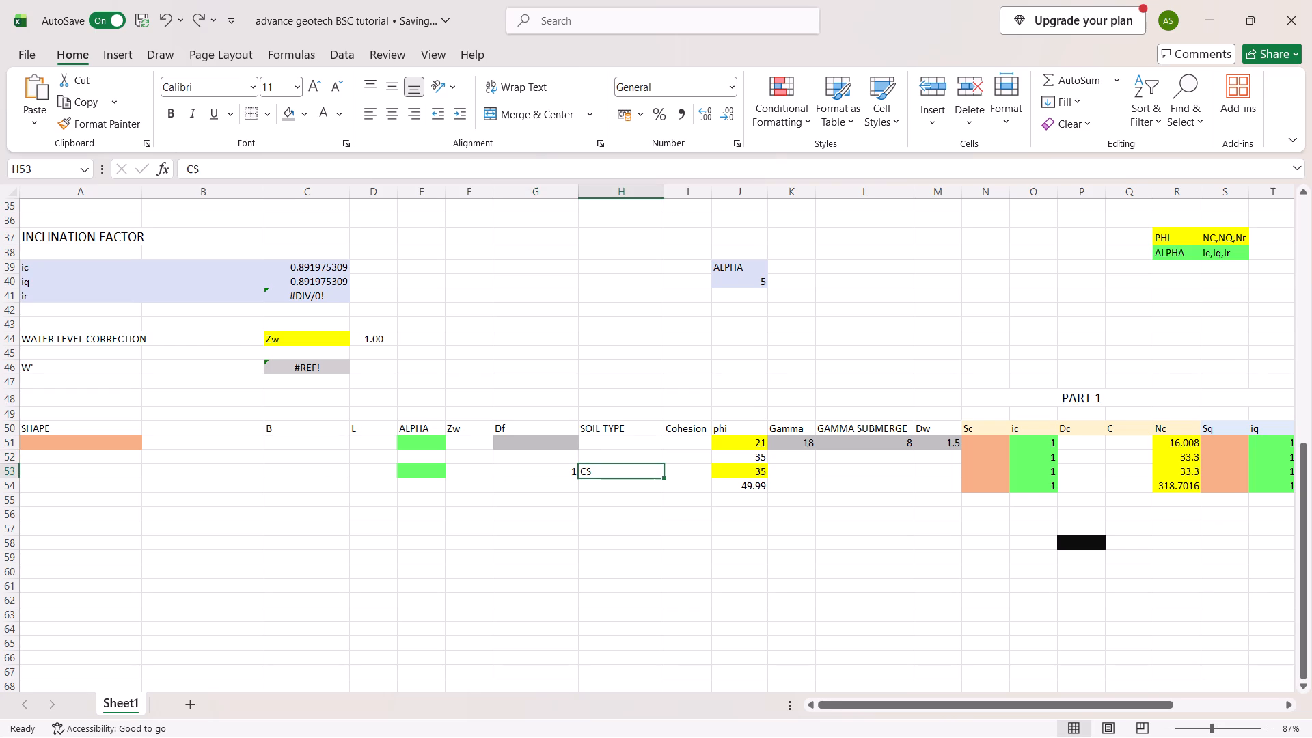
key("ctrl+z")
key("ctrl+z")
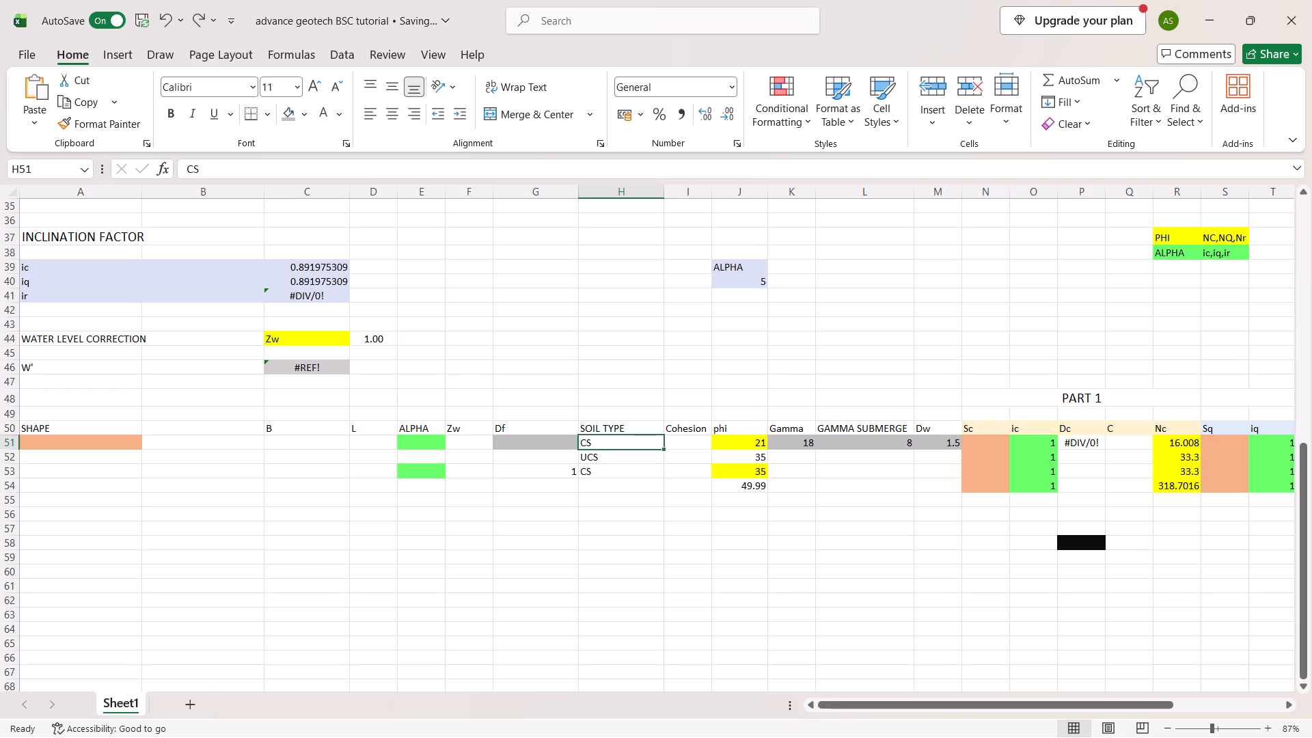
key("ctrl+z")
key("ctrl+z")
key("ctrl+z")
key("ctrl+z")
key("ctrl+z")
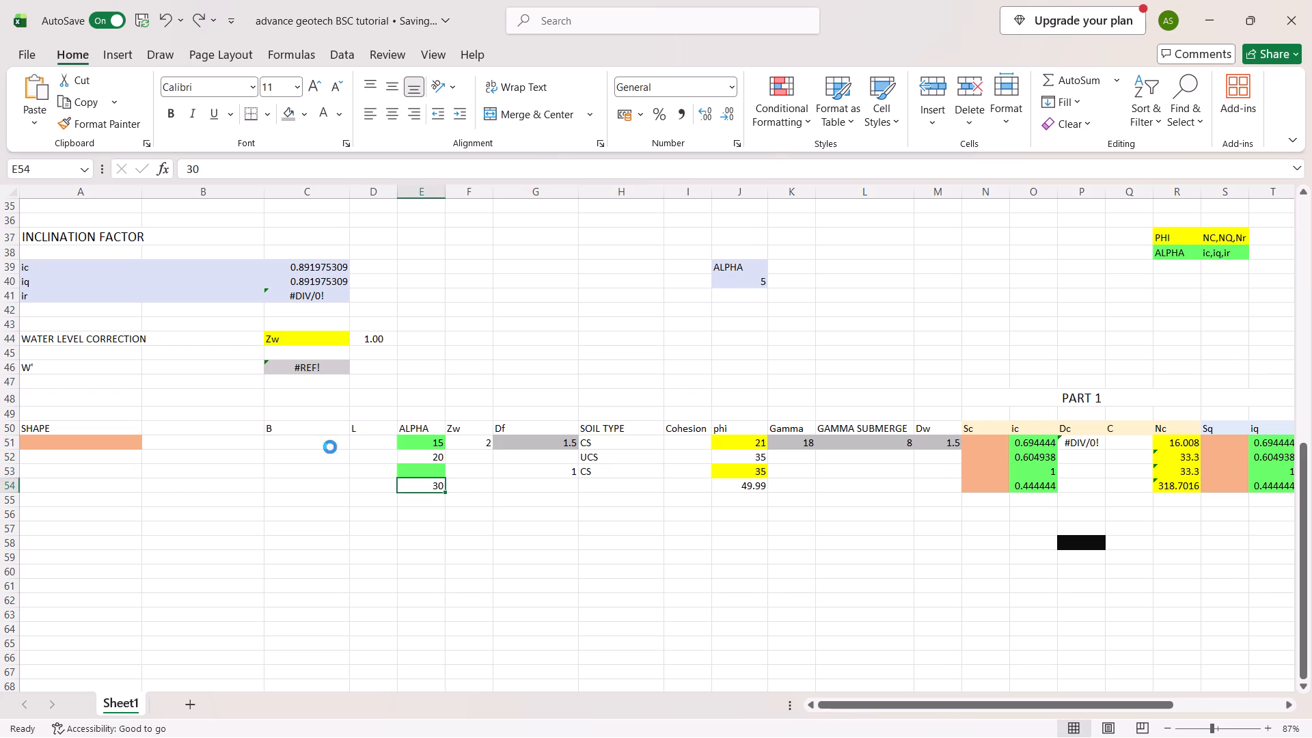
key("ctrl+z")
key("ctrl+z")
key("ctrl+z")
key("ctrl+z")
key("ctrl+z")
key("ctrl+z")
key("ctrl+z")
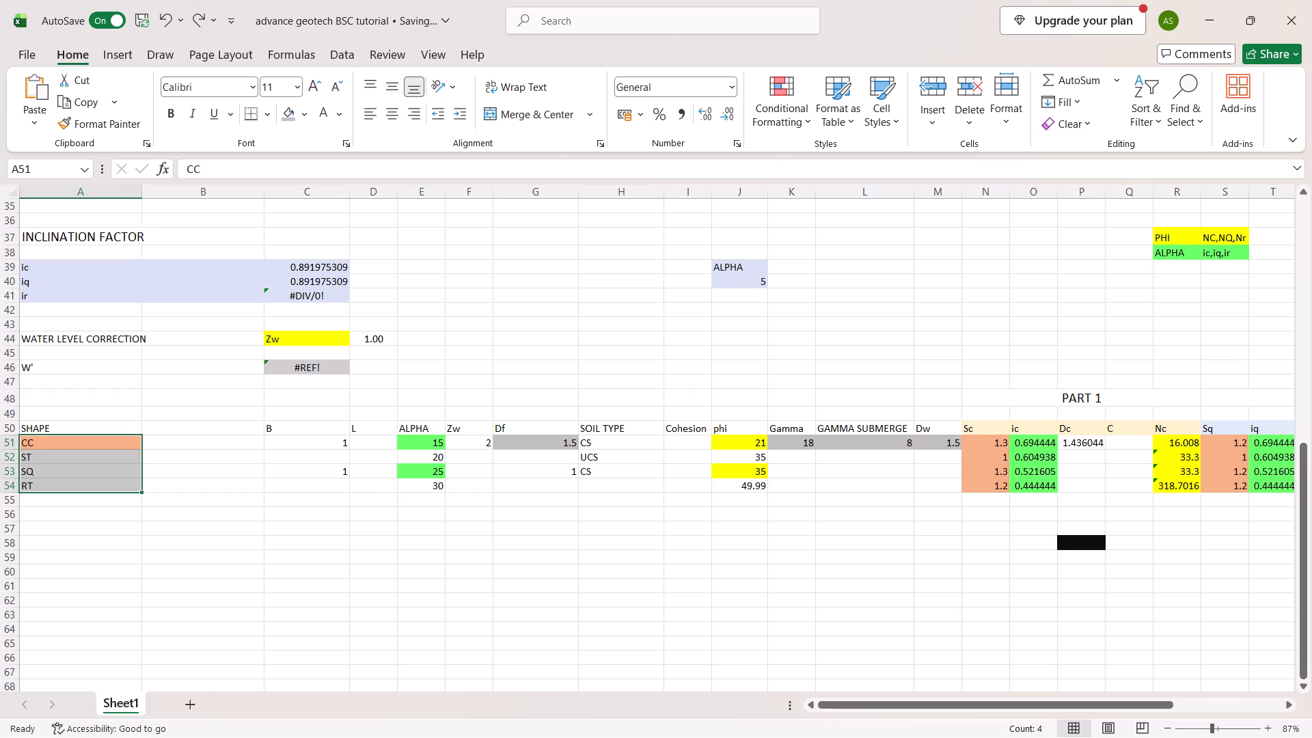
Clear the SHAPE entries ST, SQ and RT from cells A52 to A54, keeping row 51.
left_click(94, 461)
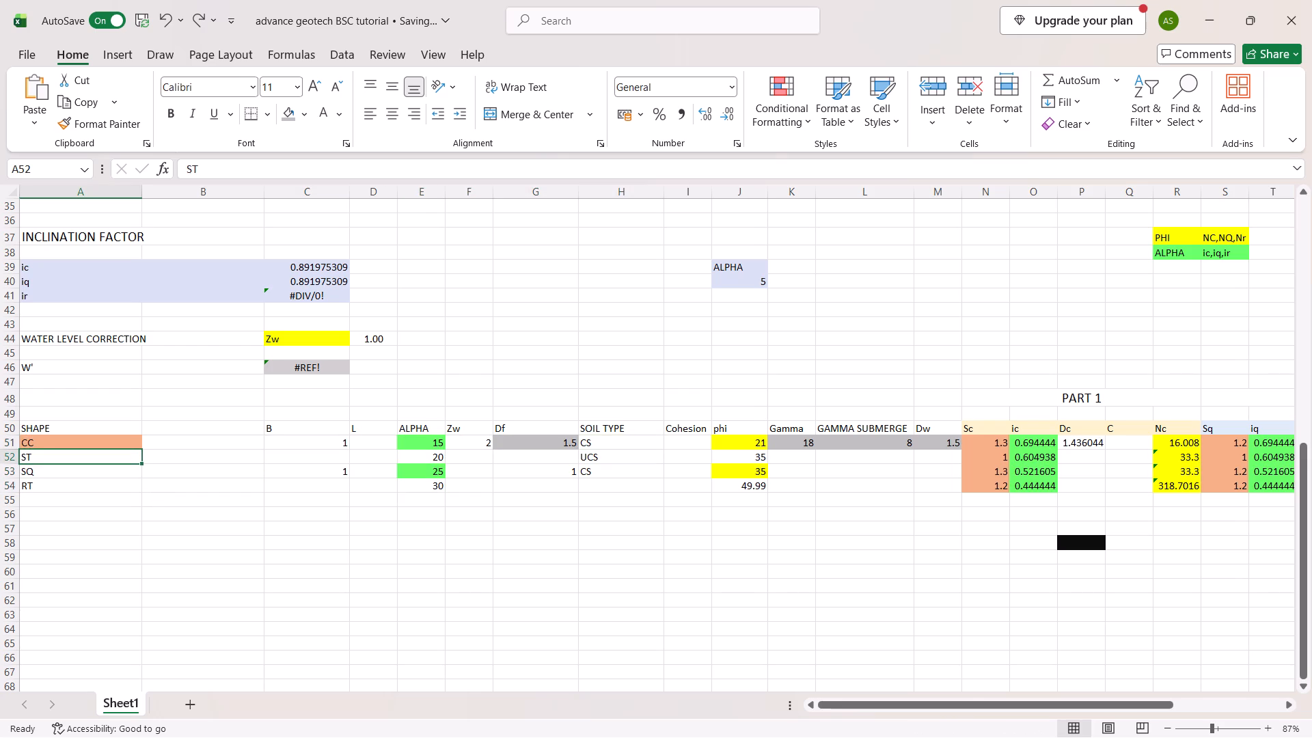
key("Delete")
key("Down")
key("Delete")
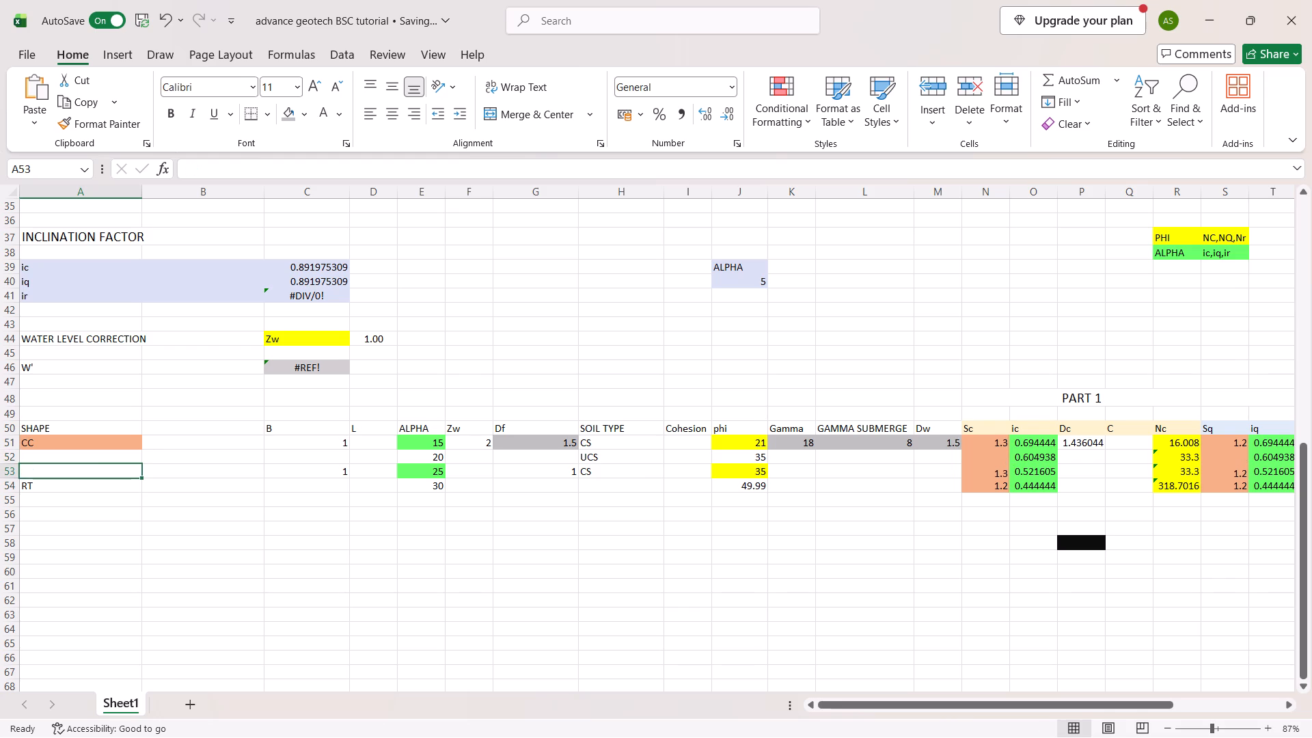
key("Down")
key("Delete")
Clear the ALPHA values from cells E52 to E54, keeping the one in row 51.
key("Right")
key("Right")
key("Right")
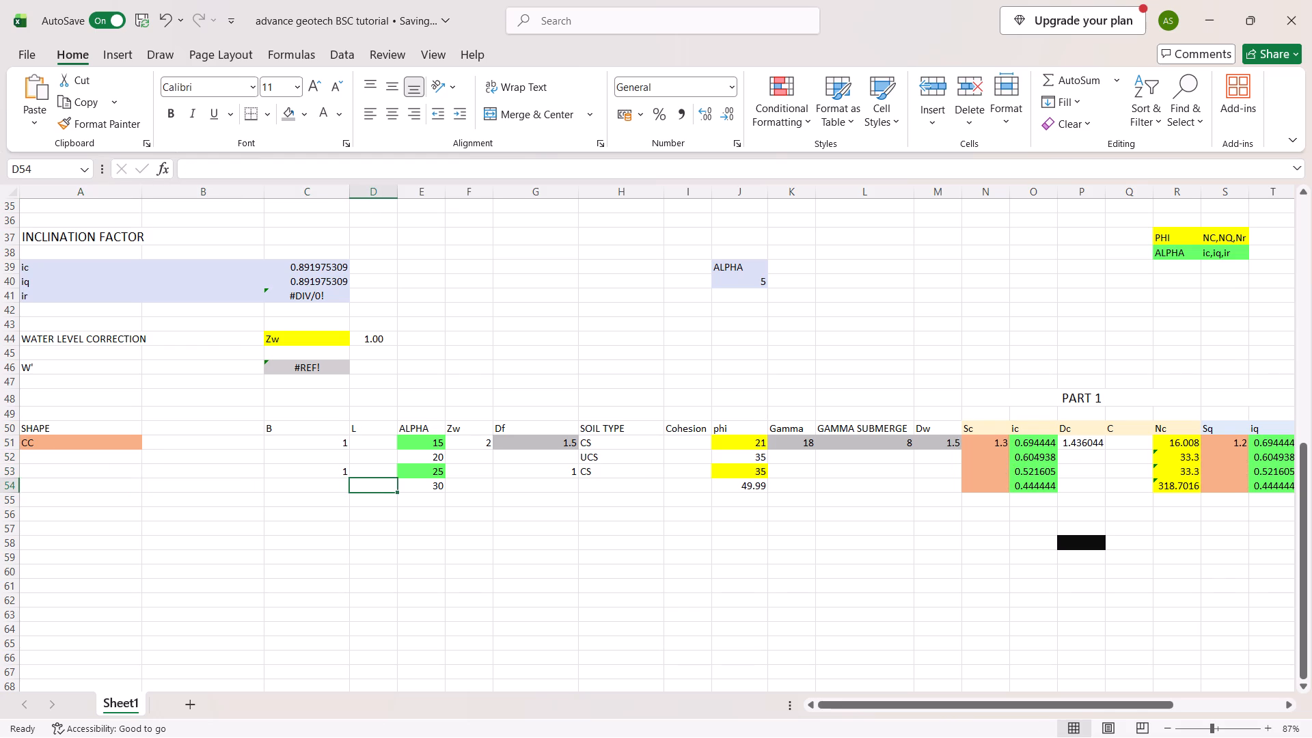
key("Delete")
key("Right")
key("Delete")
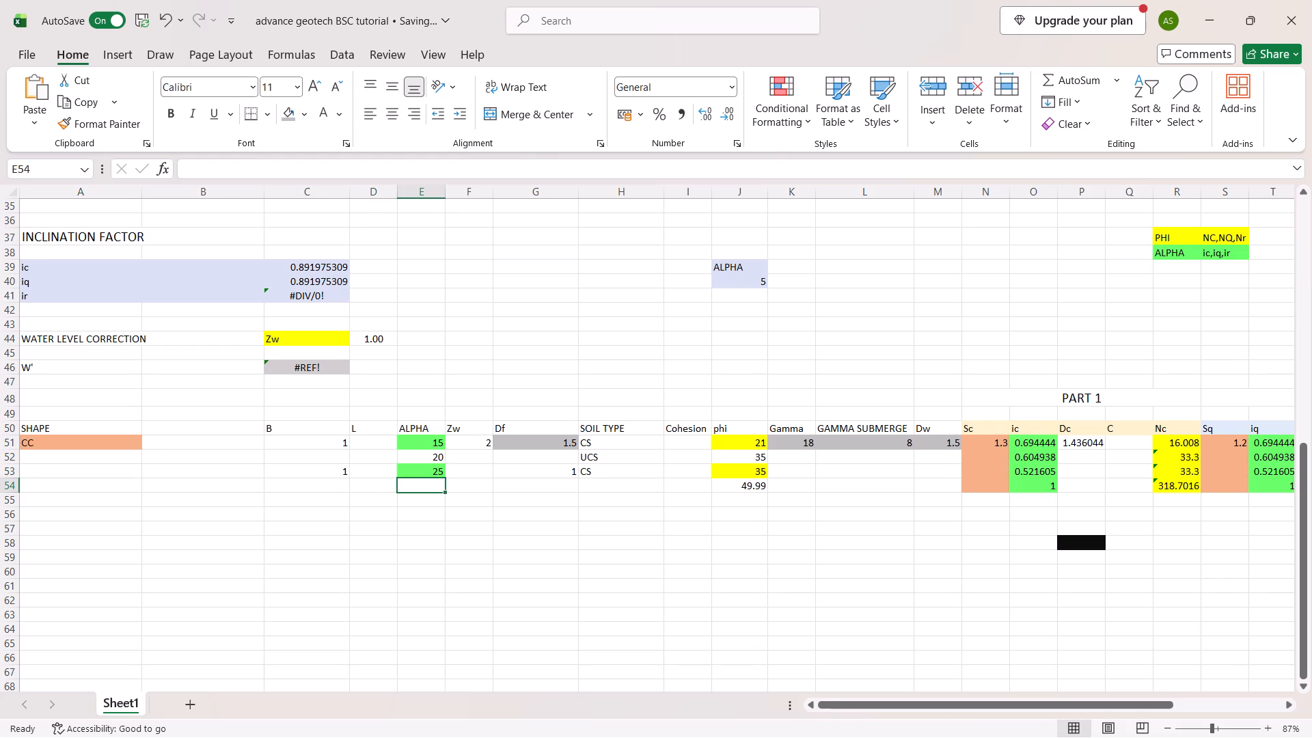
key("Up")
key("Up")
key("Delete")
key("Down")
key("Delete")
Clear the B value from cell C53.
key("Left")
key("Left")
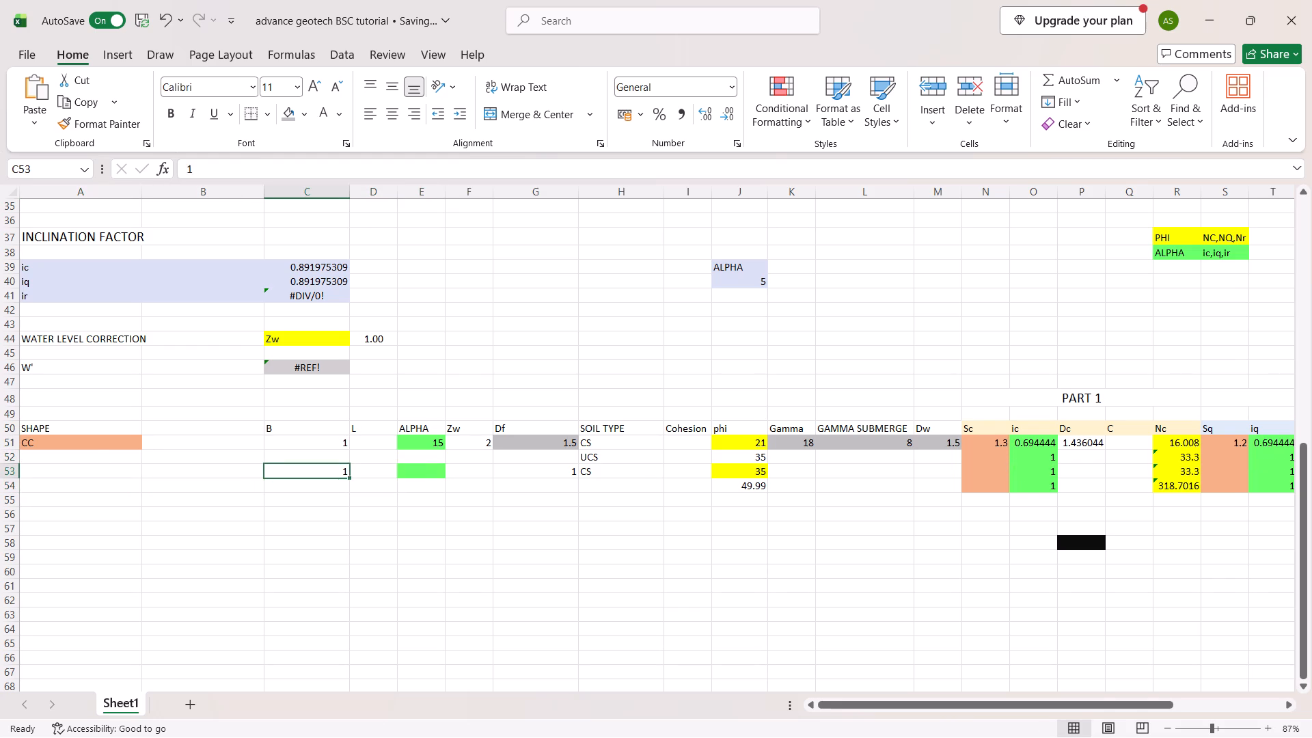
key("Delete")
Clear the SOIL TYPE entries from cells H52 and H53, keeping CS in row 51.
key("Up")
key("Right")
key("Right")
key("Right")
key("Right")
key("Right")
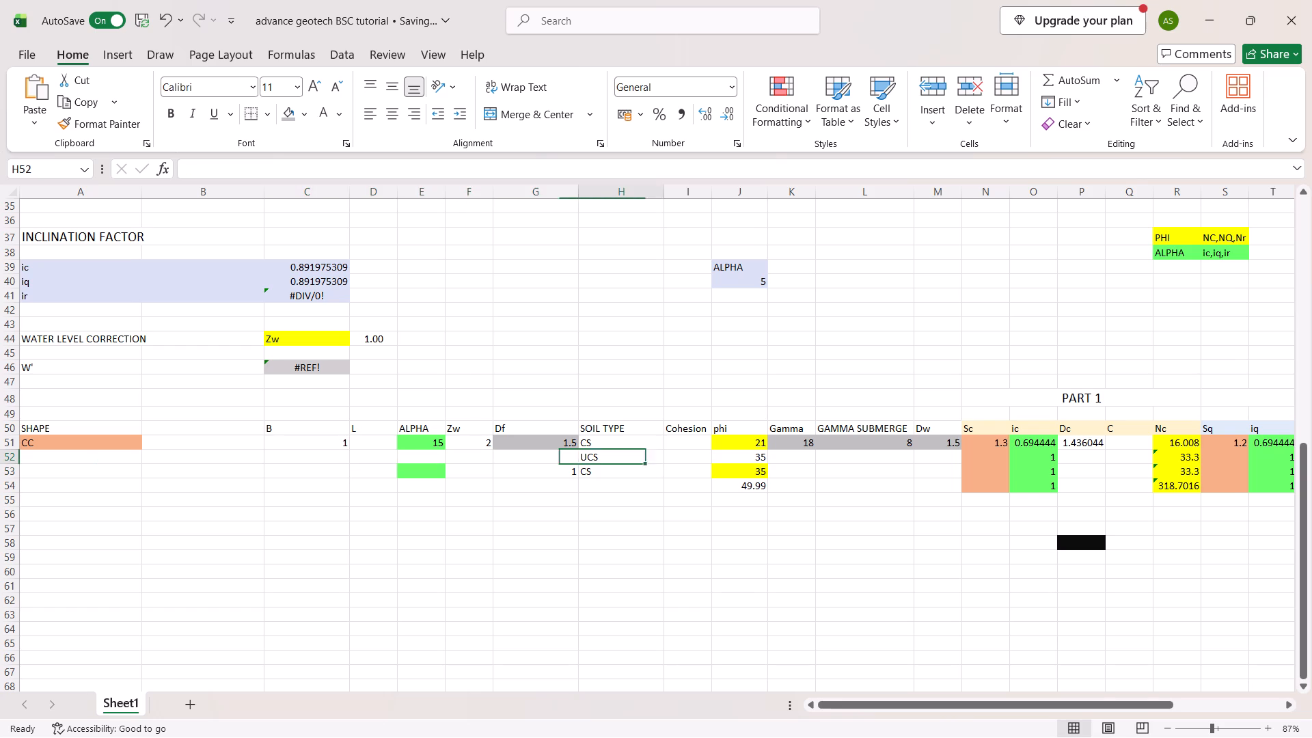
key("Delete")
key("Down")
key("Delete")
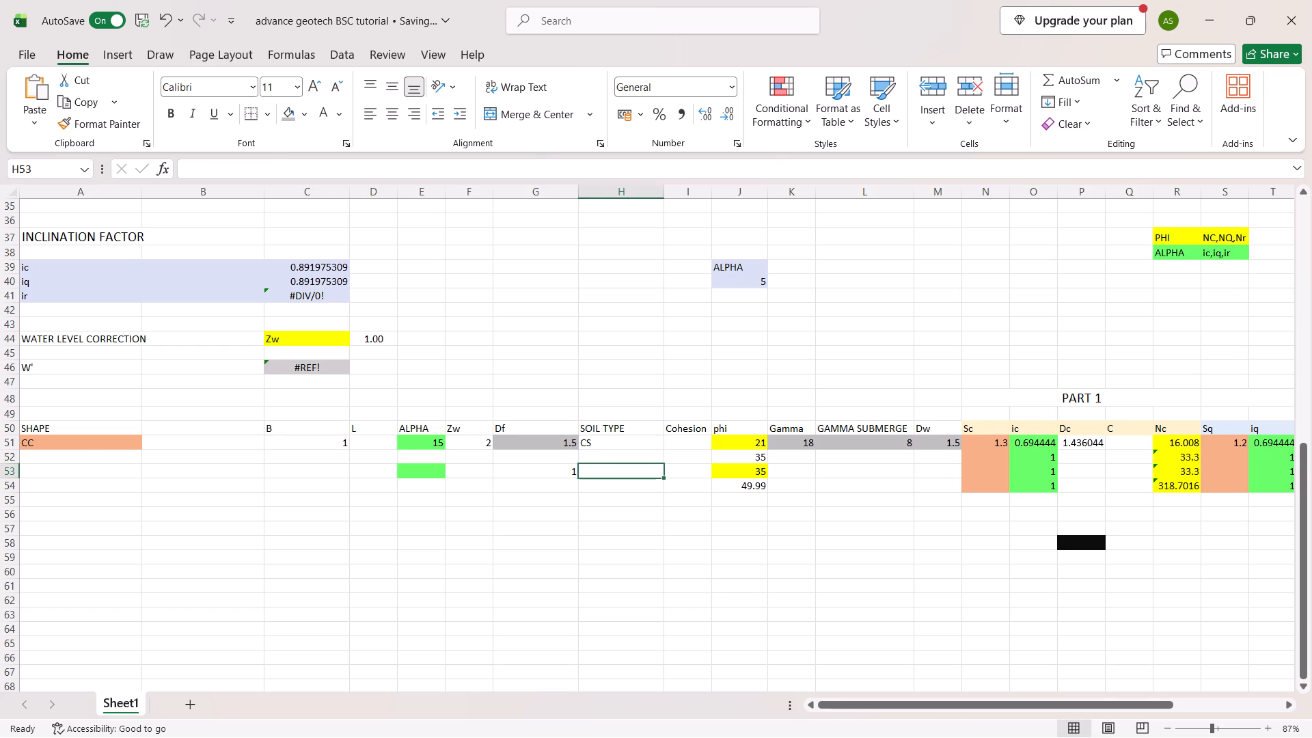
Clear the Df value from cell G53.
key("Left")
key("Up")
key("Down")
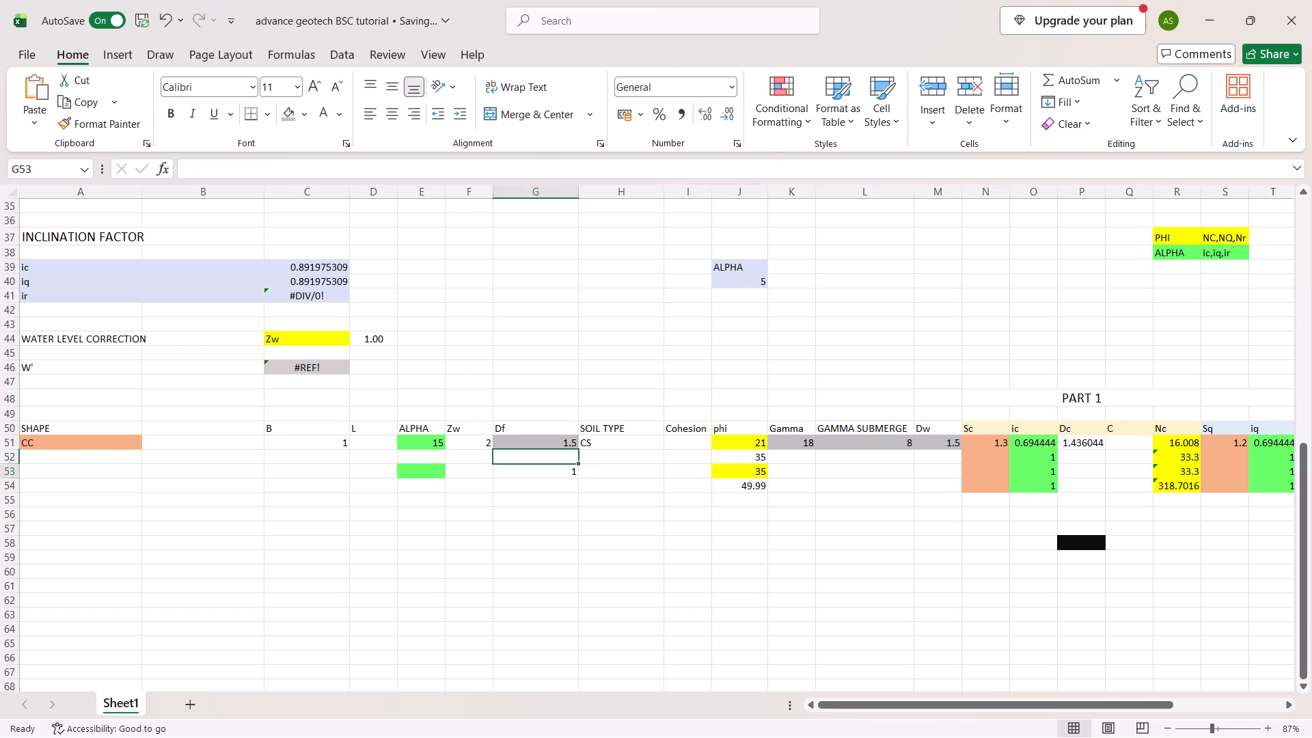
key("Delete")
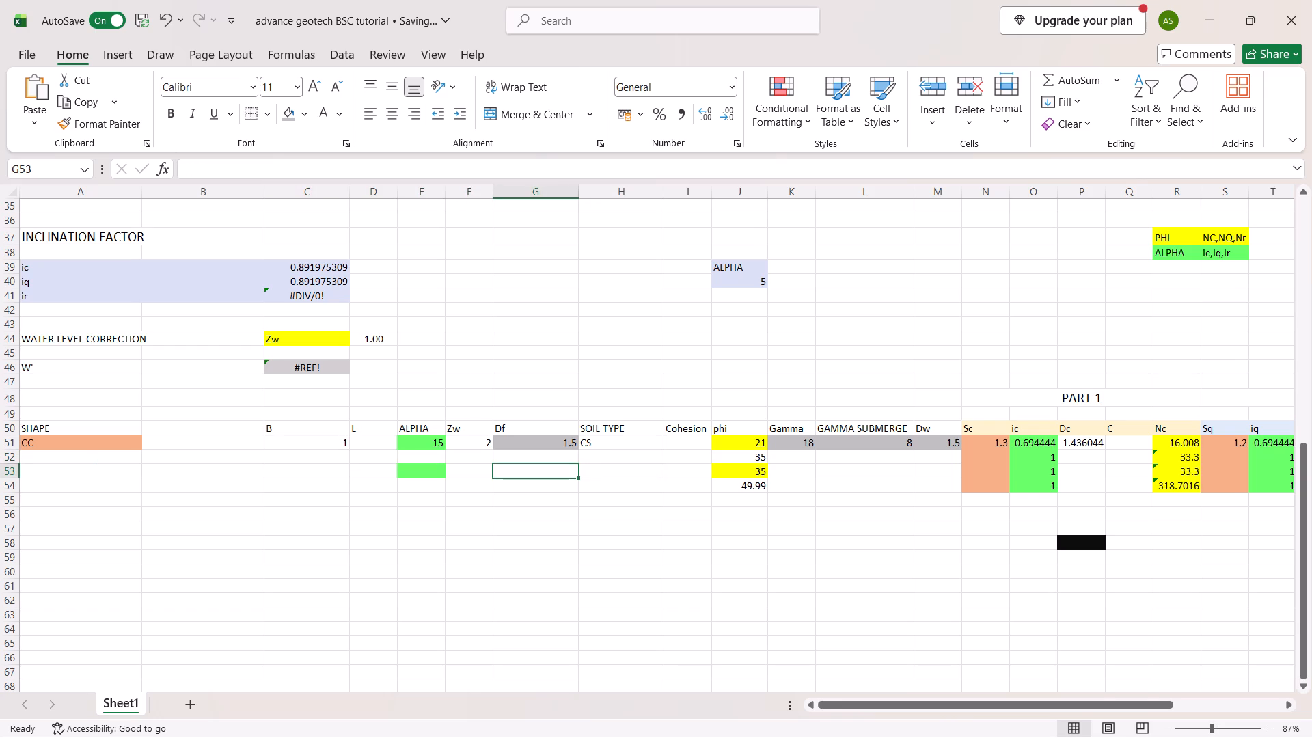
Enter the note UCS=UNCOMPACTED SOIL in cell H48 above the SOIL TYPE heading.
left_click(605, 400)
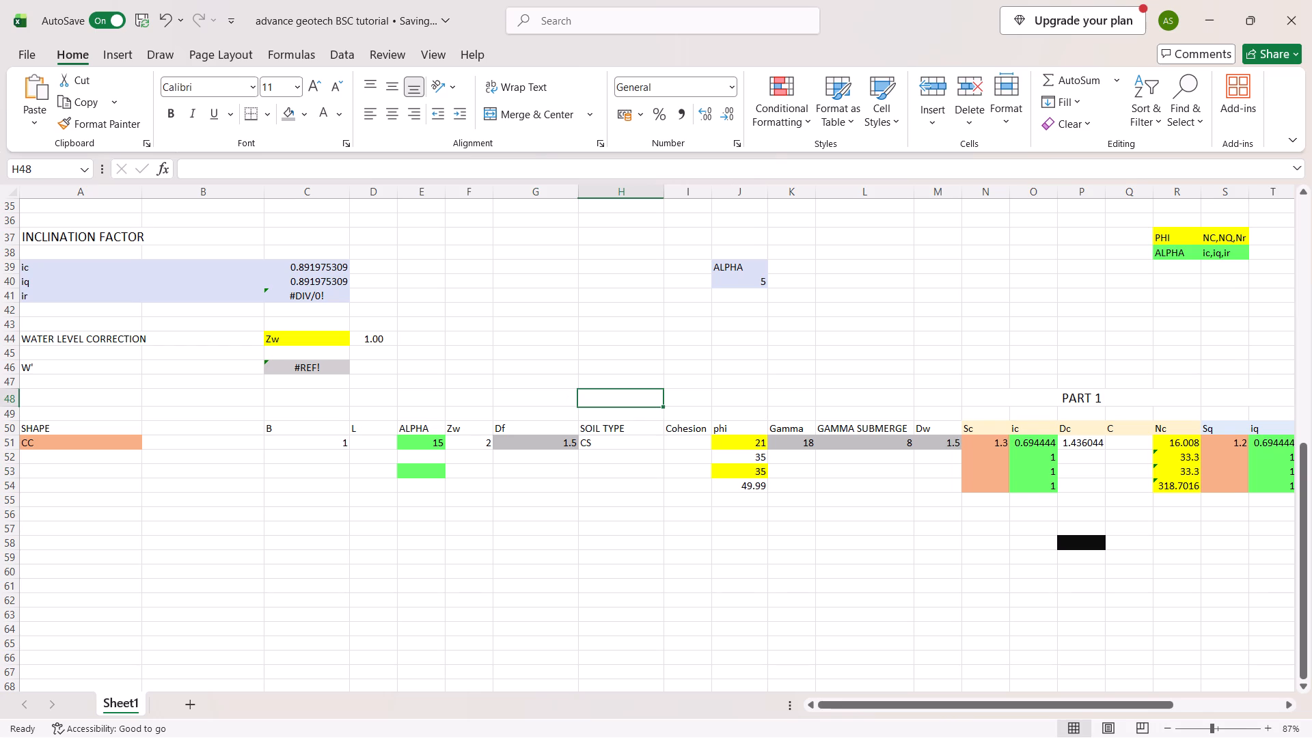
type("UC")
key("s")
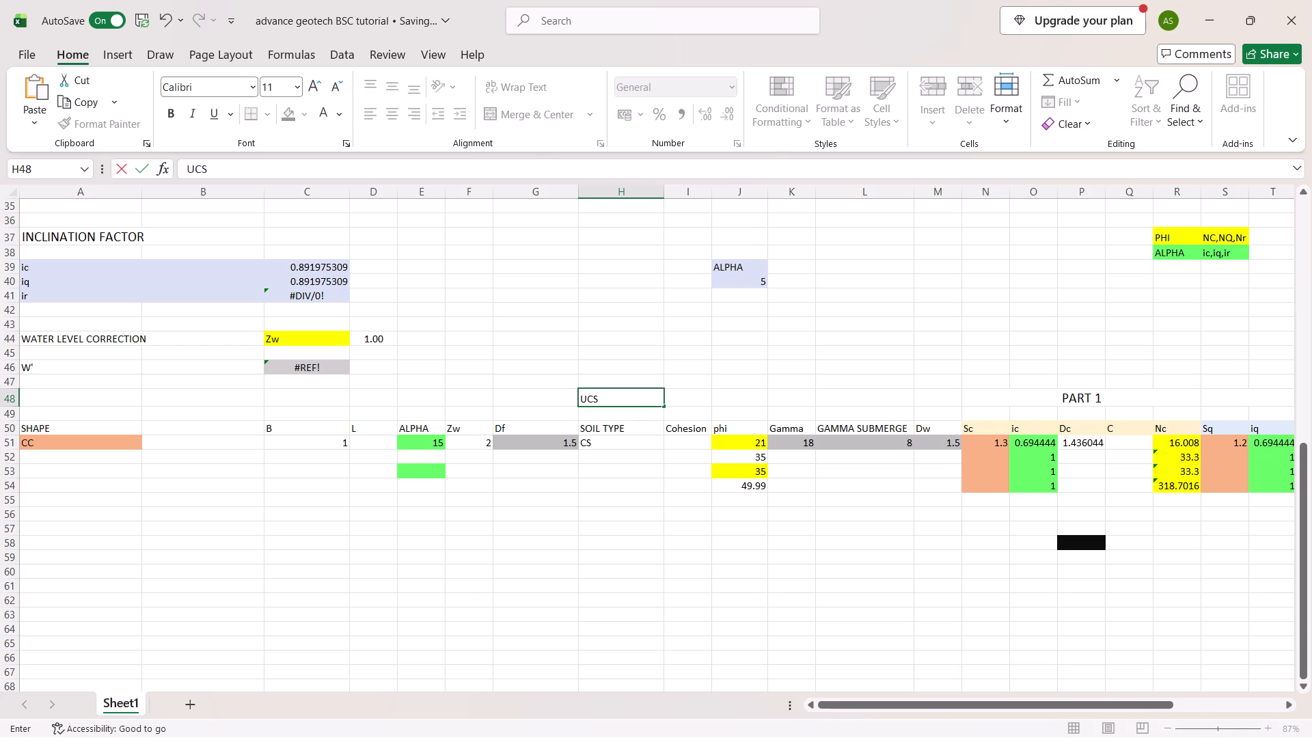
key("equal")
type("UNCOMPACTED")
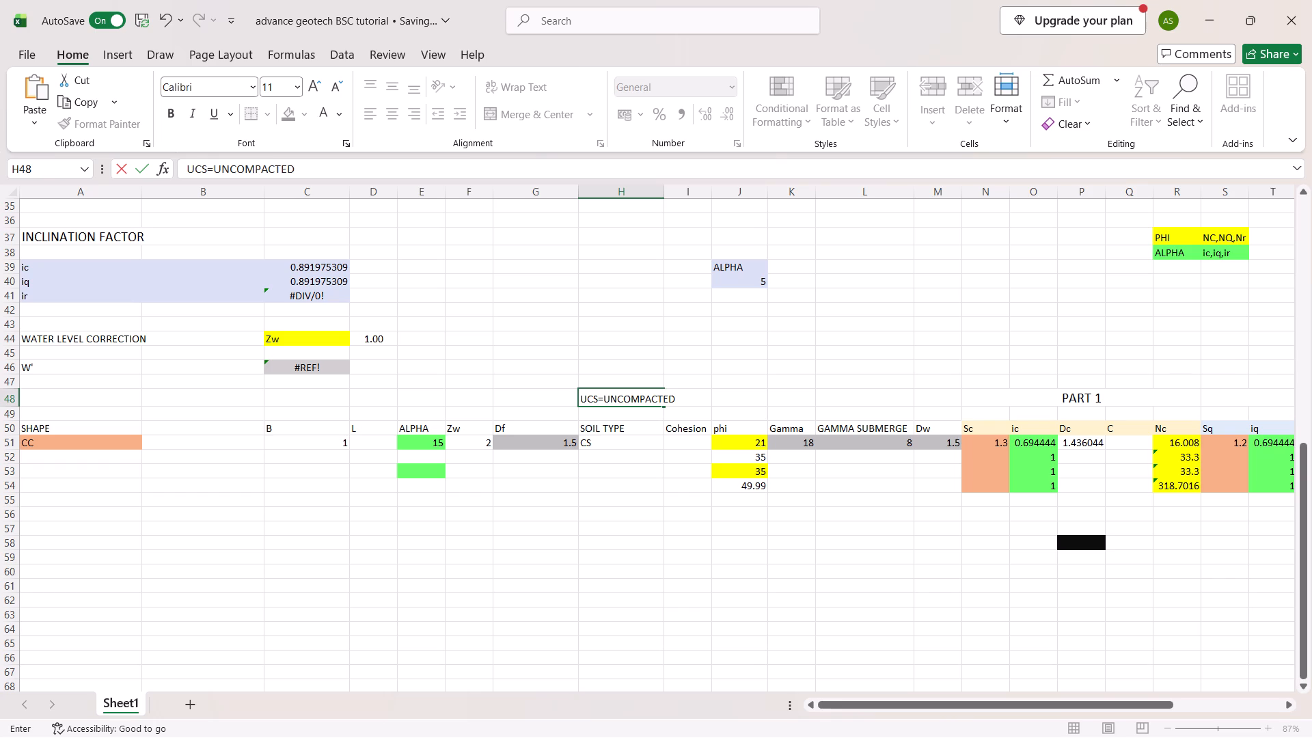
key("space")
type("SP")
key("BackSpace")
type("OIL")
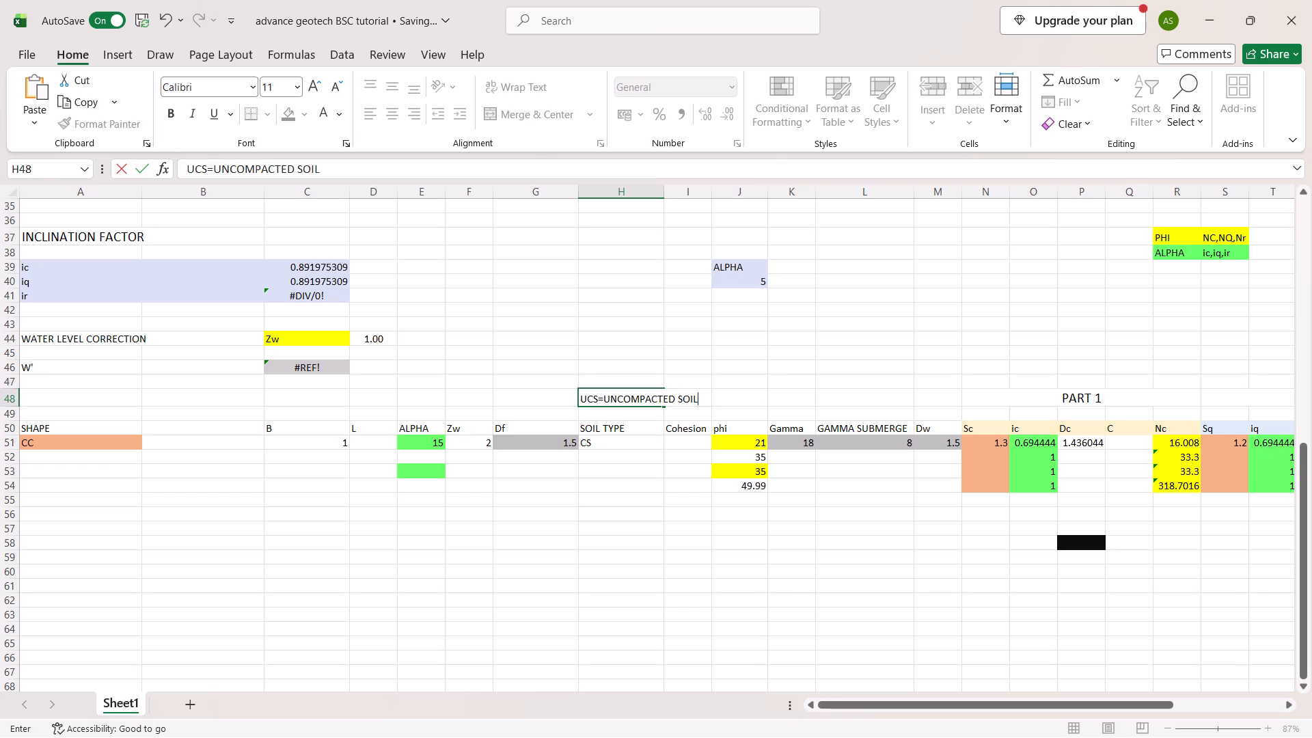
left_click(614, 415)
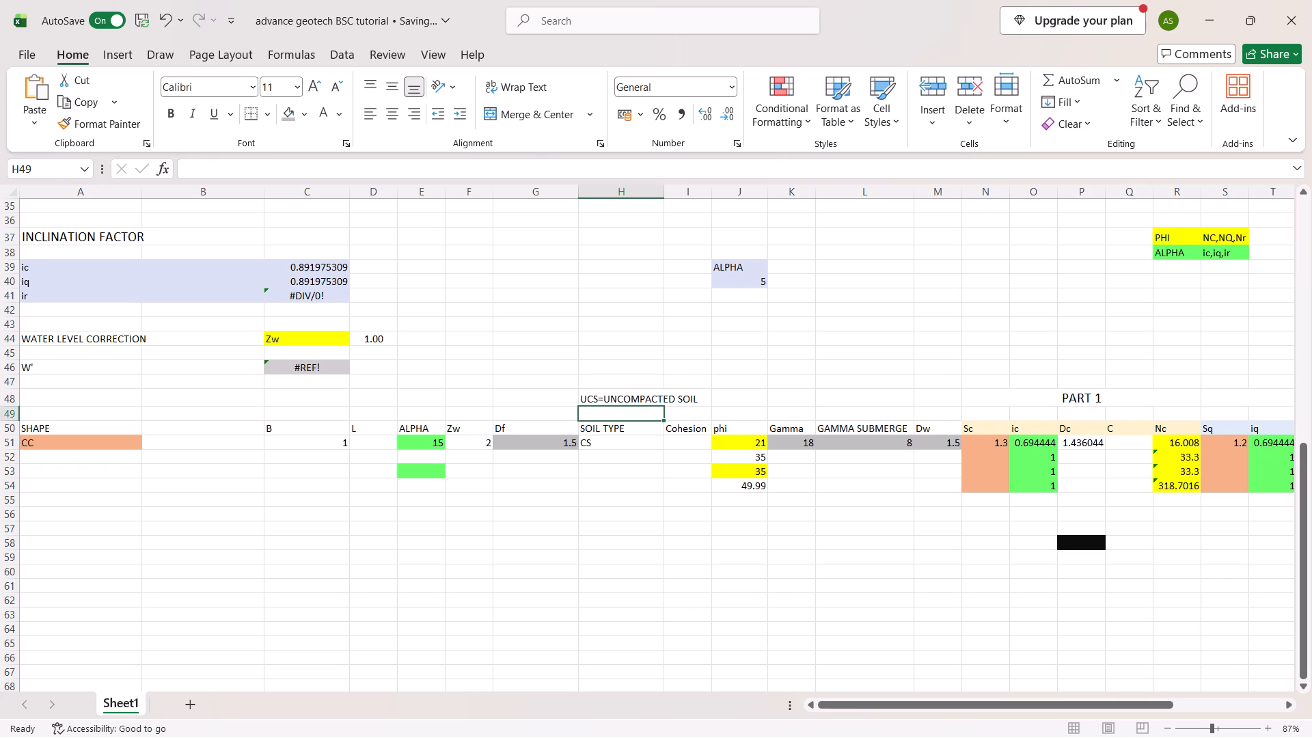
Enter the note CS=COMPACTED SOIL in cell H47, directly above the UCS note.
left_click(613, 385)
type("CS")
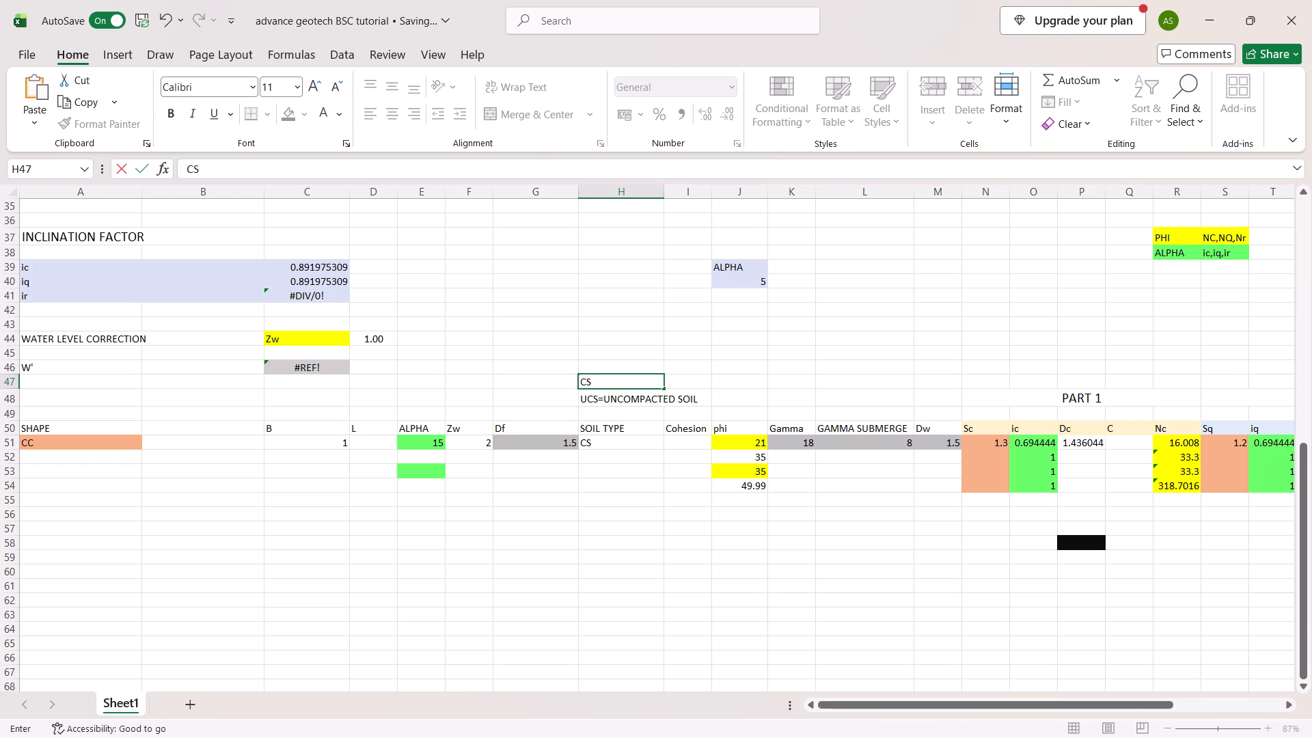
key("equal")
type("COMPAC")
type("TED SP")
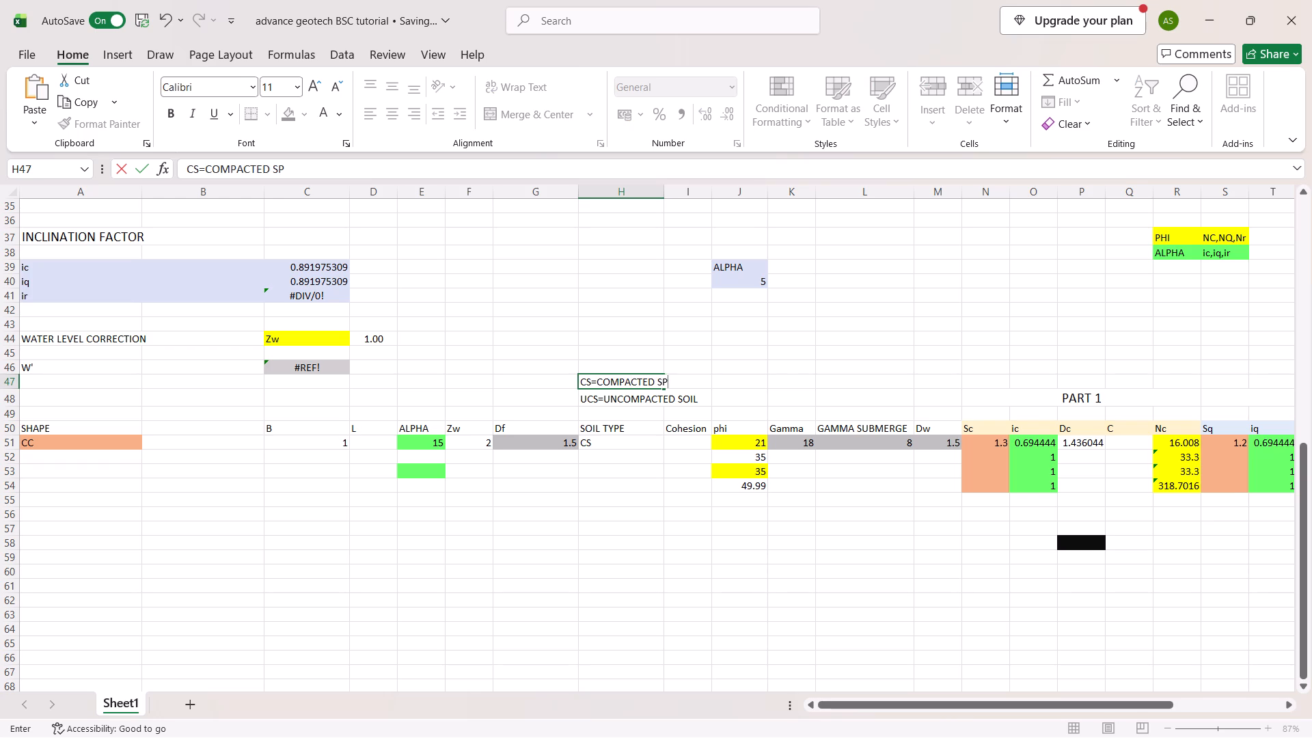
key("BackSpace")
type("OIL")
key("Return")
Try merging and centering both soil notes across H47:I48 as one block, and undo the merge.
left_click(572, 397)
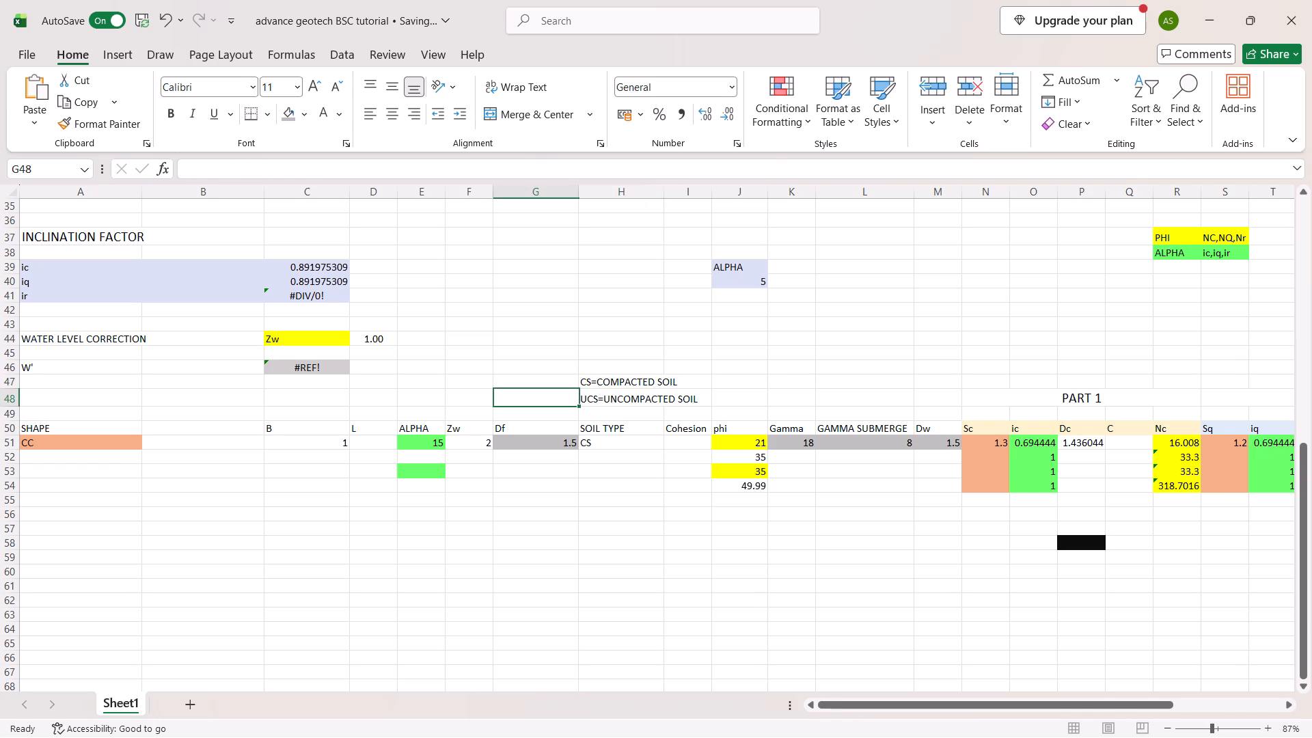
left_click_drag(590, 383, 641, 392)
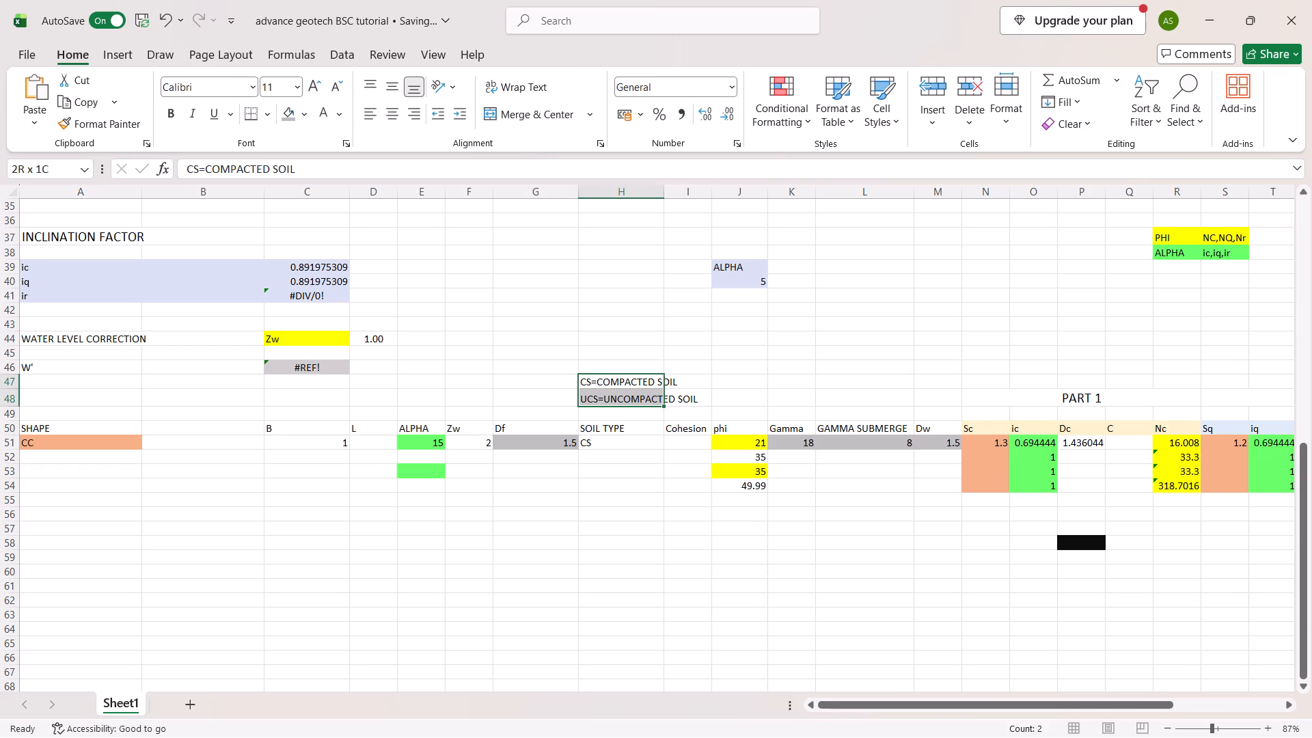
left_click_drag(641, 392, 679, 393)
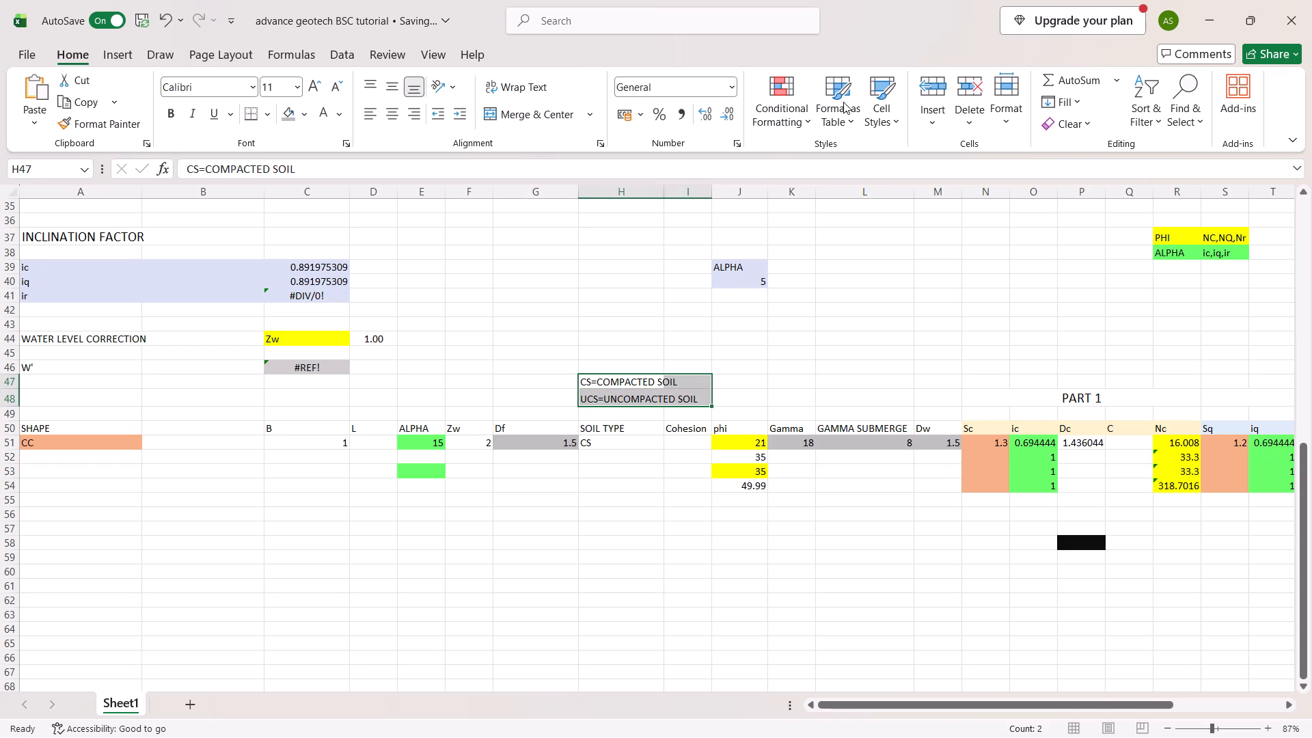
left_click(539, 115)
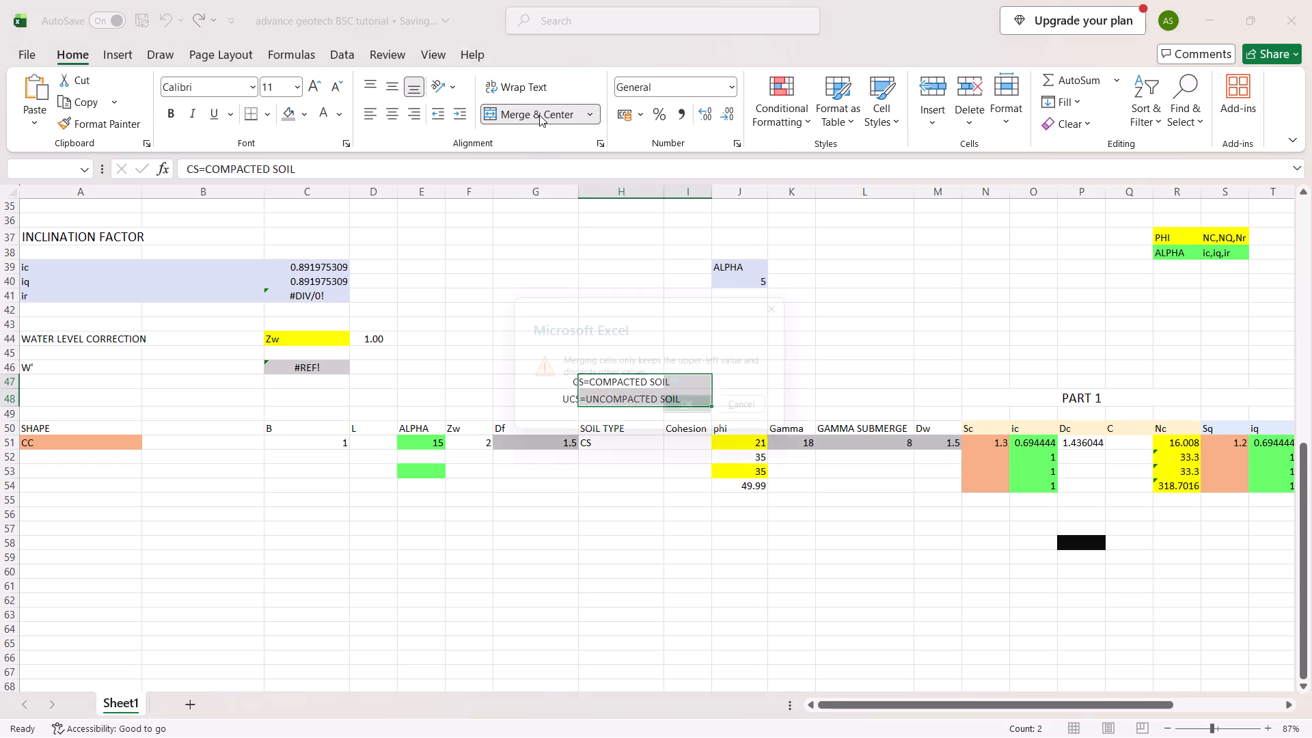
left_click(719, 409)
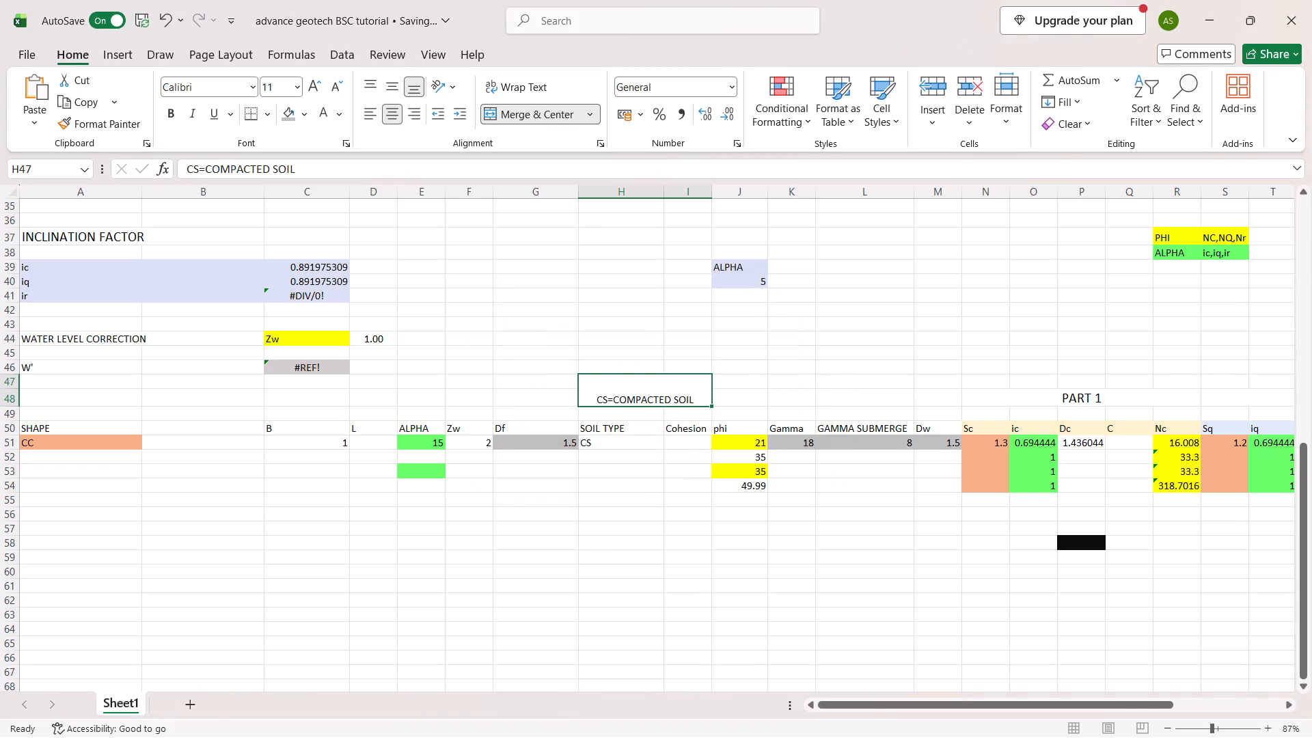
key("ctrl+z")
Merge and center the UCS=UNCOMPACTED SOIL note across cells H48 and I48.
left_click(621, 377)
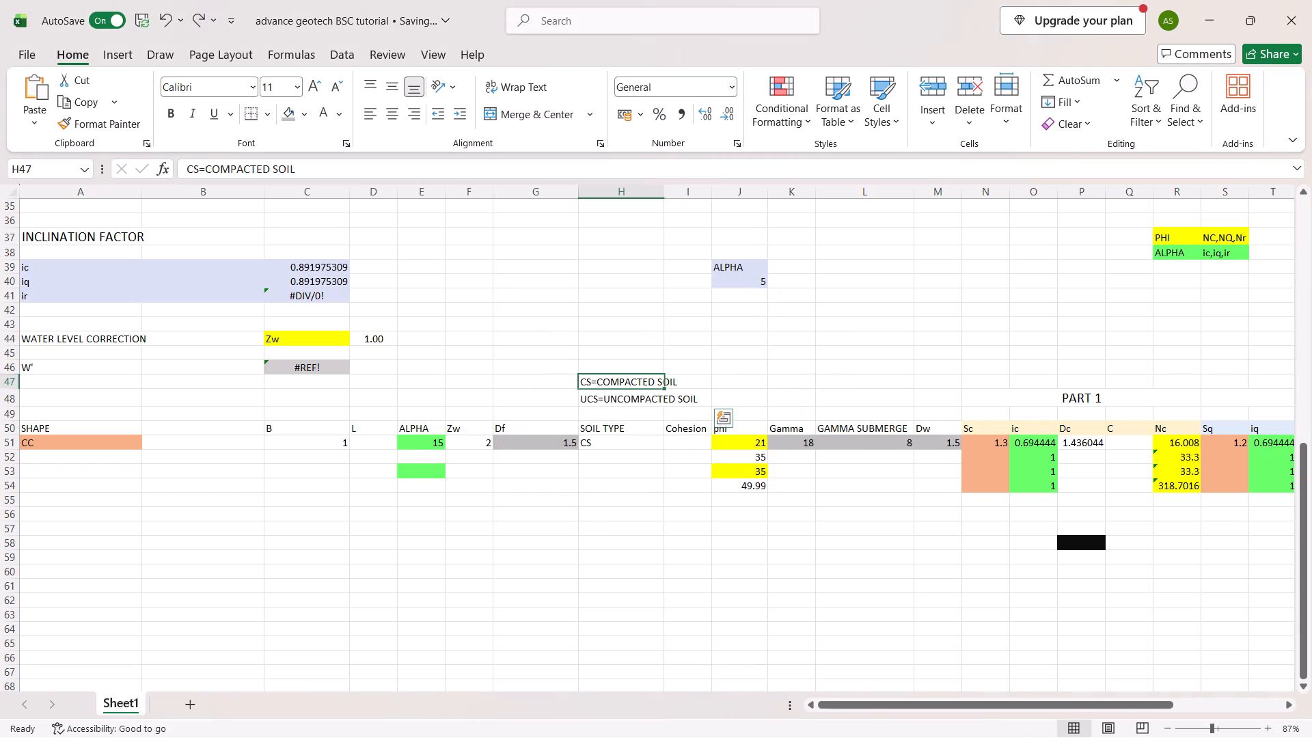
left_click_drag(599, 398, 679, 395)
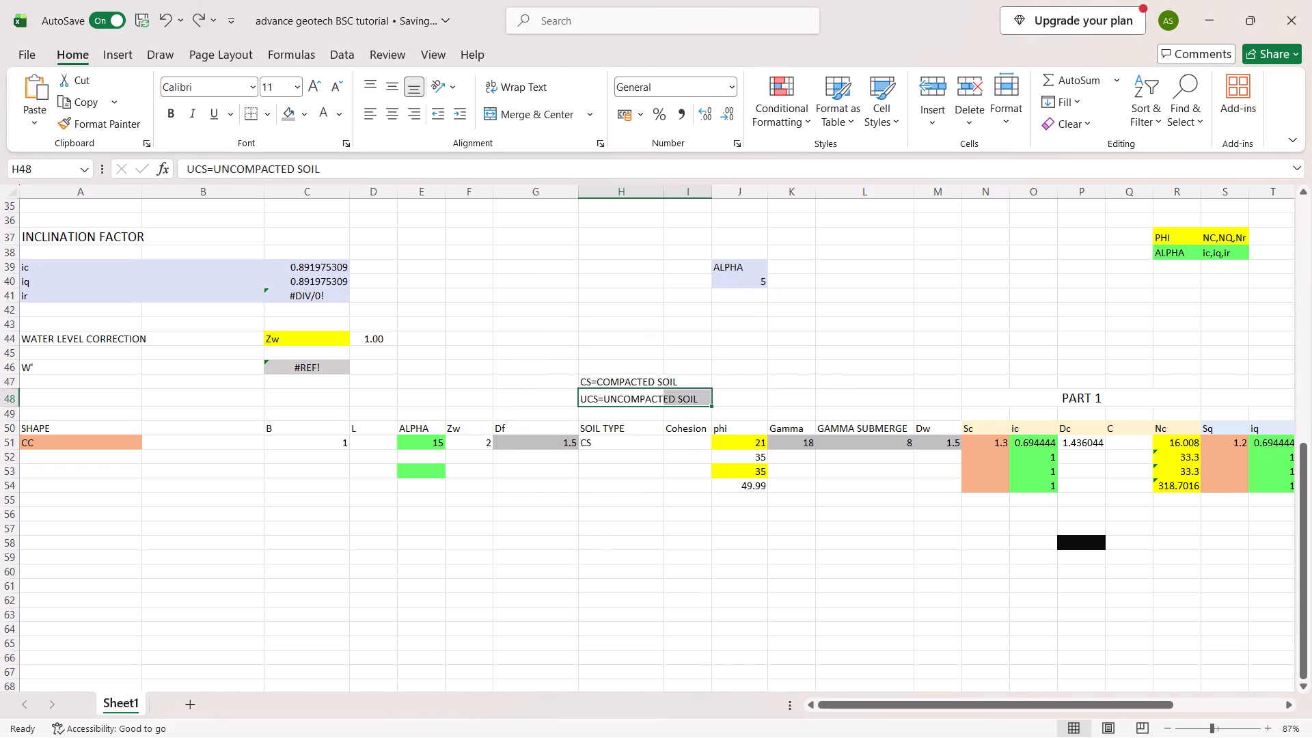
left_click(590, 113)
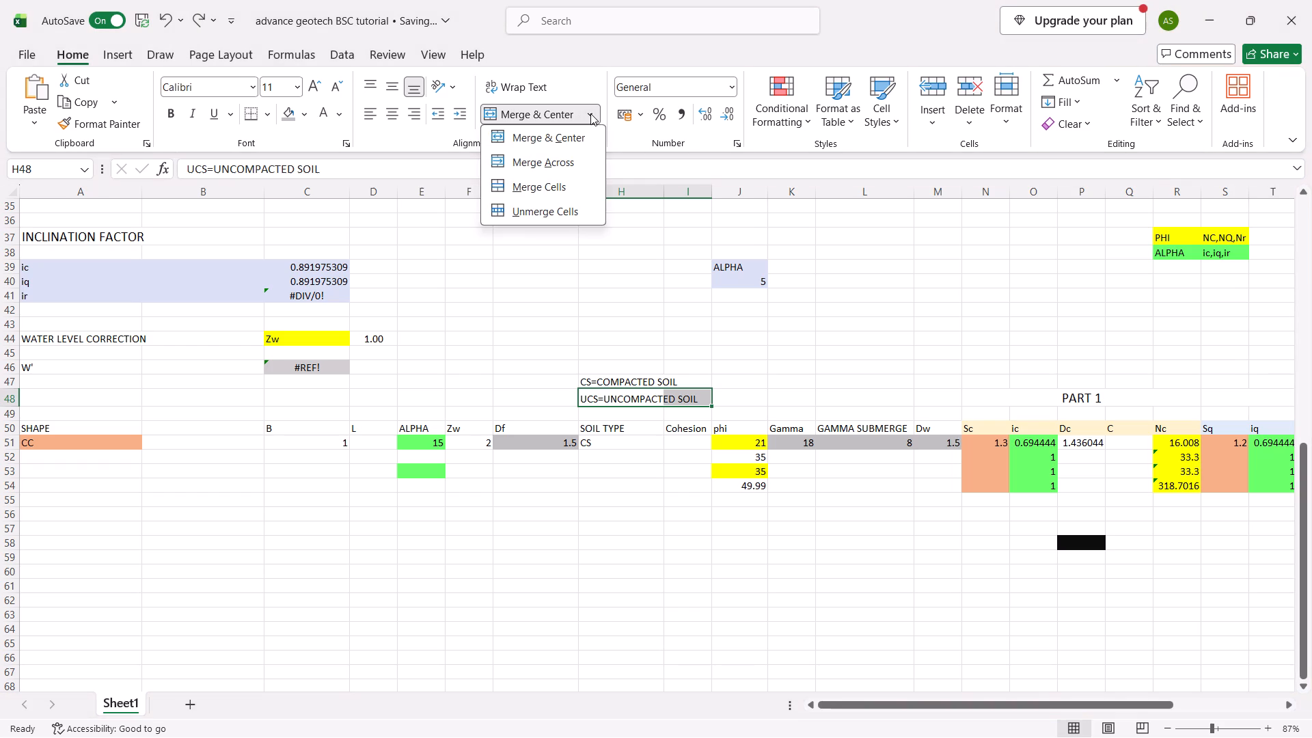
left_click(551, 119)
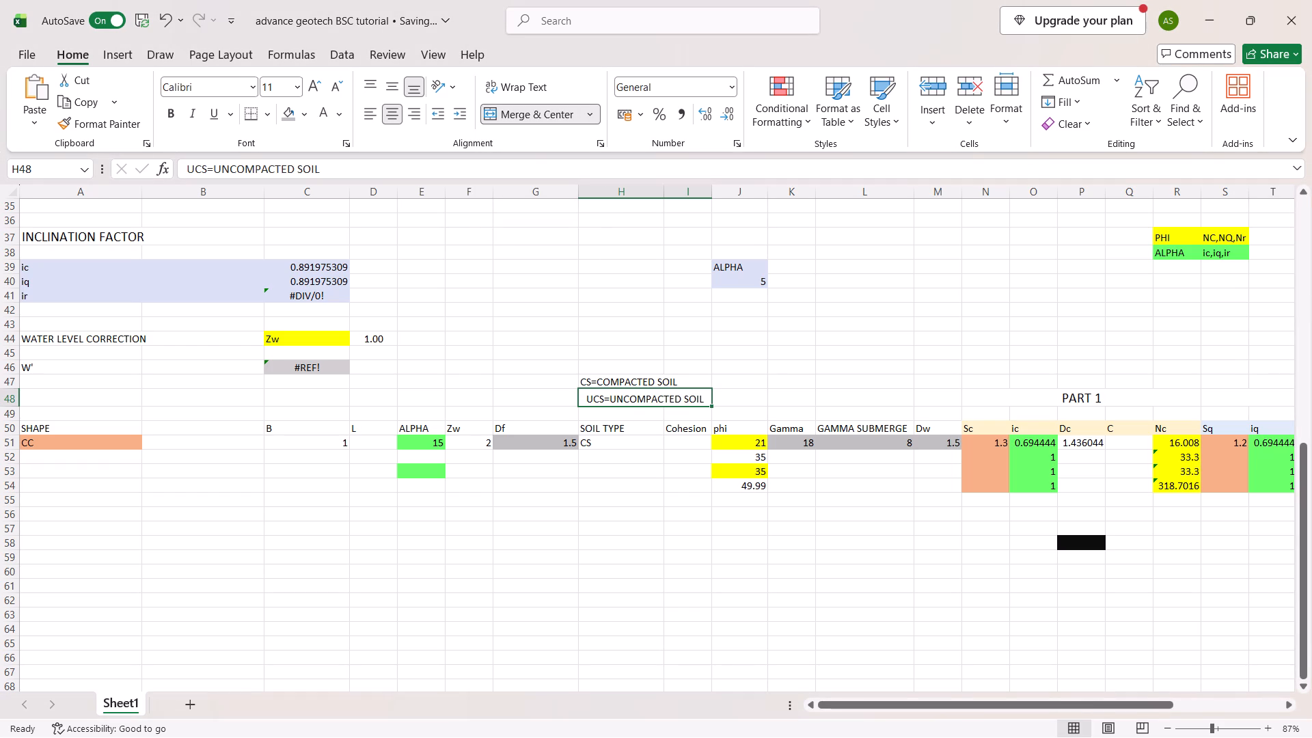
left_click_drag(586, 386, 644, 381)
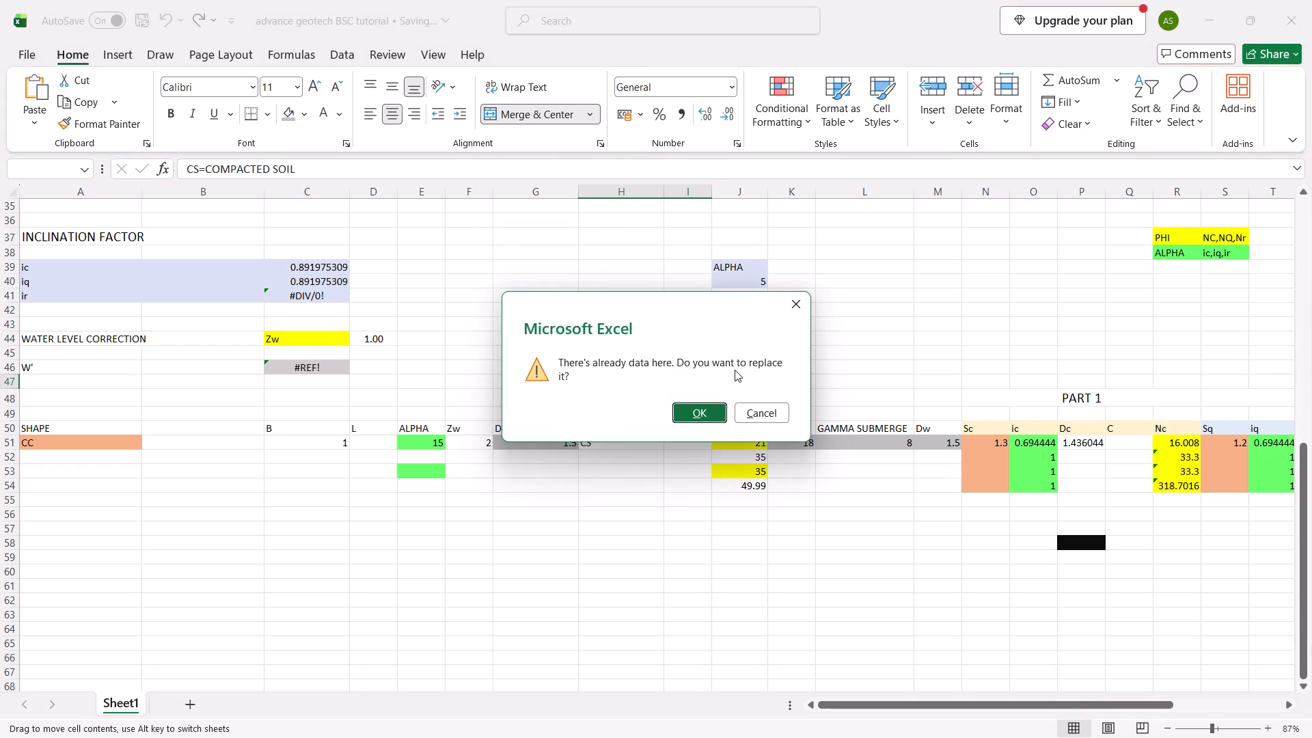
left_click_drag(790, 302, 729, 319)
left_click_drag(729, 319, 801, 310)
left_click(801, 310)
Merge and center the CS=COMPACTED SOIL note across cells H47 and I47.
left_click(604, 375)
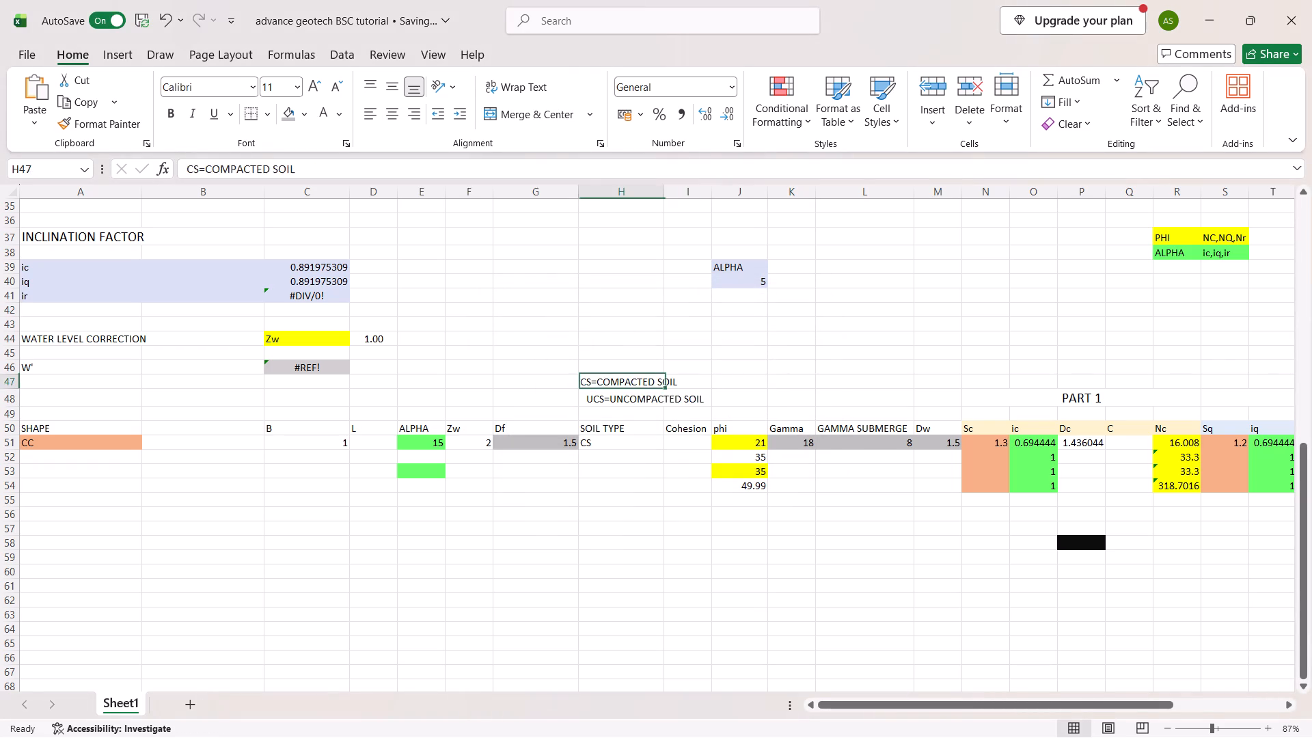
left_click_drag(604, 375, 633, 375)
scroll(633, 375, "down", 6)
scroll(633, 375, "up", 7)
scroll(633, 375, "down", 2)
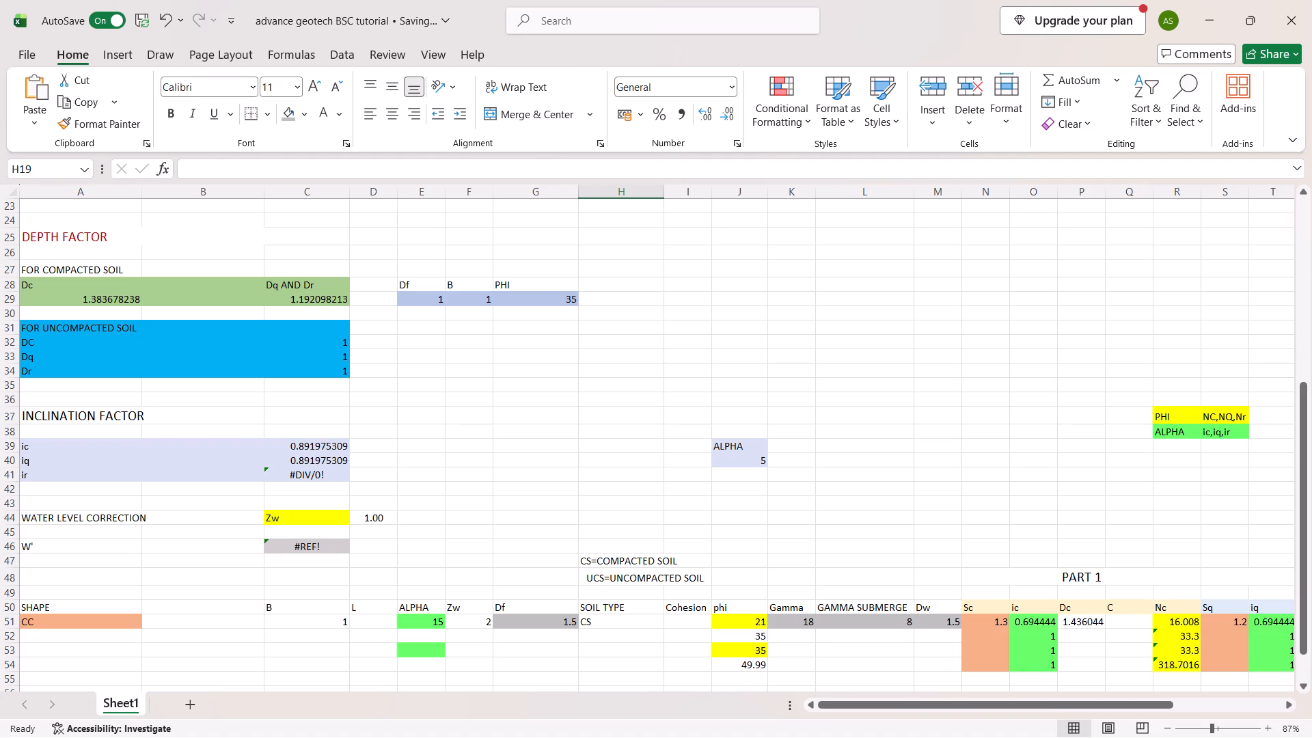
left_click_drag(630, 560, 671, 560)
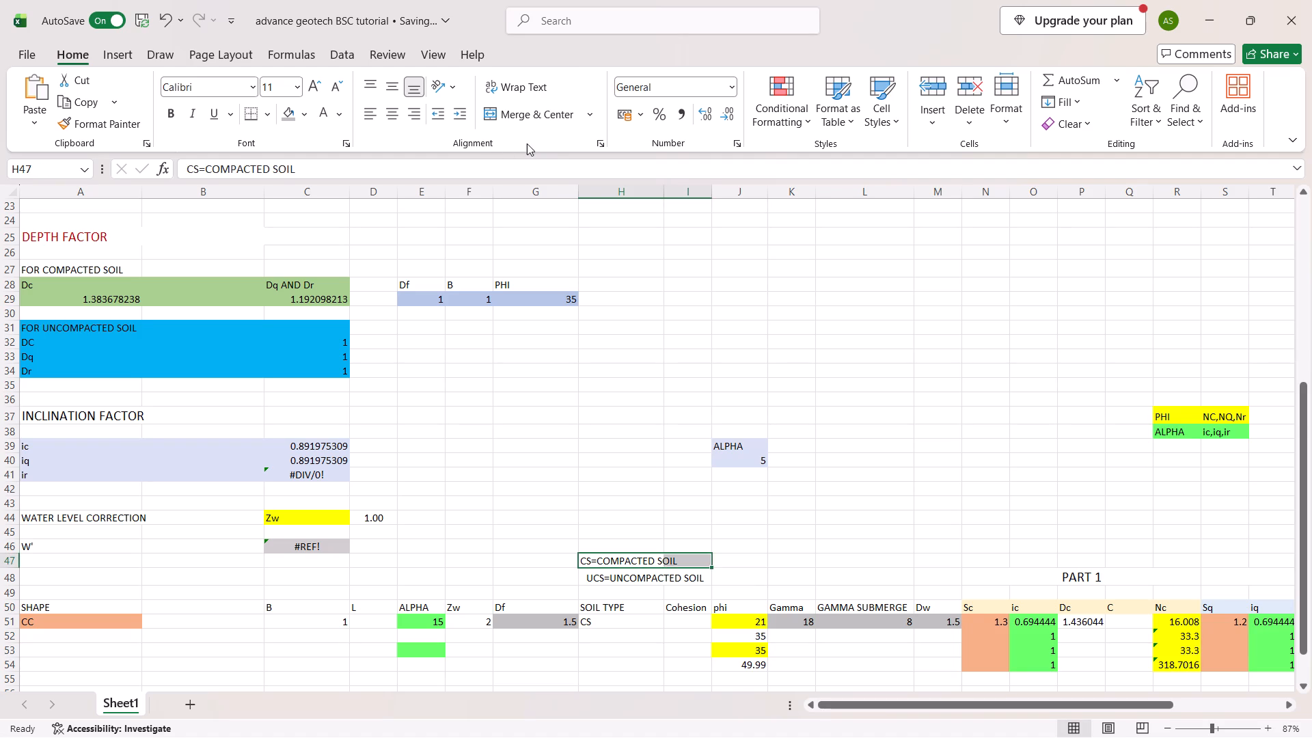
left_click(546, 118)
Clear the phi values from cells J52 to J54, keeping the one in row 51.
scroll(627, 409, "down", 1)
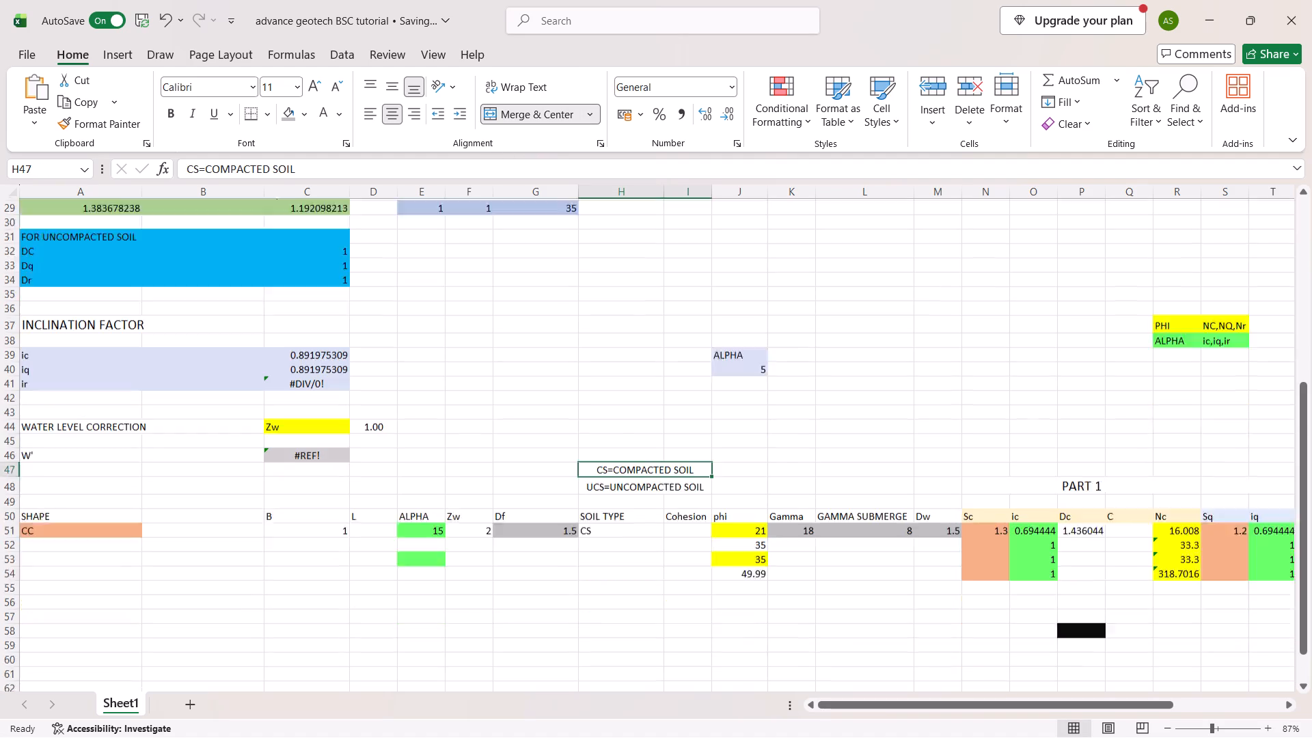
scroll(627, 409, "down", 2)
left_click(607, 487)
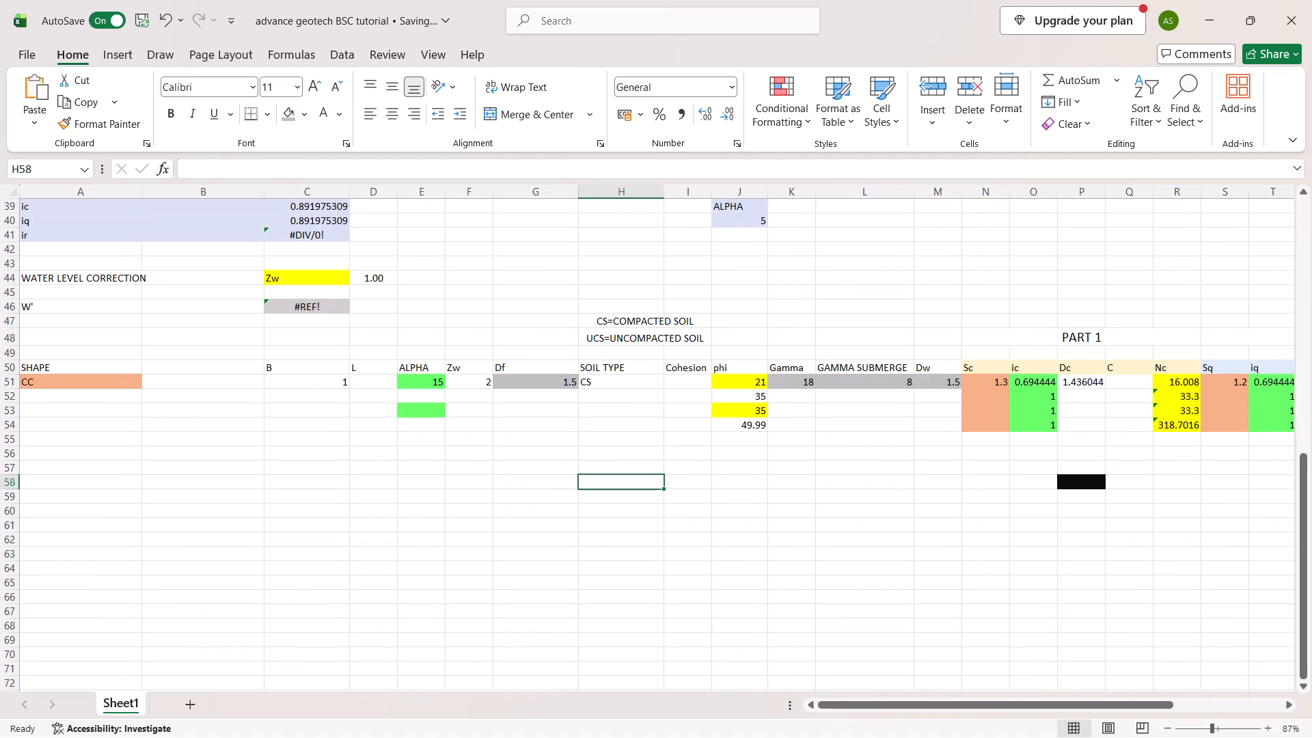
left_click(753, 401)
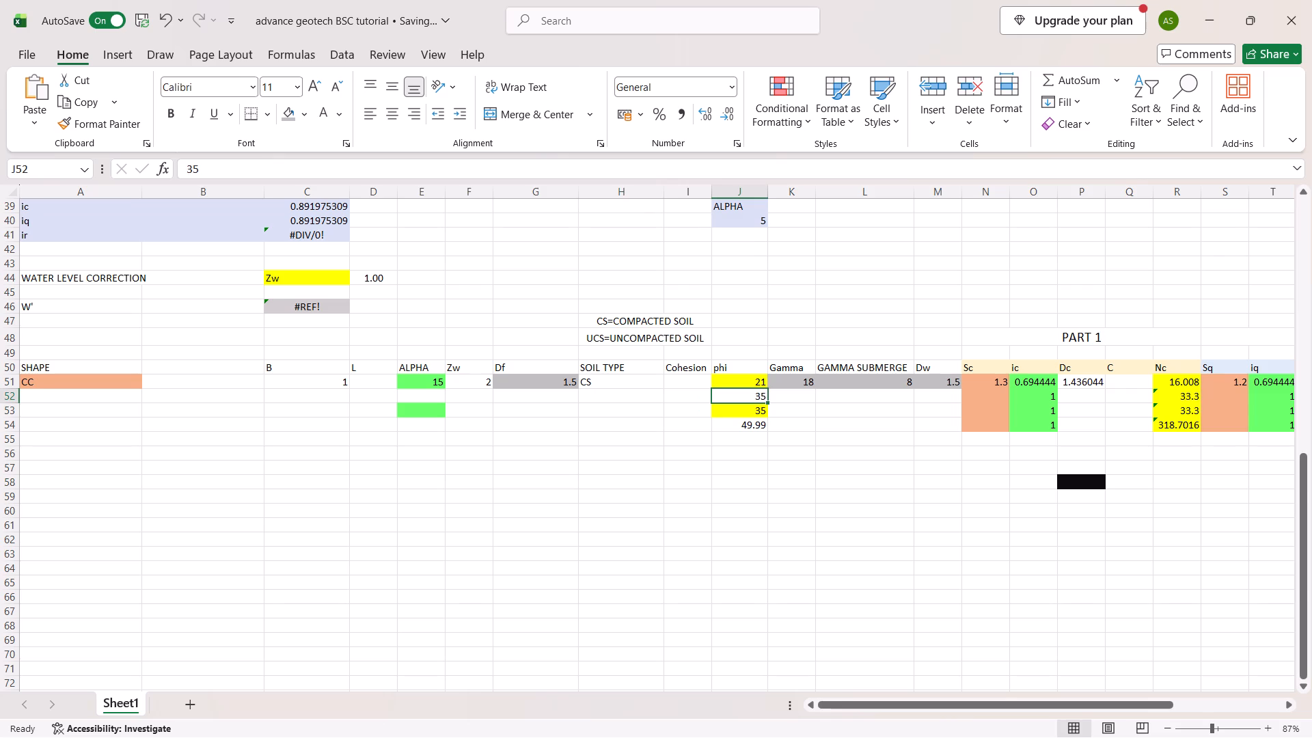
key("Delete")
key("Down")
key("Delete")
key("Down")
key("Delete")
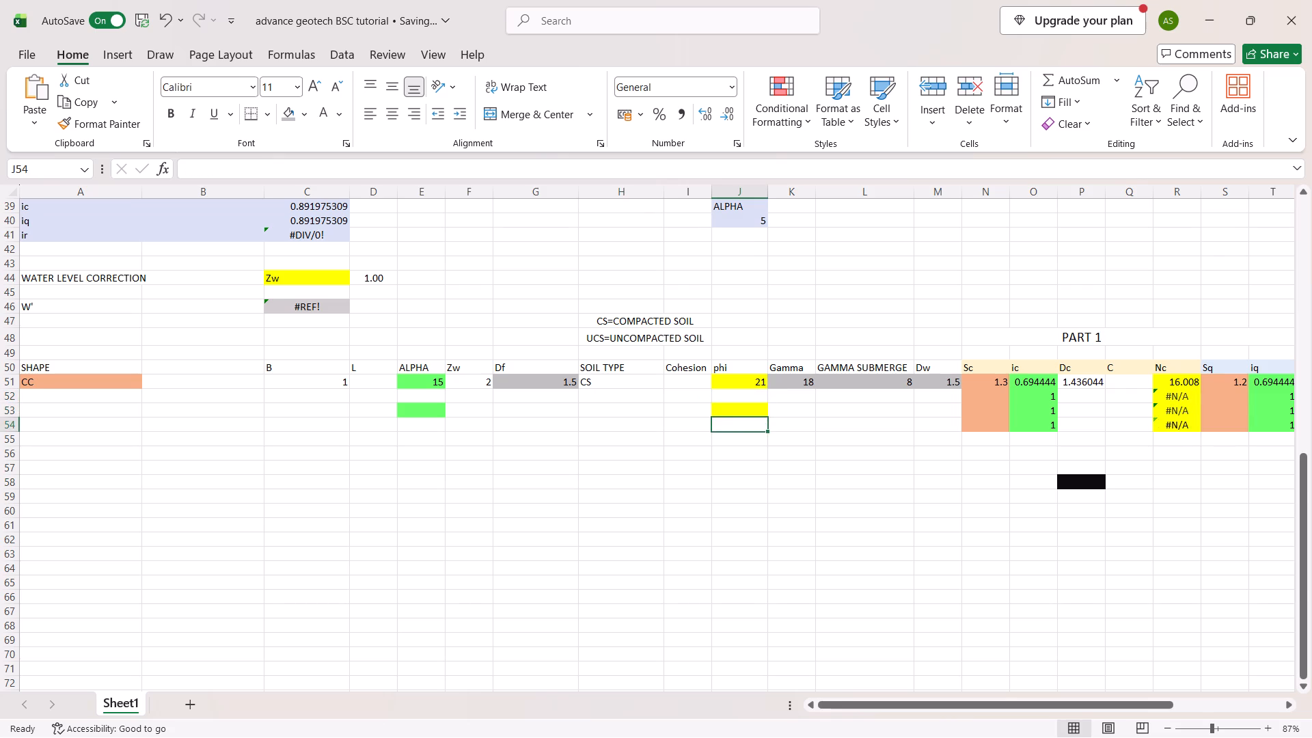
Clear the ic formulas from cells O52 to O54, keeping the one in row 51.
key("Up")
key("Up")
key("Right")
key("Right")
key("Right")
key("Right")
key("Right")
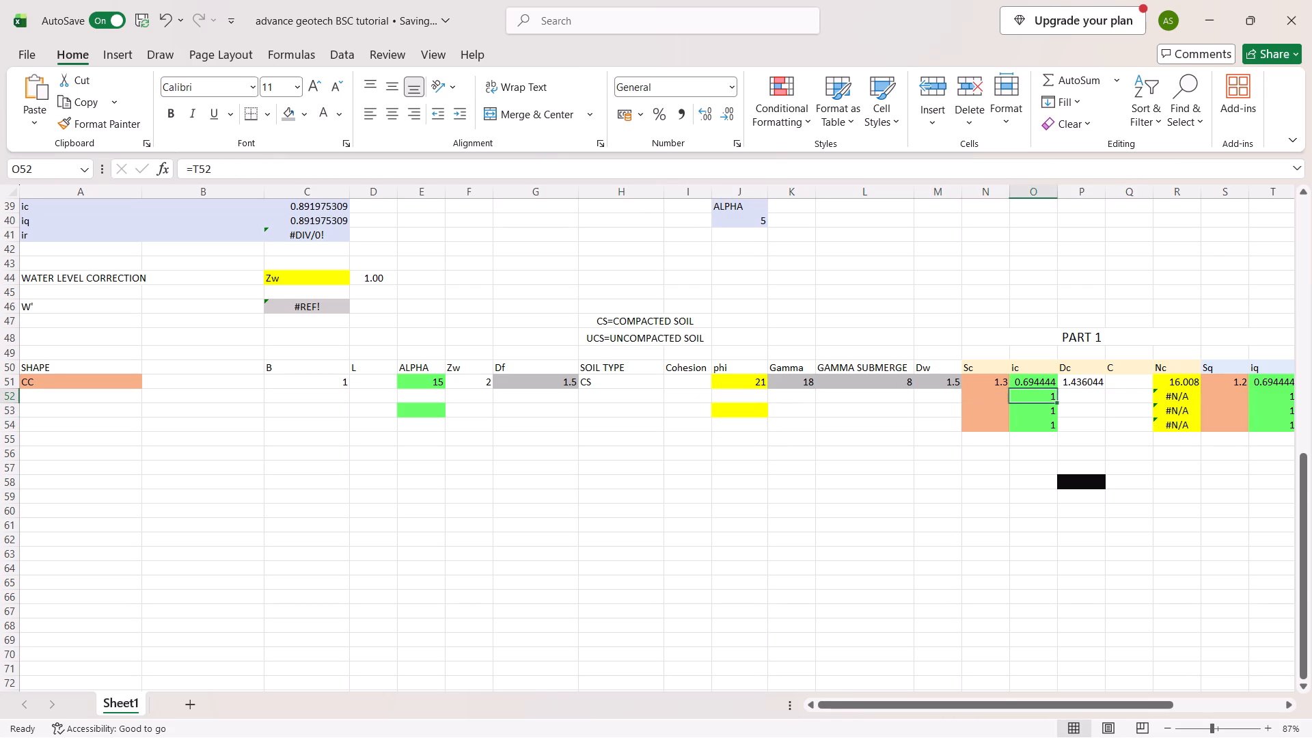
key("Delete")
key("Down")
key("Delete")
key("Right")
key("Left")
key("Down")
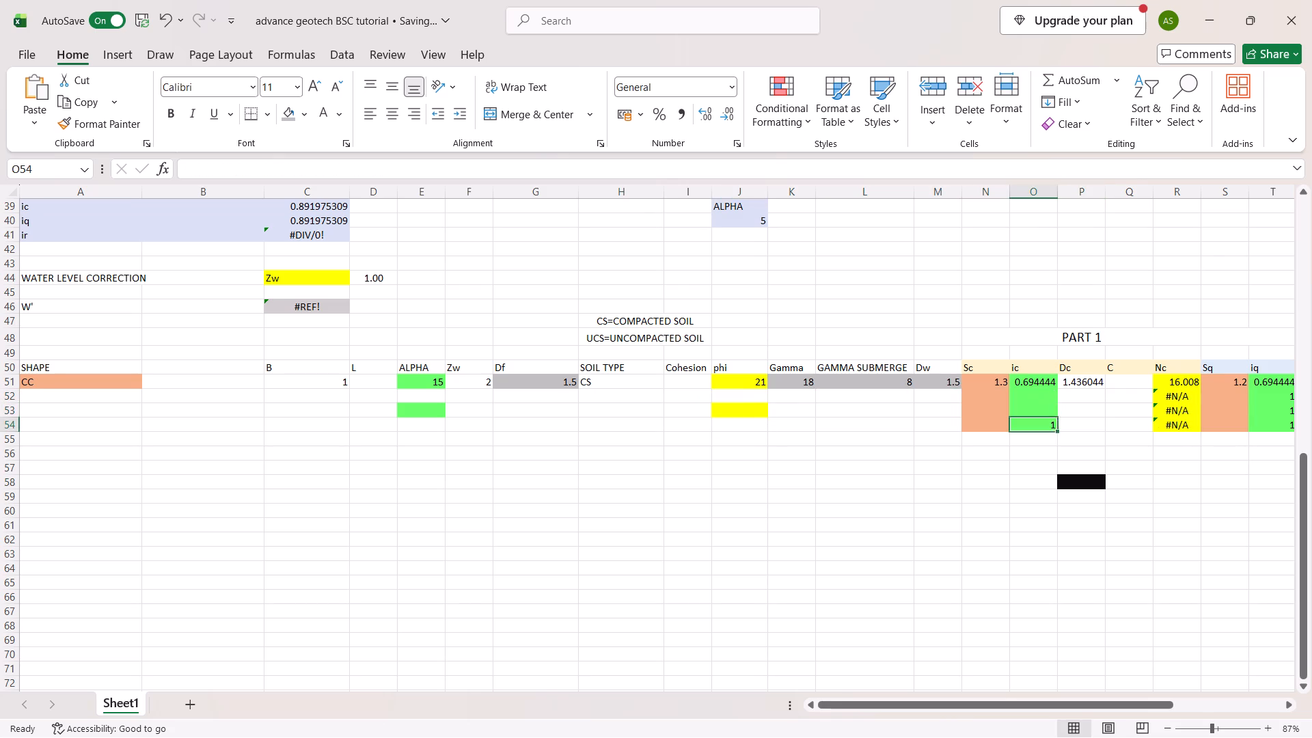
key("Delete")
Clear the Nc formulas from cells R52 to R54, keeping the one in row 51.
key("Right")
key("Right")
key("Right")
key("Delete")
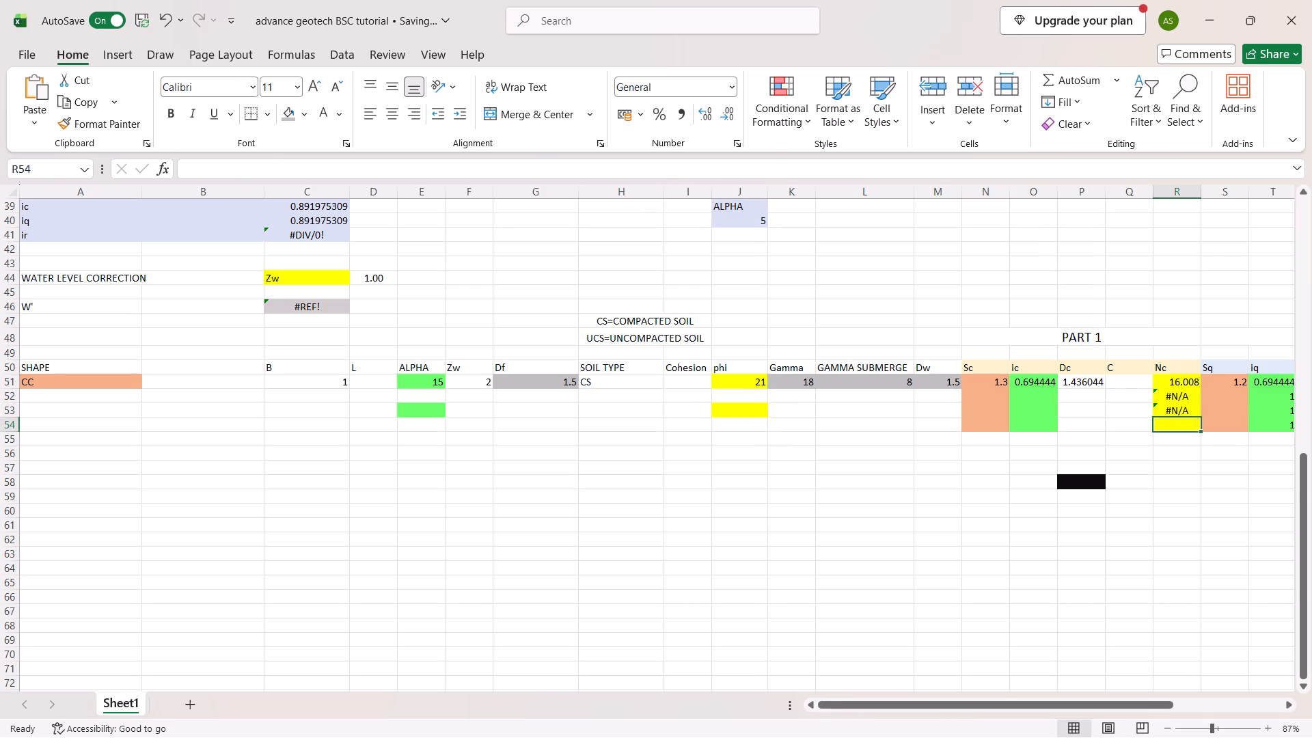
key("Up")
key("Delete")
key("Up")
key("Delete")
Clear the iq formulas from cells T52 to T54, keeping the one in row 51.
key("Right")
key("Right")
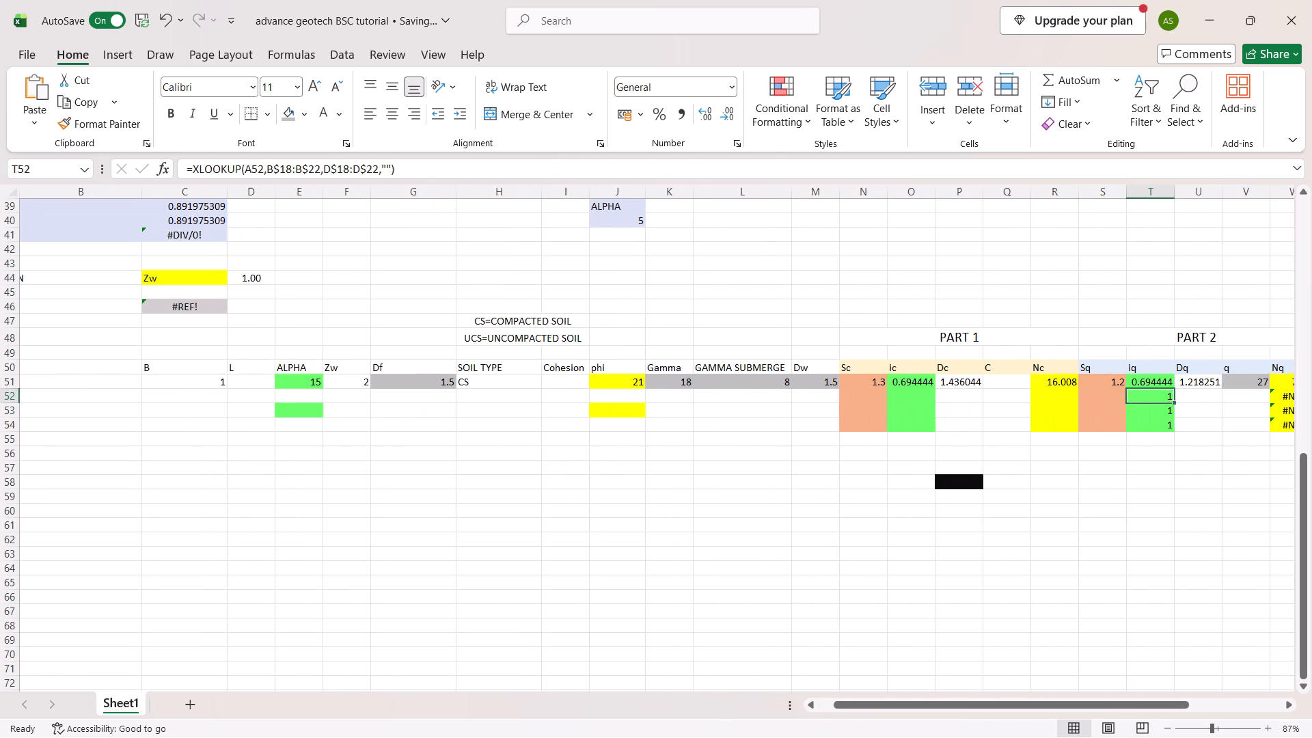
key("Delete")
key("Down")
key("Delete")
key("Down")
key("Delete")
Clear the Nq formulas from cells W52 to W54, keeping the one in row 51.
key("Right")
key("Right")
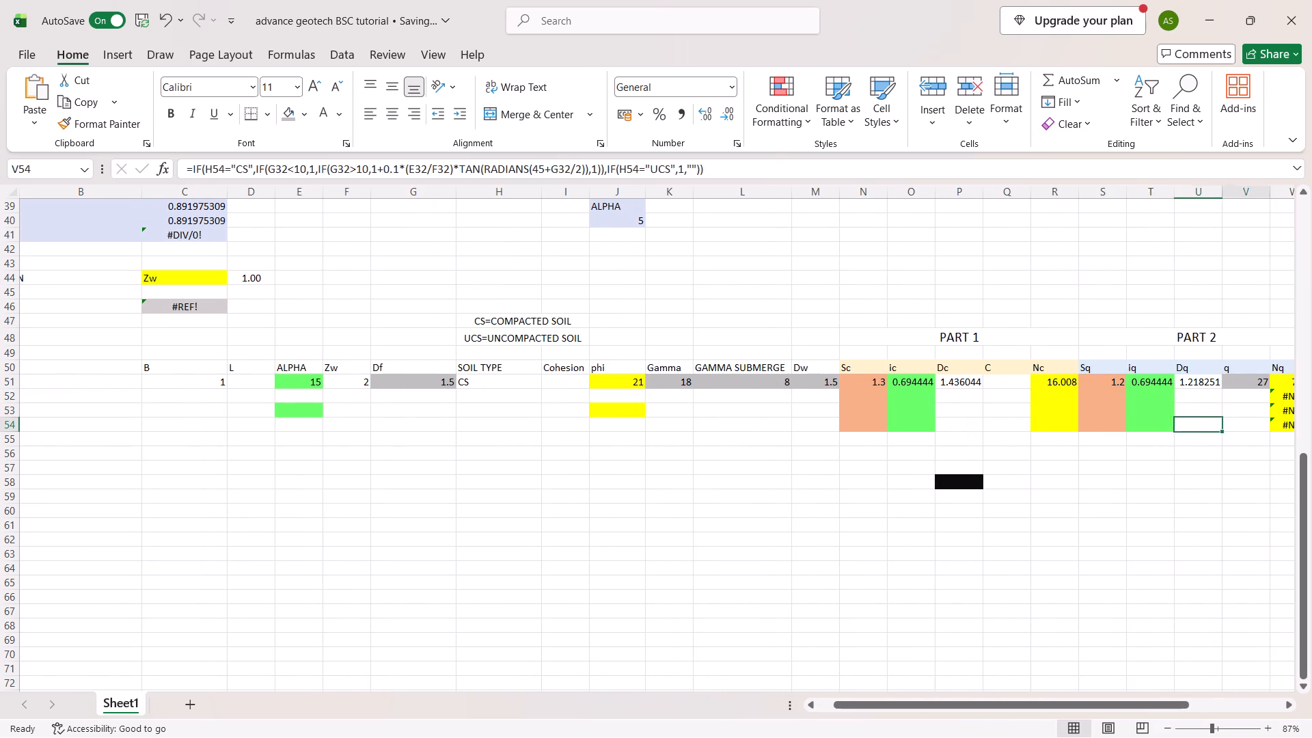
key("Right")
key("Delete")
key("Up")
key("Delete")
key("Up")
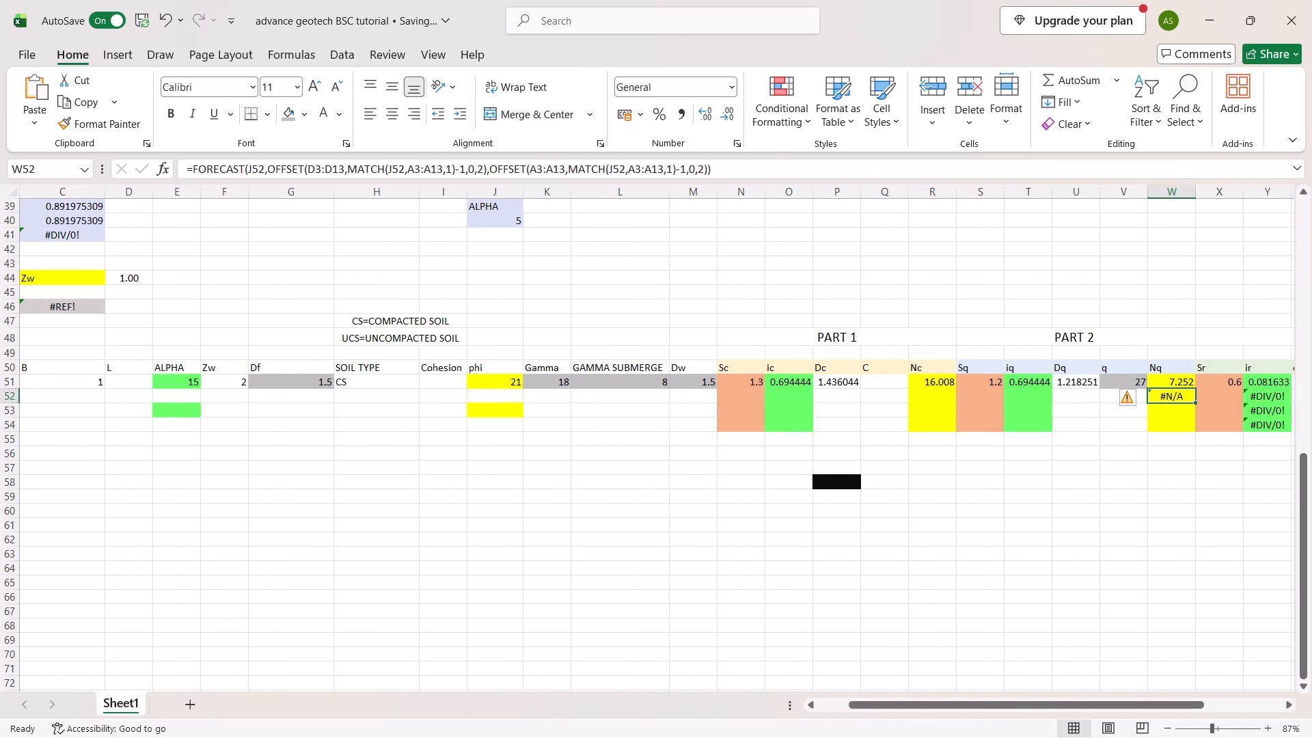
key("Delete")
Clear the ir formulas from cells Y52 to Y54, keeping the one in row 51.
key("Right")
key("Right")
key("Delete")
key("Down")
key("Delete")
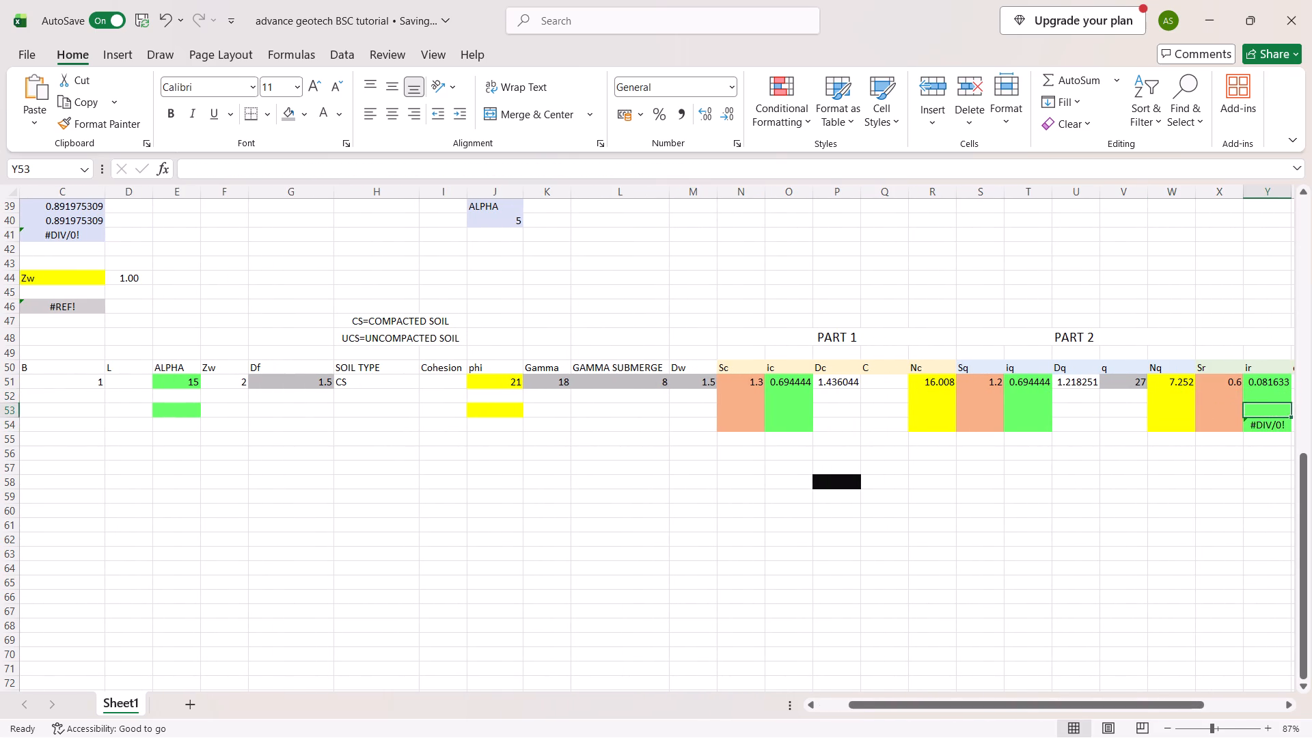
key("Down")
key("Delete")
Clear the Nr formulas from cells AC52 to AC54, keeping the one in row 51.
key("Right")
key("Right")
key("Right")
key("Right")
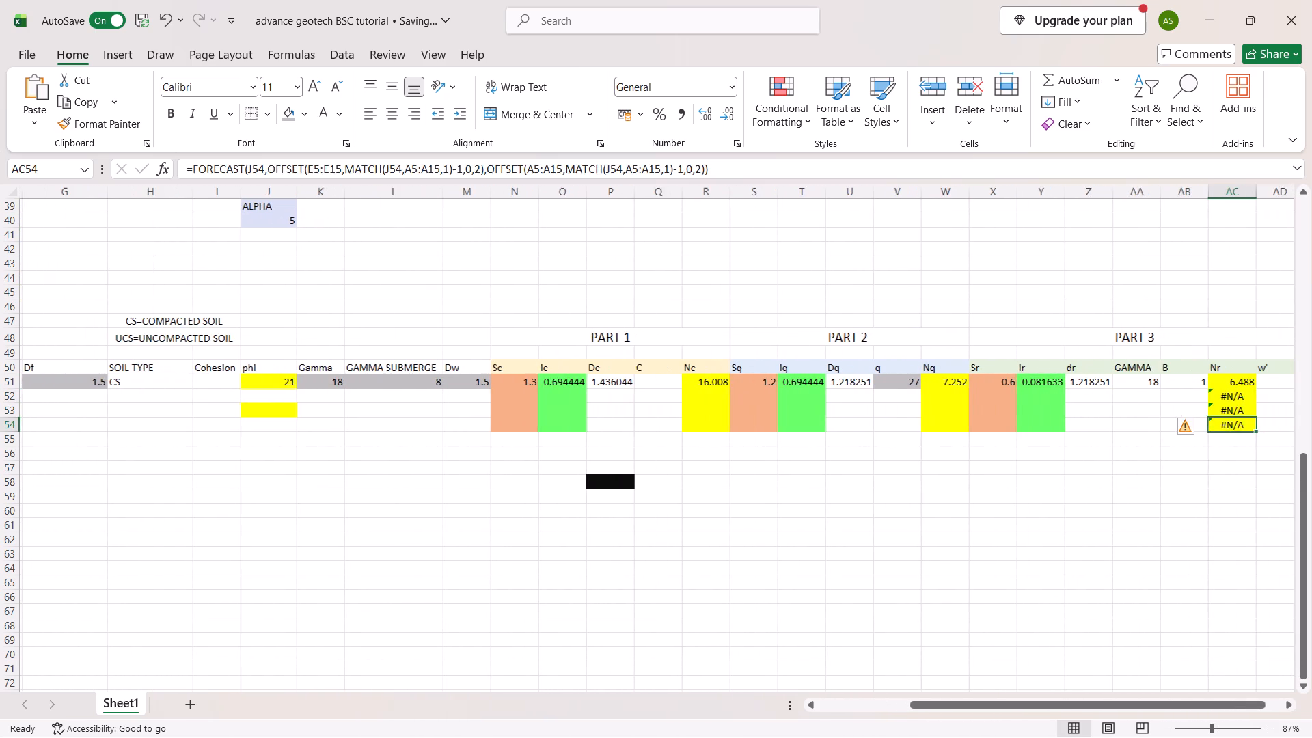
key("Delete")
key("Up")
key("Delete")
key("Up")
key("Delete")
Review the calculation table along row 52, from the Nr column back to the SHAPE column.
key("Left")
key("Left")
key("Left")
key("Left")
key("Left")
key("Left")
key("Left")
key("Left")
key("Left")
key("Left")
key("Left")
key("Left")
key("Left")
key("Left")
key("Left")
key("Left")
key("Left")
key("Left")
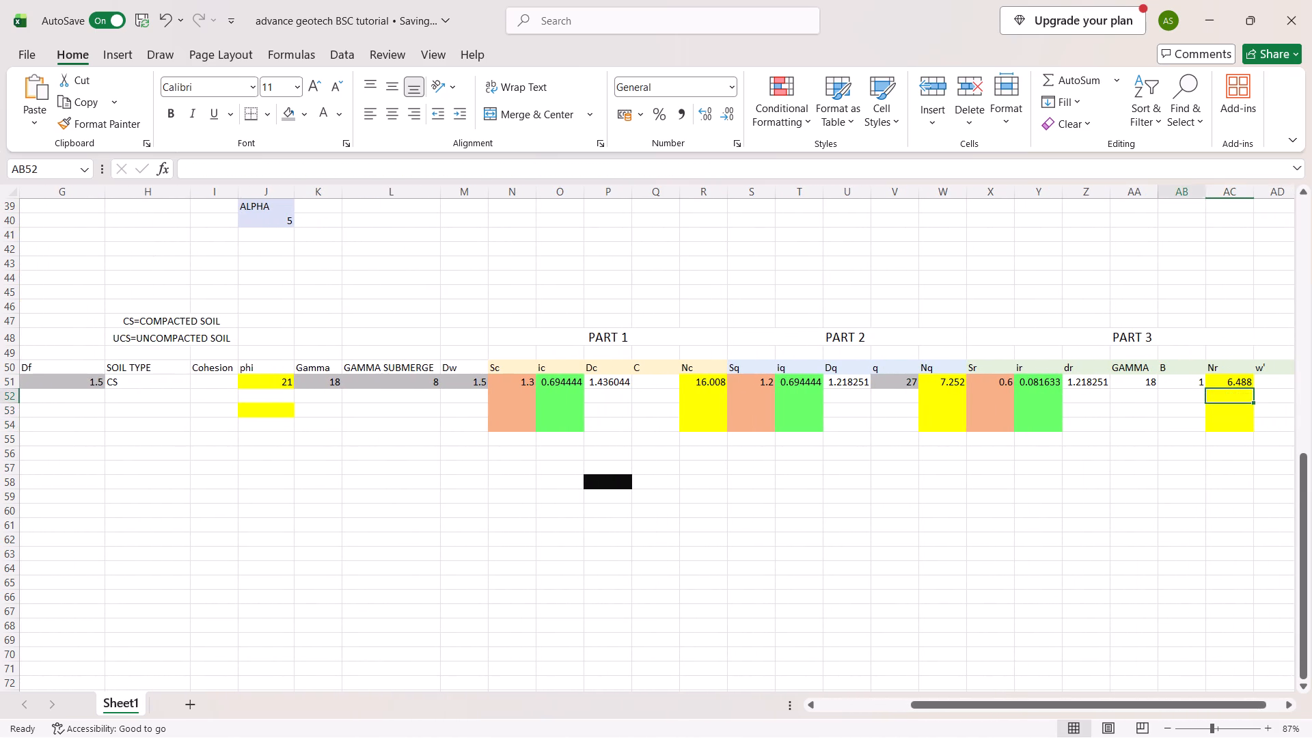
key("Left")
key("Left")
key("Left")
key("Left")
key("Left")
key("Left")
key("Left")
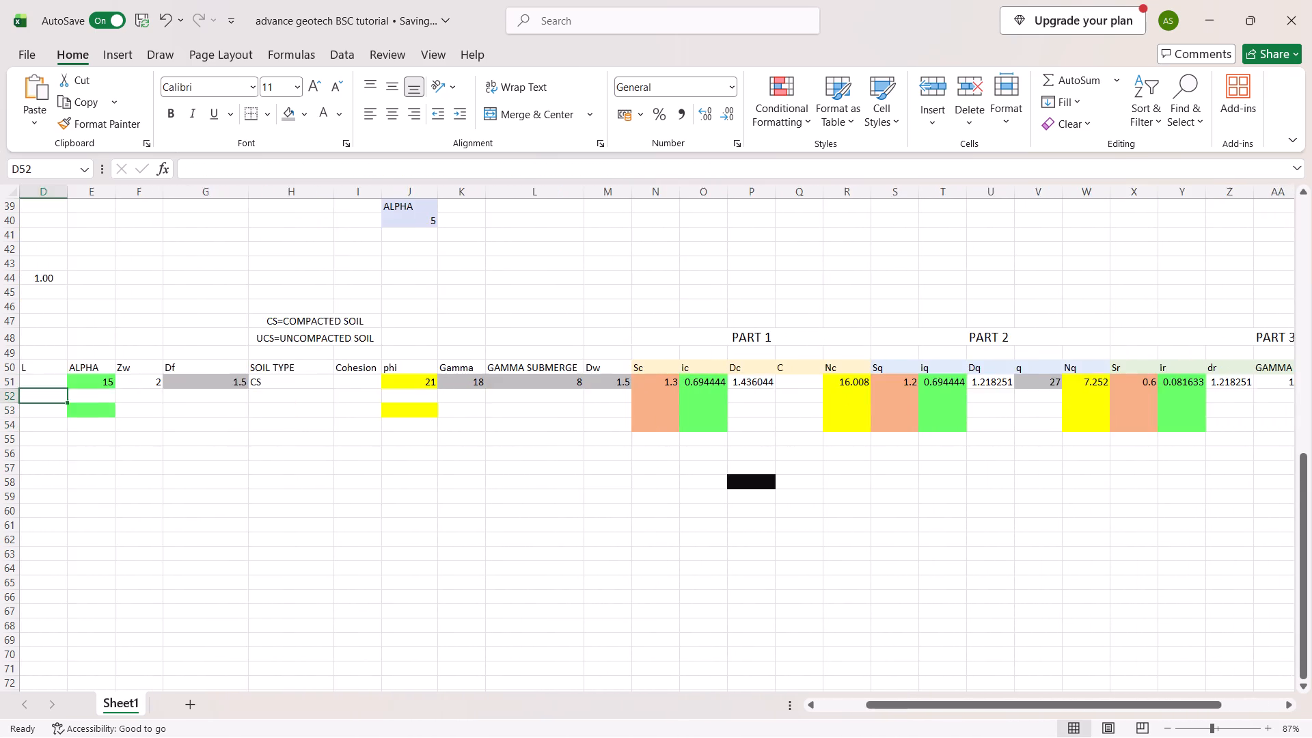
key("Left")
key("Left")
key("Left")
key("Left")
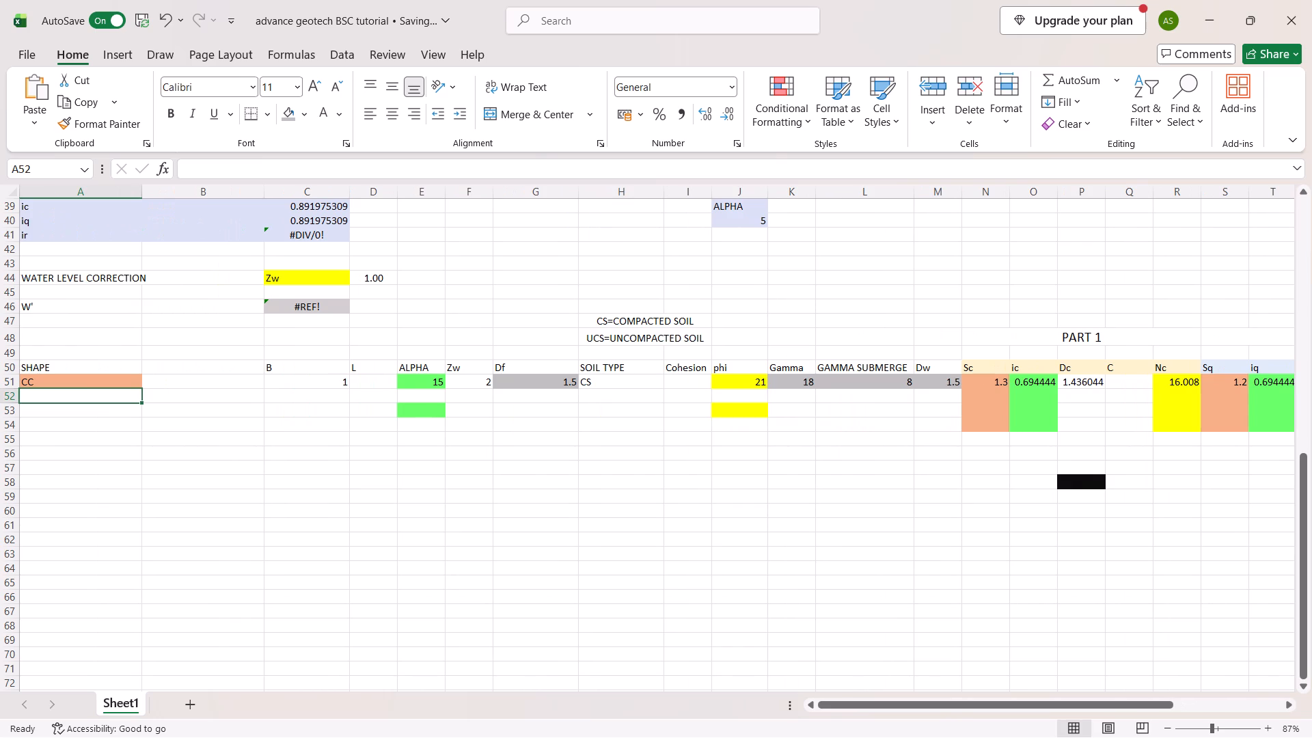
Add the heading Qnu in cell AE50, beside the w' heading.
key("Right")
key("Right")
key("Right")
key("Right")
key("Right")
key("Right")
key("Right")
key("Right")
key("Right")
key("Right")
key("Right")
key("Right")
key("Right")
key("Right")
key("Right")
key("Right")
key("Right")
key("Right")
key("Right")
key("Right")
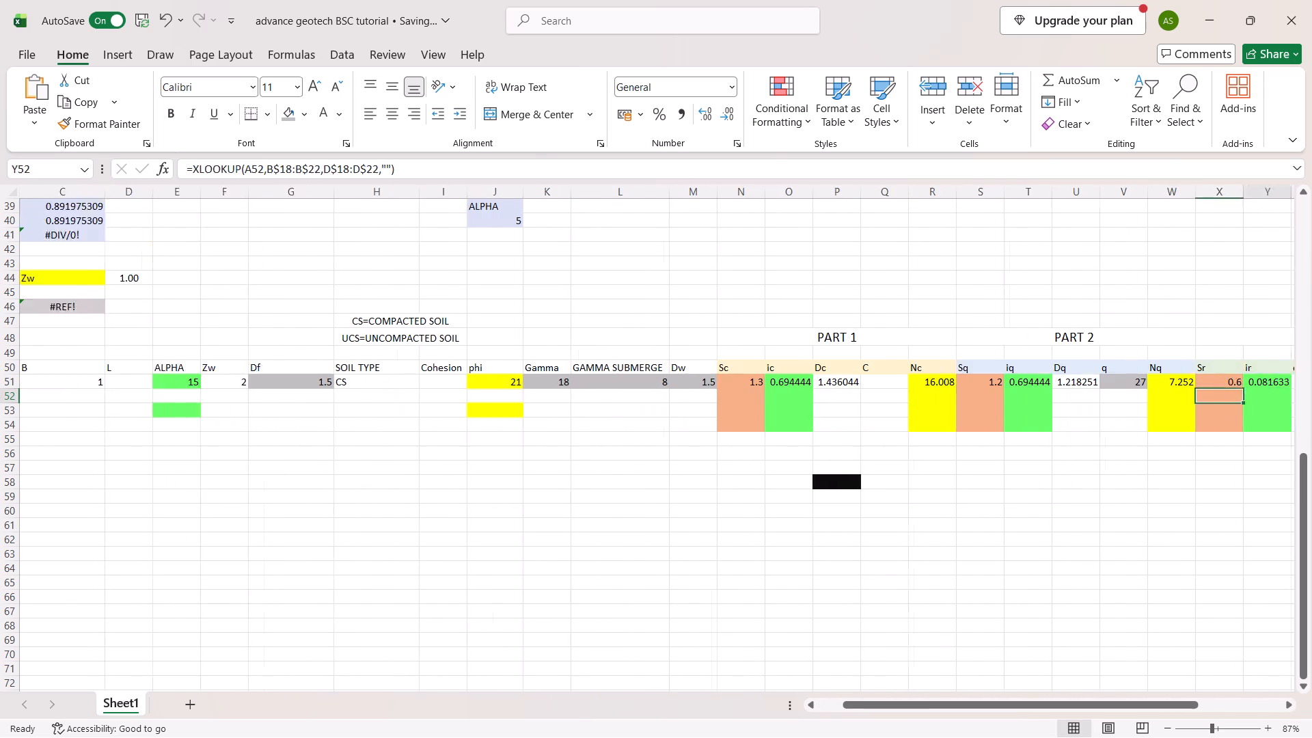
key("Right")
key("Right")
key("Right")
key("Right")
key("Right")
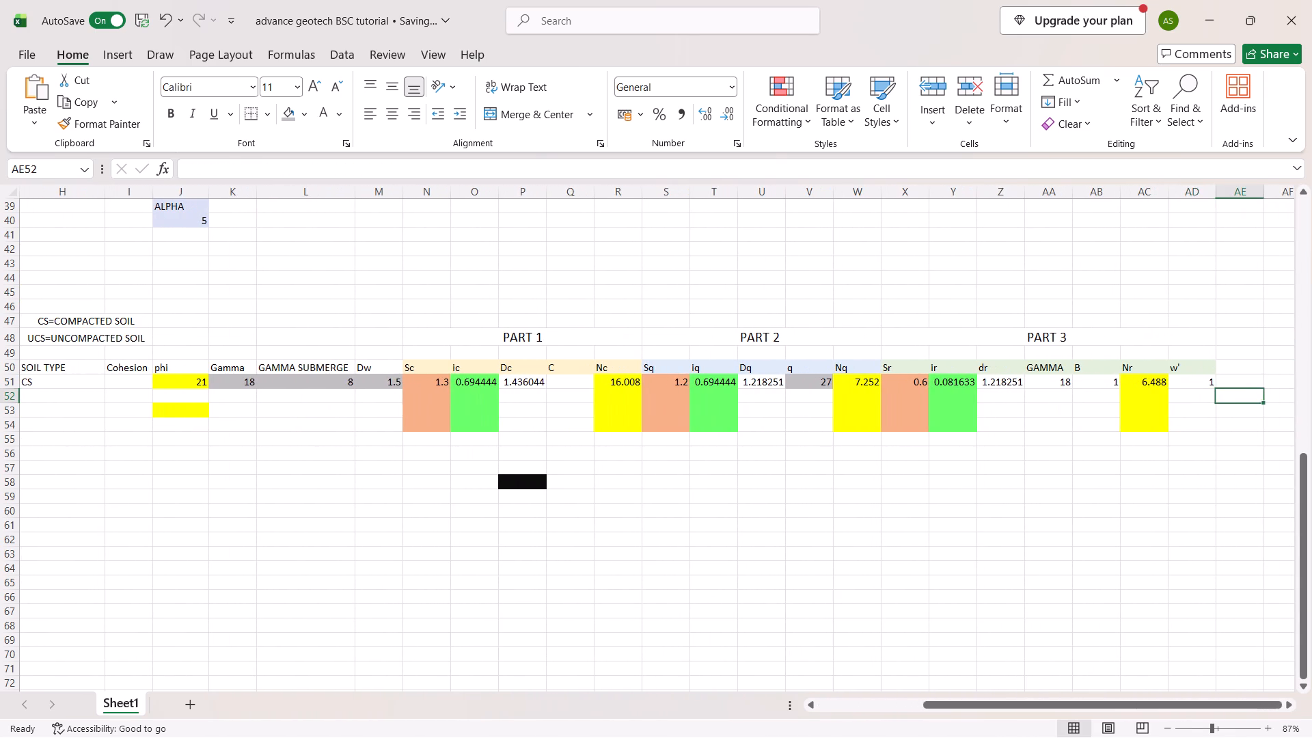
key("Up")
key("Up")
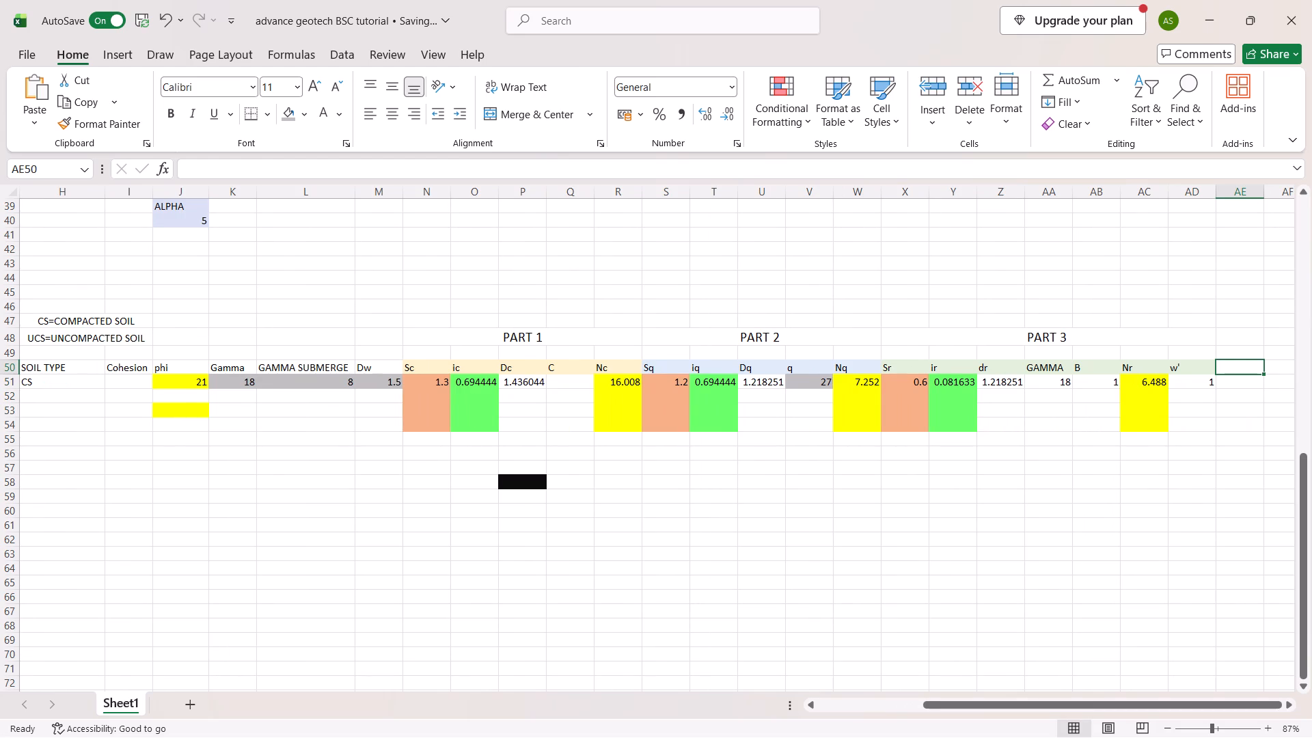
key("q")
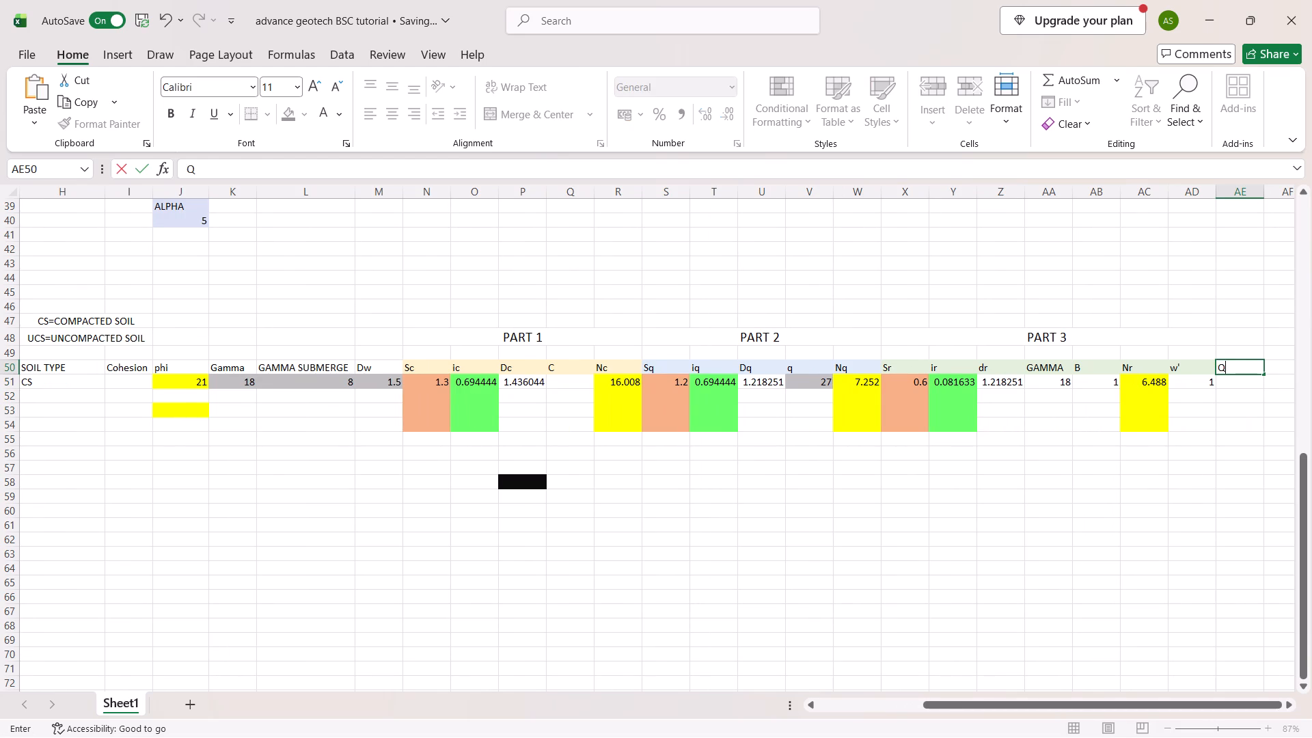
key("shift+n")
key("shift+u")
Start the Qnu formula in cell AE51 as Sc multiplied by ic, using N51*O51.
left_click(1239, 384)
key("equal")
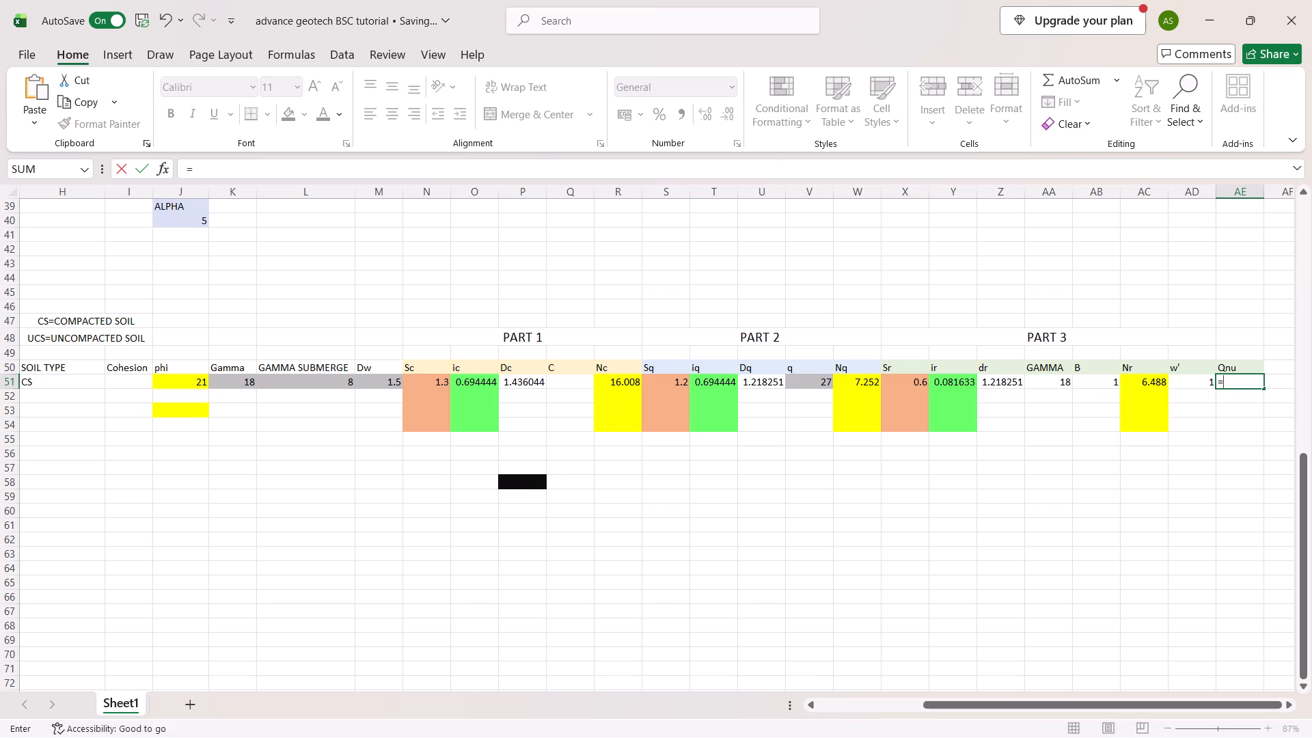
scroll(275, 467, "right", 1)
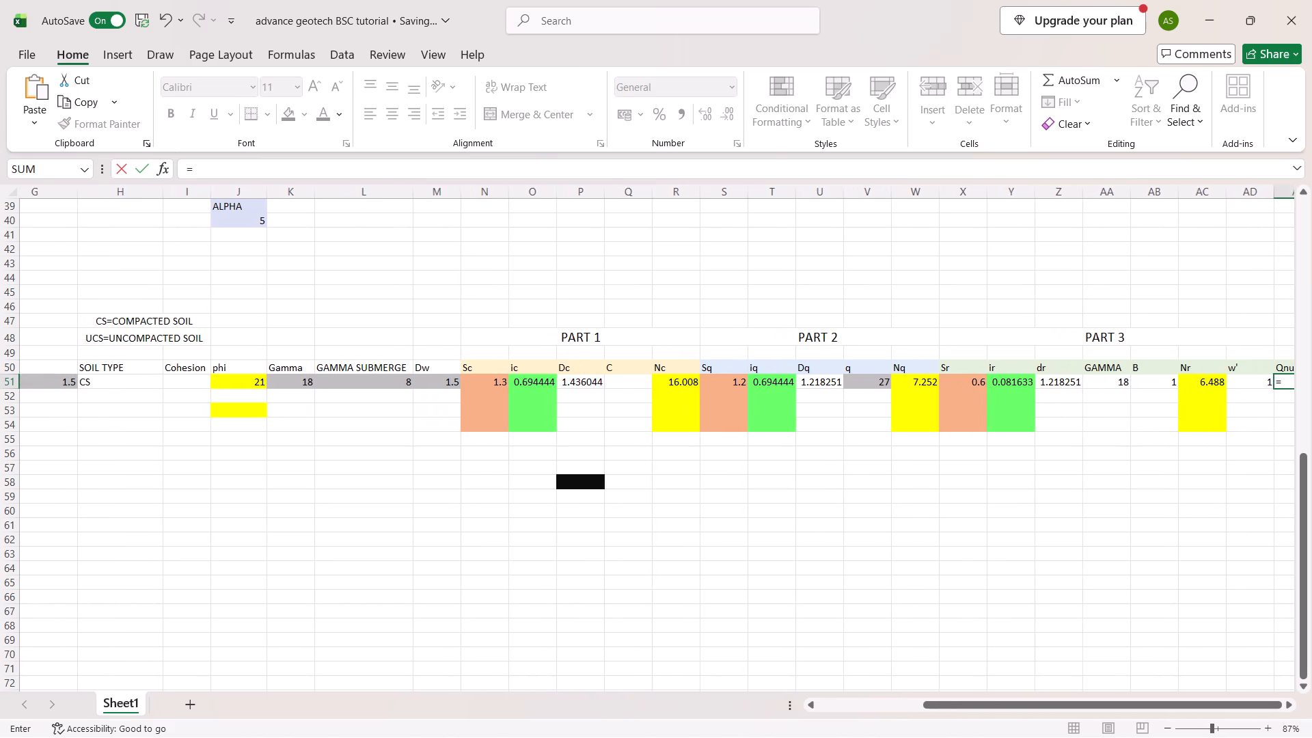
scroll(275, 467, "right", 1)
left_click(509, 383)
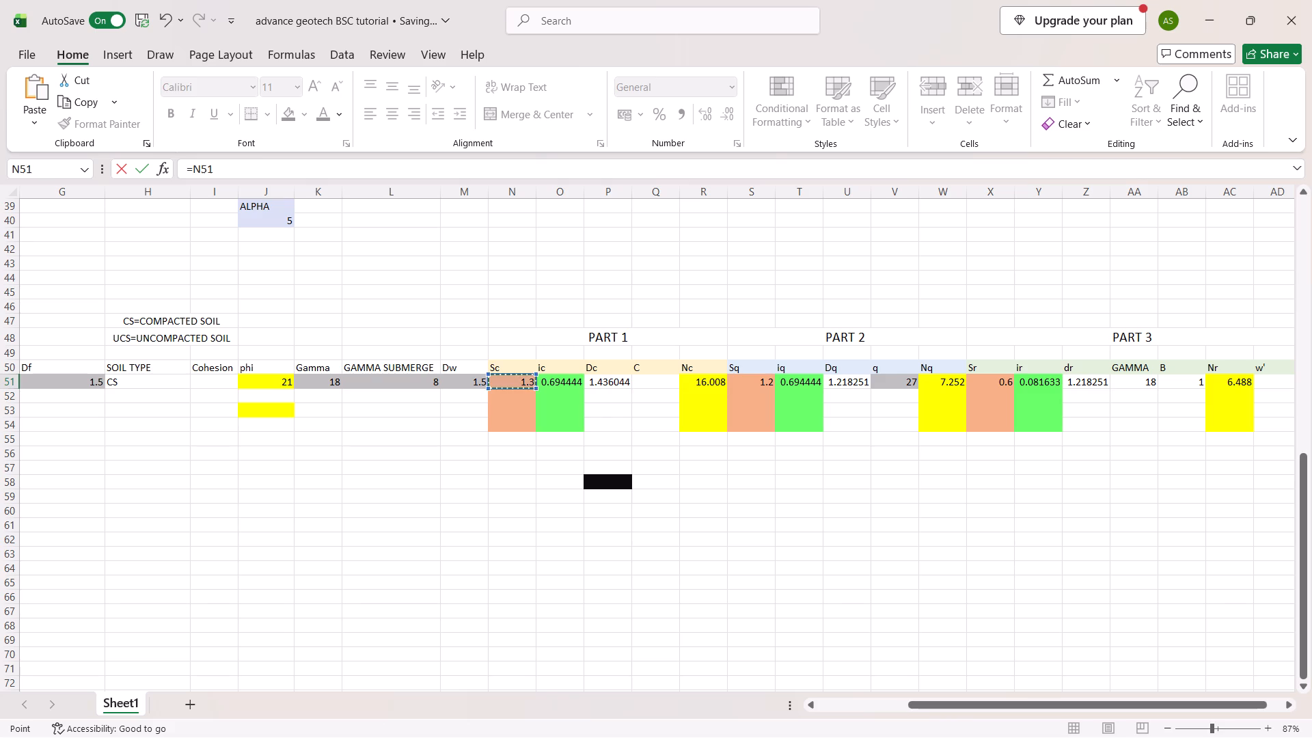
key("asterisk")
key("Right")
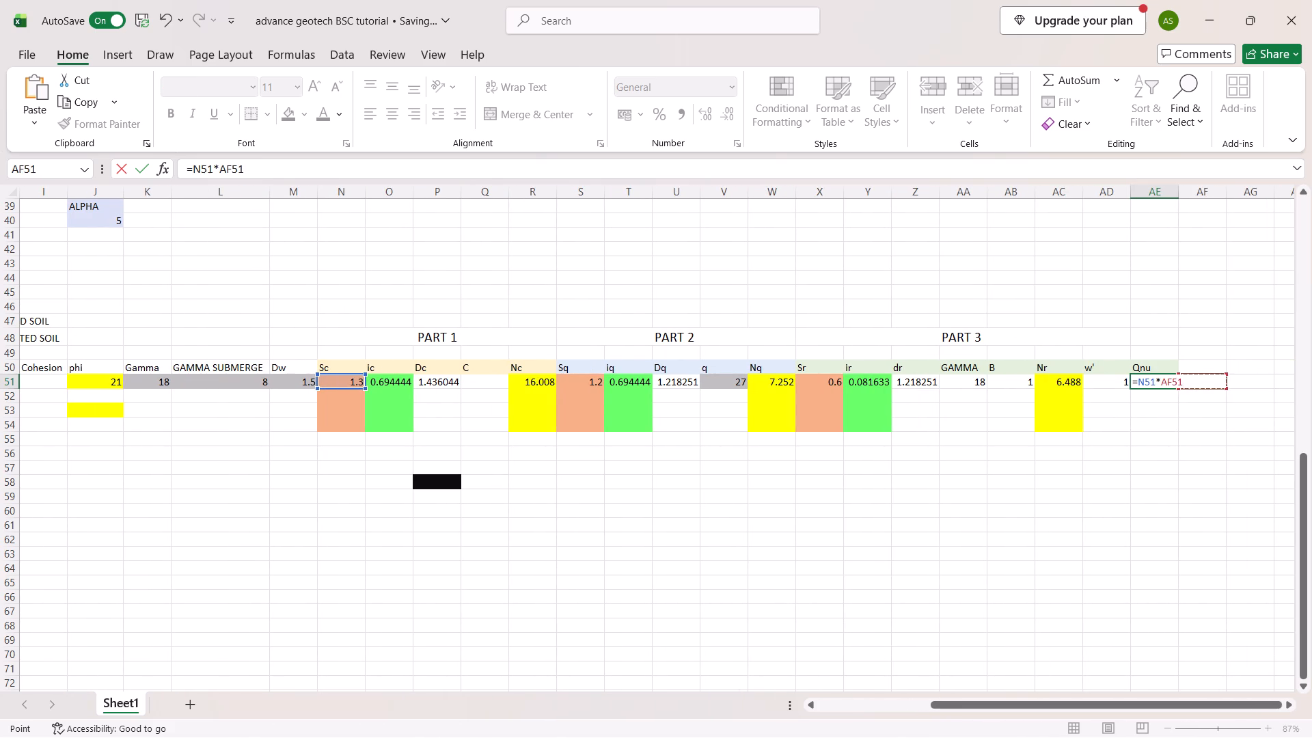
key("Left")
key("Left")
key("Left")
key("Left")
key("Left")
key("Left")
key("Left")
key("Left")
key("Left")
key("Left")
key("Left")
key("Left")
key("Left")
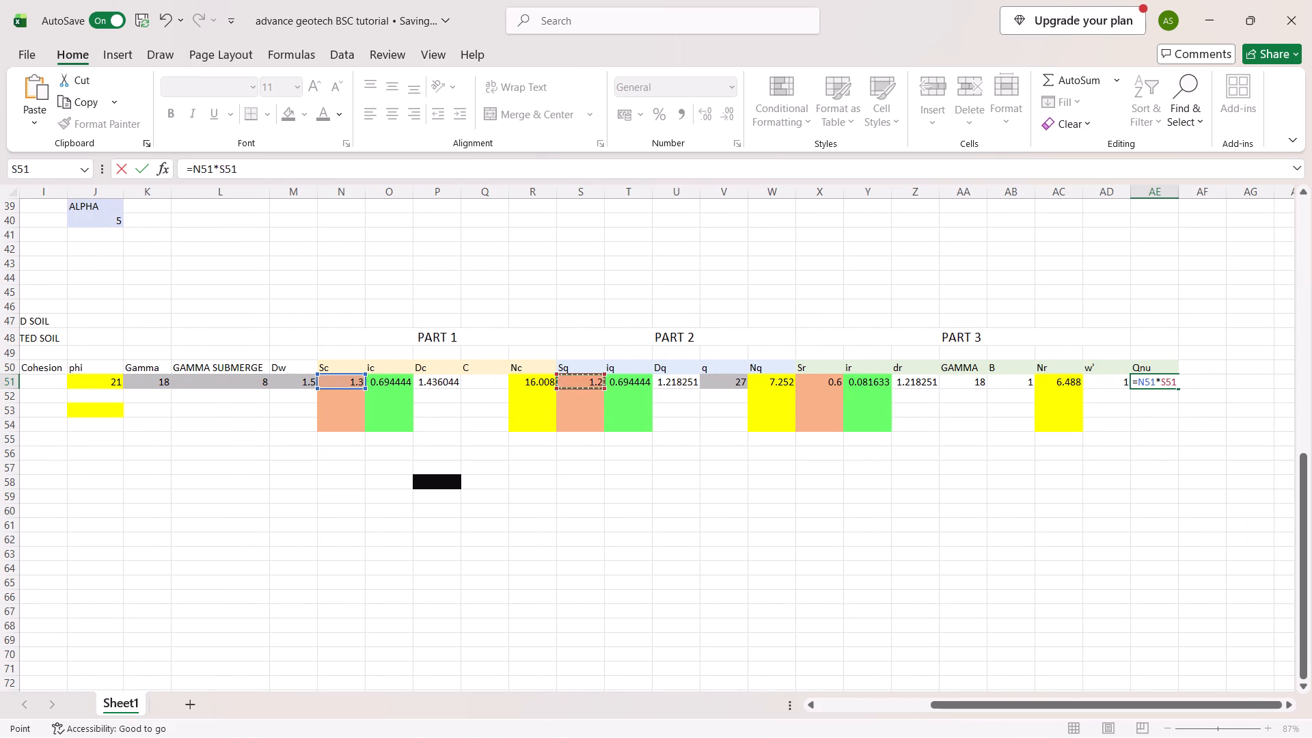
key("Left")
key("Left")
key("Left")
key("Left")
left_click(509, 383)
key("Left")
key("Left")
key("Left")
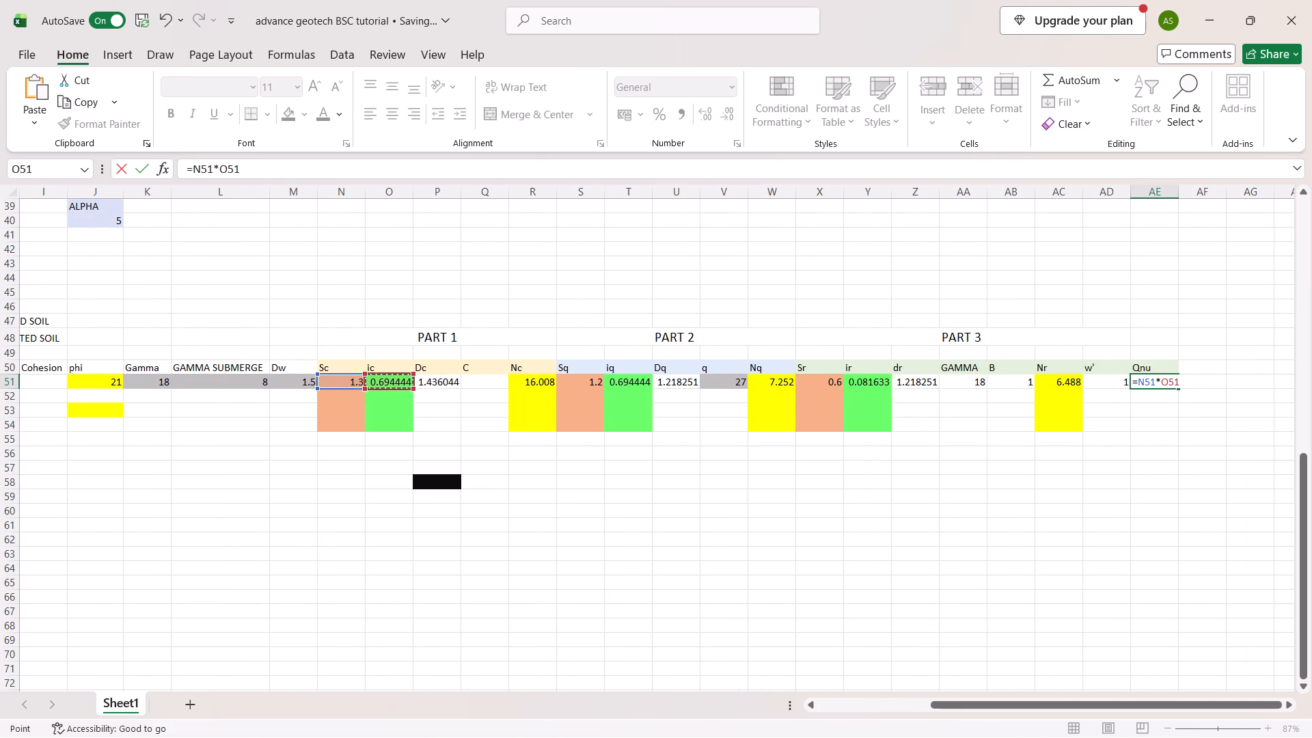
Extend the Qnu formula in AE51 by multiplying by Dc from cell P51.
key("asterisk")
key("Right")
key("Left")
key("Left")
key("Left")
key("Left")
key("Left")
key("Left")
key("Left")
key("Left")
key("Left")
key("Left")
key("Left")
key("Left")
key("Left")
key("Left")
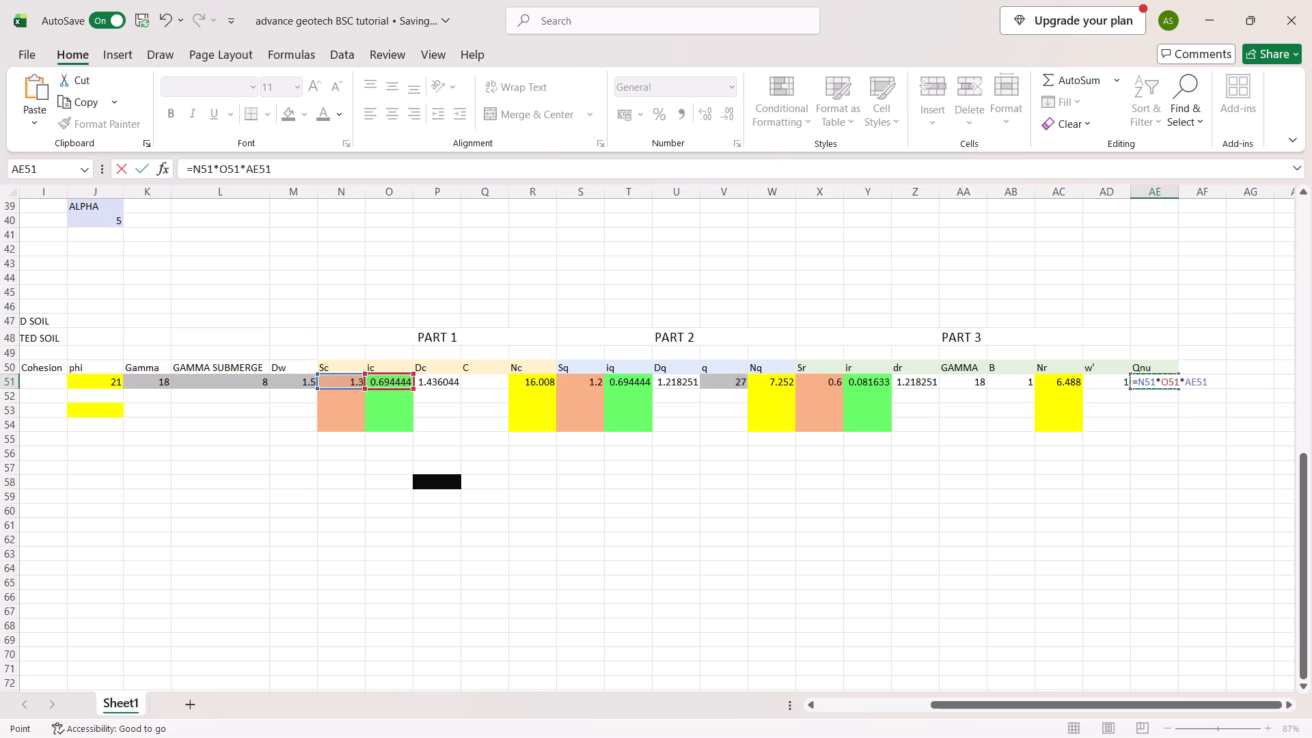
key("Left")
key("Left")
Extend the Qnu formula in AE51 by multiplying by C from cell Q51.
key("asterisk")
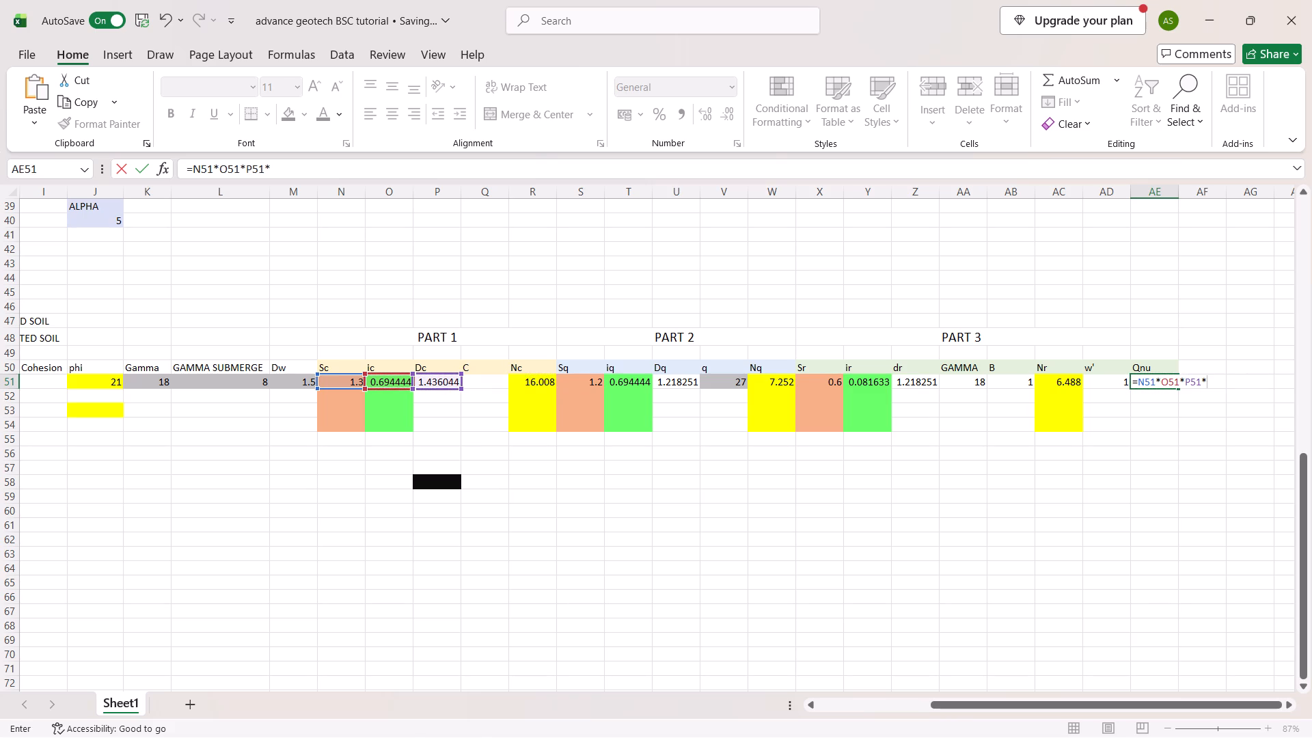
key("Right")
key("Left")
key("Left")
key("Left")
key("Left")
key("Left")
key("Left")
key("Left")
key("Left")
key("Left")
key("Left")
key("Left")
key("Left")
key("Left")
key("Left")
key("Left")
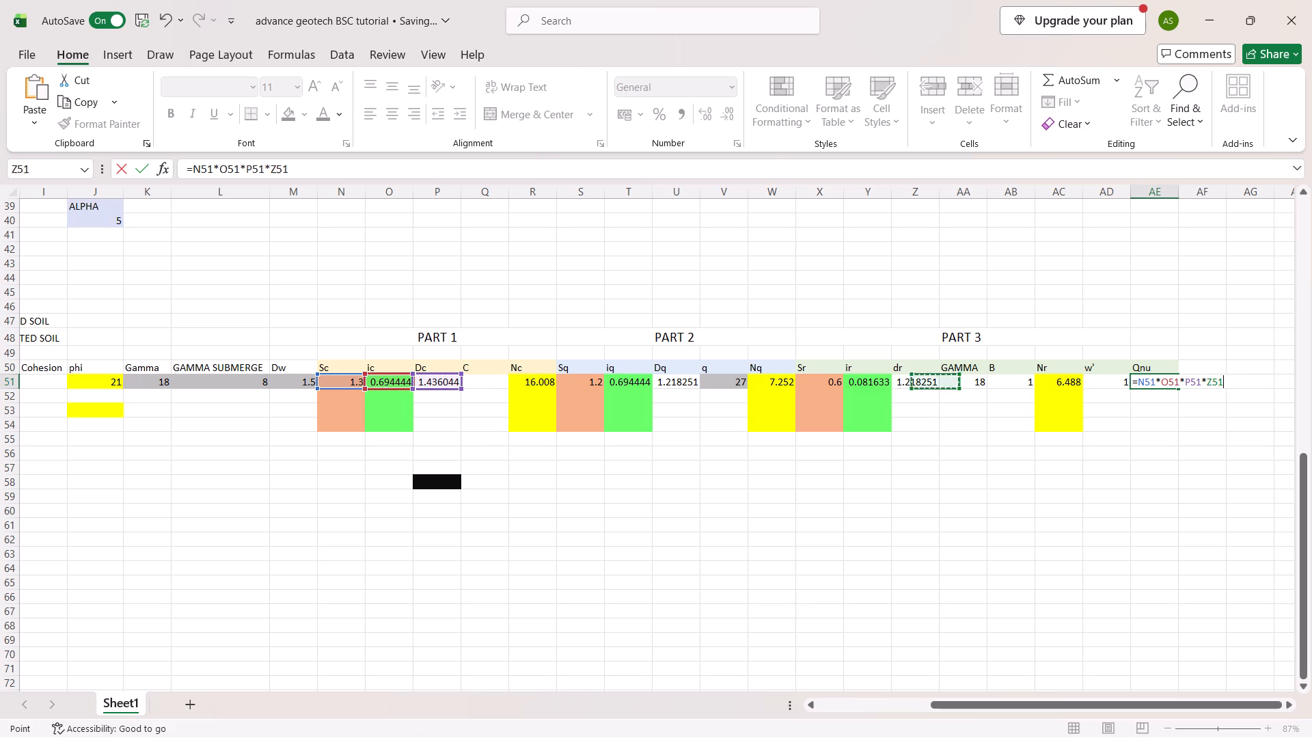
Extend the Qnu formula in AE51 by multiplying by Nc from cell R51.
key("asterisk")
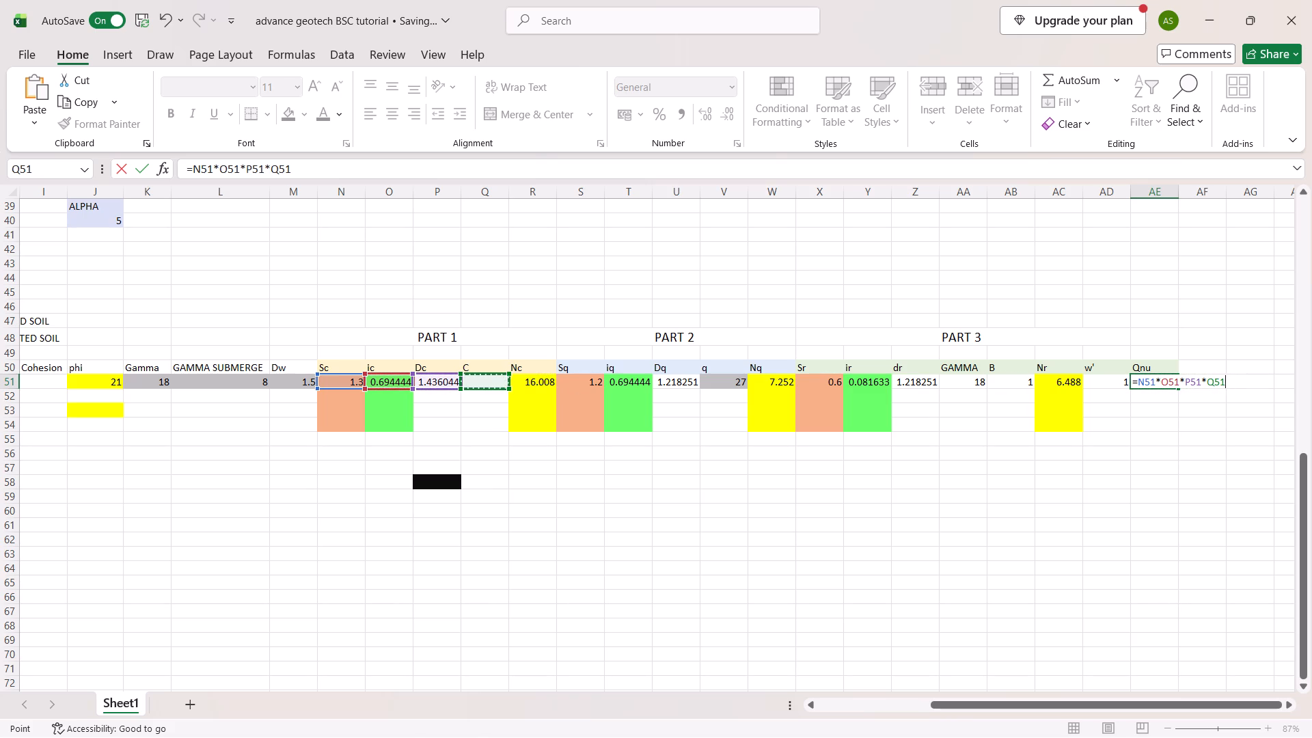
key("Right")
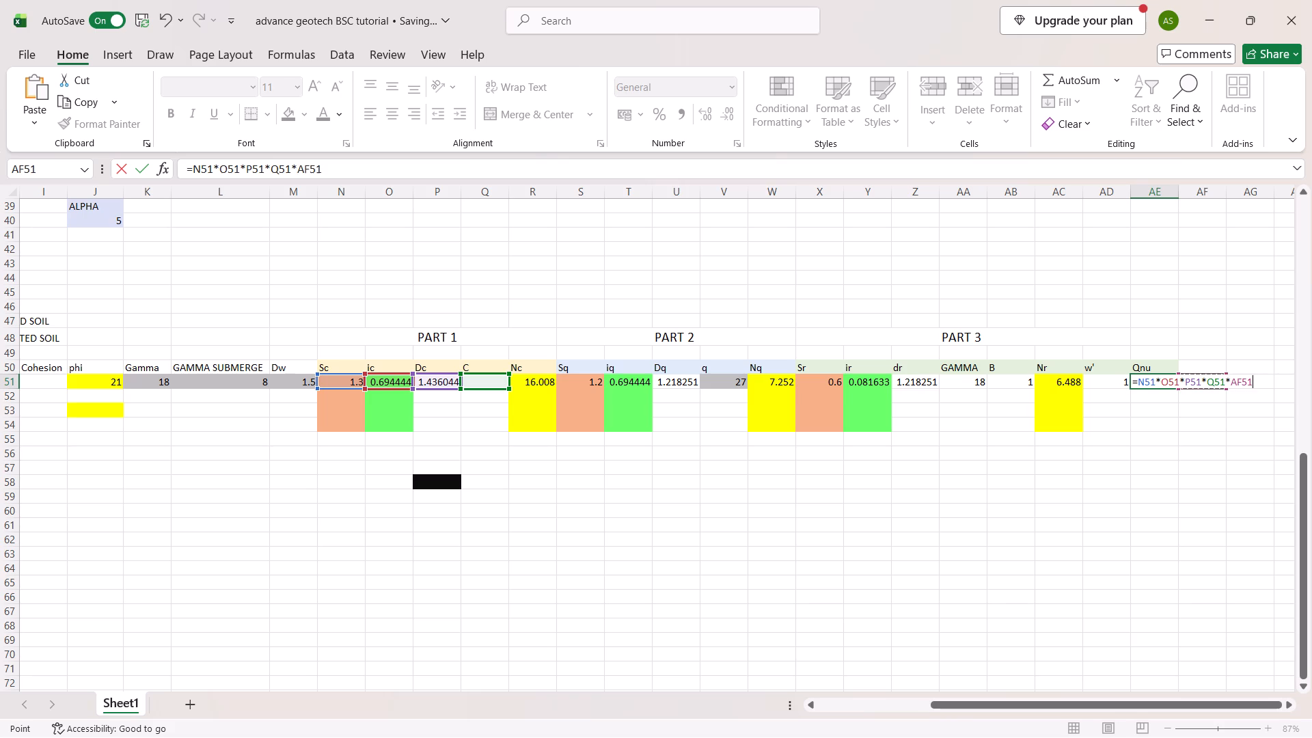
key("Left")
key("Left")
key("Left")
key("Left")
key("Left")
key("Left")
key("Left")
key("Left")
key("Left")
key("Left")
key("Left")
key("Left")
key("Left")
key("Left")
key("Left")
key("Right")
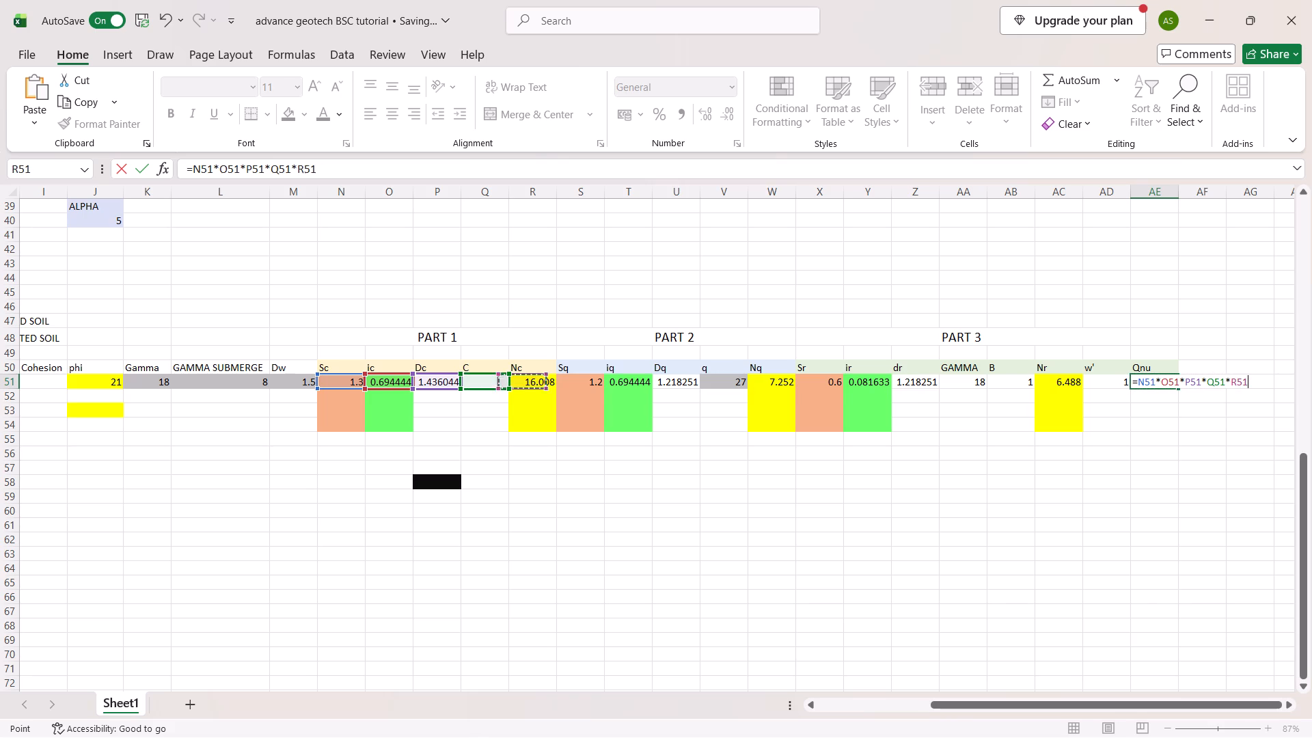
Extend the Qnu formula in AE51 by multiplying by AG51 and append a plus sign after that product.
key("asterisk")
key("Right")
key("Left")
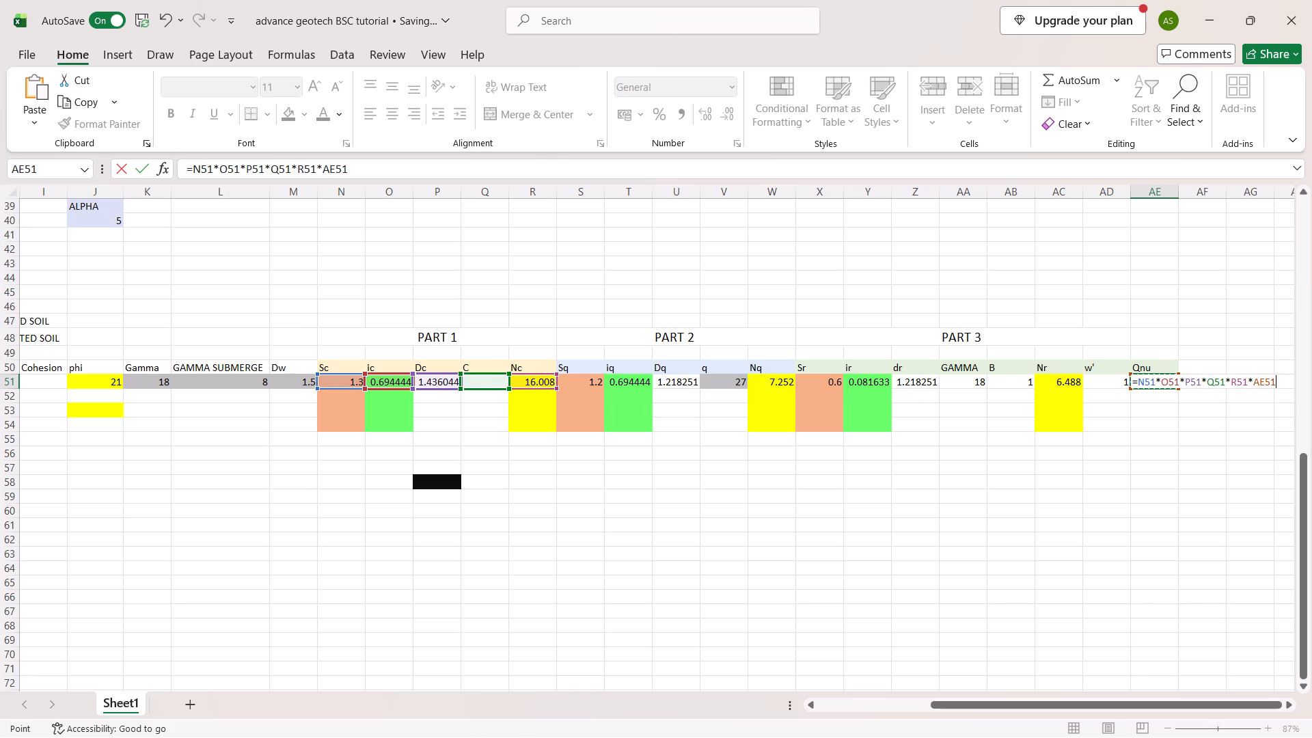
key("Right")
key("Right")
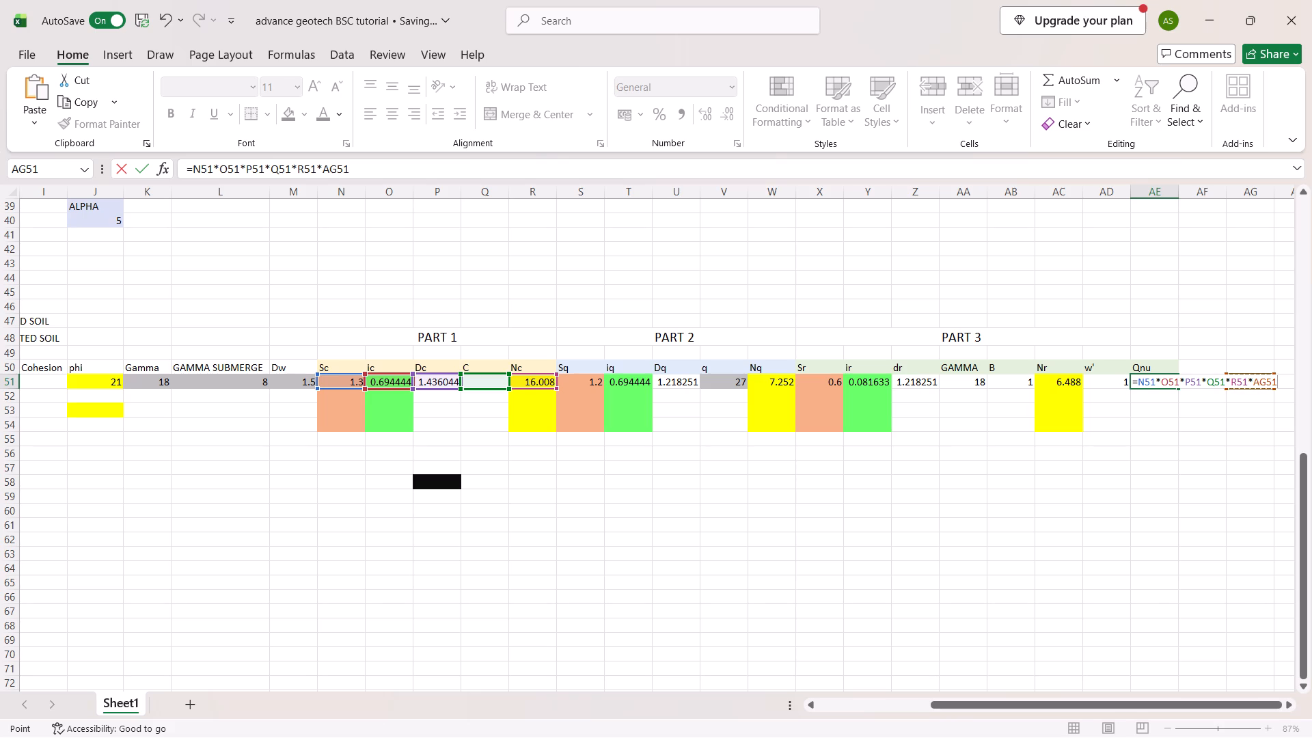
key("equal")
key("BackSpace")
key("shift+plus")
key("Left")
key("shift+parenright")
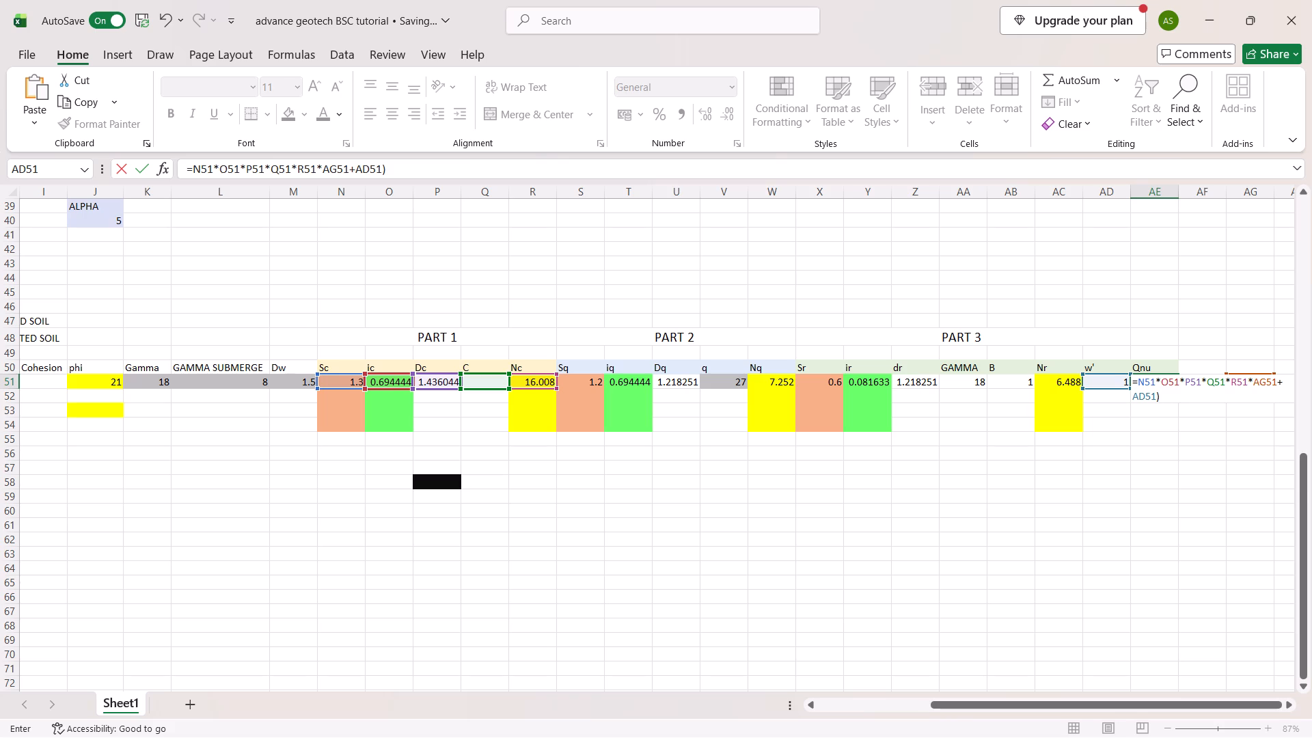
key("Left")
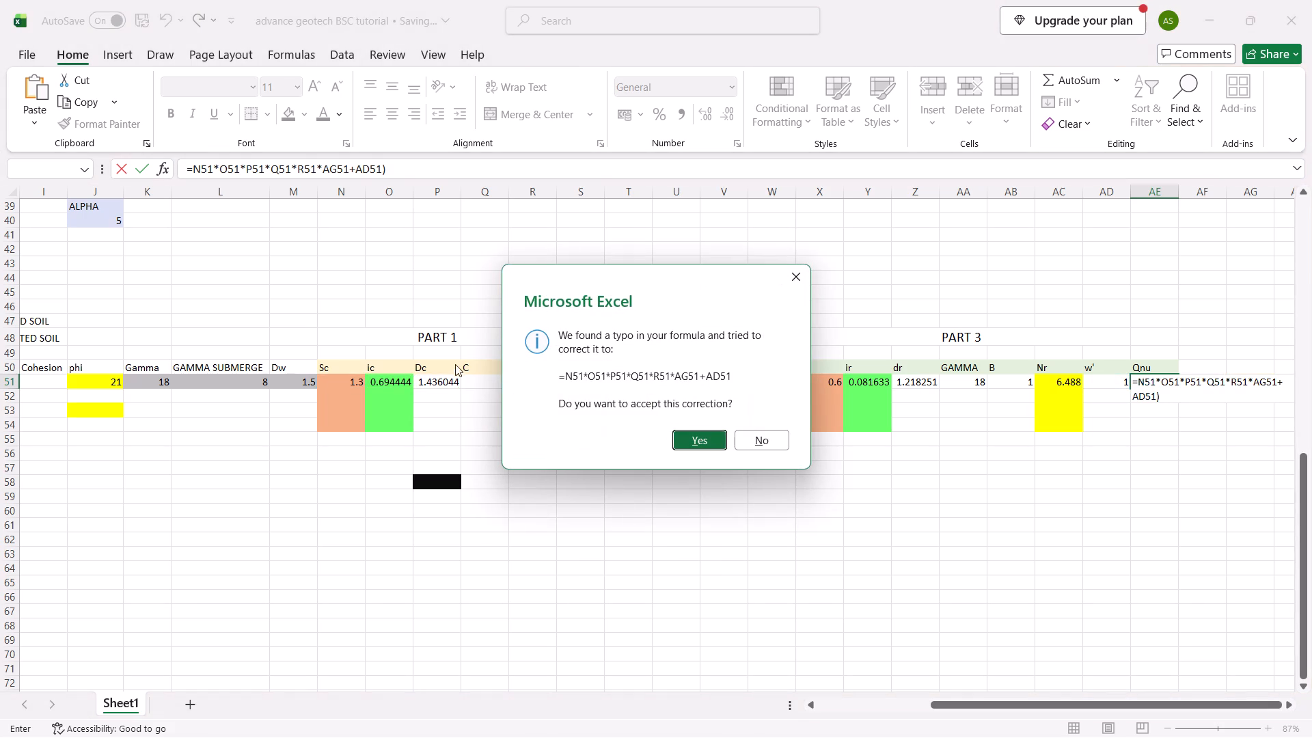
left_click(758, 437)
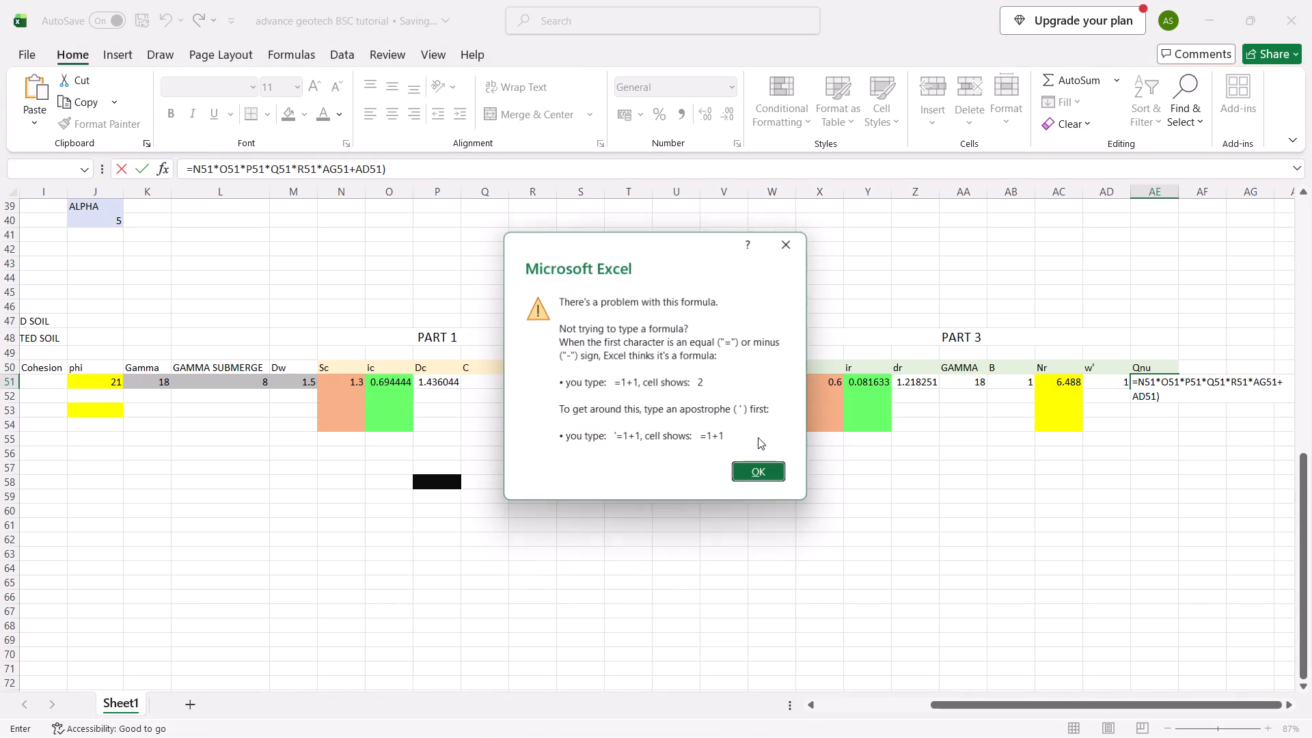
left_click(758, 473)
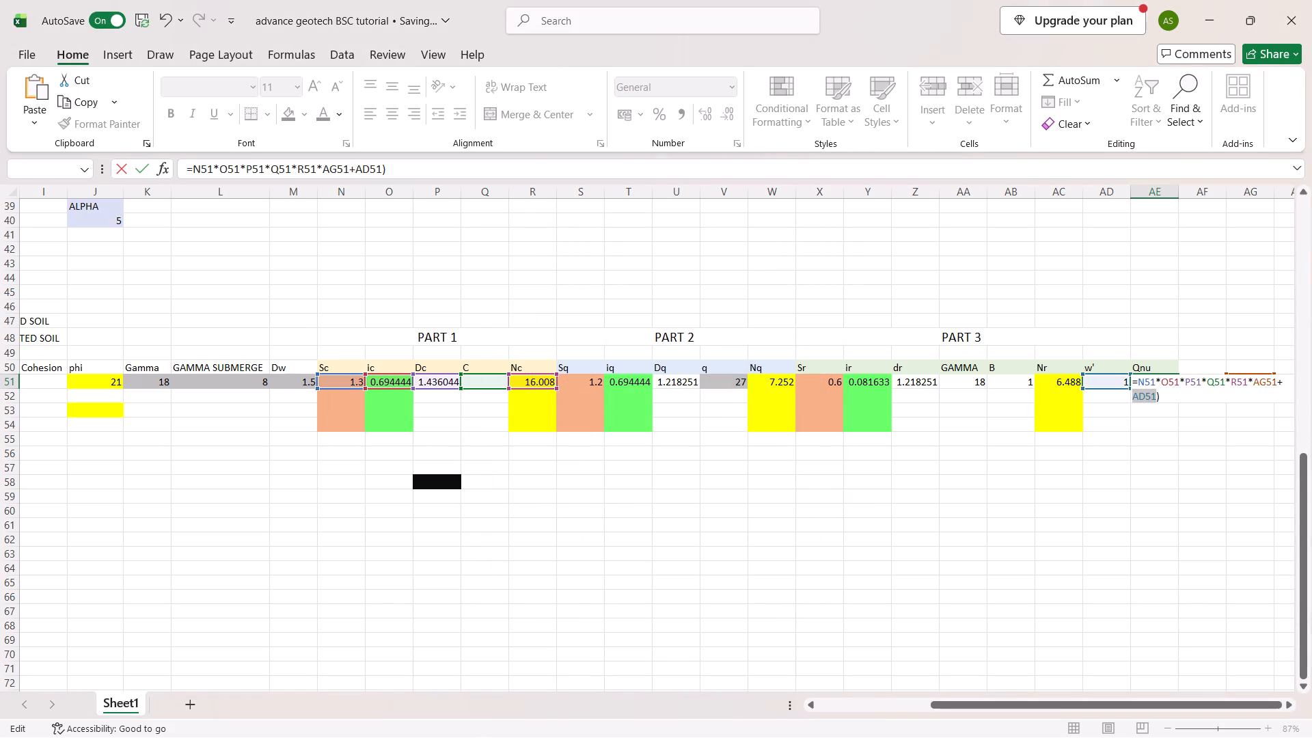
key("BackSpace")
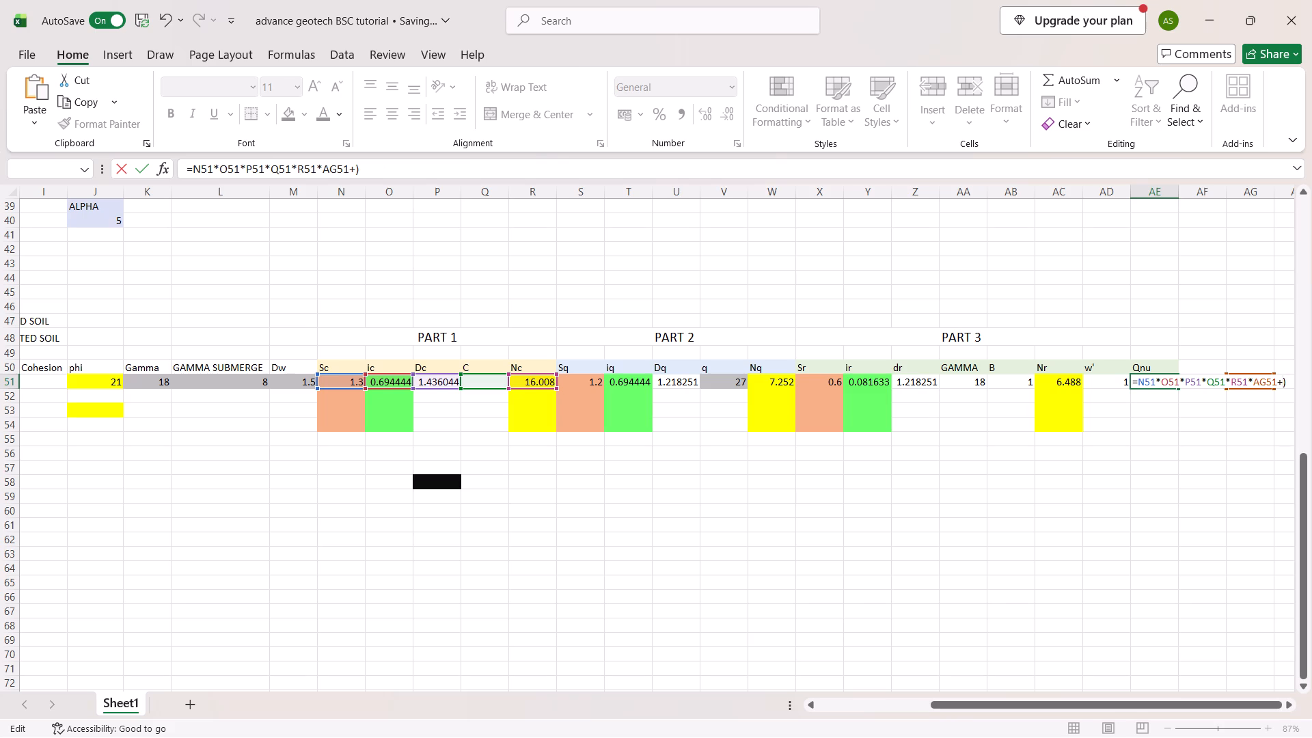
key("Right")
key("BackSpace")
Enclose the first product, N51*O51*P51*Q51*R51*AG51, in parentheses within the Qnu formula, keeping the plus sign outside.
key("Left")
key("shift+parenright")
key("shift+Left")
key("shift+Left")
key("shift+Left")
key("shift+Left")
key("Left")
key("Left")
key("Left")
key("Left")
key("Left")
key("Left")
key("Left")
key("Left")
key("Left")
key("Left")
key("Left")
key("Left")
key("Left")
key("Left")
key("Left")
key("Left")
key("Left")
key("Left")
key("Left")
key("Left")
key("Left")
key("Left")
key("shift+parenleft")
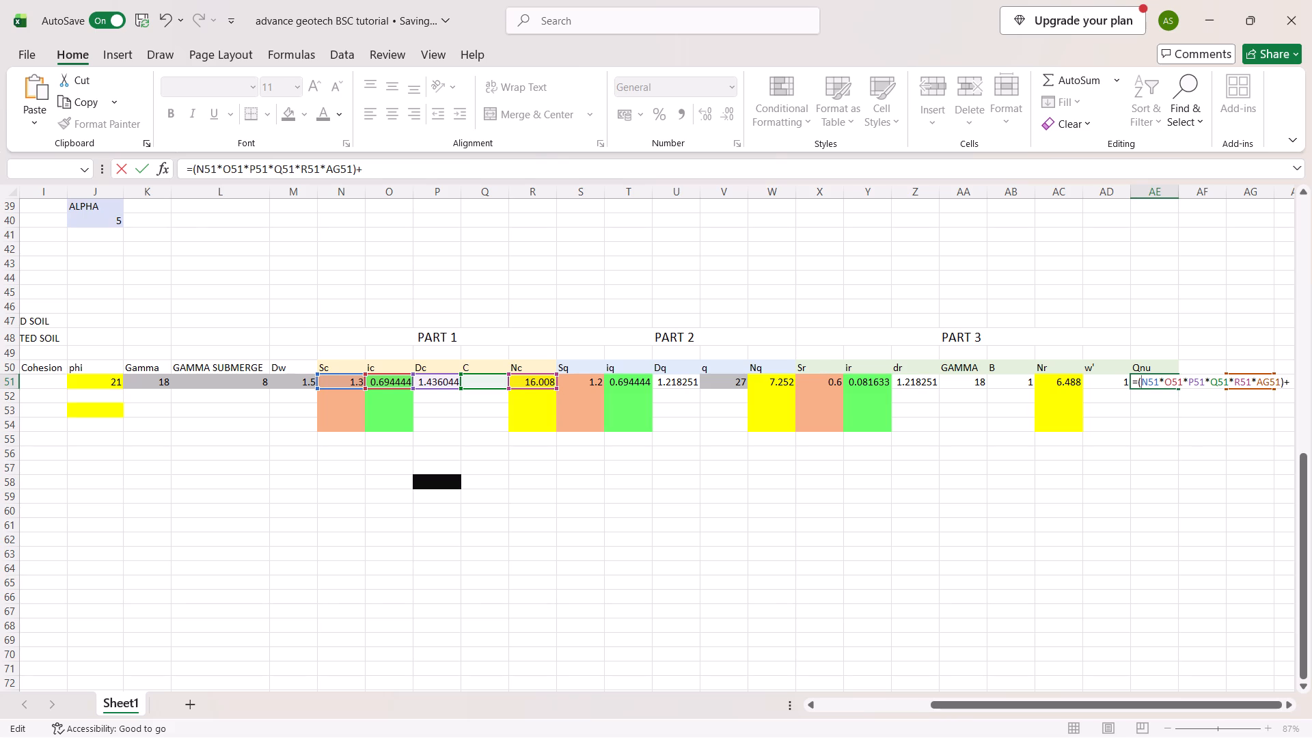
Add the Part 2 product of Sq, iq, Dq, q and Nq, S51*T51*U51*V51*W51, after the plus sign in the Qnu formula.
scroll(1086, 502, "left", 1)
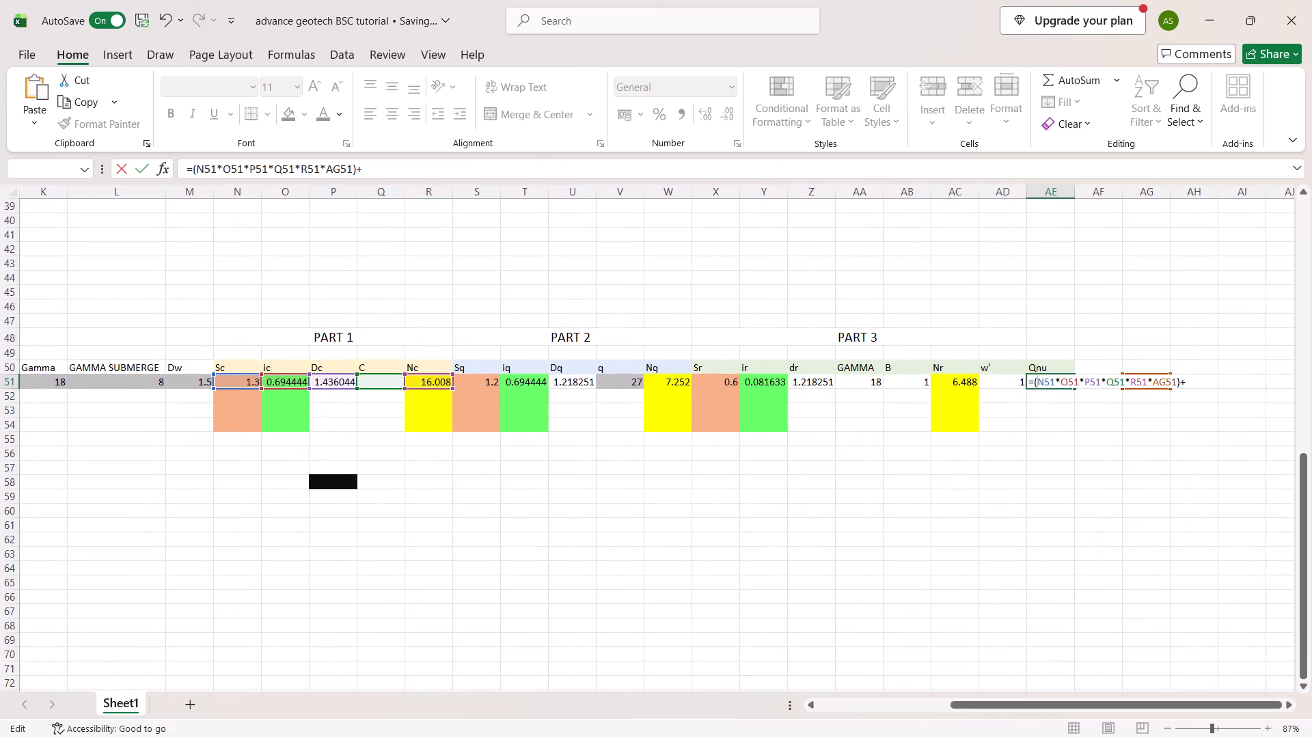
left_click(1190, 384)
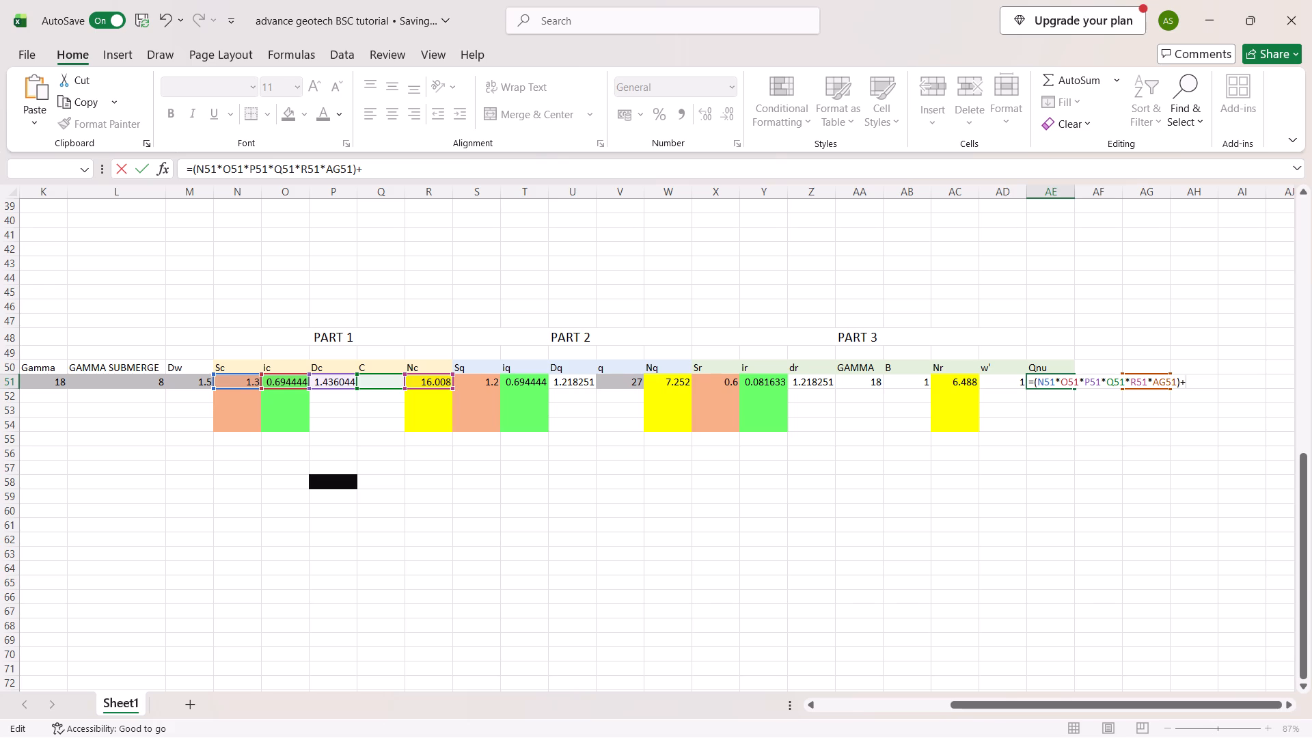
left_click(485, 381)
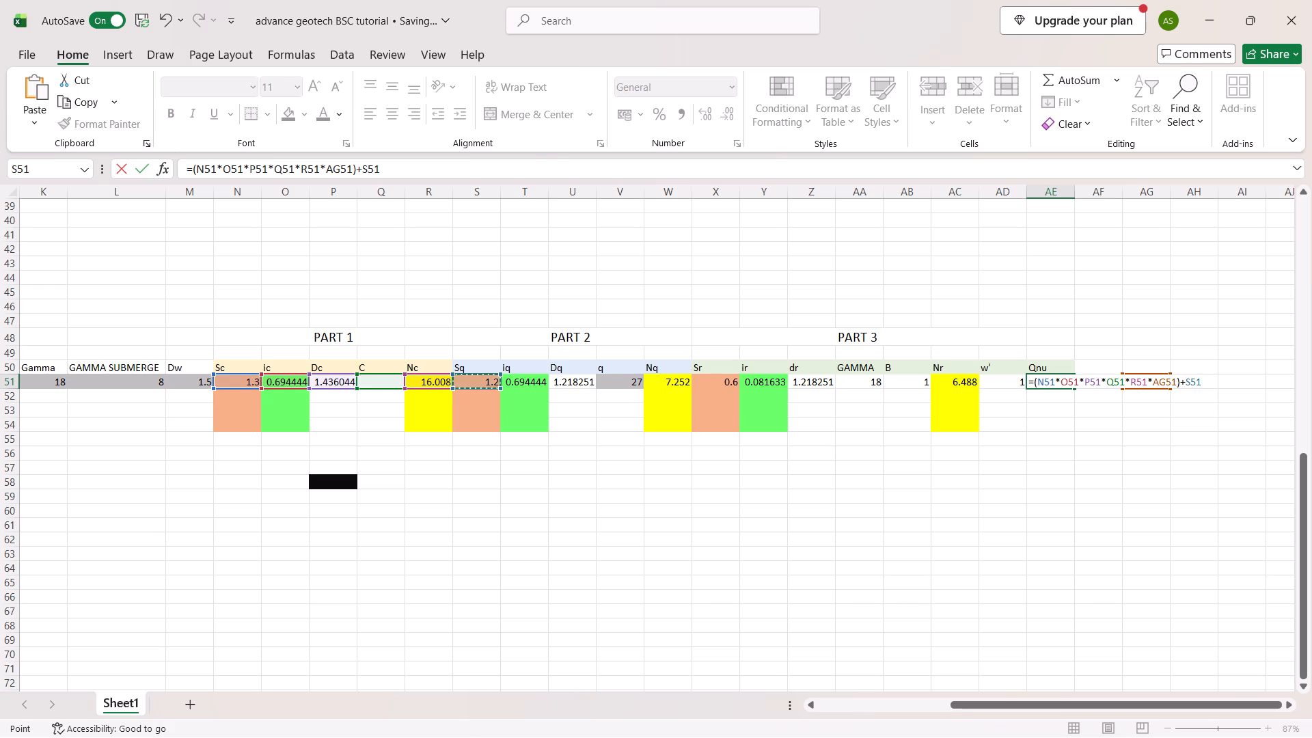
key("asterisk")
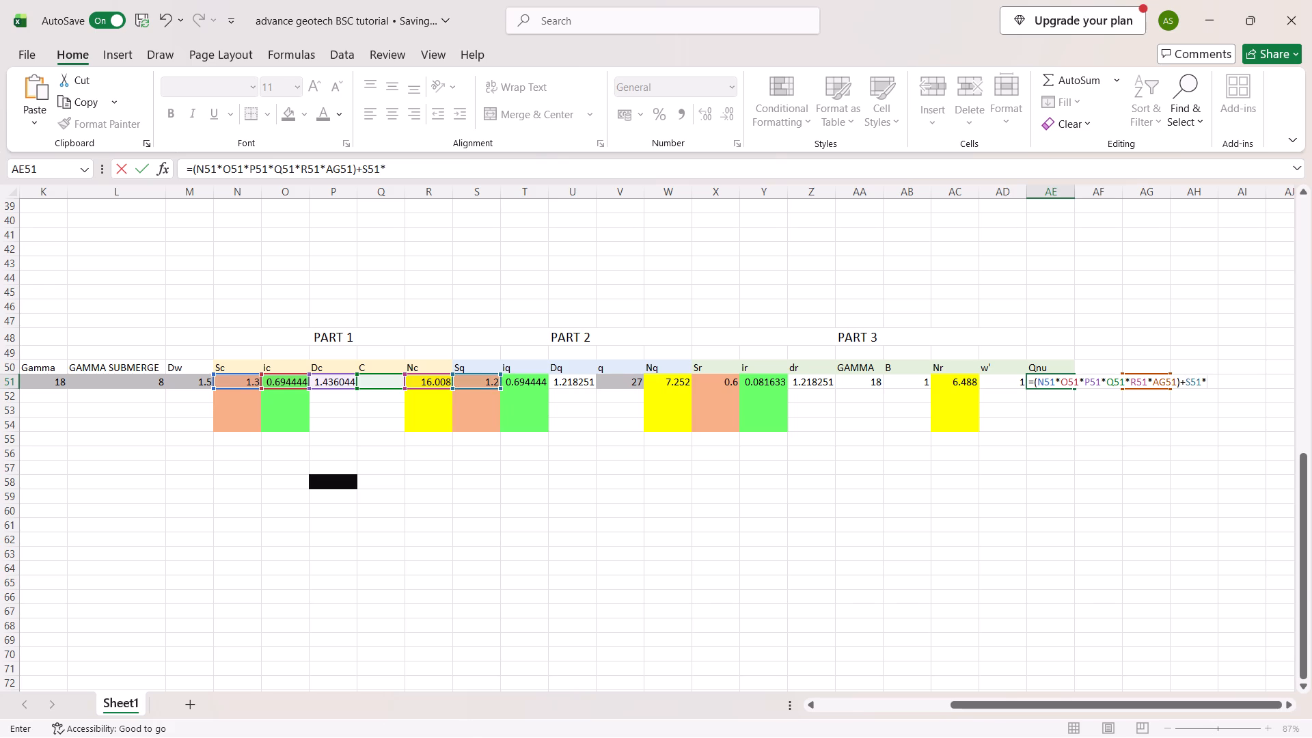
left_click(512, 381)
key("asterisk")
left_click(561, 384)
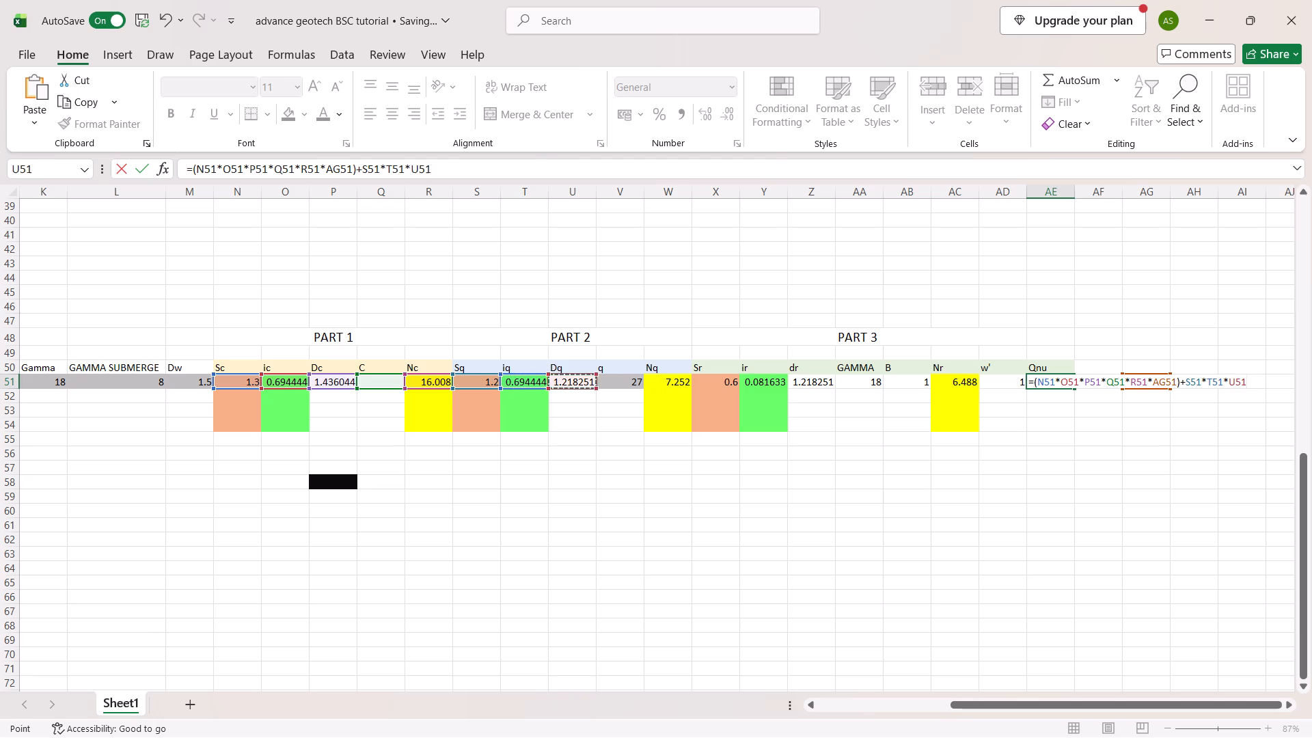
key("asterisk")
key("asterisk")
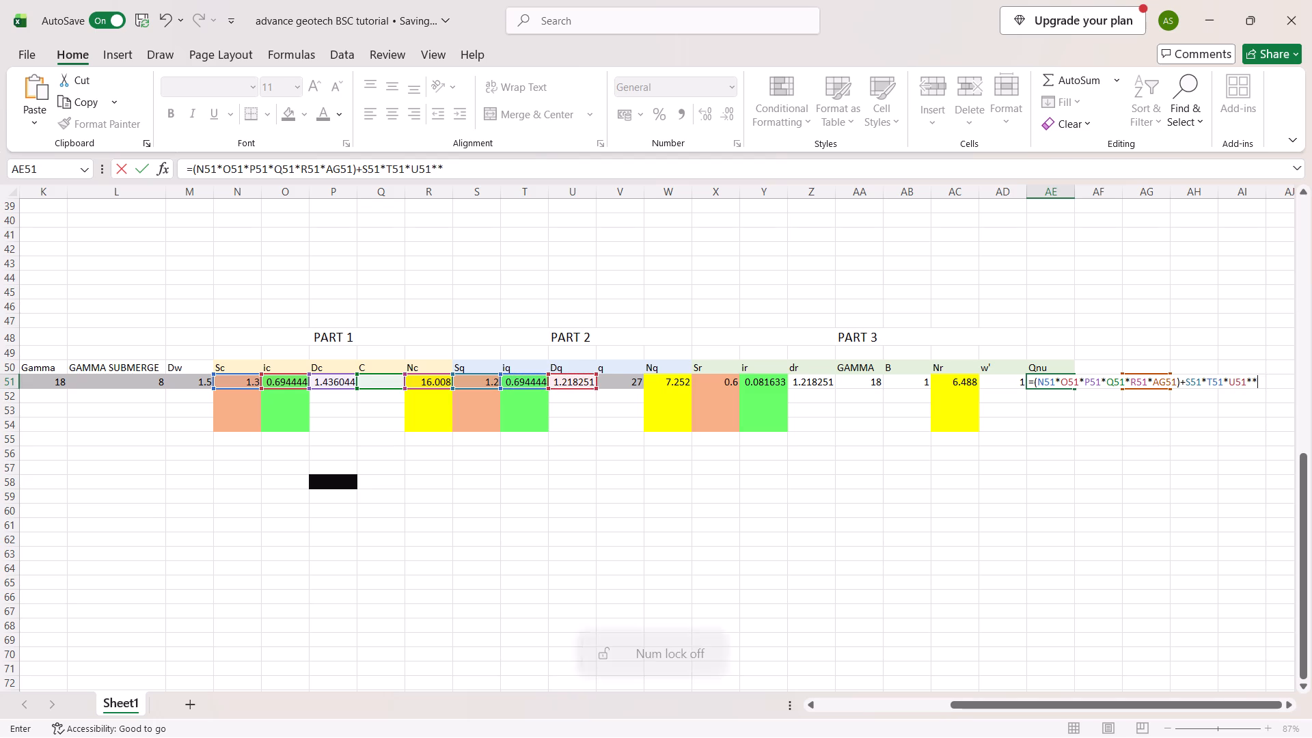
key("BackSpace")
left_click(611, 380)
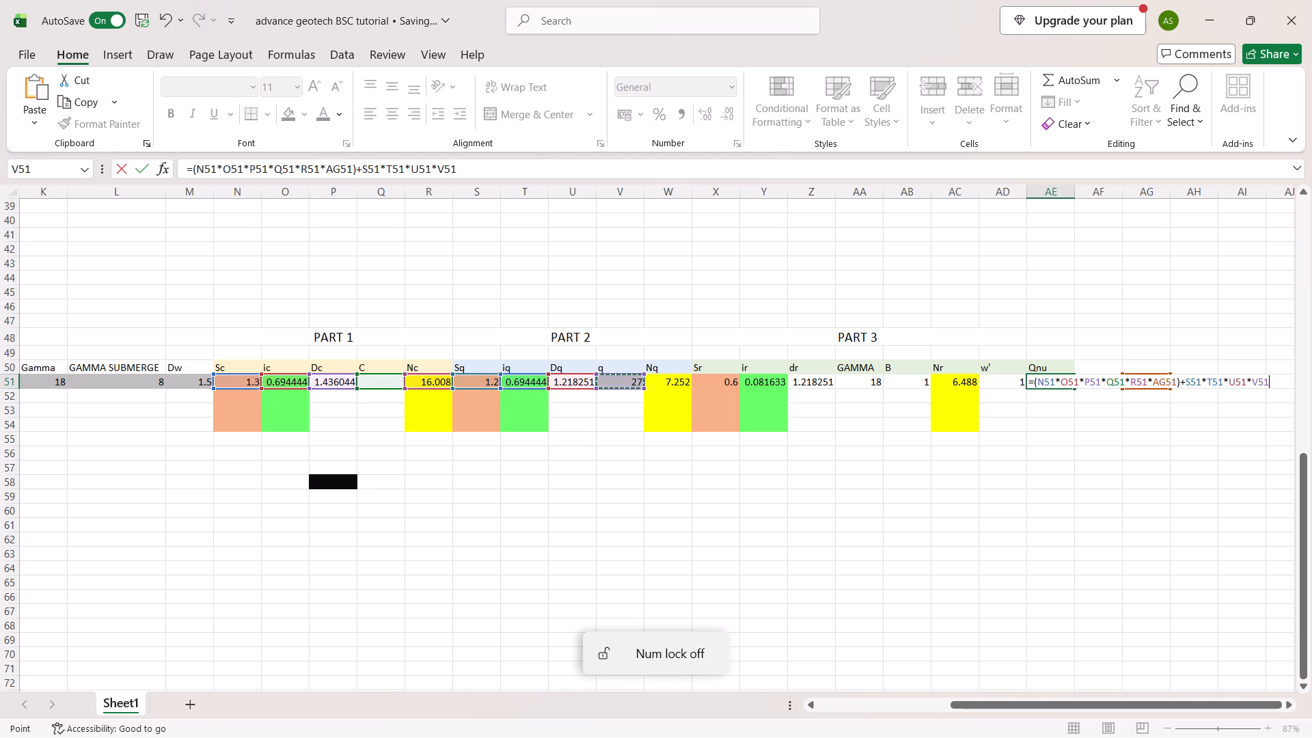
type("**")
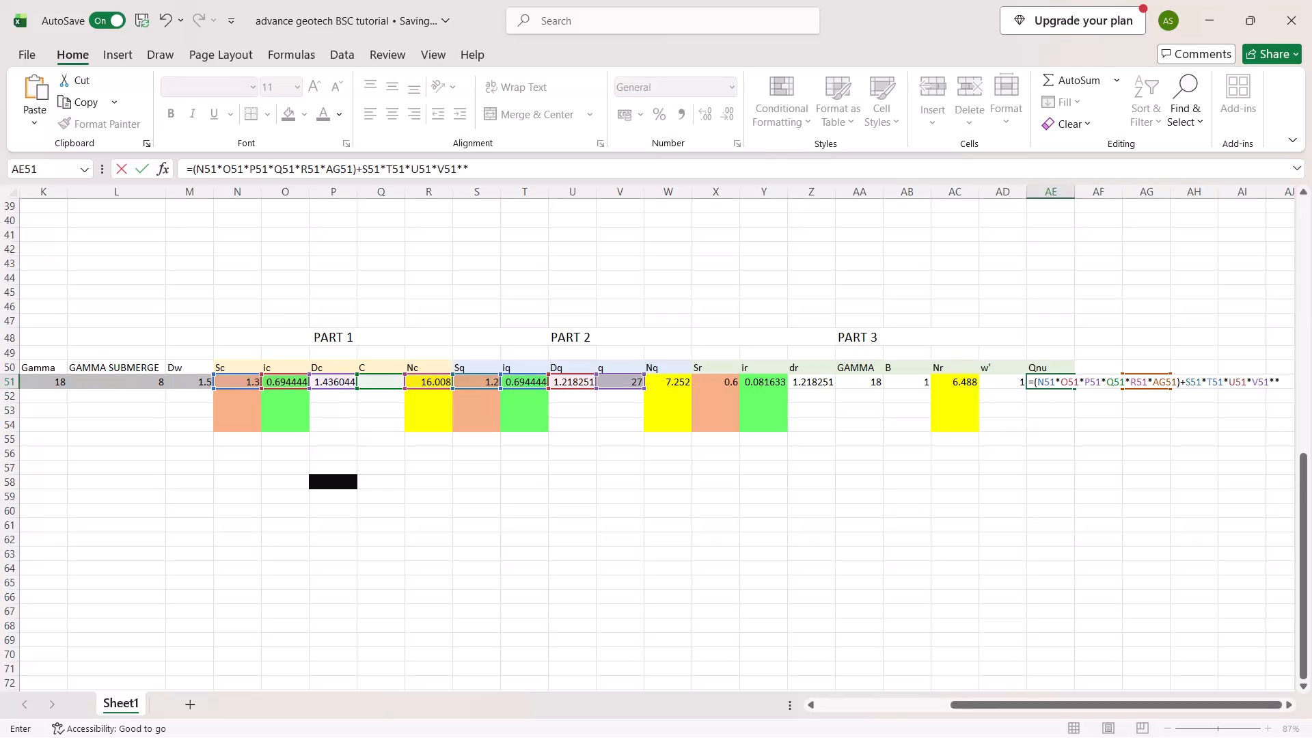
key("BackSpace")
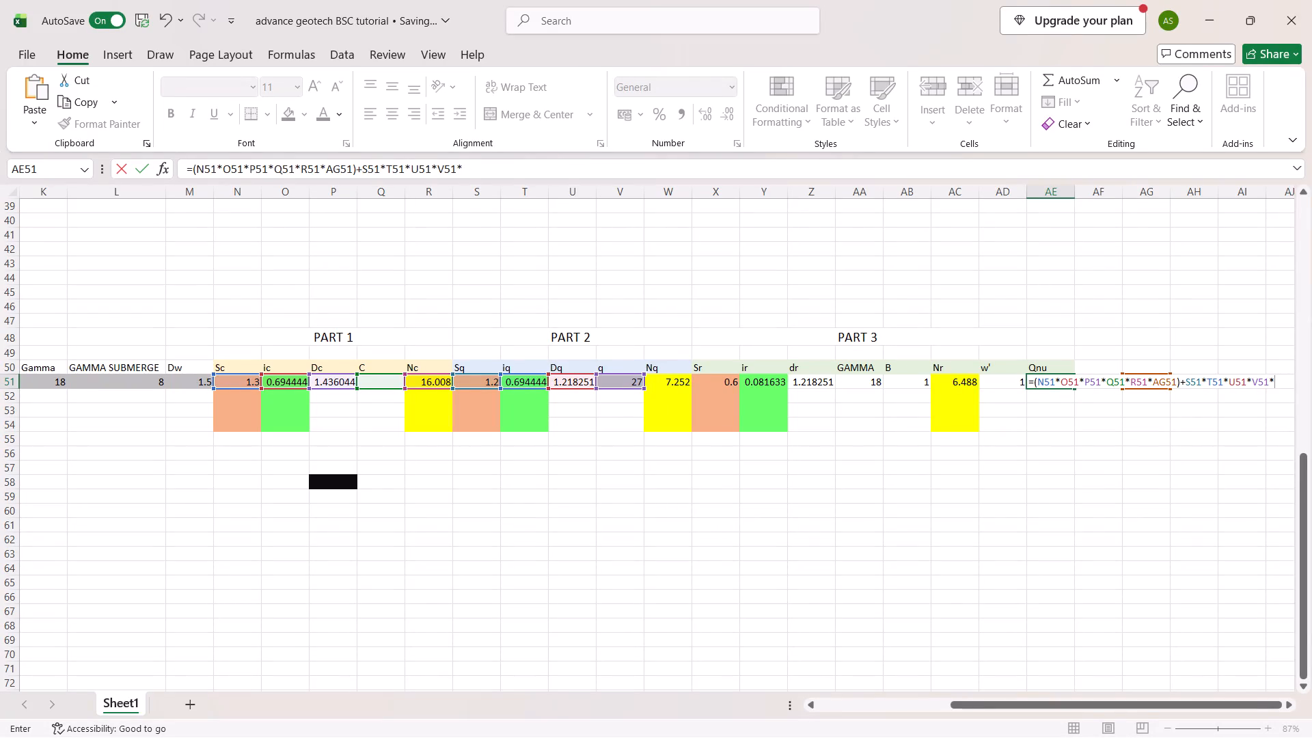
left_click(659, 379)
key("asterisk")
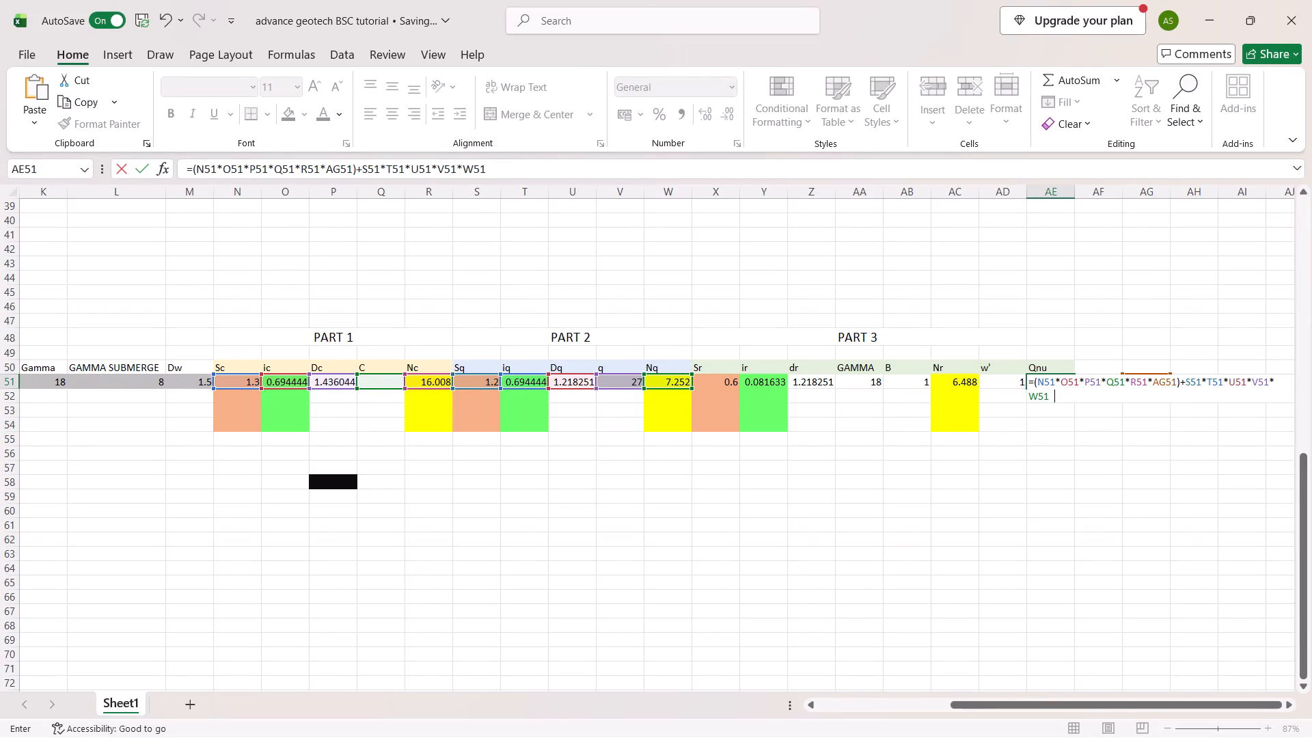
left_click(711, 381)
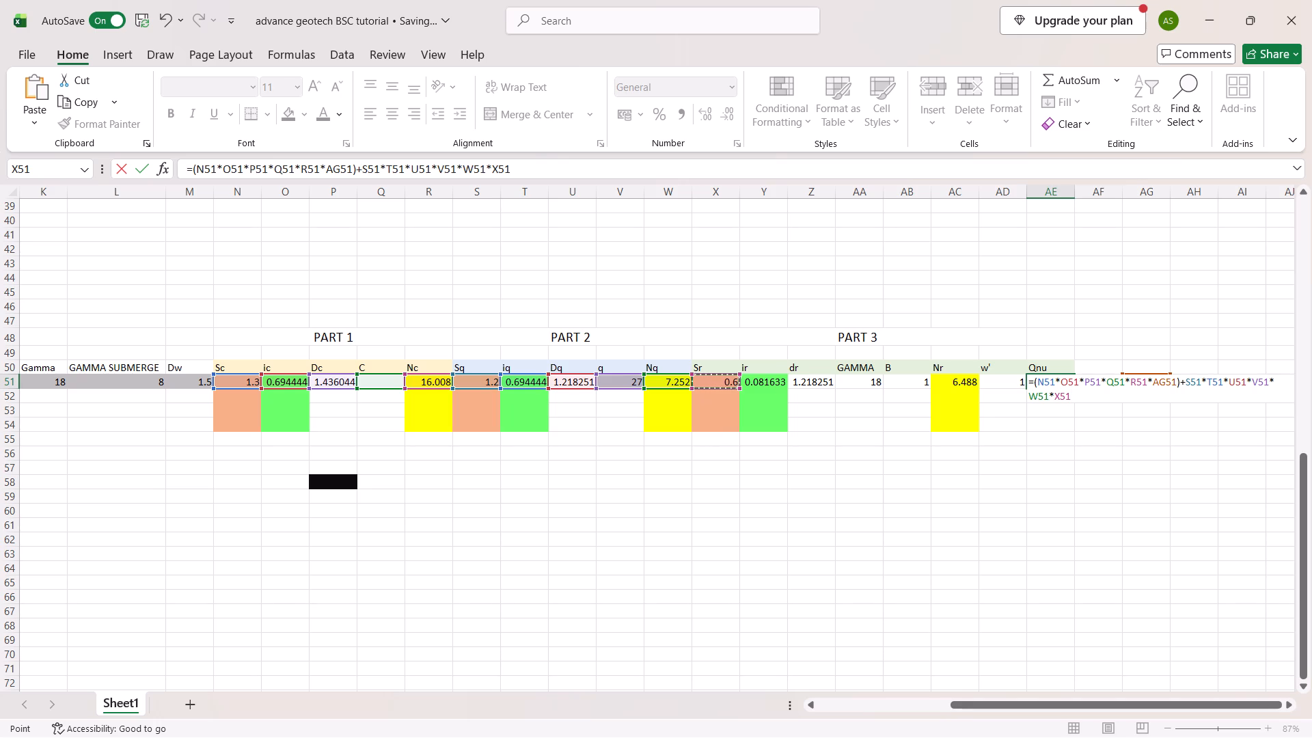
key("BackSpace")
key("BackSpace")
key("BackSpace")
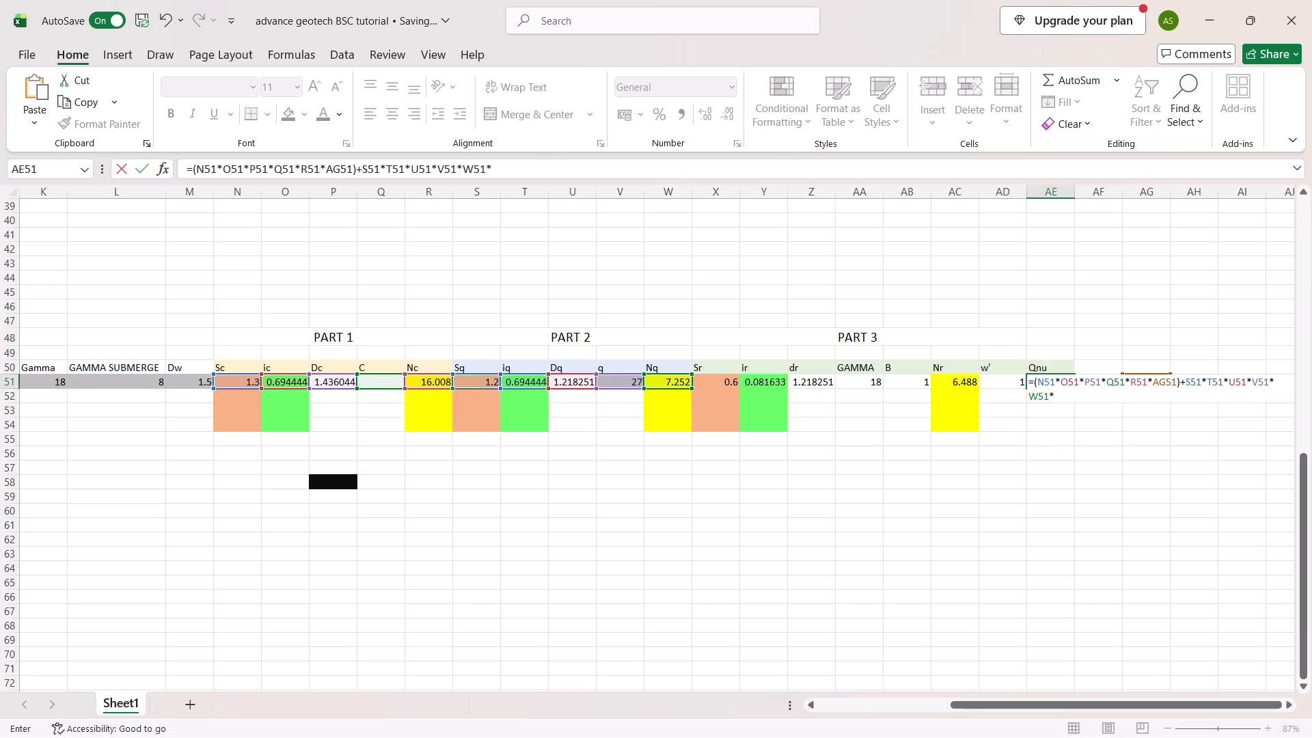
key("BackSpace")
Enclose the Part 2 product S51*T51*U51*V51*W51 in its own parentheses within the Qnu formula.
key("shift+parenright")
key("Up")
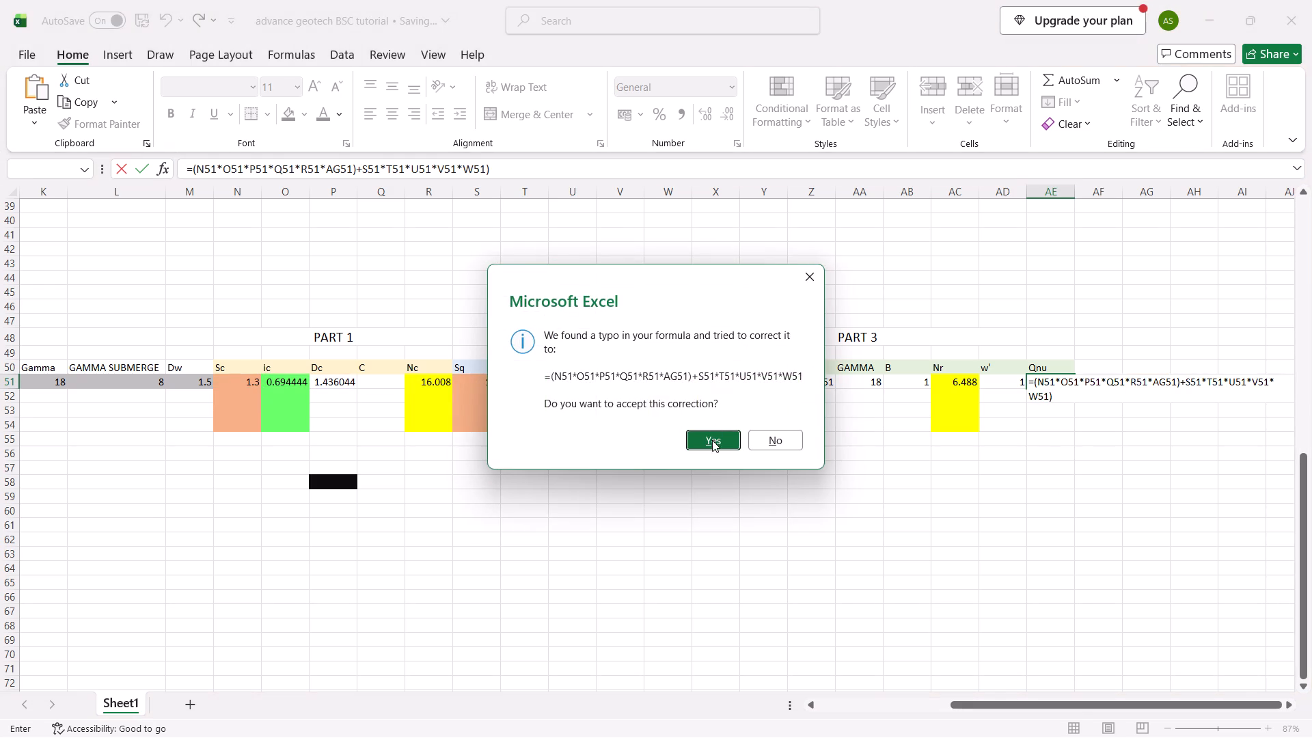
left_click(772, 434)
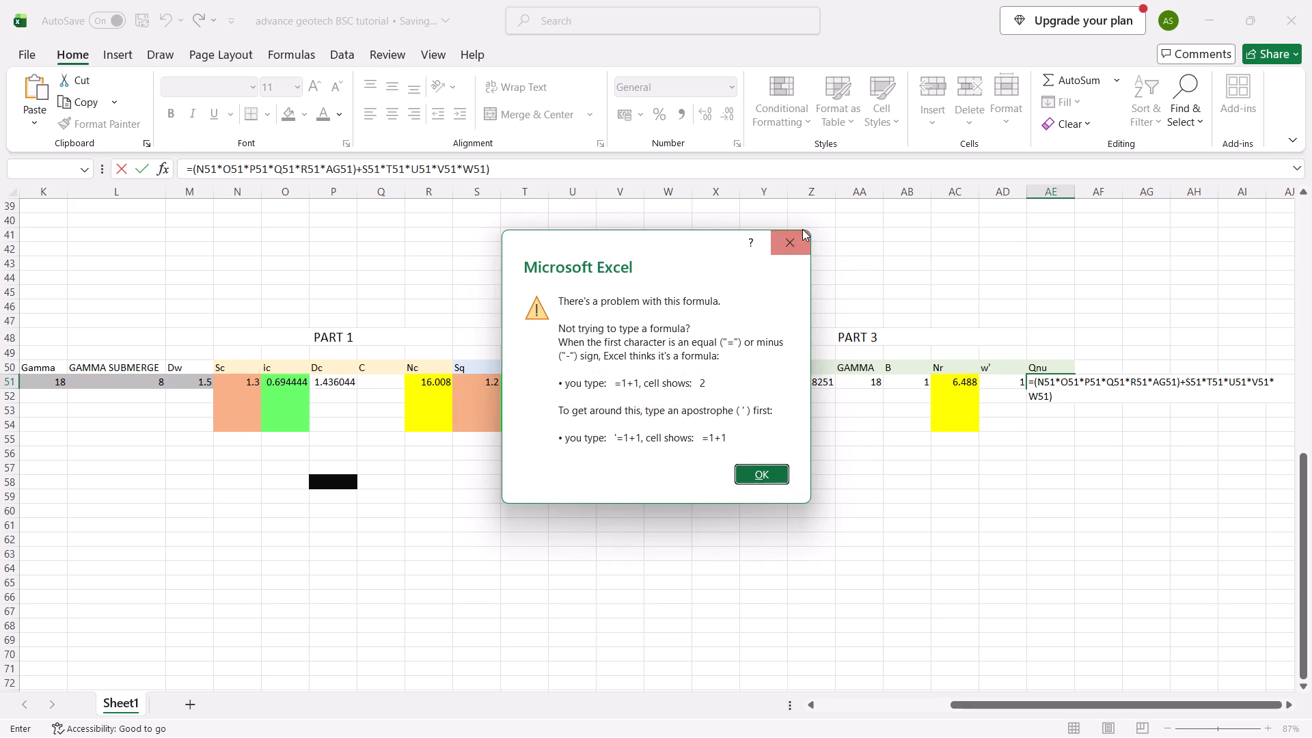
left_click(801, 234)
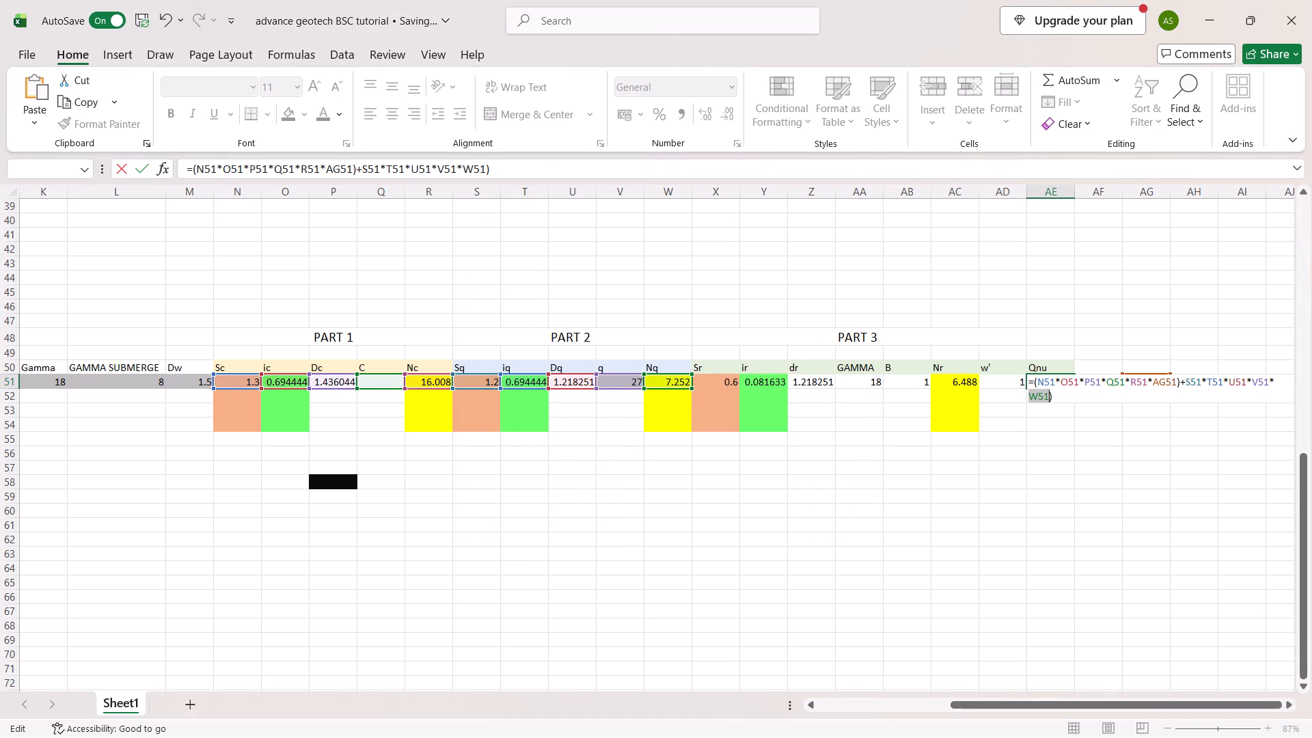
left_click(1186, 381)
key("shift+parenleft")
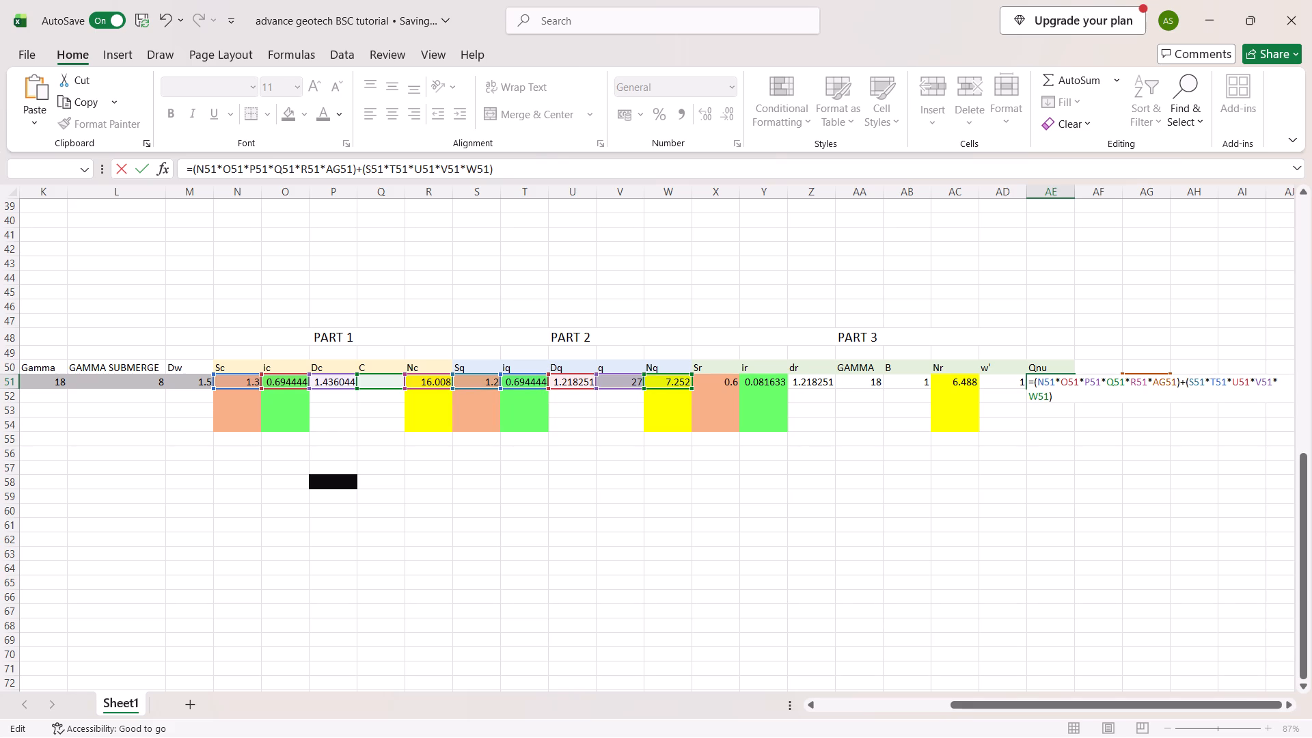
Complete the Qnu formula by adding the parenthesized Part 3 product, +(X51*Y51*Z51*AA51*AB51*AC51*AD51), and commit it.
left_click(1065, 389)
type("+(")
left_click(720, 379)
key("asterisk")
left_click(748, 381)
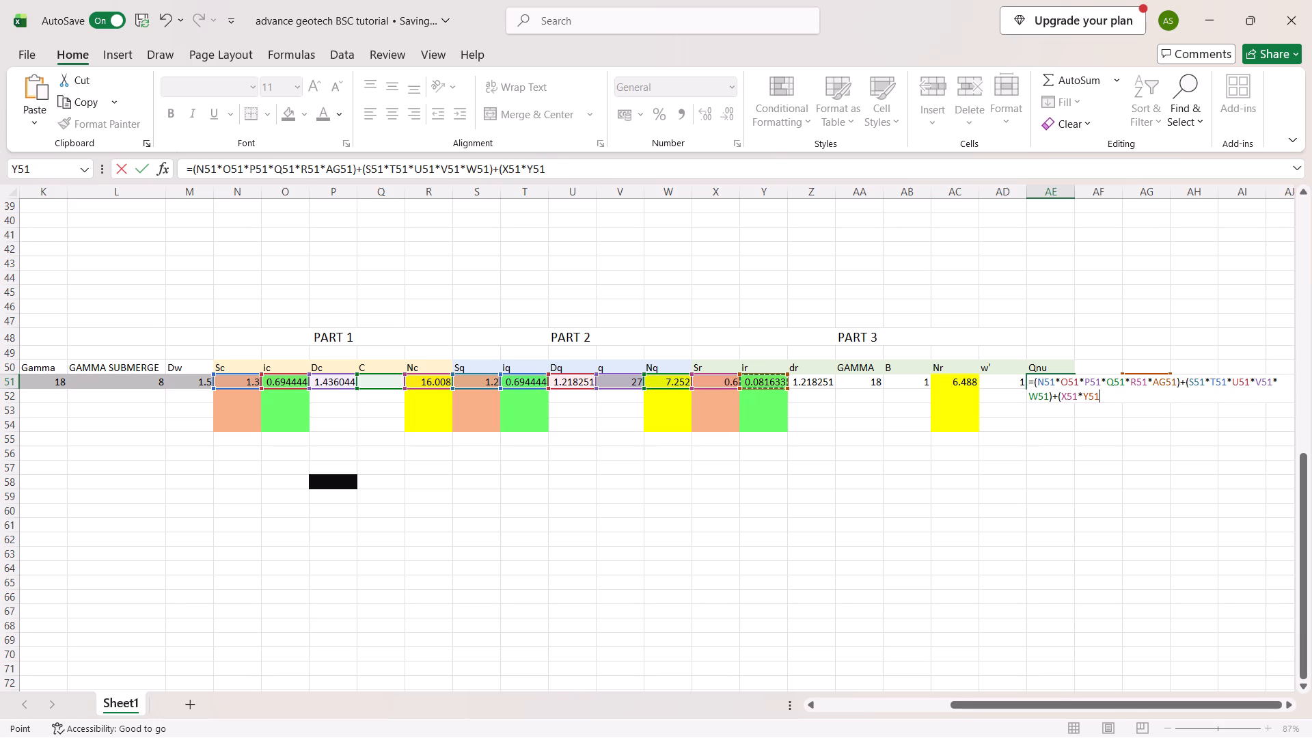
key("asterisk")
left_click(793, 381)
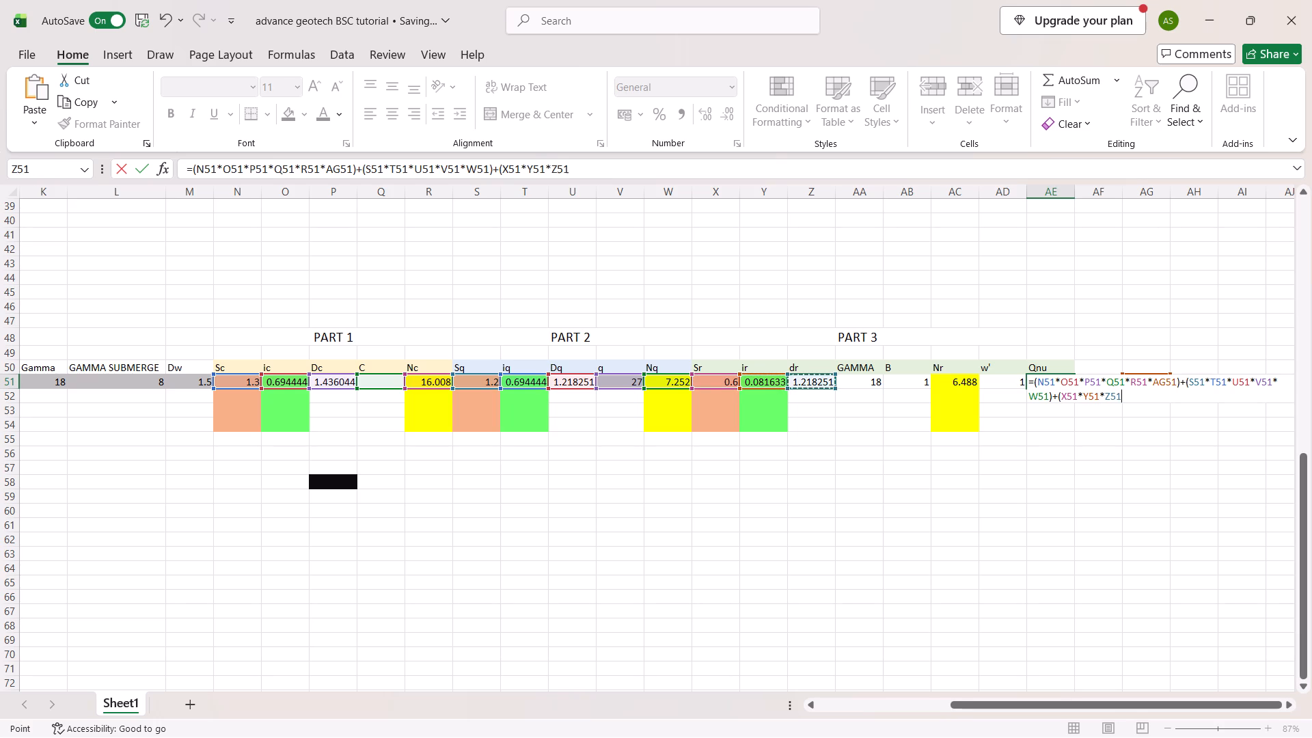
key("asterisk")
left_click(858, 376)
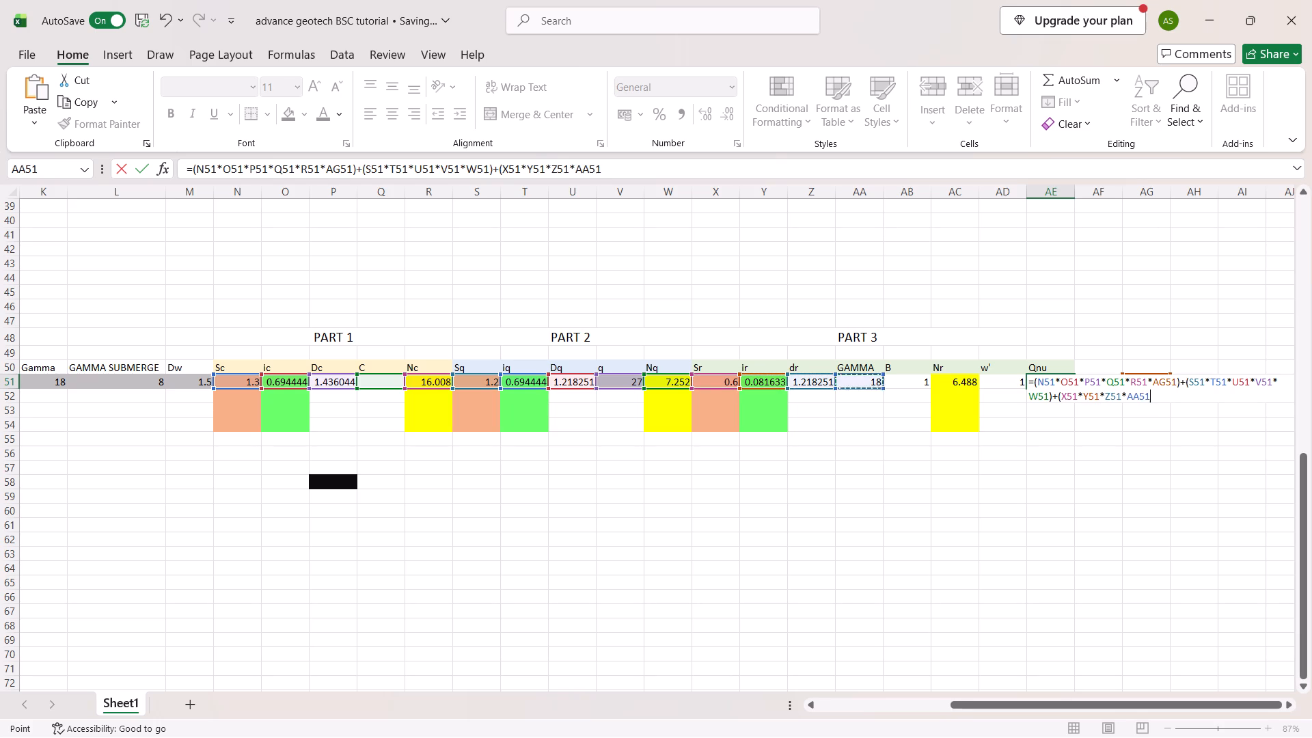
key("asterisk")
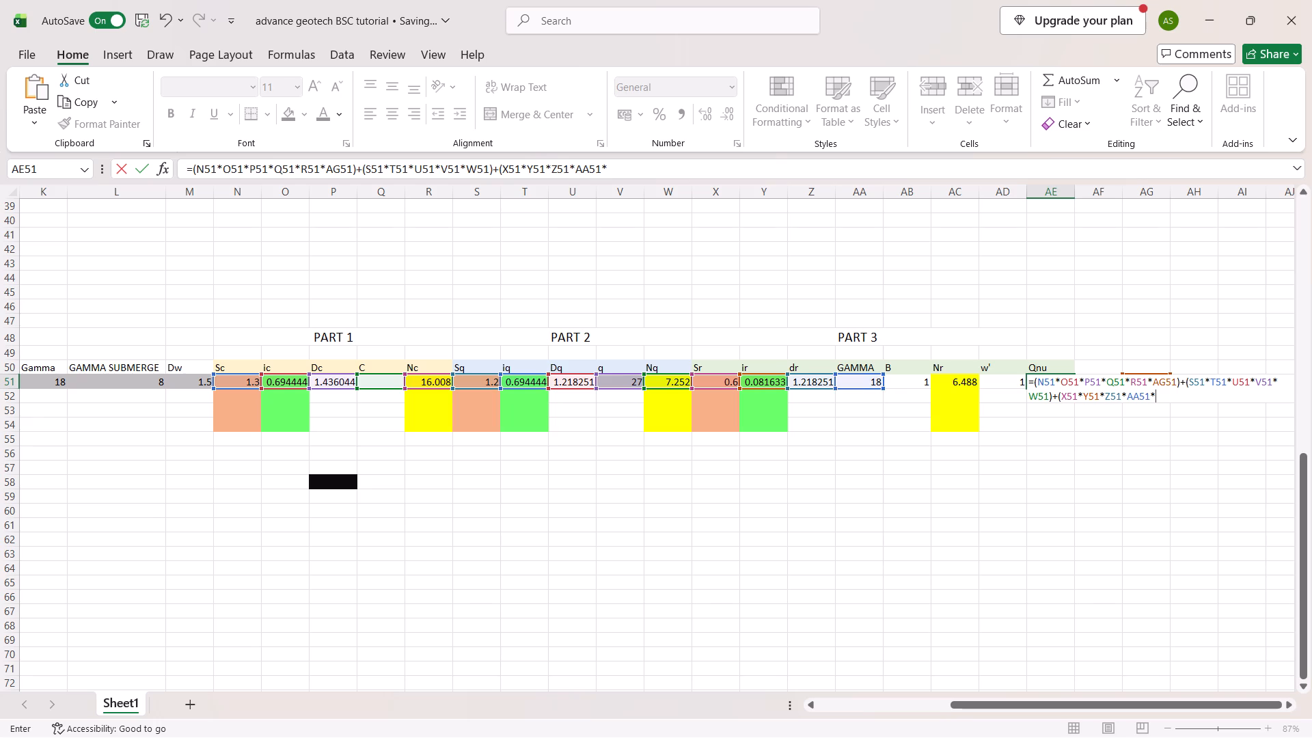
left_click(900, 379)
key("asterisk")
left_click(946, 379)
key("asterisk")
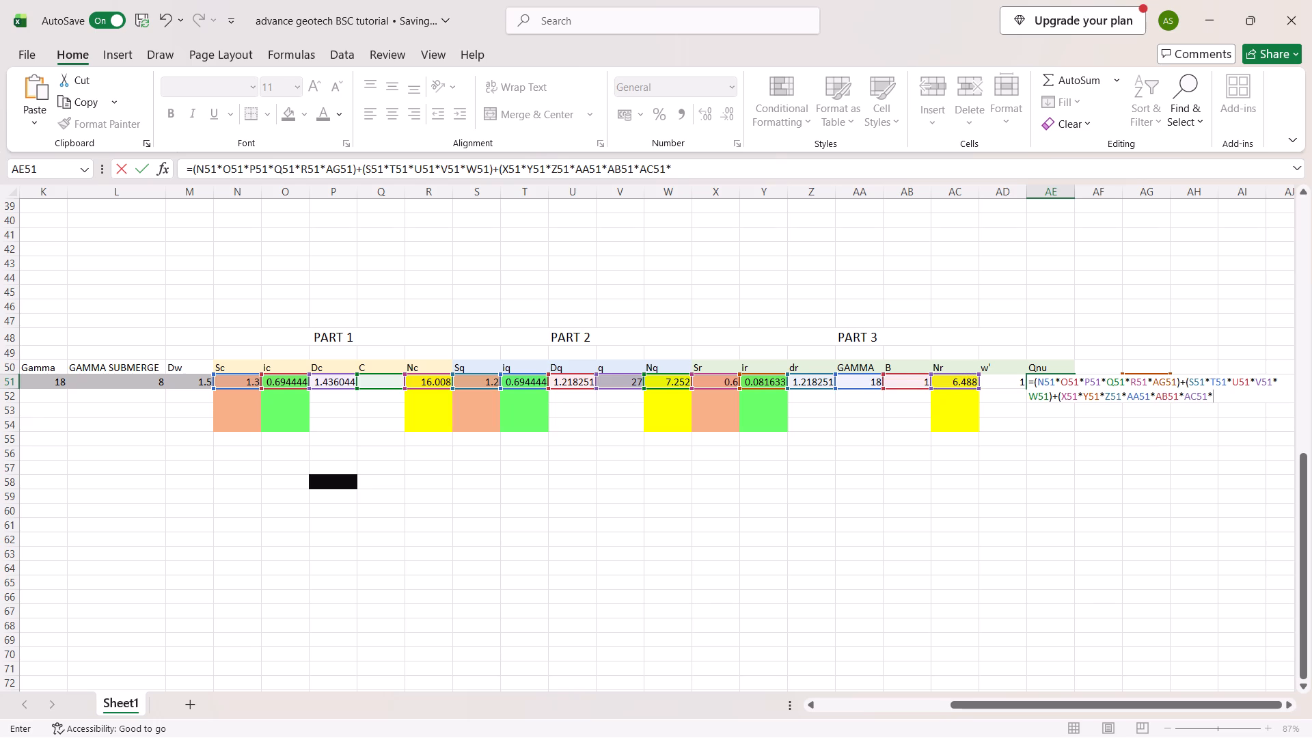
left_click(986, 381)
key("asterisk")
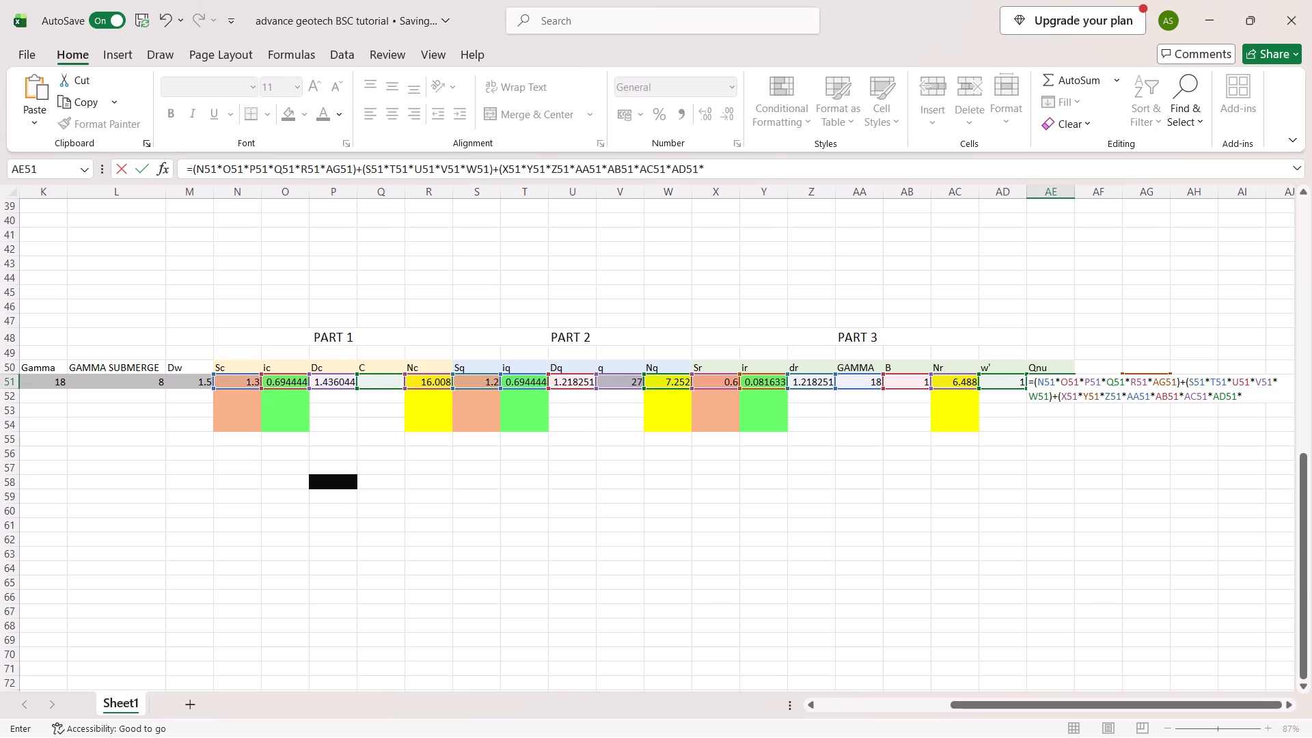
key("BackSpace")
key("shift+parenright")
key("Return")
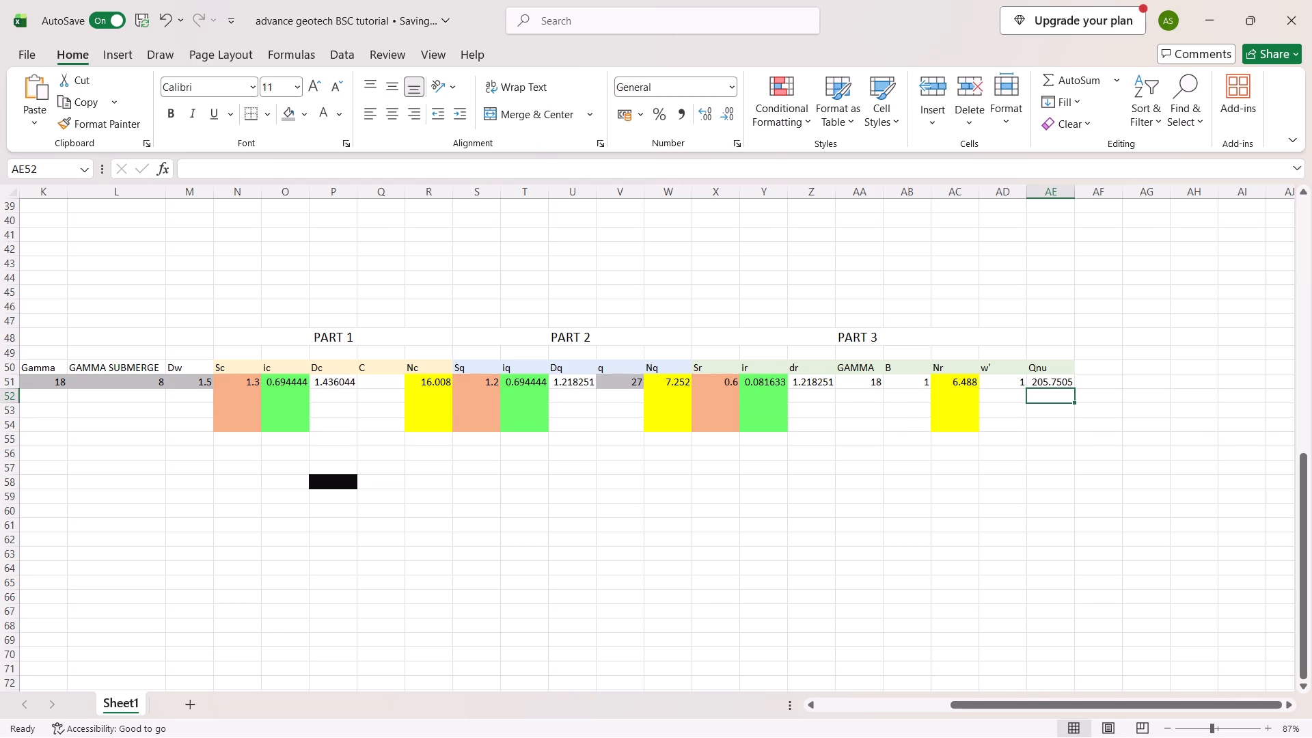
Enter SQ as the footing shape in A52, below the CC entry.
scroll(830, 461, "right", 4)
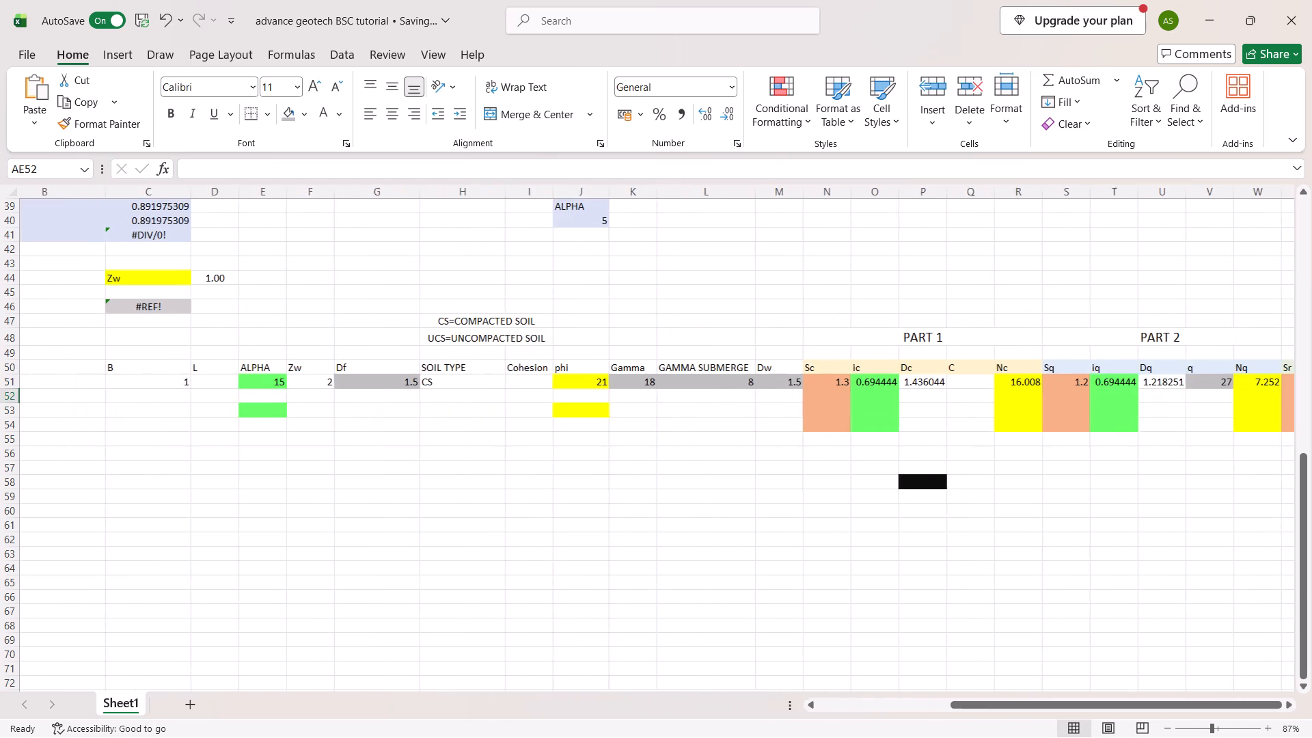
scroll(627, 451, "right", 3)
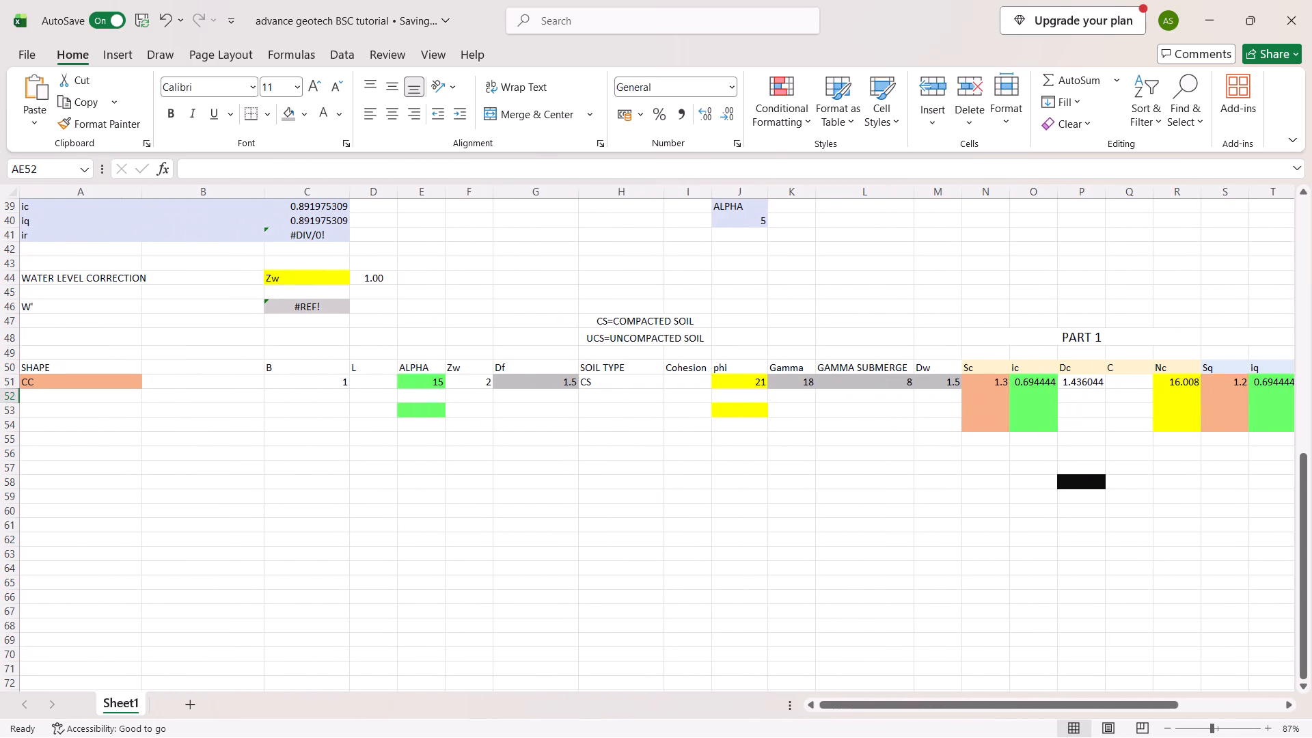
left_click(113, 402)
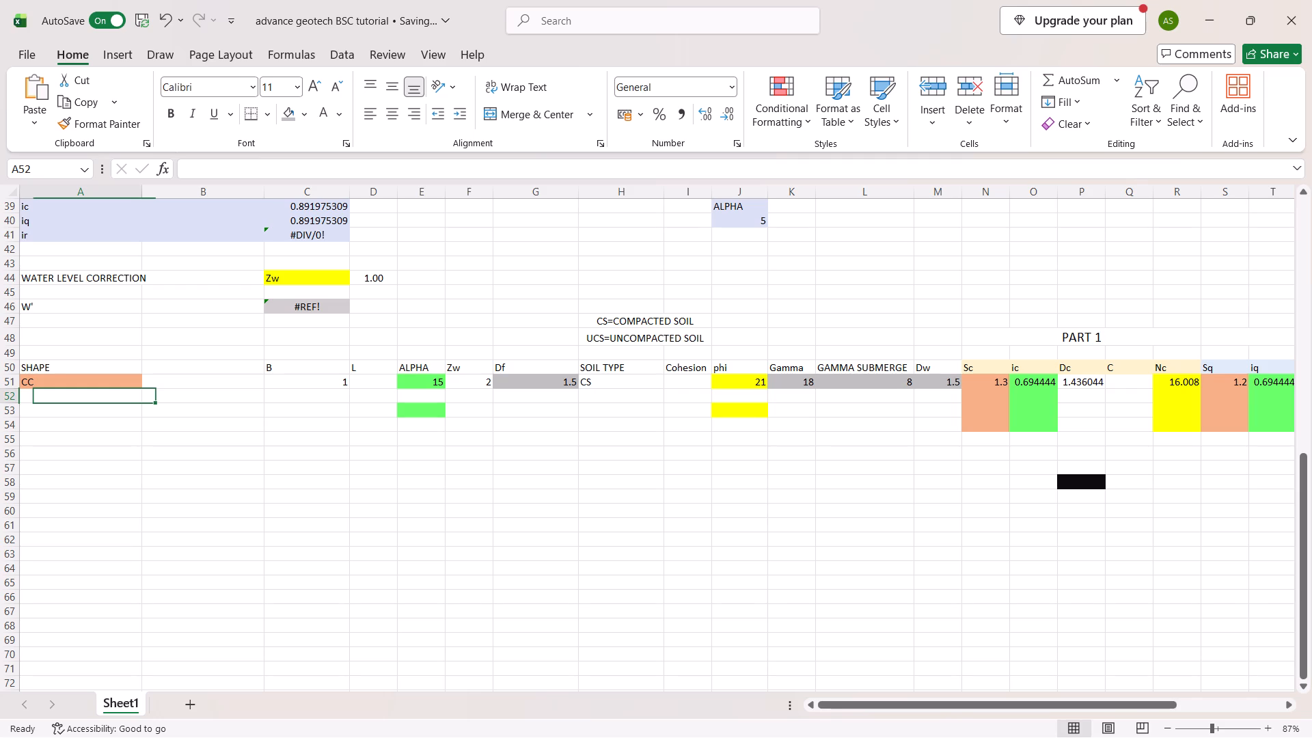
key("s")
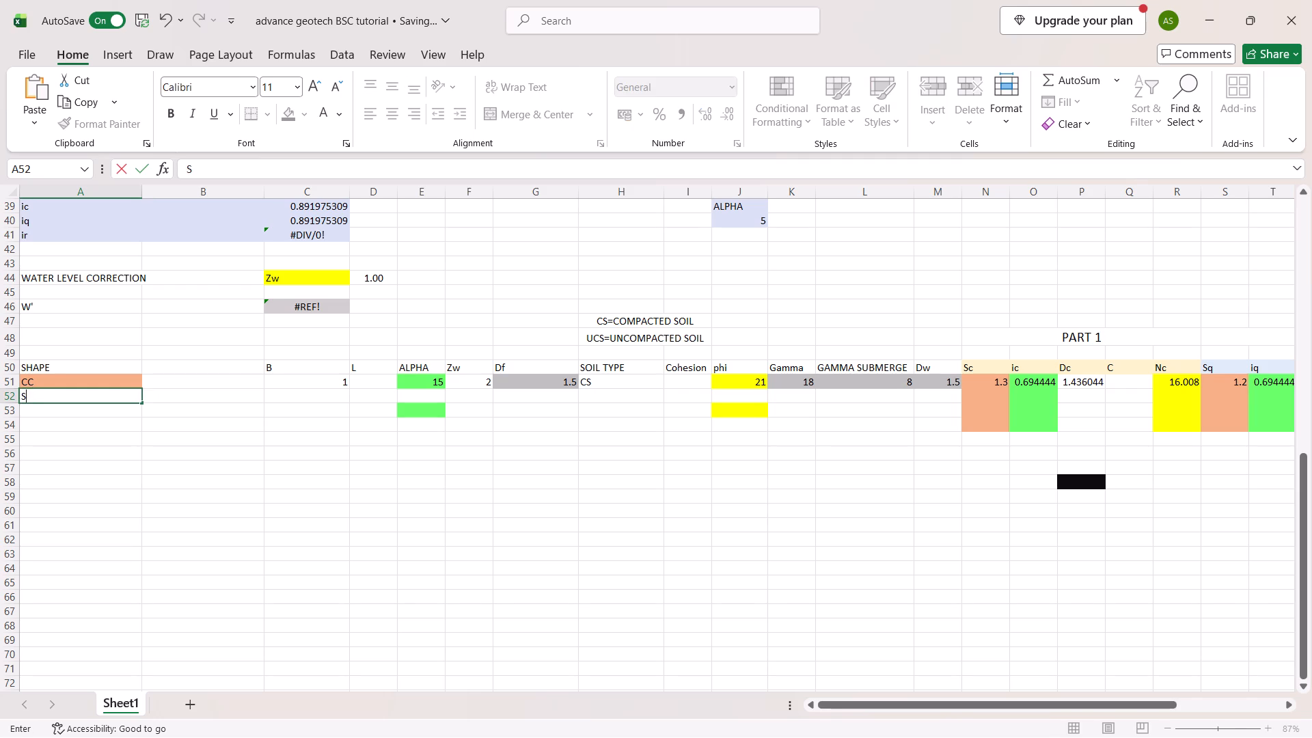
key("q")
key("Return")
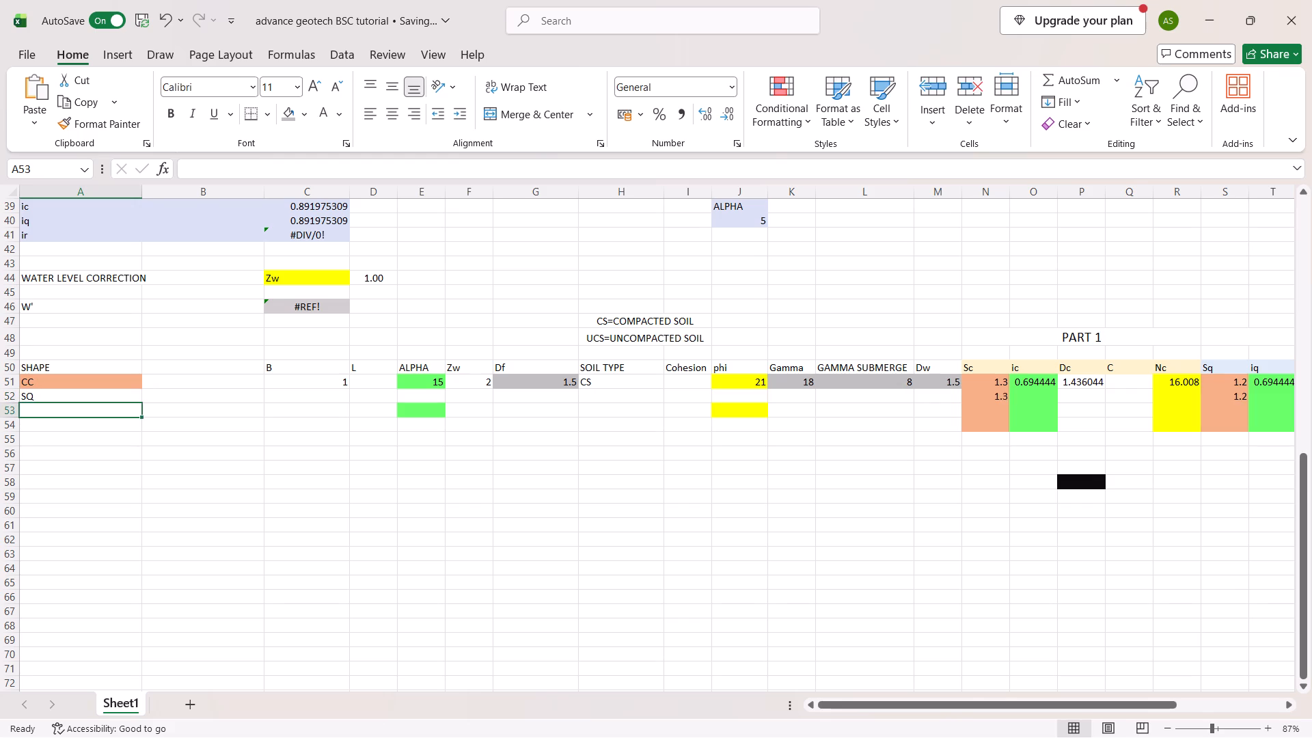
Enter a B value of 2 for the SQ footing in C52.
key("Up")
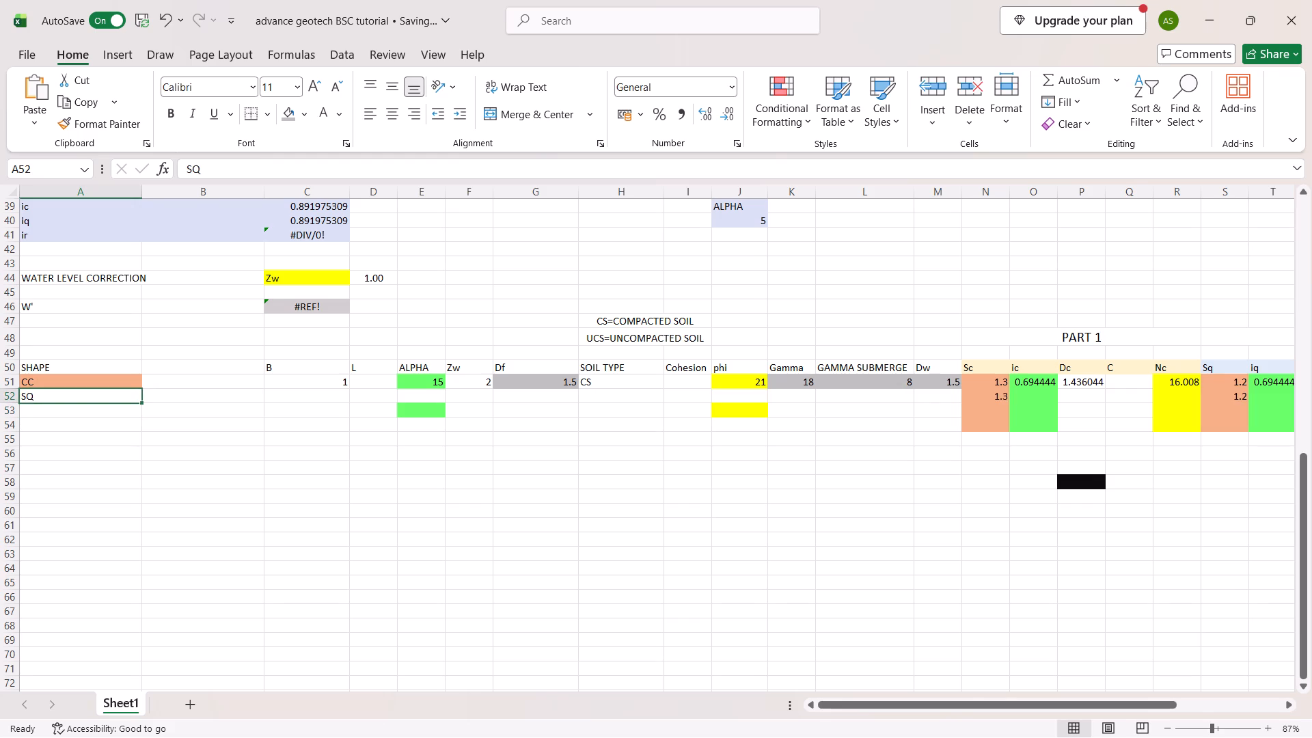
key("Right")
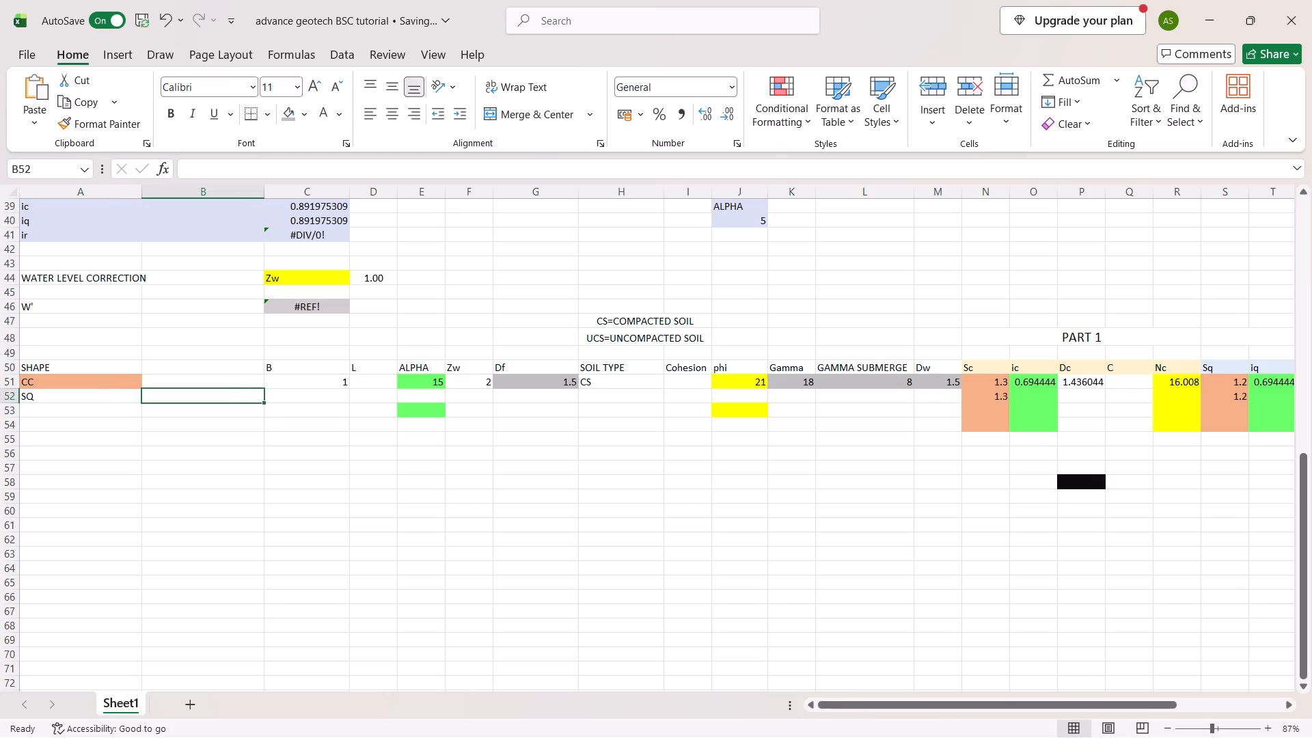
scroll(113, 402, "up", 9)
scroll(113, 402, "down", 3)
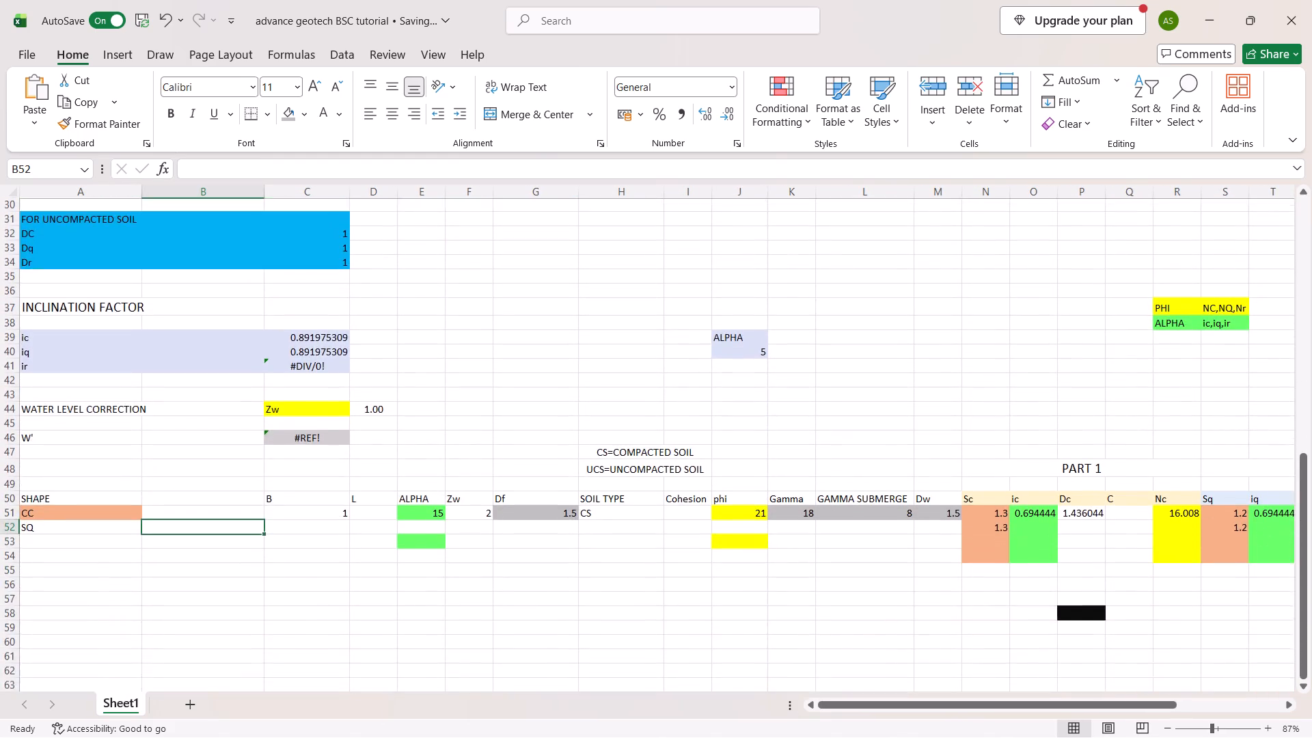
scroll(113, 402, "down", 2)
scroll(113, 402, "up", 1)
key("Right")
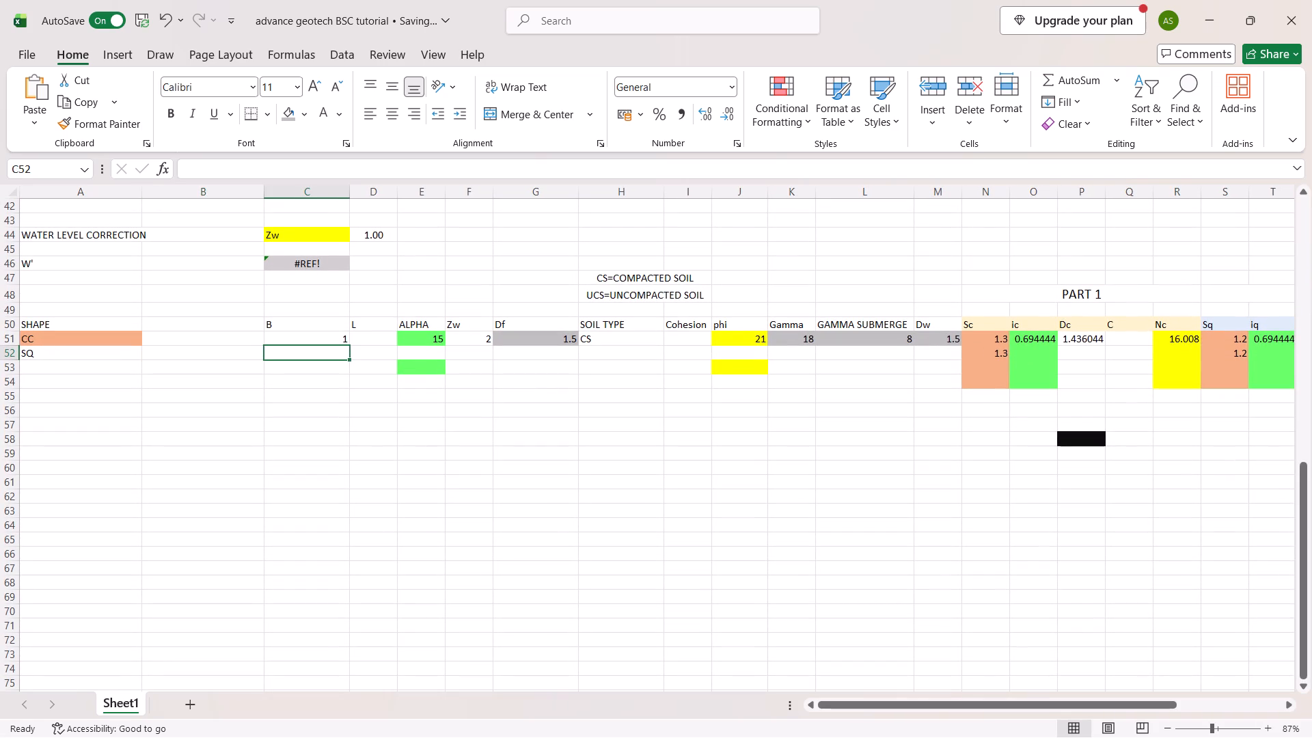
key("Down")
key("Up")
key("Down")
key("Up")
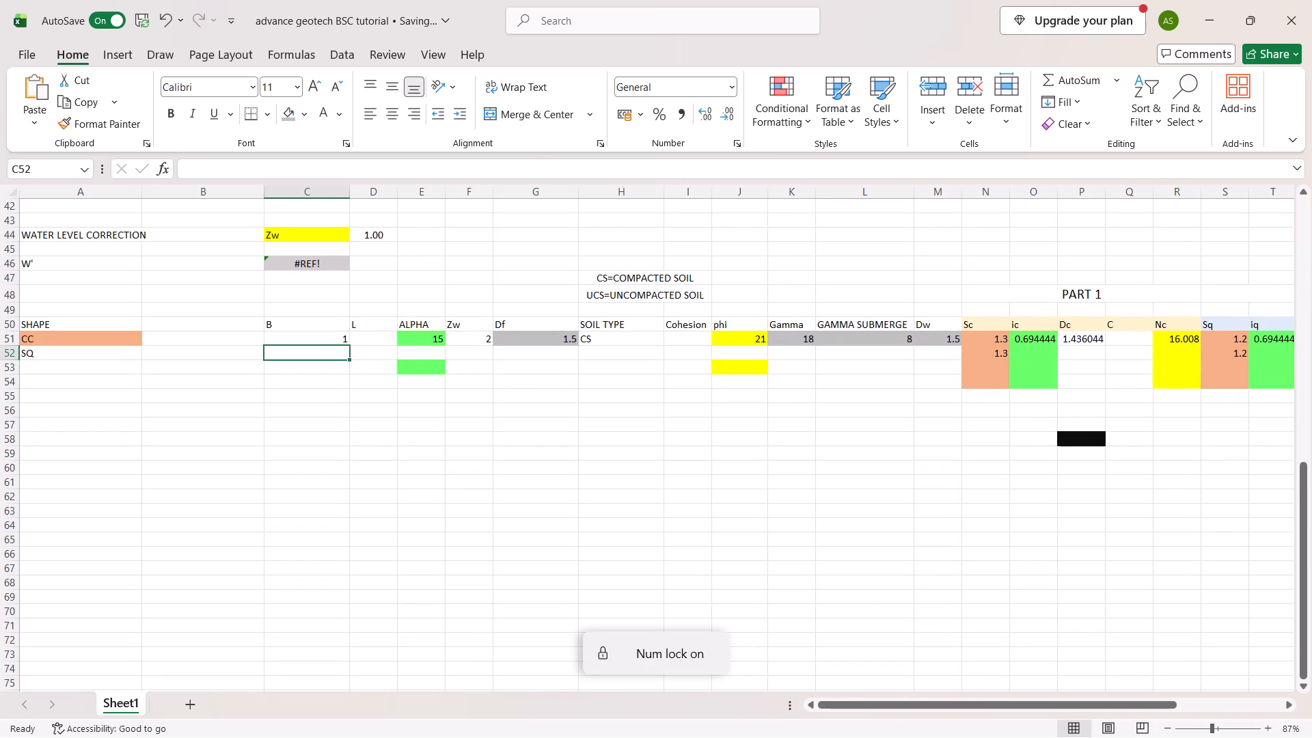
key("2")
key("Right")
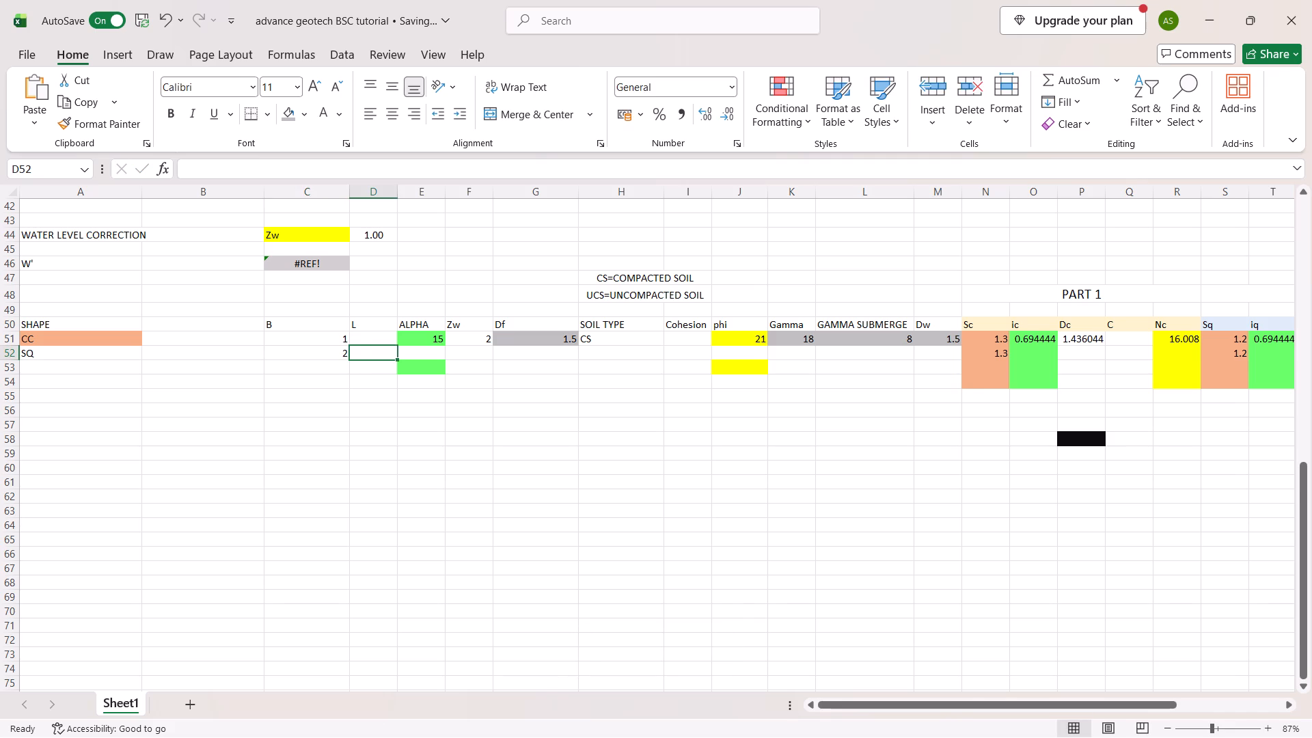
Enter an ALPHA of 0 and a Zw of 10 for the SQ footing in row 52.
key("Right")
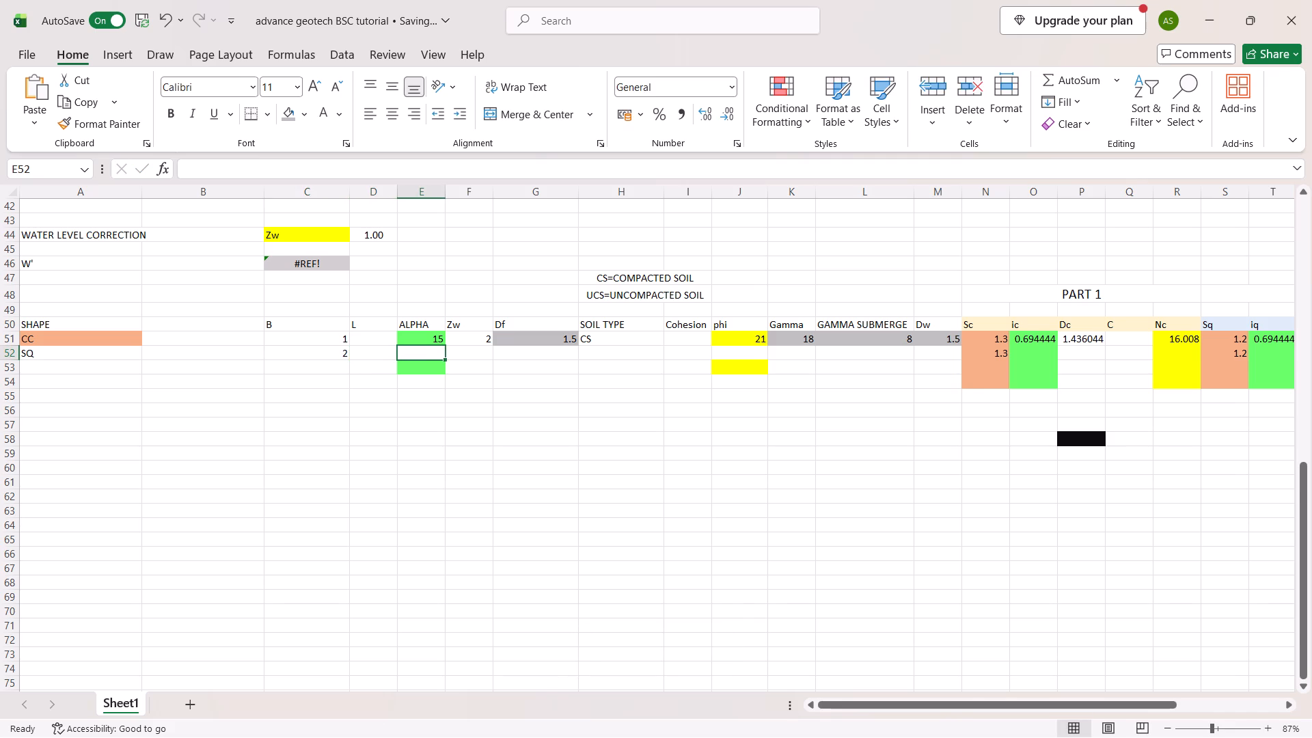
key("0")
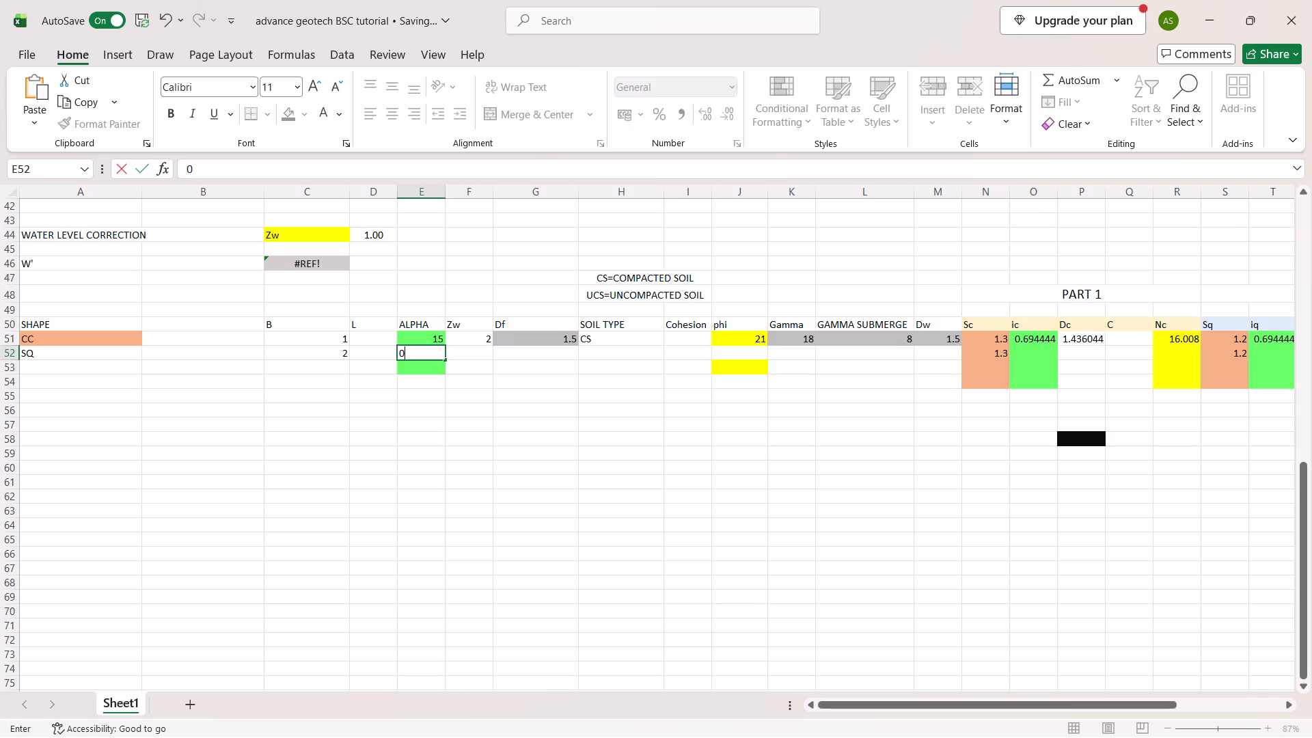
key("Right")
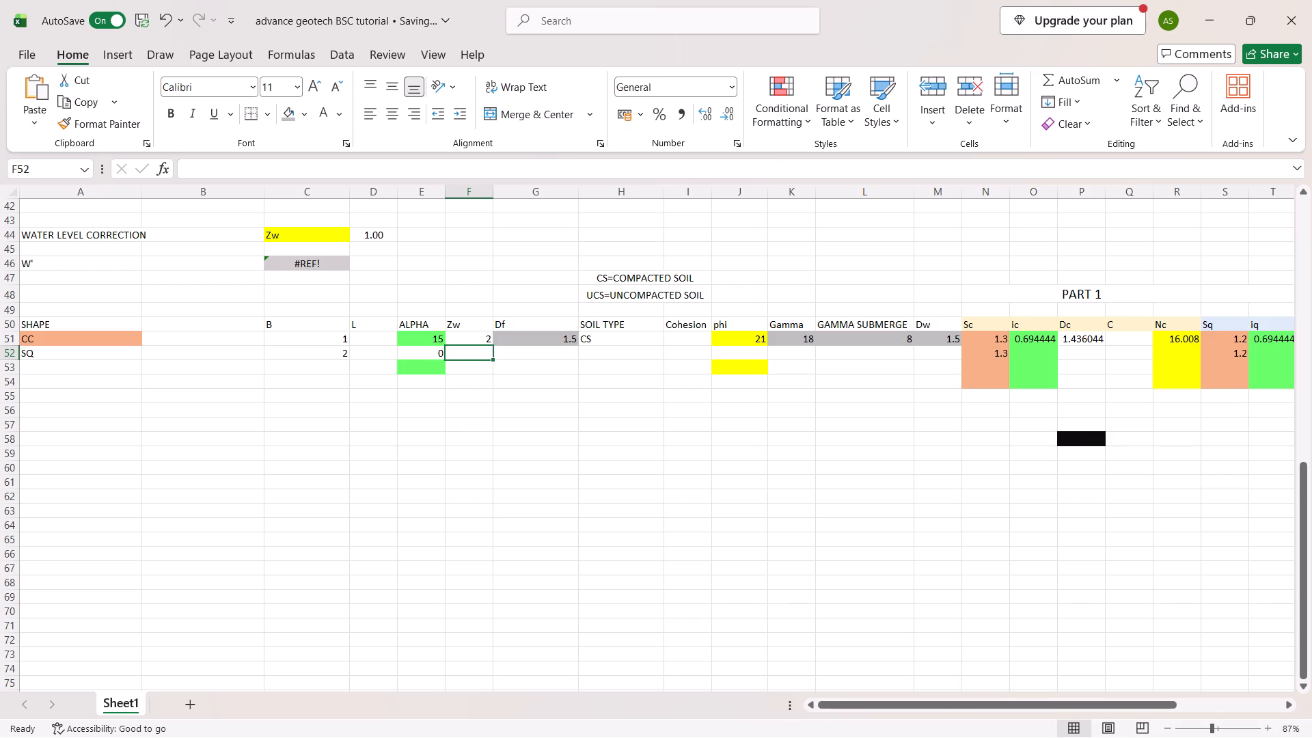
key("2")
key("Right")
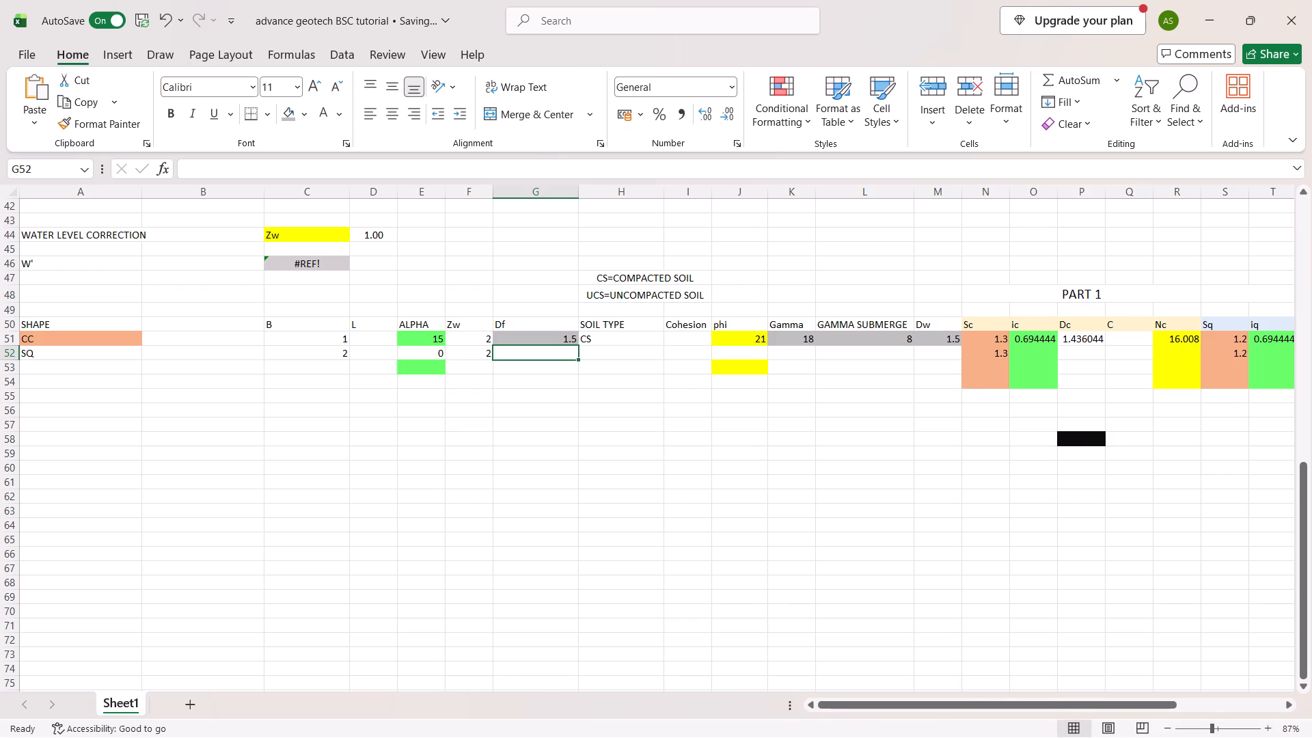
key("Left")
type("10")
key("Right")
Enter a Df of 1.3 and the soil type UCS for the SQ footing in row 52.
type("1.3")
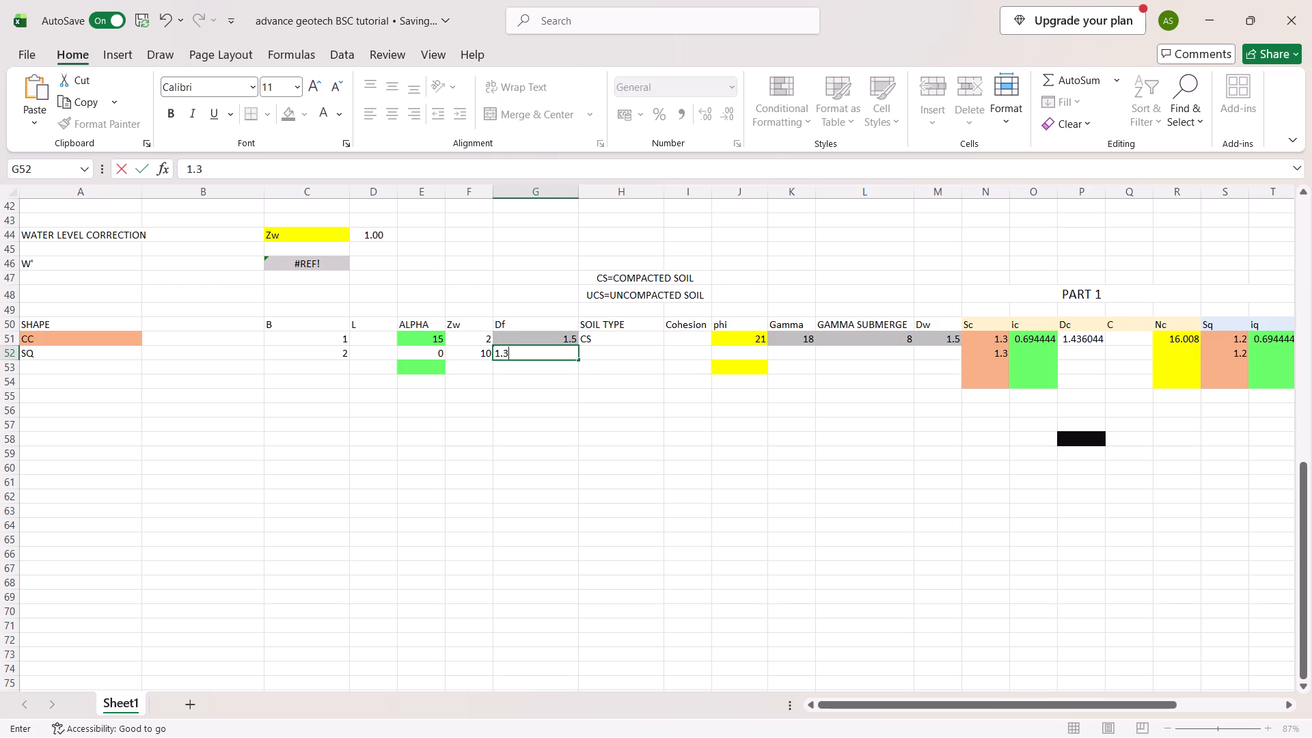
key("Right")
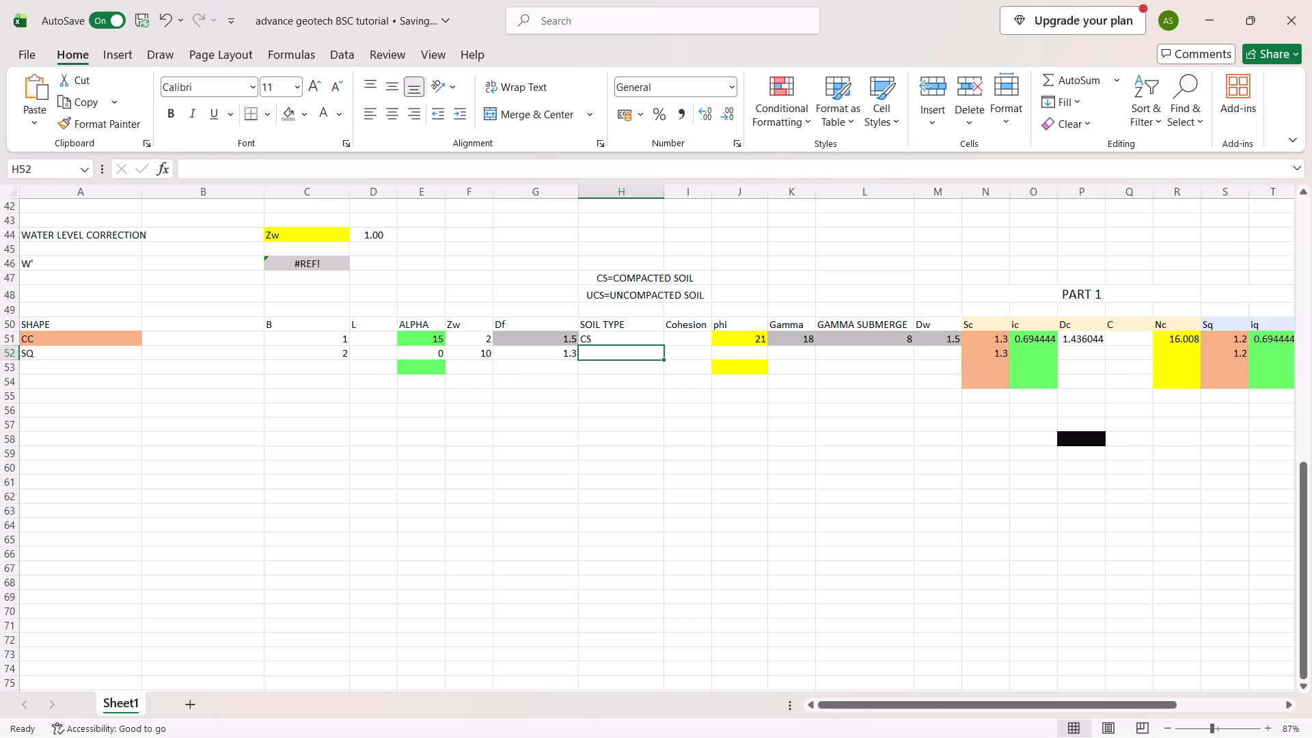
type("UCS")
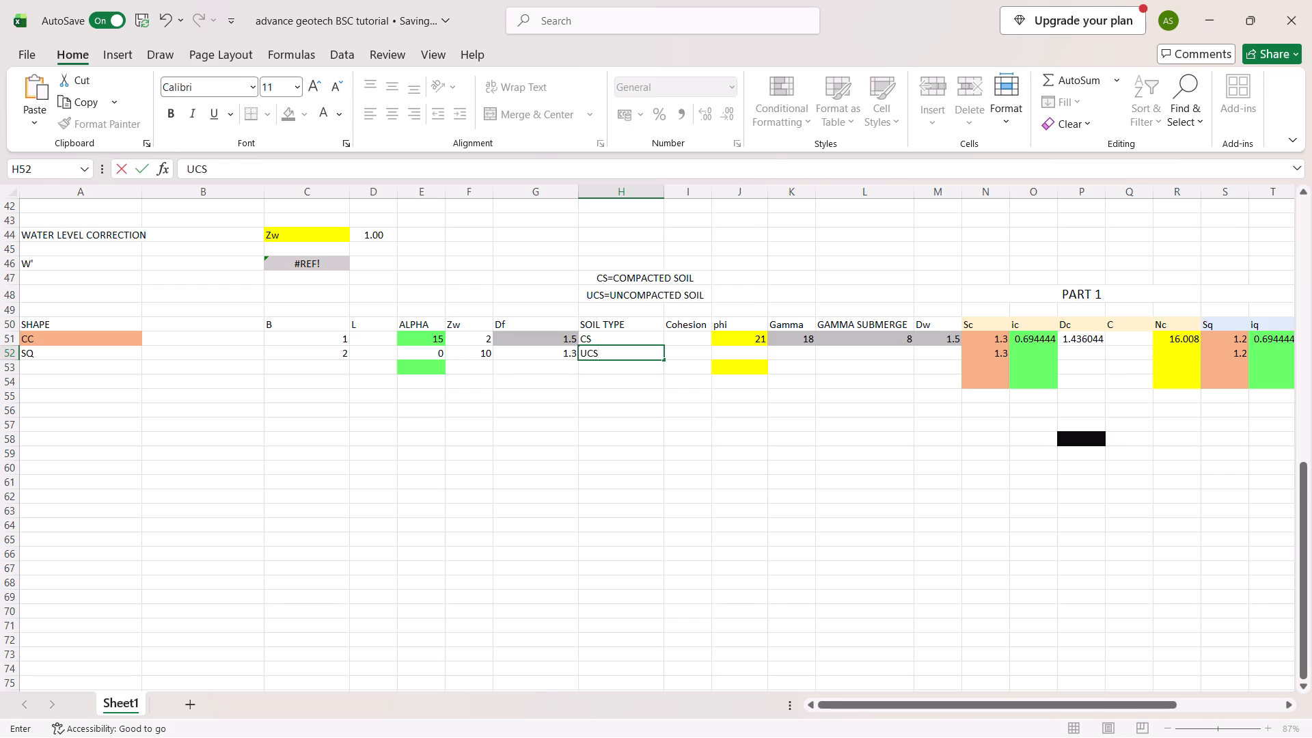
key("Right")
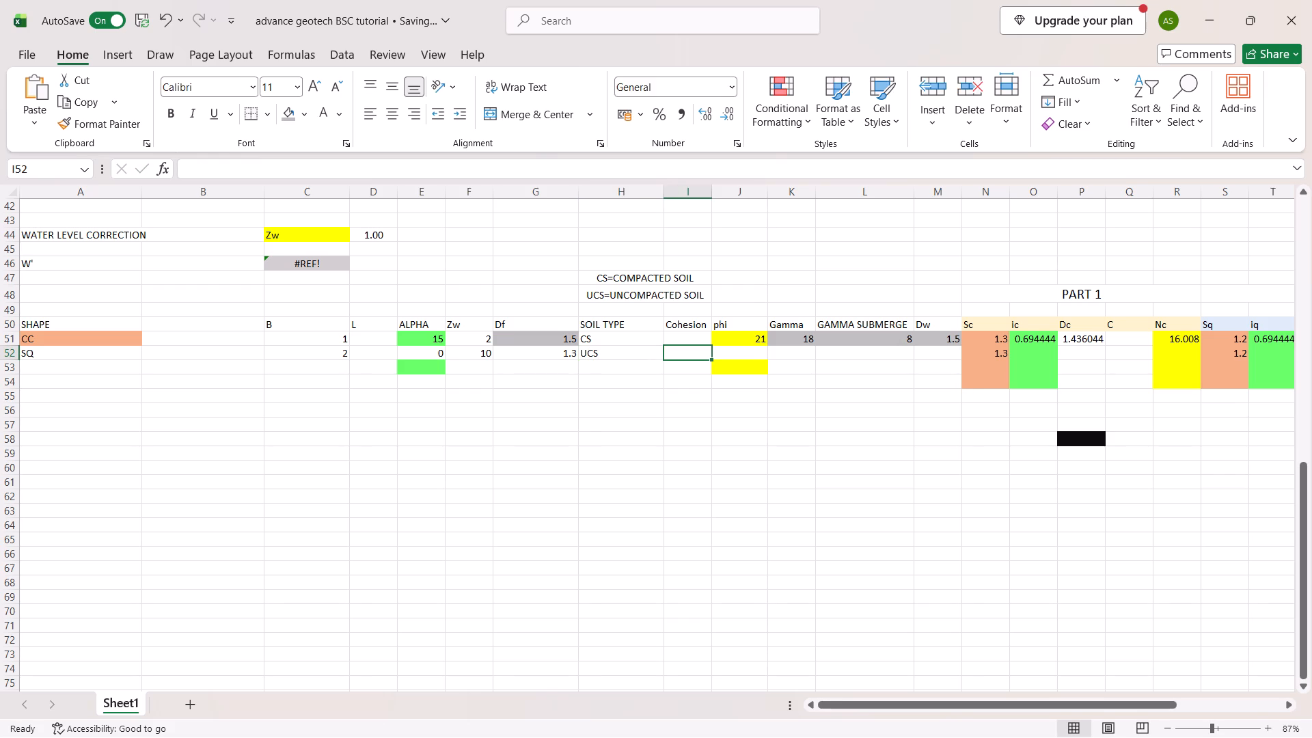
key("Left")
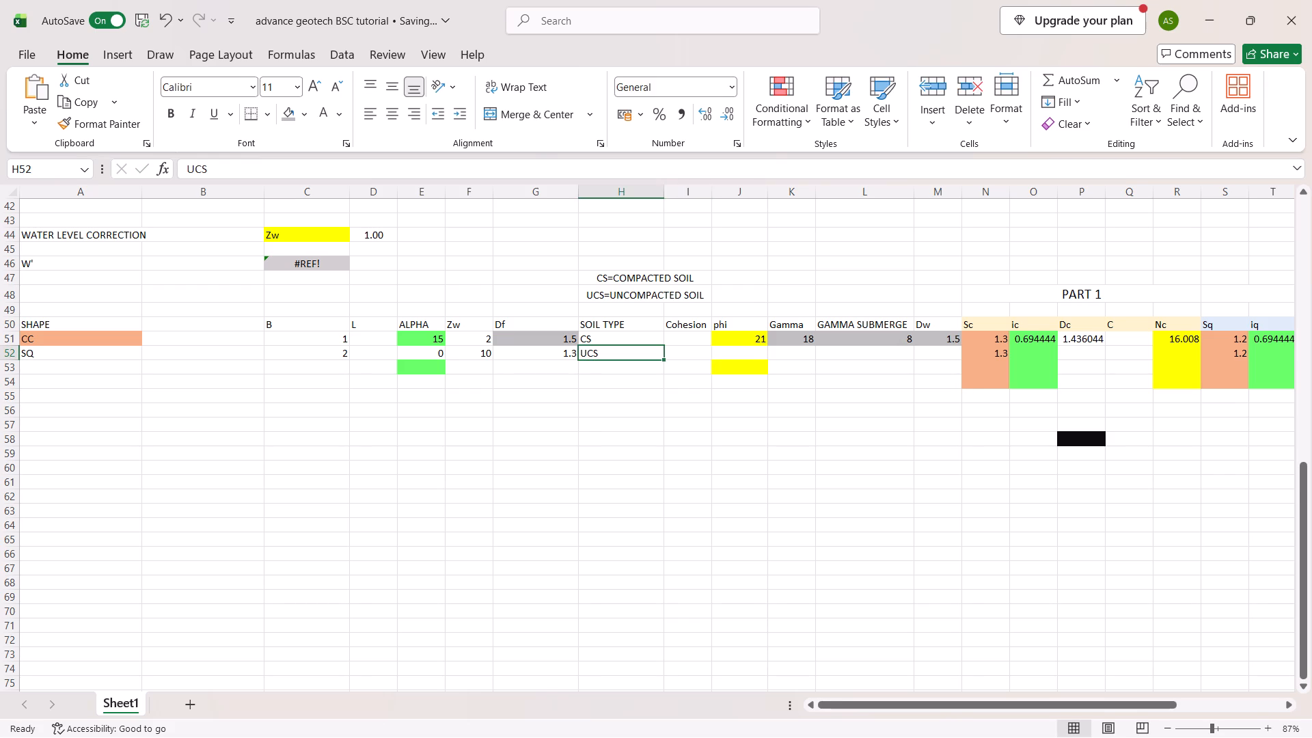
Change the soil type of the SQ footing in H52 to CS.
type("CS")
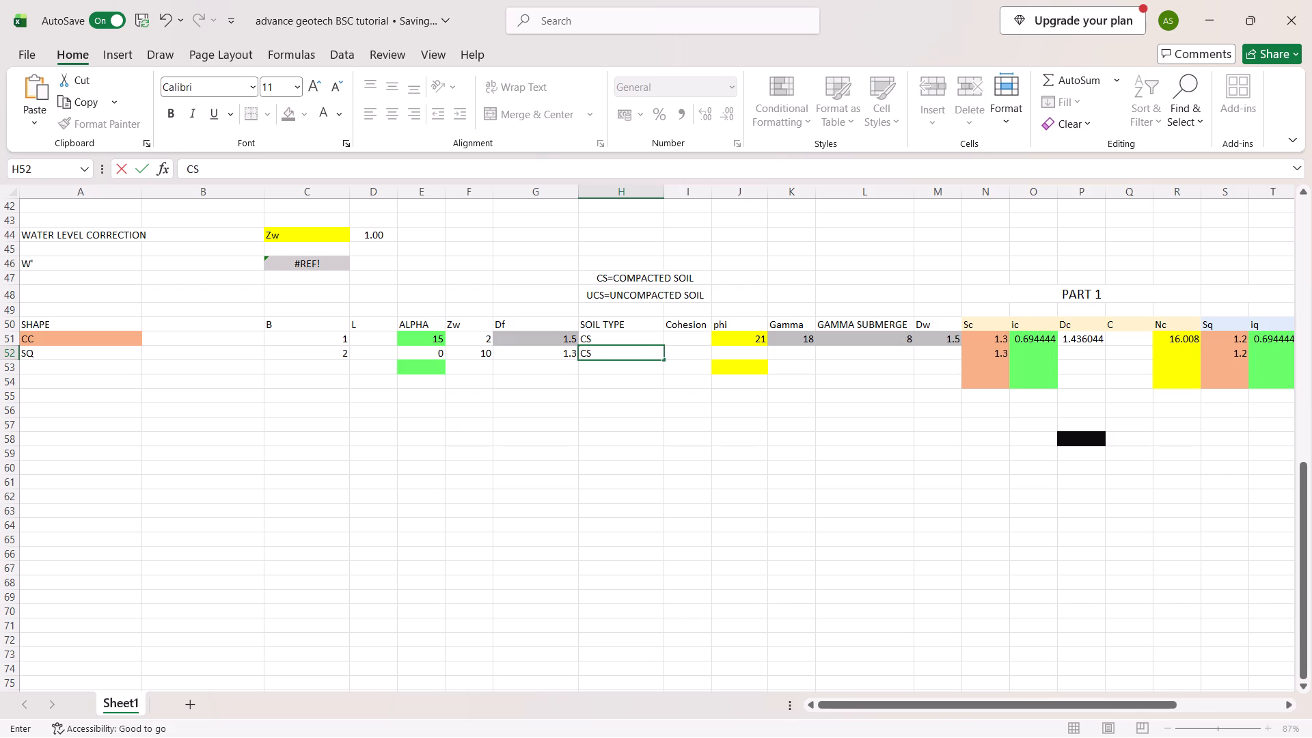
key("Right")
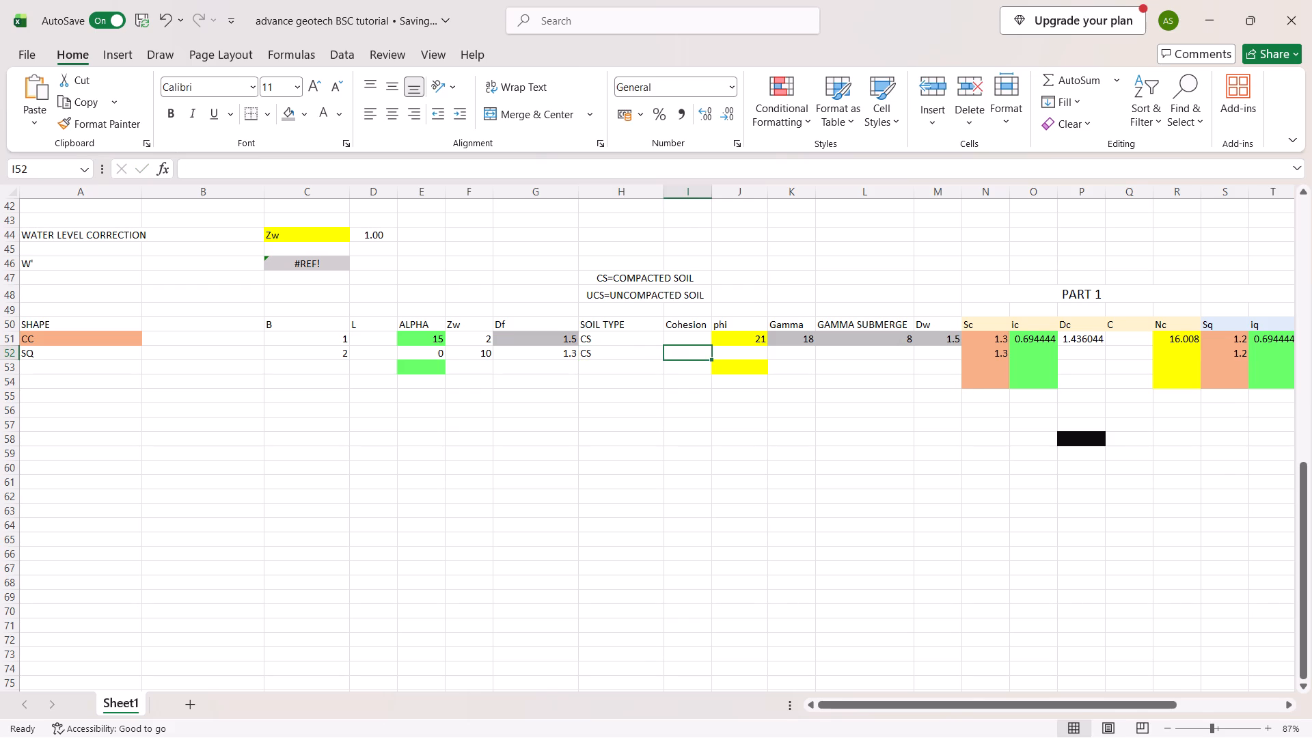
Enter a Cohesion of 0, a phi of 30 and a Gamma of 20 for the SQ footing in row 52.
key("0")
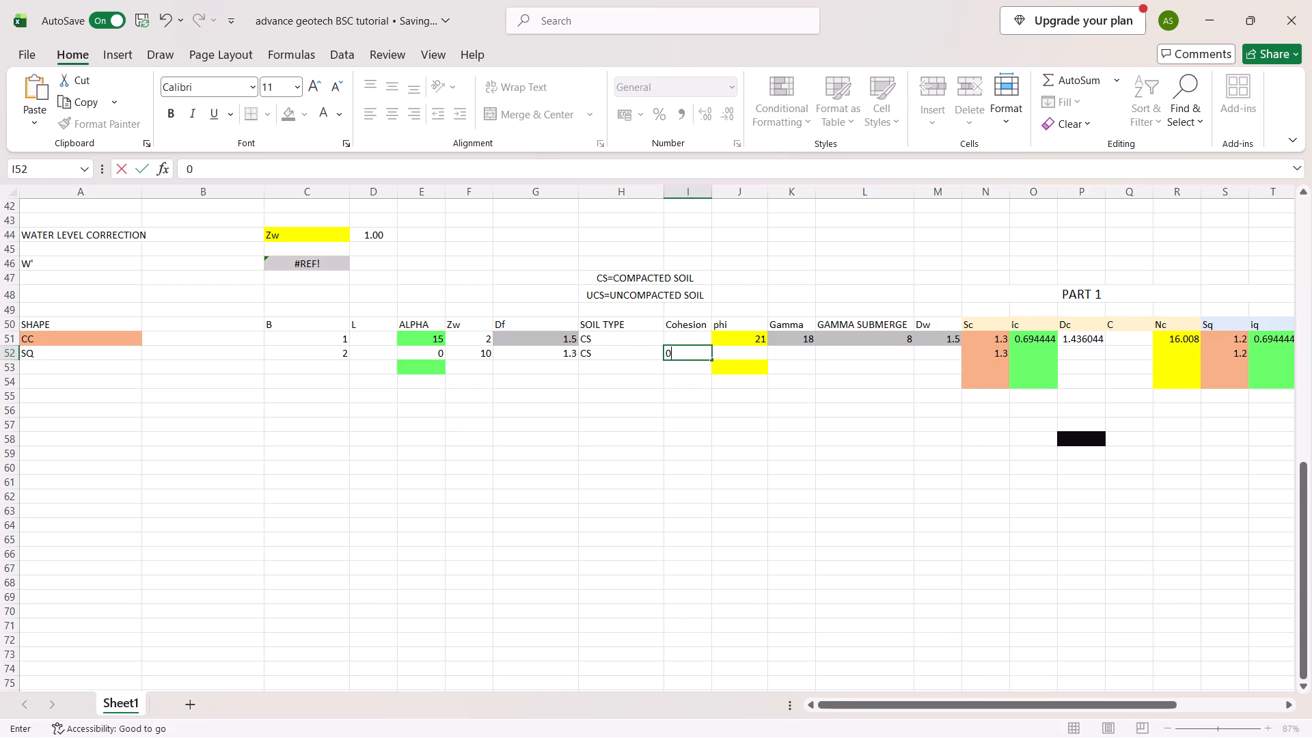
key("Right")
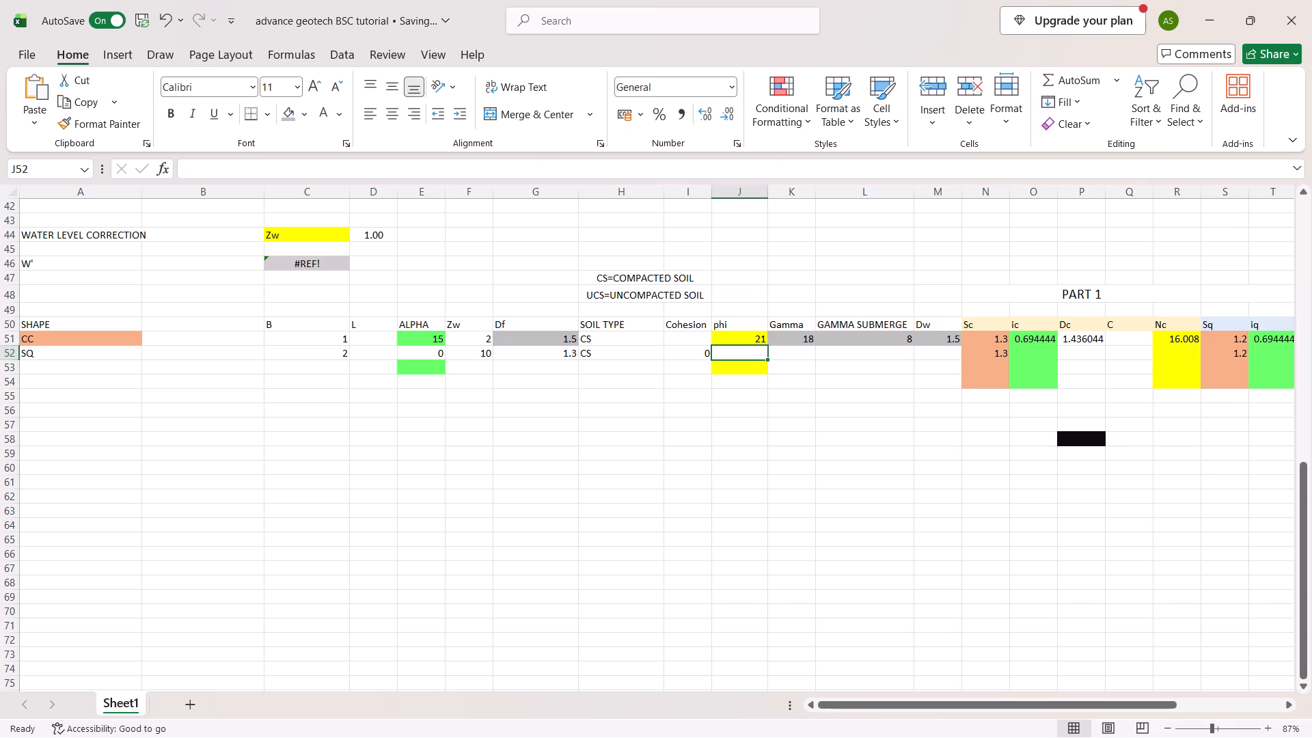
type("30")
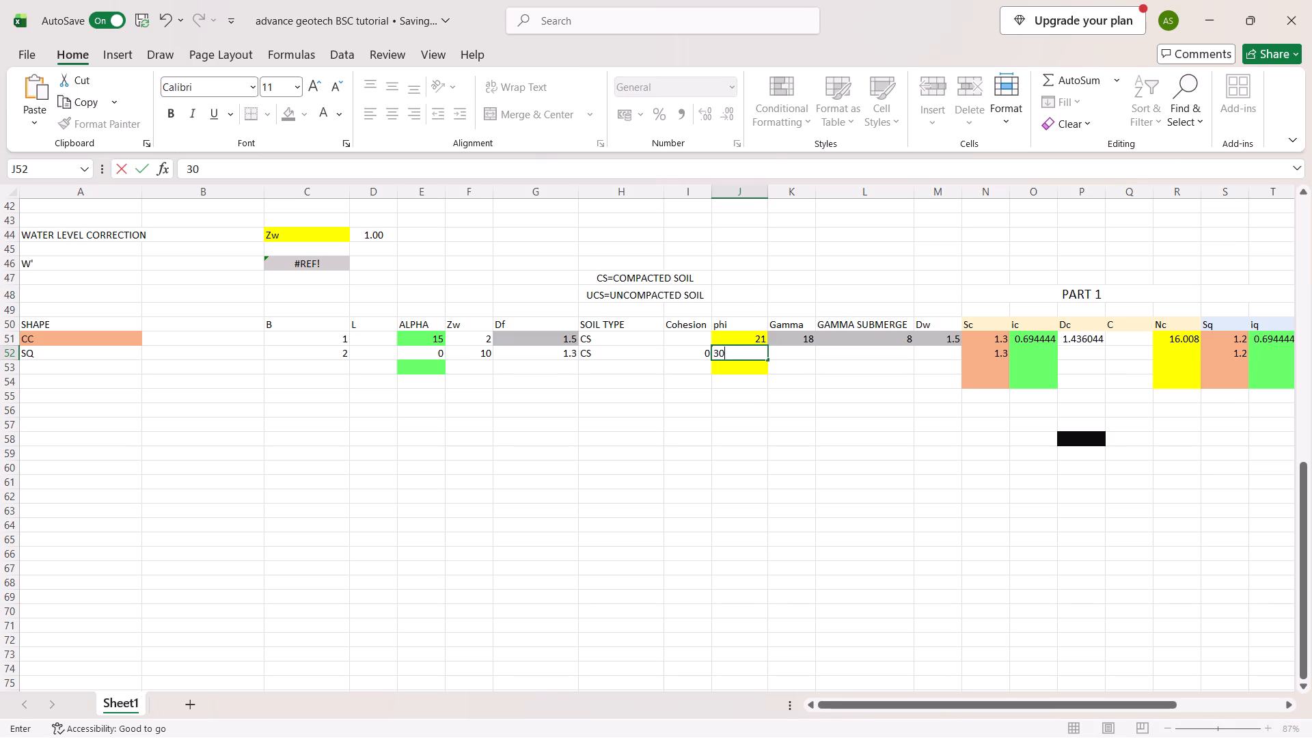
key("Right")
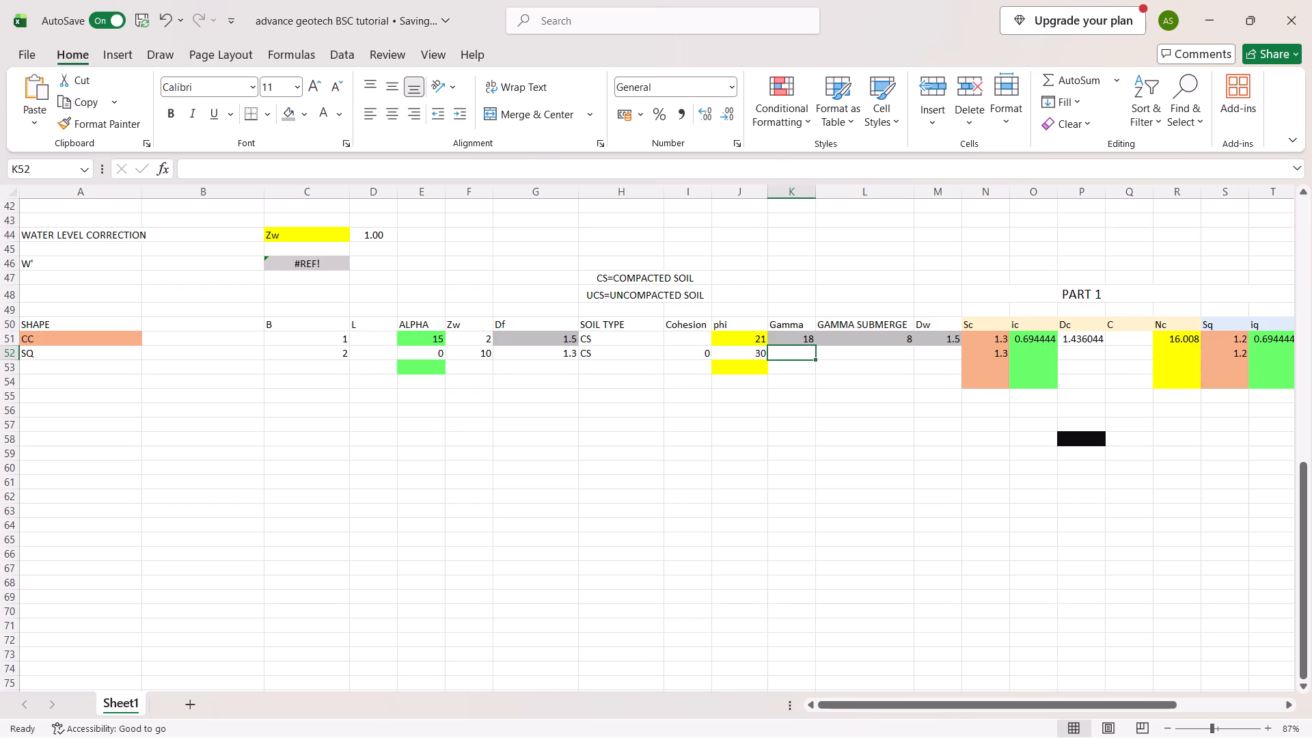
type("20")
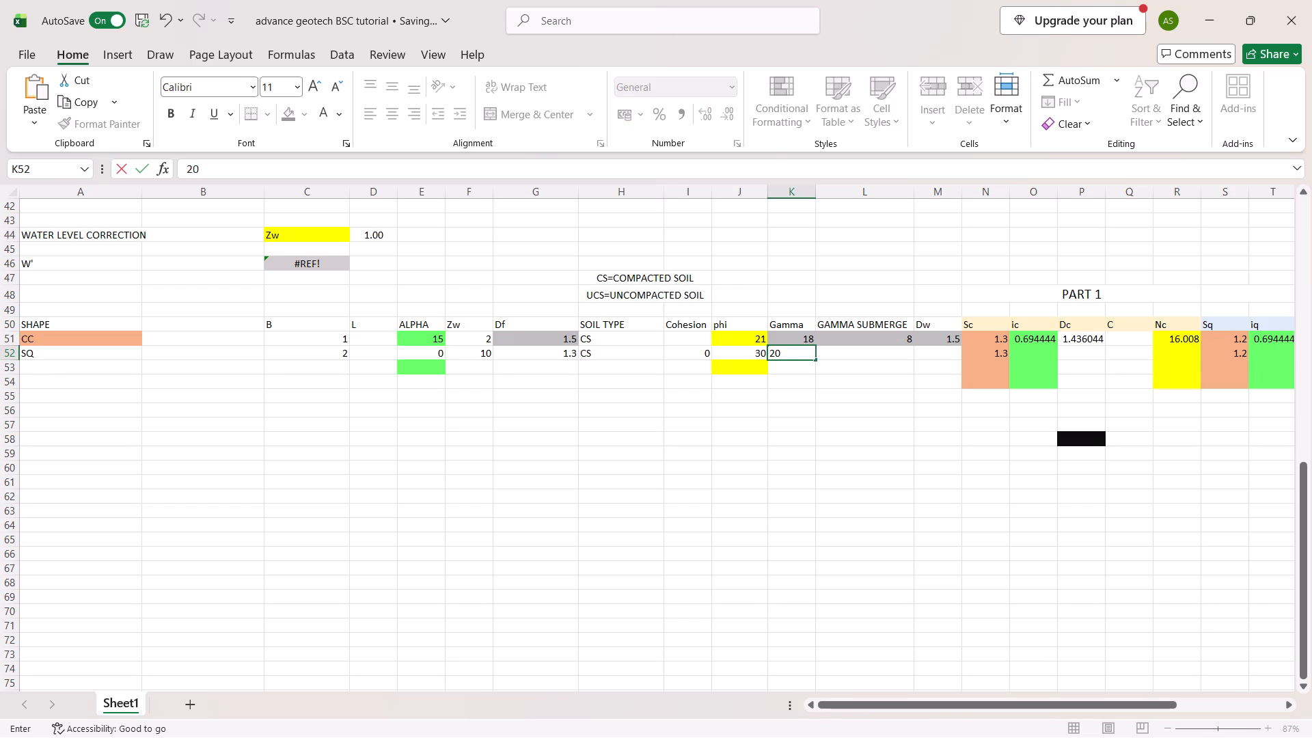
key("Return")
Enter a Dw of 0 for the SQ footing in M52, leaving GAMMA SUBMERGE blank.
key("Up")
key("Right")
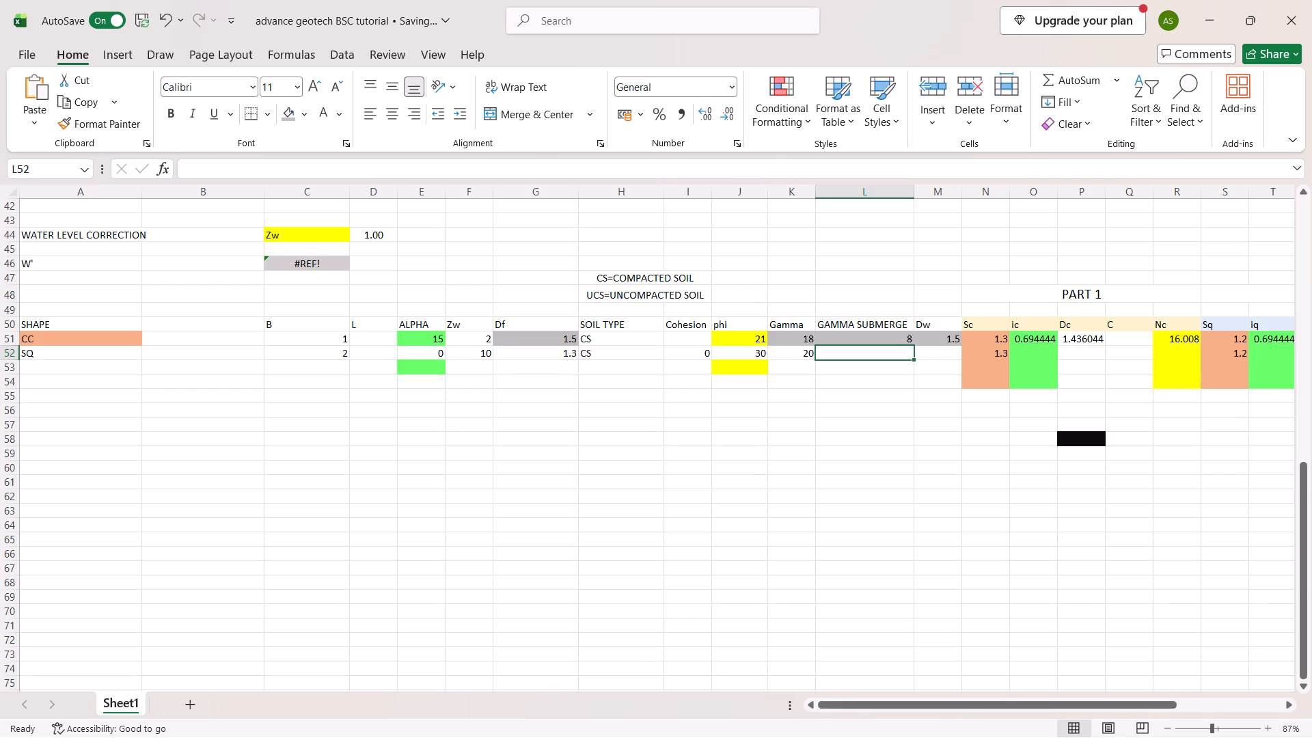
key("Right")
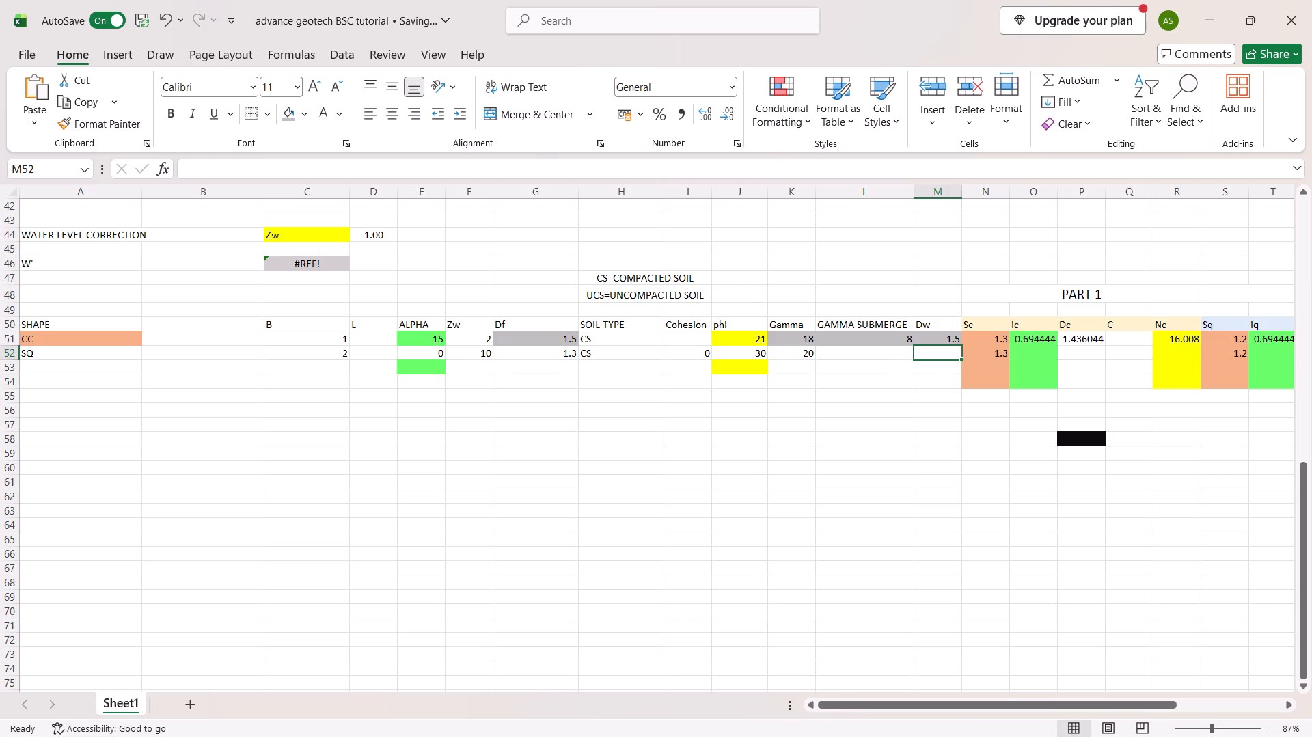
key("0")
key("Right")
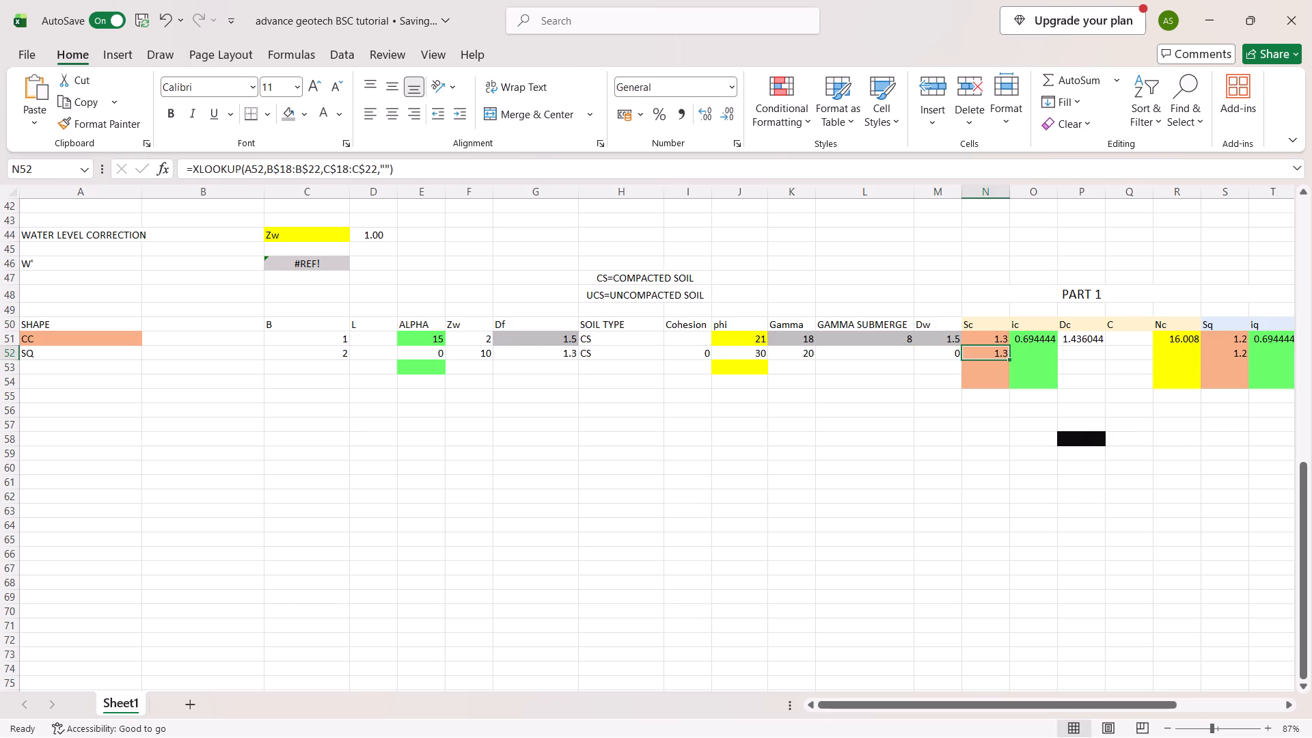
Fill the Part 1 ic formula from O51 down to the SQ footing row in O52.
key("Right")
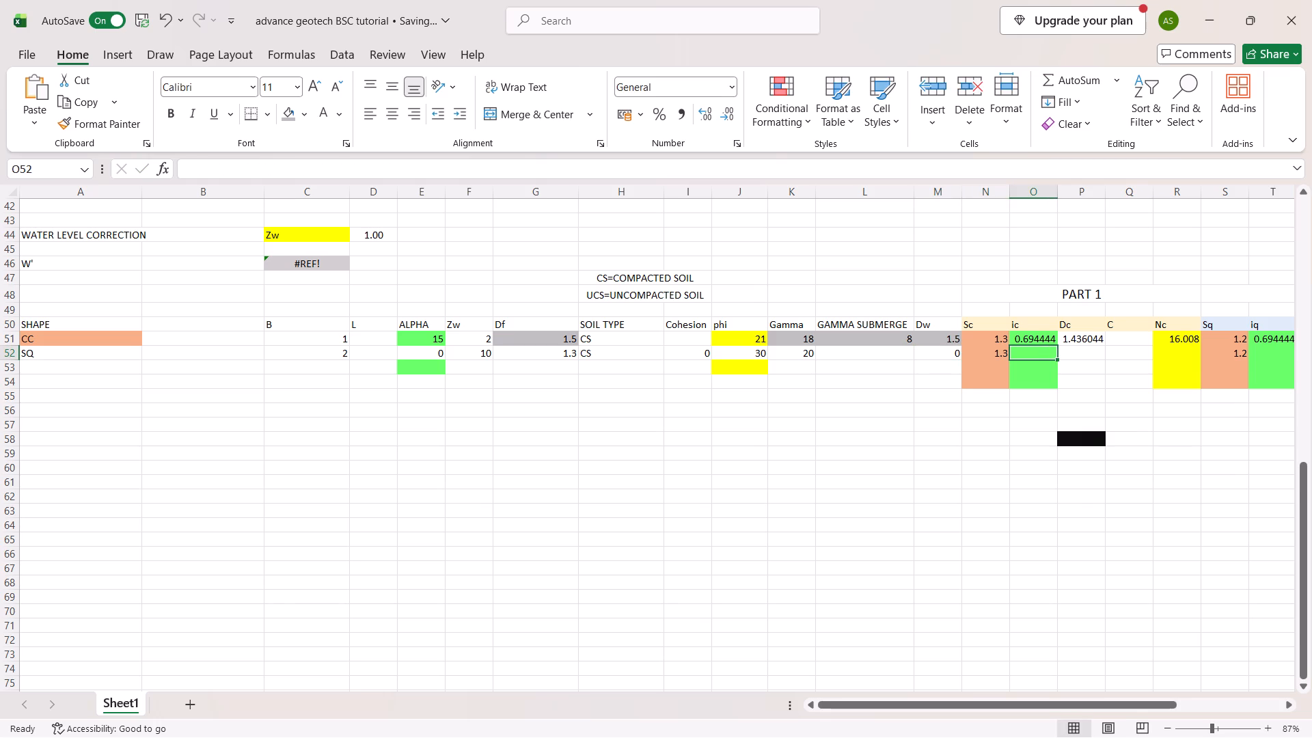
left_click(1043, 341)
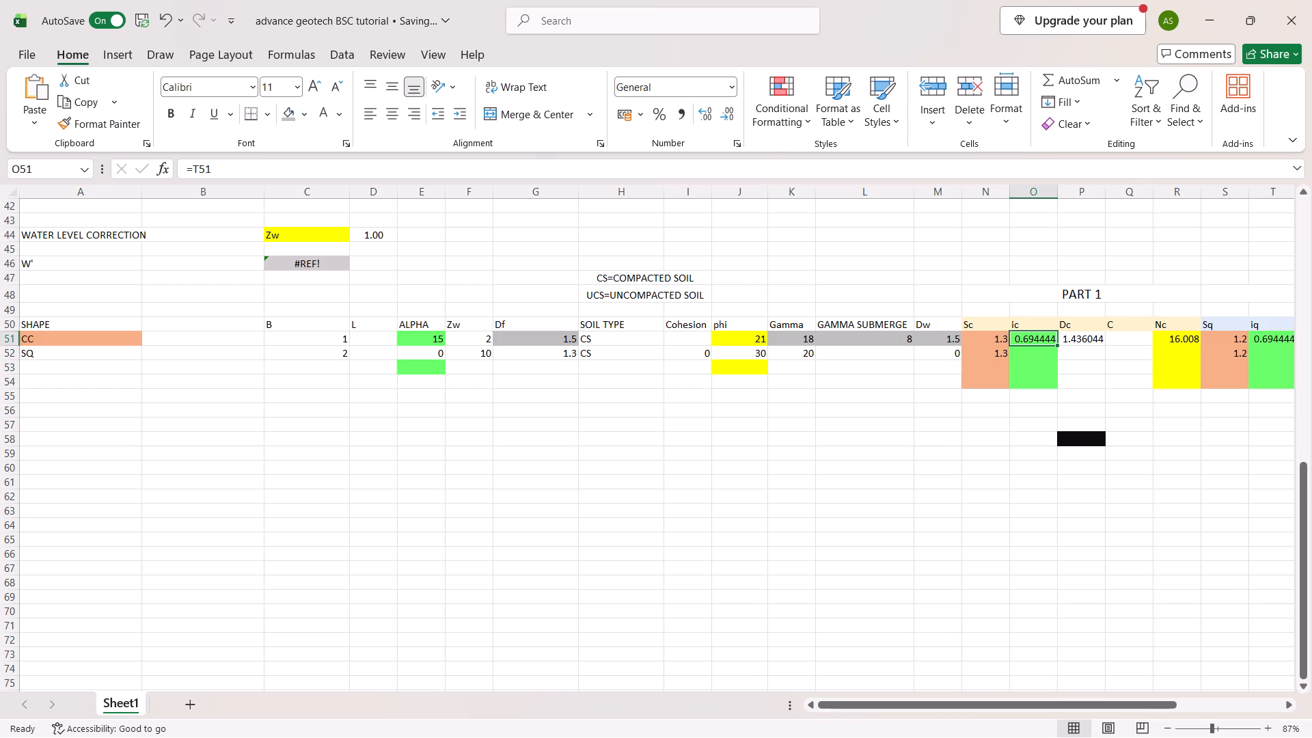
left_click_drag(1055, 344, 1056, 356)
Fill the Part 1 Dc formula from P51 down through P54.
scroll(963, 387, "left", 1)
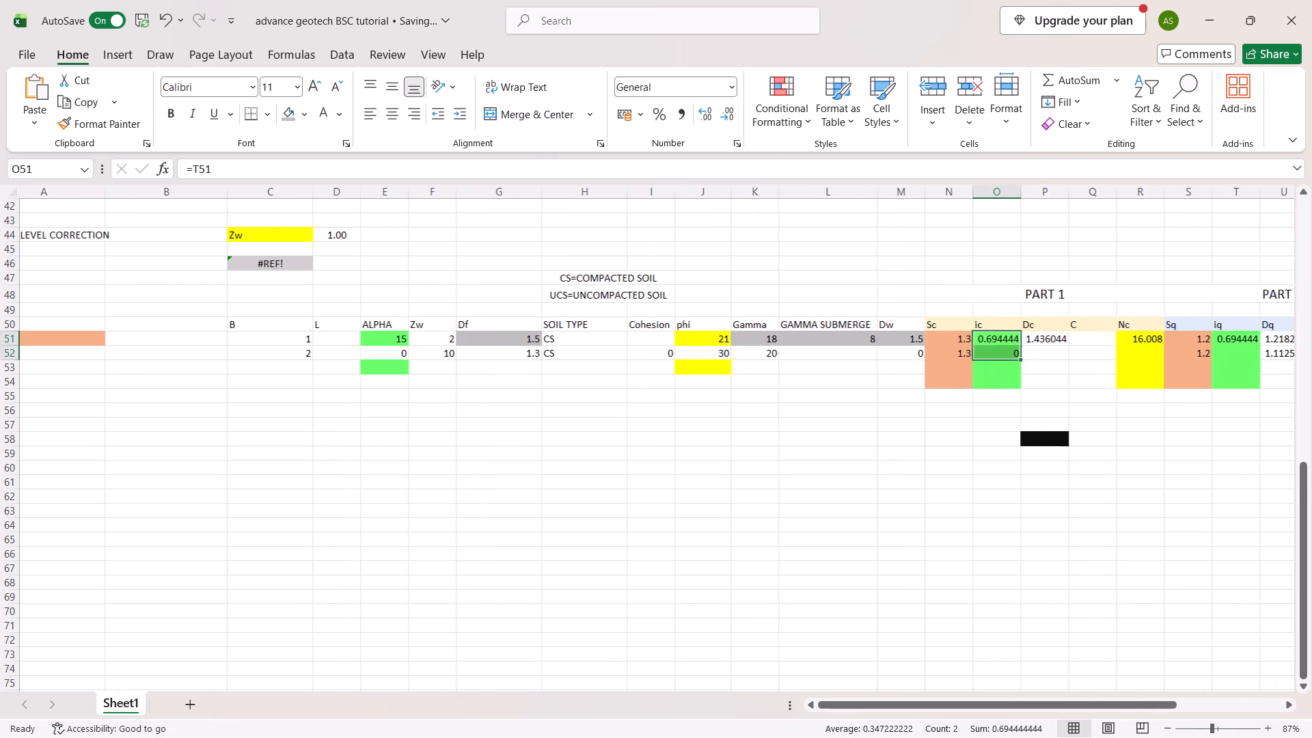
scroll(963, 387, "left", 1)
left_click(974, 342)
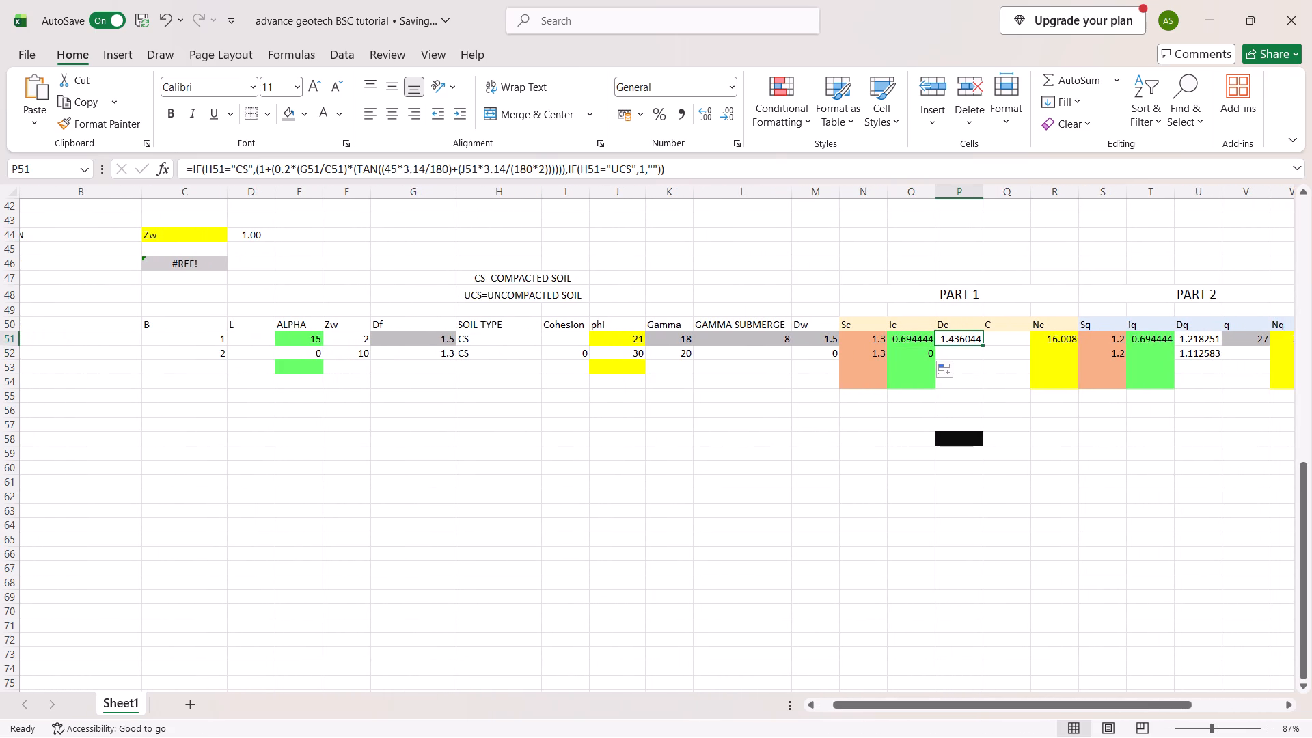
left_click_drag(984, 344, 983, 357)
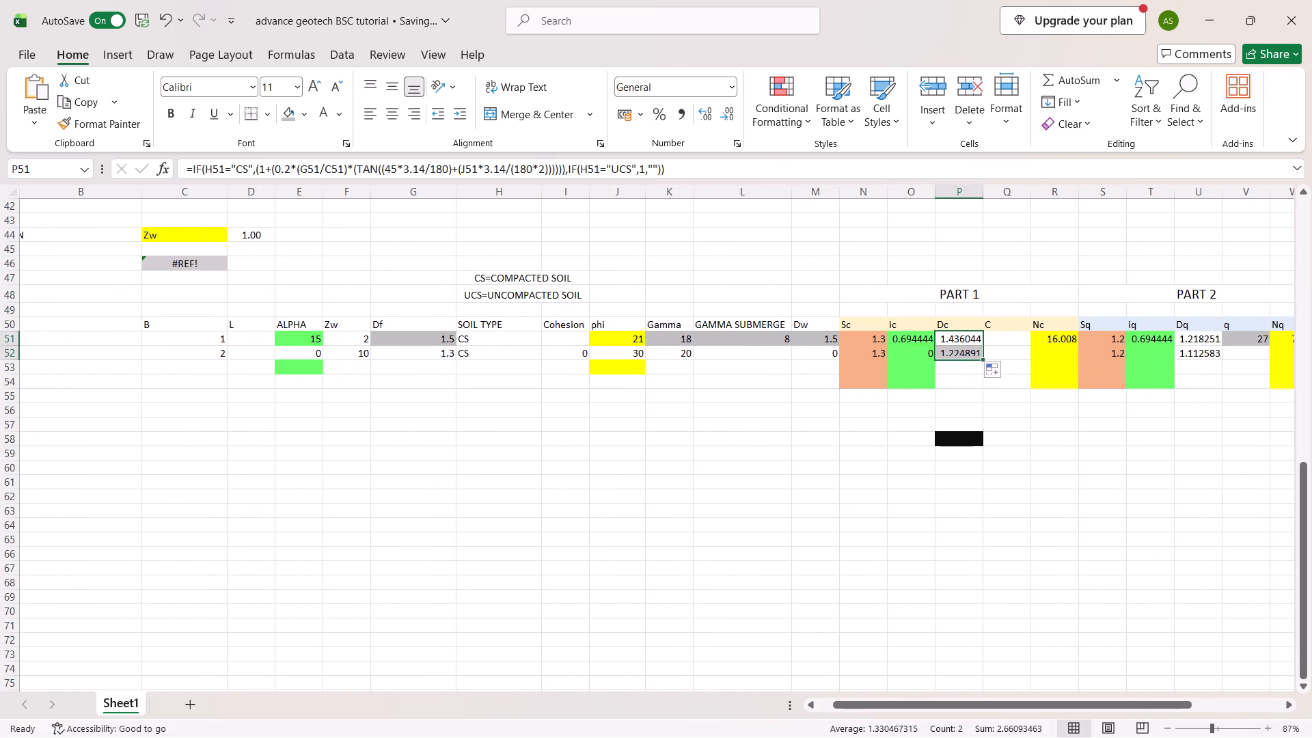
left_click_drag(983, 360, 982, 388)
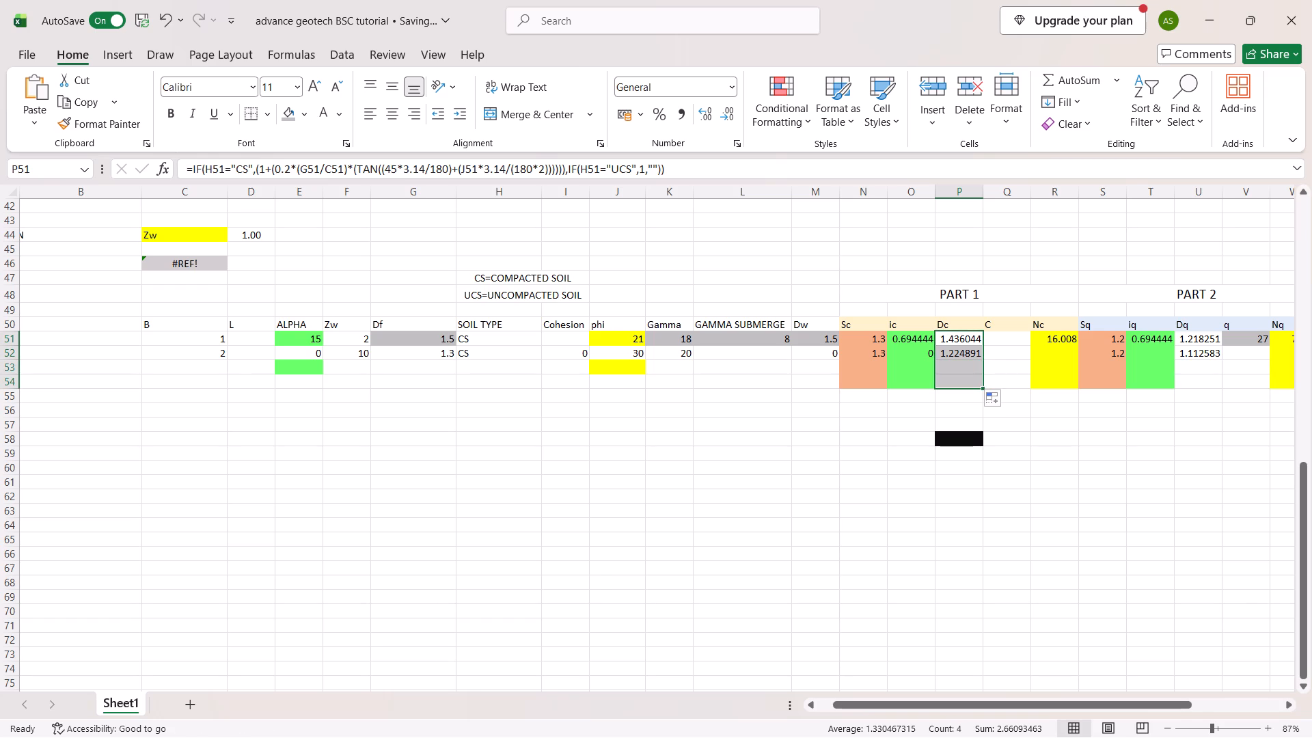
Extend the Part 1 ic formula from O51 down through O54.
left_click(921, 341)
left_click_drag(933, 344, 932, 368)
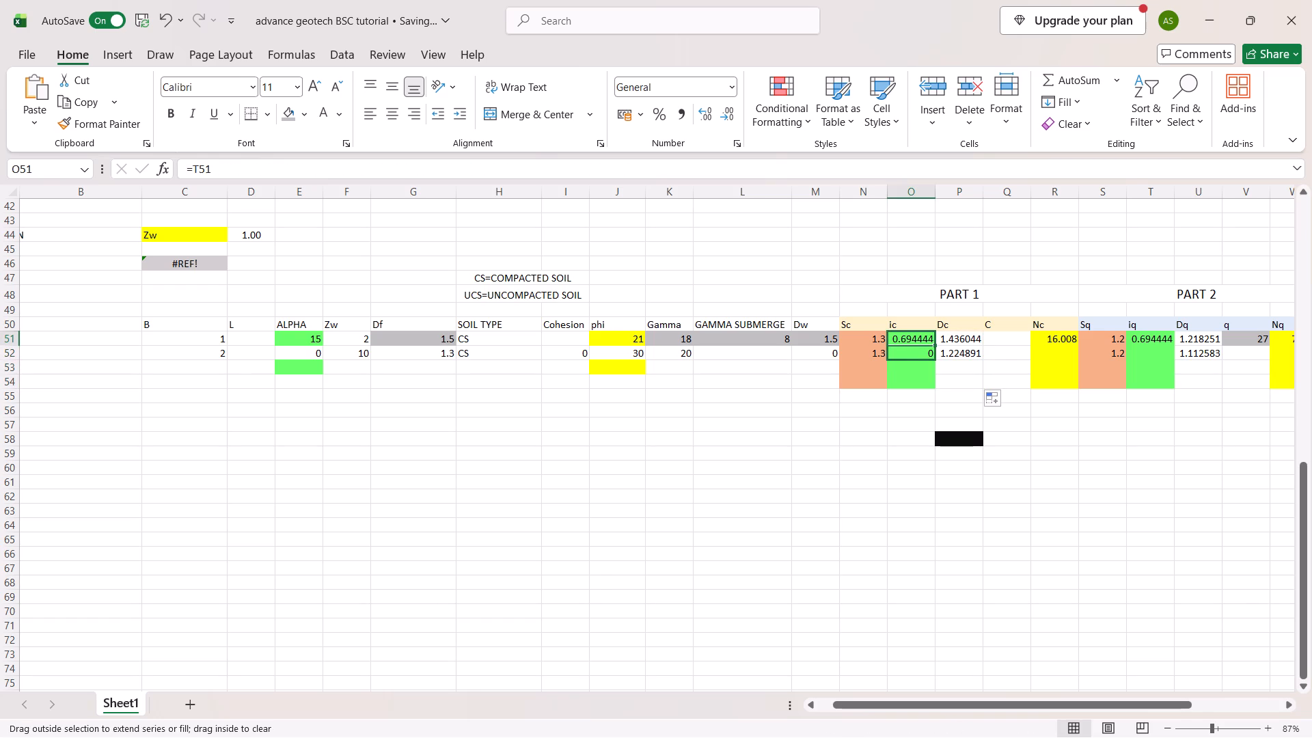
left_click_drag(932, 368, 934, 381)
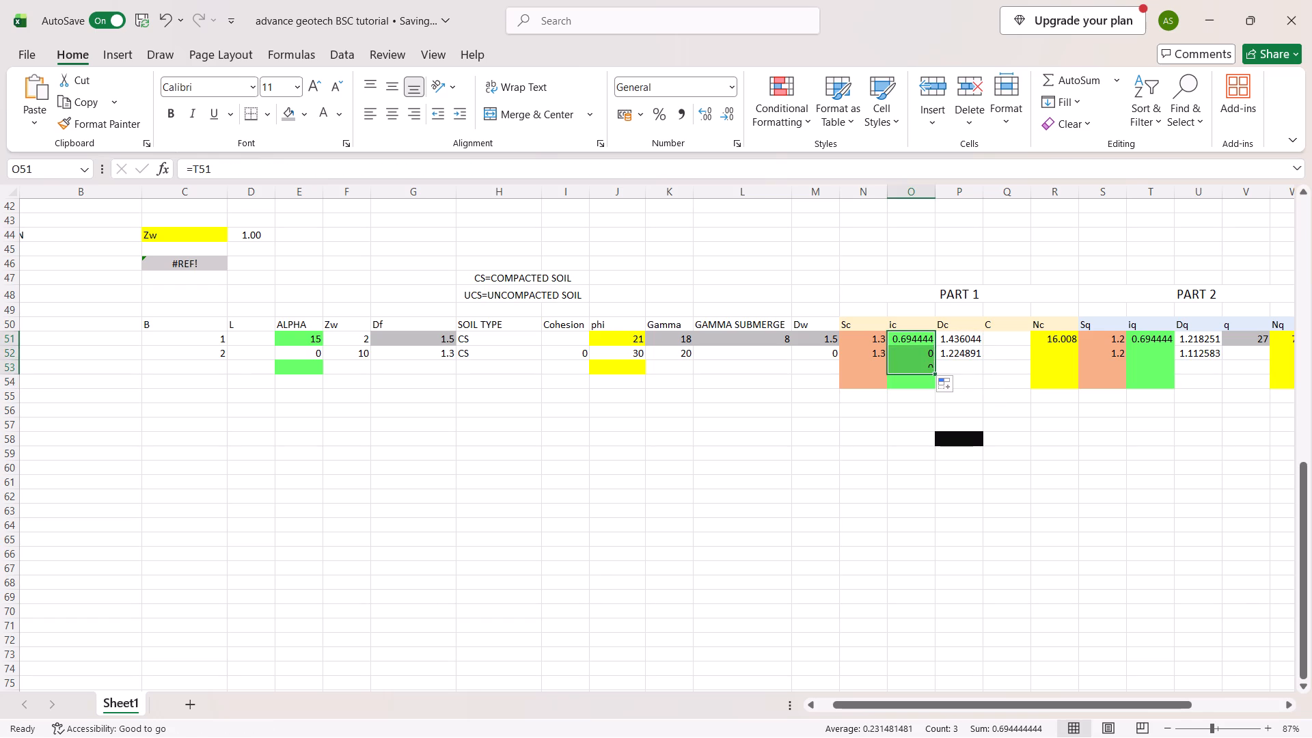
left_click_drag(933, 374, 933, 377)
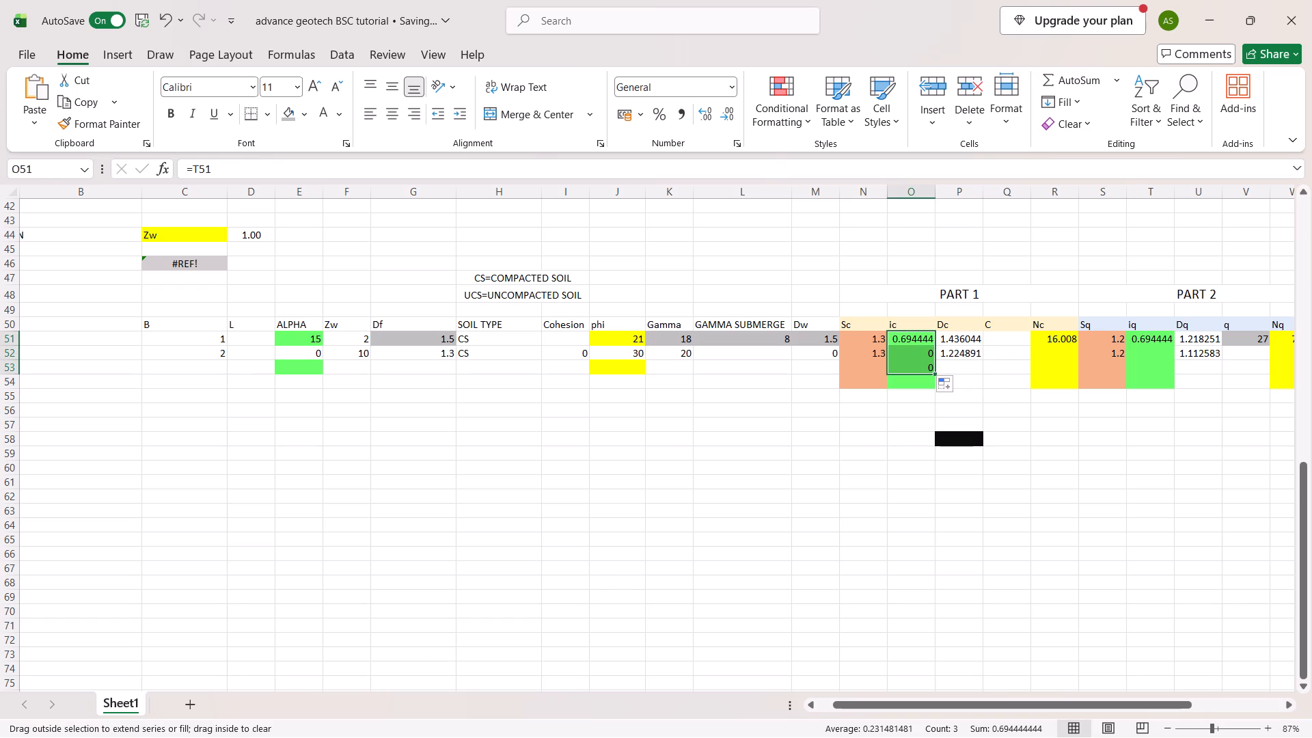
left_click_drag(933, 377, 934, 387)
Fill the Part 1 Sc lookup formula from N51 down through N54.
left_click(871, 333)
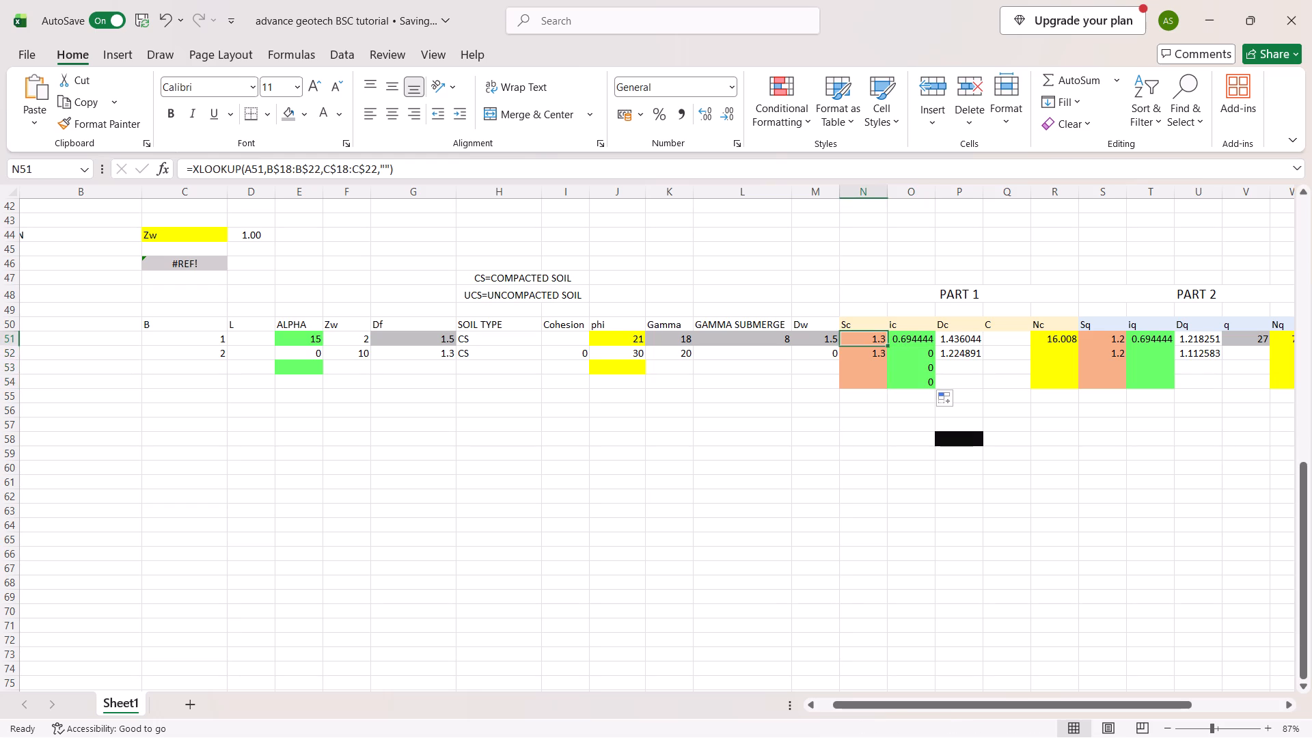
left_click_drag(887, 344, 888, 384)
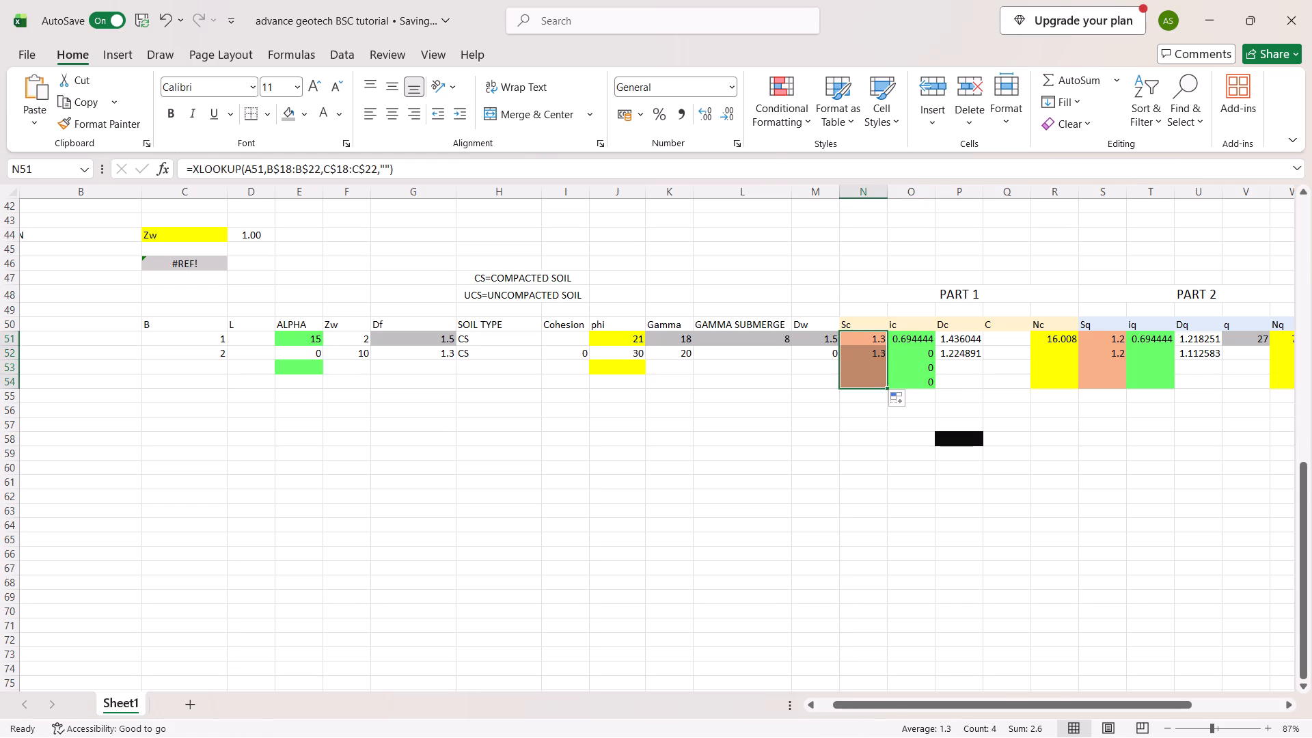
Link the Part 1 C value in Q51 to the Cohesion cell with =I51 and fill it down through Q54.
scroll(827, 412, "left", 2)
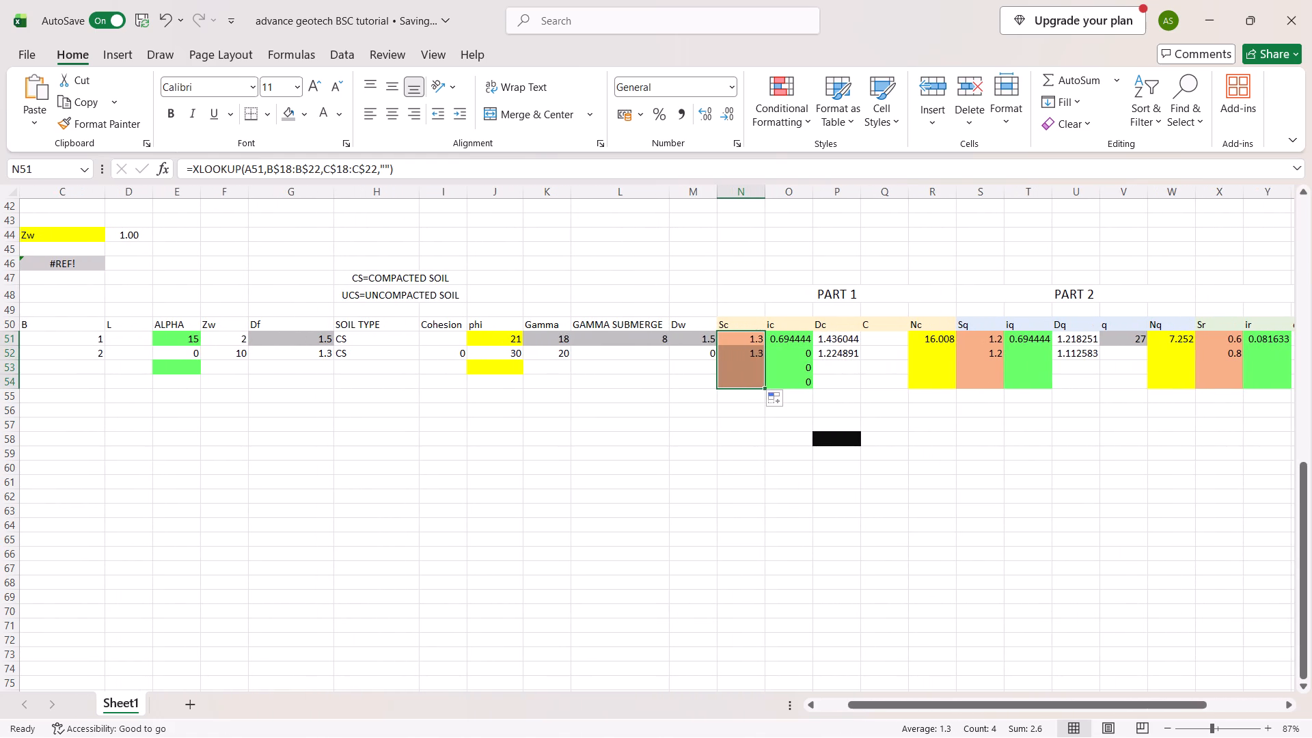
left_click(873, 338)
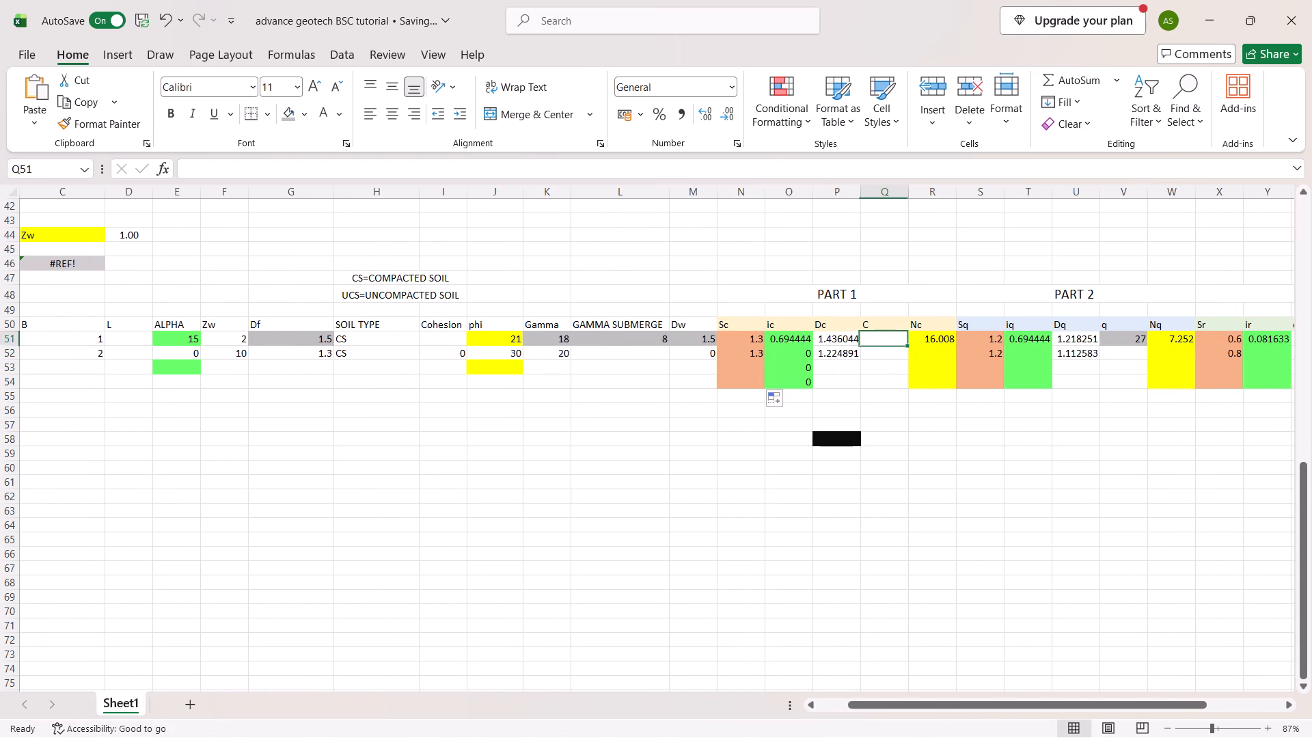
key("equal")
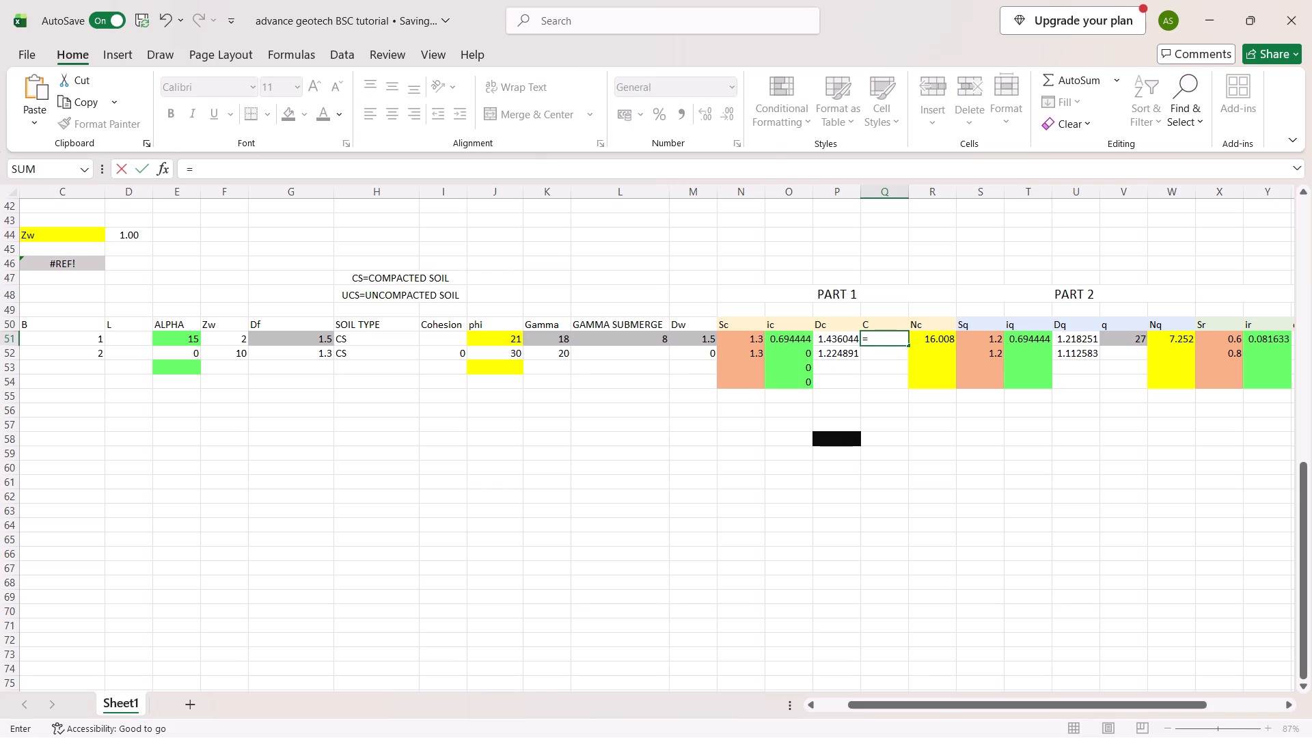
left_click(452, 340)
key("Return")
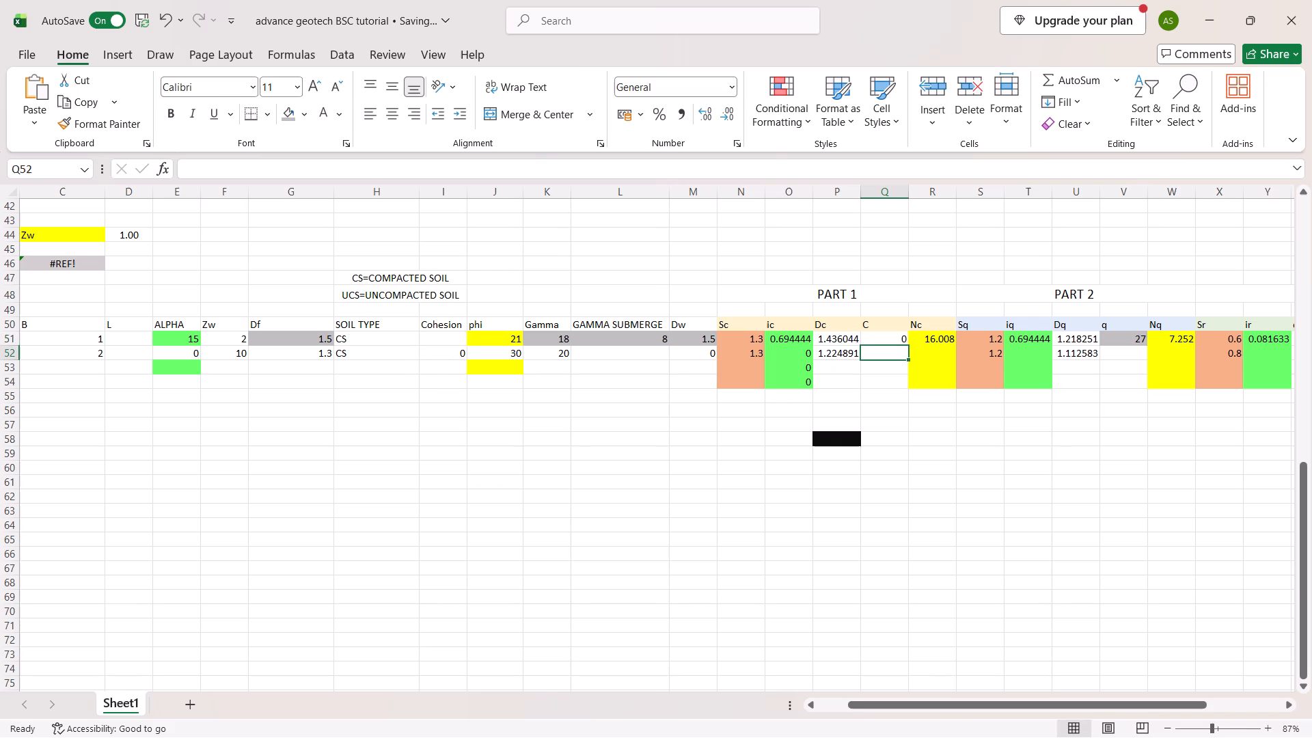
left_click_drag(887, 340, 906, 345)
left_click_drag(906, 345, 910, 387)
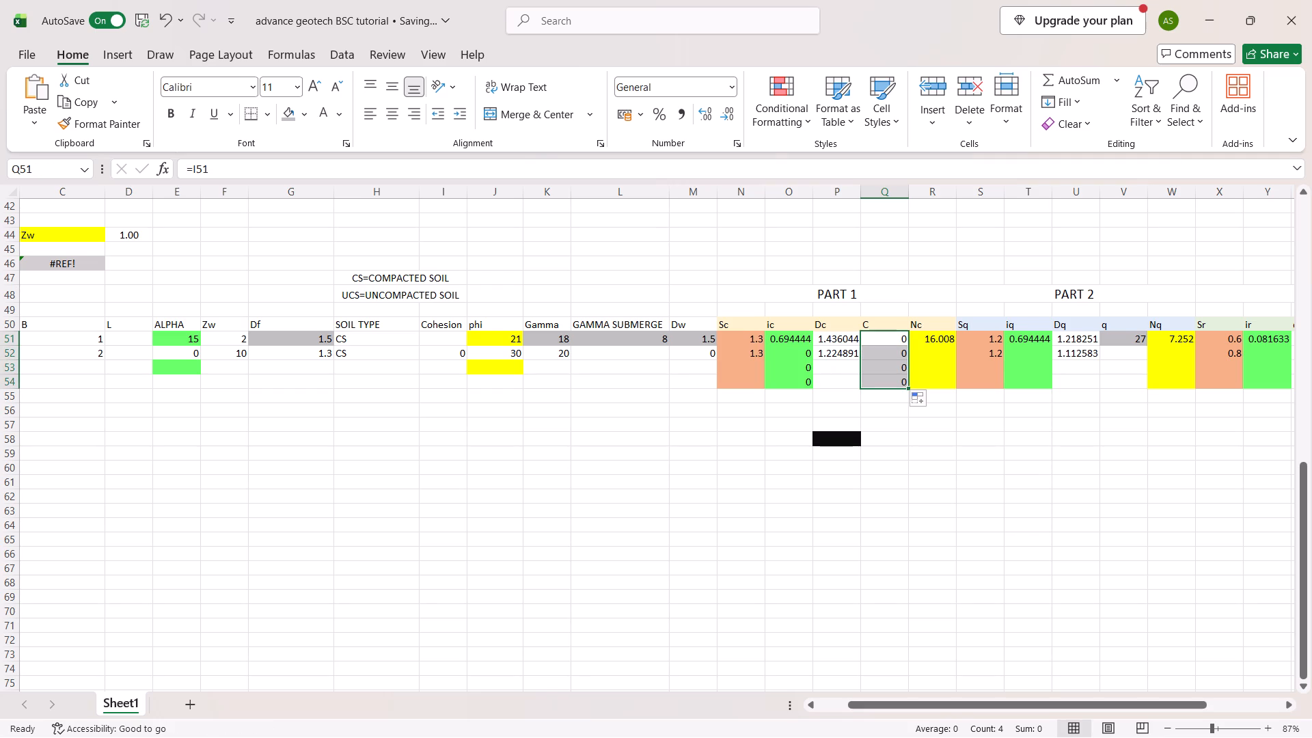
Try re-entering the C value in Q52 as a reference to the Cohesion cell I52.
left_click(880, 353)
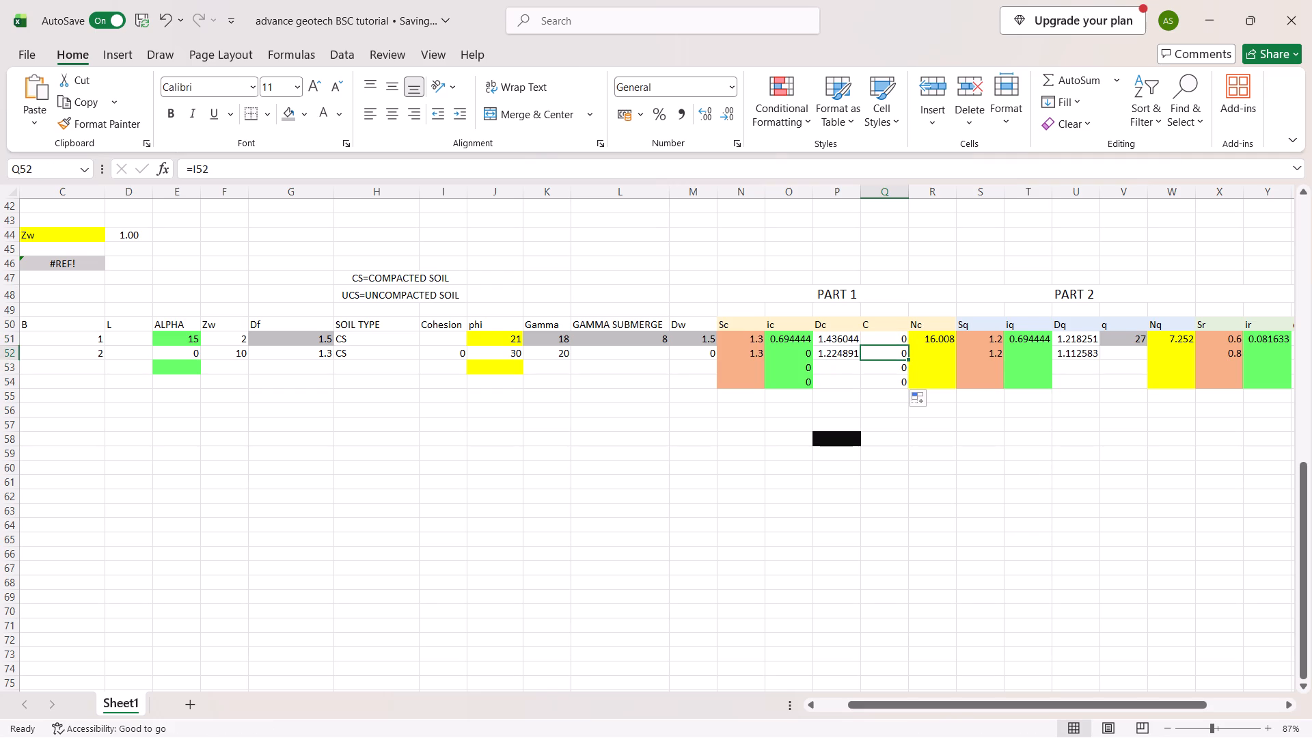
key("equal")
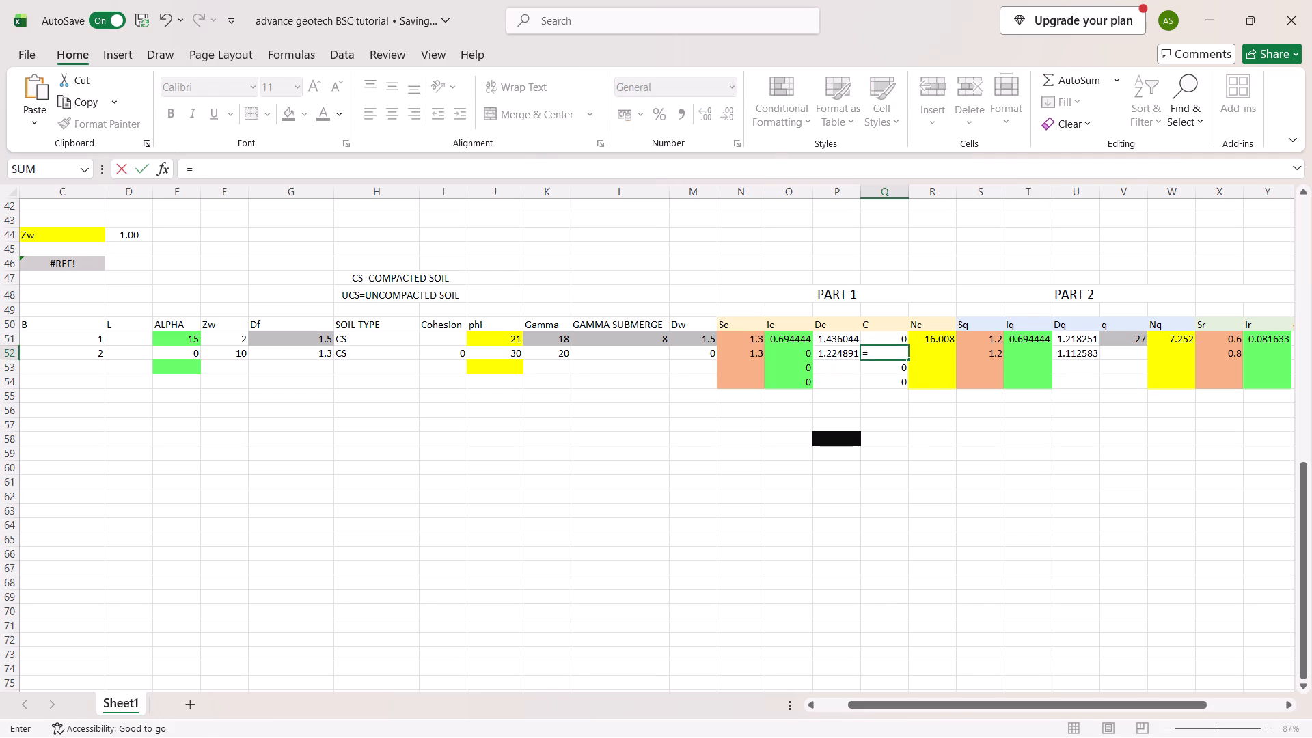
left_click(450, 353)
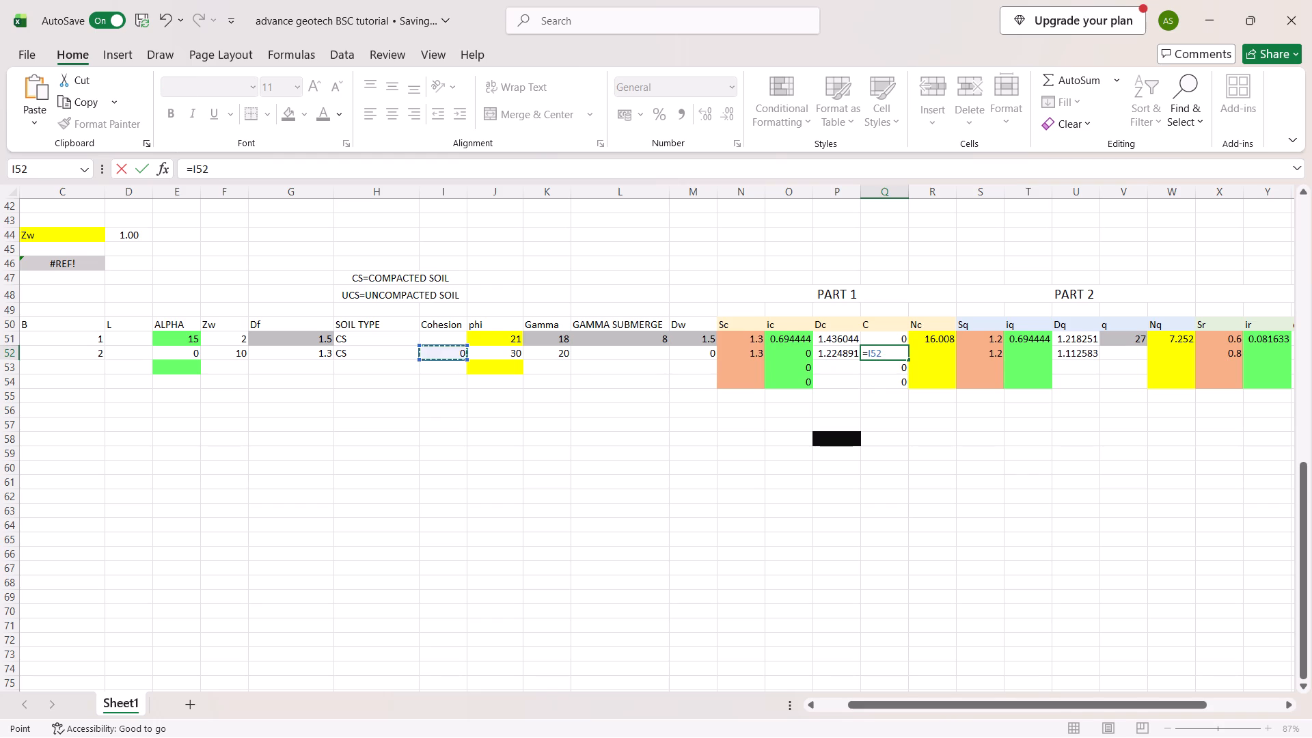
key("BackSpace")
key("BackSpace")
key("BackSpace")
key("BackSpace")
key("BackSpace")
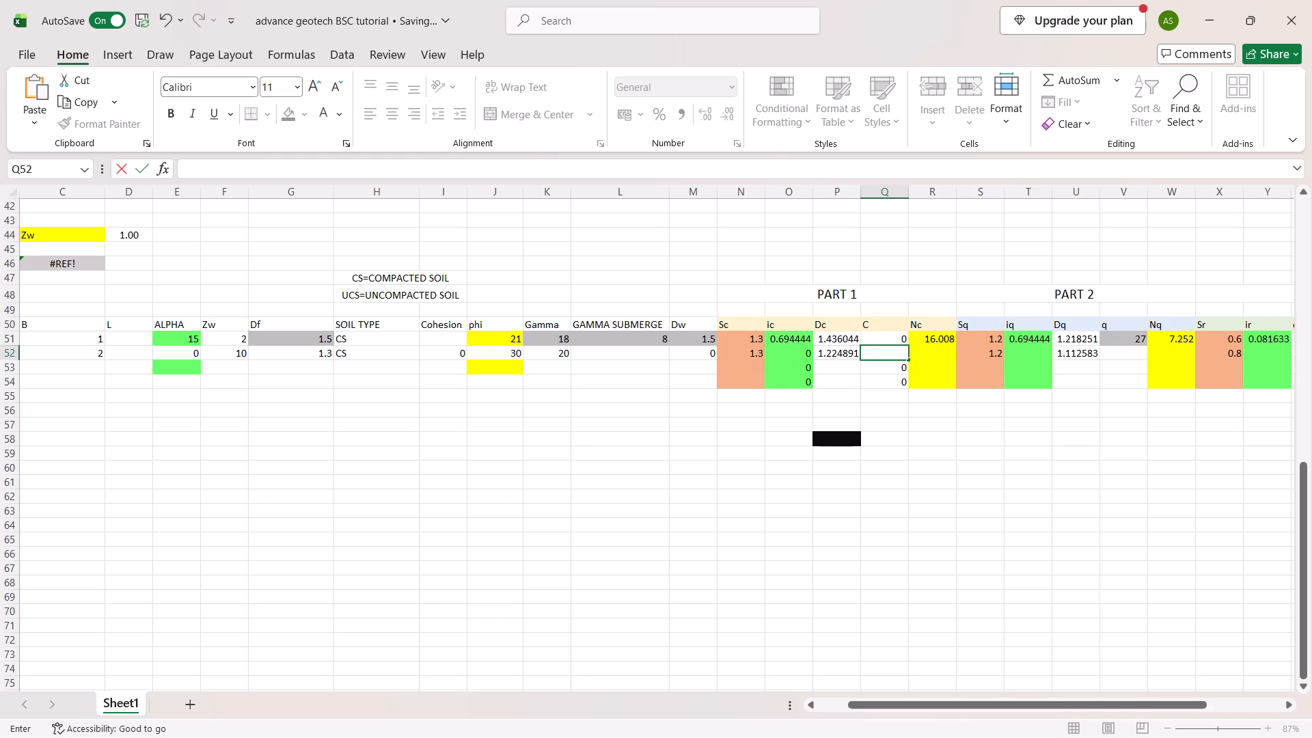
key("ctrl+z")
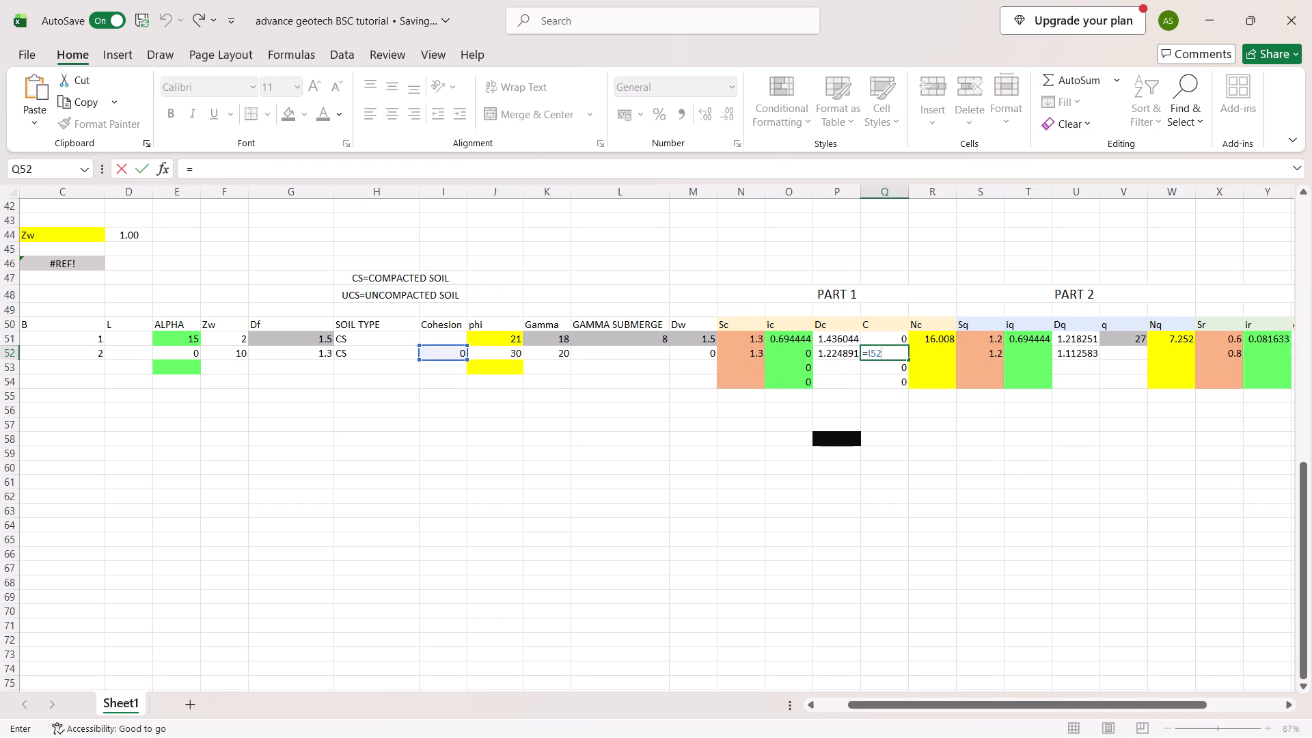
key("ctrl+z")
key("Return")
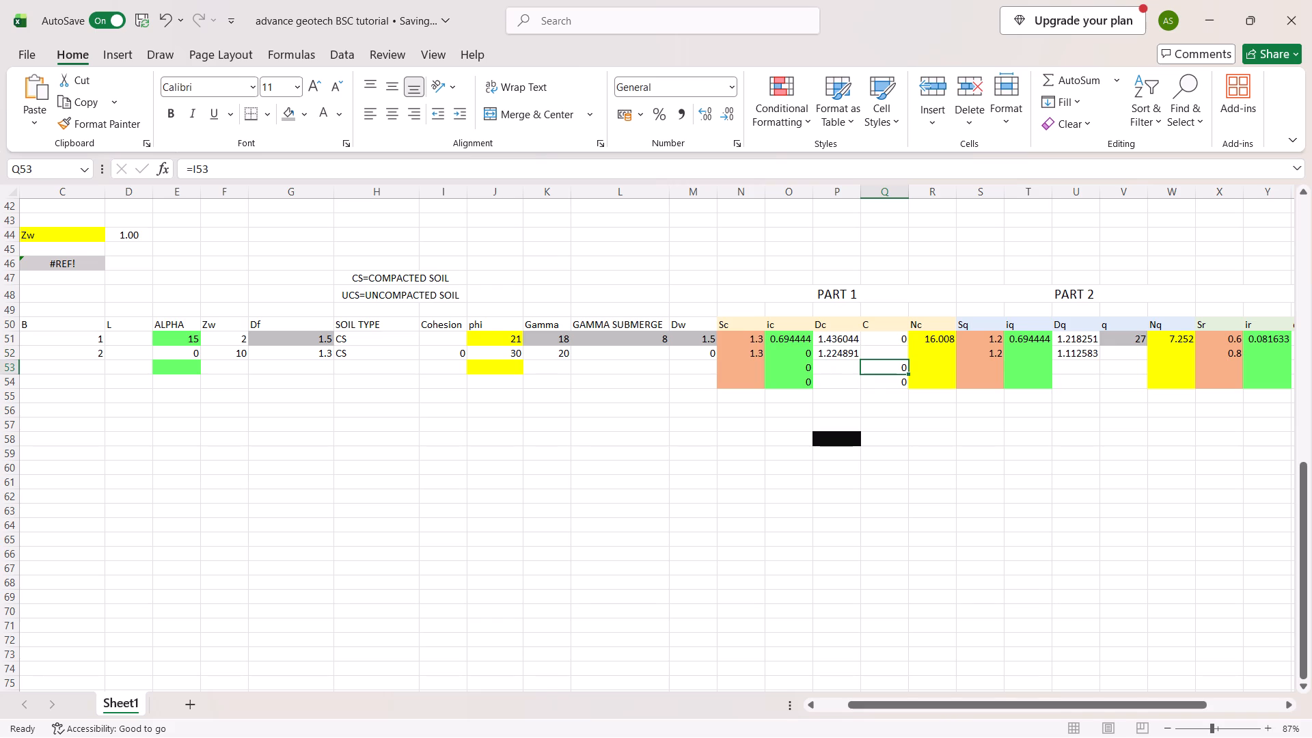
Refill the C formula from Q51 down through Q54.
left_click(877, 338)
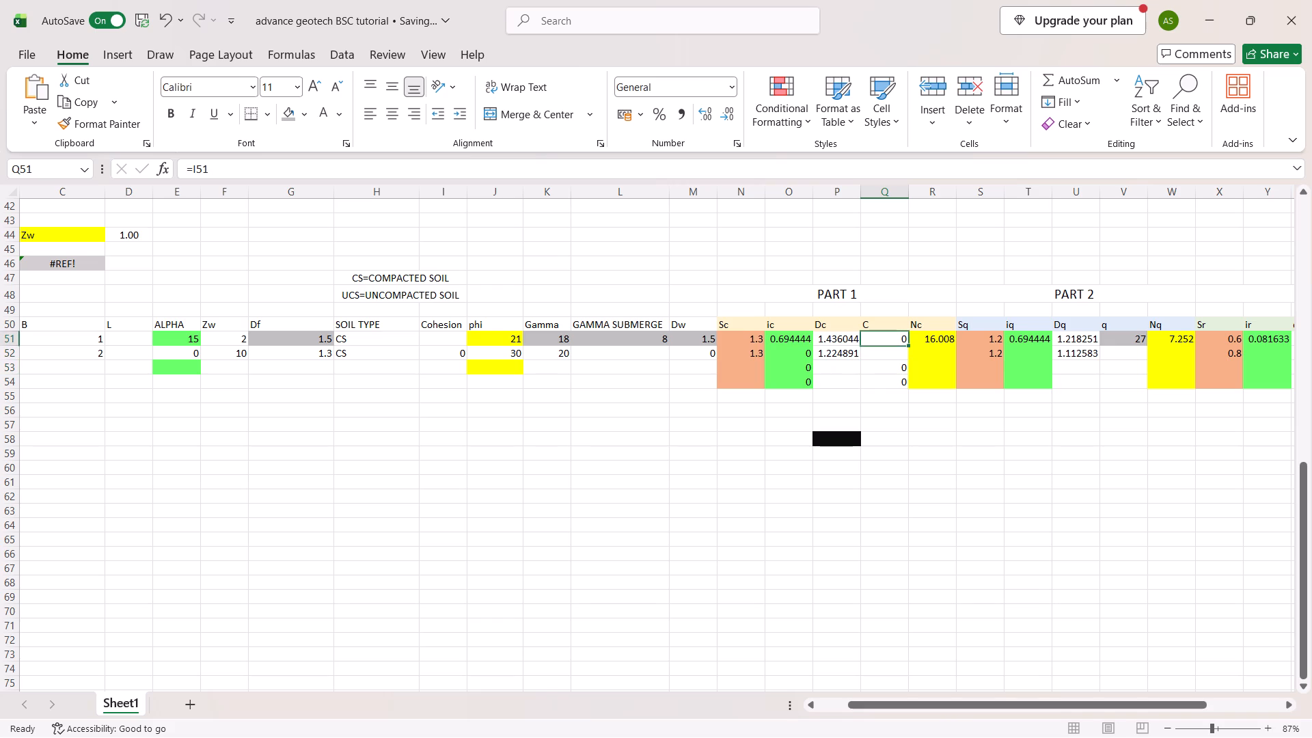
left_click_drag(907, 346, 905, 385)
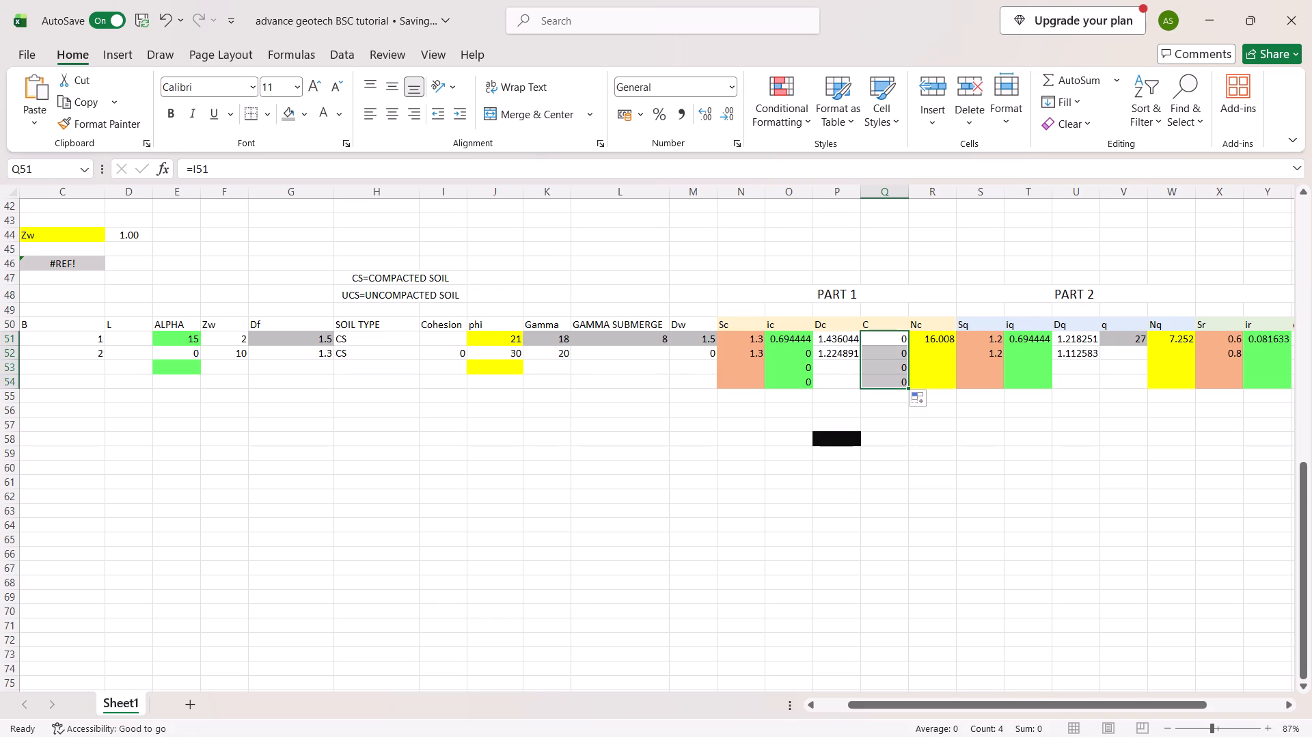
Fill the Part 1 Nc FORECAST formula from R51 down through R54.
left_click_drag(924, 341, 948, 342)
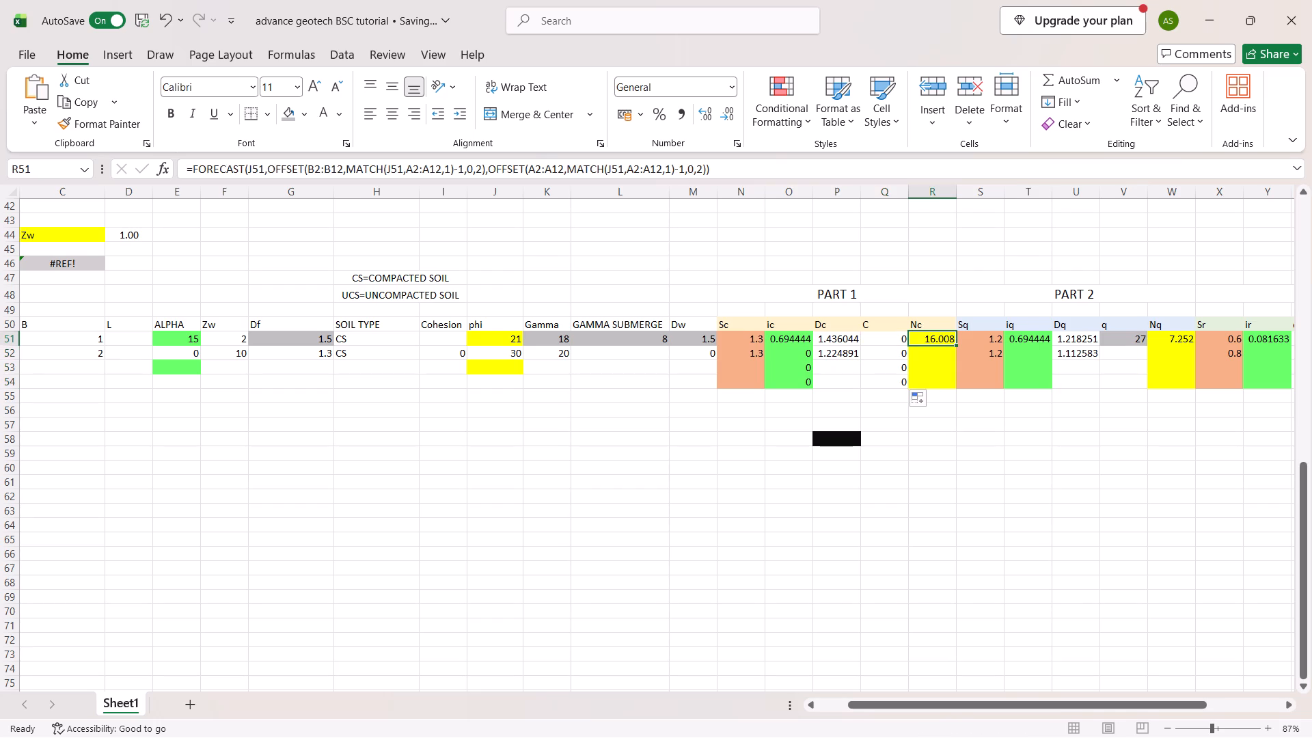
left_click_drag(948, 342, 955, 344)
left_click_drag(955, 344, 955, 345)
left_click_drag(955, 345, 954, 387)
Fill the Part 2 Sq lookup formula from S51 down through S54.
left_click_drag(994, 338, 1005, 346)
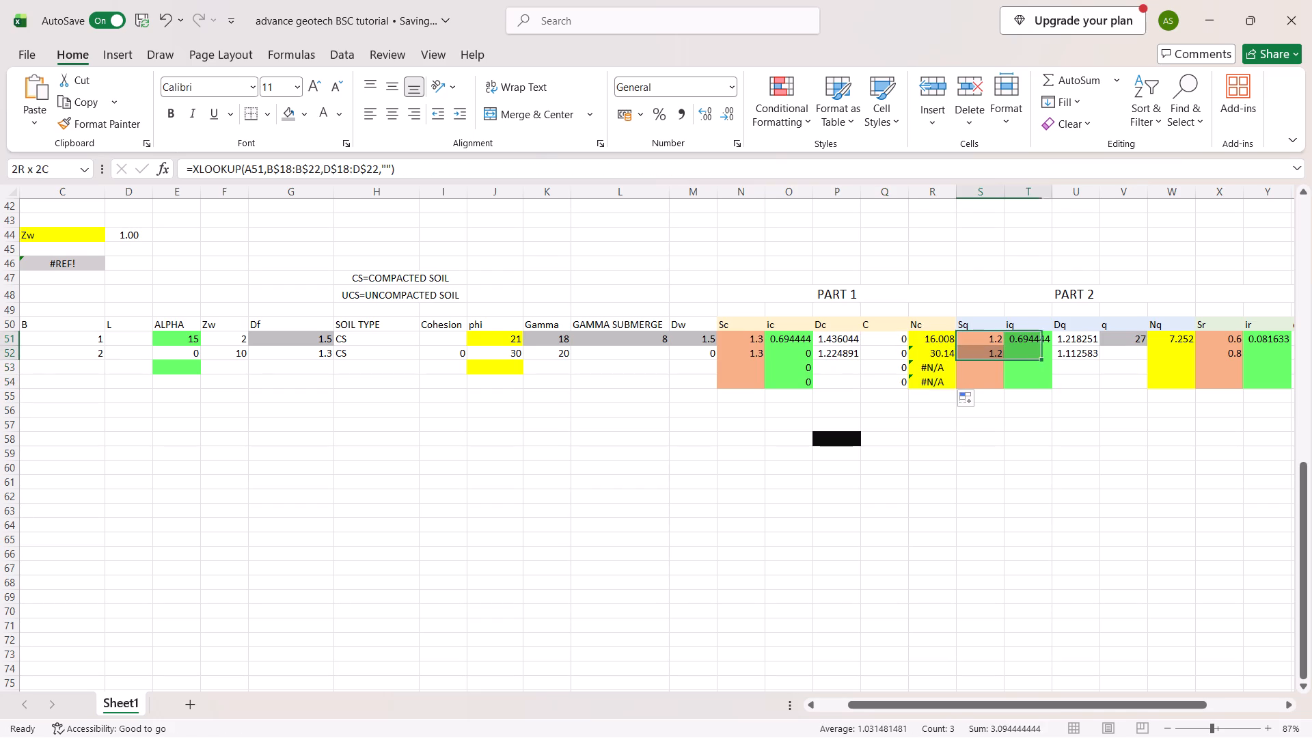
left_click_drag(1005, 346, 999, 378)
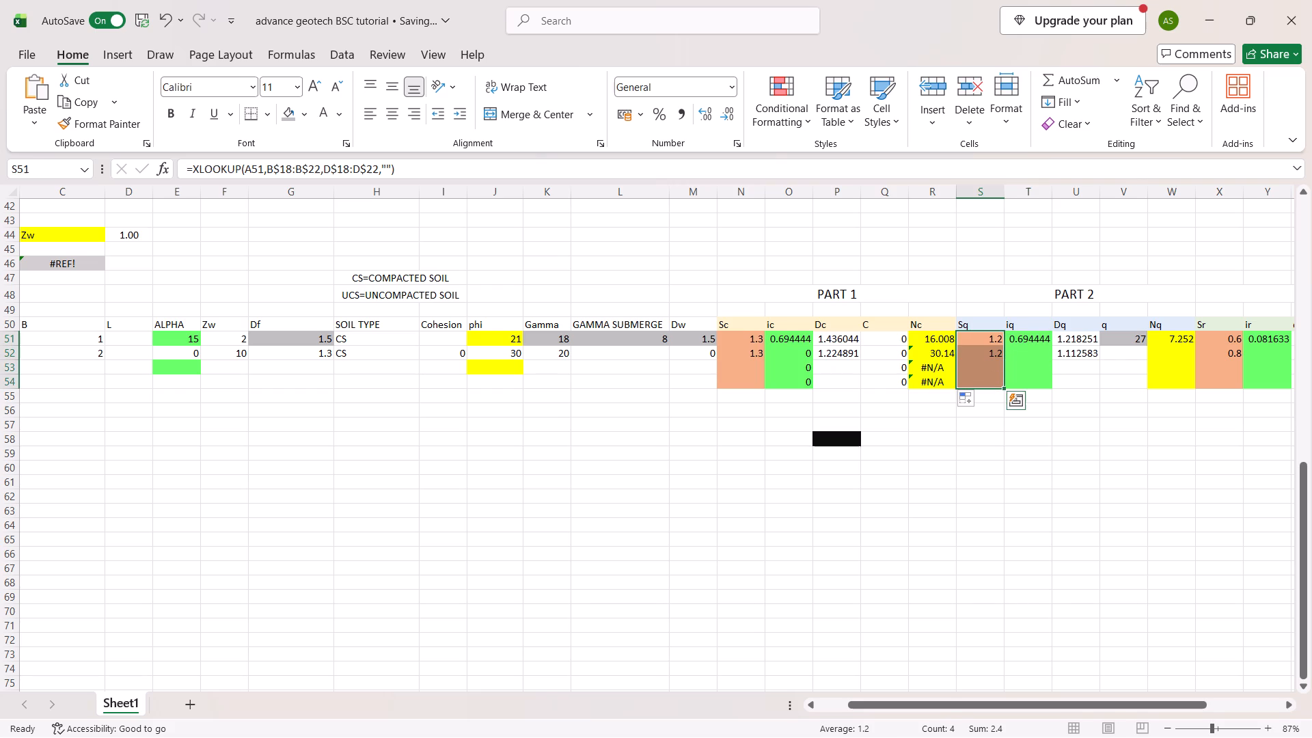
left_click(978, 463)
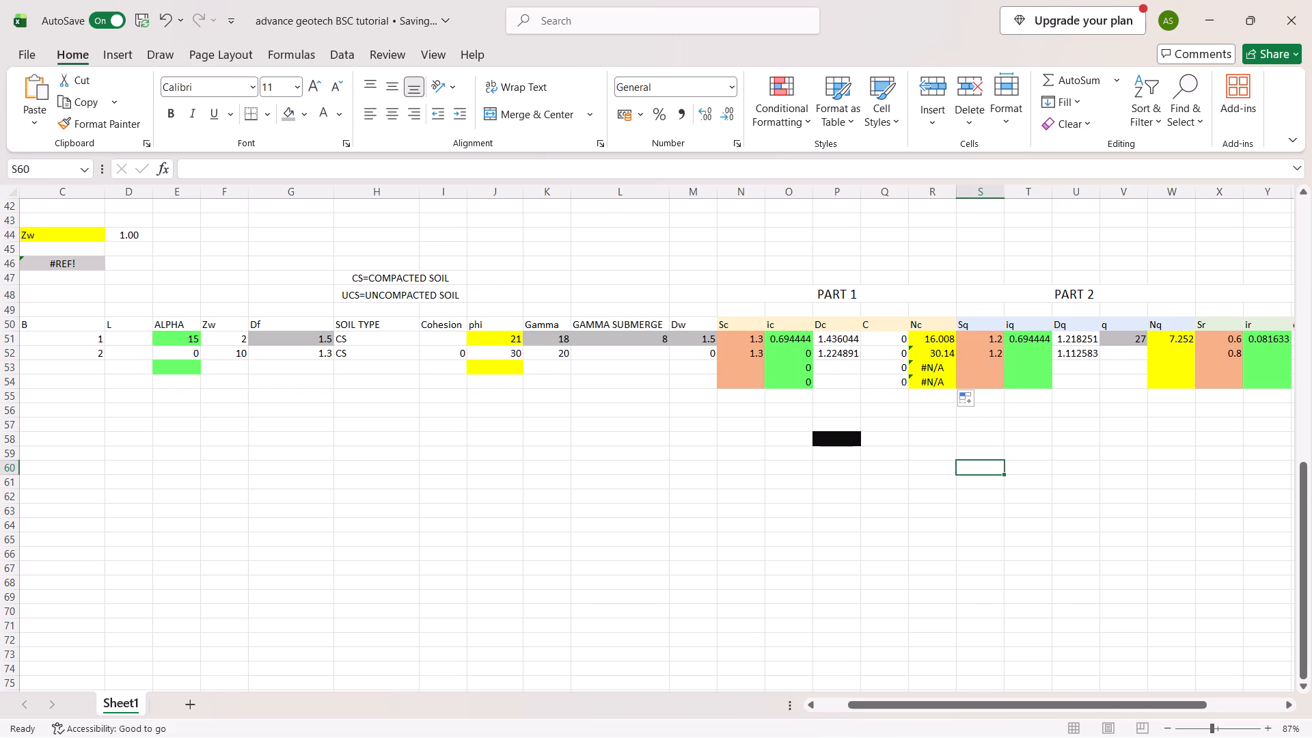
left_click(983, 345)
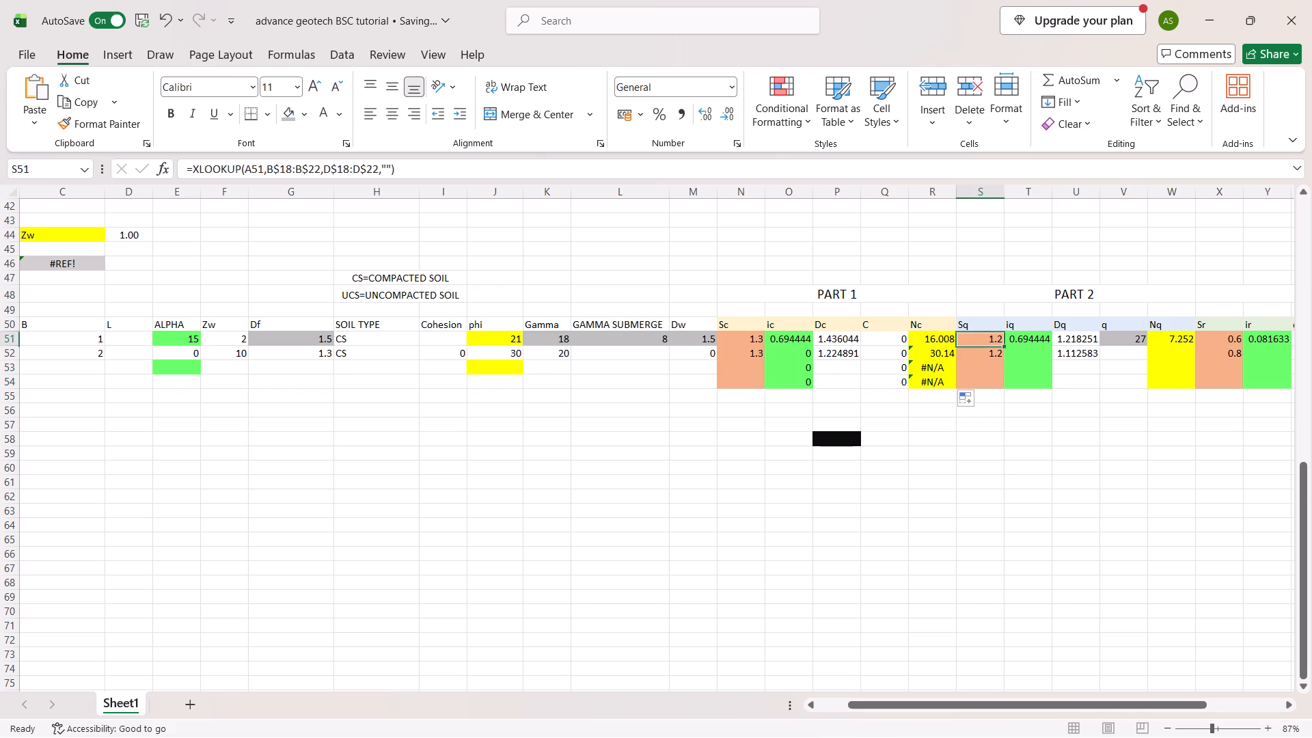
left_click_drag(1004, 343, 1000, 387)
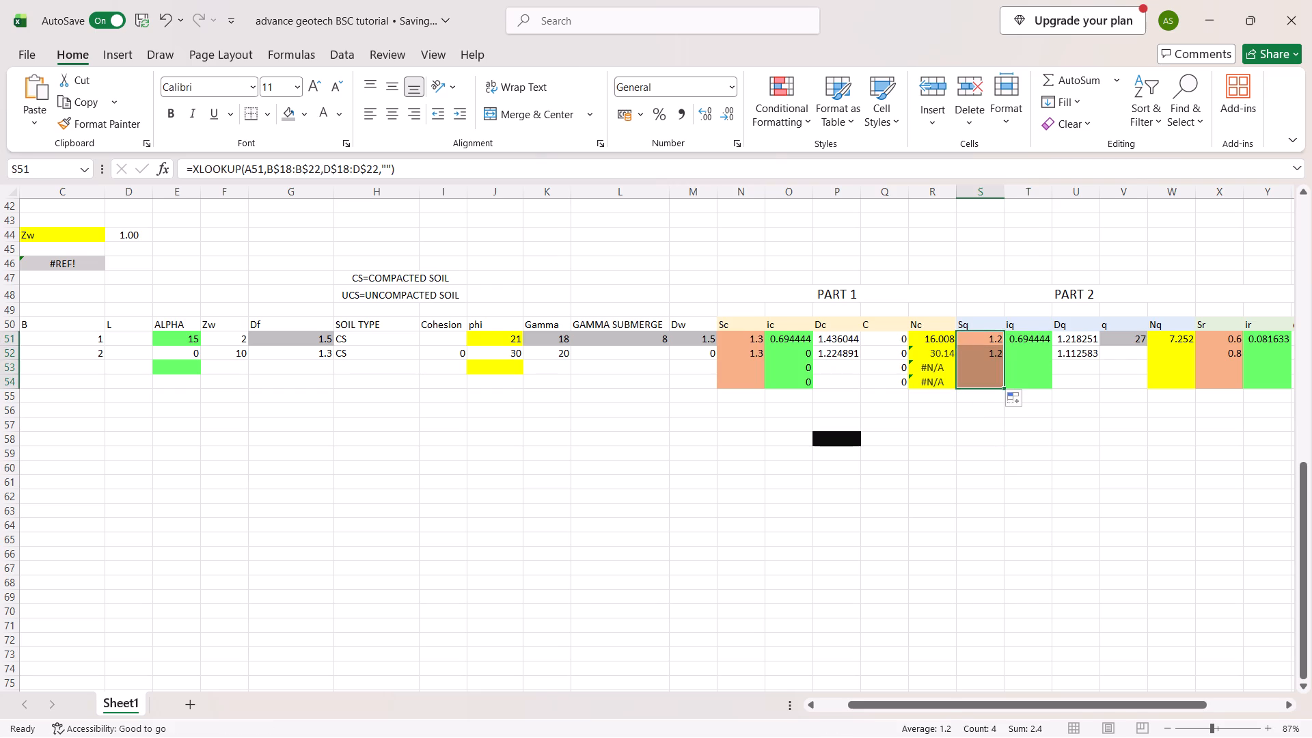
Fill the Part 2 iq formula from T51 down through T54.
left_click_drag(1037, 339, 1052, 344)
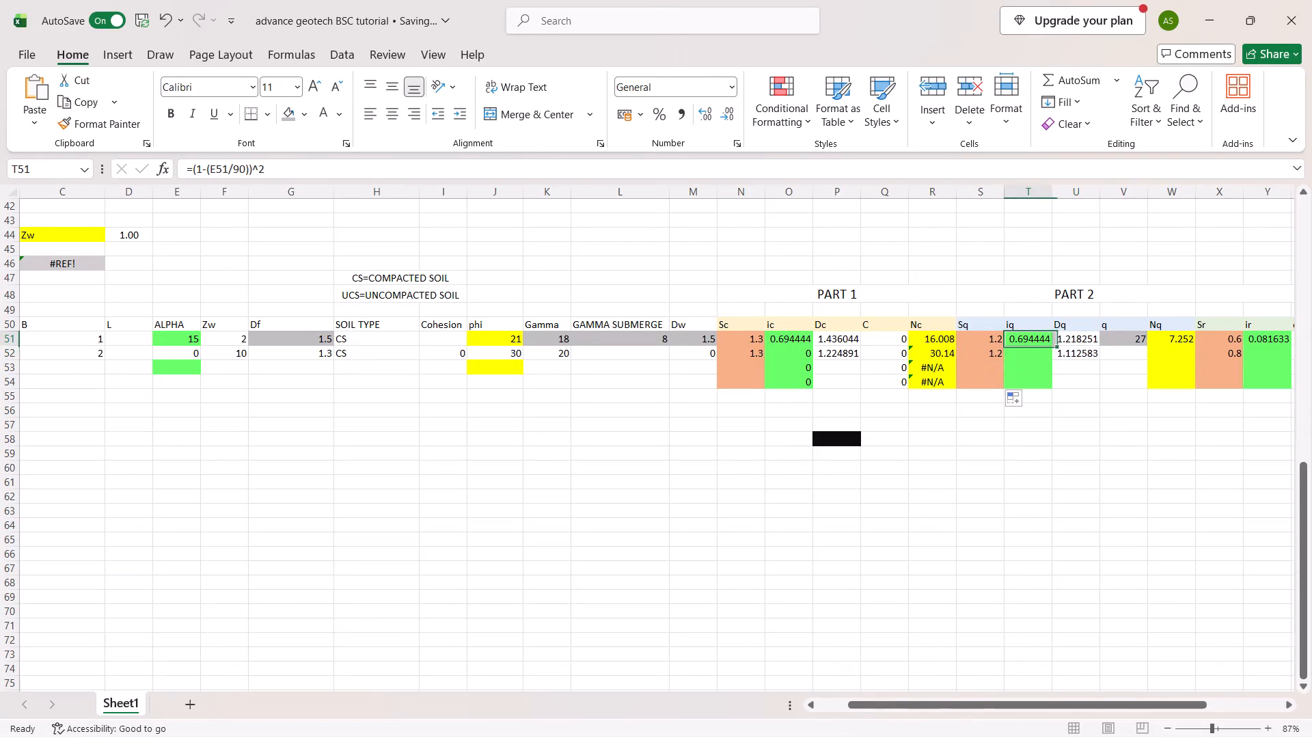
left_click_drag(1052, 344, 1050, 340)
left_click_drag(1052, 346, 1049, 381)
Fill the Part 2 Dq formula from U51 down through U54.
left_click(1085, 338)
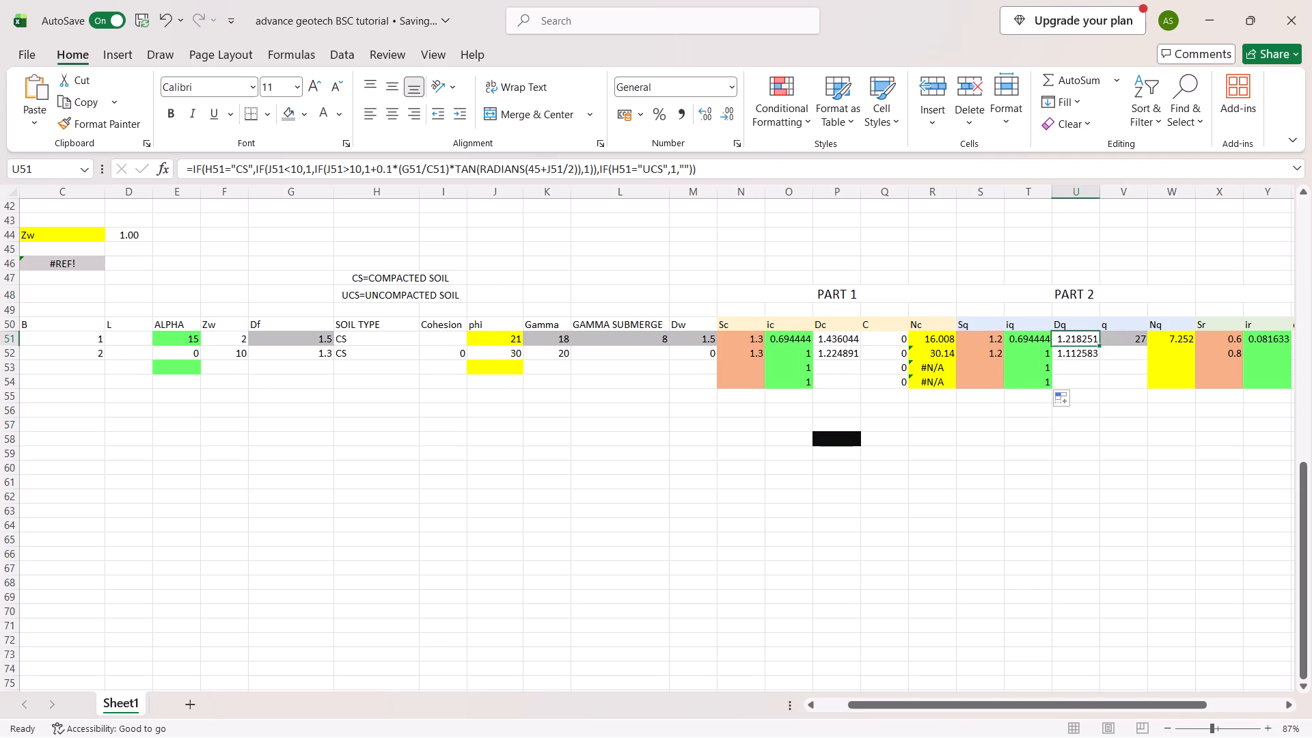
left_click_drag(1098, 344, 1099, 377)
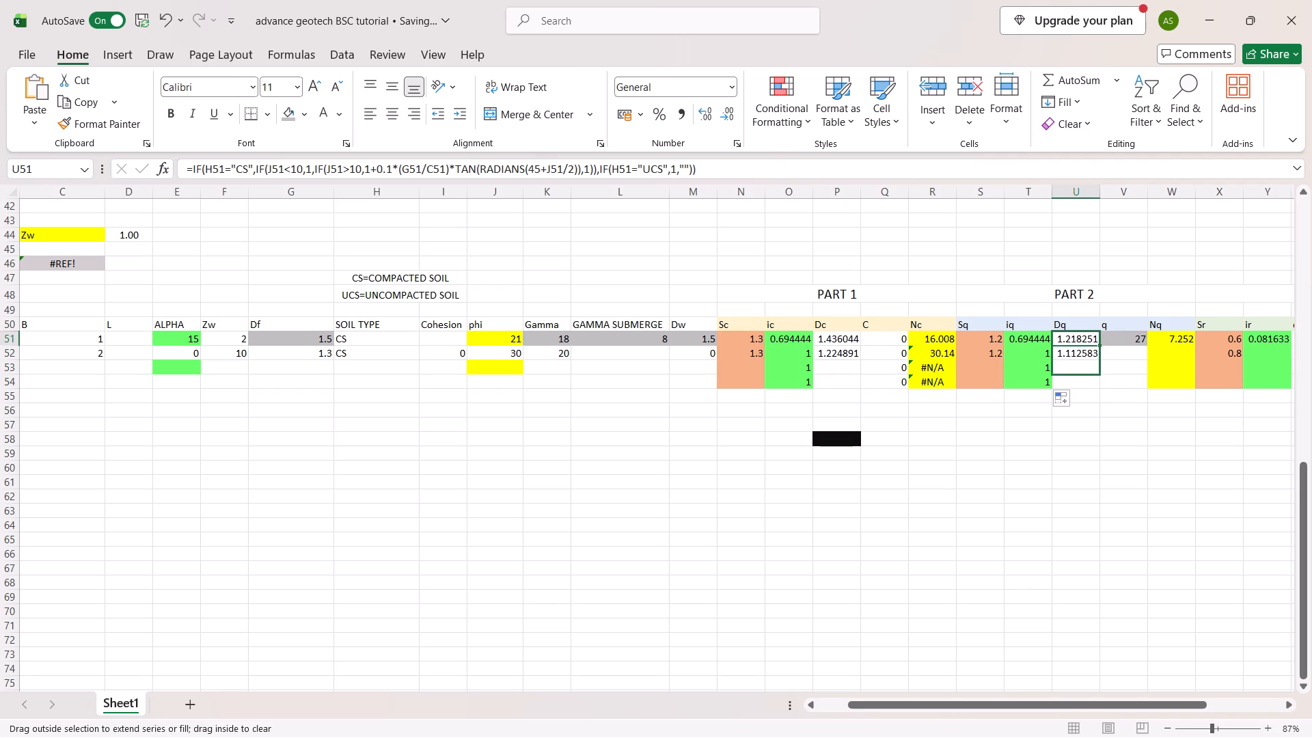
left_click_drag(1099, 377, 1098, 382)
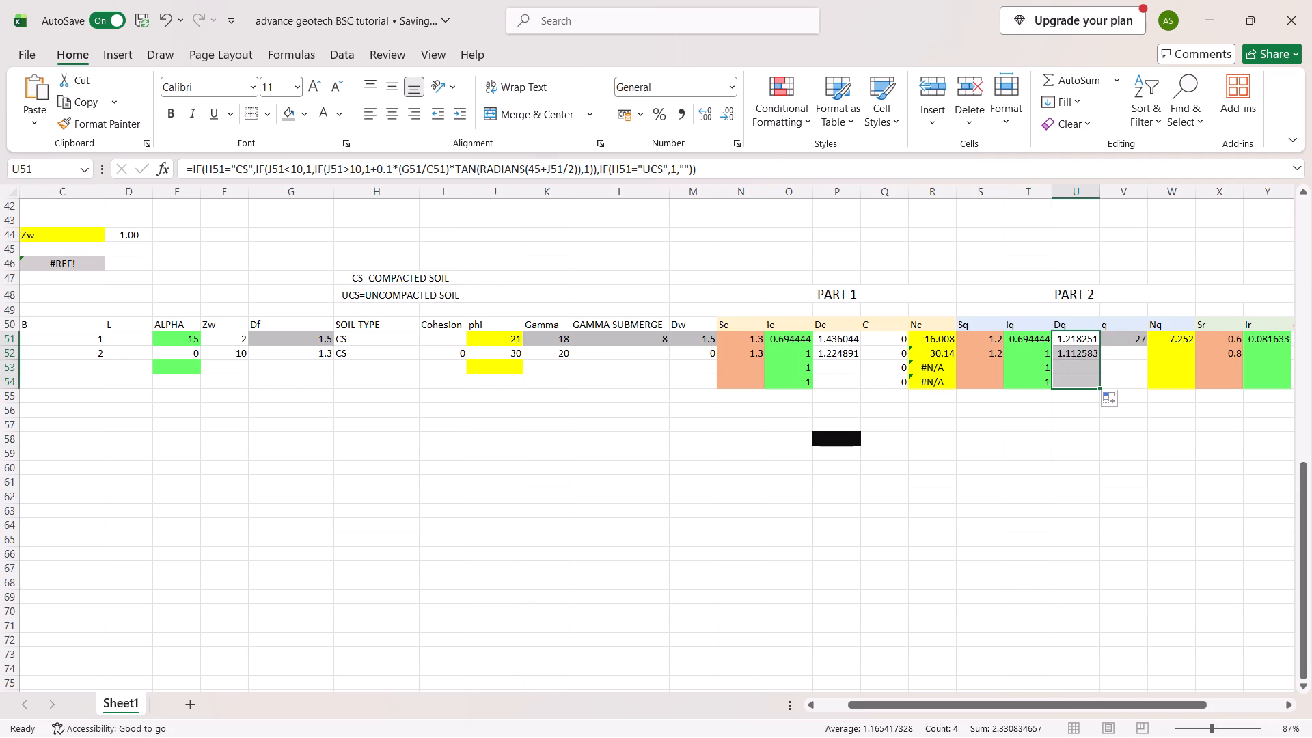
Fill the Part 2 q overburden formula from V51 down through V54.
left_click(1126, 346)
left_click(1130, 342)
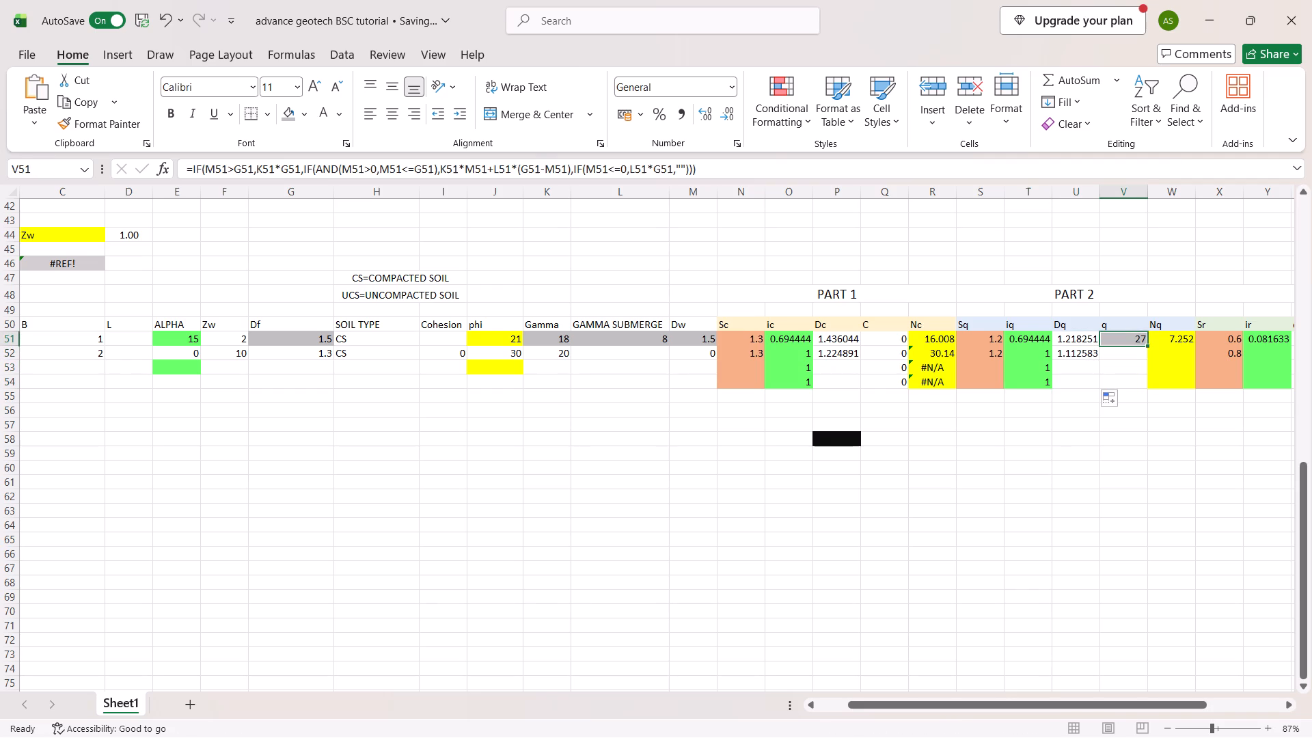
left_click_drag(1147, 344, 1148, 383)
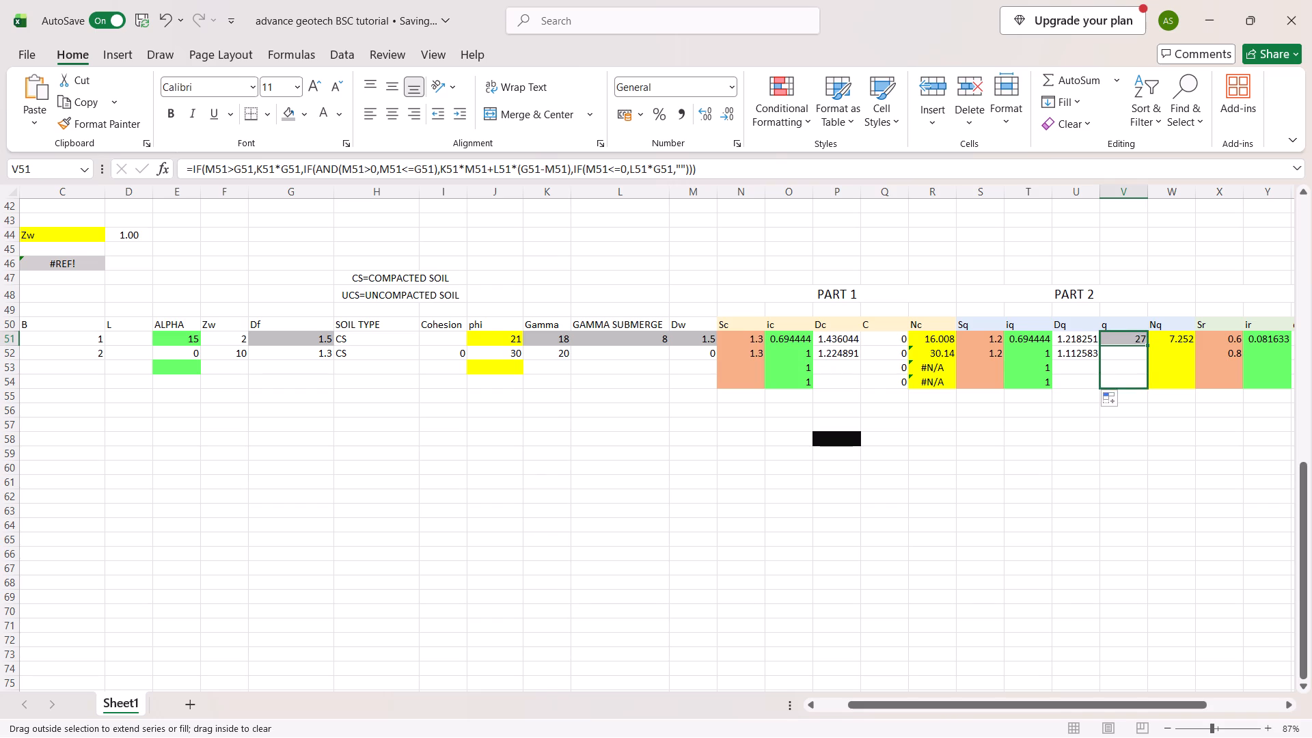
left_click_drag(1148, 383, 1147, 385)
Change the last IF condition of the q formula in V52 to M52=0.
scroll(1093, 393, "left", 1)
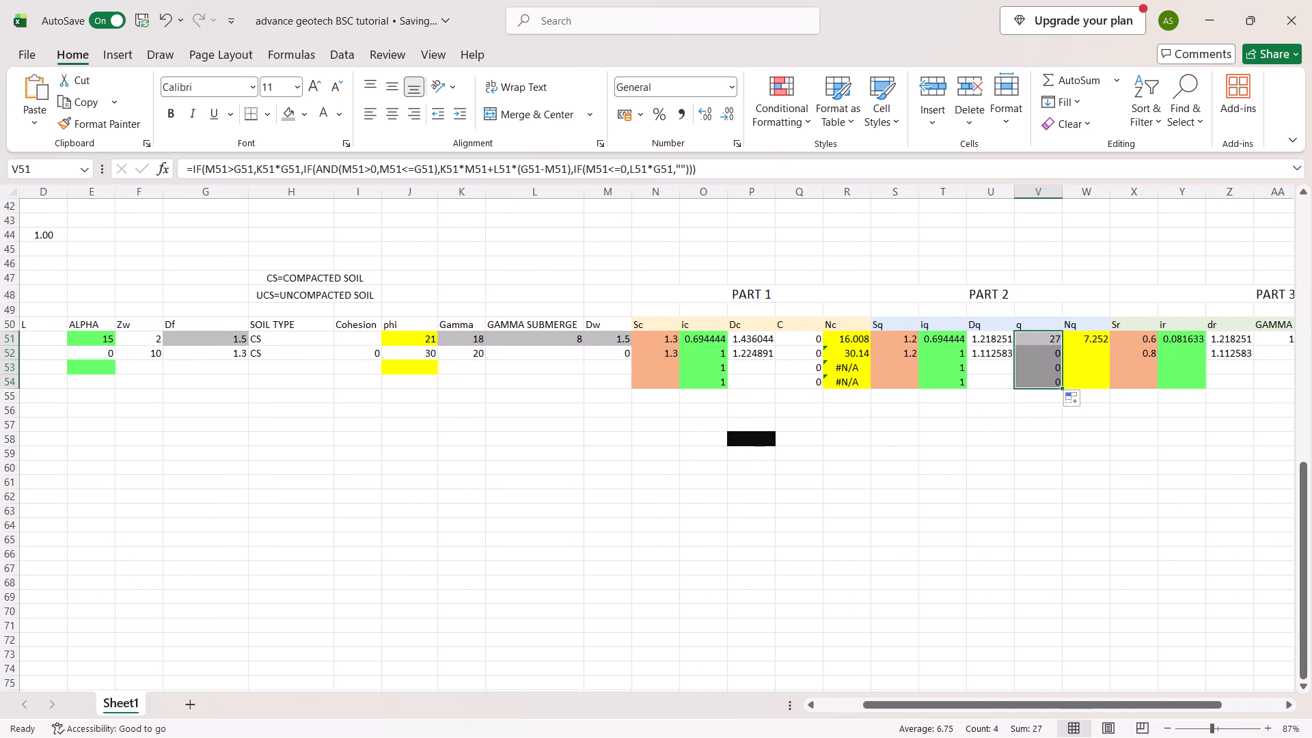
left_click(1049, 350)
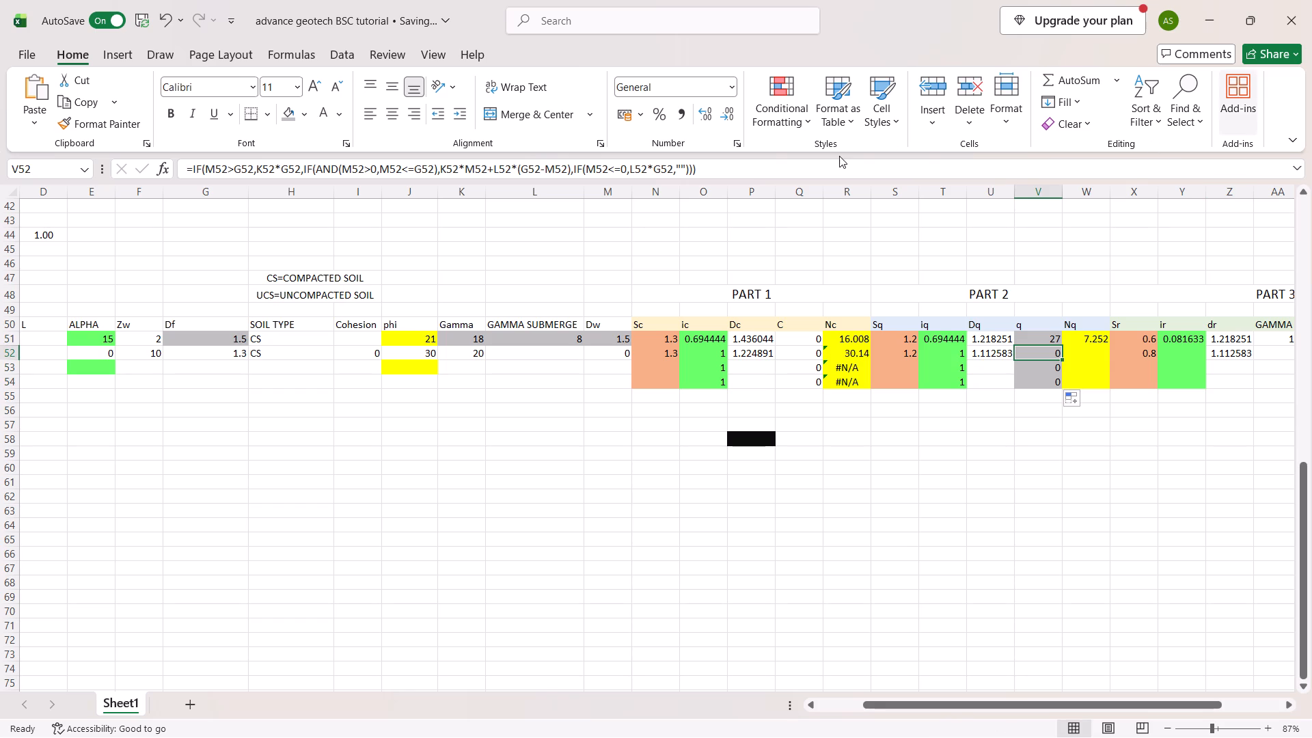
left_click(638, 167)
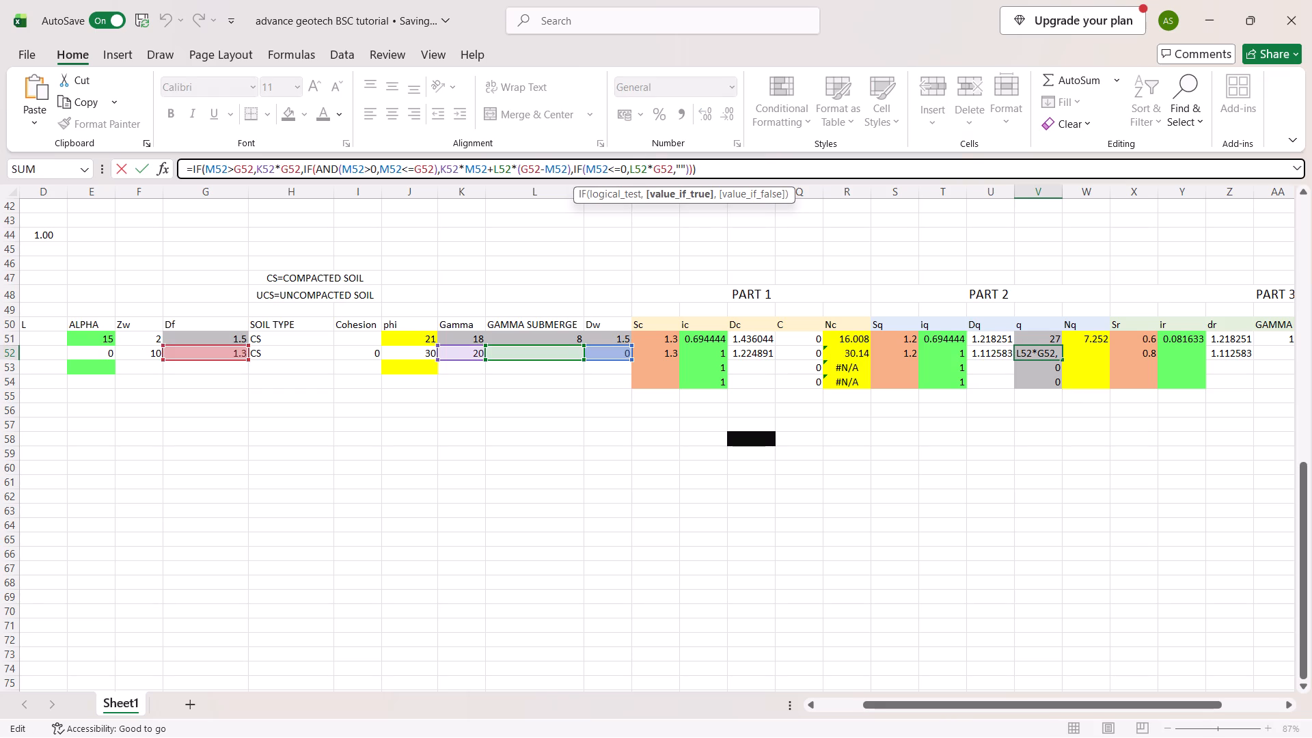
key("Left")
key("Left")
key("Left")
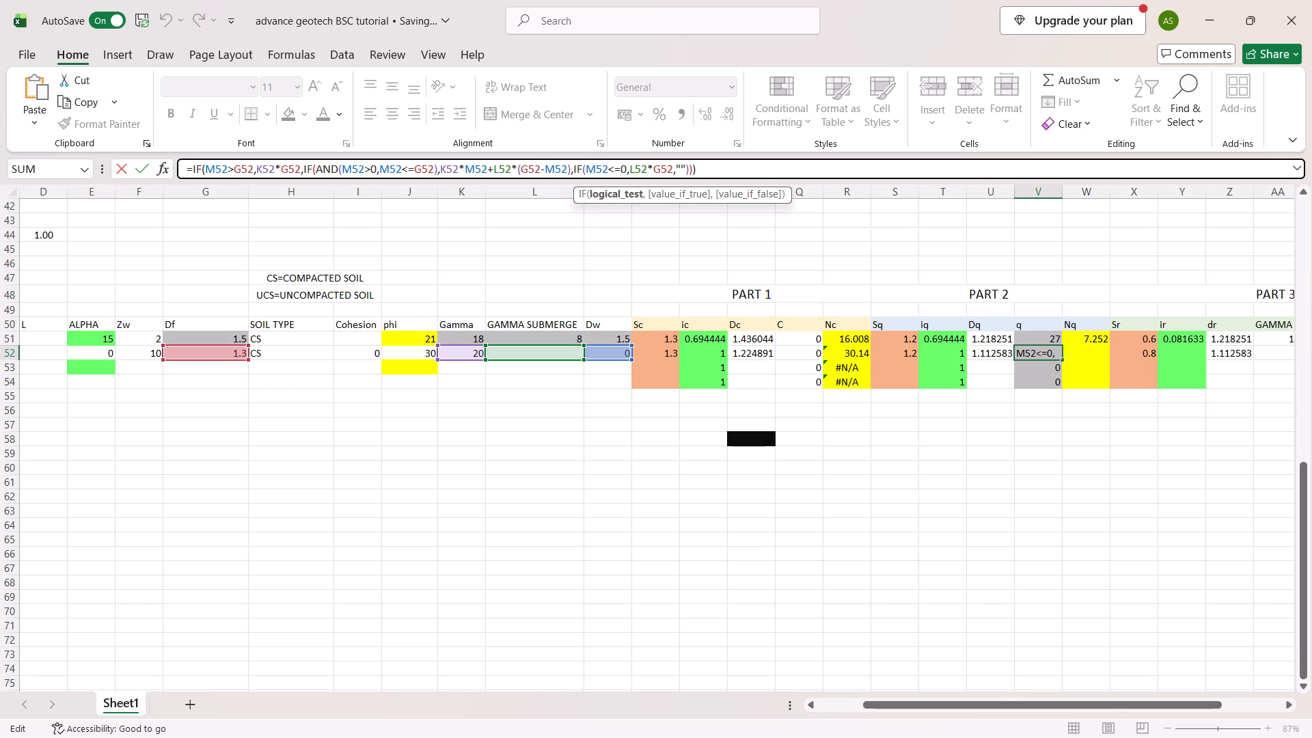
key("Left")
key("Left")
key("BackSpace")
key("Return")
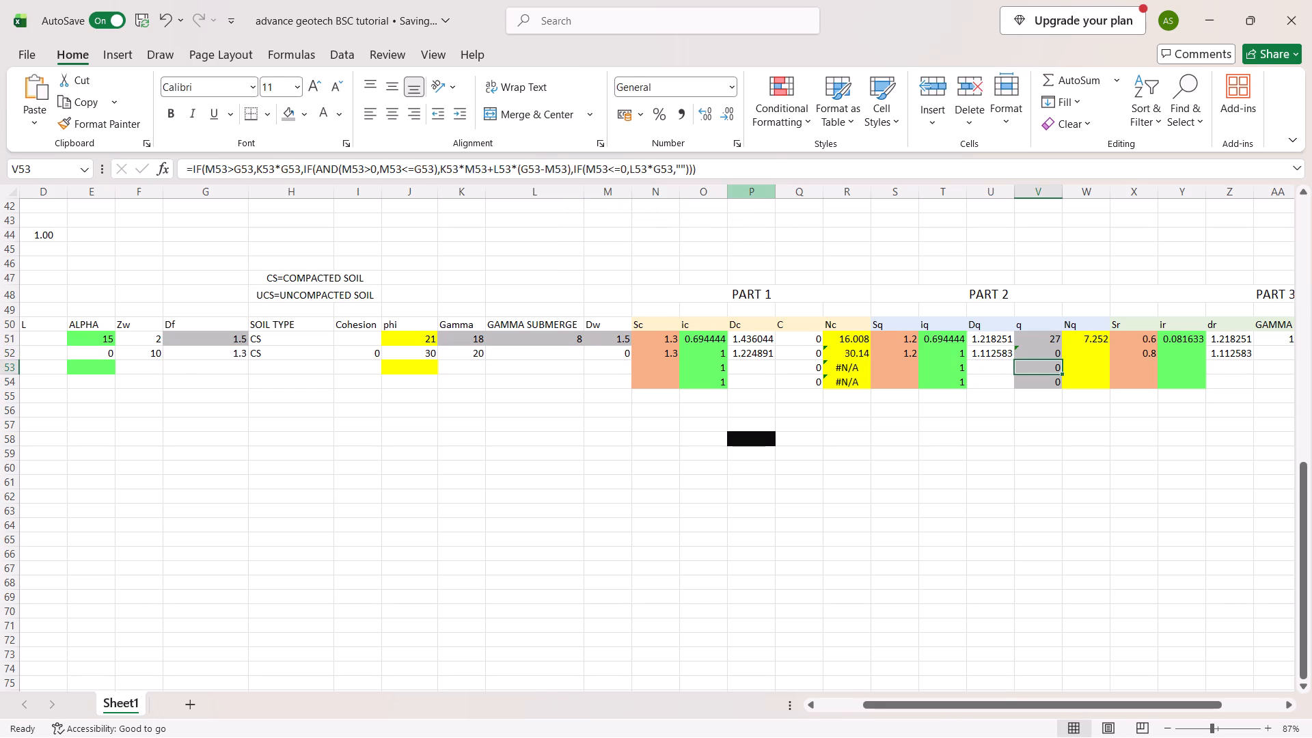
Edit the q formula in V52 so the M52=0 case returns K52*G52, referencing the Gamma cell K52.
left_click(1035, 353)
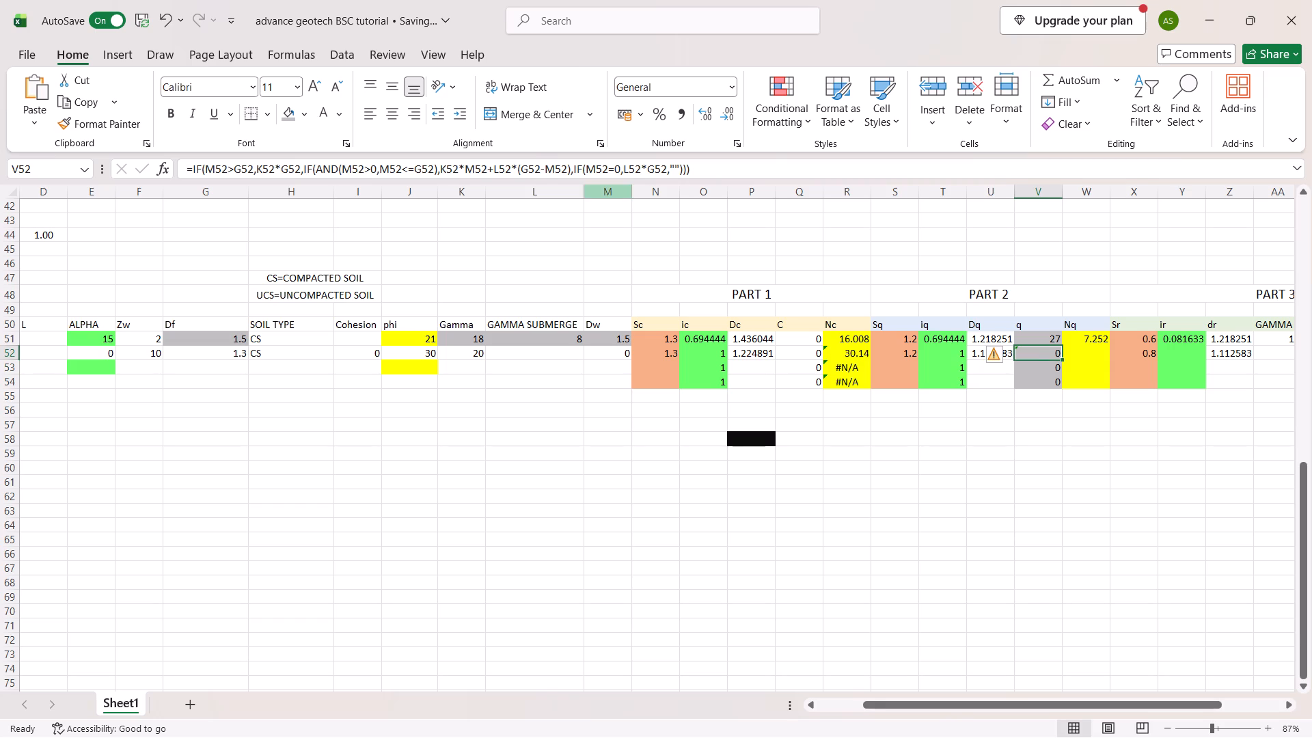
left_click(631, 172)
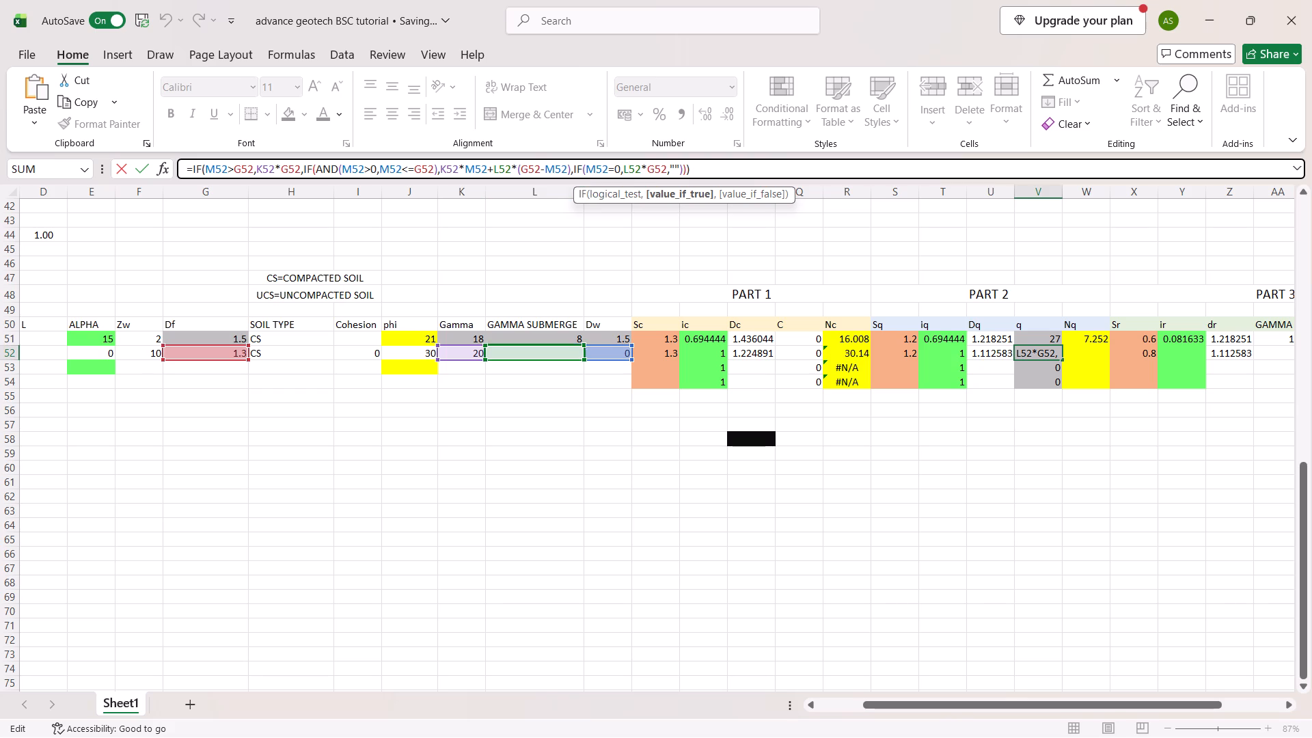
left_click(638, 169)
key("BackSpace")
key("BackSpace")
key("BackSpace")
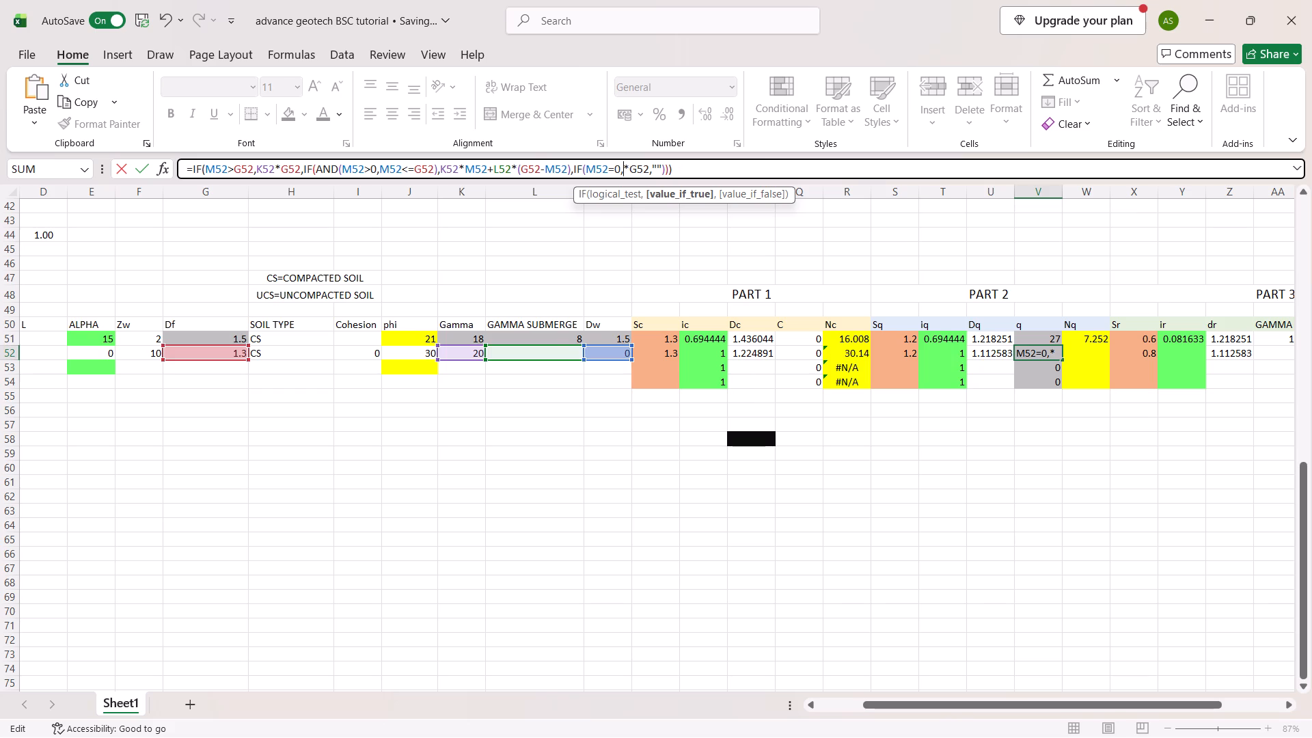
left_click(461, 350)
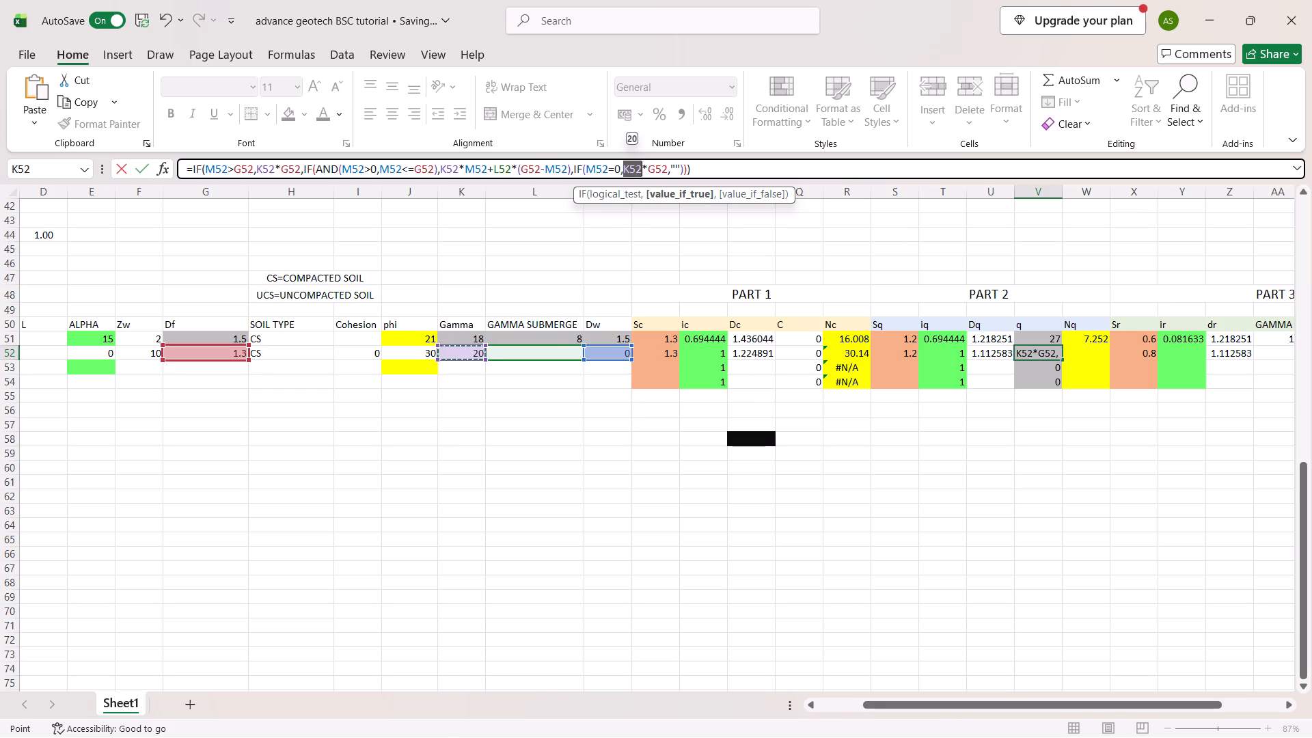
key("Return")
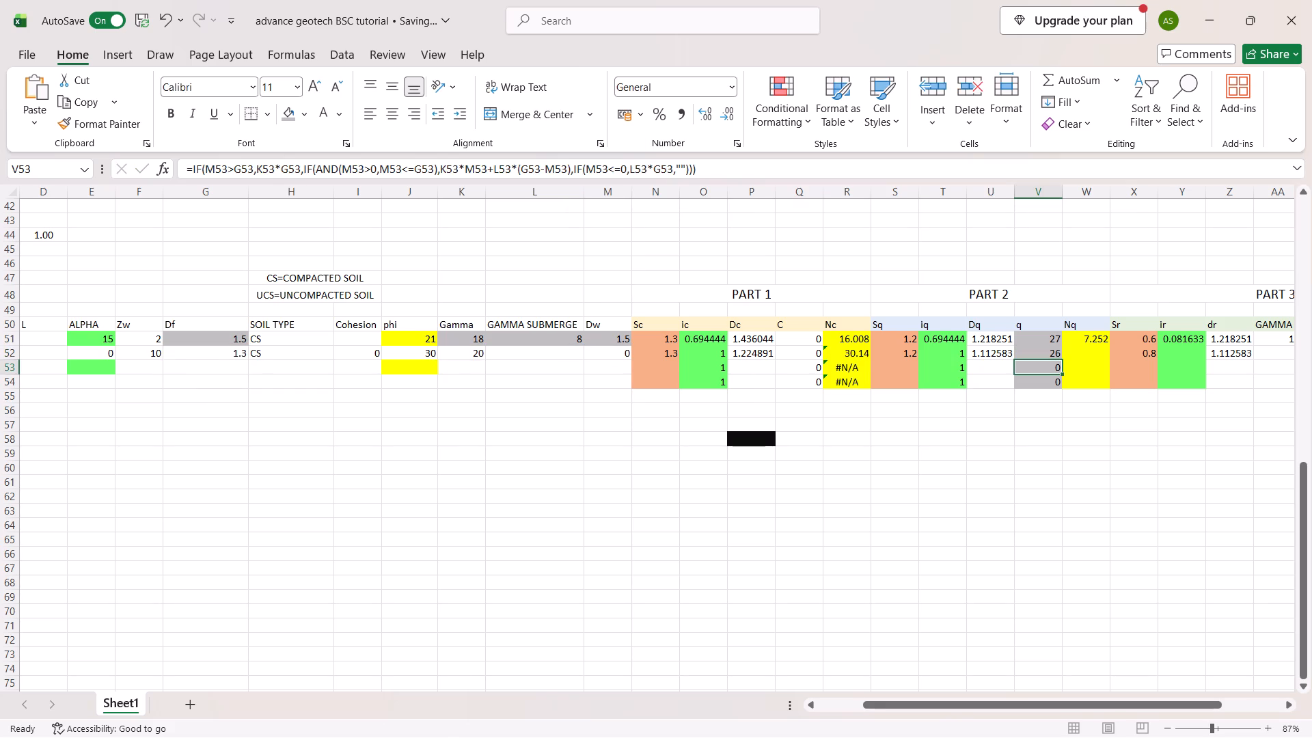
Fill the Part 2 Nq FORECAST formula from W51 down through W54.
scroll(769, 510, "left", 4)
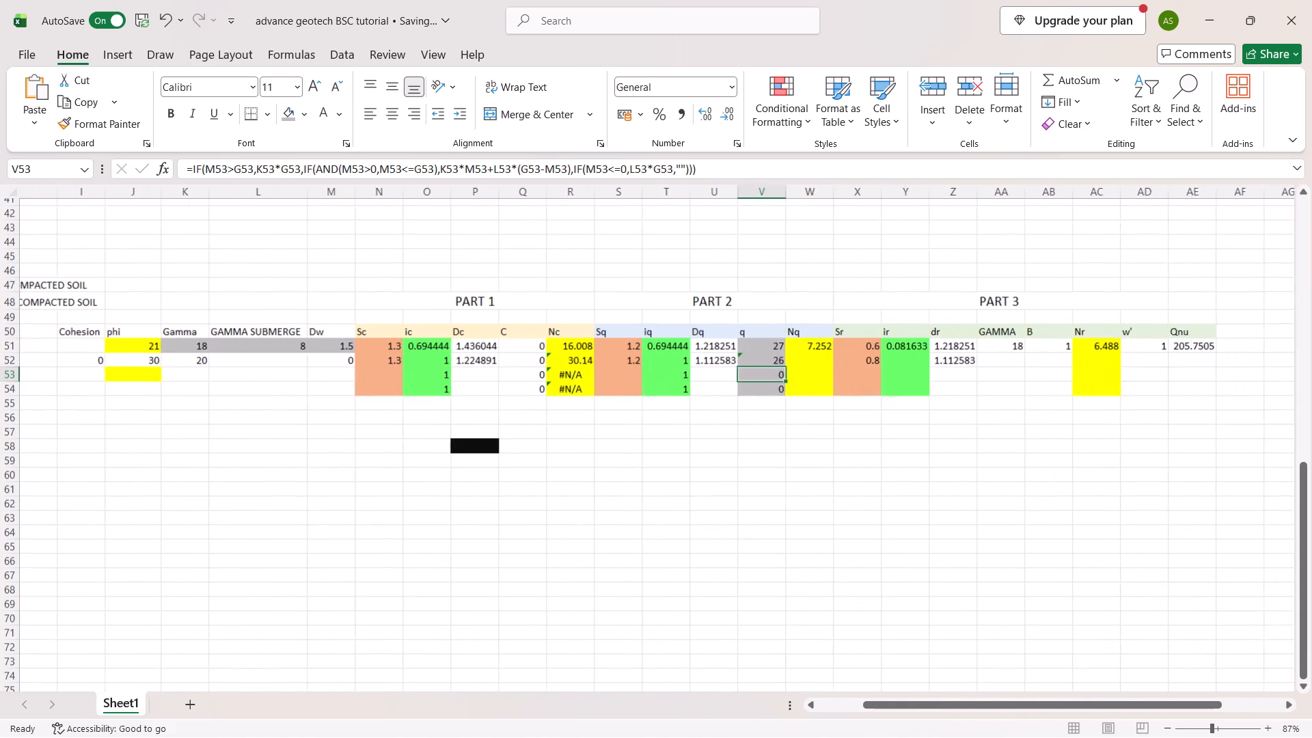
scroll(769, 510, "left", 1)
left_click_drag(778, 355, 793, 359)
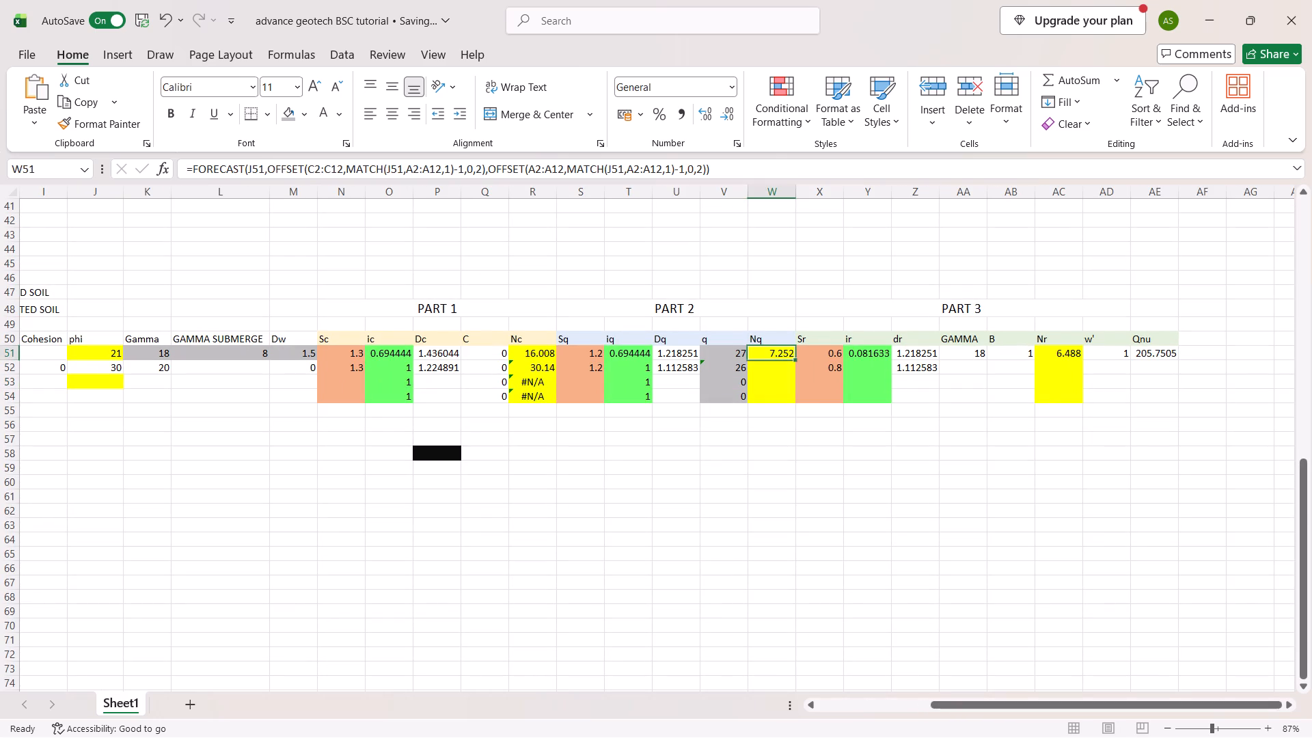
left_click_drag(793, 359, 795, 359)
left_click_drag(795, 359, 797, 397)
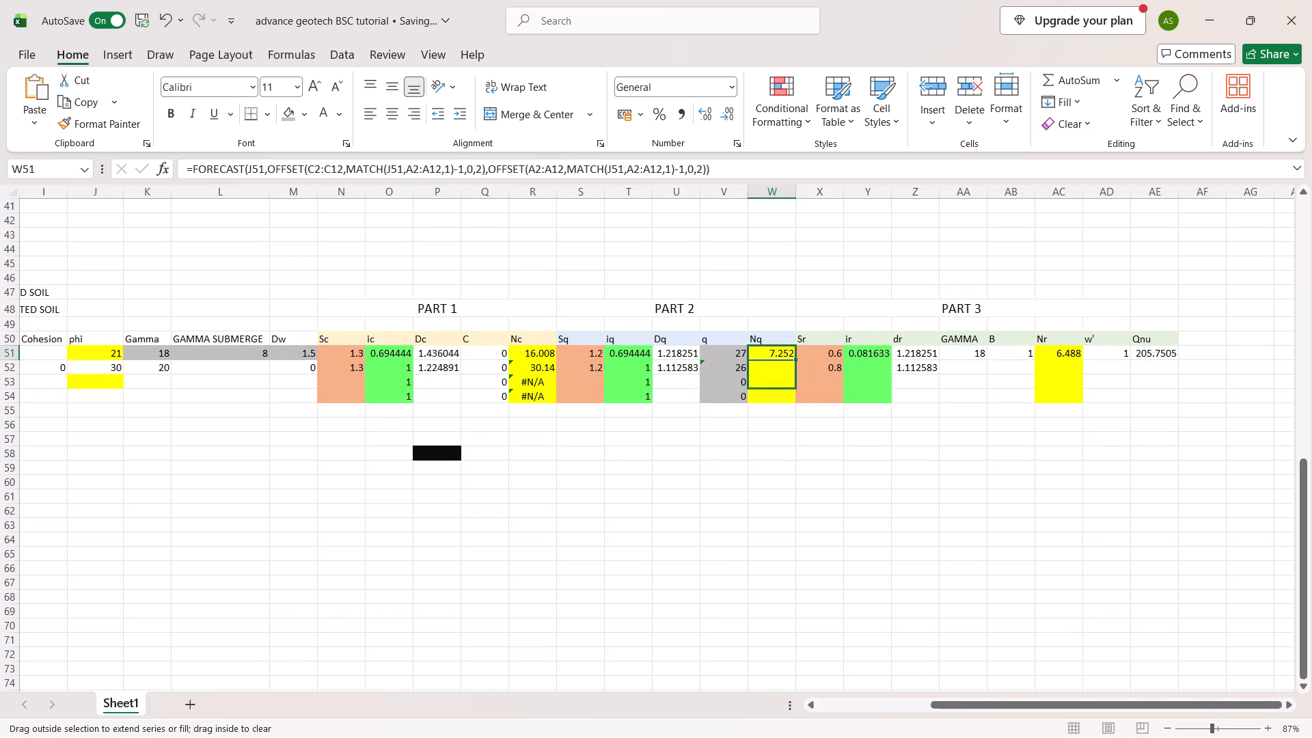
left_click_drag(797, 397, 797, 402)
Fill the Part 3 Sr lookup formula from X51 down through X54.
left_click(836, 357)
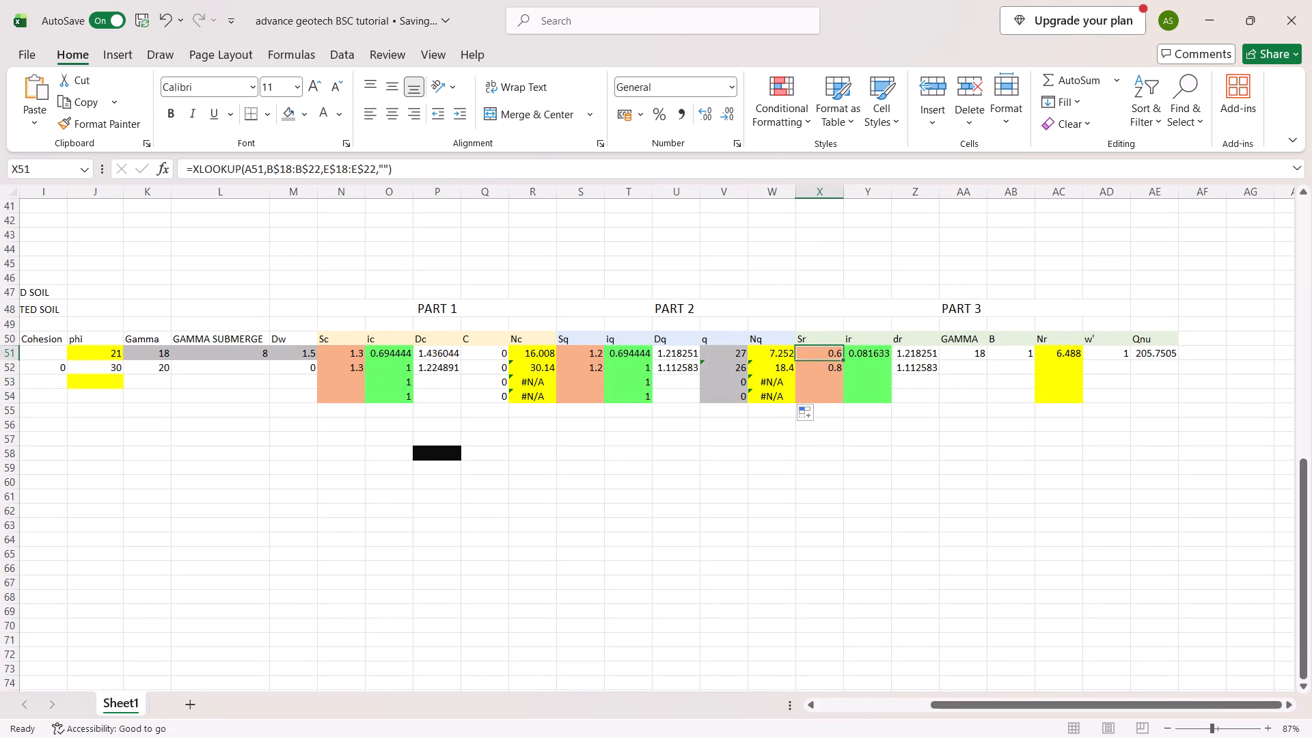
left_click_drag(843, 361, 843, 396)
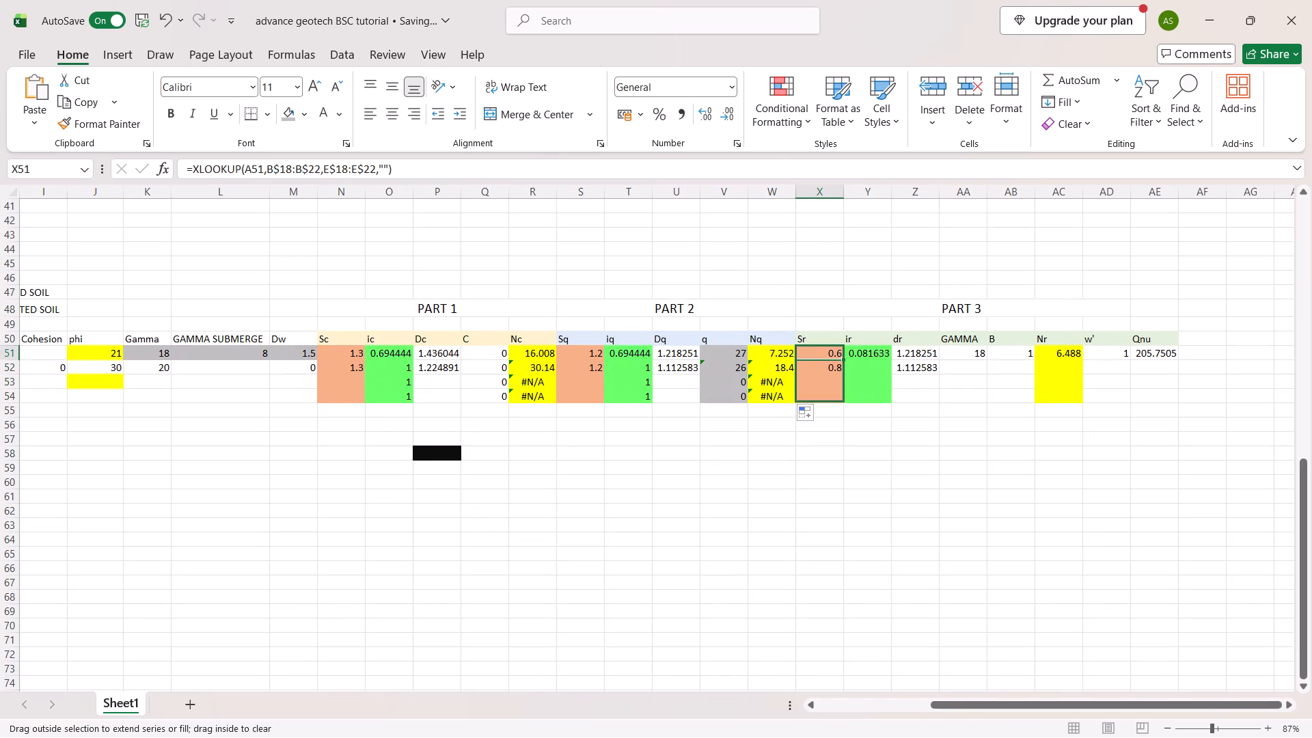
left_click_drag(843, 396, 844, 396)
Fill the Part 3 ir formula from Y51 down through Y54.
left_click_drag(869, 353, 889, 353)
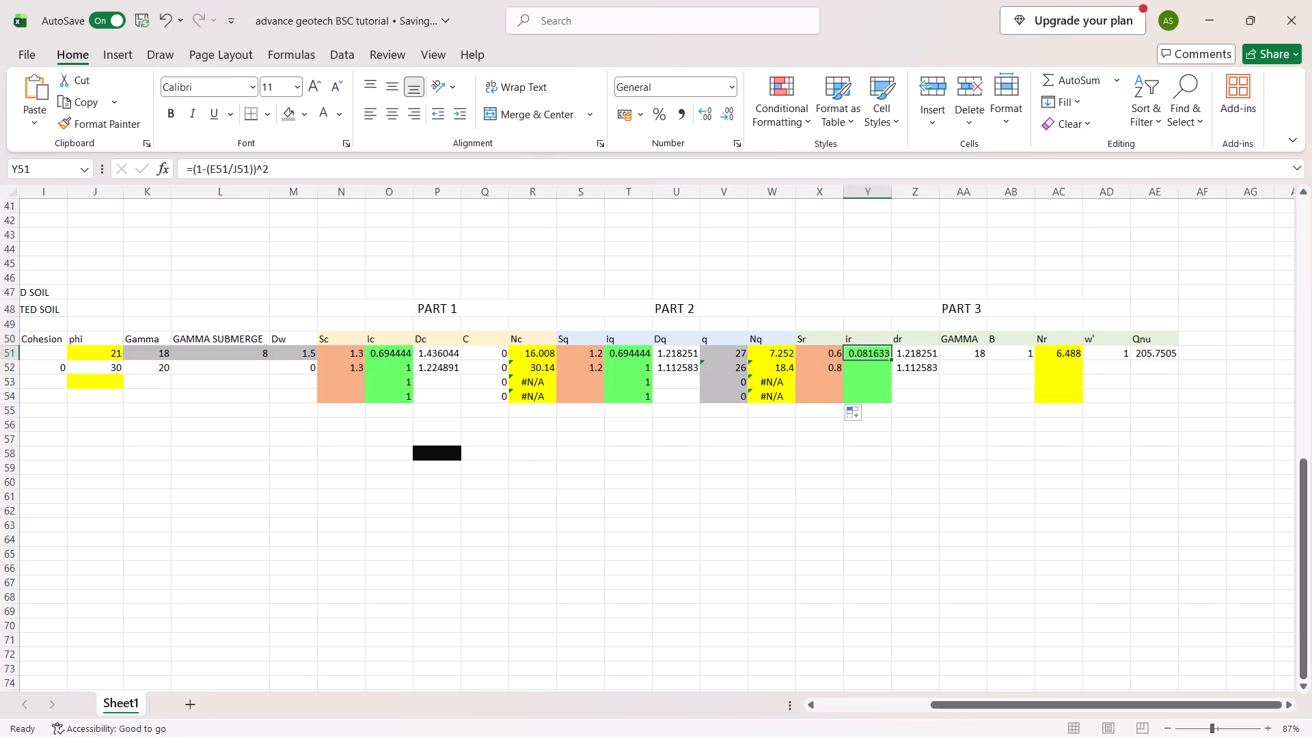
left_click_drag(889, 353, 892, 368)
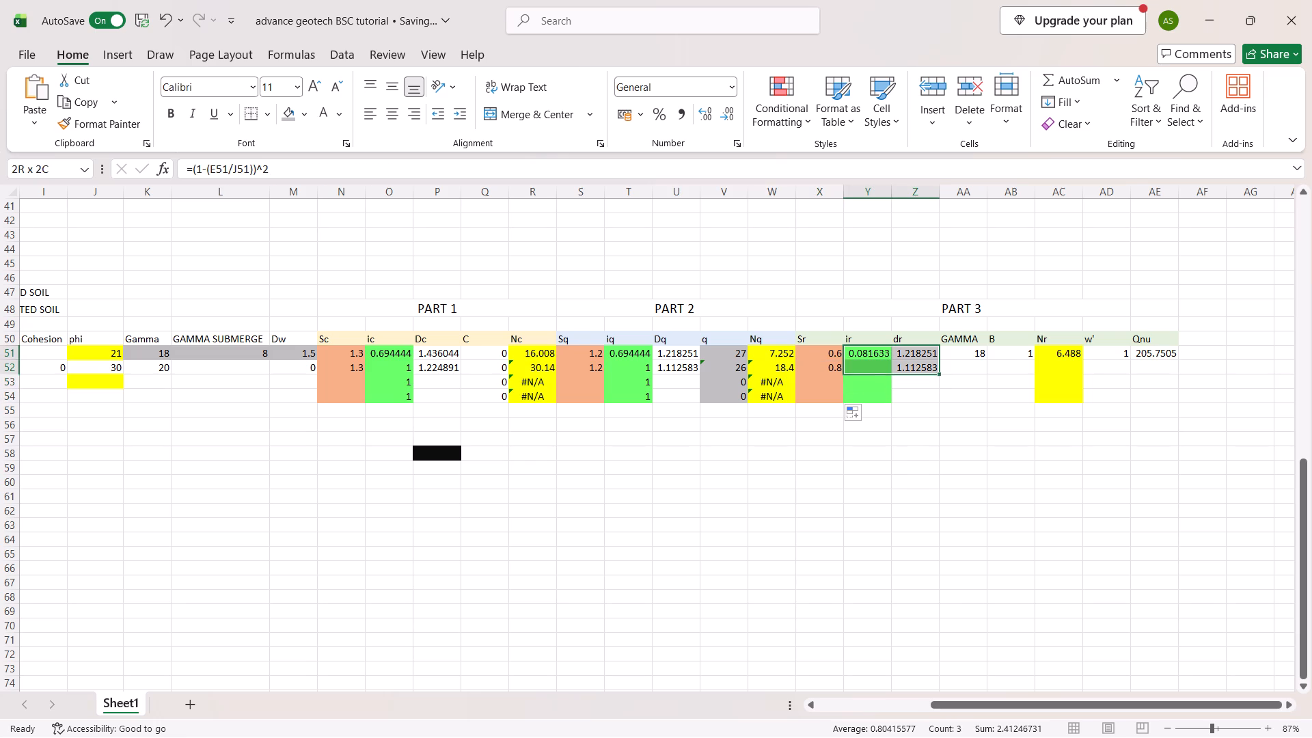
left_click_drag(892, 368, 884, 353)
left_click_drag(889, 358, 891, 399)
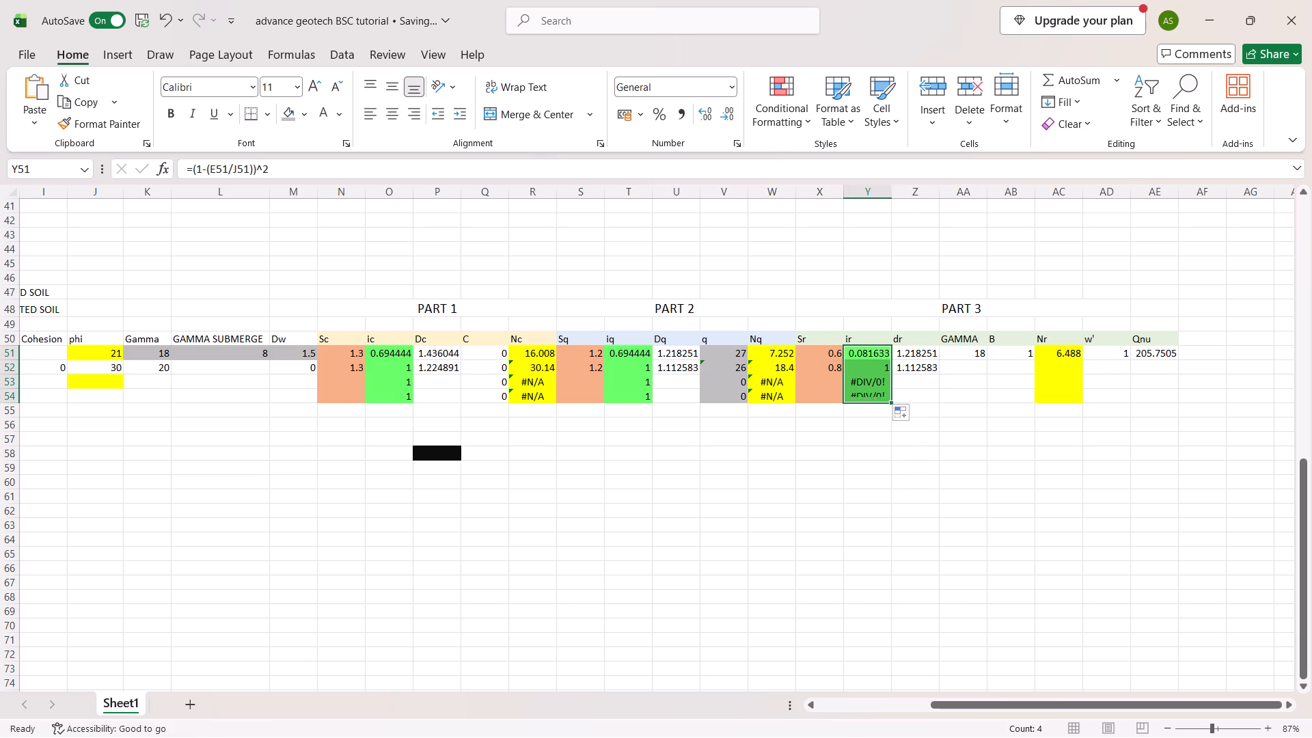
Fill the Part 3 dr formula from Z51:Z52 down through Z54.
left_click_drag(918, 357, 938, 369)
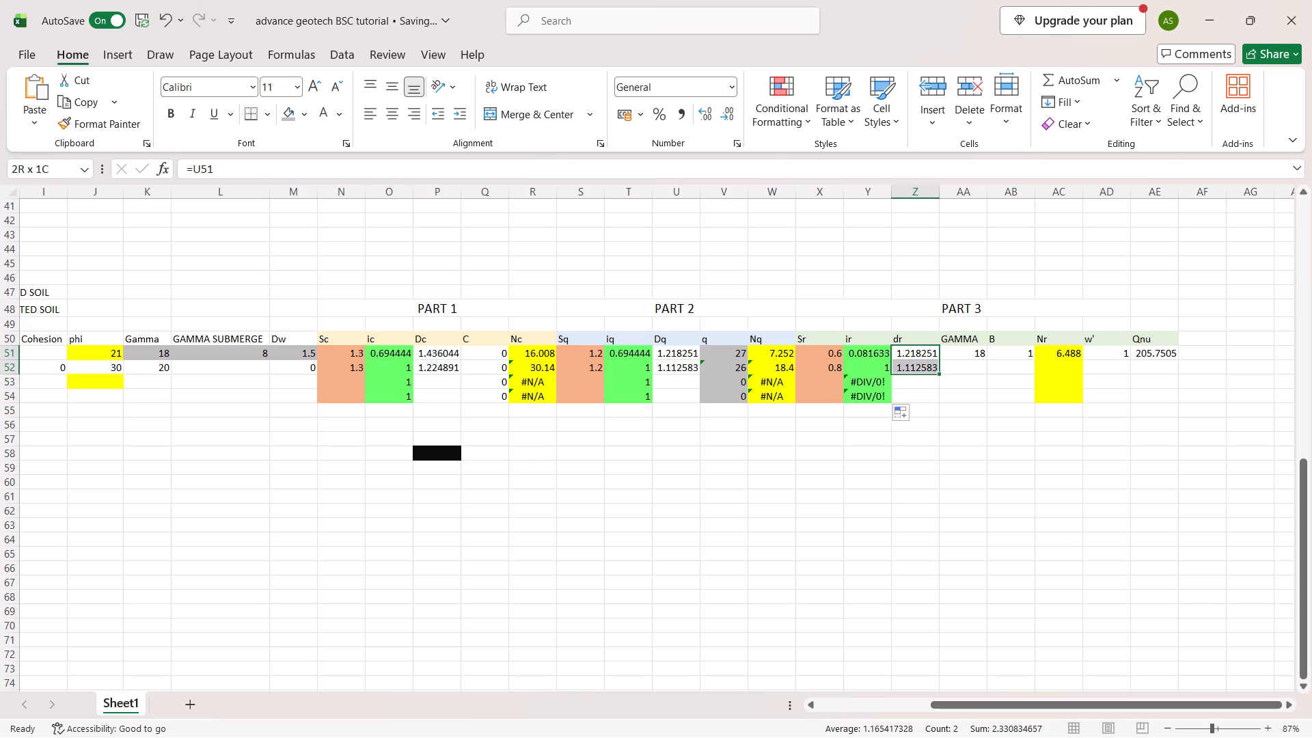
left_click_drag(938, 369, 939, 370)
left_click_drag(940, 371, 938, 398)
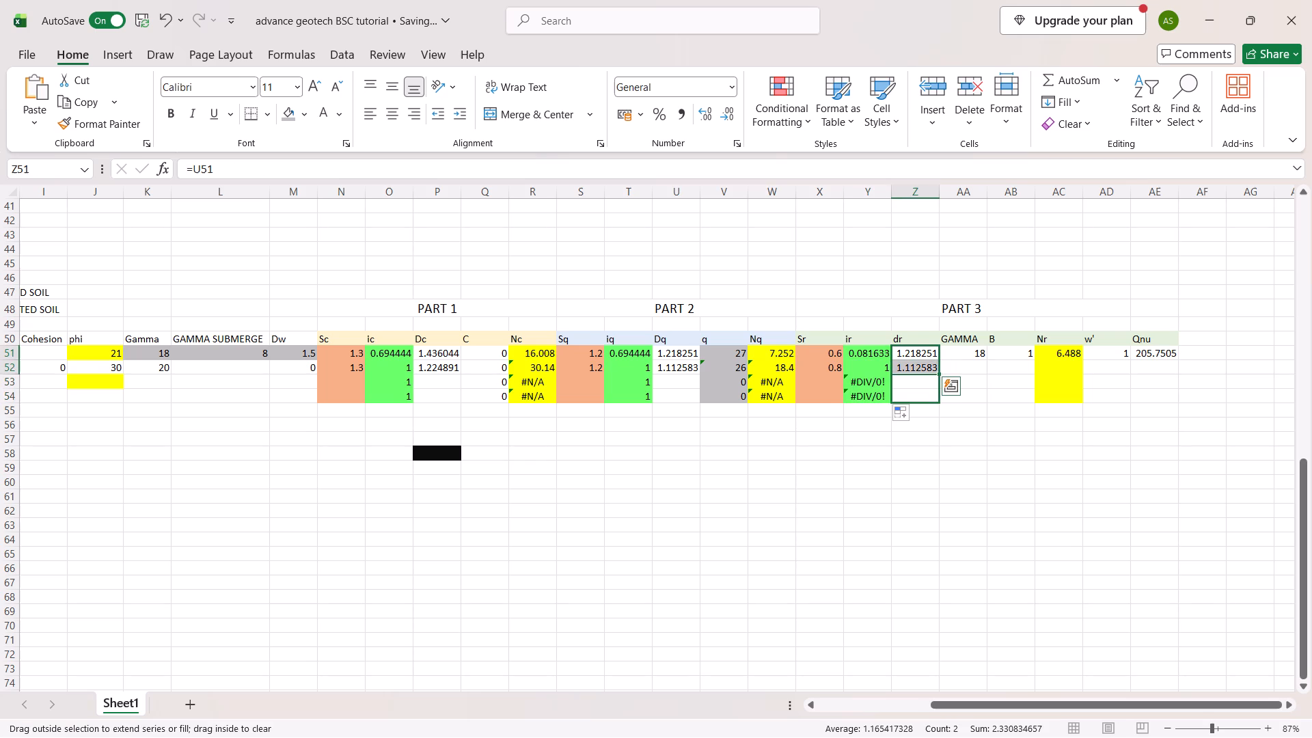
left_click_drag(938, 398, 938, 399)
Fill the Part 3 GAMMA reference formula from AA51 down through AA54.
left_click(974, 360)
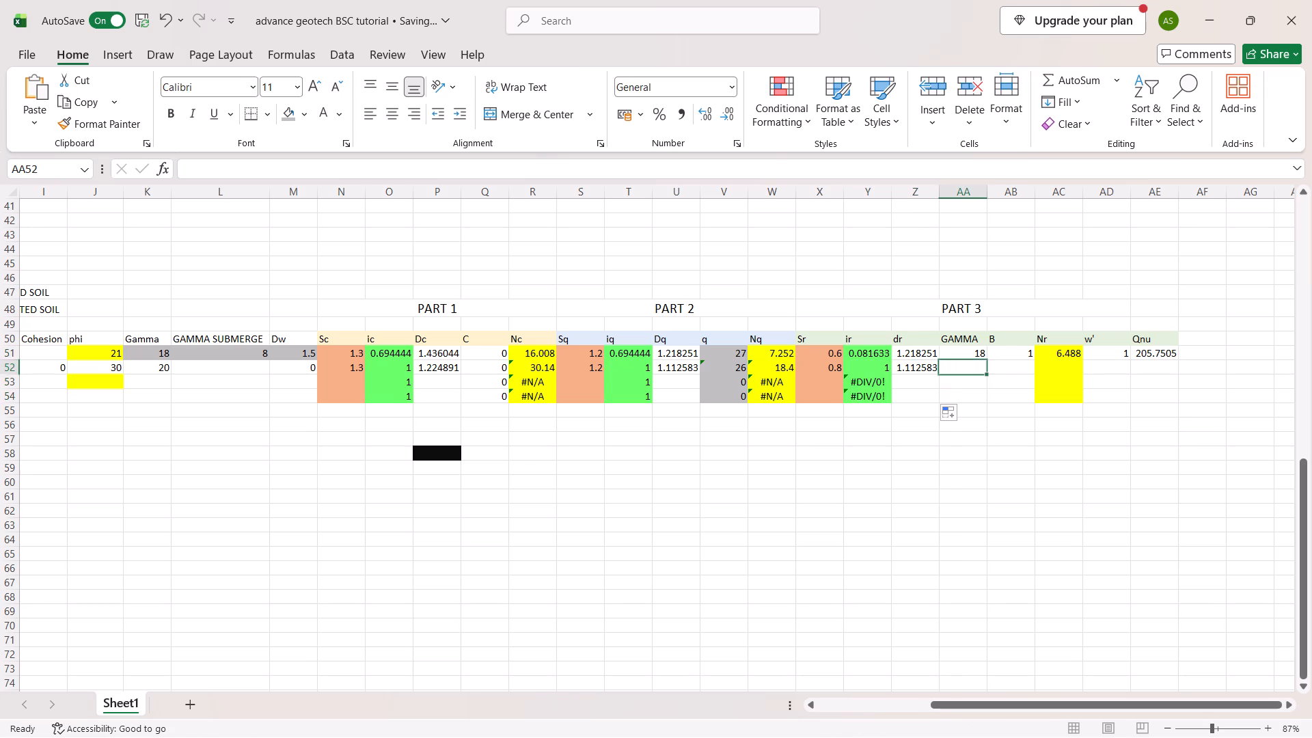
left_click_drag(974, 355, 984, 360)
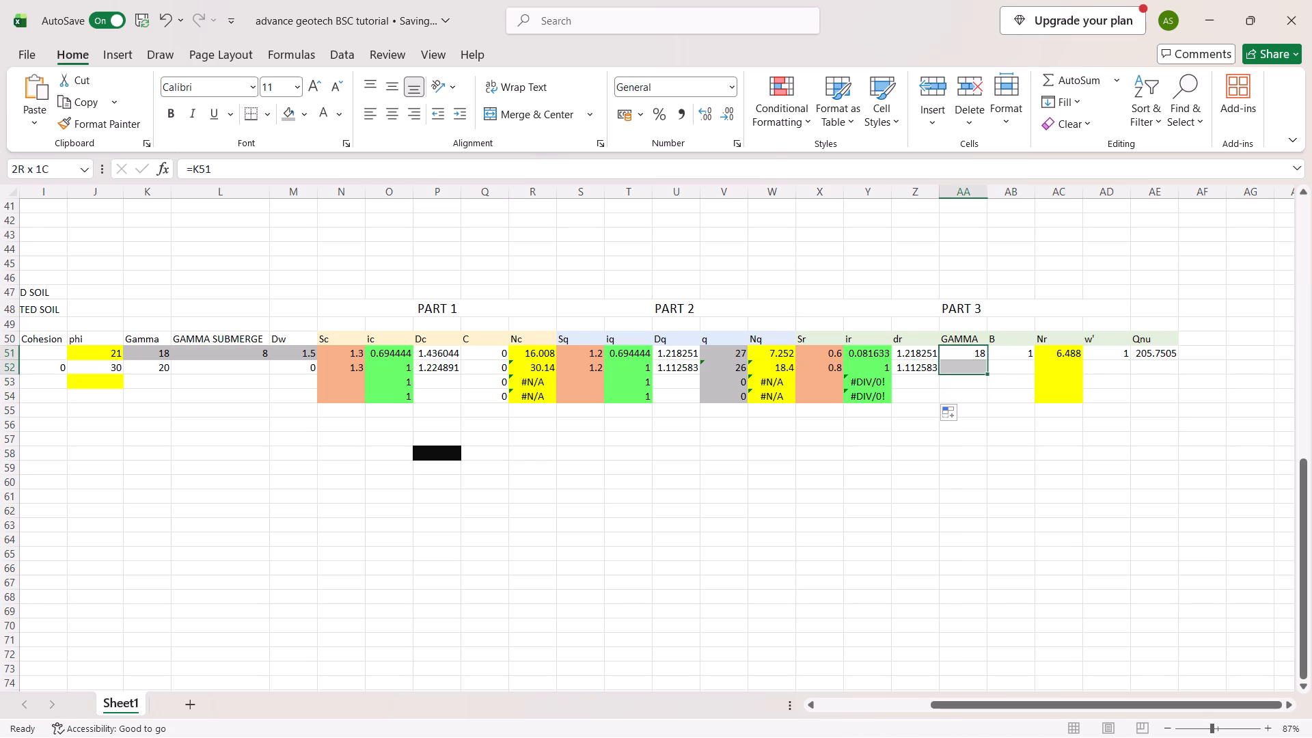
left_click_drag(984, 360, 983, 360)
left_click_drag(970, 356, 983, 357)
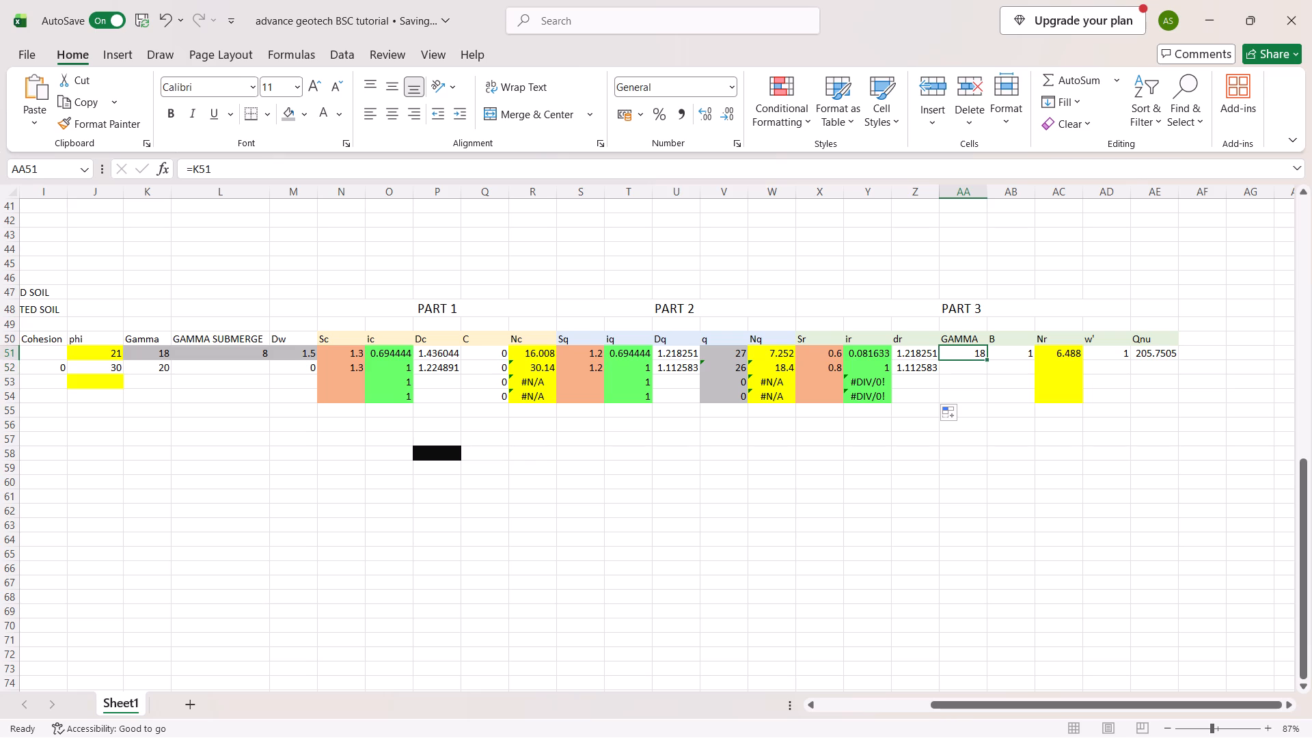
left_click_drag(983, 357, 987, 360)
left_click_drag(977, 355, 987, 360)
left_click(987, 360)
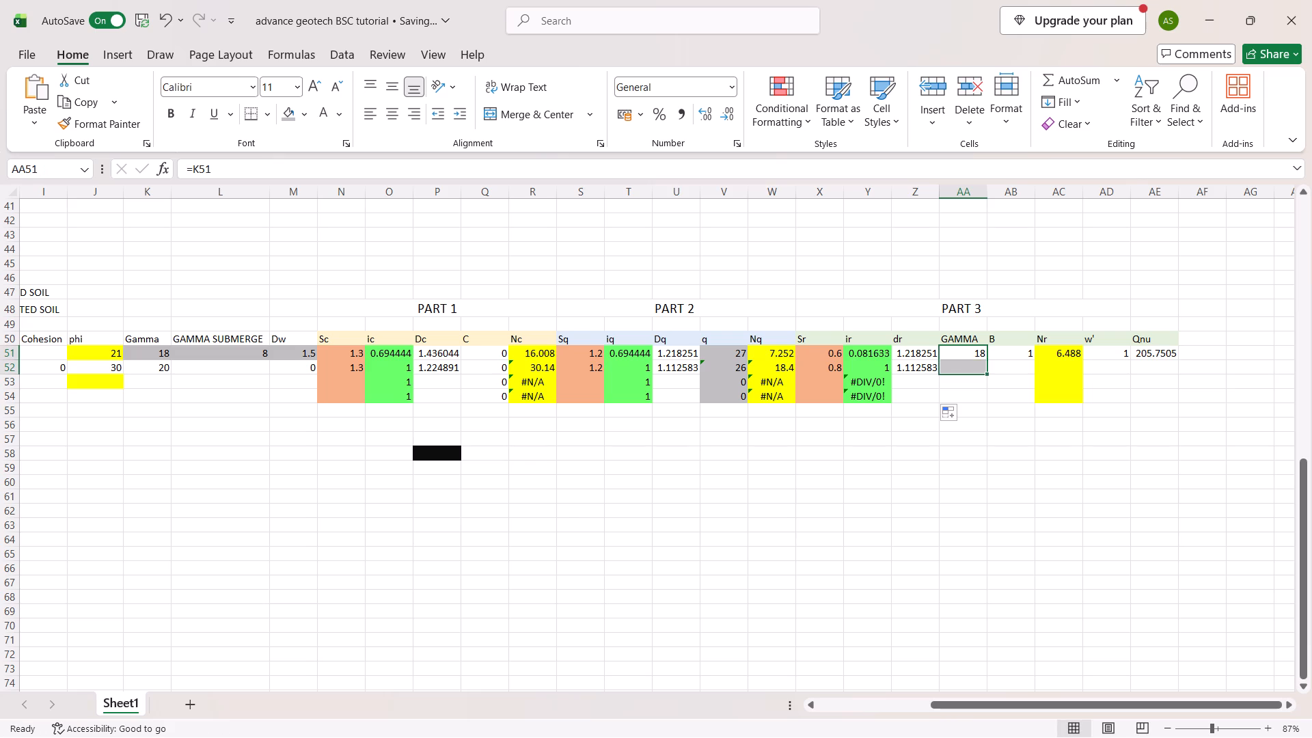
left_click(983, 360)
left_click(976, 349)
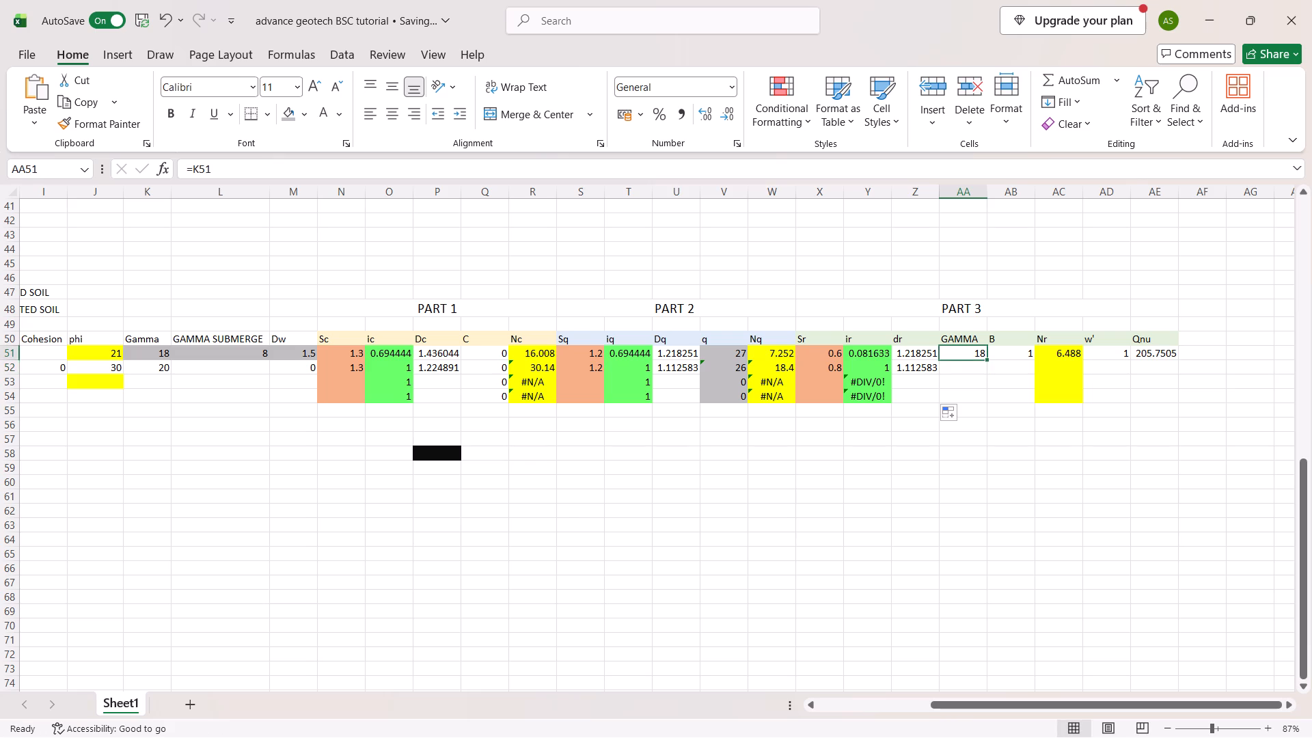
left_click_drag(987, 359, 991, 389)
left_click_drag(988, 388, 985, 400)
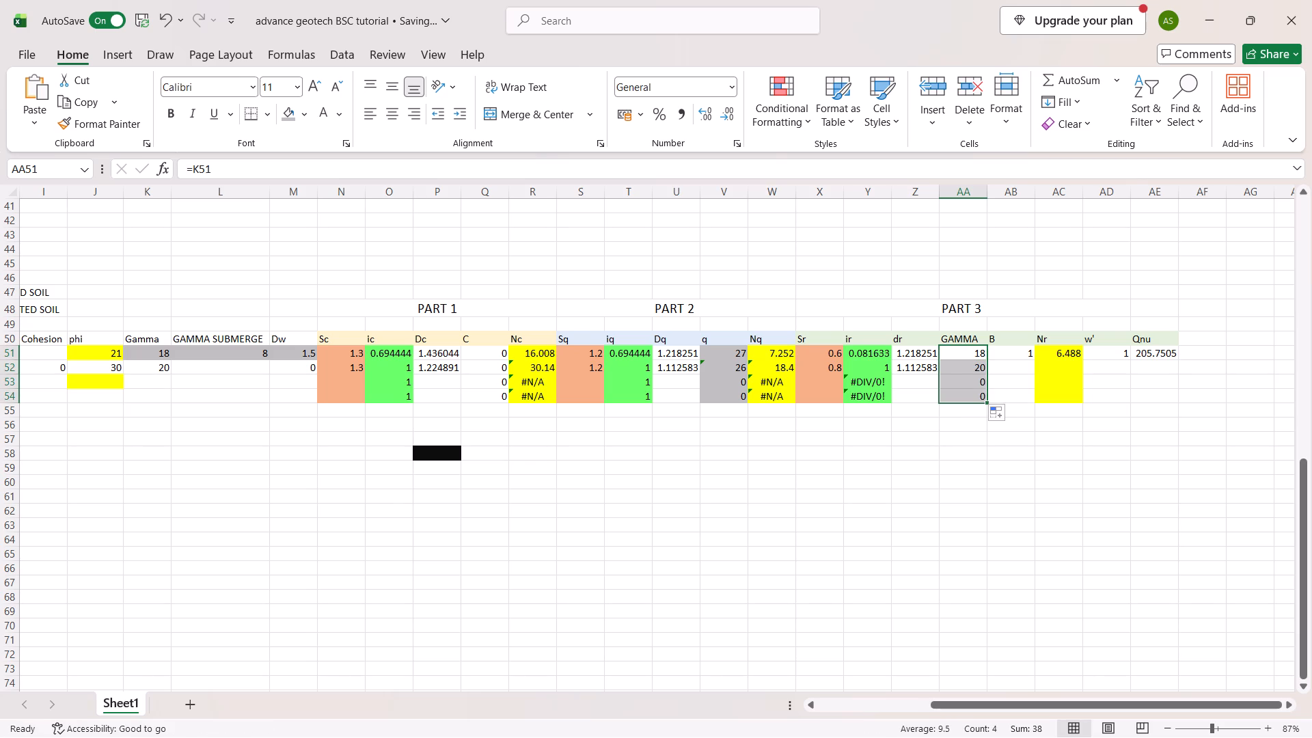
Fill the Part 3 B formula from AB51 down through AB54.
left_click(1027, 355)
left_click_drag(1037, 359, 1030, 407)
Fill the Part 3 Nr FORECAST formula from AC51 down through AC54.
left_click_drag(1053, 353, 1082, 359)
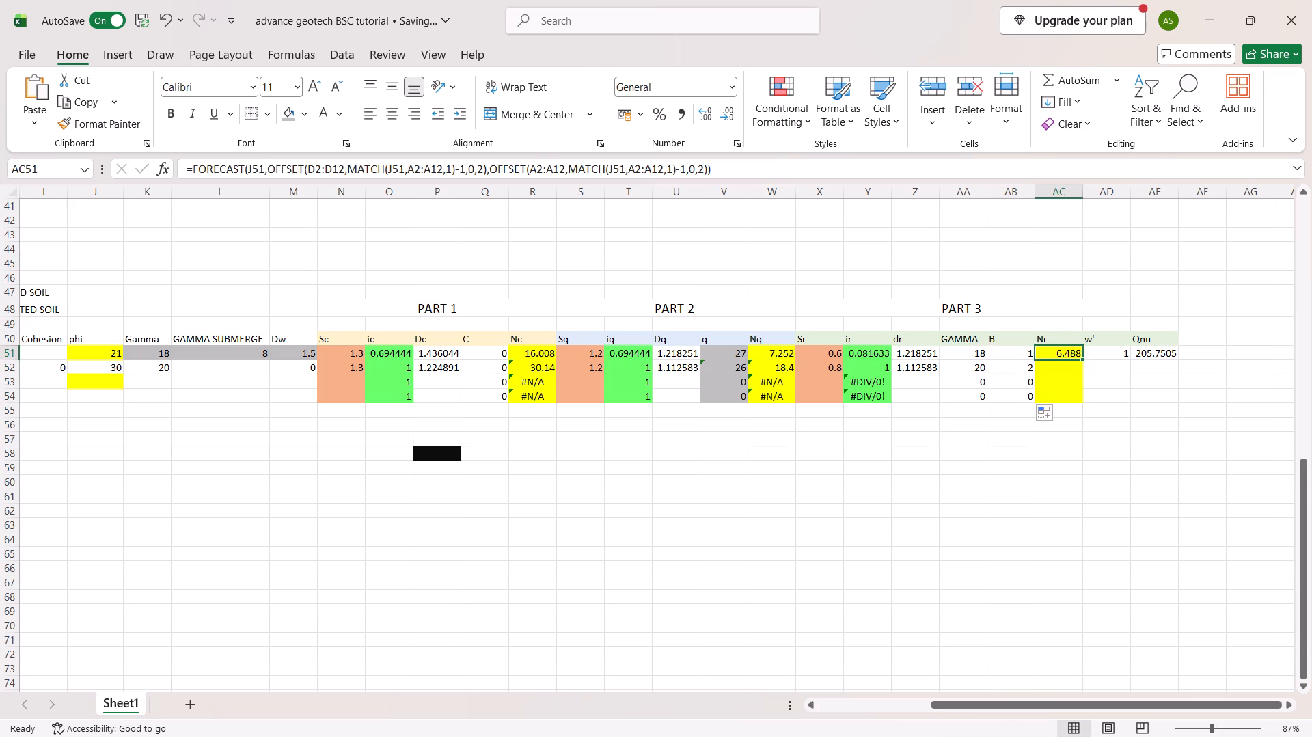
left_click_drag(1082, 359, 1086, 394)
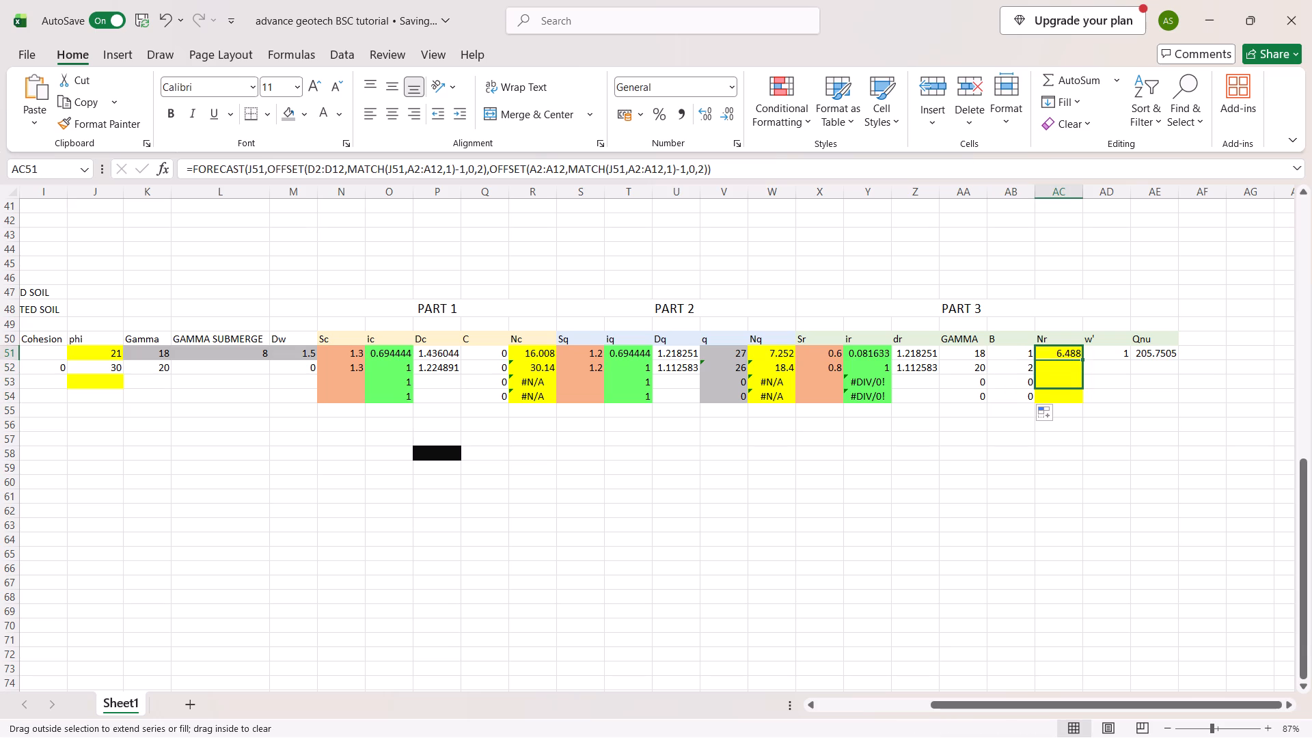
left_click_drag(1086, 394, 1089, 404)
Fill the w' water correction IF formula from AD51 down through AD54.
left_click(1098, 354)
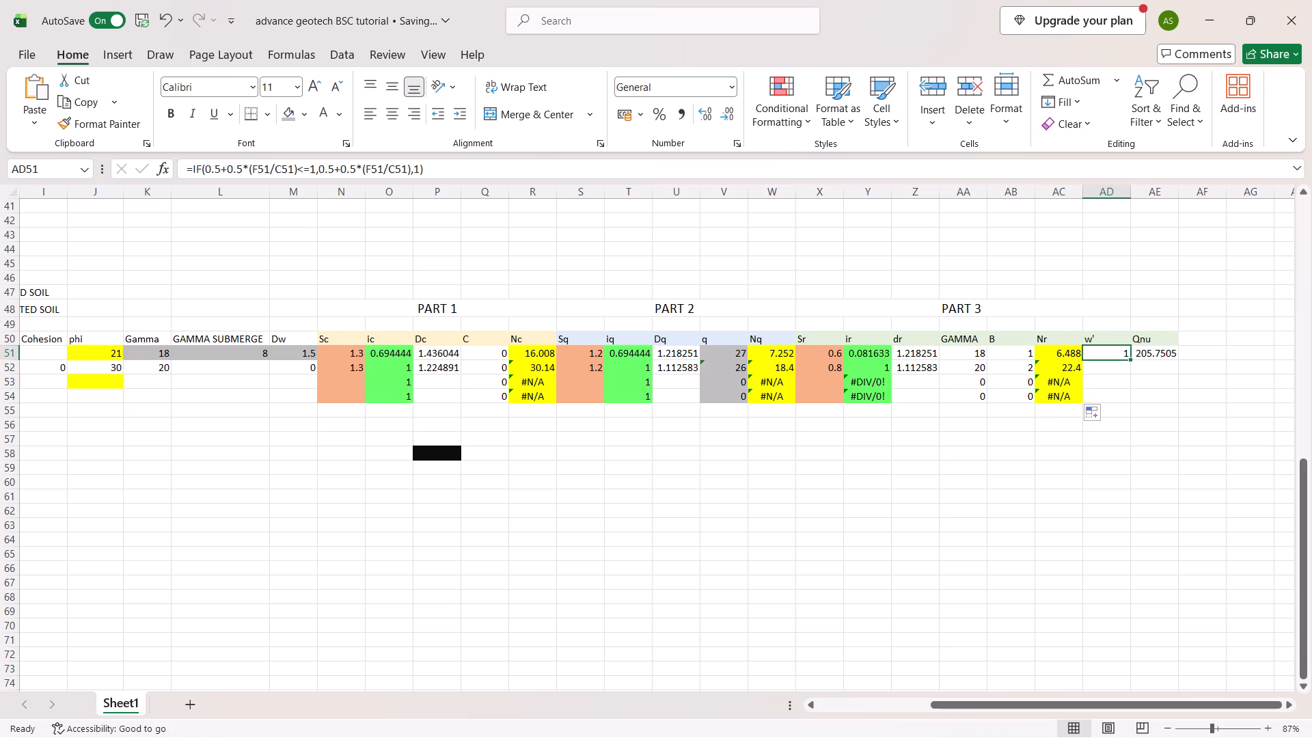
left_click_drag(1130, 361, 1134, 403)
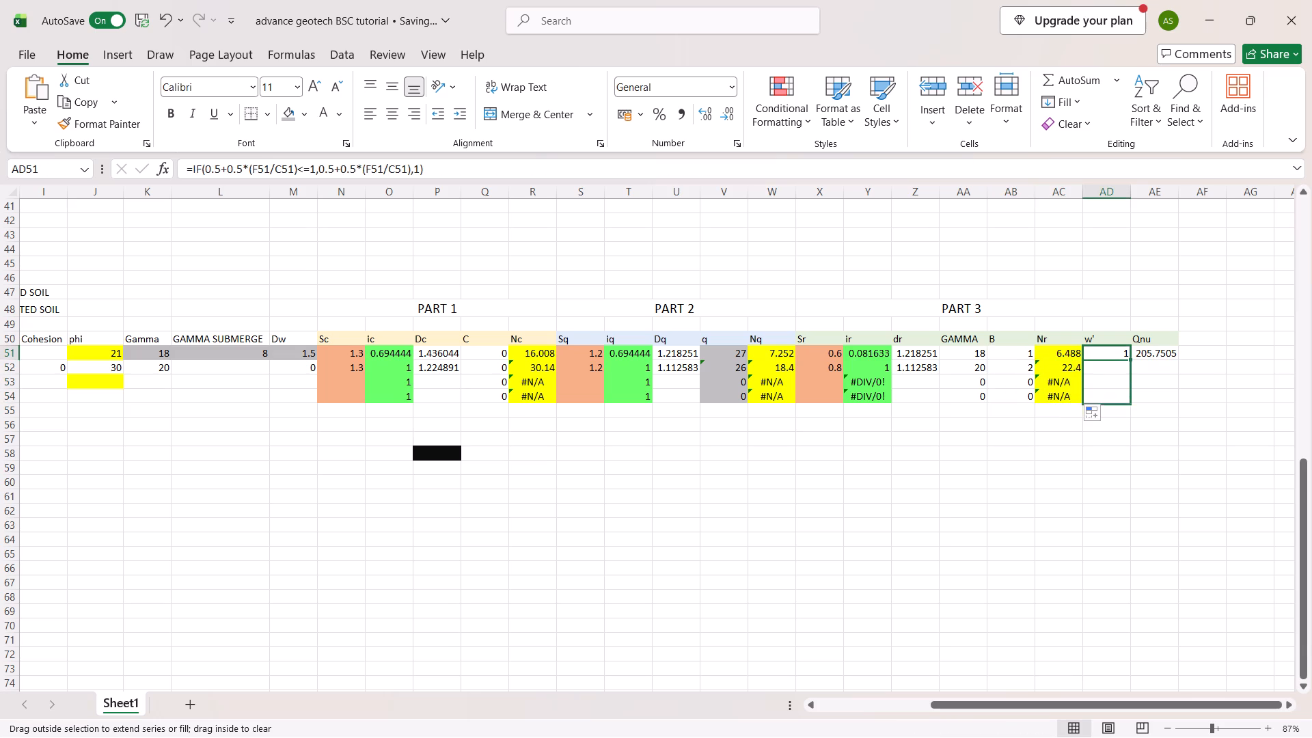
left_click_drag(1134, 403, 1133, 402)
Fill the Qnu formula from AE51 down through AE54.
left_click_drag(1162, 356, 1175, 359)
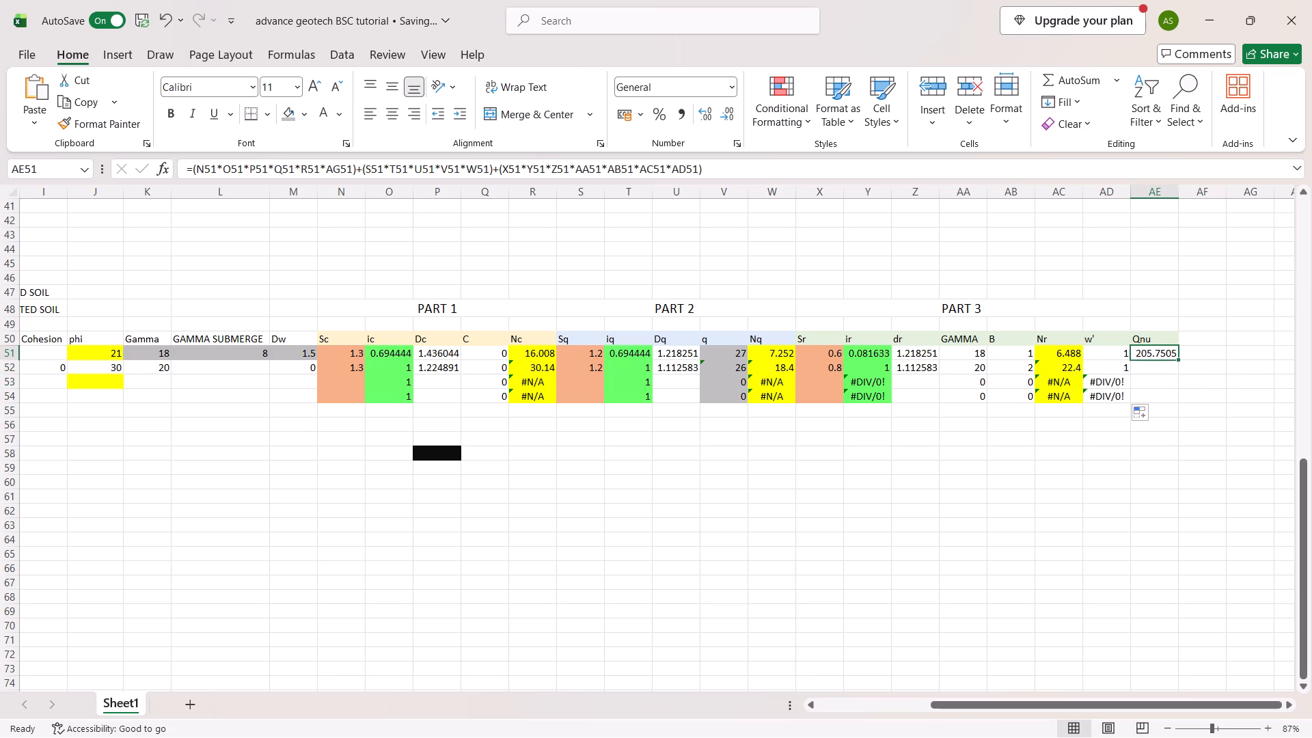
left_click_drag(1175, 359, 1178, 401)
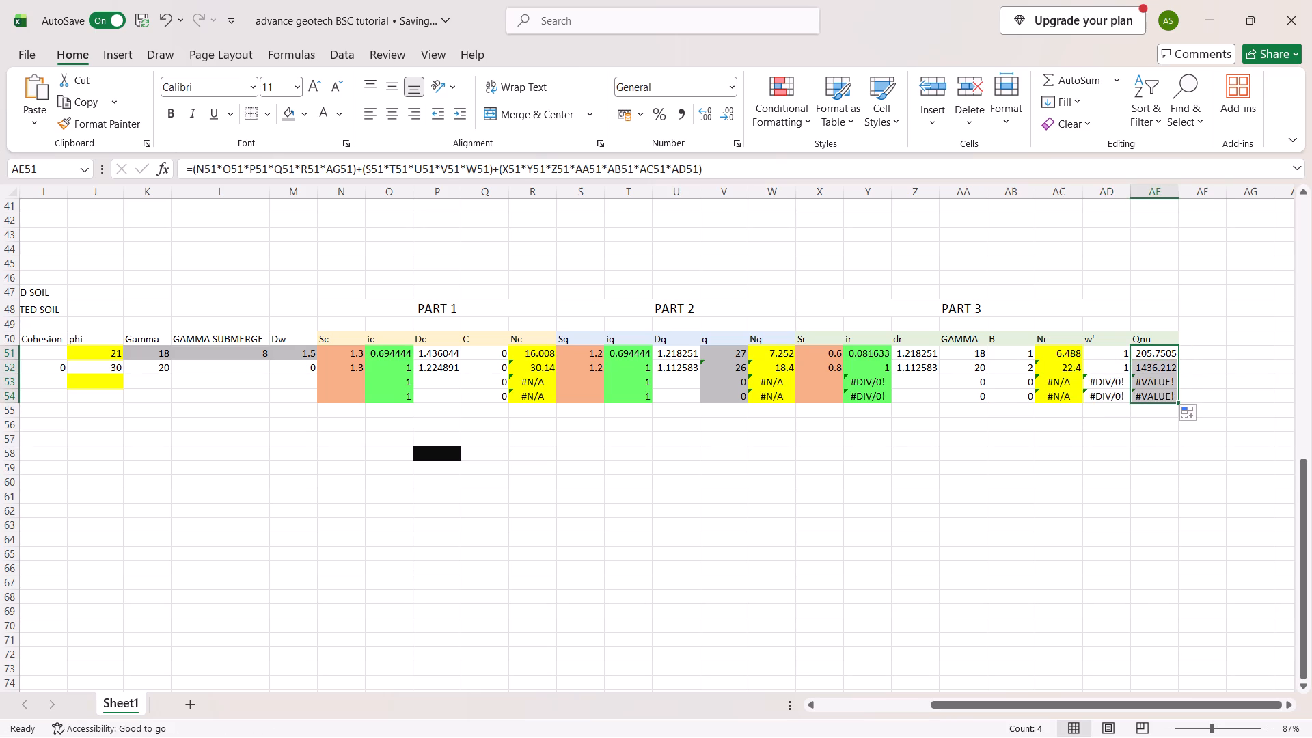
left_click(1030, 438)
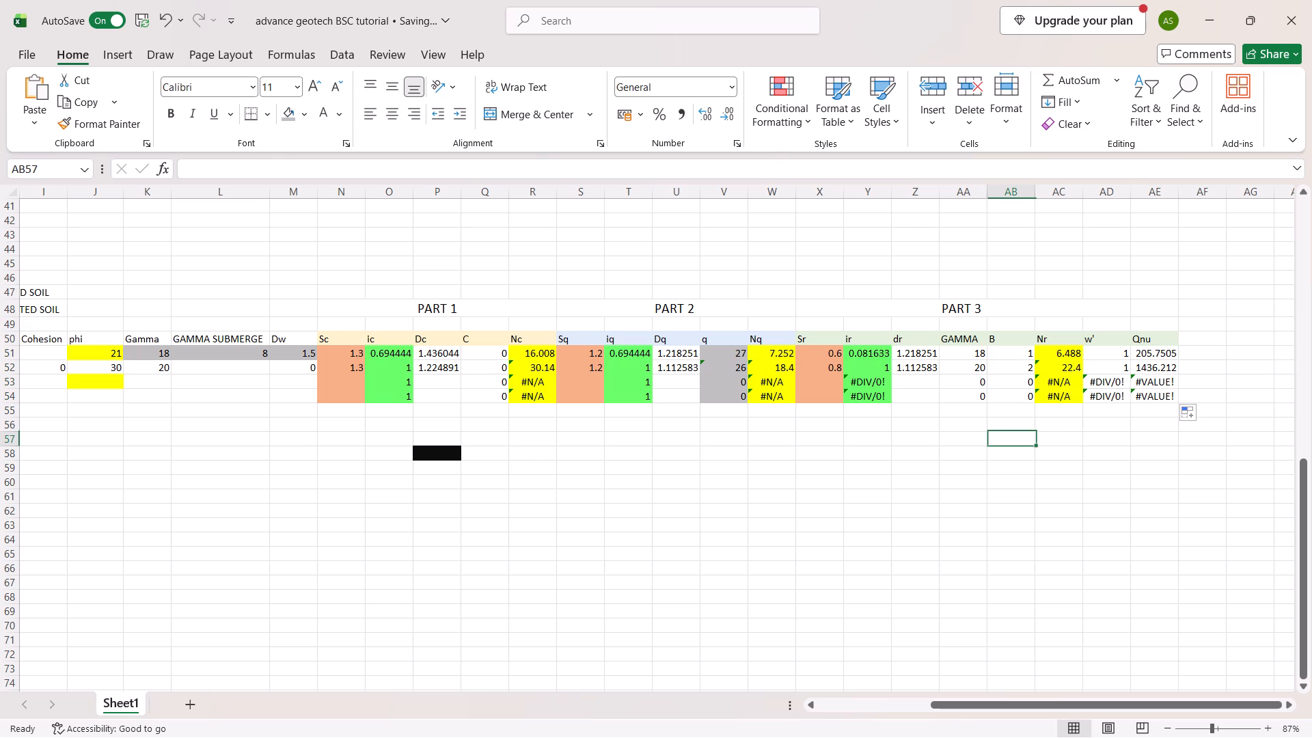
Review the input values, Part 1 to Part 3 factors and Qnu for both footing cases in rows 51 and 52.
scroll(1019, 439, "right", 9)
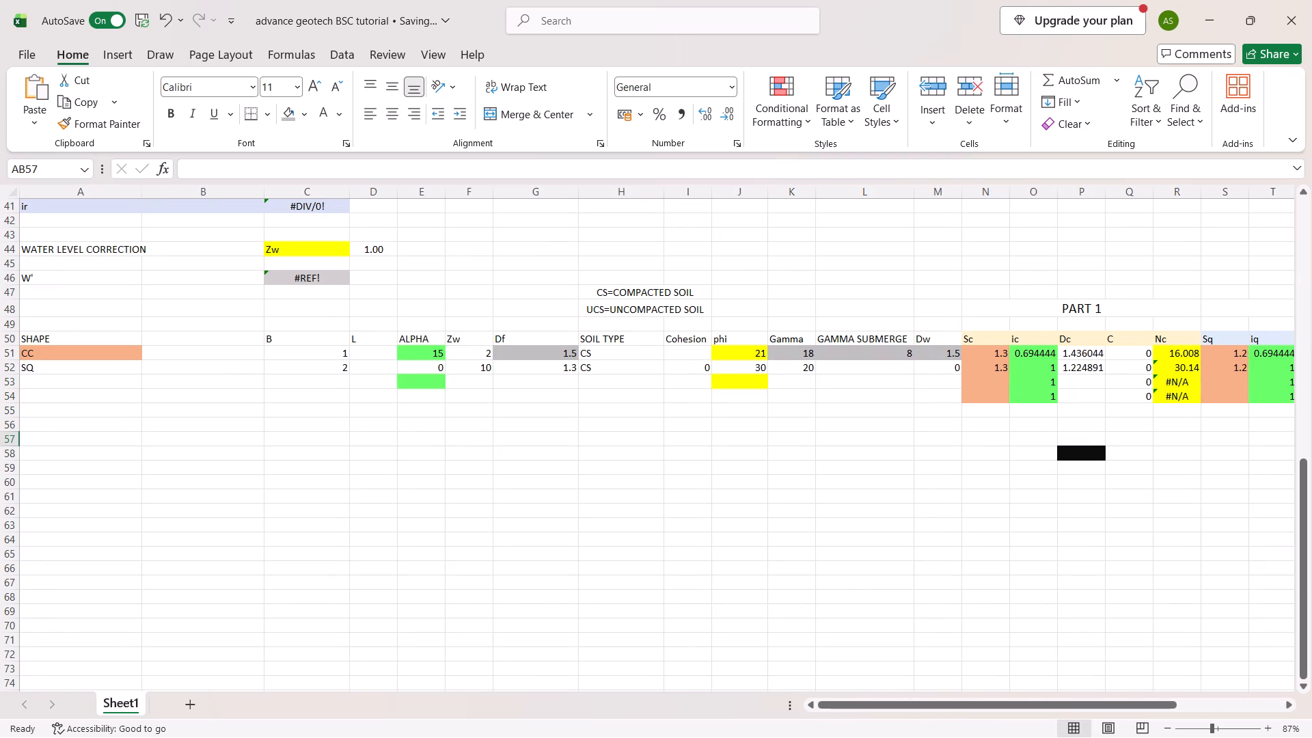
scroll(878, 411, "left", 5)
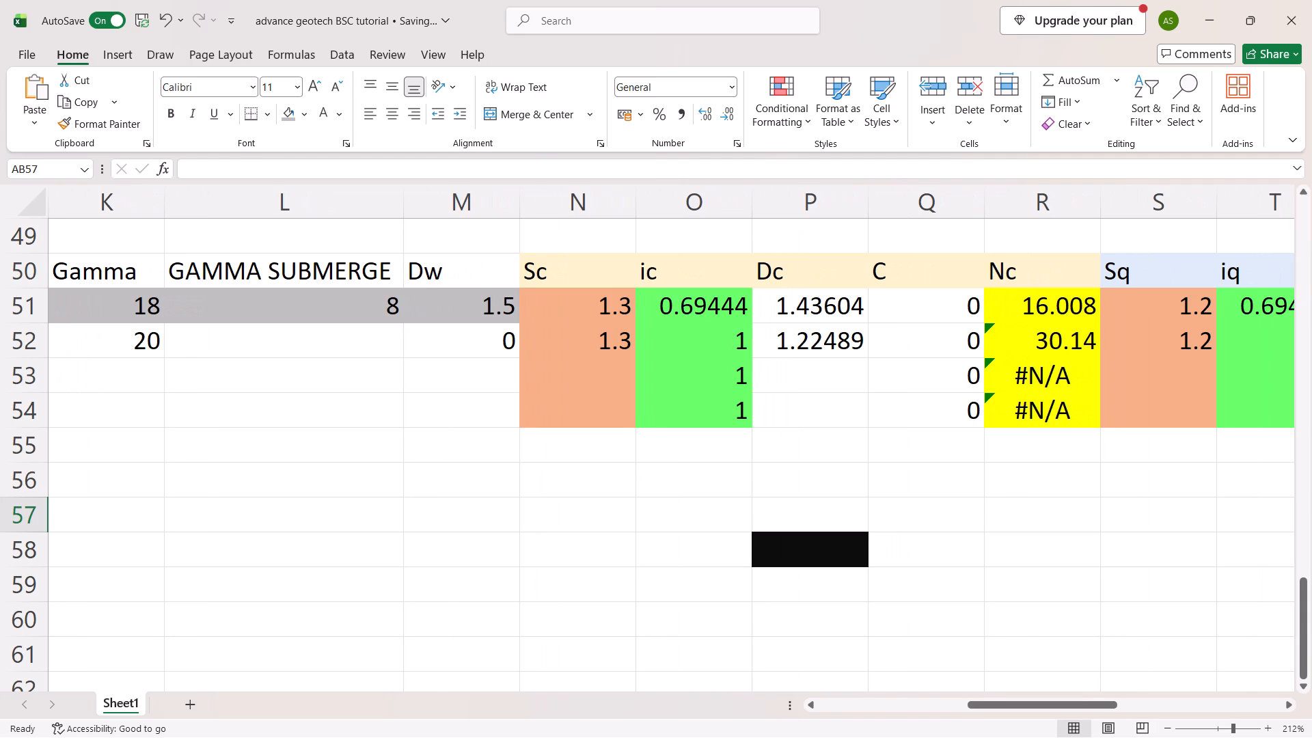
scroll(878, 411, "left", 7)
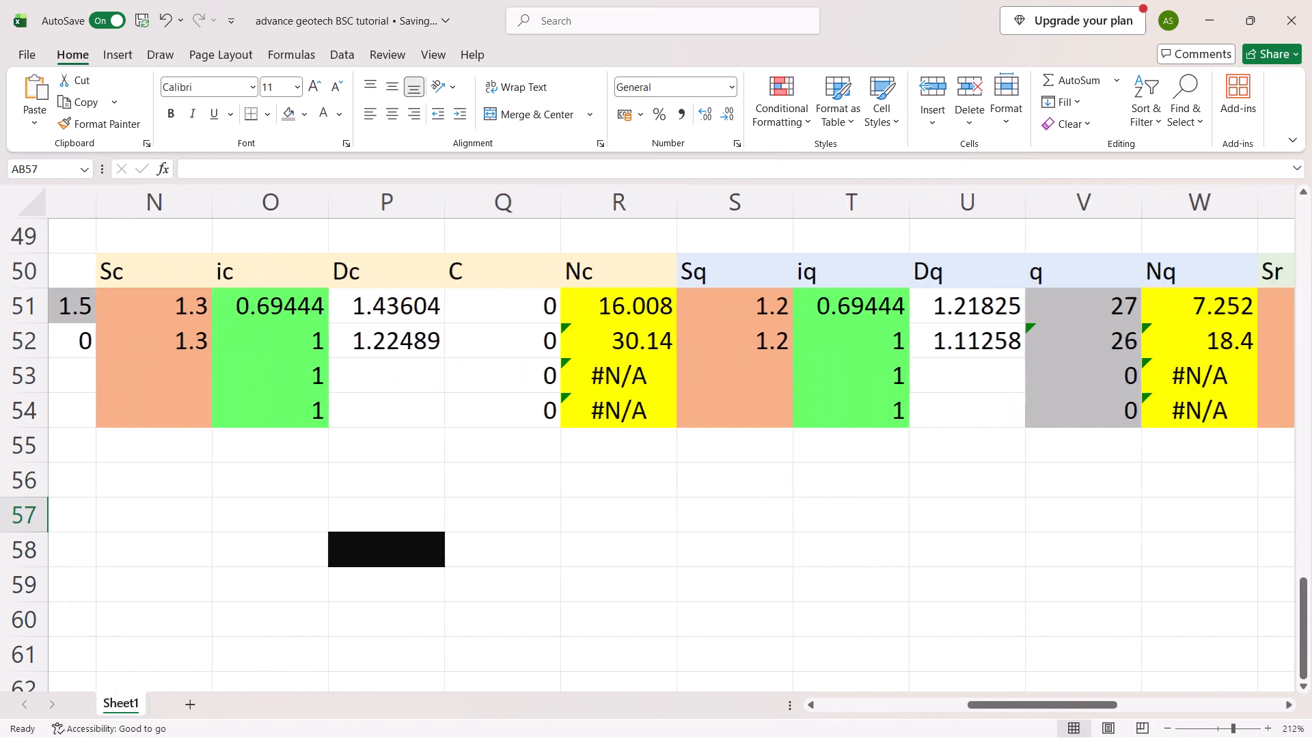
scroll(878, 411, "right", 1)
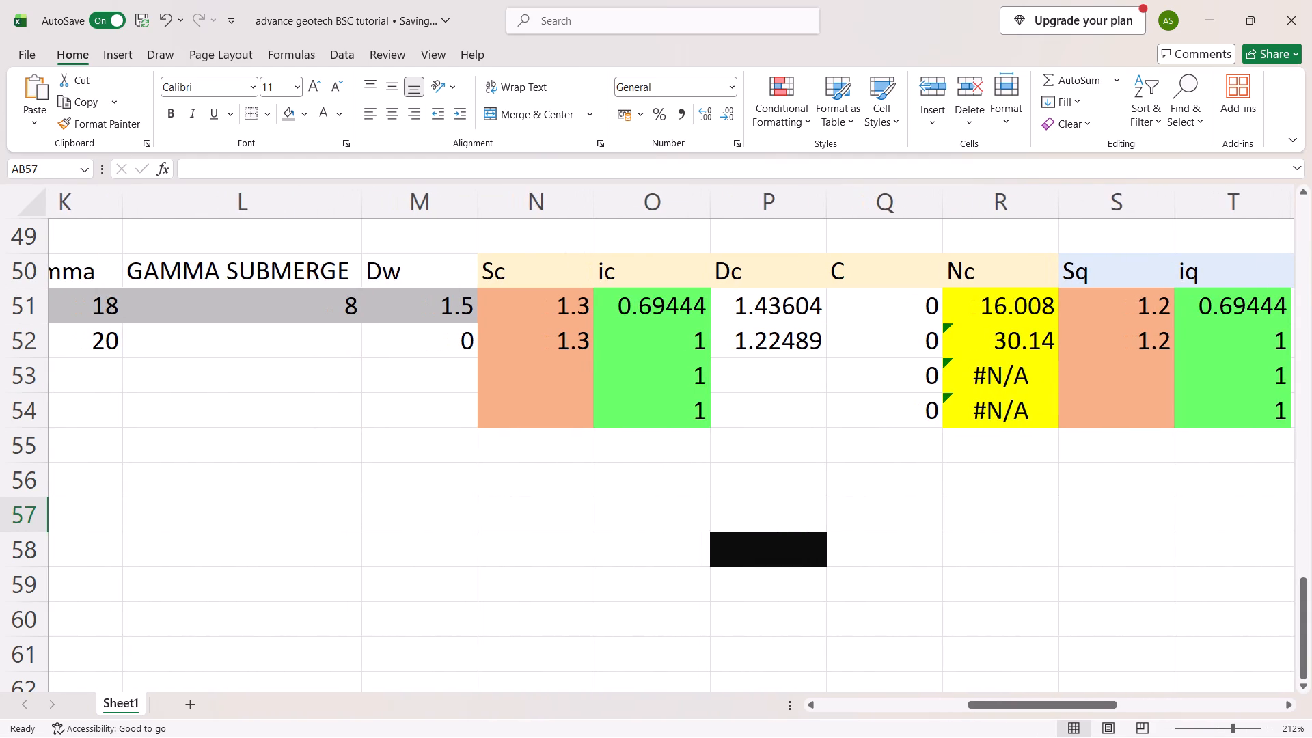
scroll(878, 411, "right", 4)
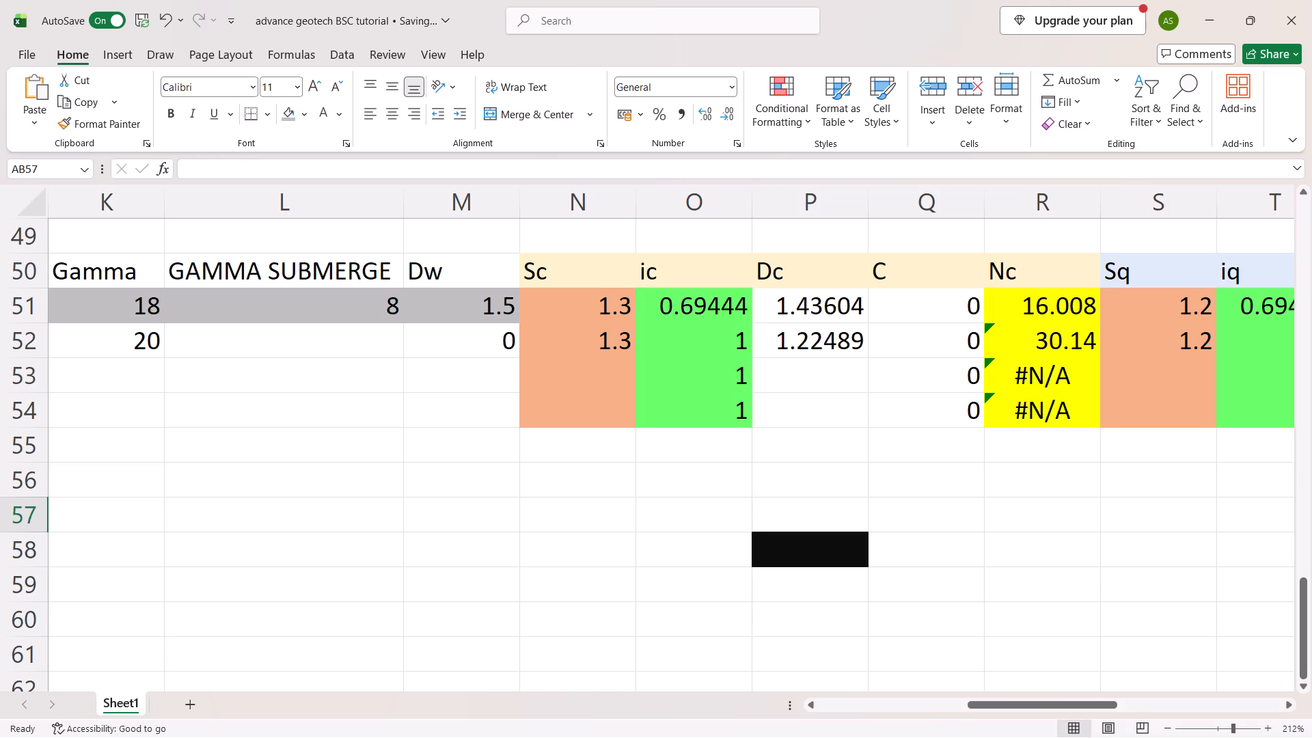
scroll(793, 333, "left", 5)
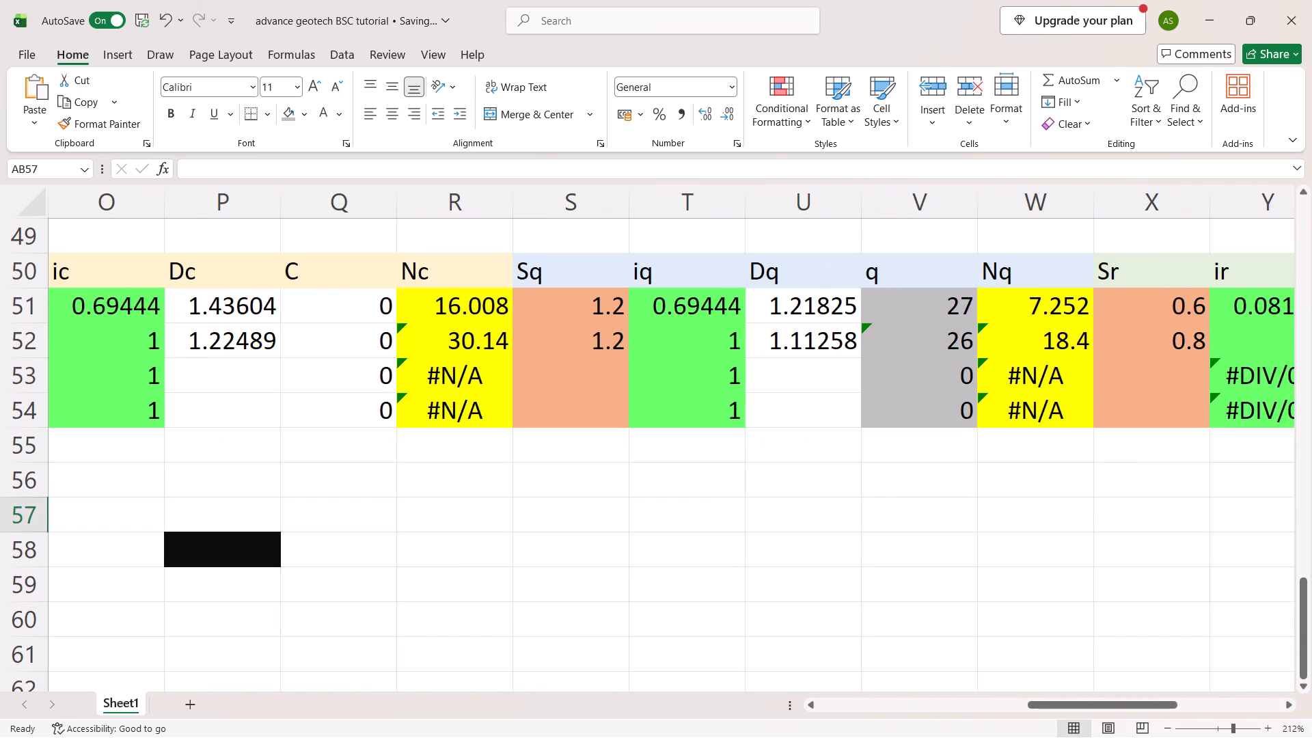
scroll(769, 341, "left", 2)
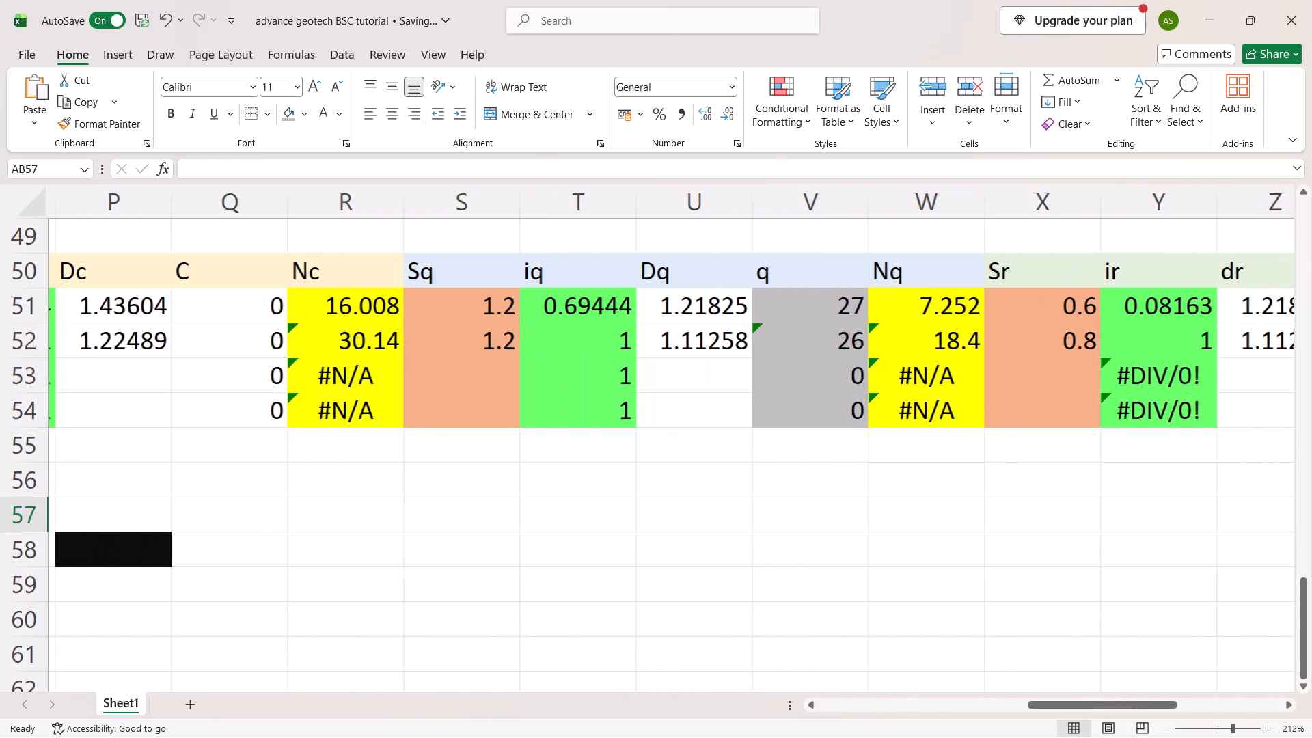
scroll(769, 341, "left", 3)
scroll(769, 341, "right", 1)
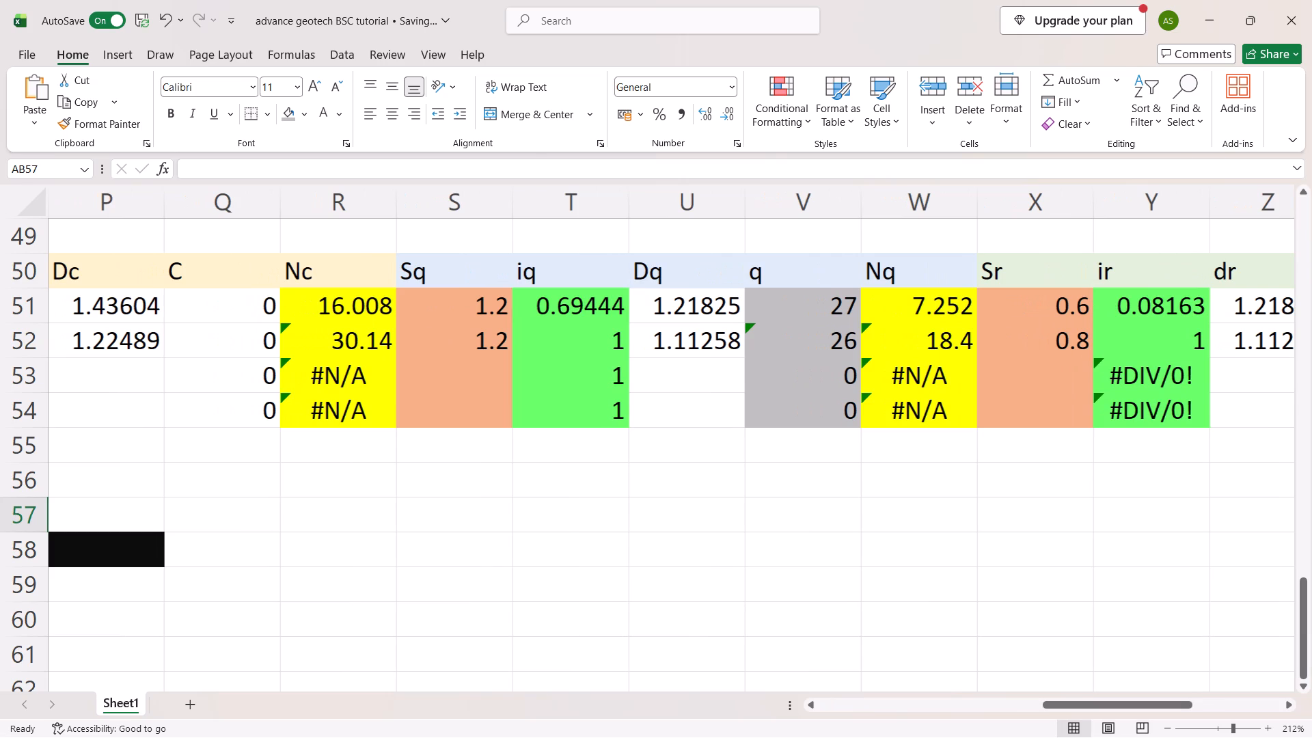
scroll(769, 341, "left", 9)
scroll(769, 341, "down", 1)
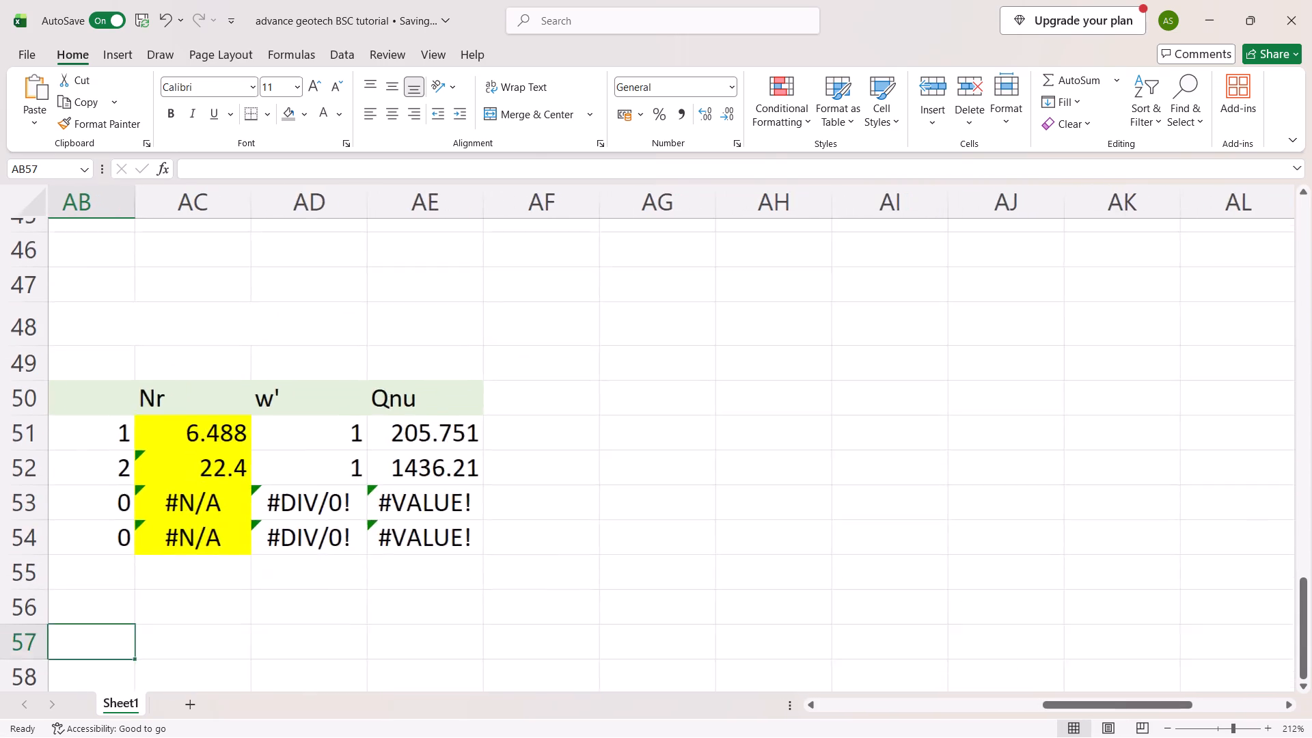
scroll(769, 341, "down", 1)
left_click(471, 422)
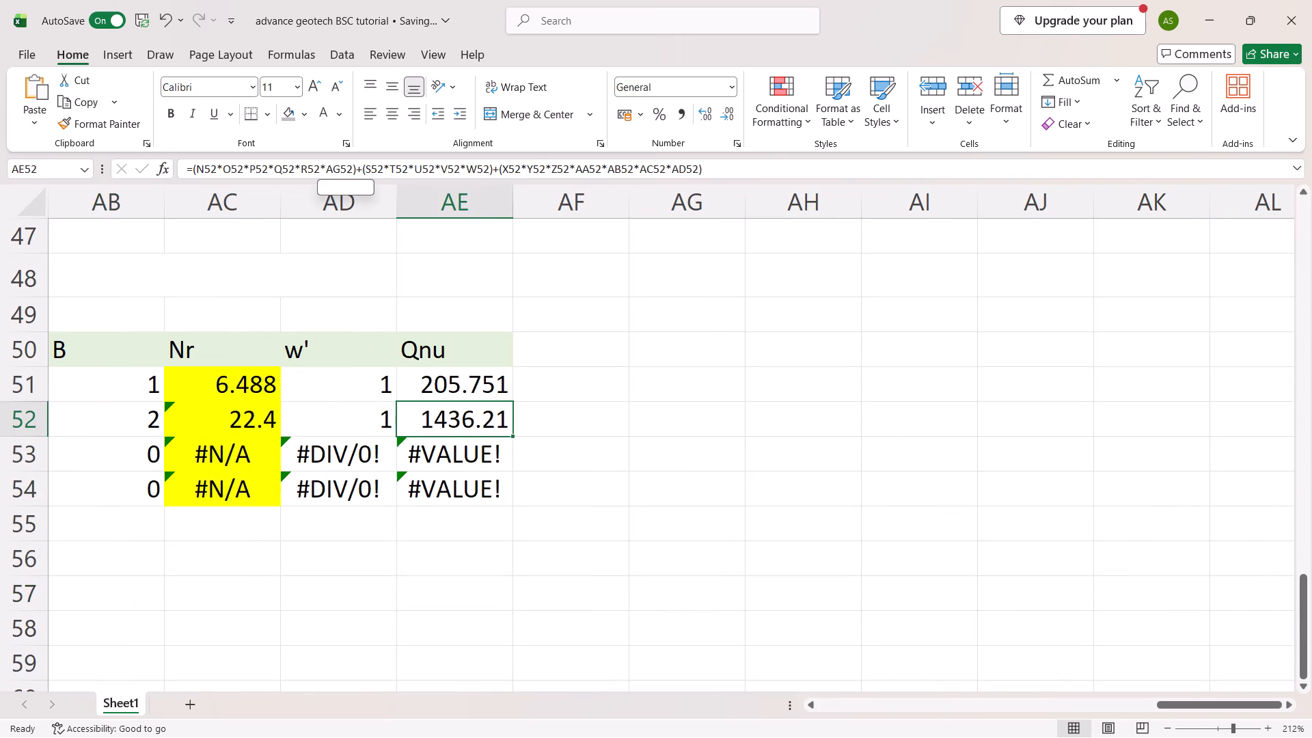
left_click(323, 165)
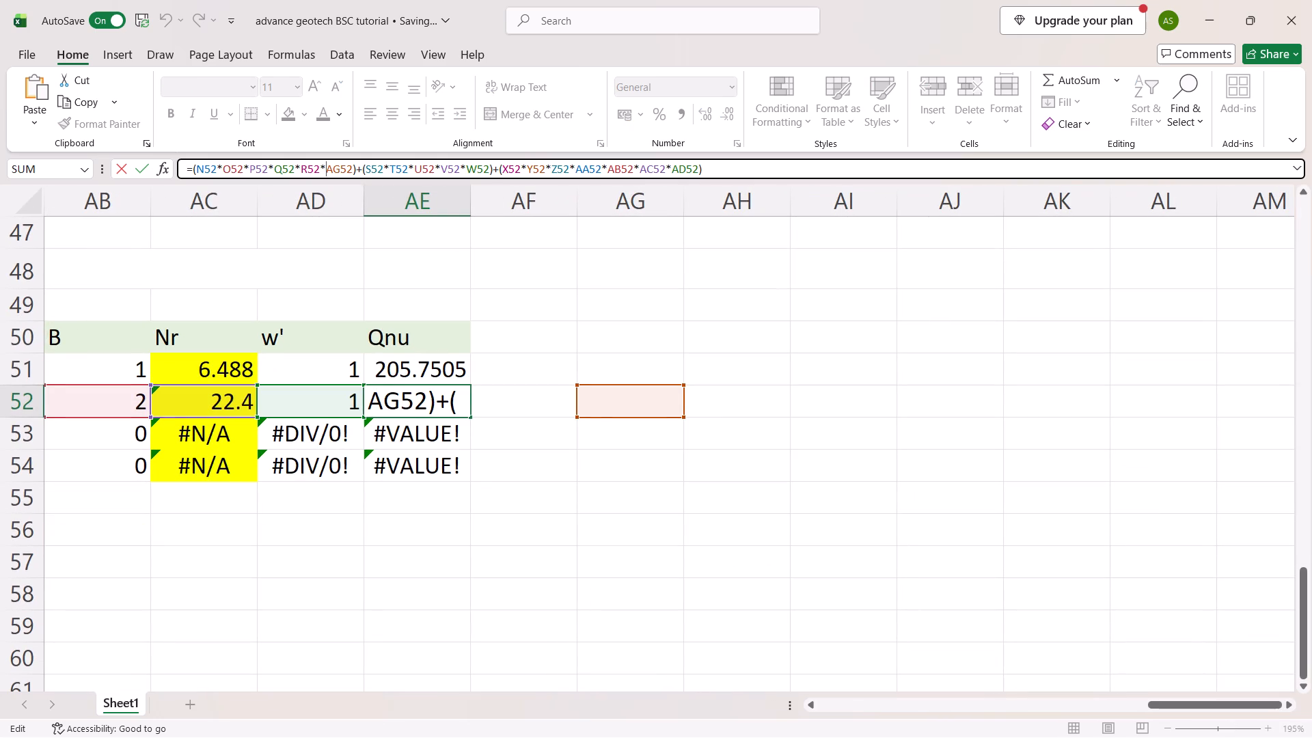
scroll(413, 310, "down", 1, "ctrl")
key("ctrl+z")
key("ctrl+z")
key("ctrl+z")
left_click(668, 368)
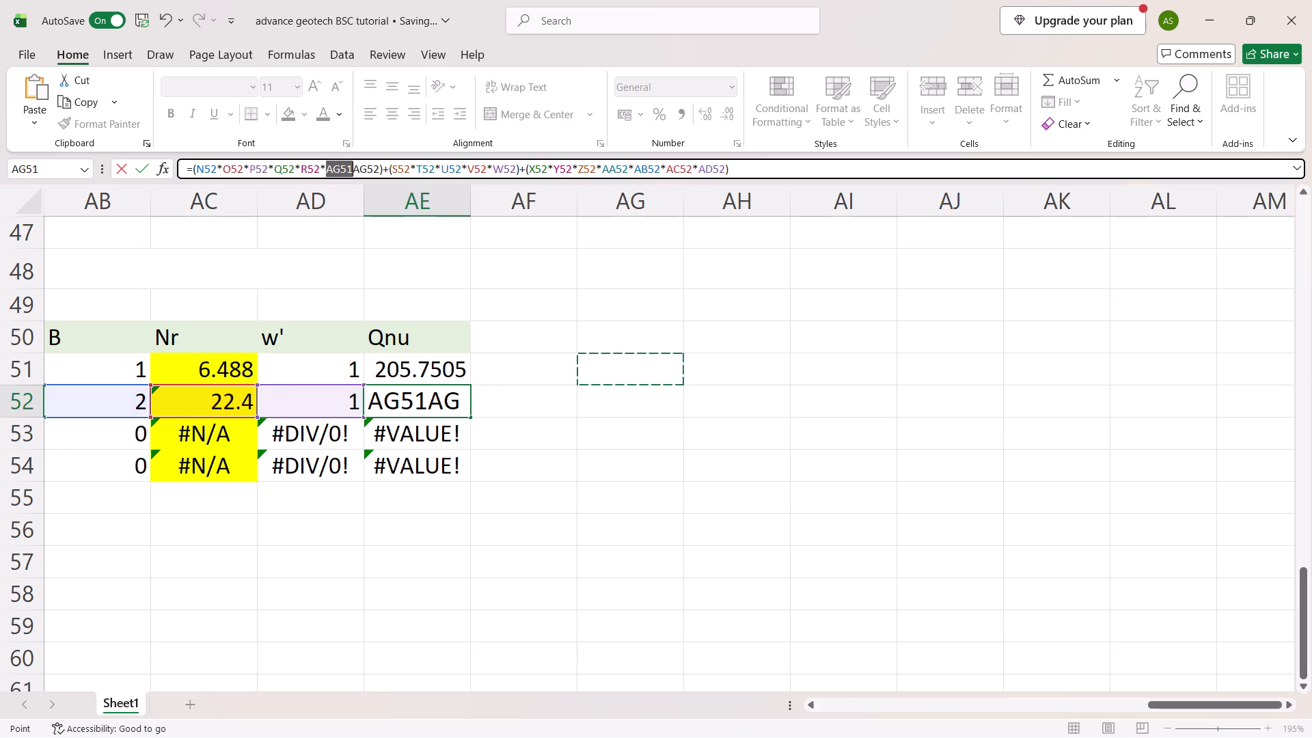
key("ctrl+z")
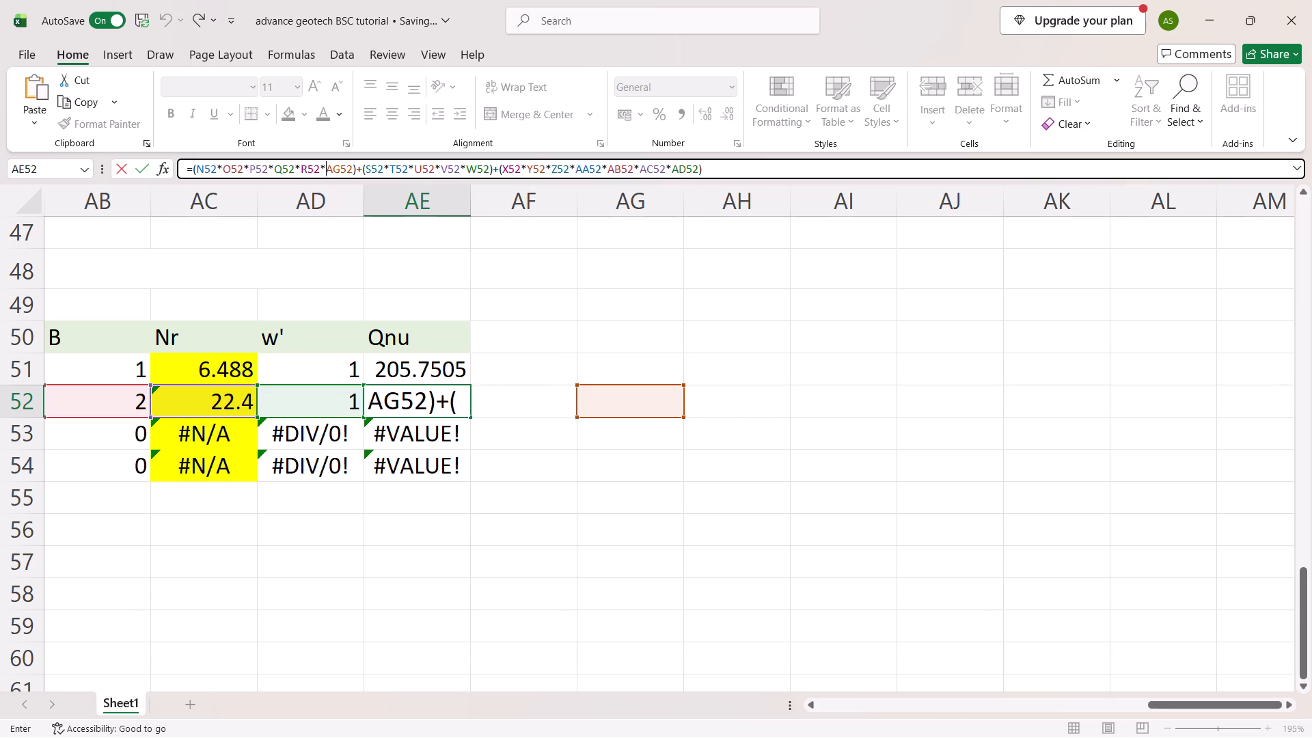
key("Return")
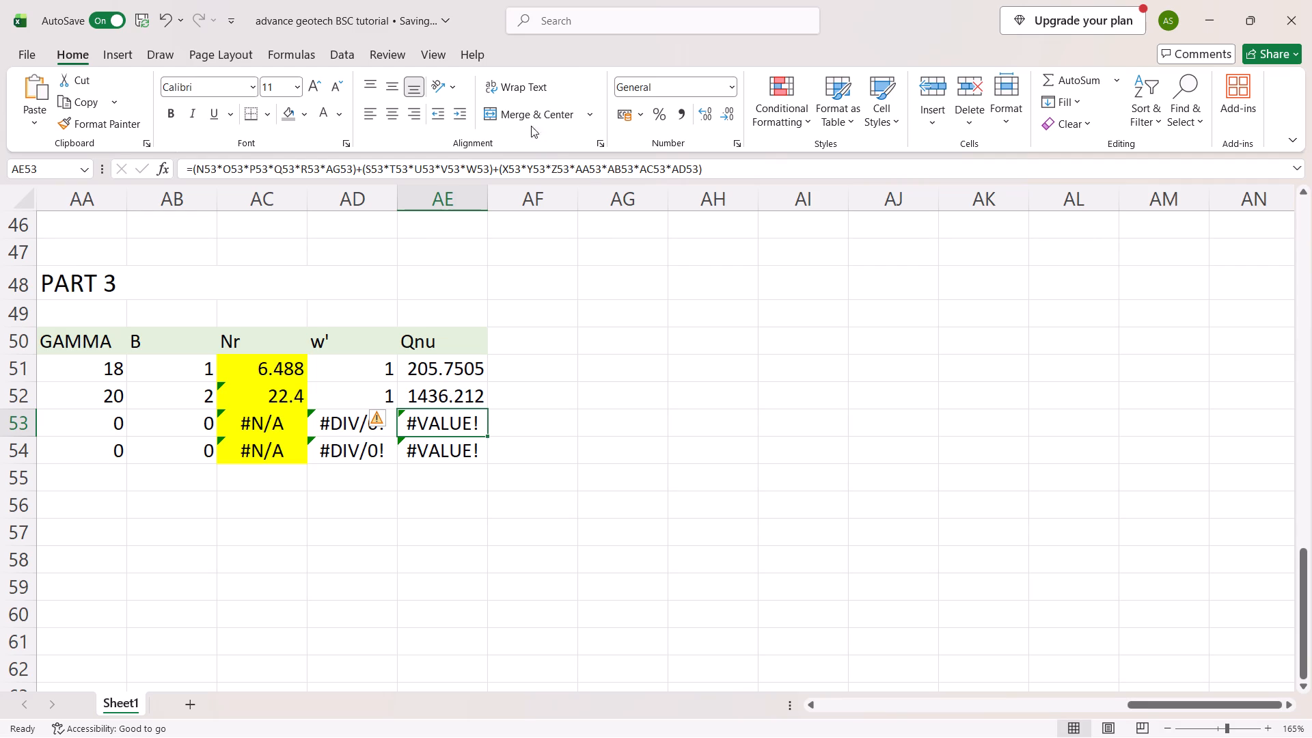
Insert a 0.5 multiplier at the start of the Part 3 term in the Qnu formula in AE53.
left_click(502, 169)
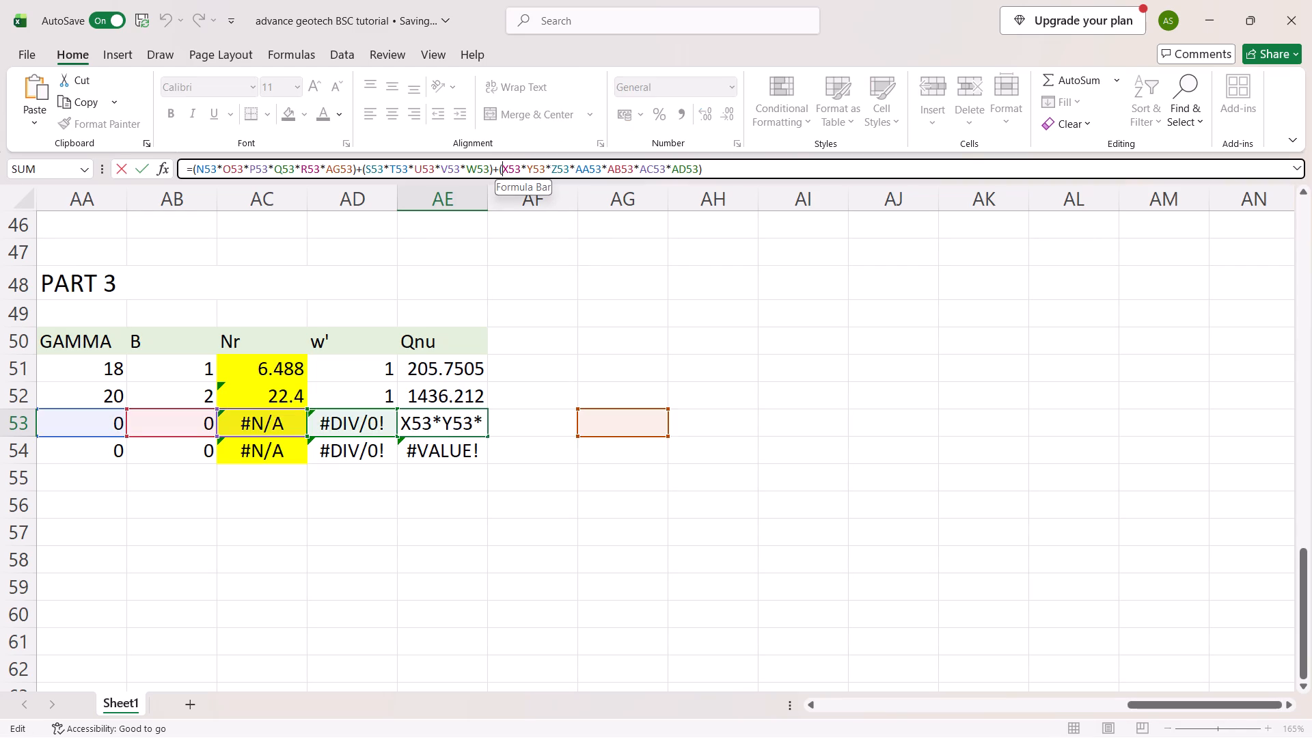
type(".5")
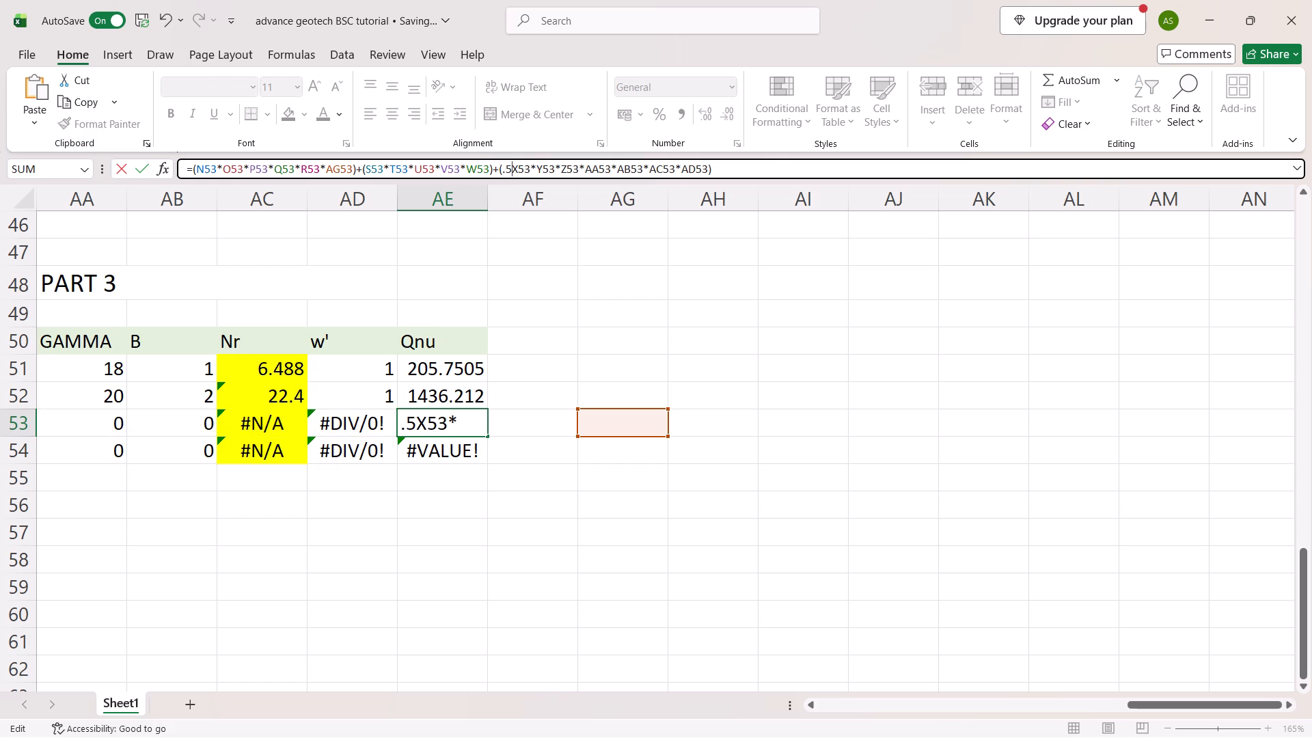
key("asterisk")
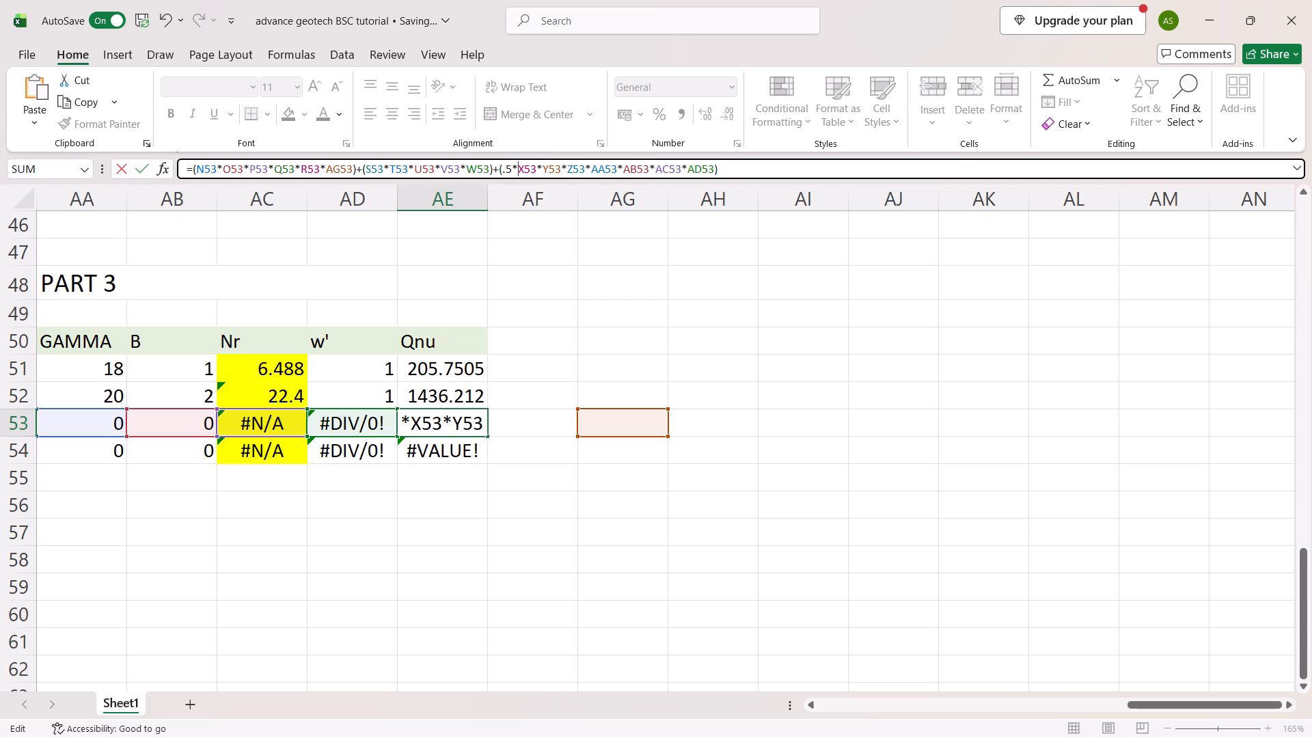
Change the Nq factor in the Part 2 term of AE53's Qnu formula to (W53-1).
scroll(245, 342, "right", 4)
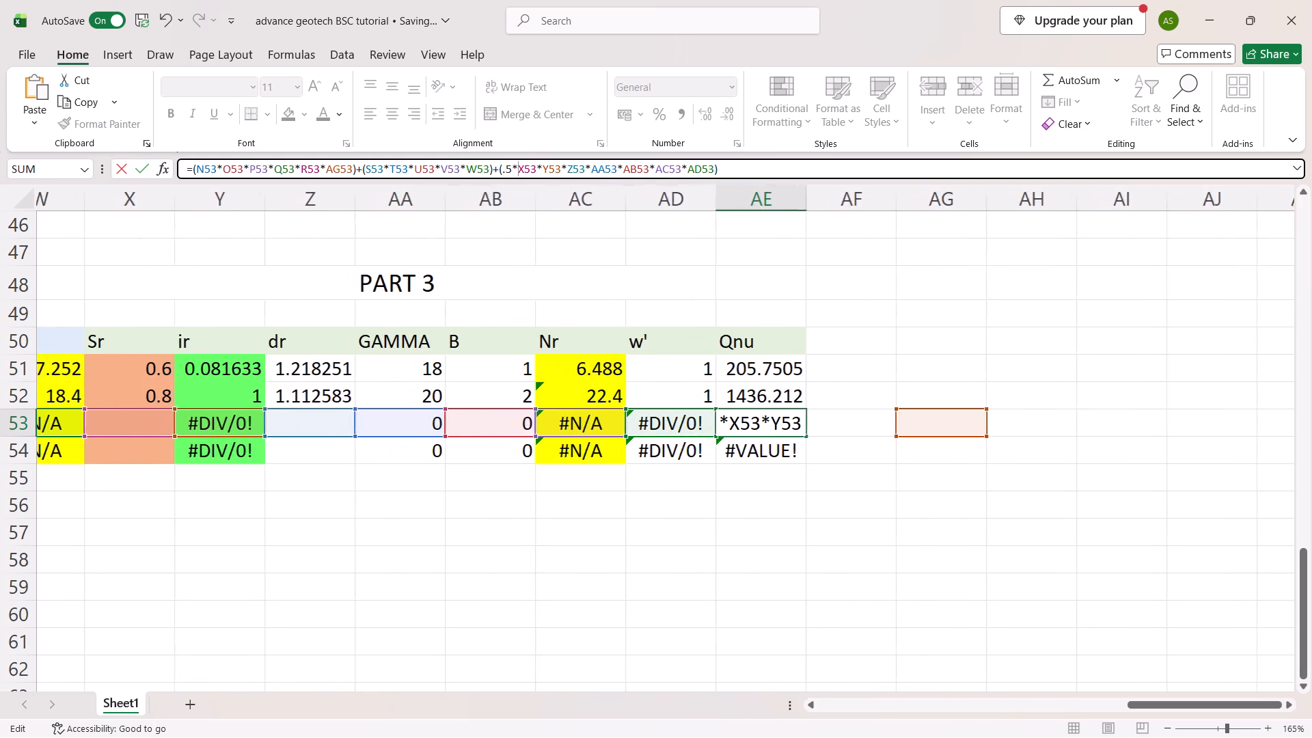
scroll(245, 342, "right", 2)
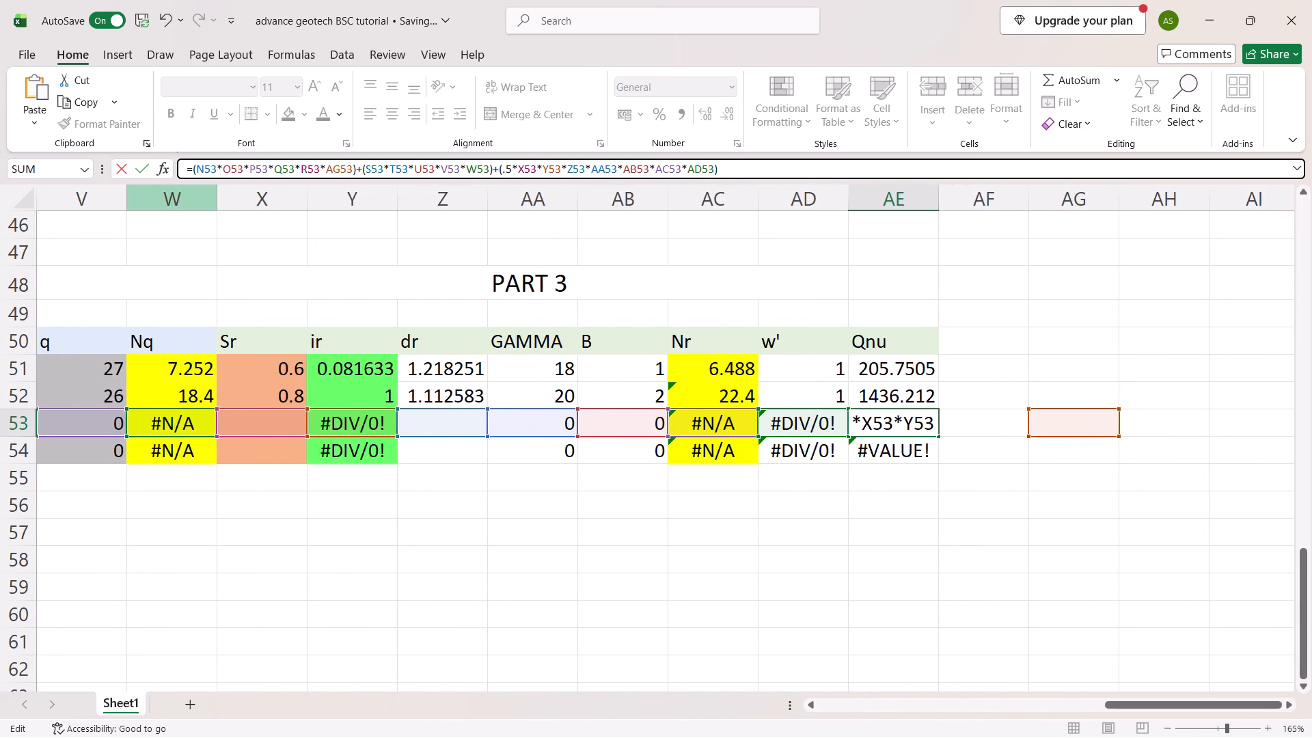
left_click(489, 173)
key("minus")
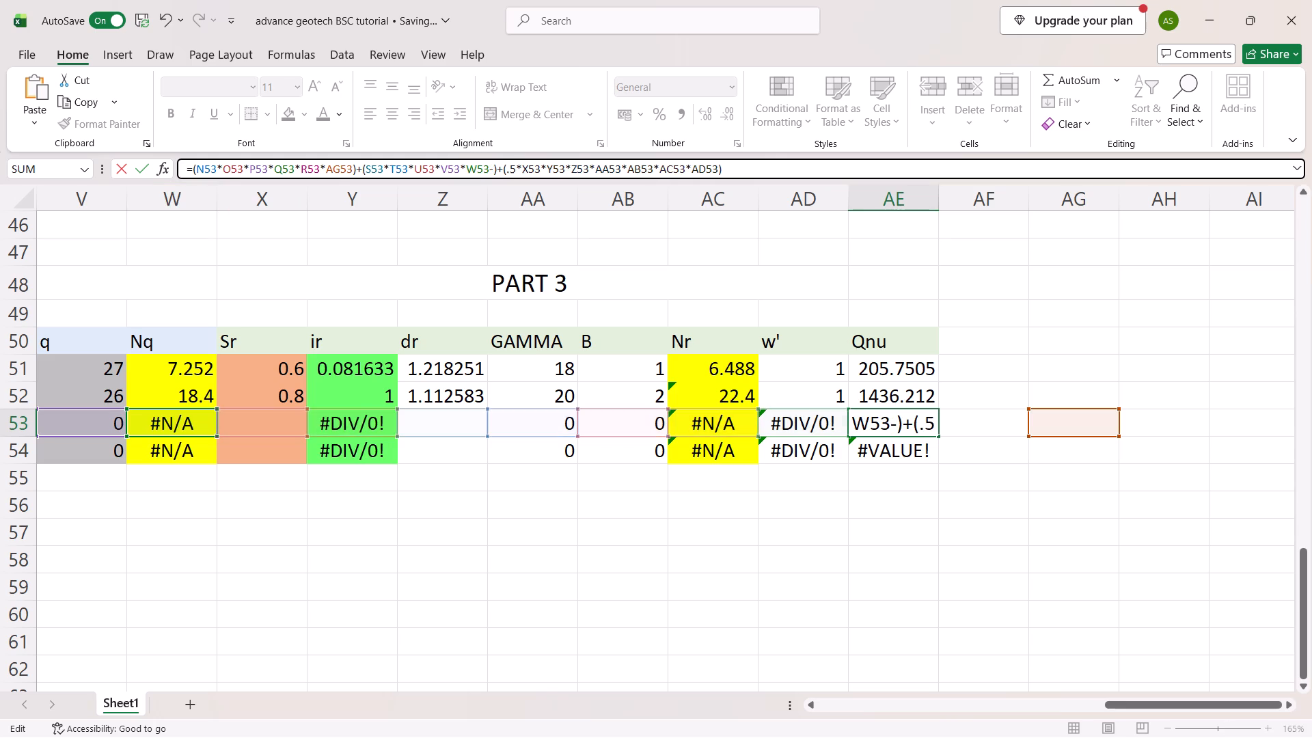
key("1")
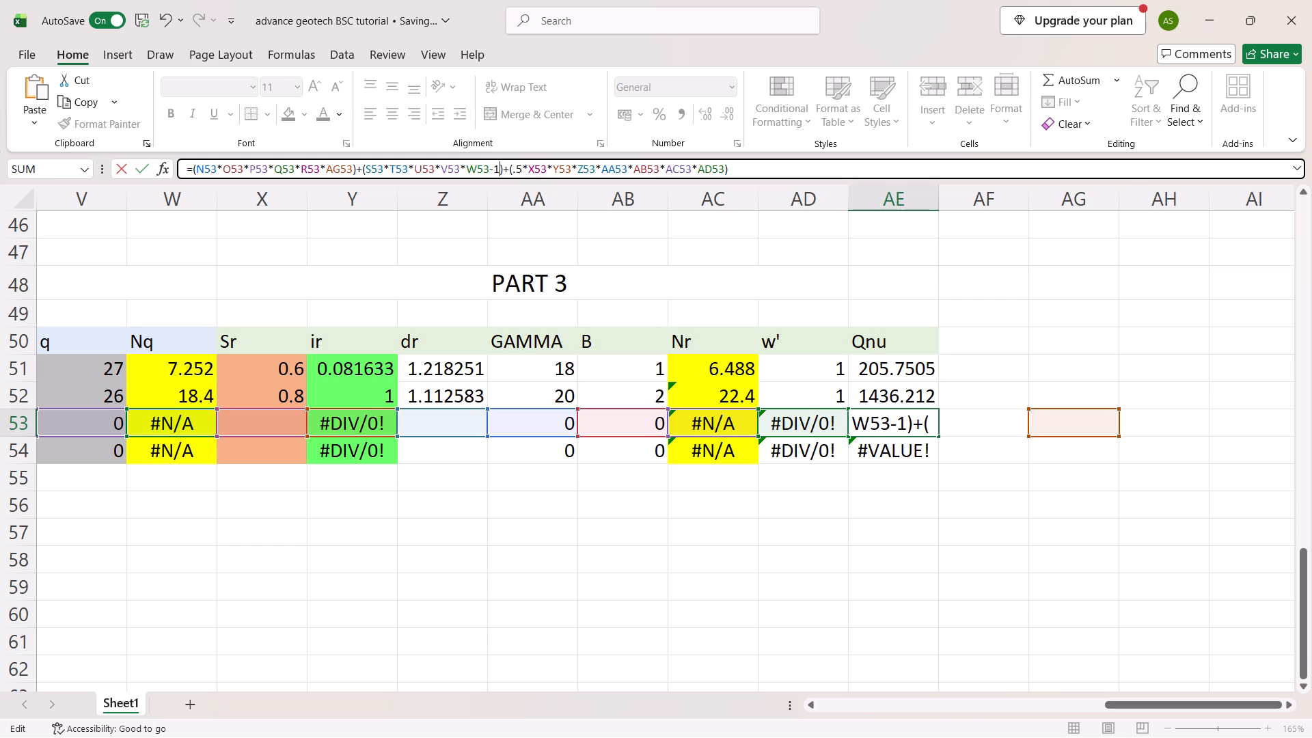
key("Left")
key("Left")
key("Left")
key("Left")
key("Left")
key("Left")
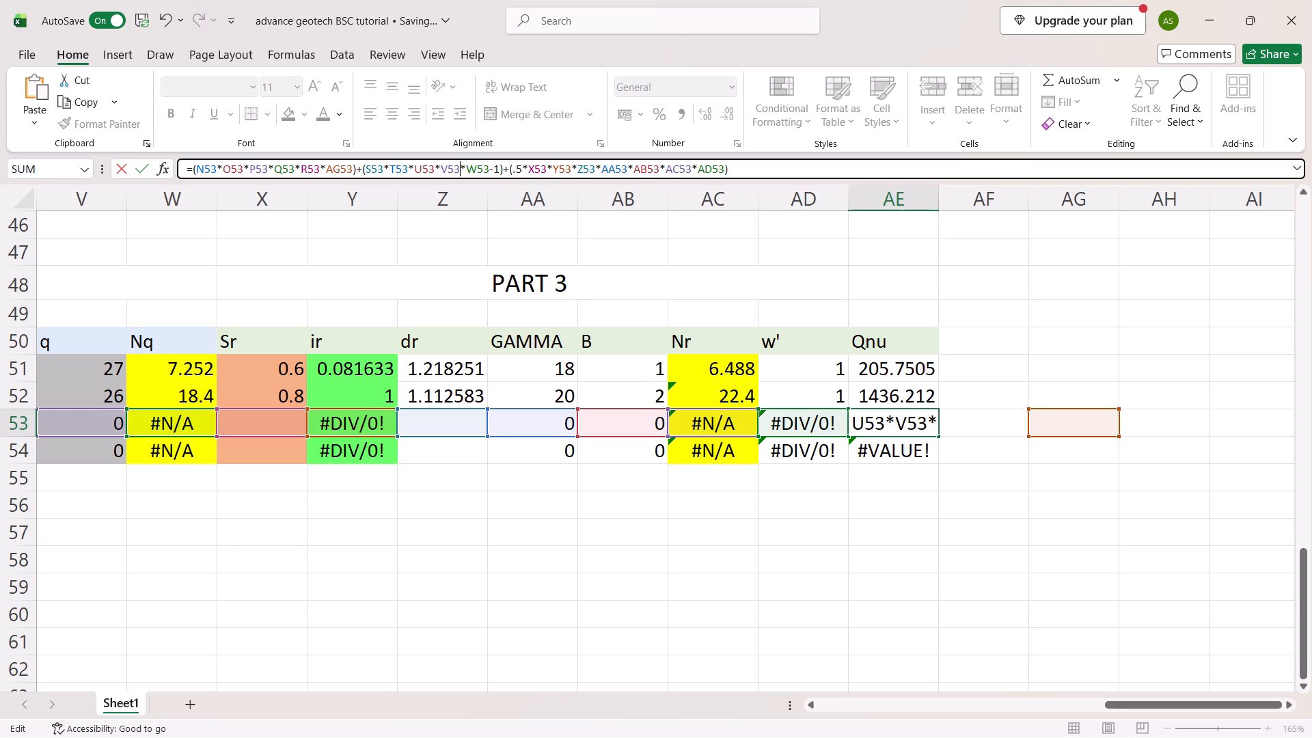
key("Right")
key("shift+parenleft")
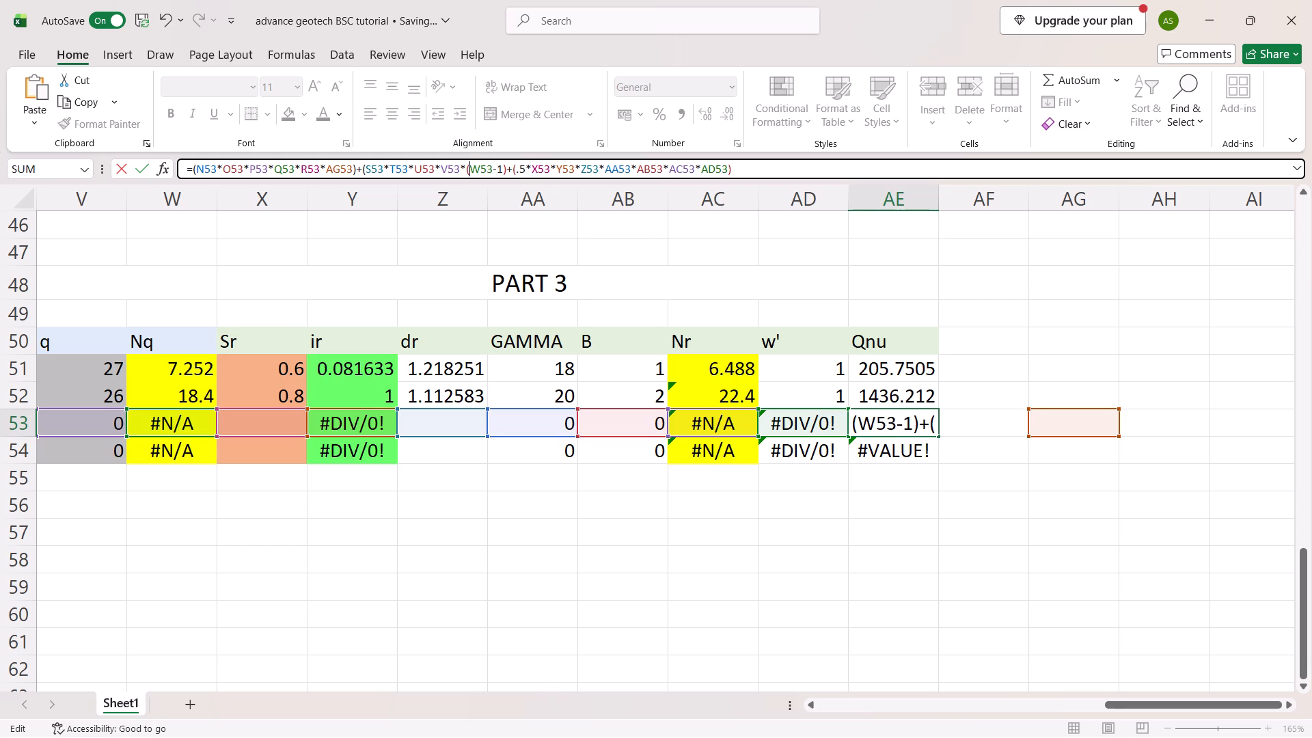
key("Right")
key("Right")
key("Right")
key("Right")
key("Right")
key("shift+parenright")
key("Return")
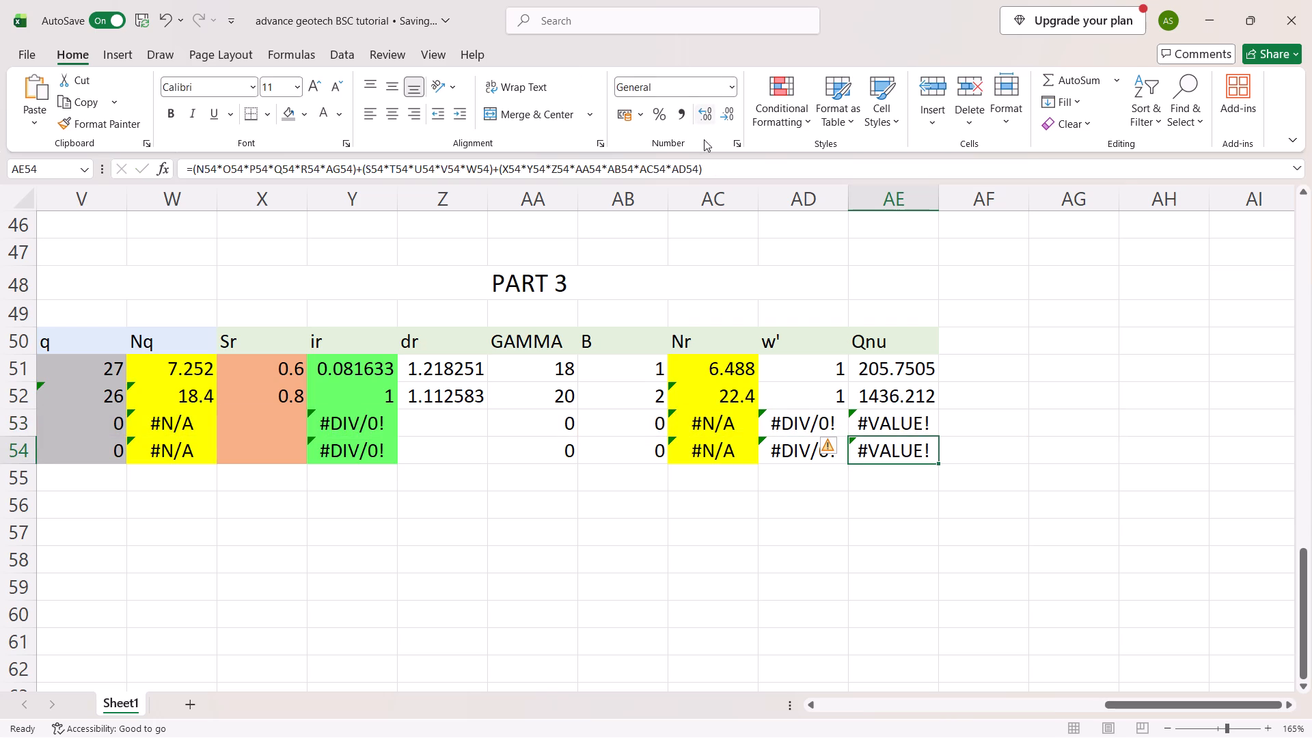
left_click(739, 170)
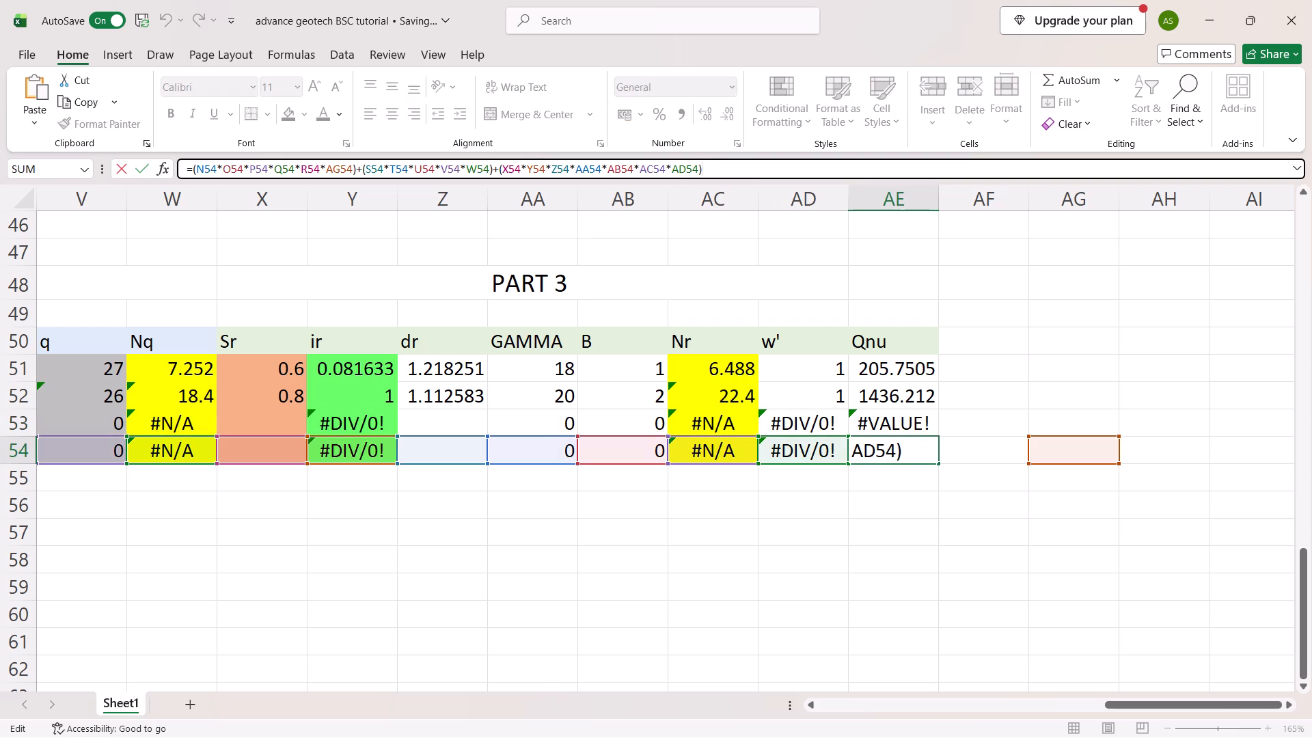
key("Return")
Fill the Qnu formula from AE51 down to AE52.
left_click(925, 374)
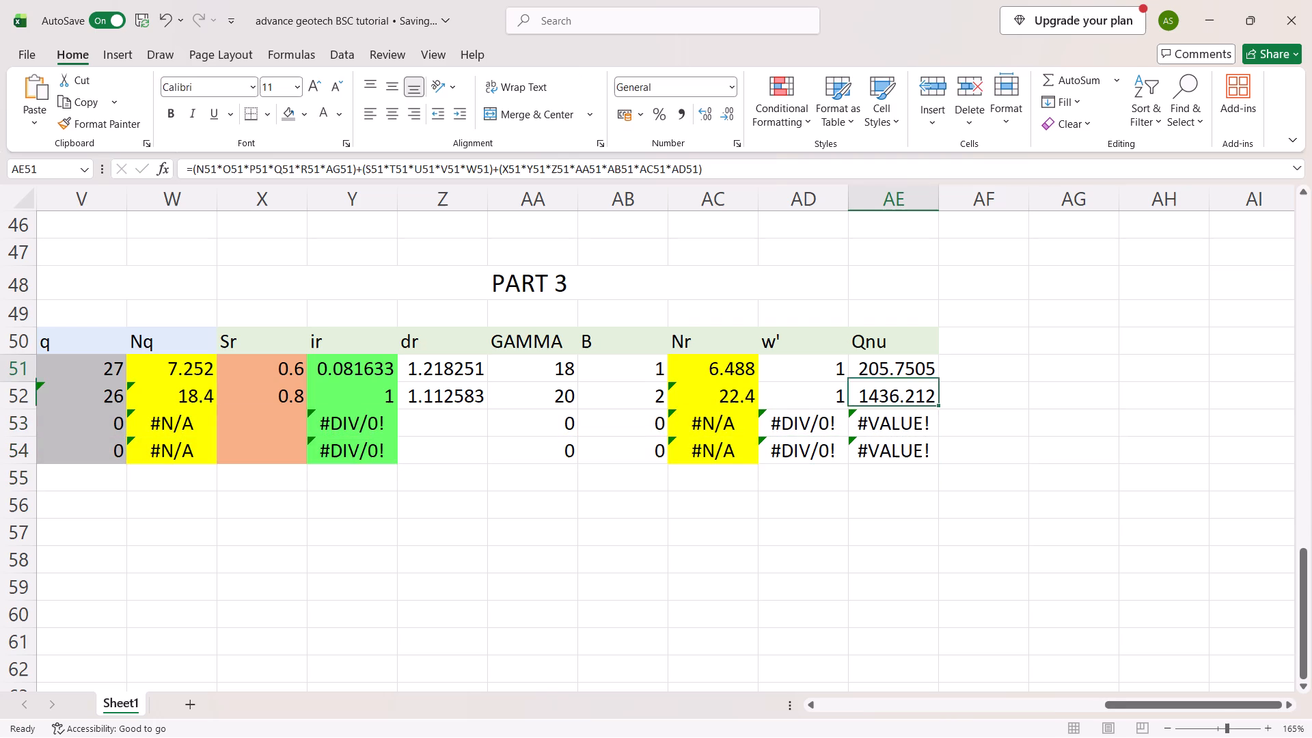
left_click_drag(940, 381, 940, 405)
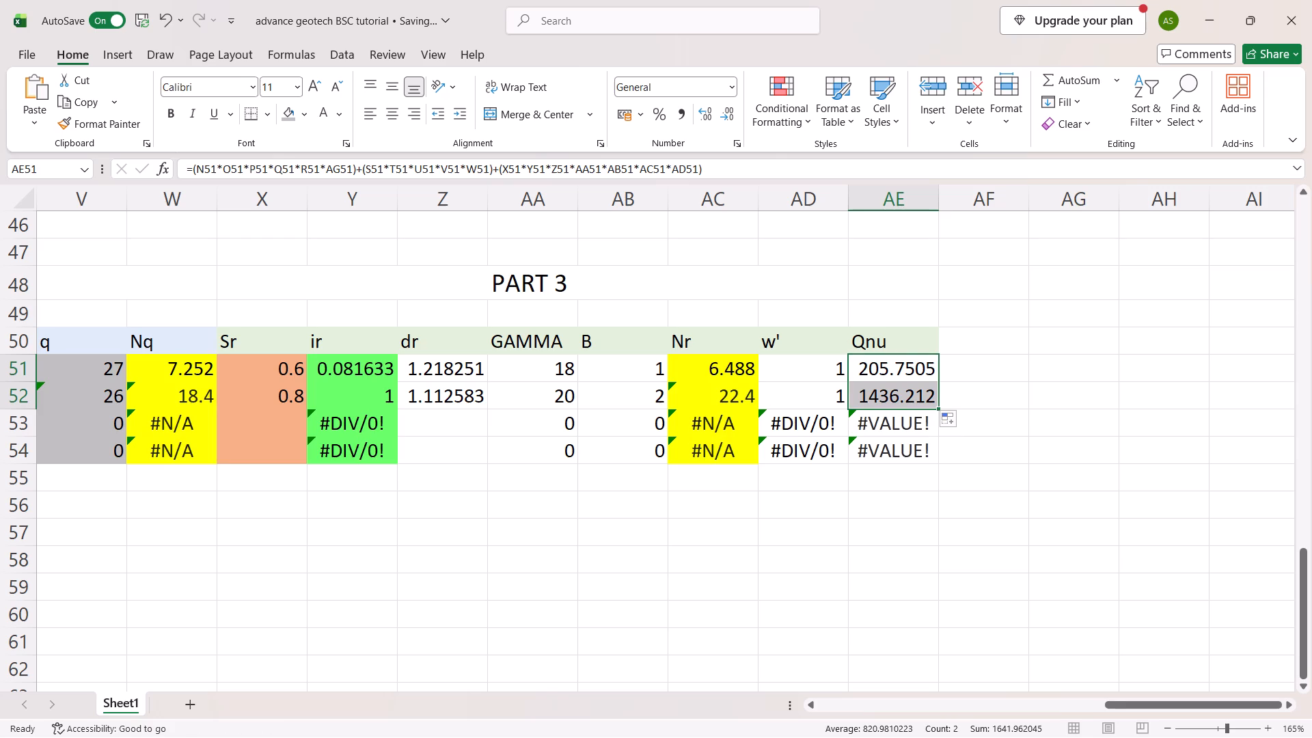
Compare the Qnu formulas in rows 51 to 54 for the 0.5 multiplier and the Nq-1 factor.
left_click(889, 364)
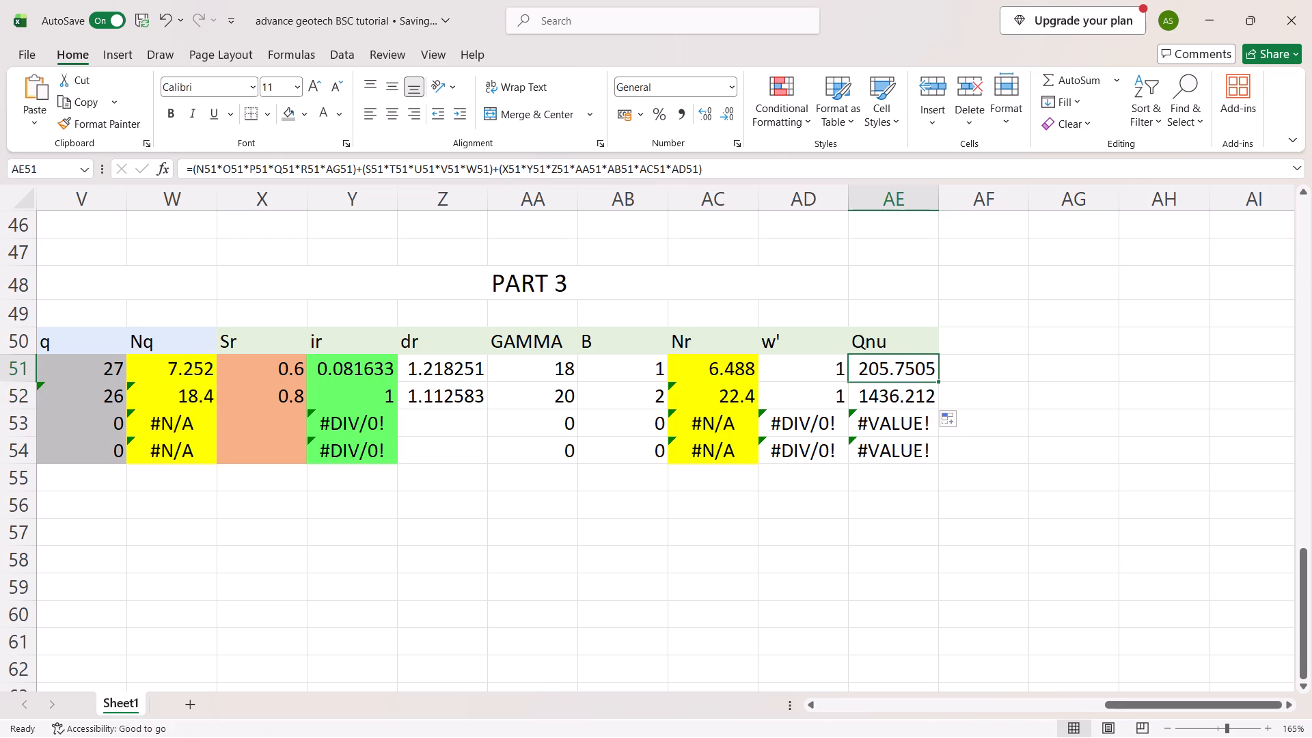
left_click_drag(891, 403, 895, 422)
left_click(895, 422)
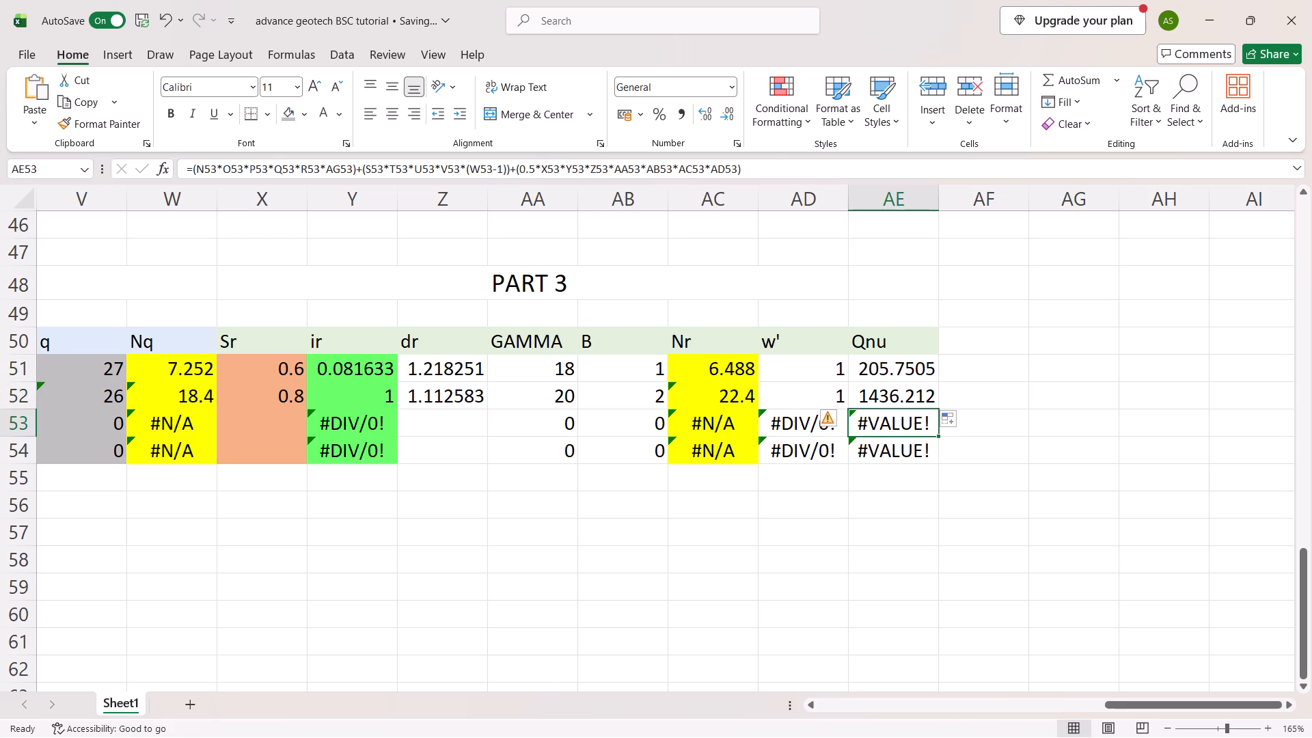
left_click(903, 451)
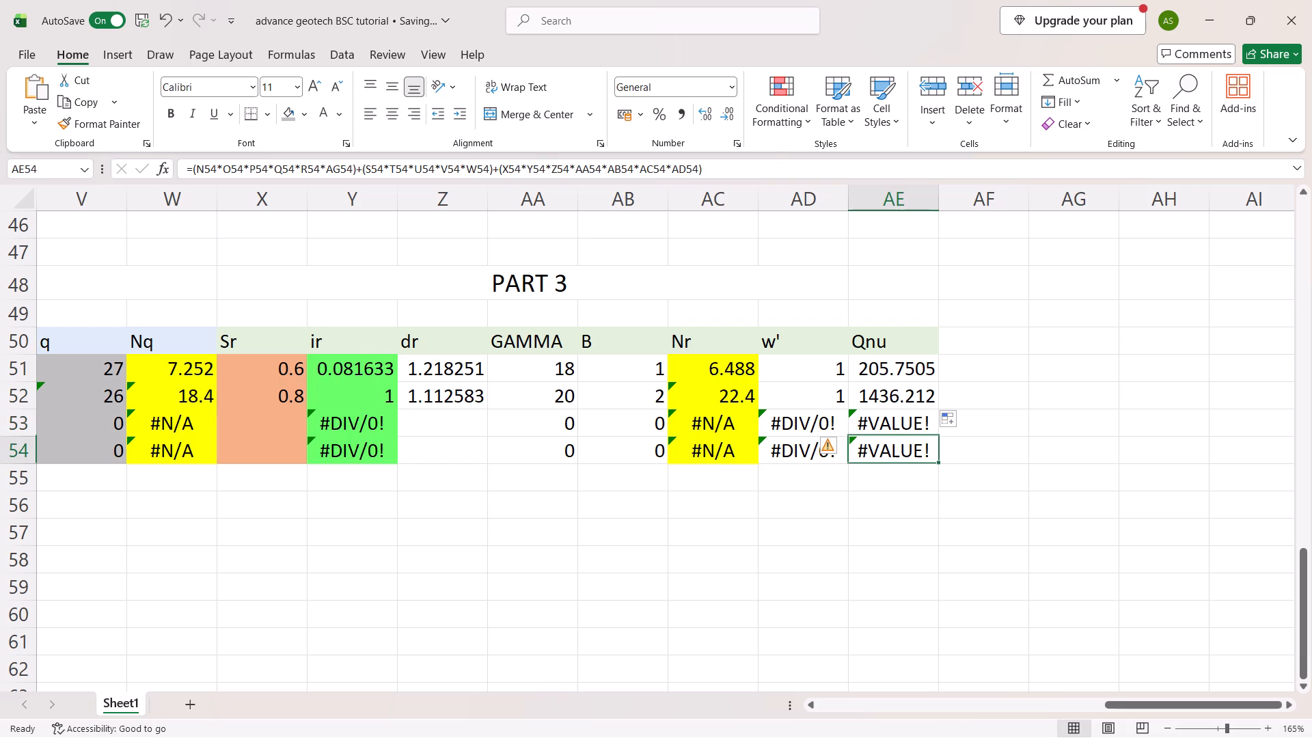
left_click(917, 378)
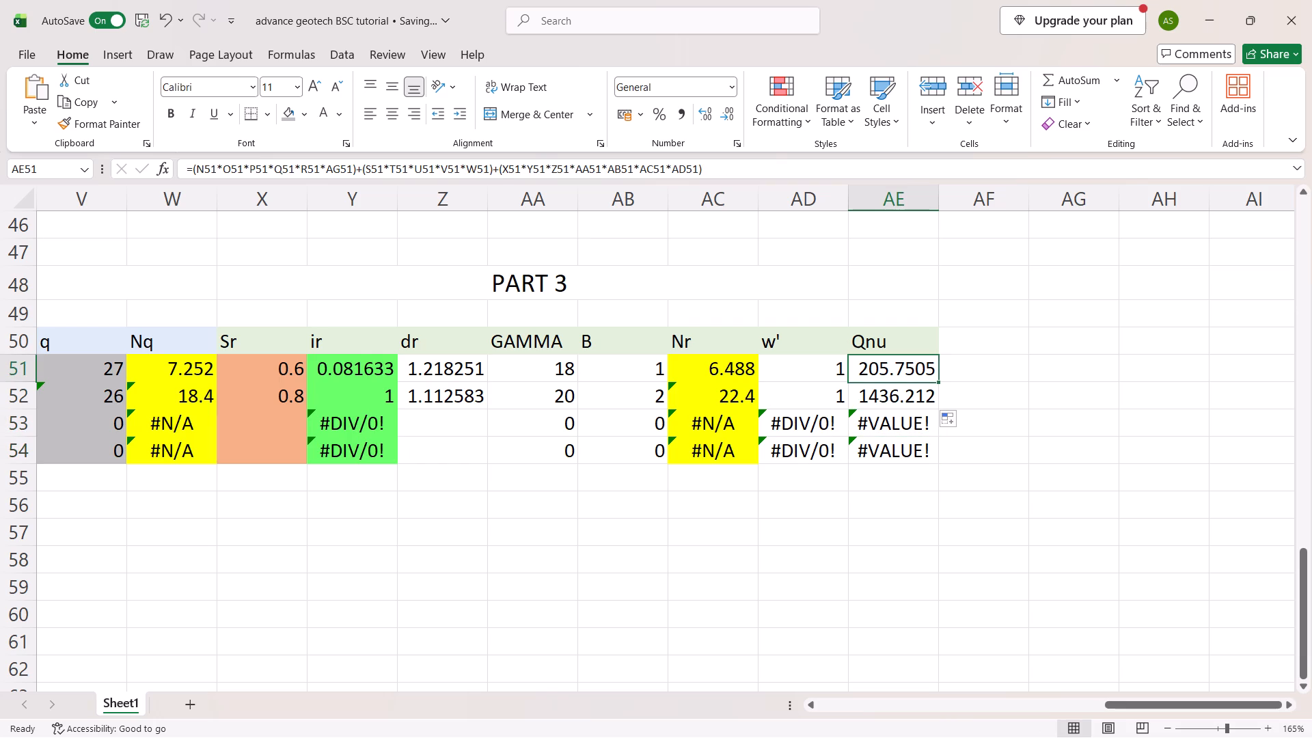
left_click(910, 393)
left_click(1001, 394)
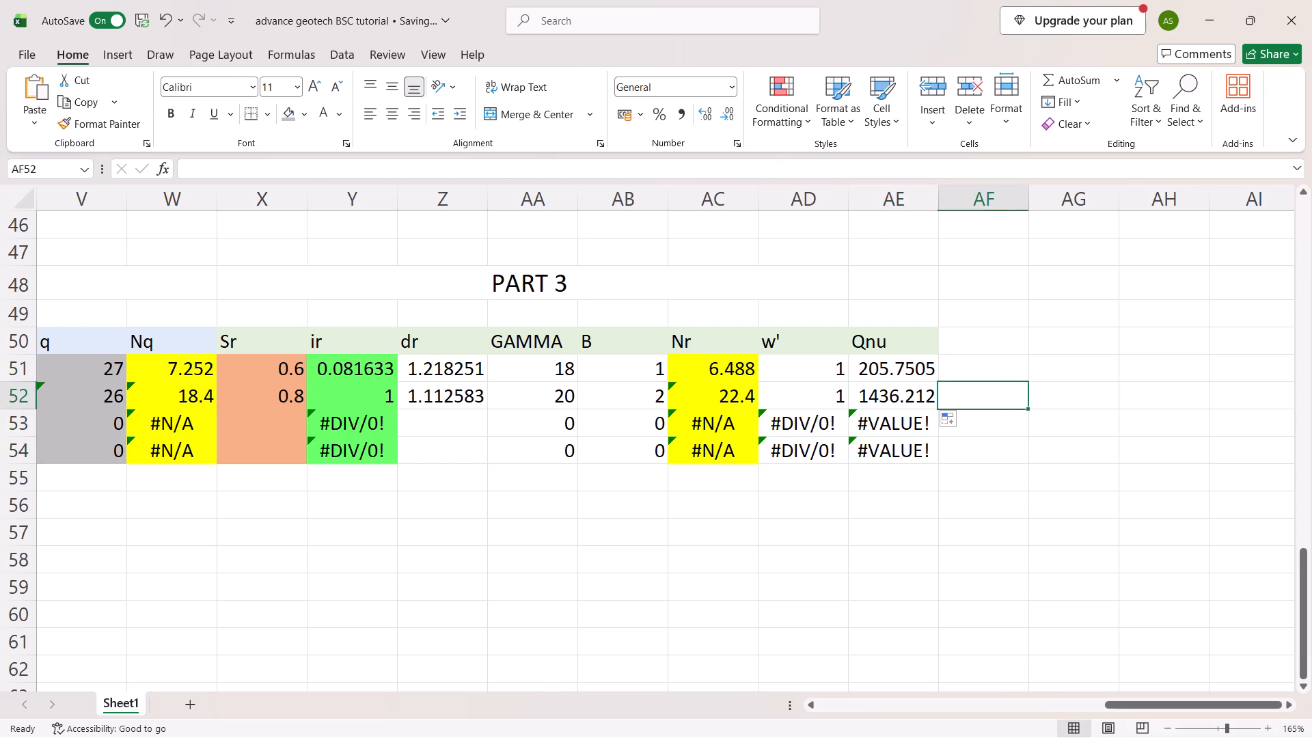
left_click(1050, 393)
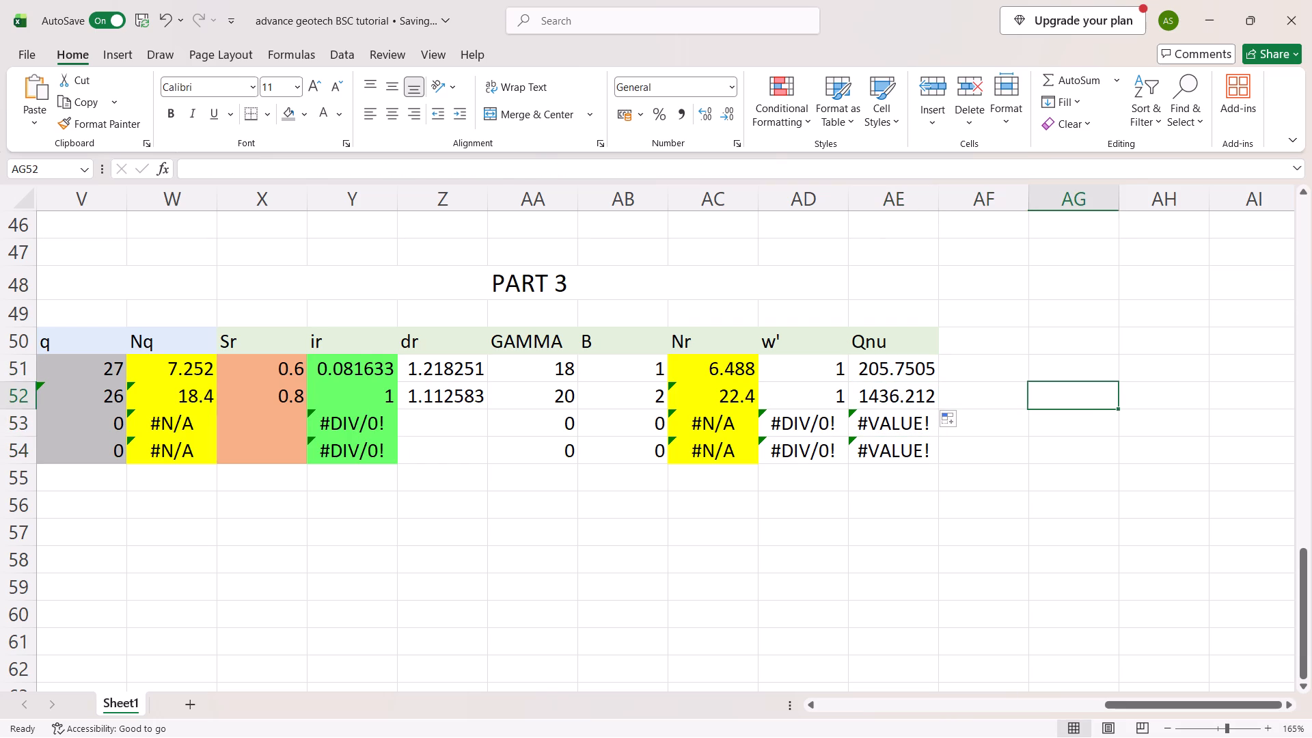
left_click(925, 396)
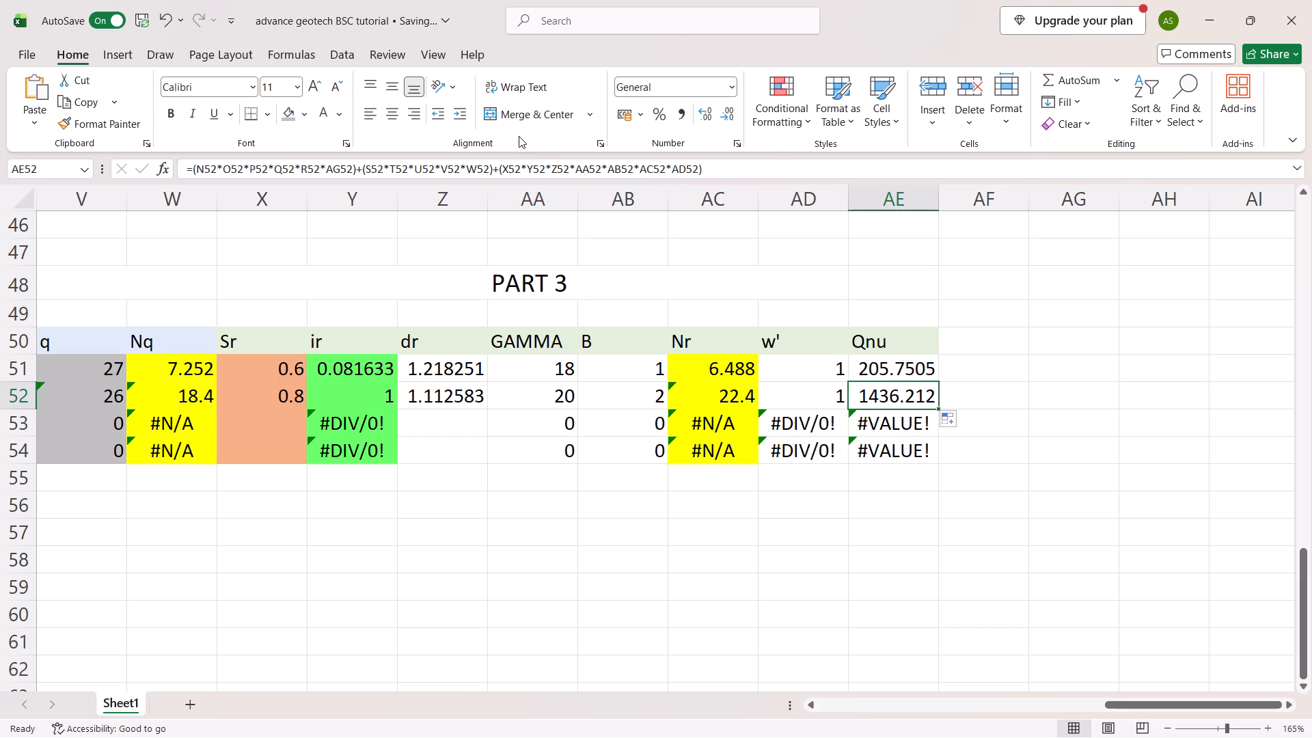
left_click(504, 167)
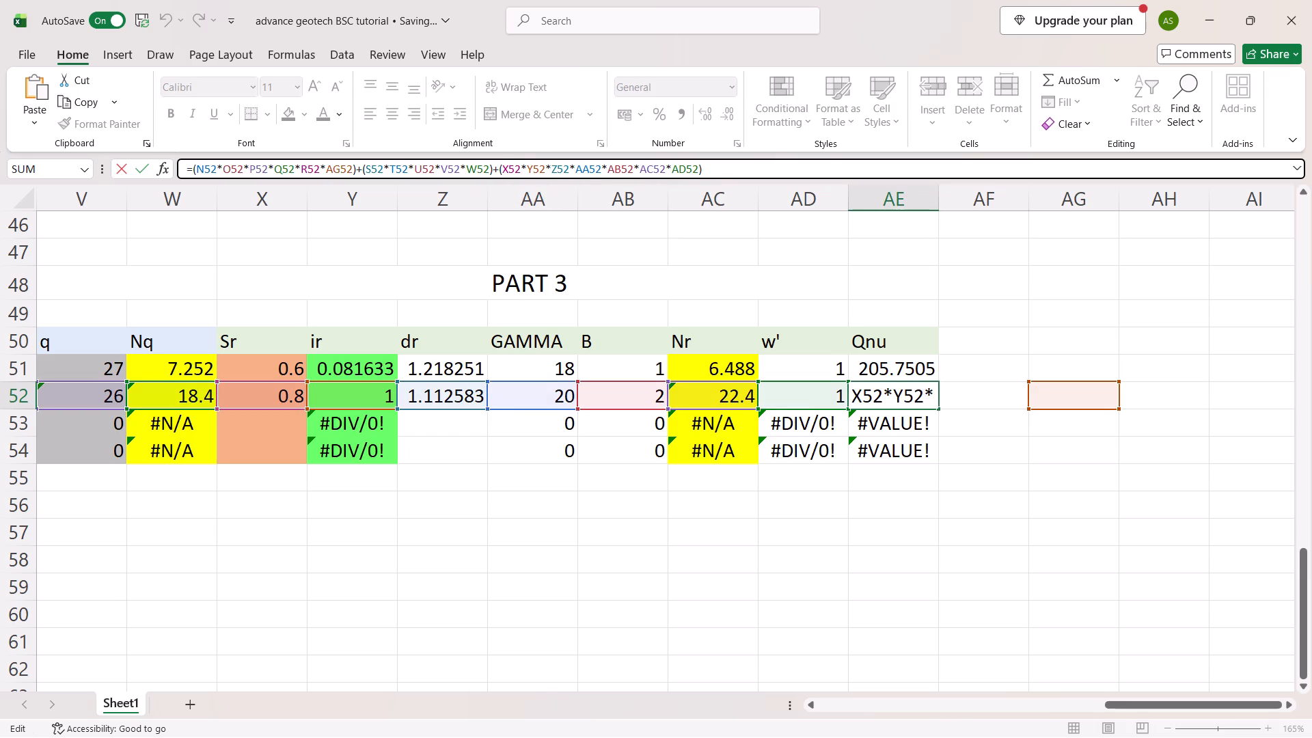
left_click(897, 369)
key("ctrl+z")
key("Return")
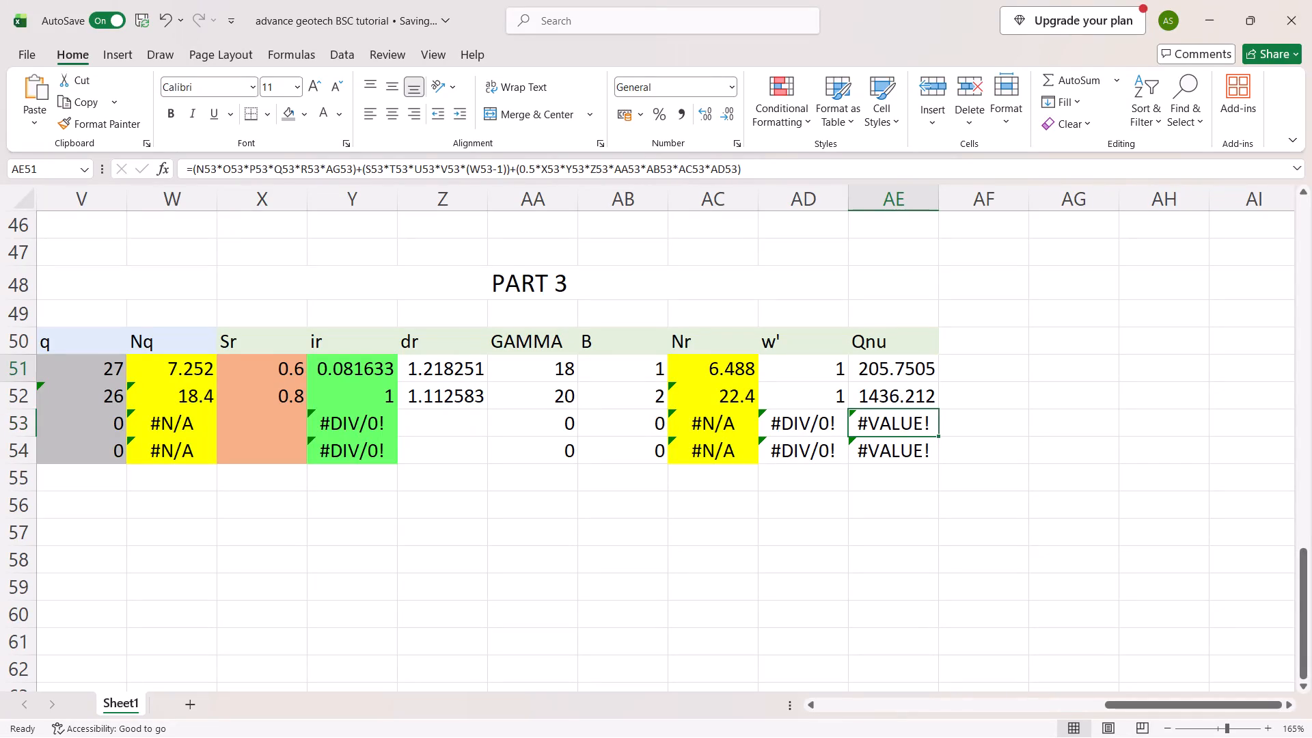
Insert a 0.5 multiplier at the start of the Part 3 term in the Qnu formula in AE51.
left_click(904, 364)
left_click(501, 172)
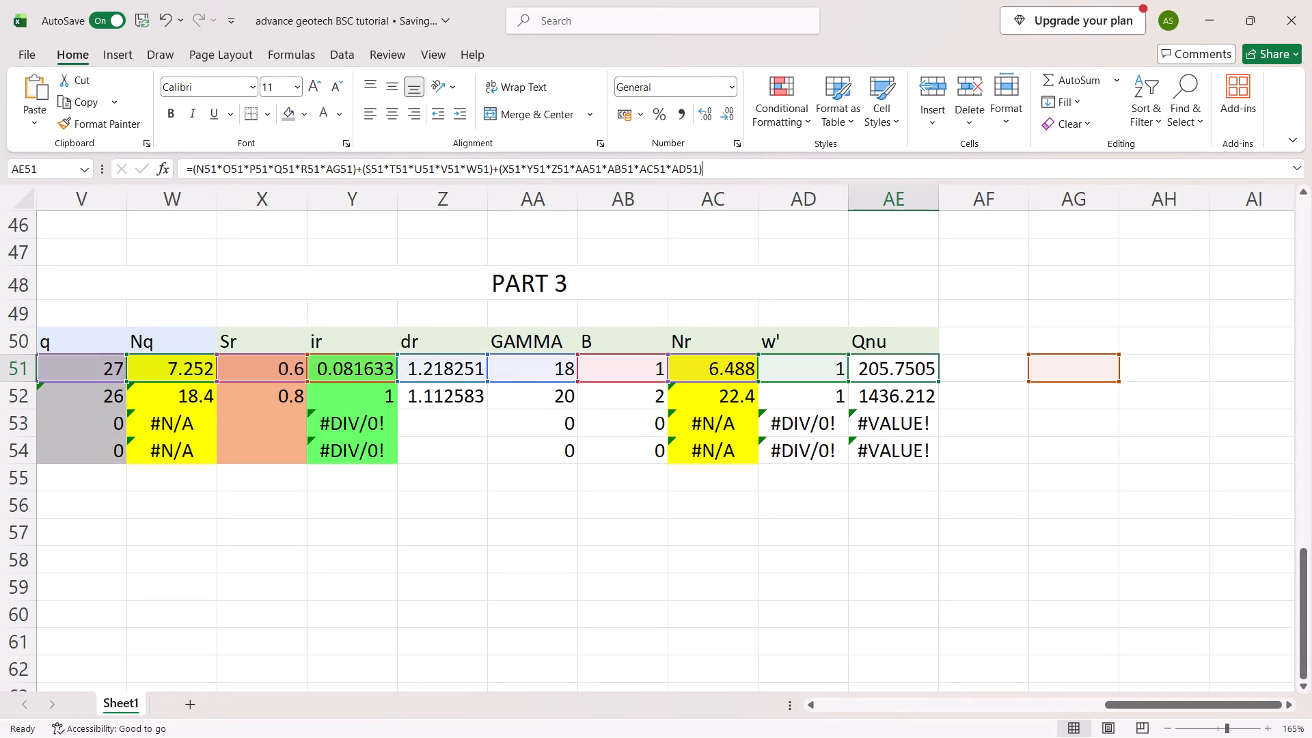
type(".5")
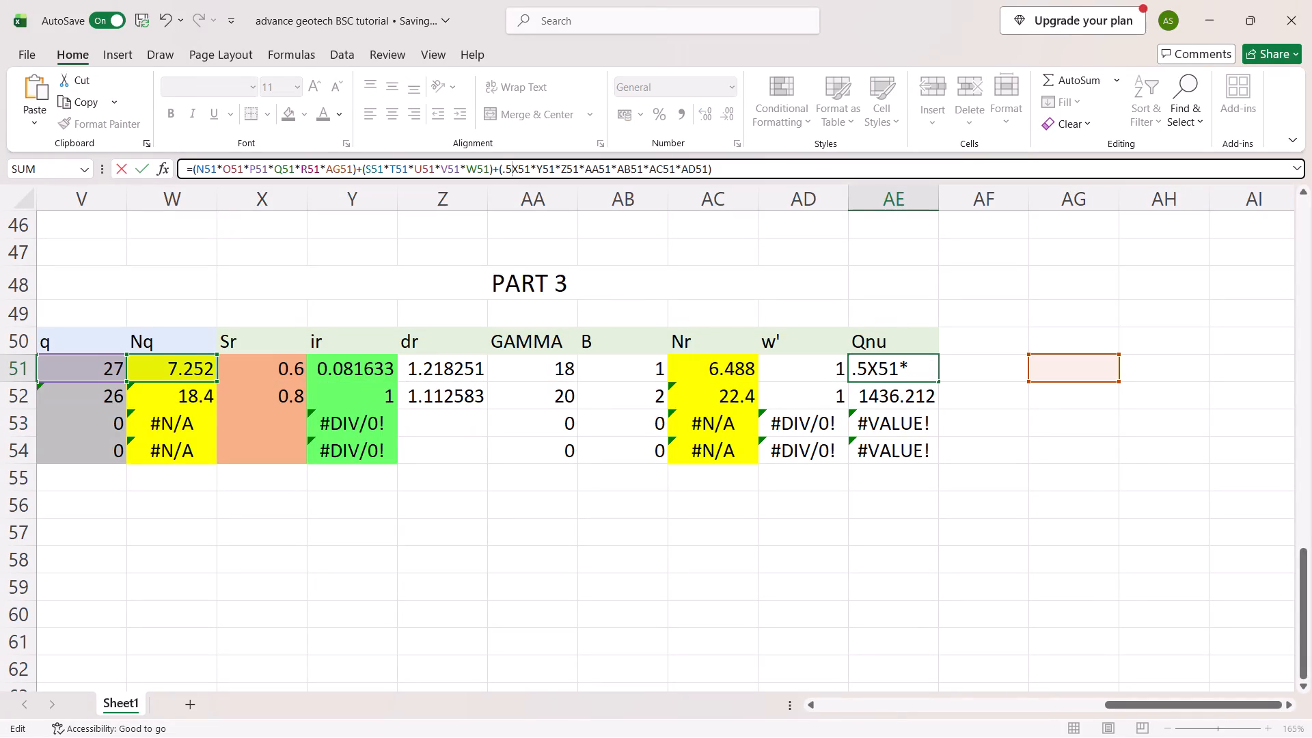
key("asterisk")
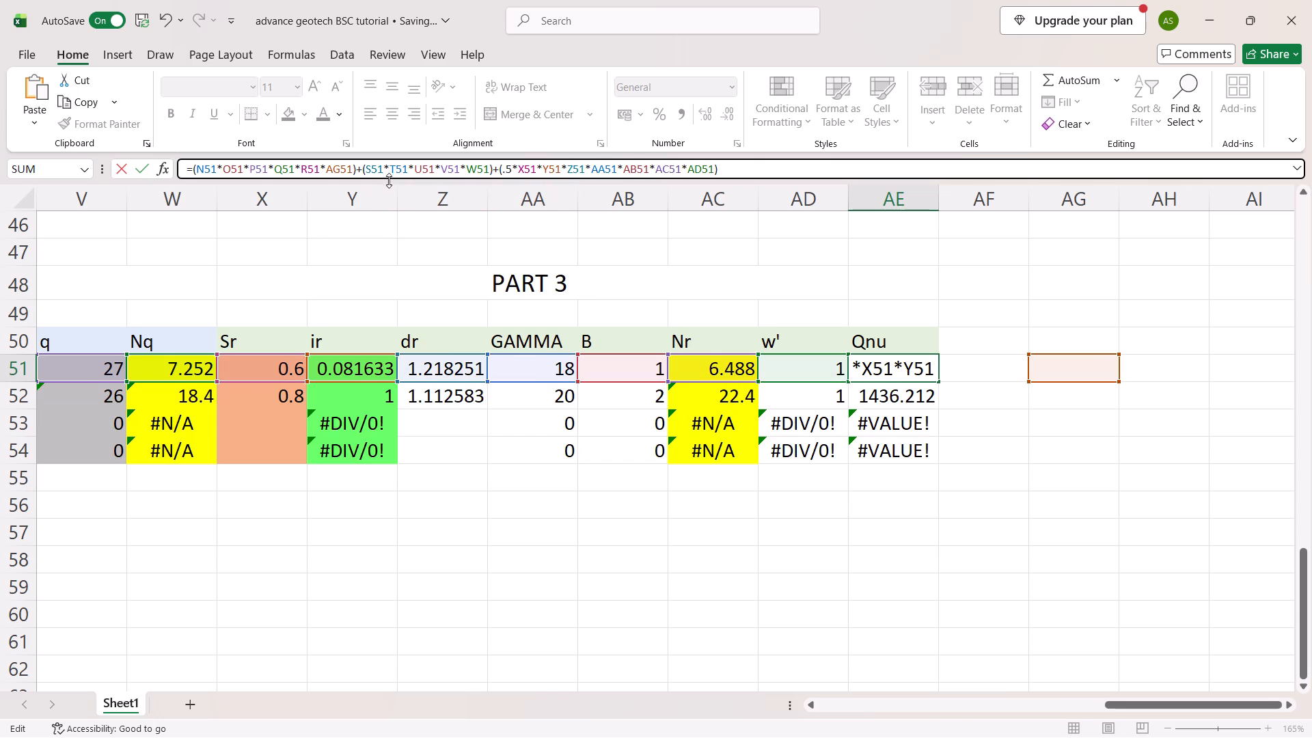
Change the Nq factor in the Part 2 term of AE51's Qnu formula to (W51-1).
left_click(465, 167)
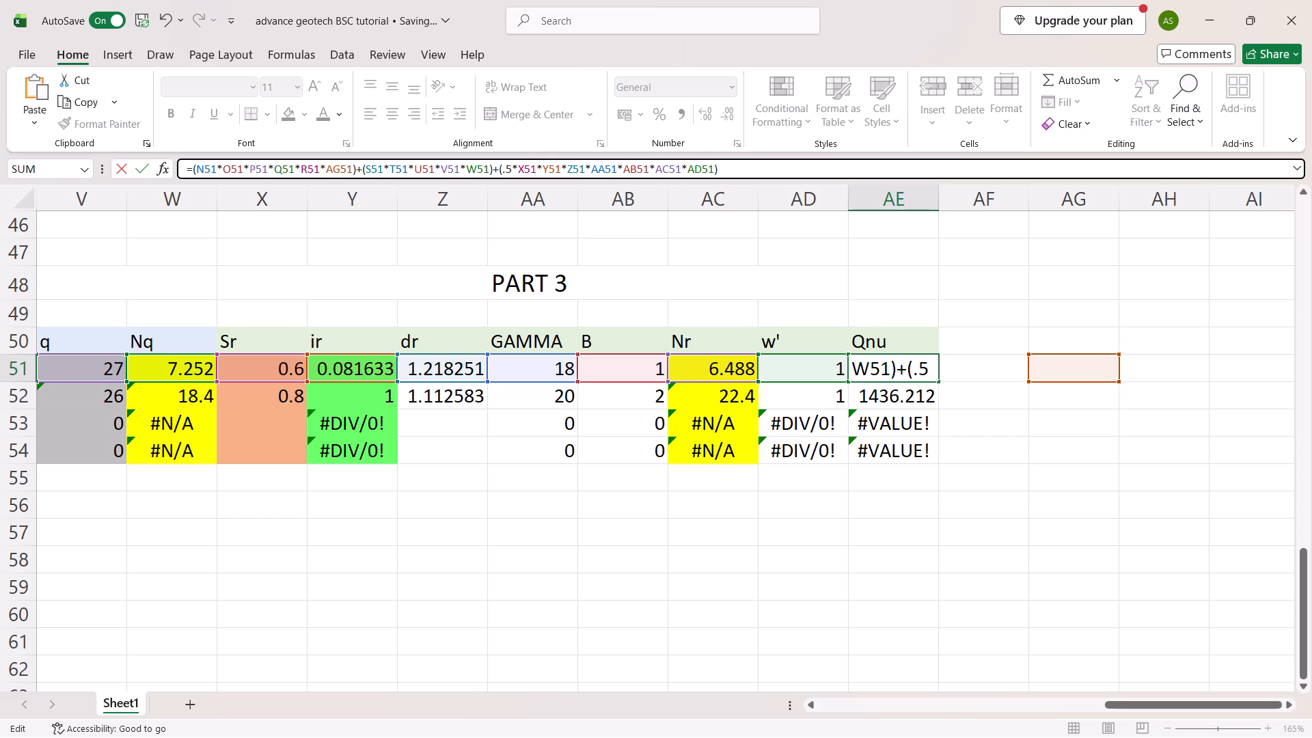
left_click(465, 167)
key("shift+parenleft")
key("Right")
key("Right")
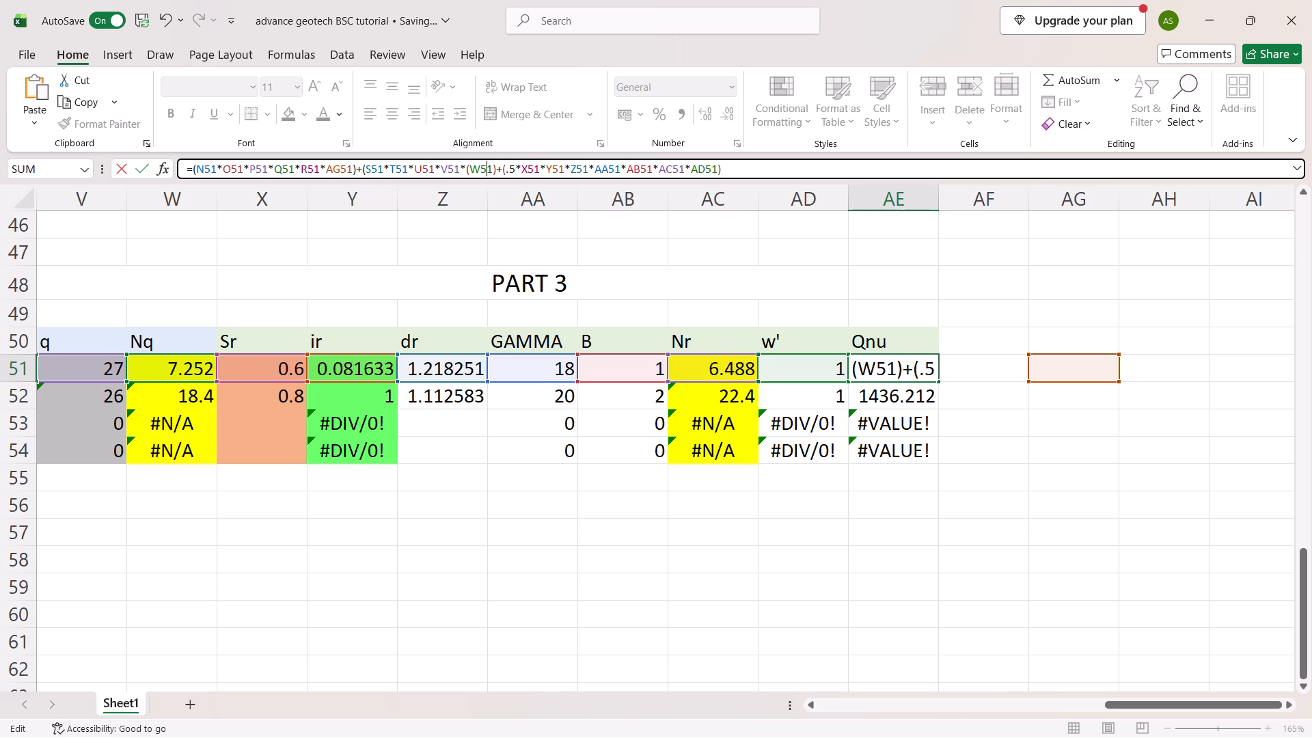
key("Right")
key("minus")
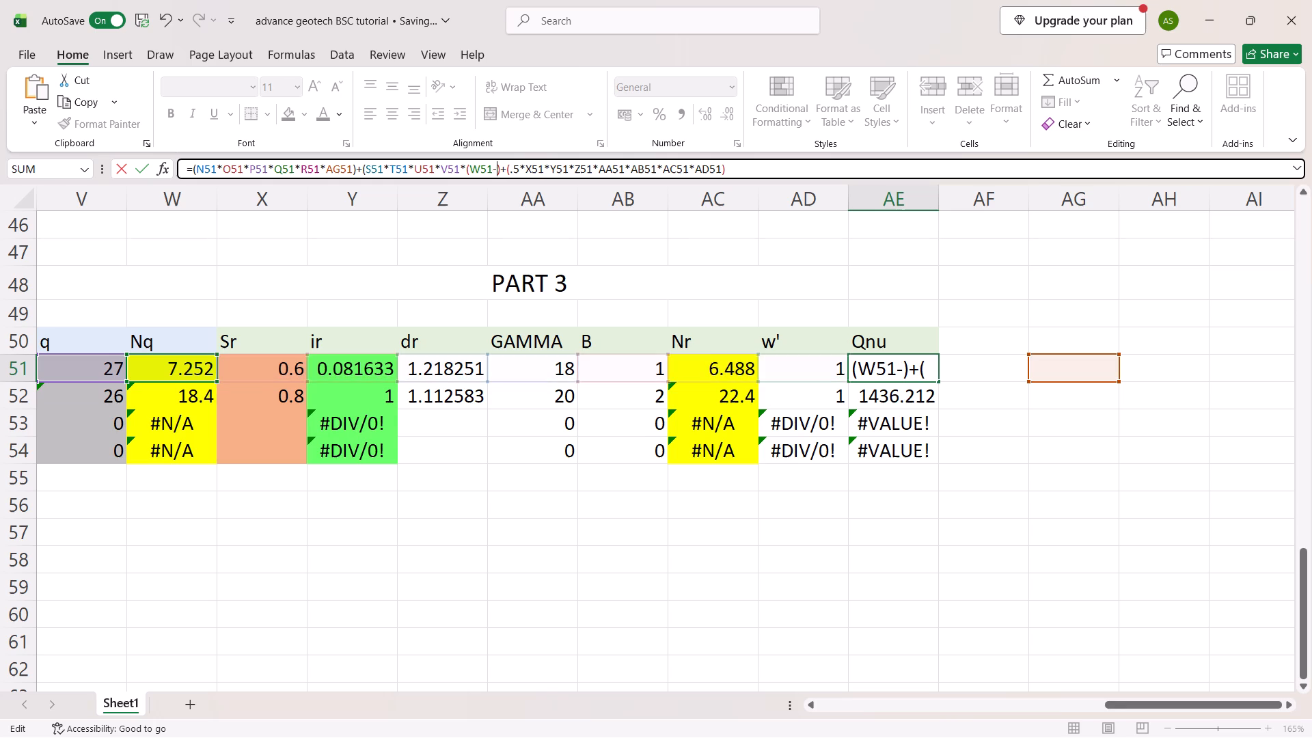
key("1")
key("shift+parenright")
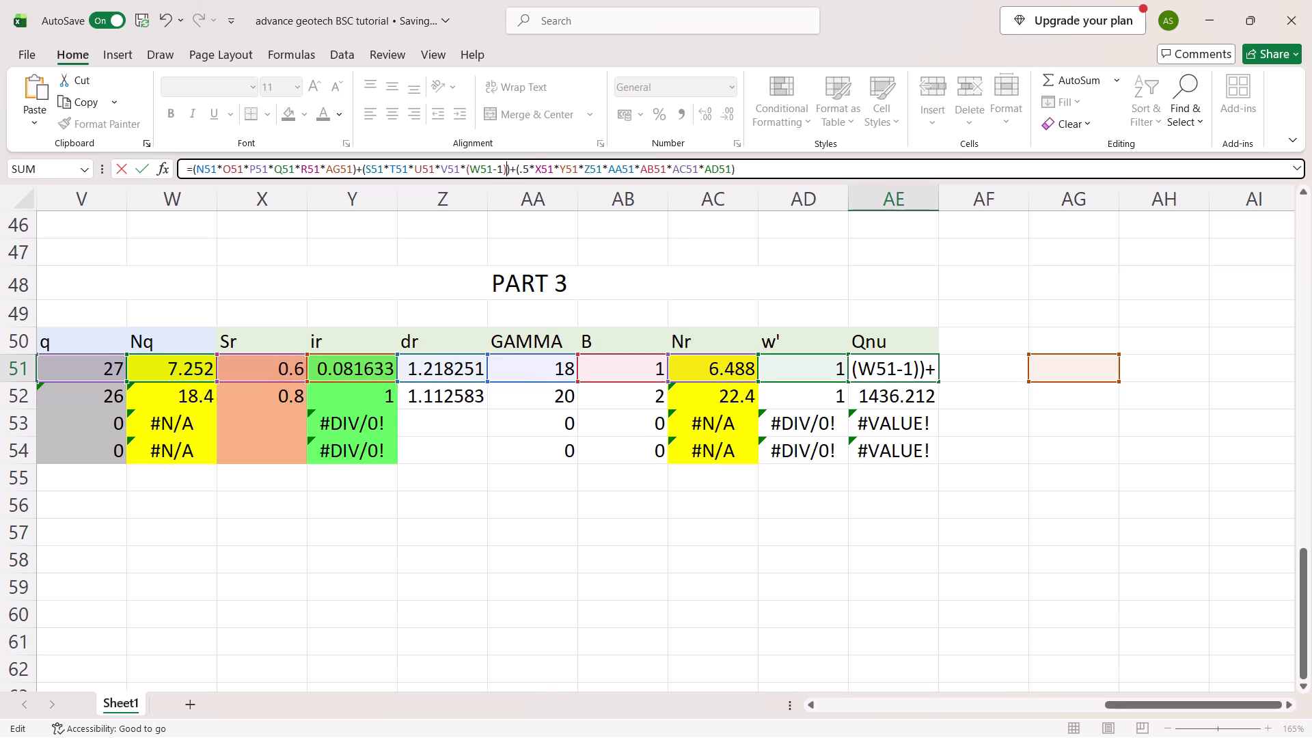
key("Return")
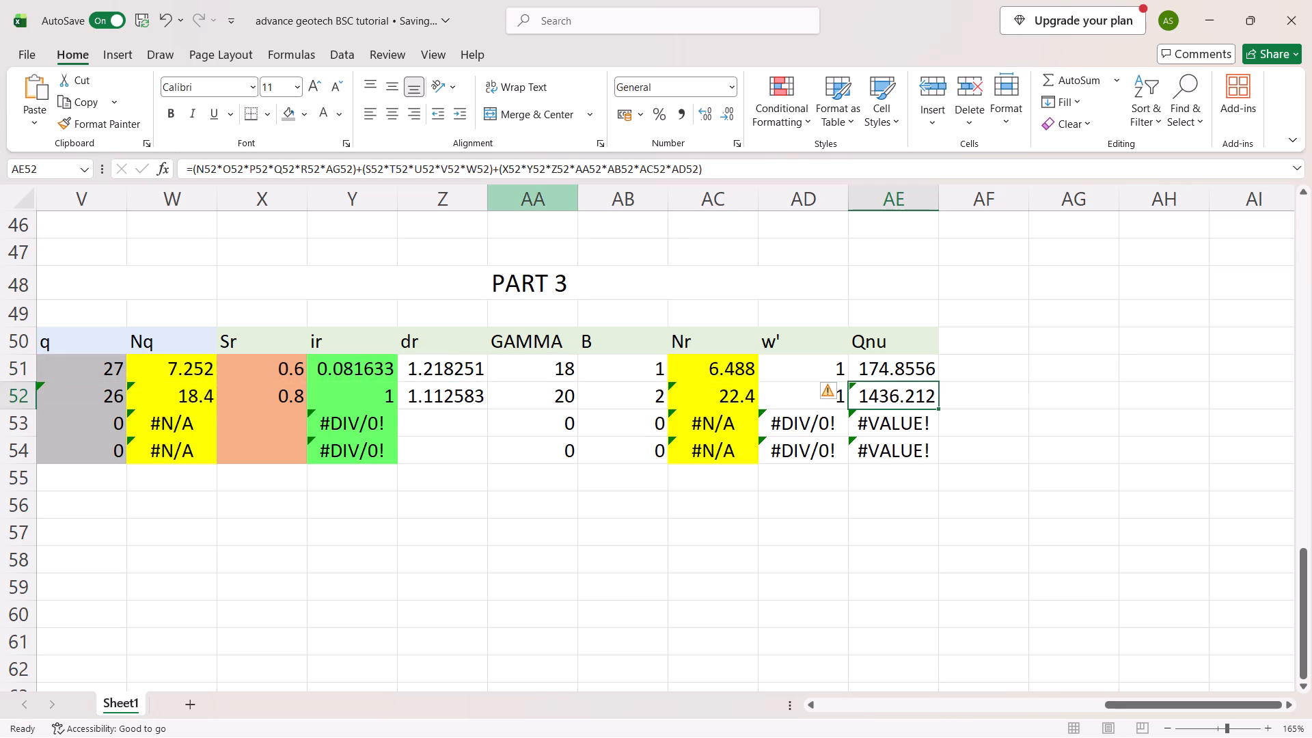
Fill the corrected Qnu formula from AE51 down through AE54.
left_click(879, 372)
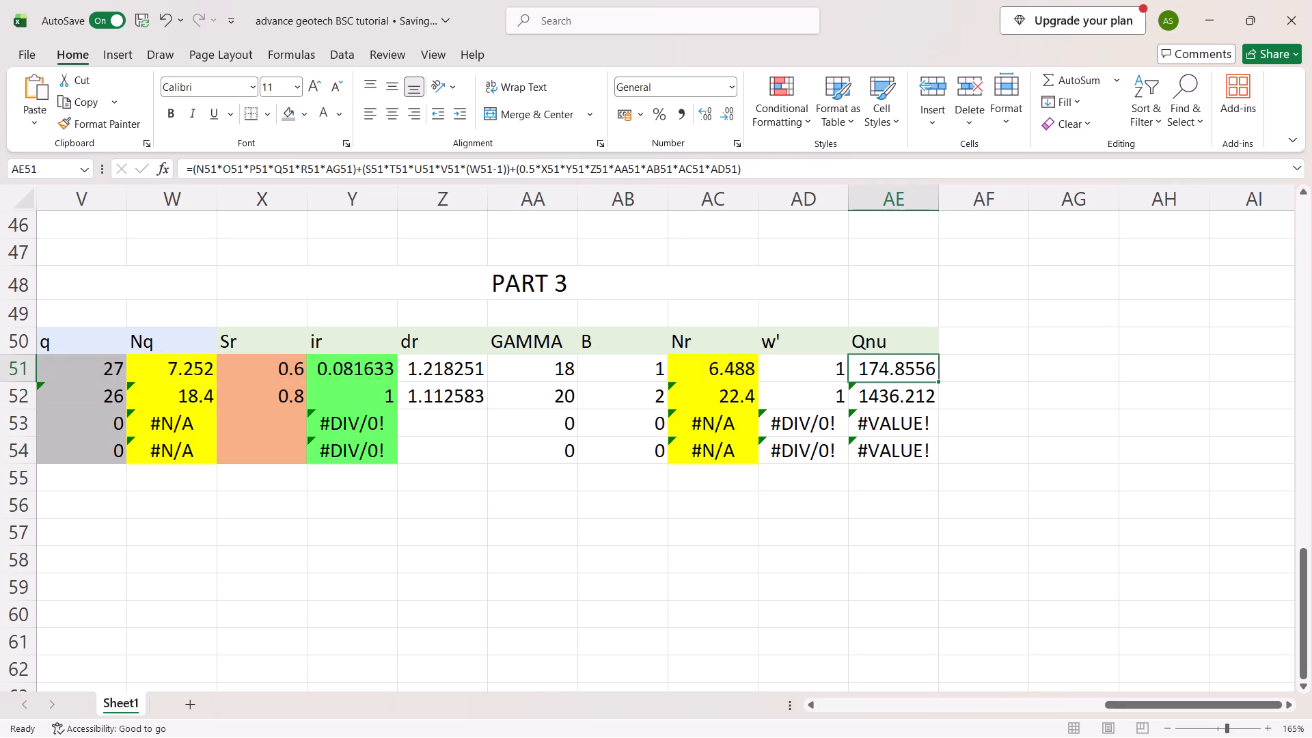
left_click_drag(937, 380, 935, 456)
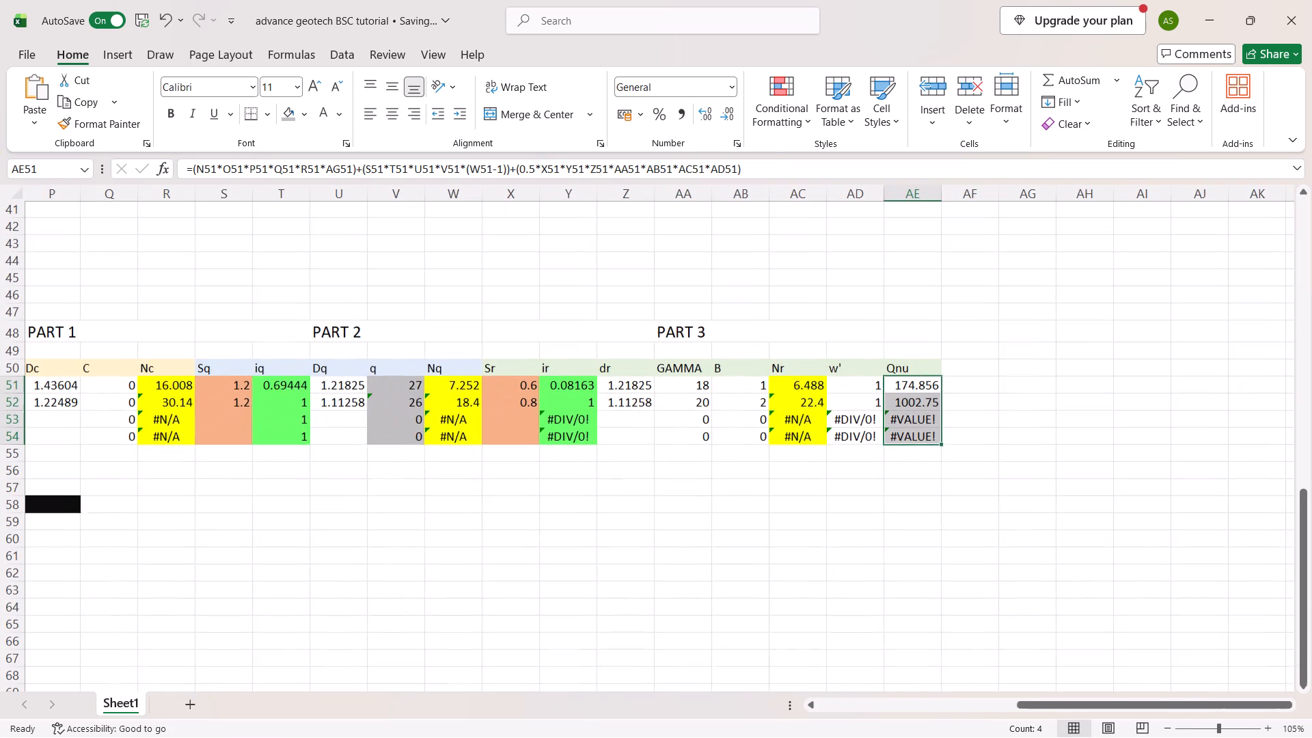
Fill the SQ footing shape from A52 down into A53 to start a third footing case.
scroll(935, 456, "right", 3)
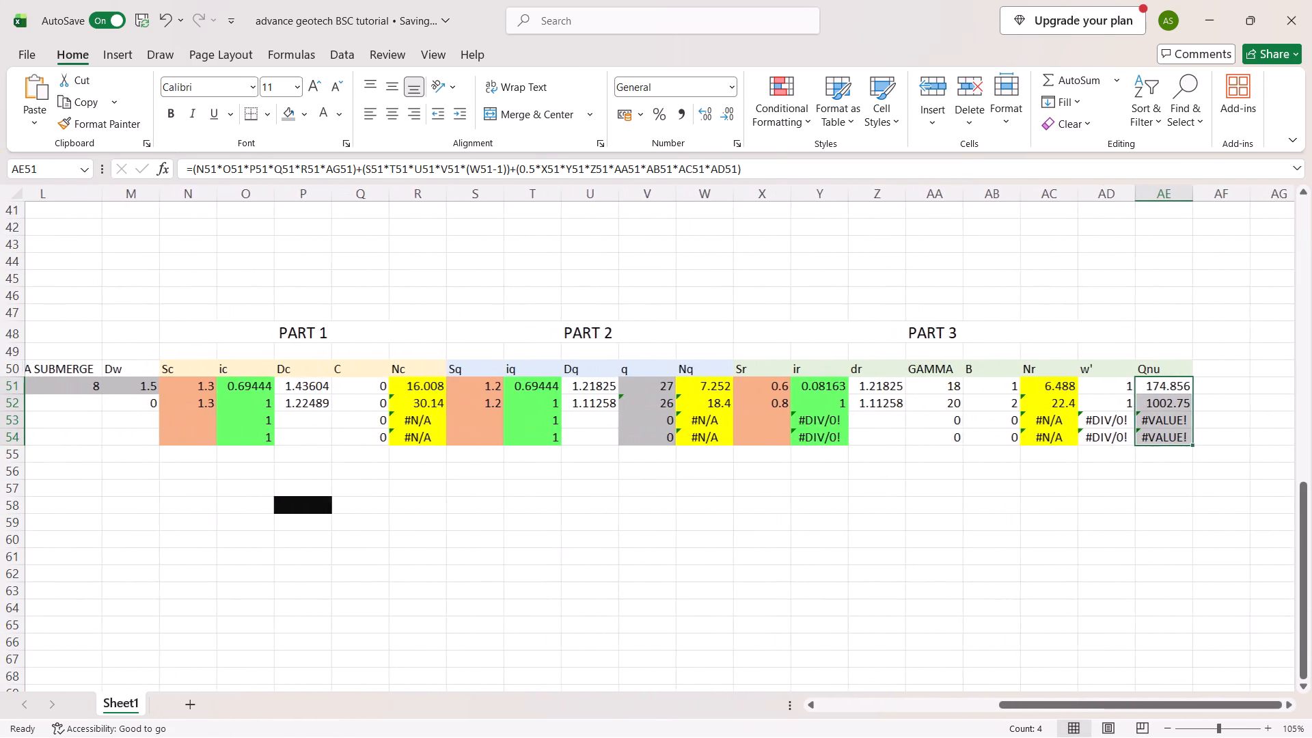
scroll(935, 456, "right", 2)
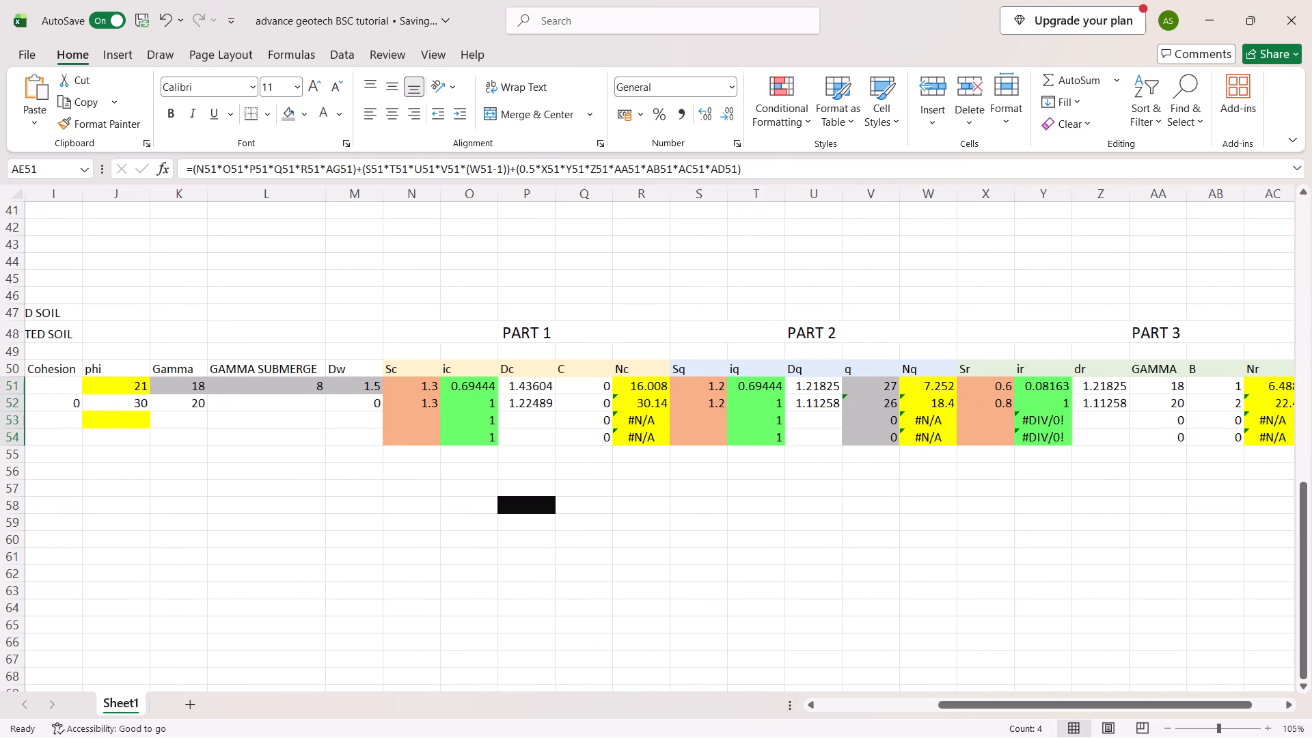
scroll(243, 448, "right", 5)
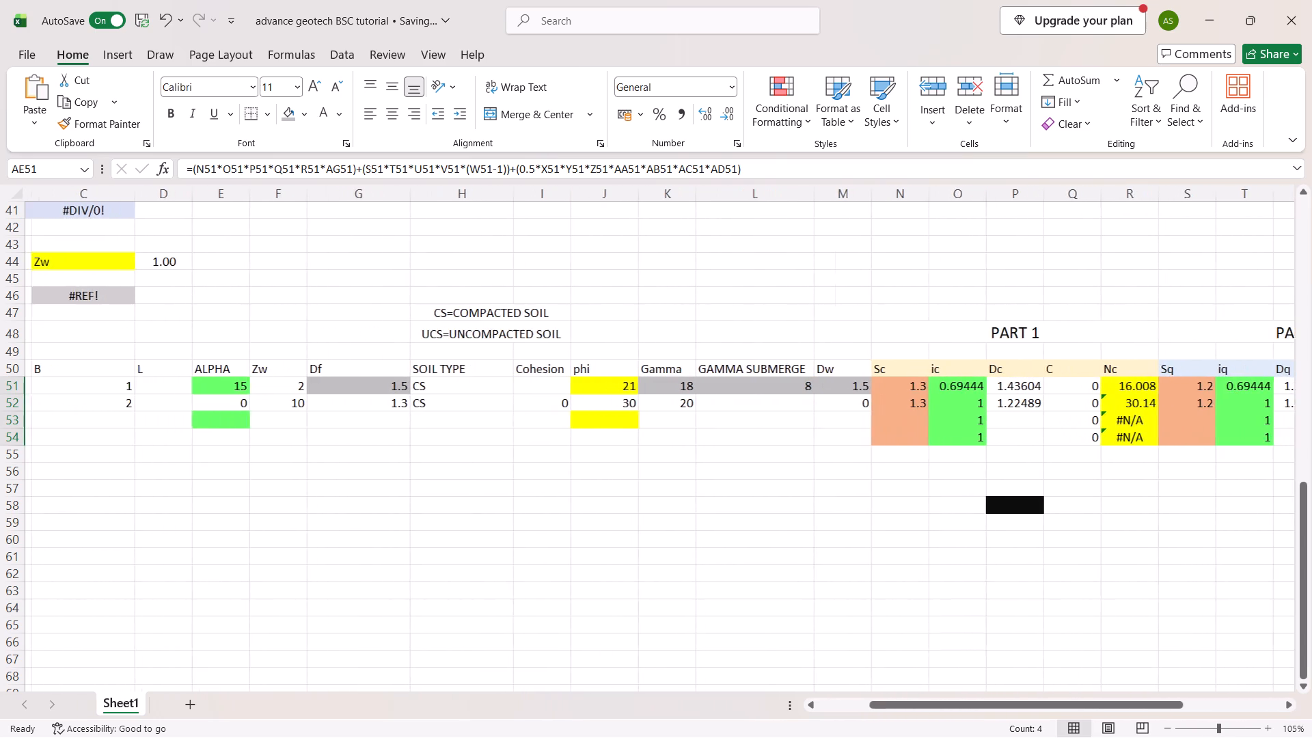
scroll(332, 441, "right", 2)
scroll(149, 439, "right", 4)
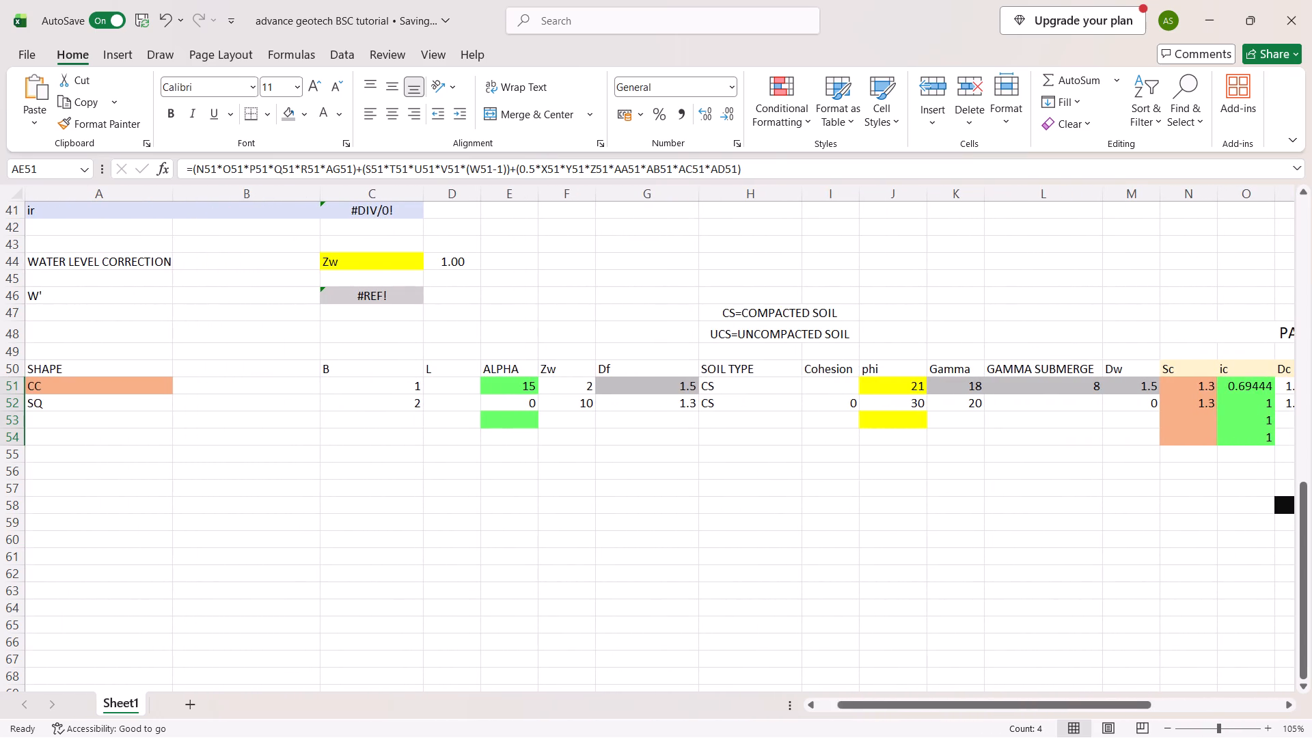
left_click(82, 426)
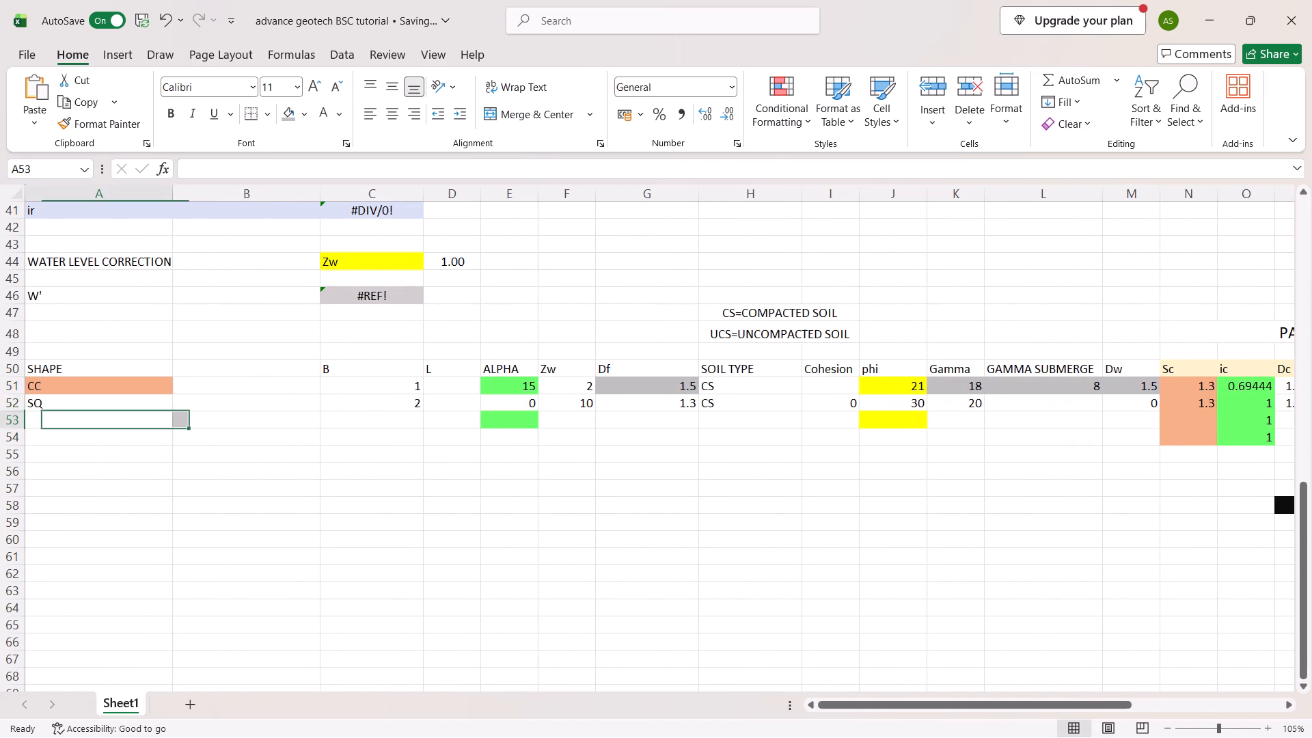
left_click_drag(60, 405, 159, 406)
left_click_drag(159, 406, 154, 425)
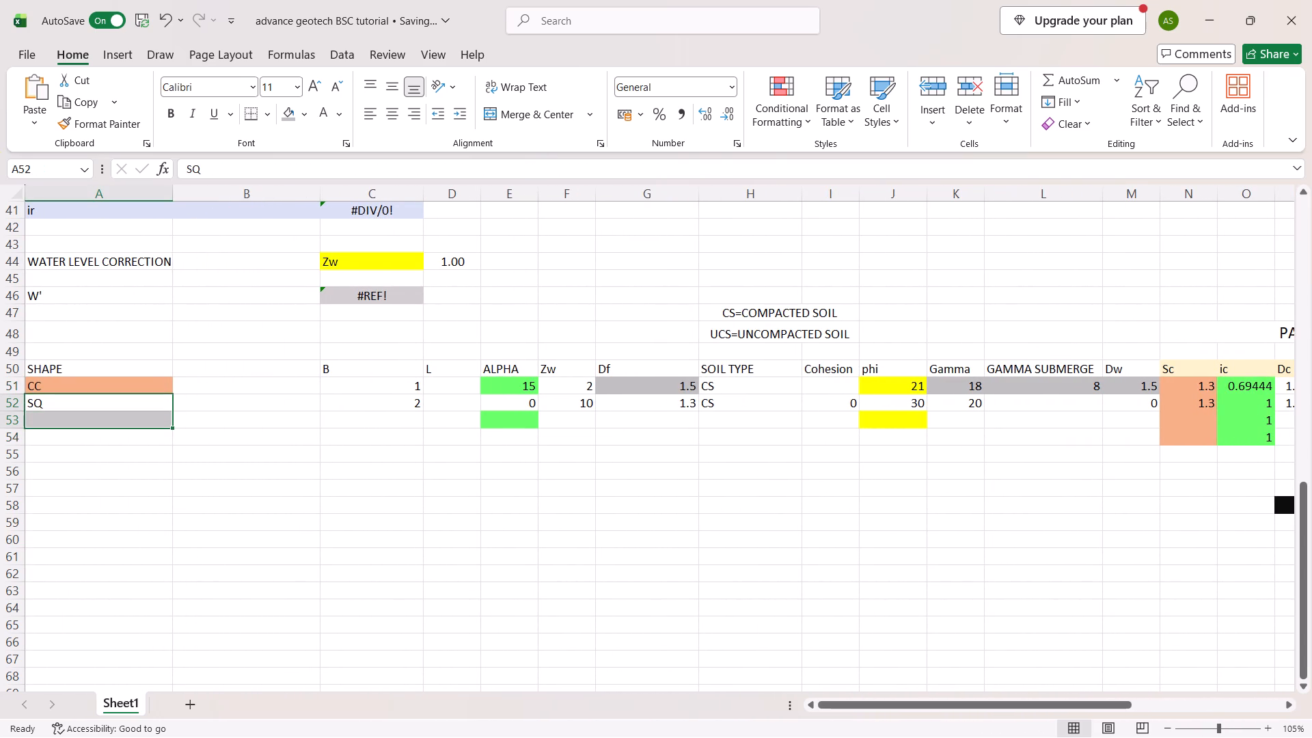
left_click_drag(165, 403, 172, 412)
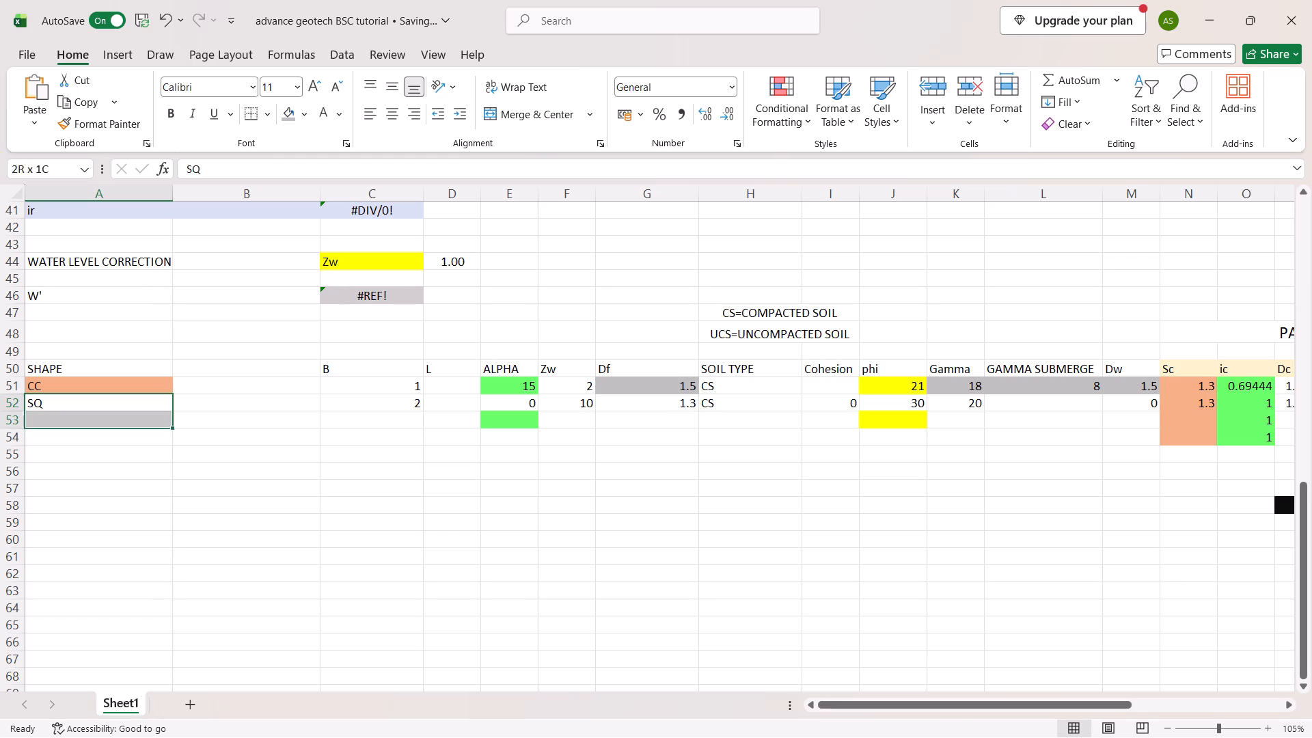
left_click_drag(172, 412, 173, 408)
left_click(173, 408)
left_click(154, 401)
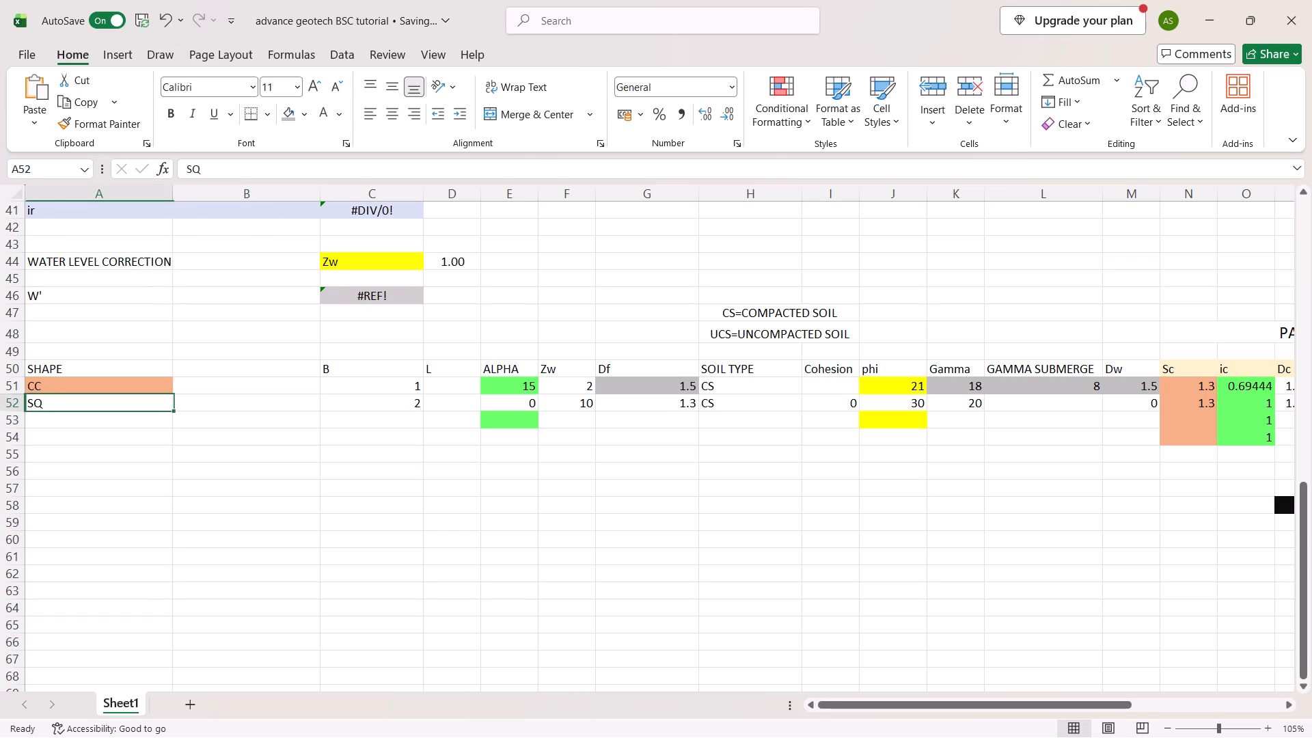
left_click_drag(174, 411, 173, 424)
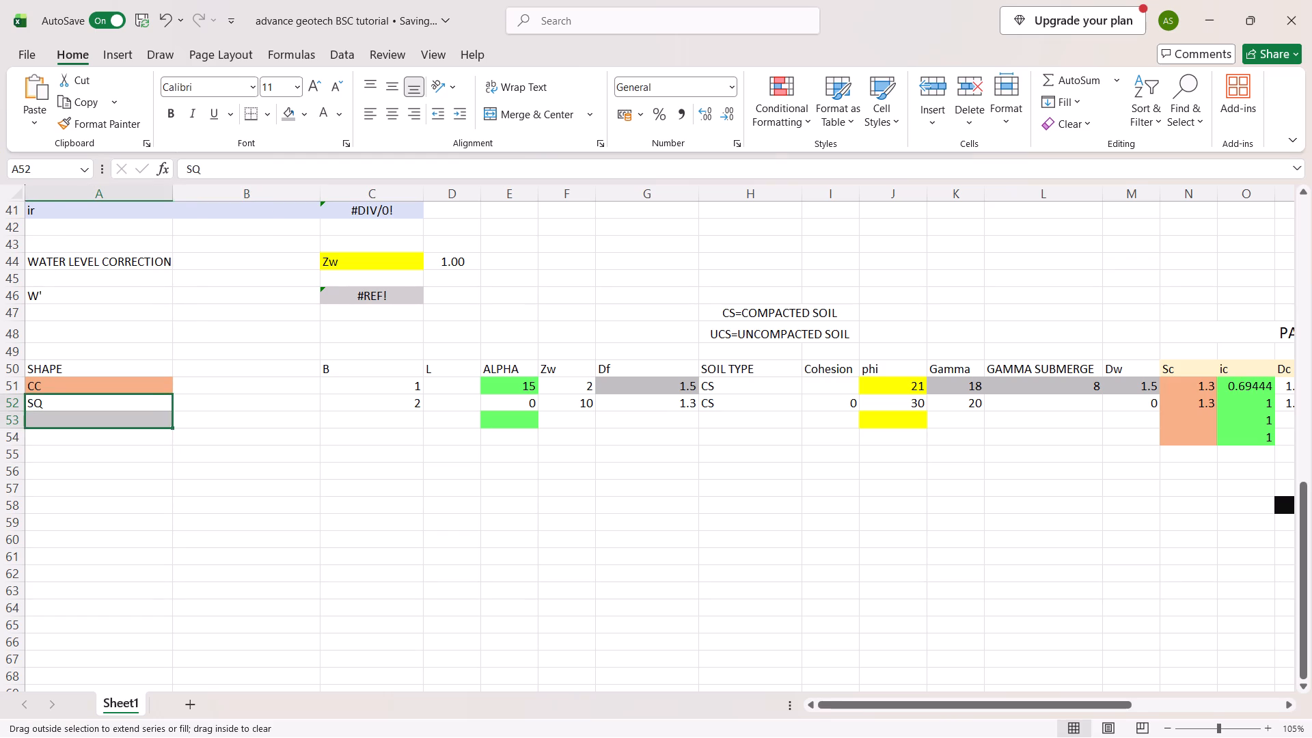
Copy row 52's width B of 2 and ALPHA of 0 down into row 53.
left_click_drag(372, 405, 417, 409)
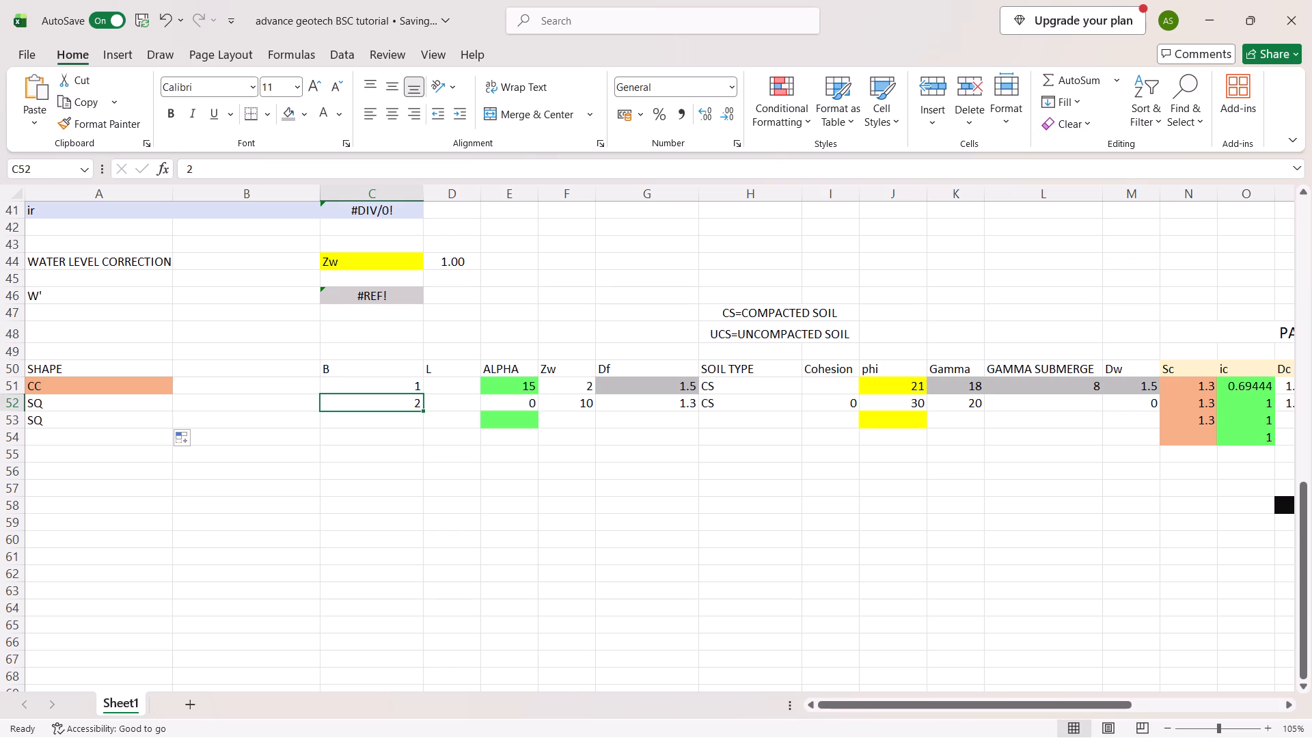
left_click_drag(422, 408, 423, 419)
left_click_drag(424, 413, 424, 420)
scroll(545, 424, "left", 1)
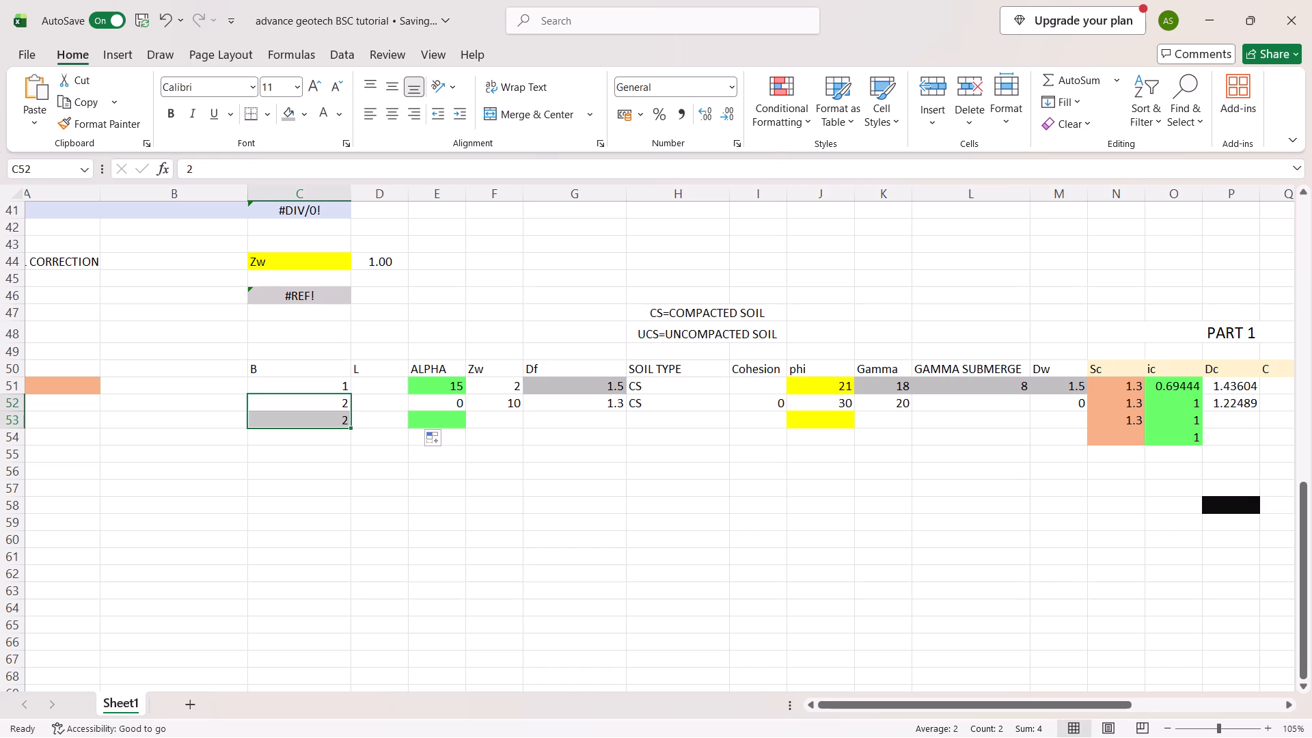
left_click(513, 415)
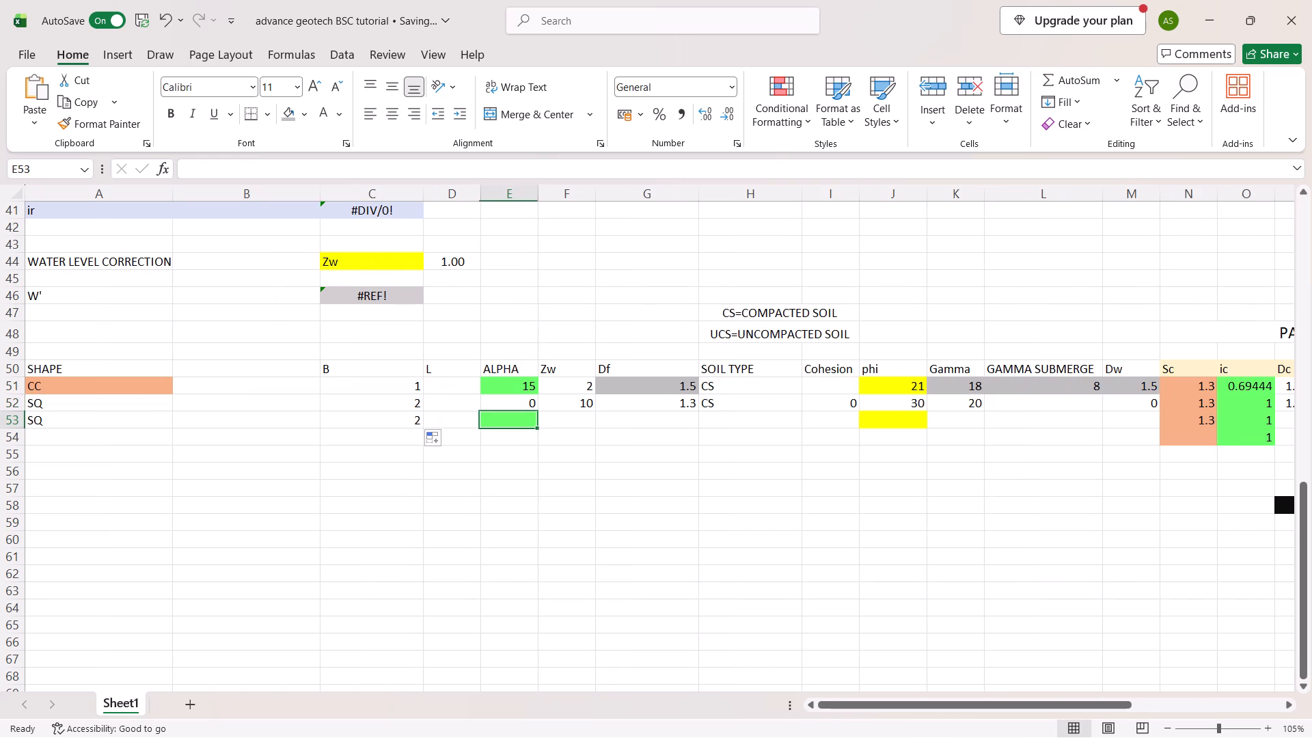
left_click(517, 403)
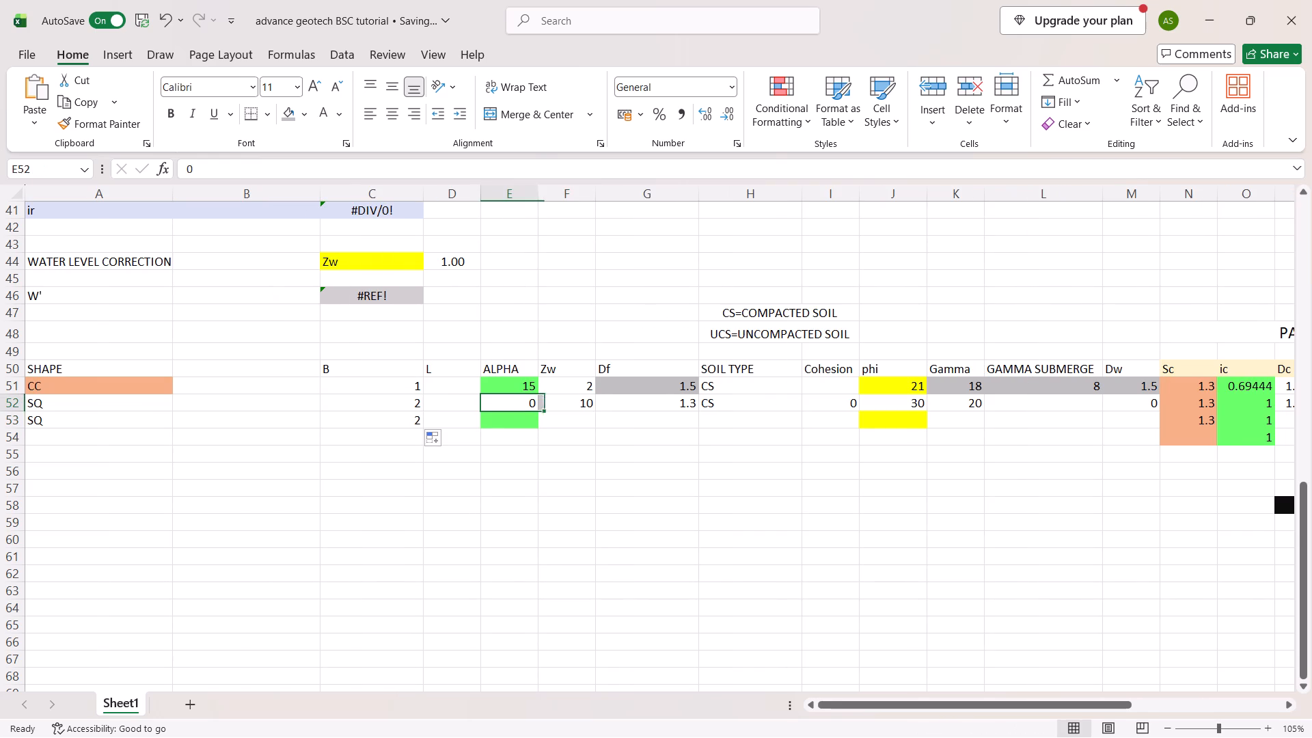
left_click_drag(538, 409, 537, 420)
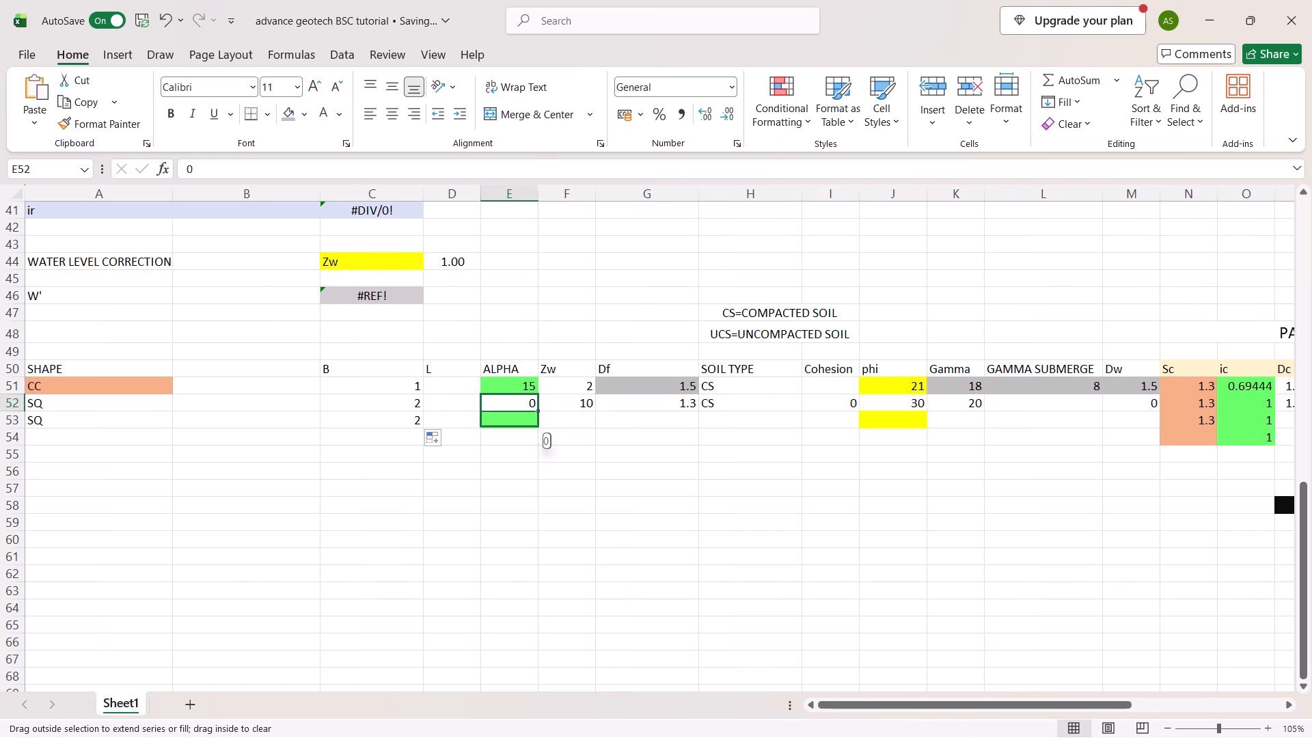
left_click_drag(537, 420, 531, 424)
Copy row 52's Zw of 10 and Df of 1.3 down into row 53.
left_click(559, 405)
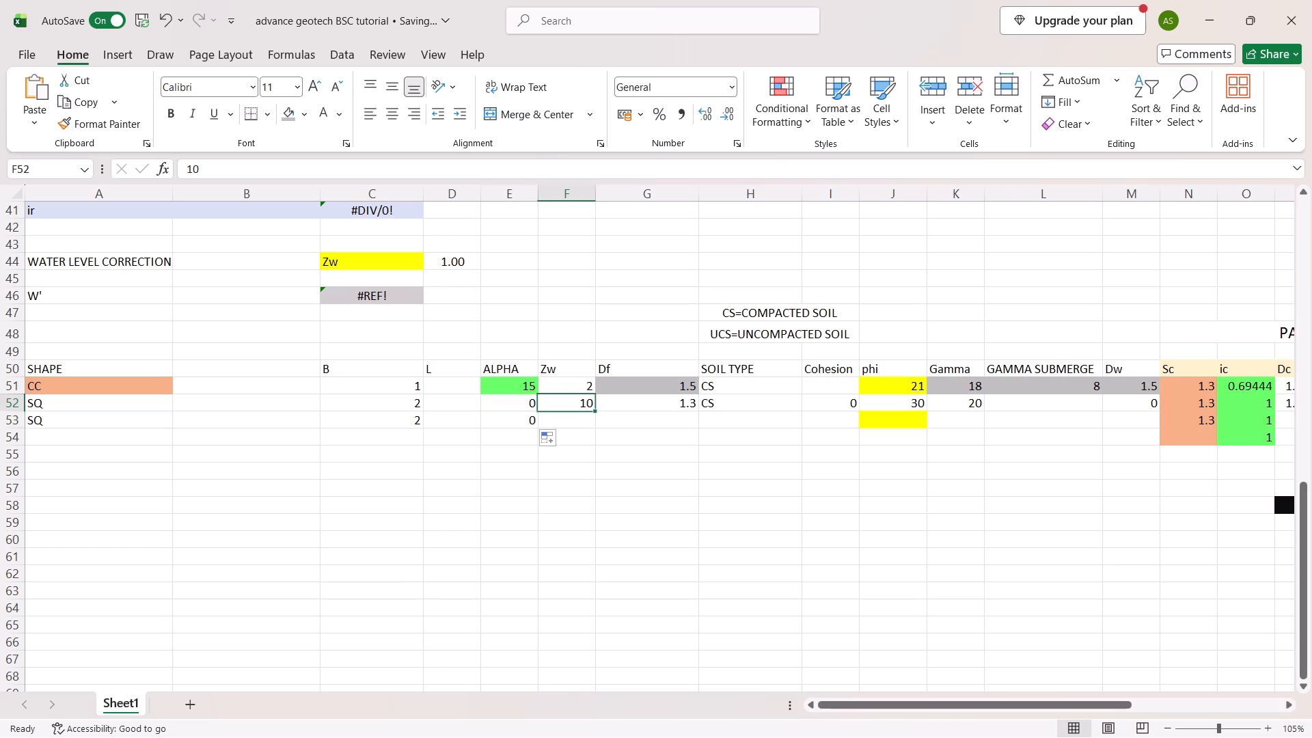
left_click_drag(593, 409, 593, 422)
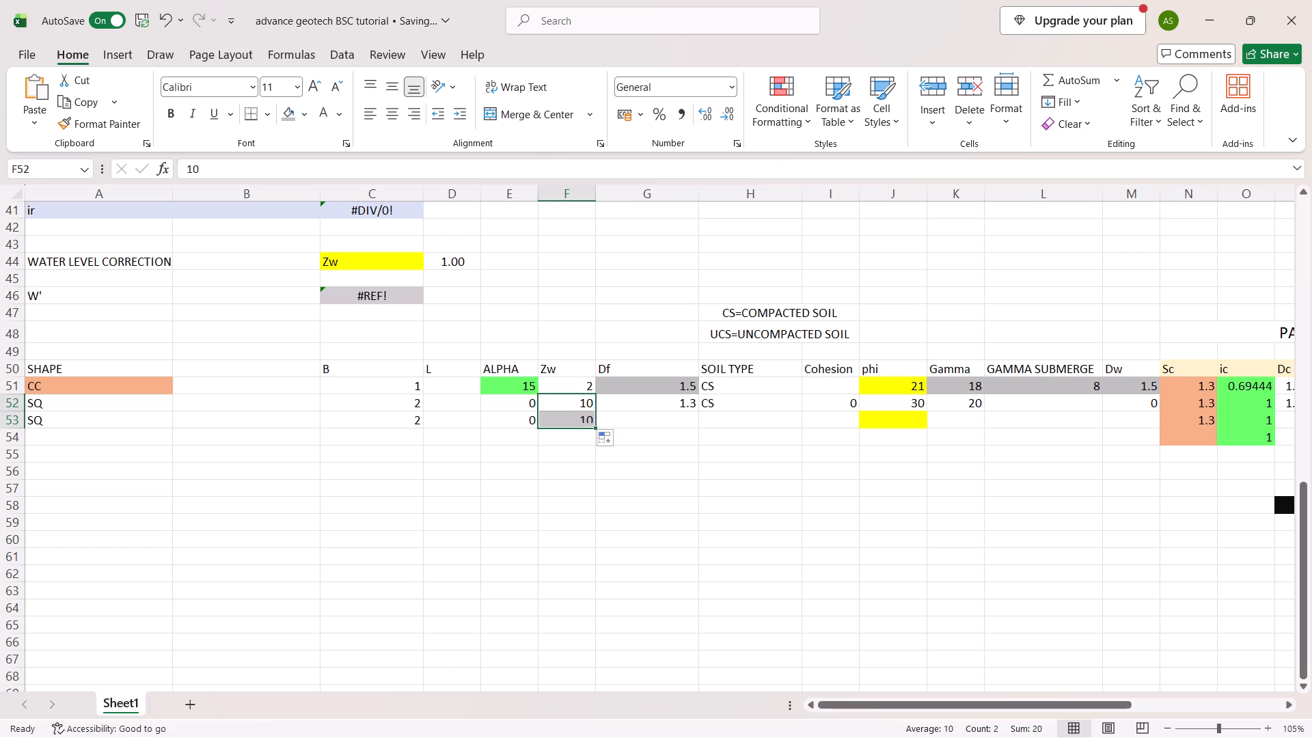
left_click(644, 407)
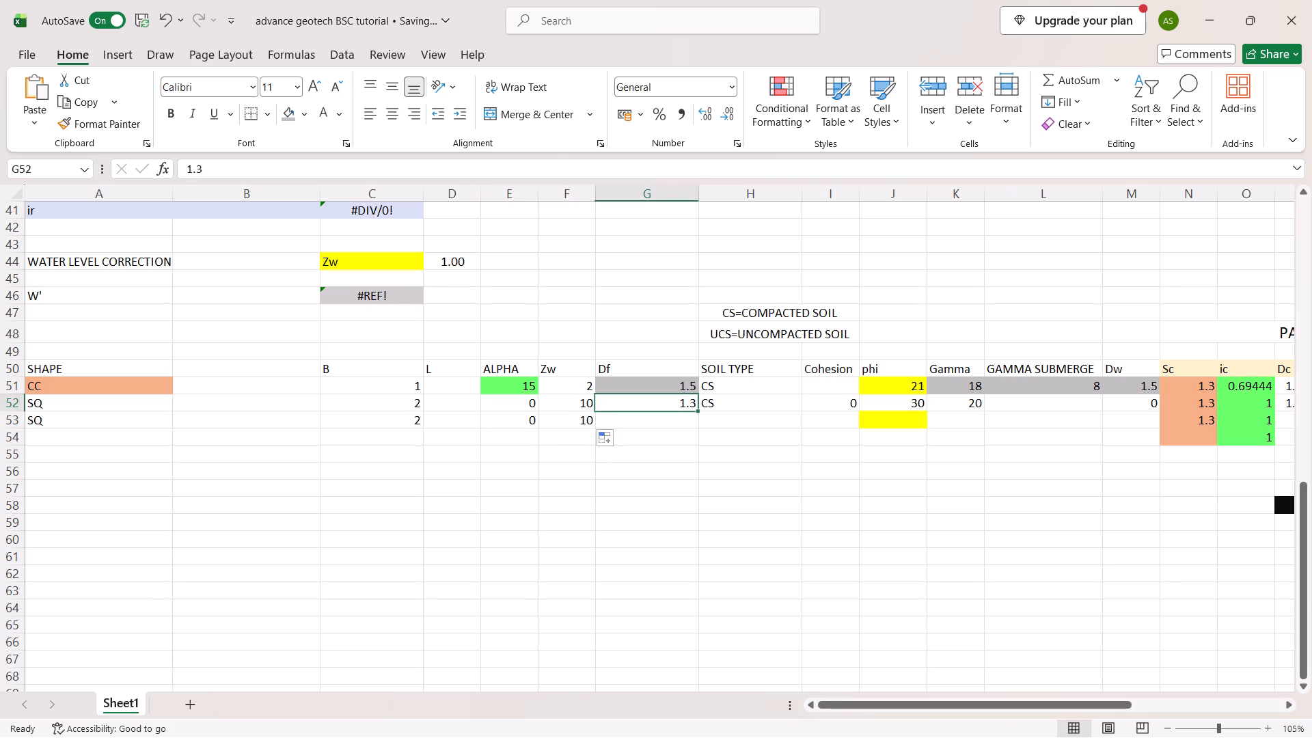
left_click_drag(698, 411, 698, 423)
Copy row 52's soil type CS and cohesion of 0 down into row 53.
left_click(726, 413)
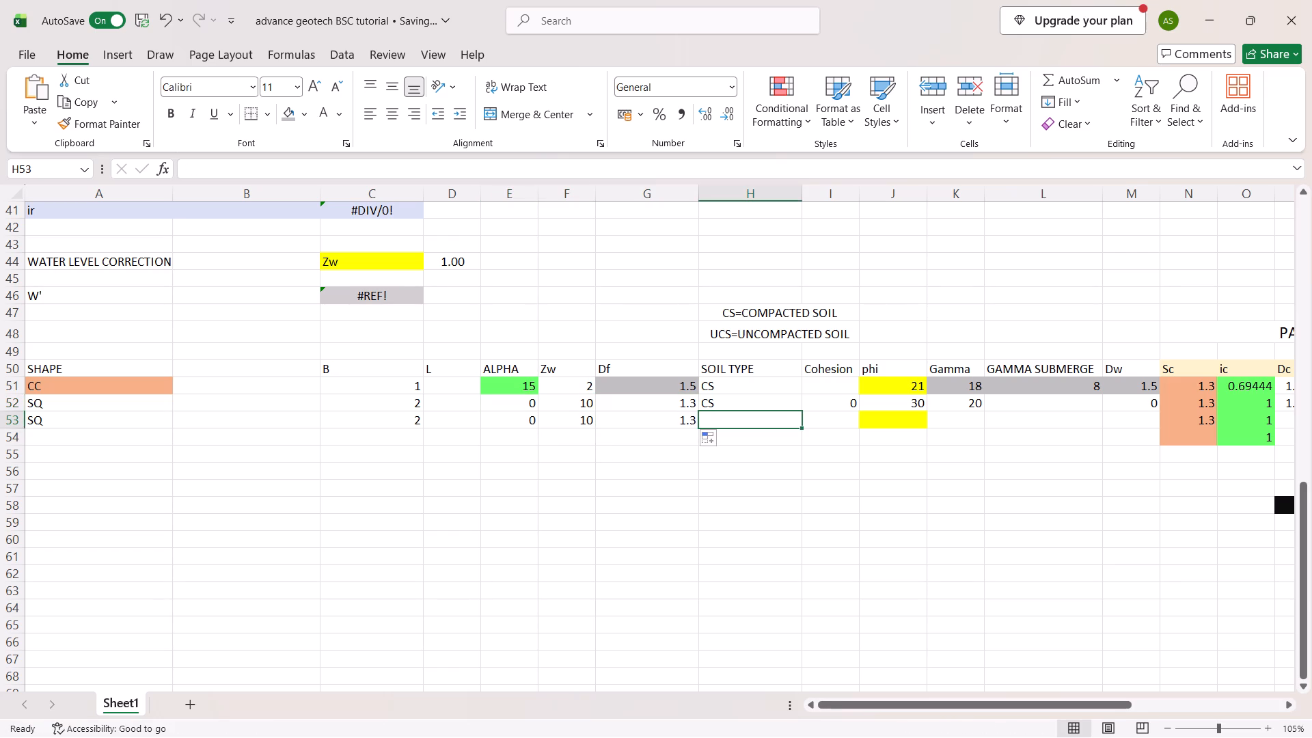
left_click_drag(731, 405, 856, 408)
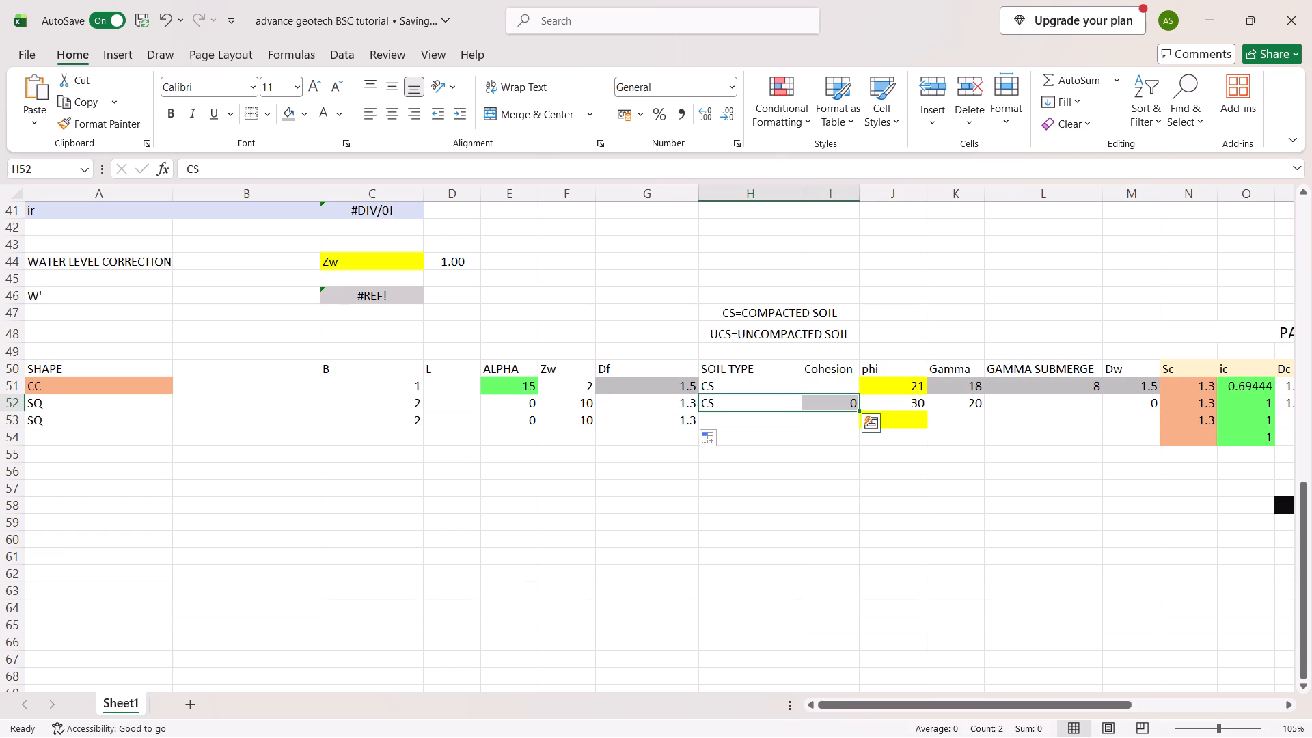
left_click(798, 402)
left_click_drag(802, 409, 797, 424)
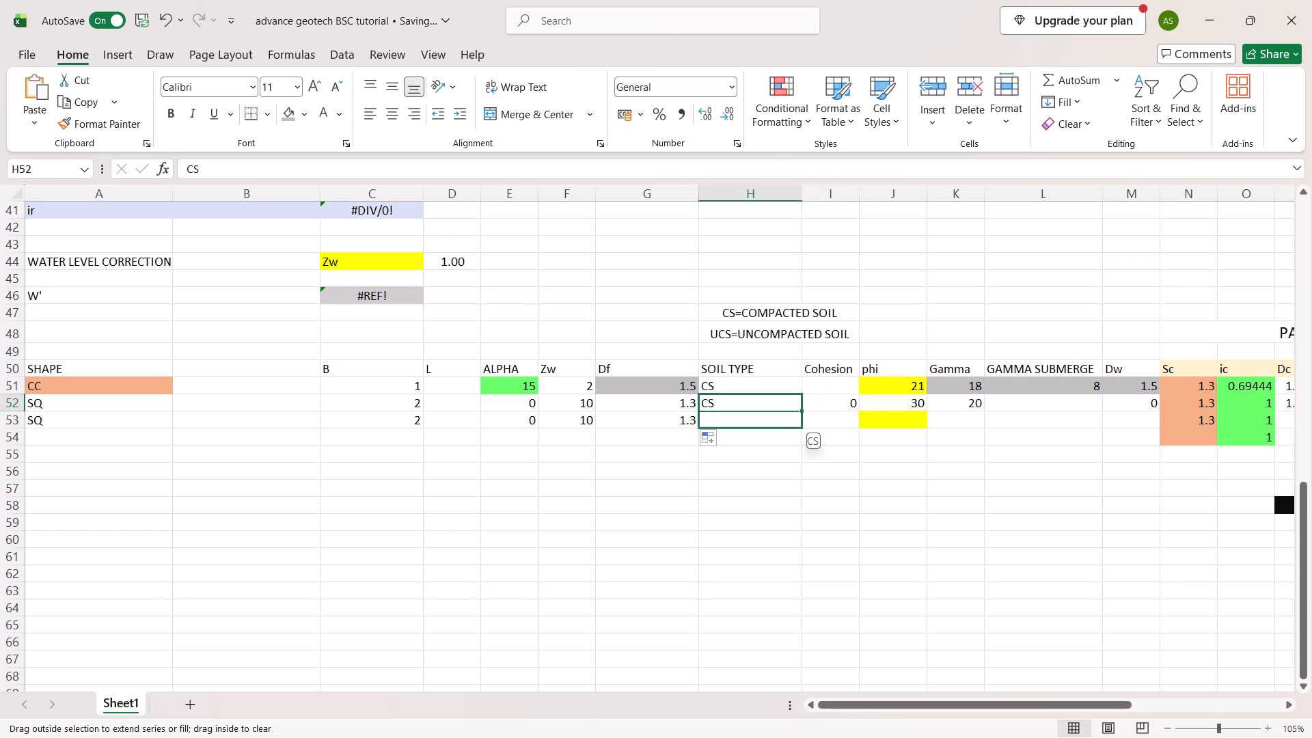
left_click_drag(797, 424, 797, 424)
scroll(845, 426, "left", 3)
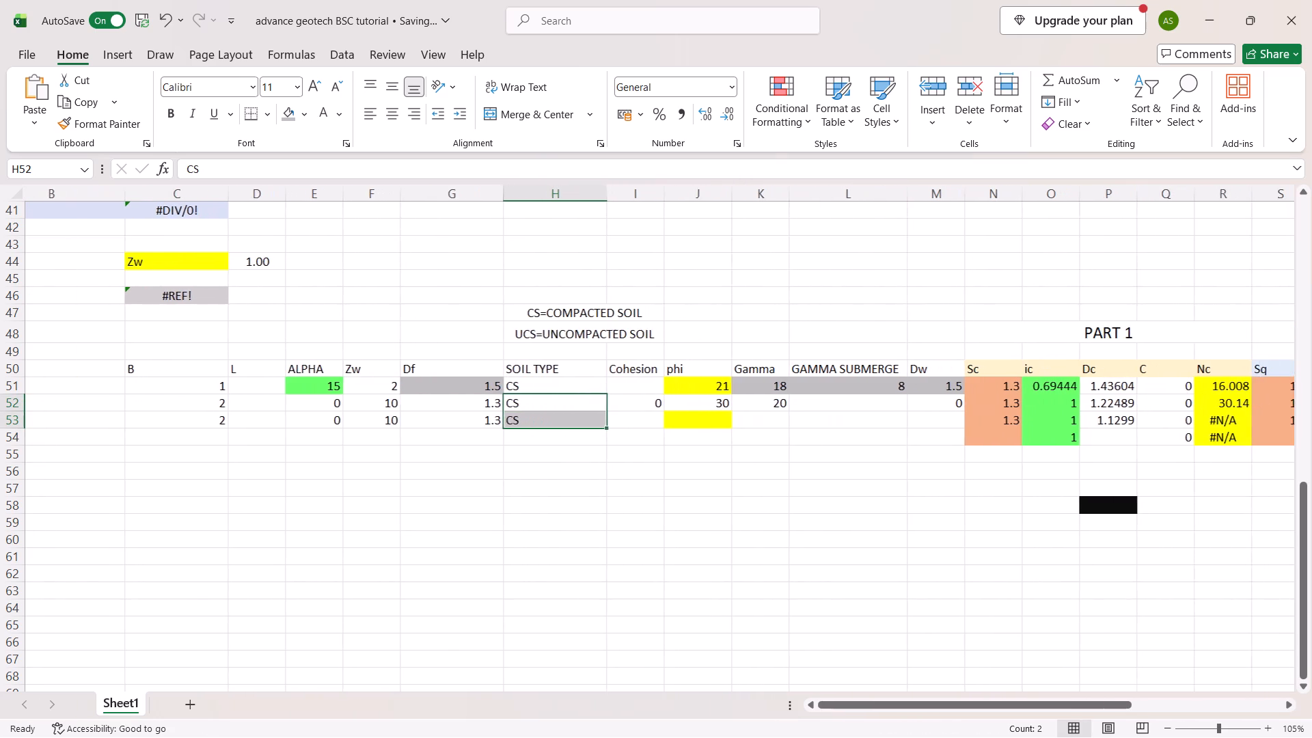
left_click(696, 405)
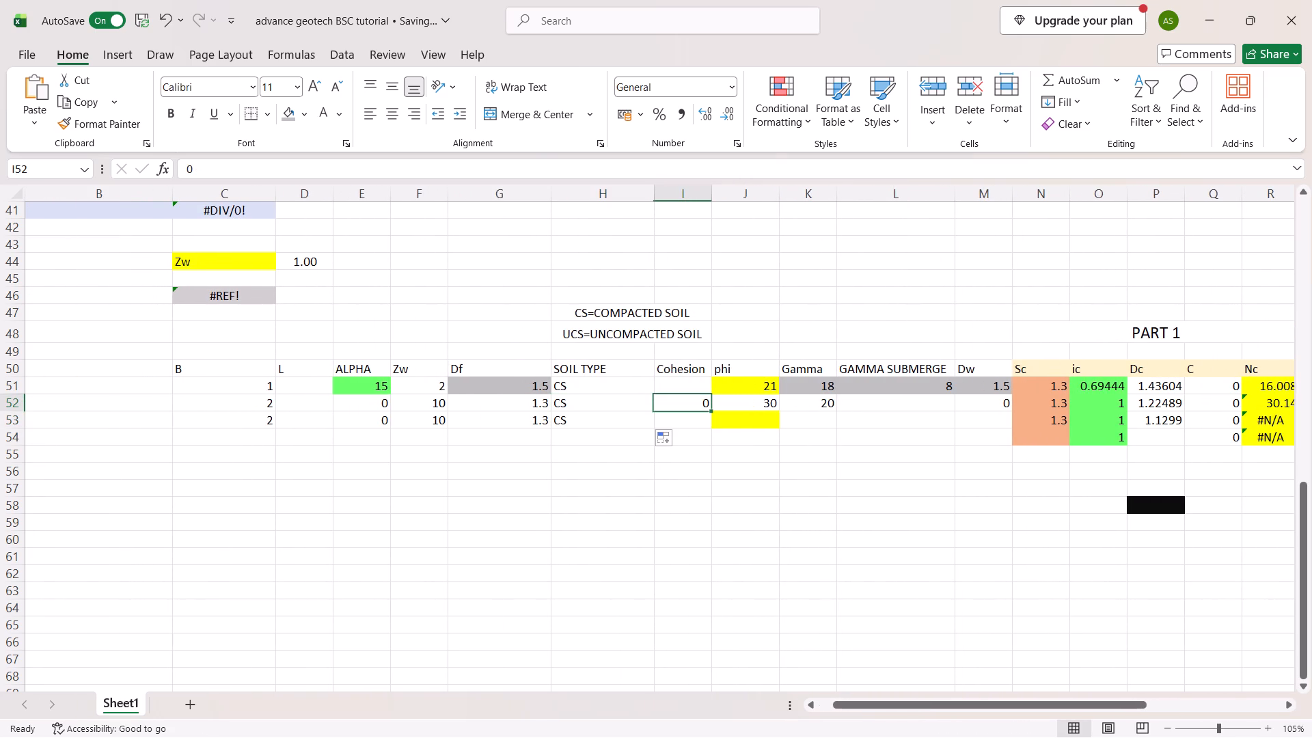
left_click(711, 406)
left_click_drag(711, 410, 711, 421)
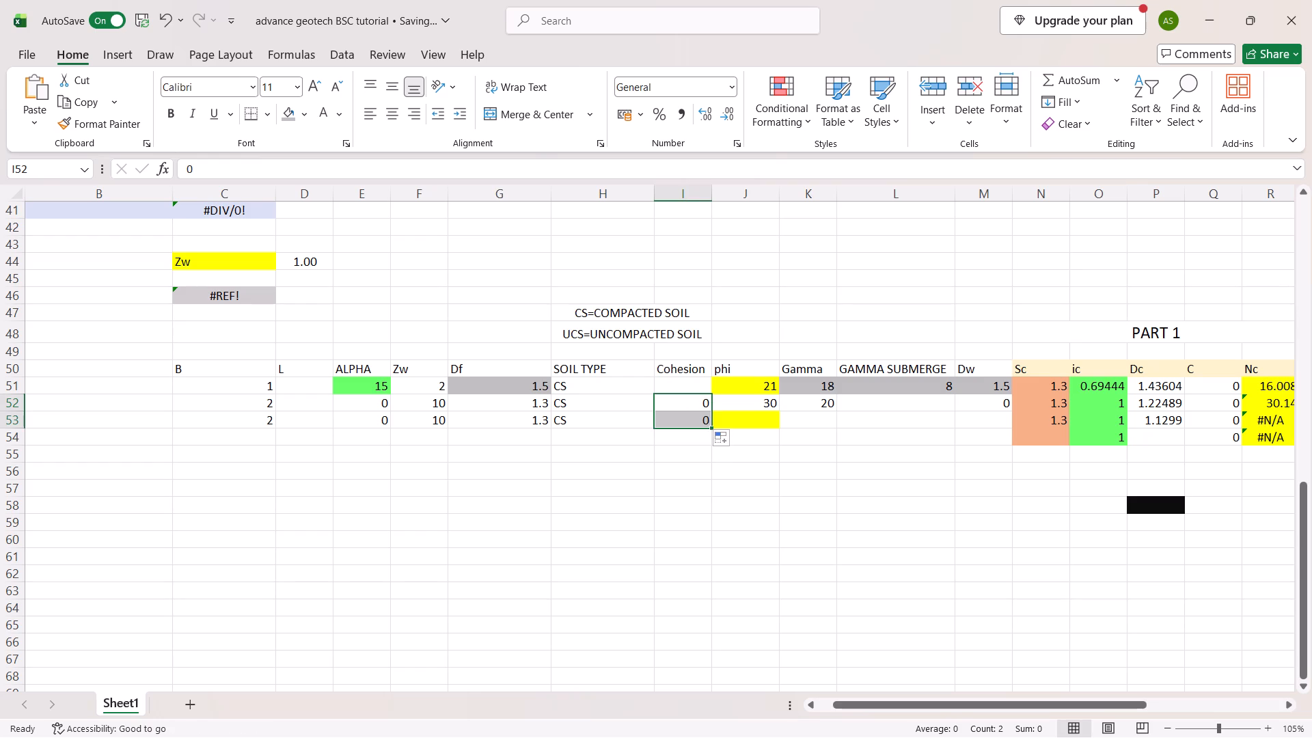
Copy row 52's phi of 30 and Gamma of 20 down into row 53.
left_click(761, 403)
left_click_drag(779, 409, 779, 421)
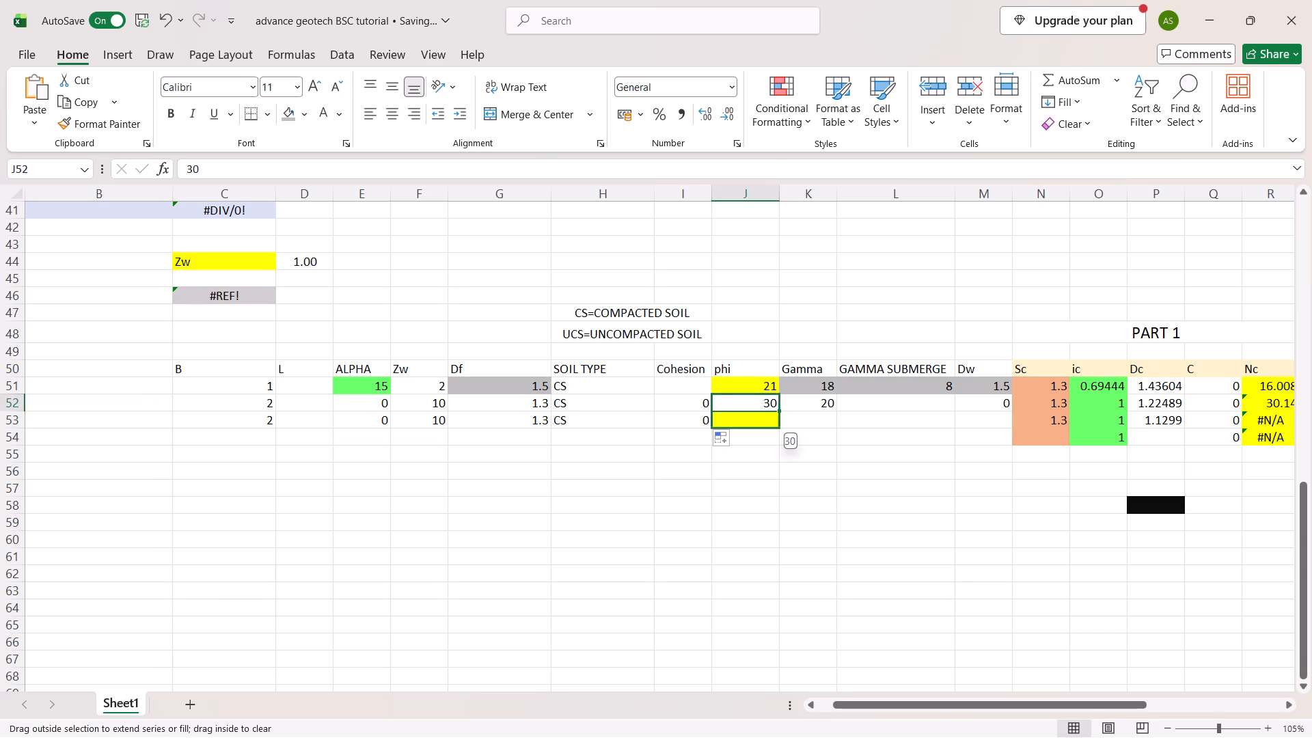
left_click_drag(779, 421, 779, 424)
scroll(836, 423, "left", 1)
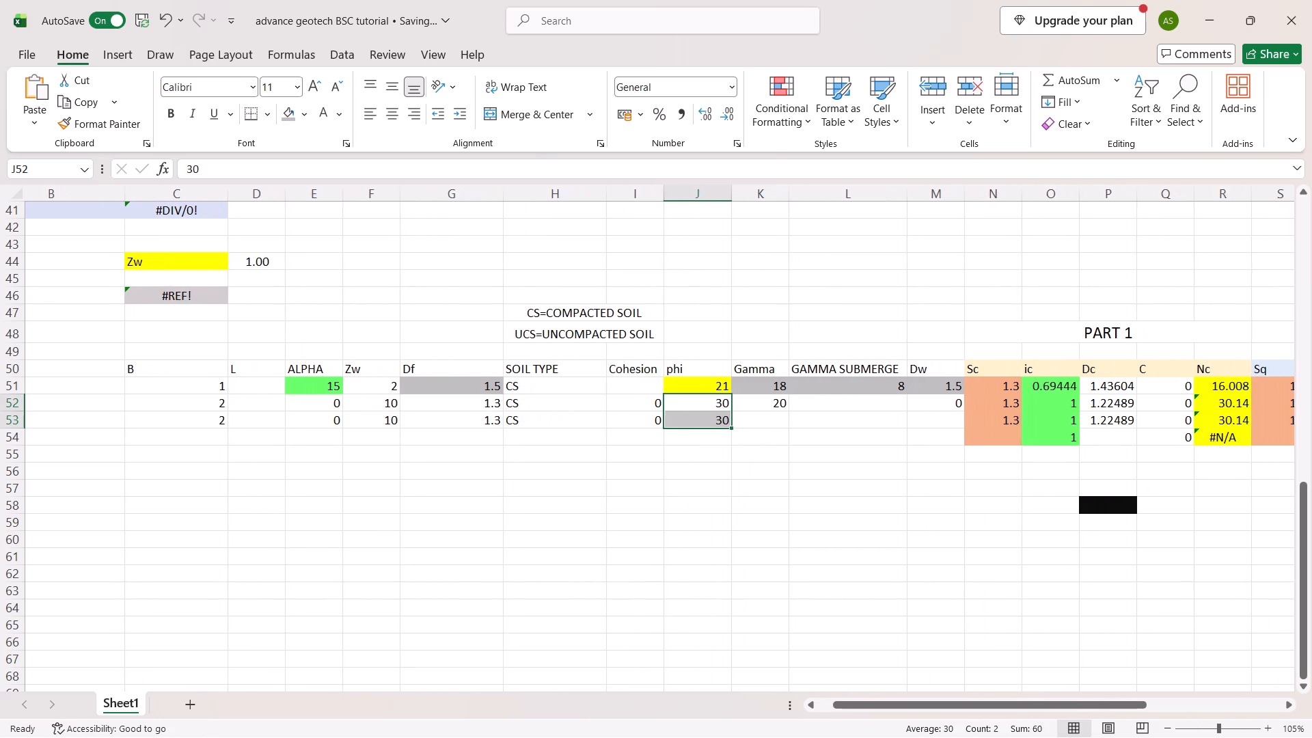
scroll(836, 423, "left", 1)
left_click(792, 410)
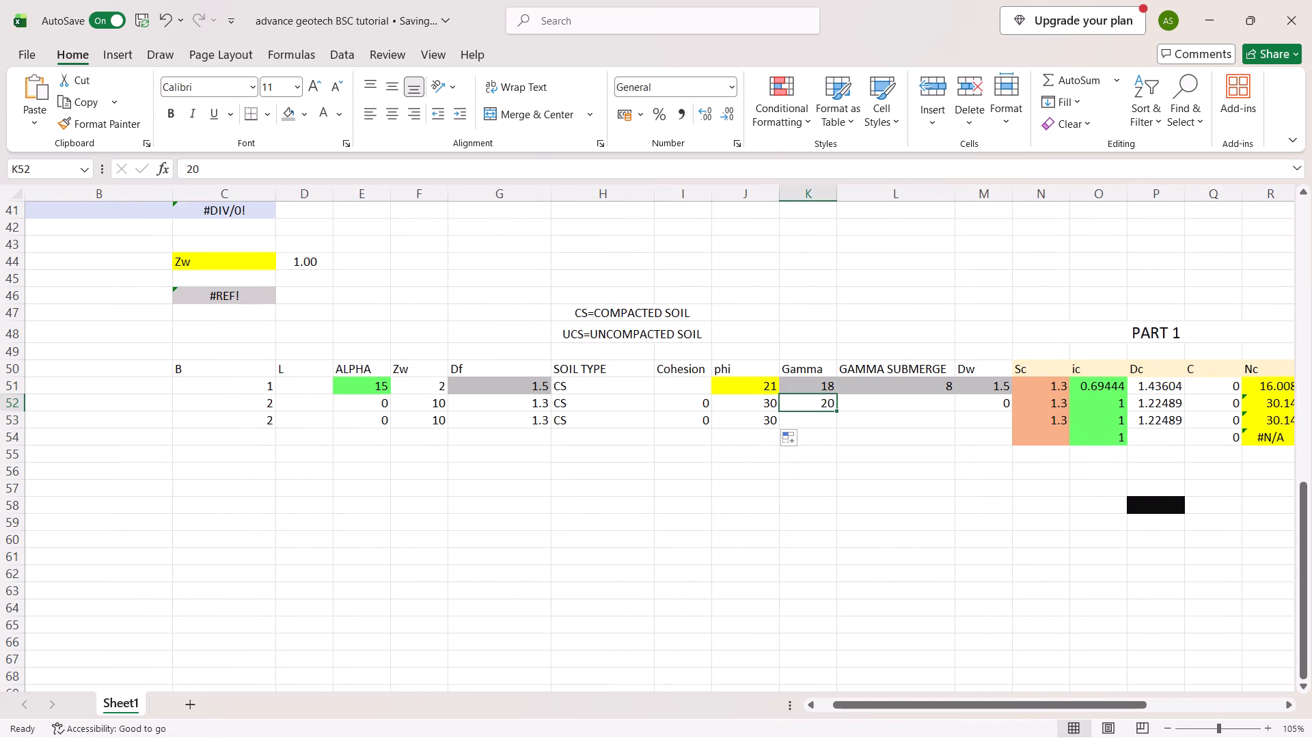
left_click_drag(838, 411, 835, 425)
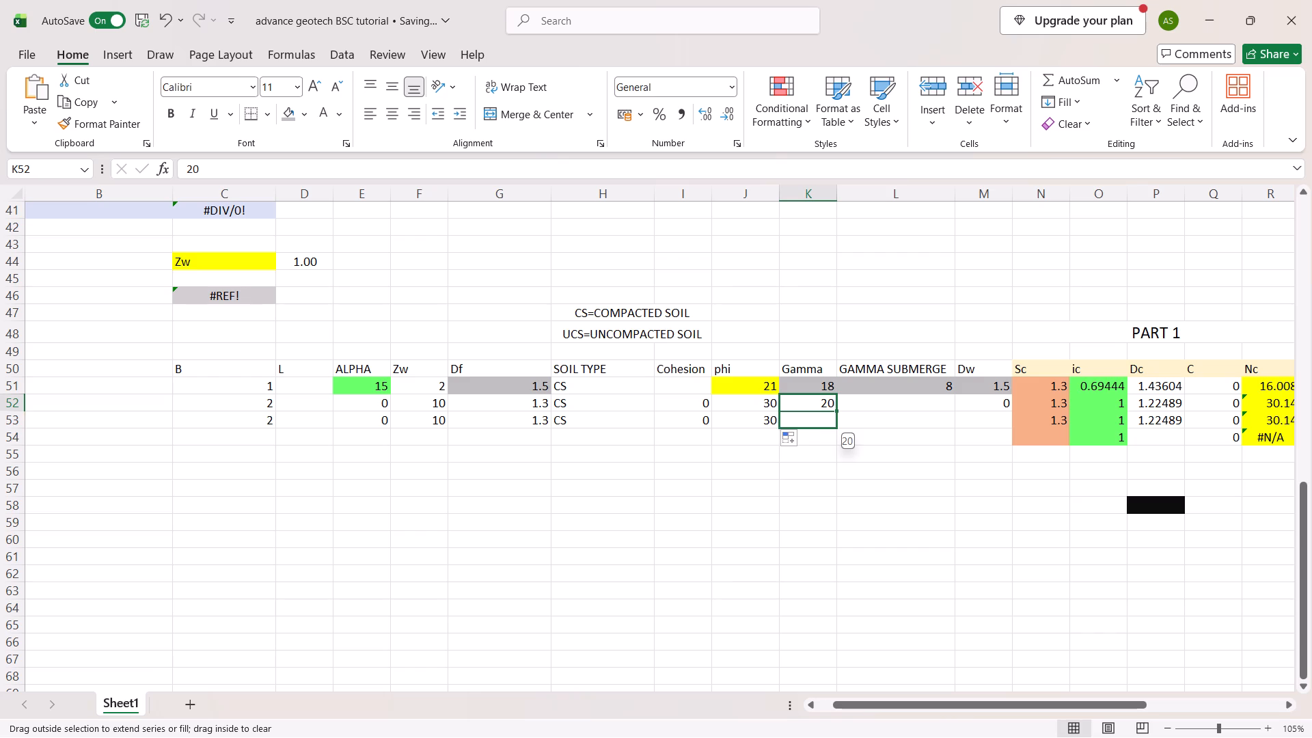
left_click_drag(835, 425, 835, 424)
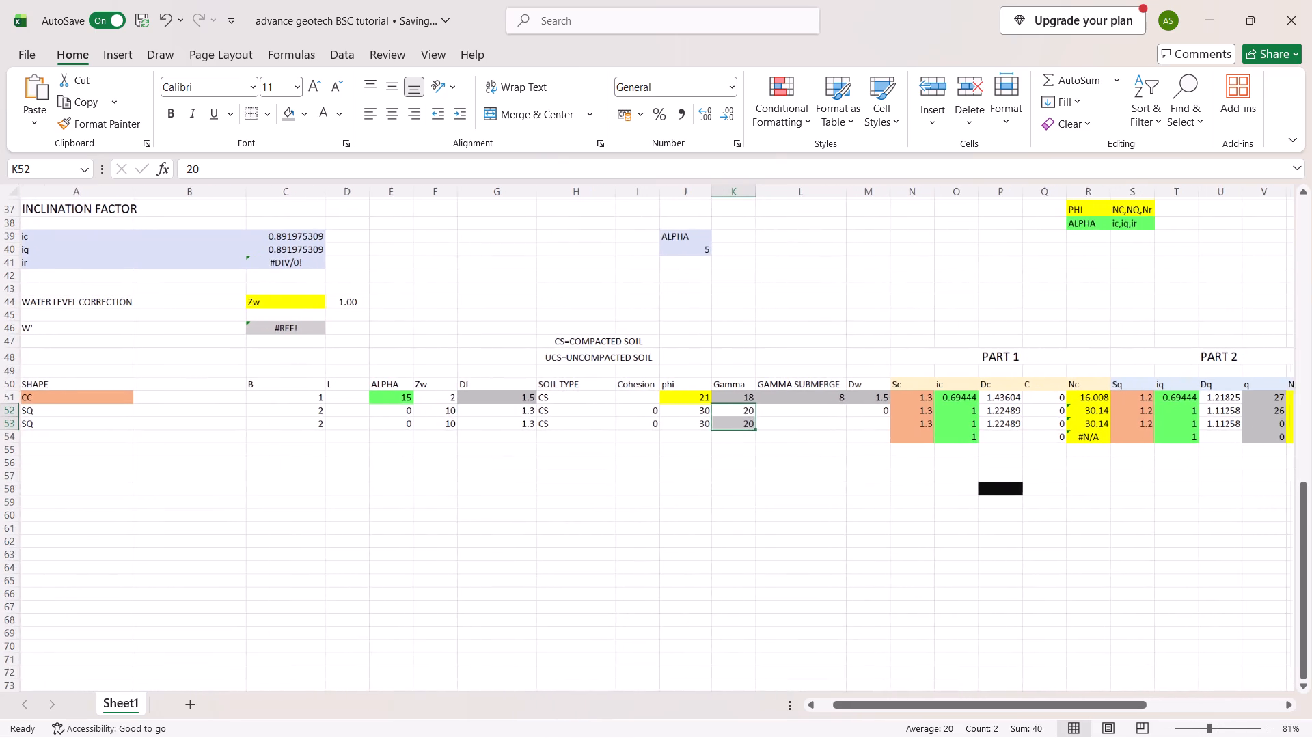
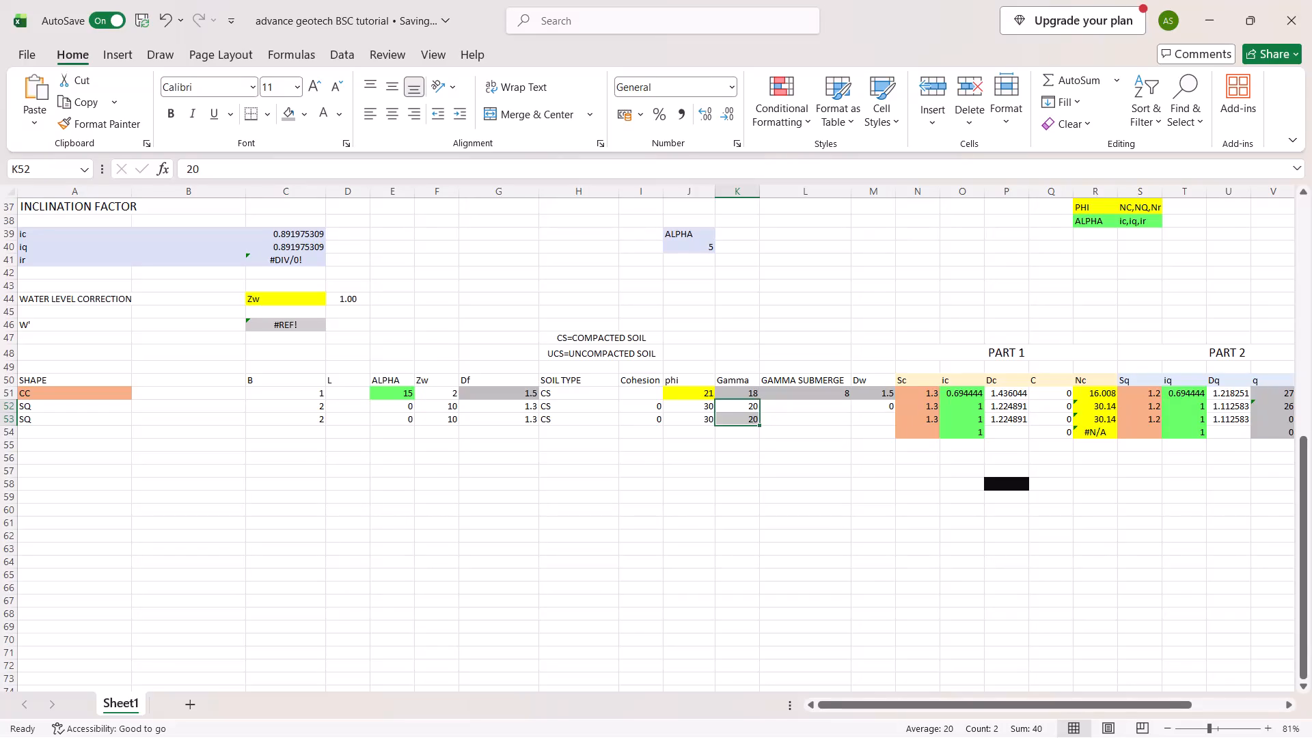
Enter a GAMMA SUBMERGE of 10.19 in row 52 and copy it down into row 53.
left_click(822, 412)
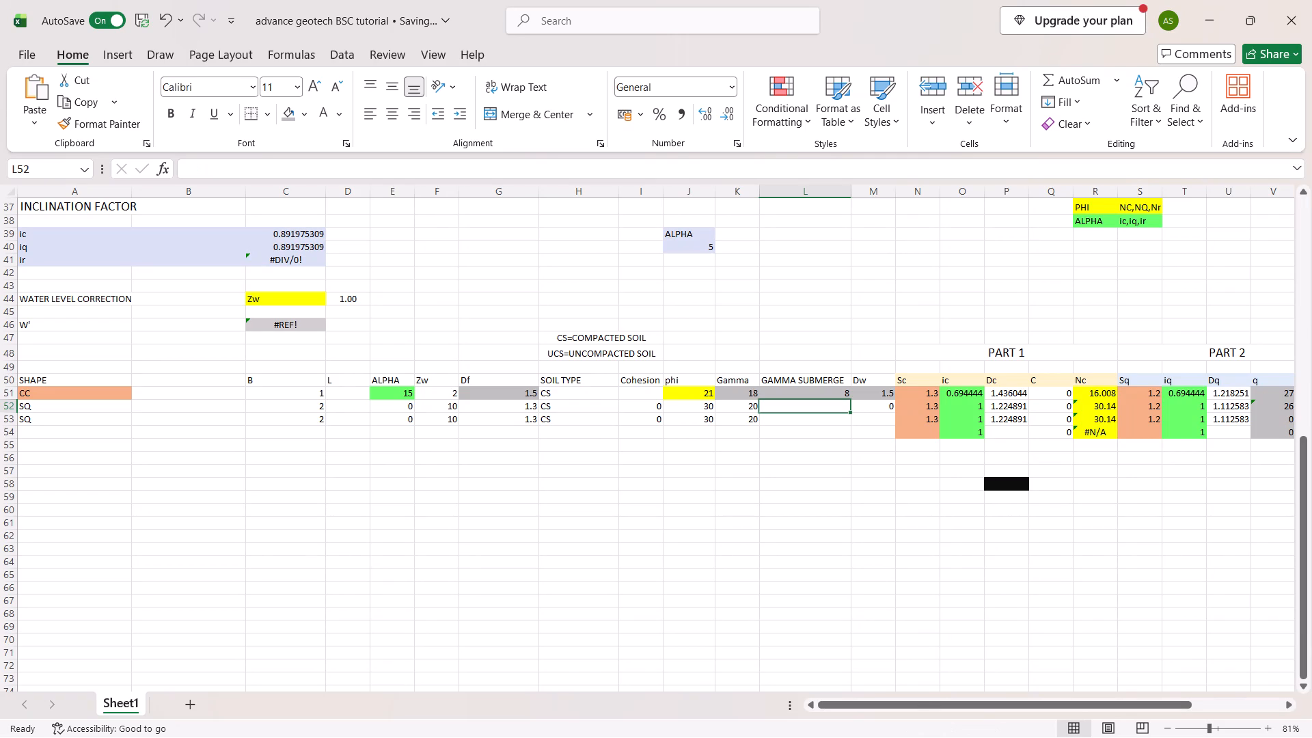
left_click(820, 385)
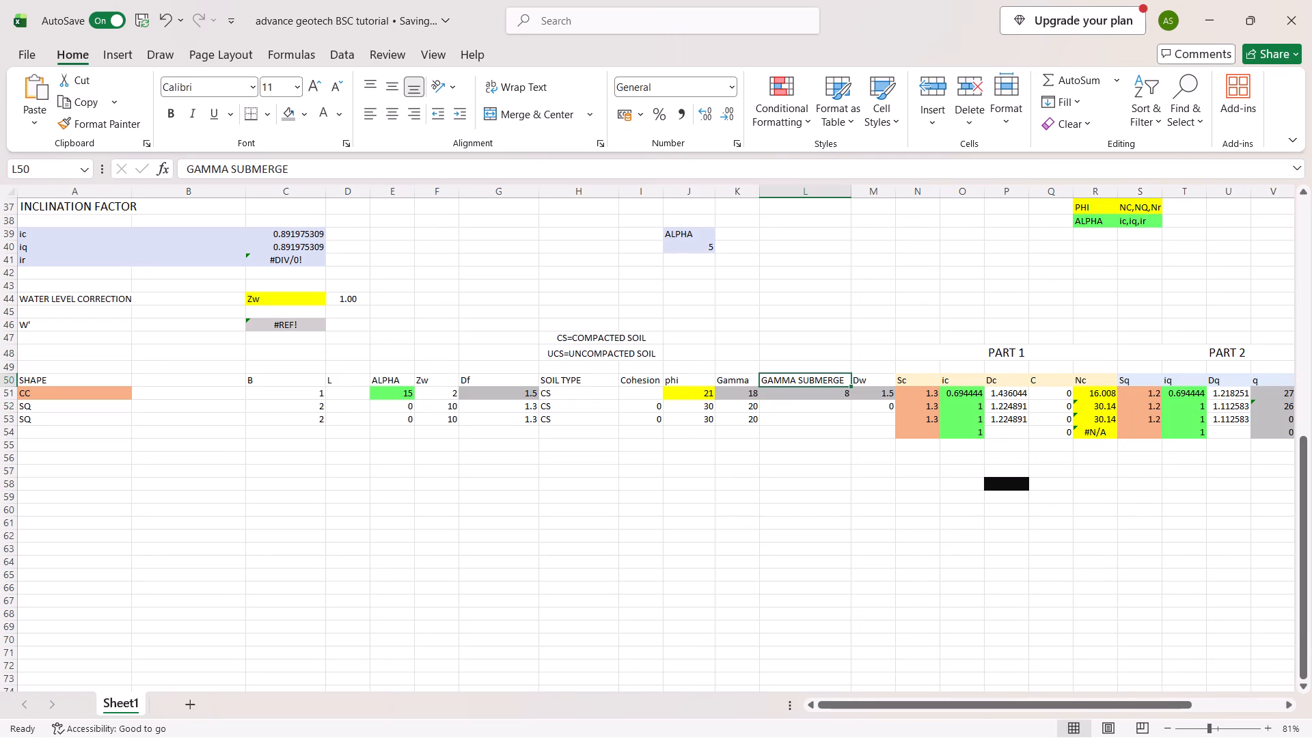
left_click(822, 400)
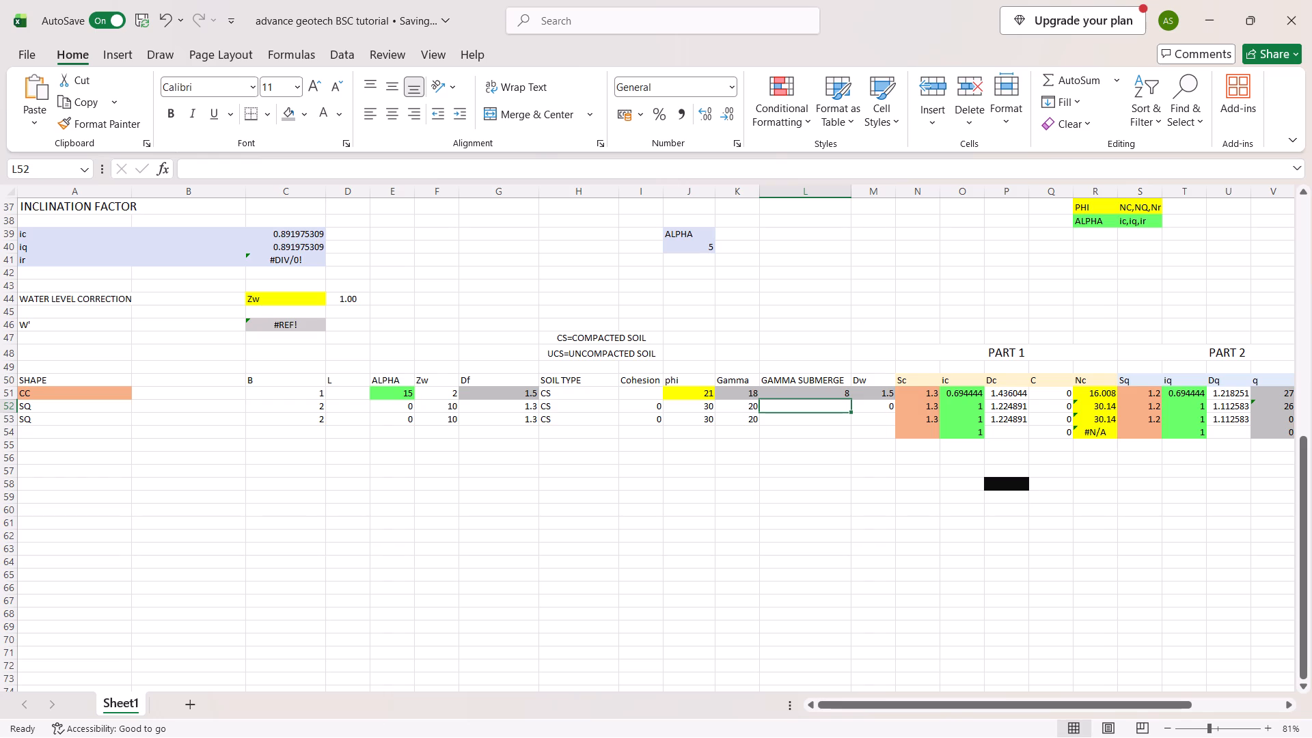
type("10.")
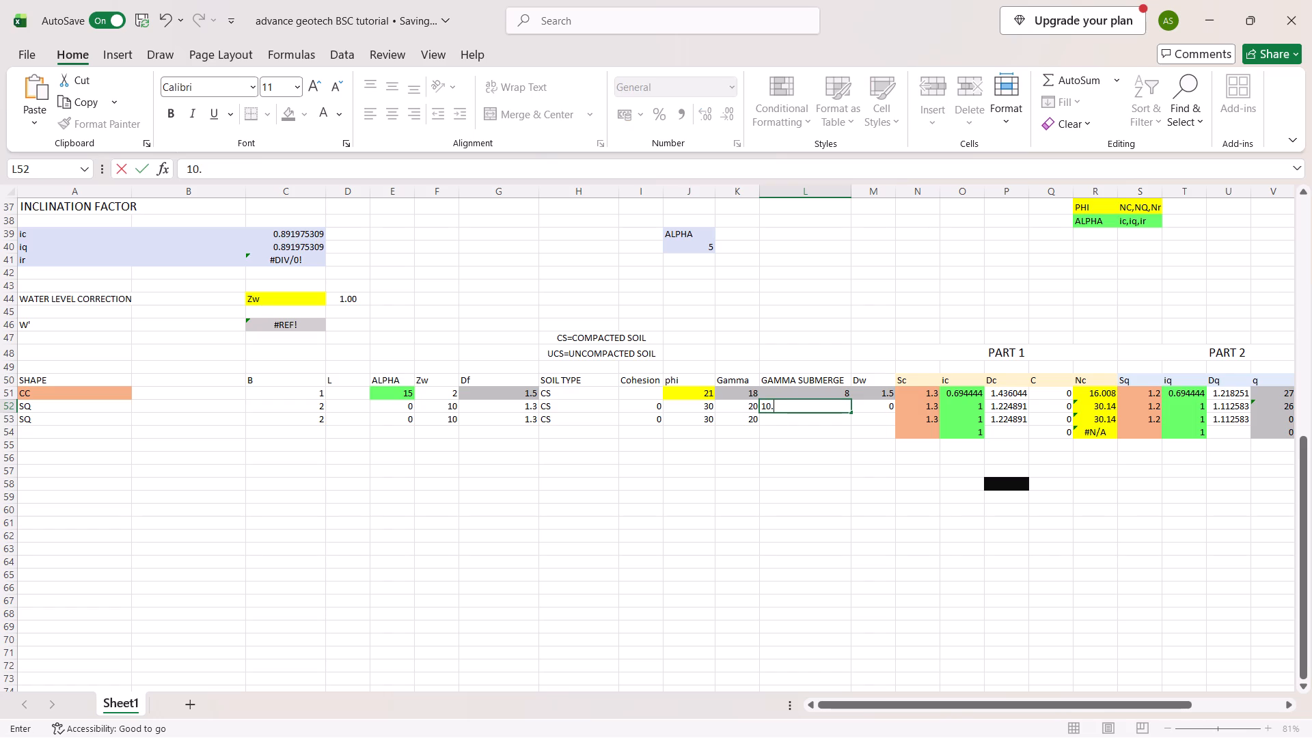
type("19")
key("Return")
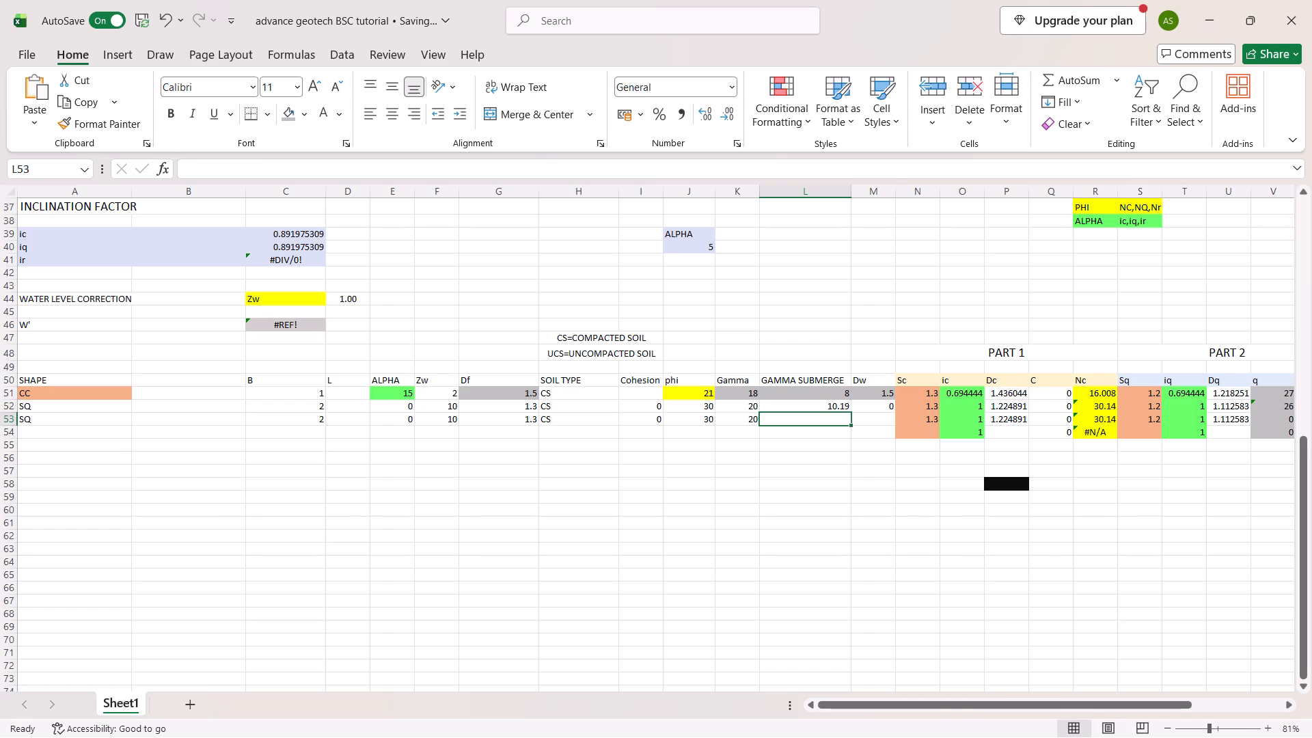
left_click(804, 406)
left_click_drag(851, 410, 850, 424)
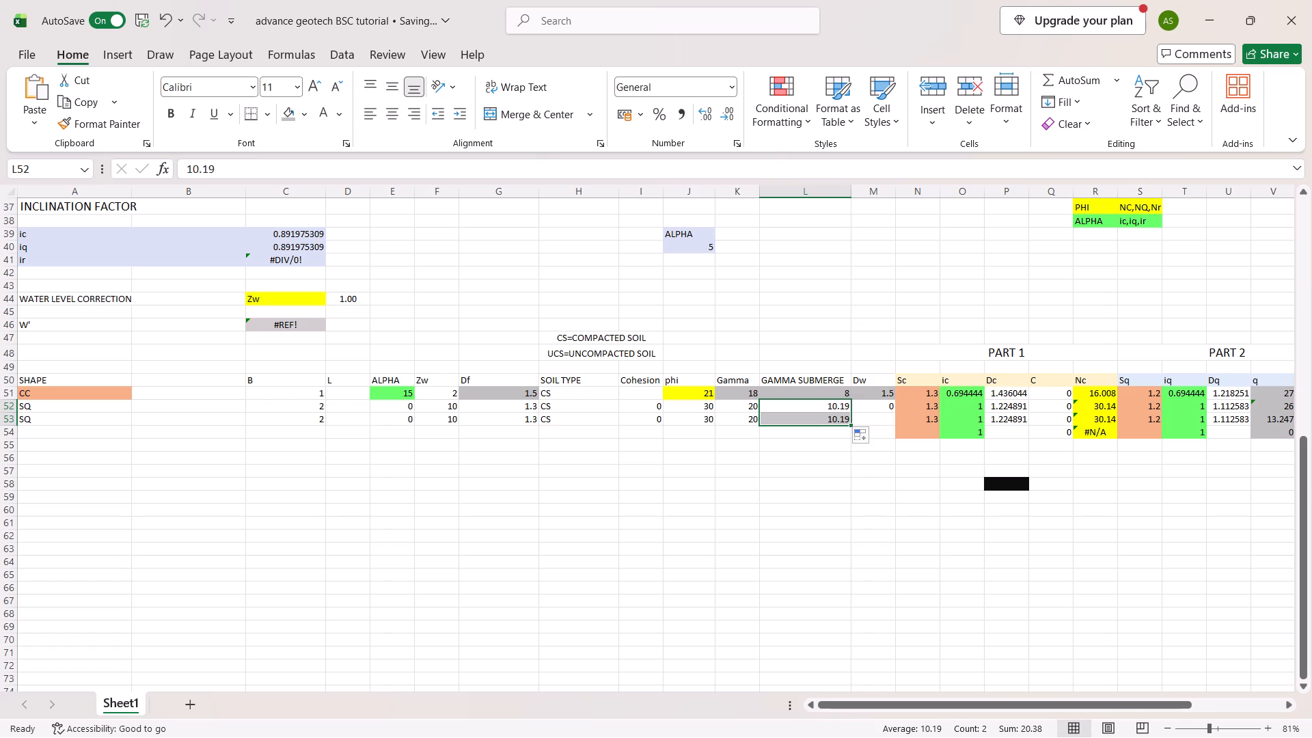
Set row 53's Dw to 1.3.
left_click(871, 409)
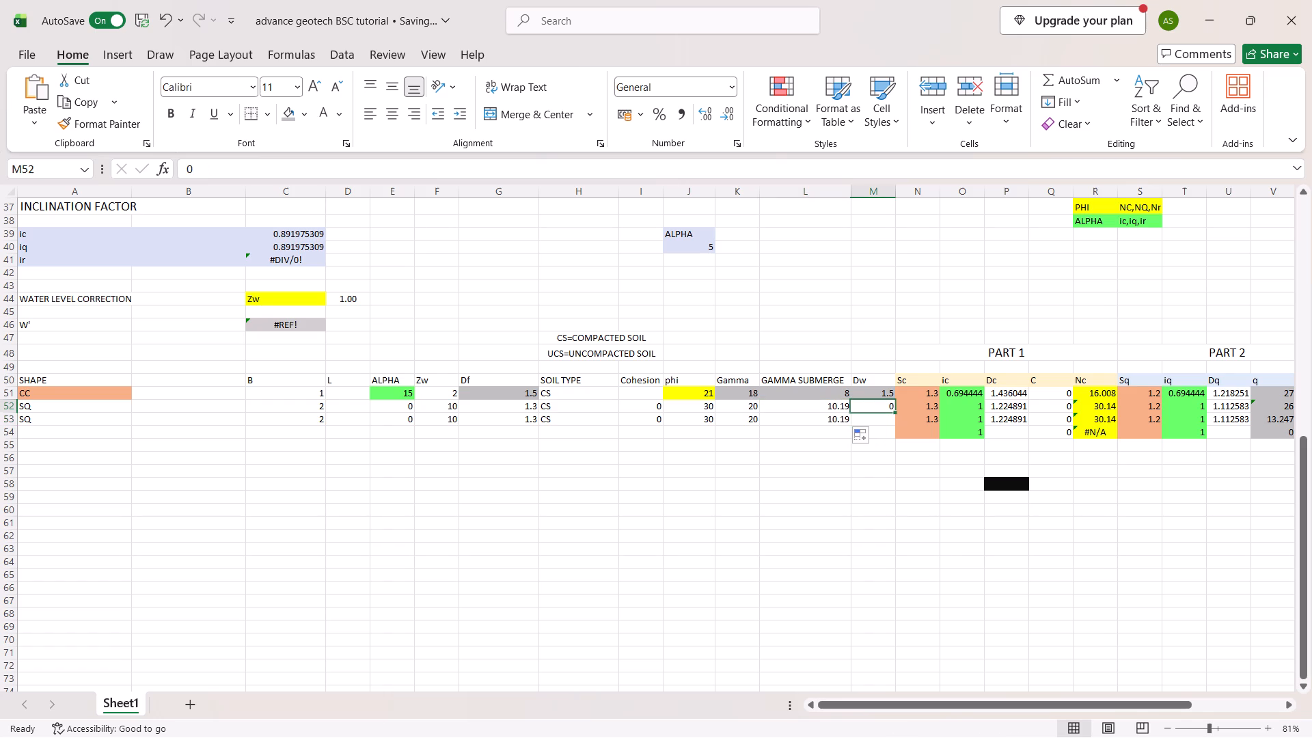
left_click(875, 421)
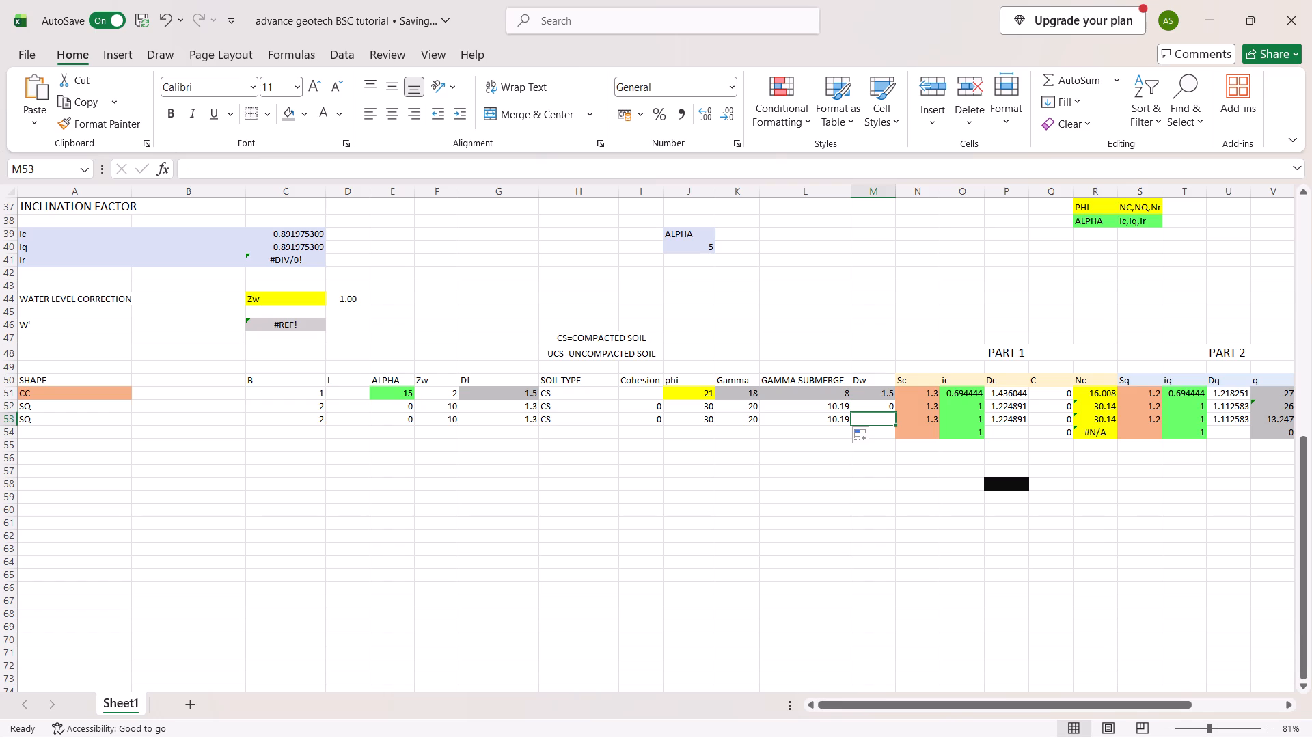
type("1.3")
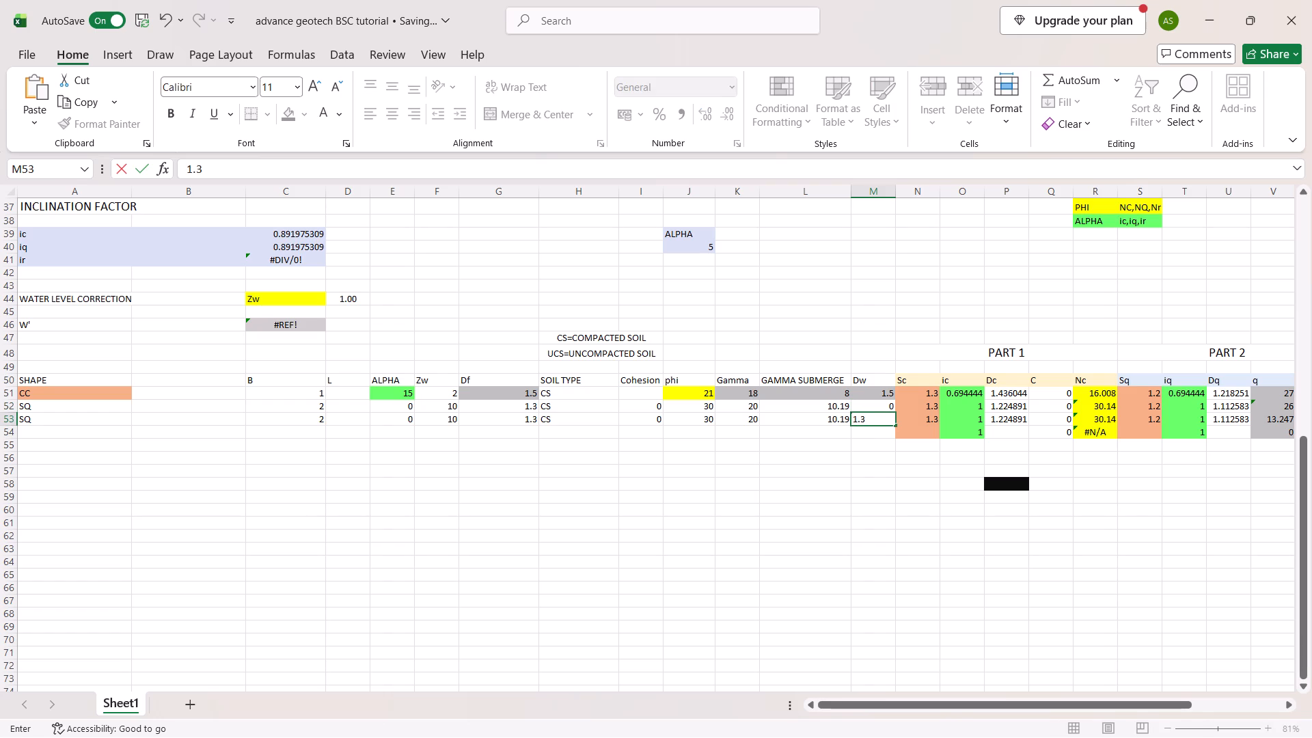
key("Return")
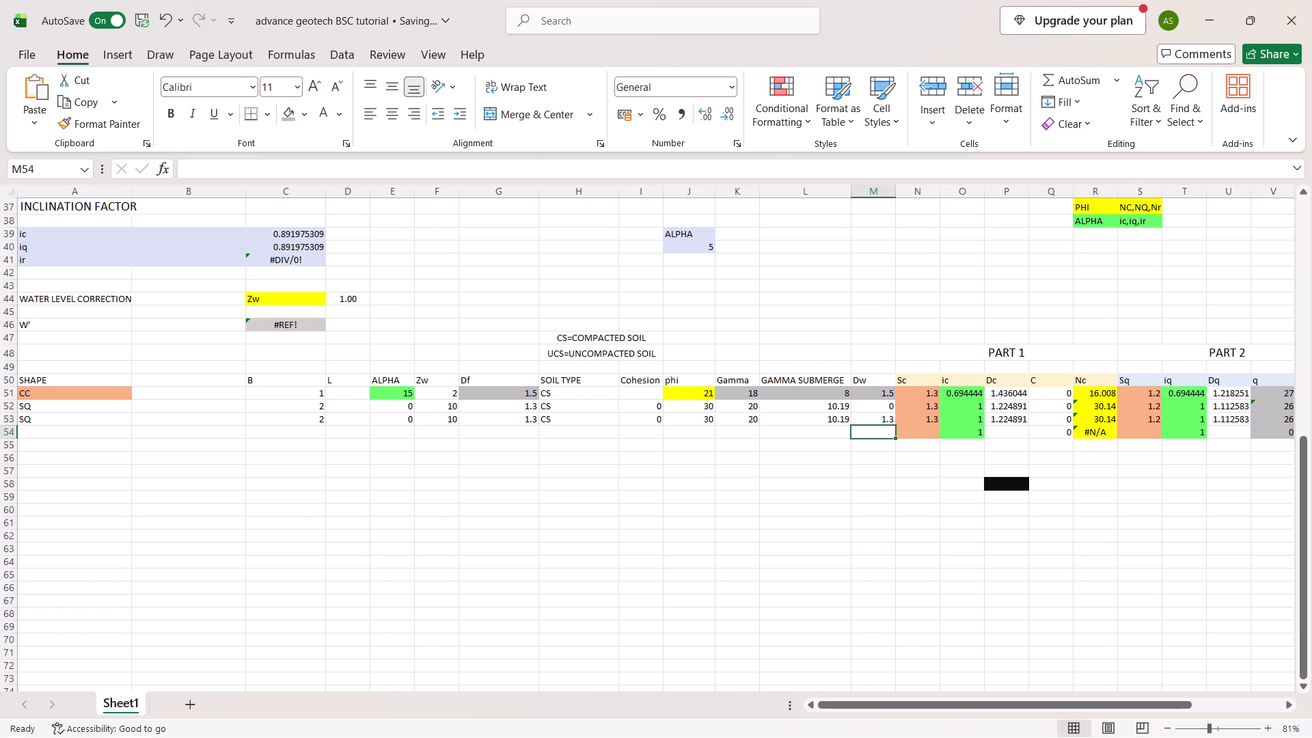
Copy row 52's Sc and q formulas down into row 53.
scroll(904, 436, "left", 3)
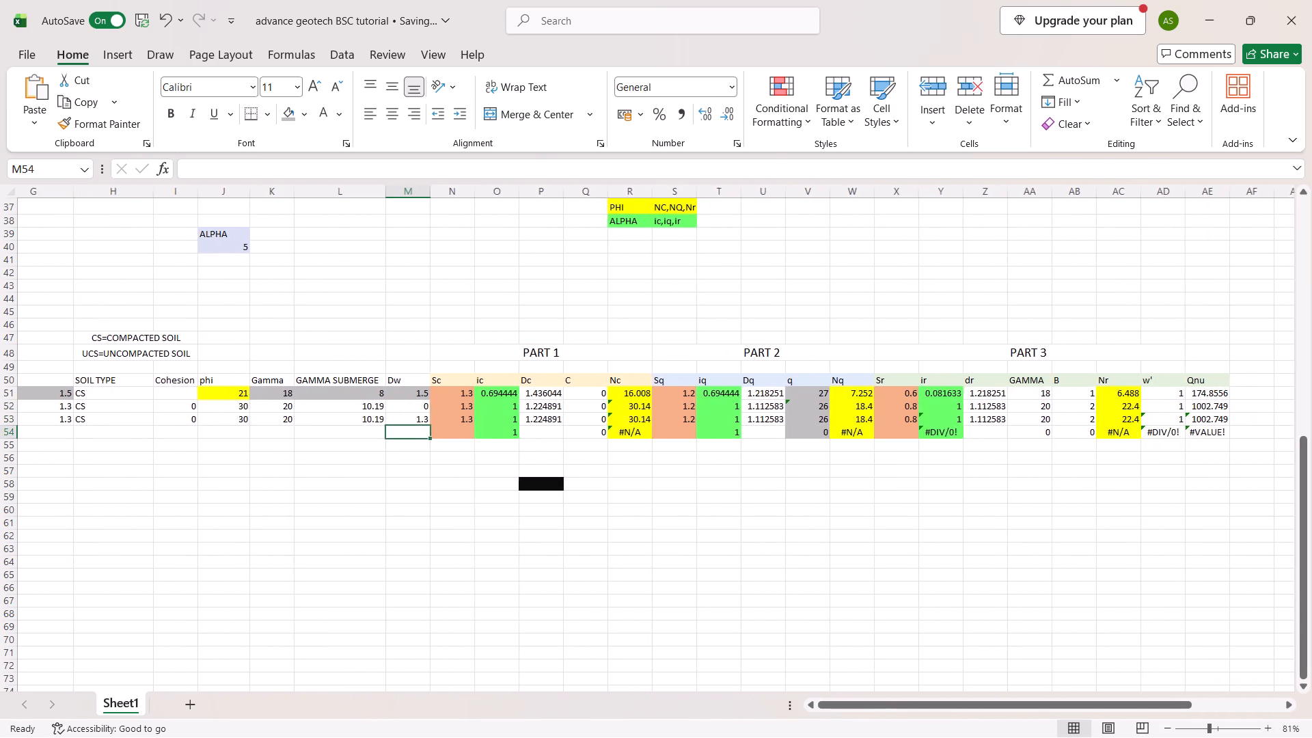
scroll(904, 436, "left", 2)
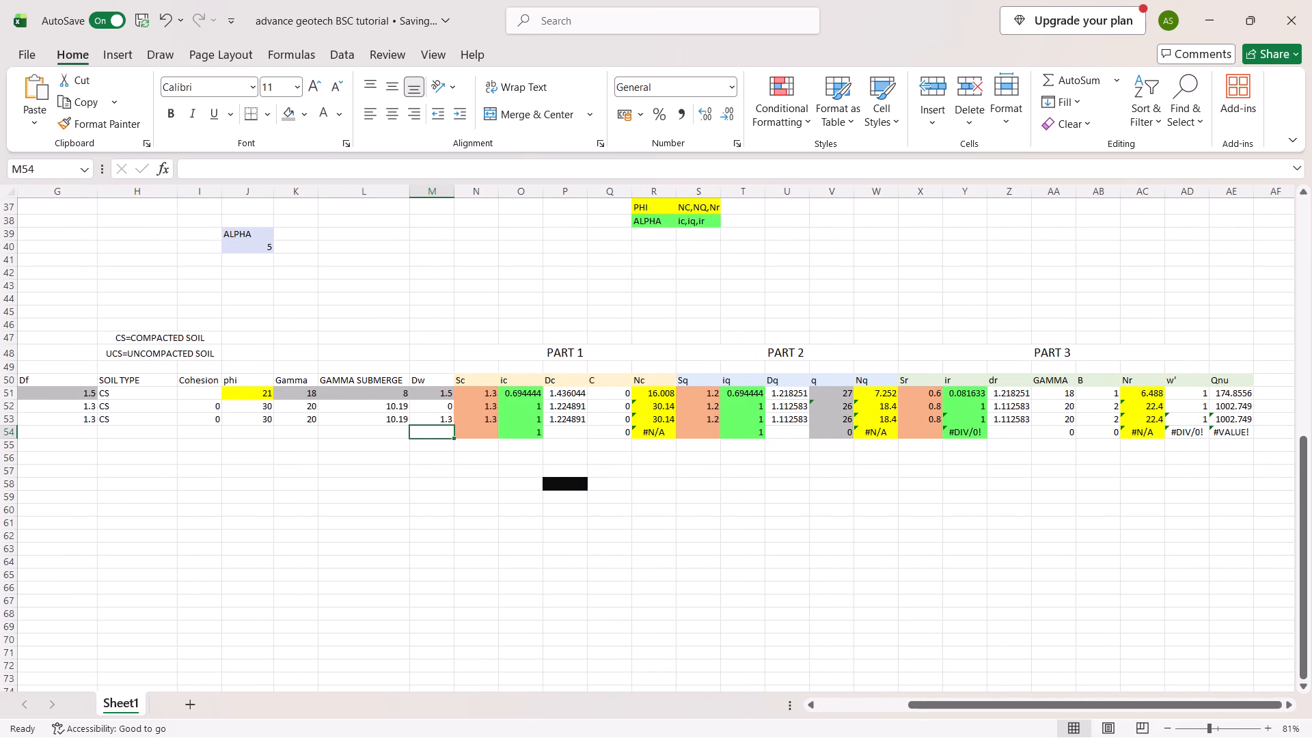
left_click(484, 404)
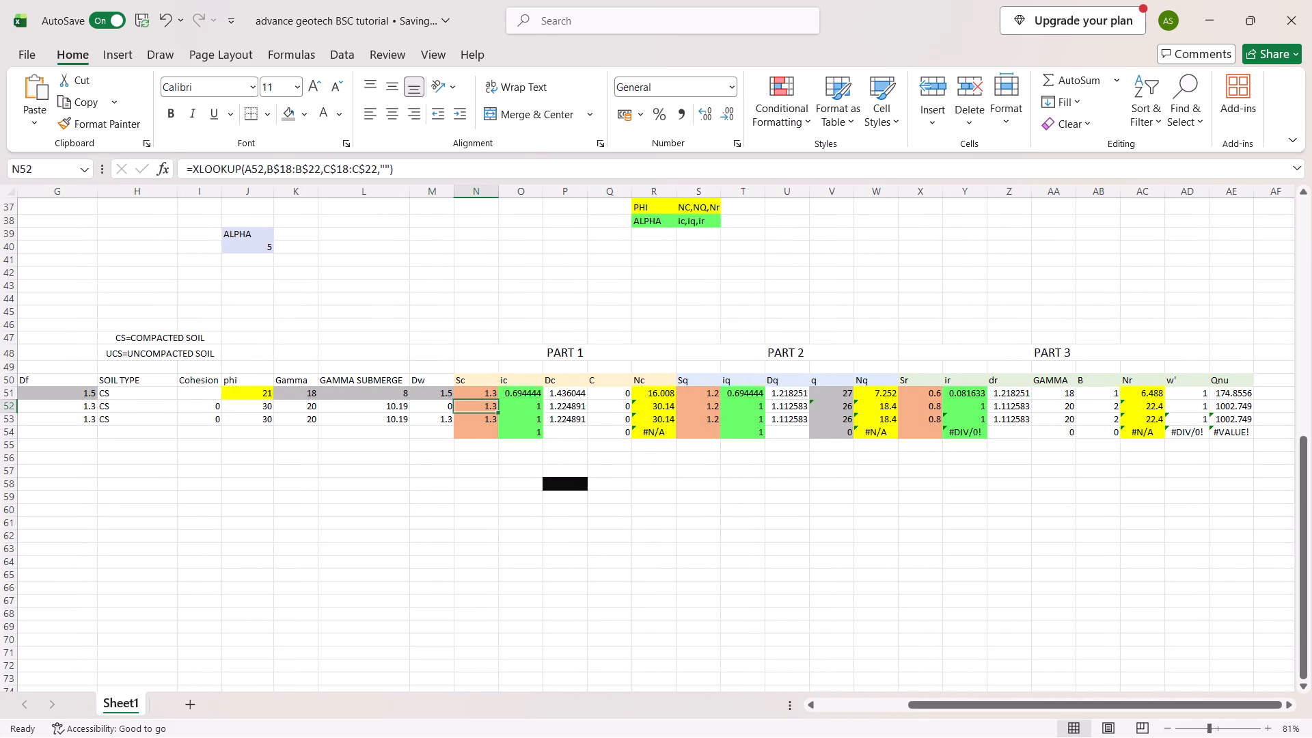
left_click_drag(498, 411, 498, 422)
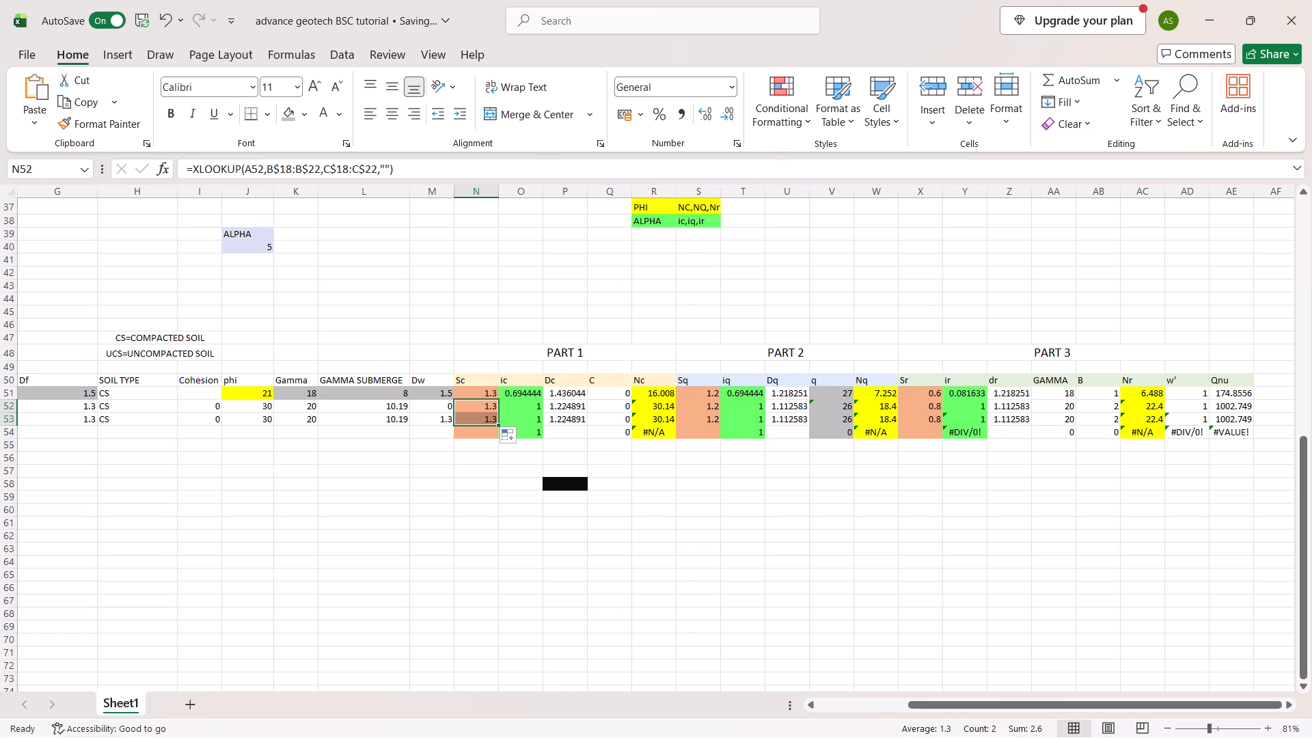
left_click(838, 411)
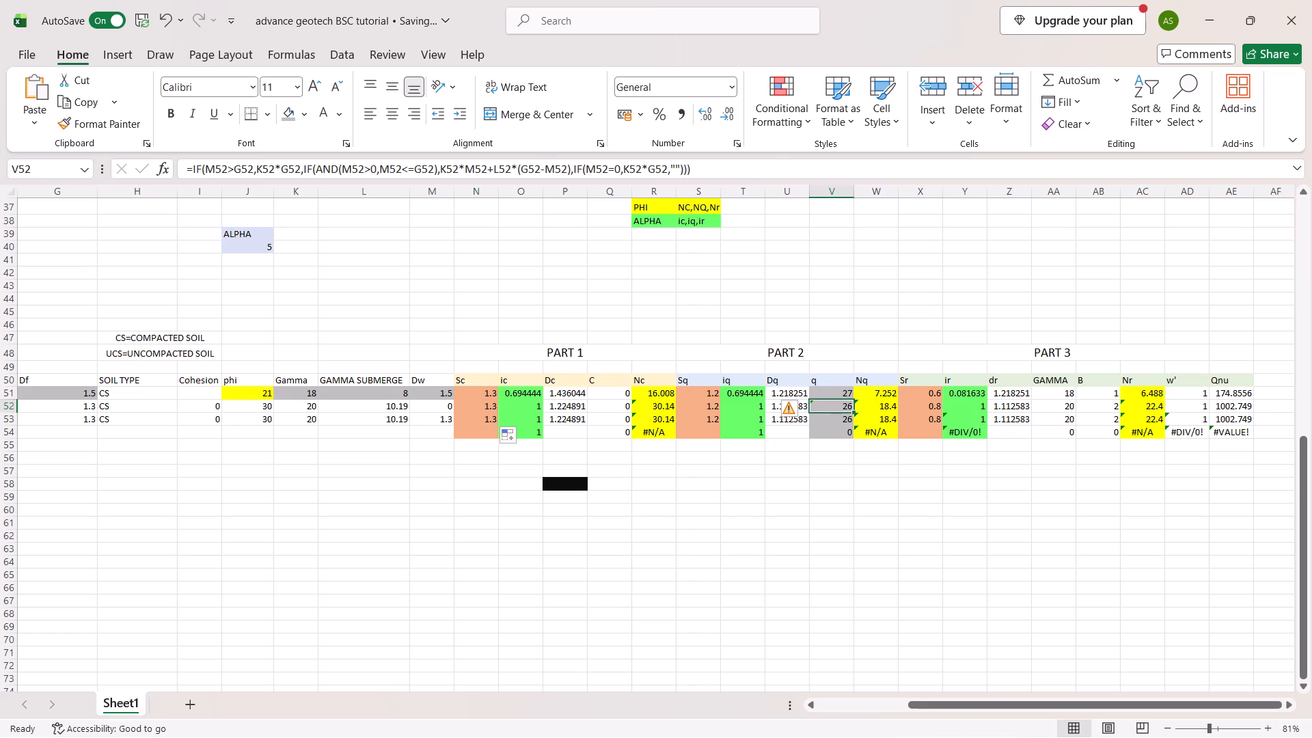
left_click_drag(854, 411, 856, 422)
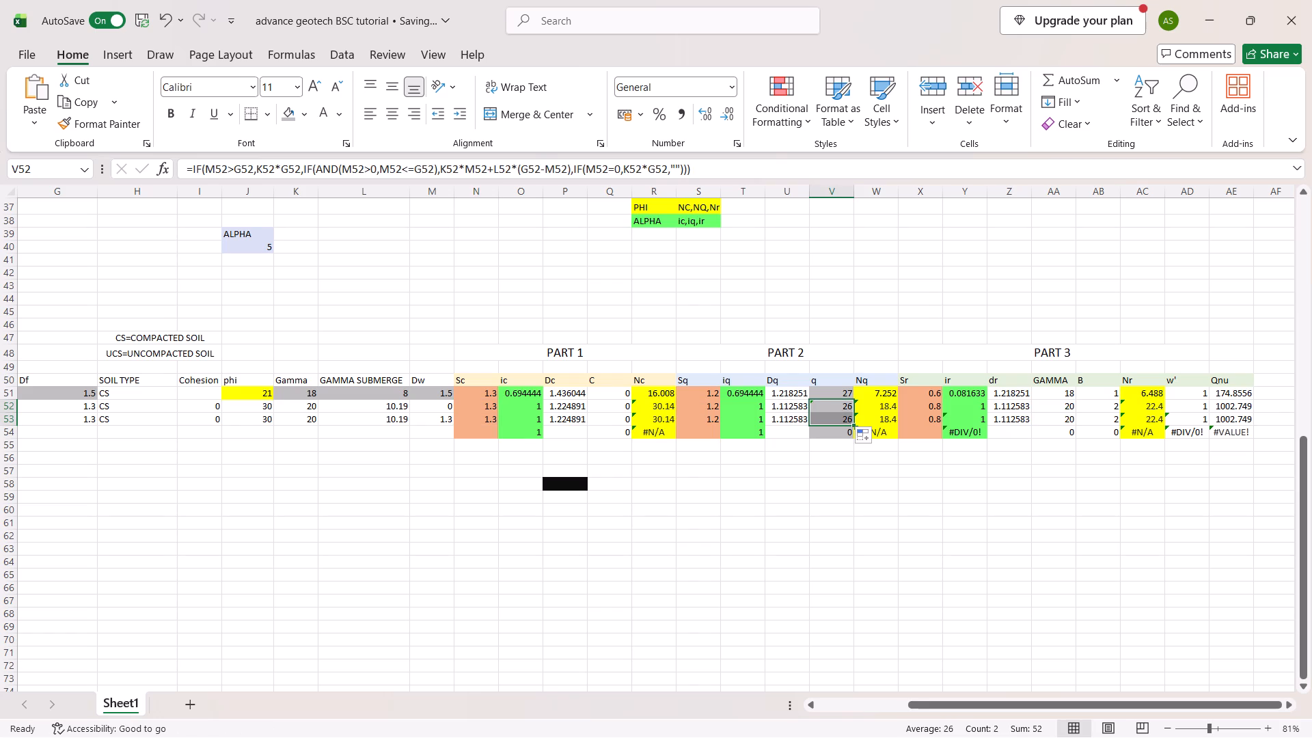
Set row 53's Zw to 0.
left_click(789, 515)
scroll(789, 515, "down", 1)
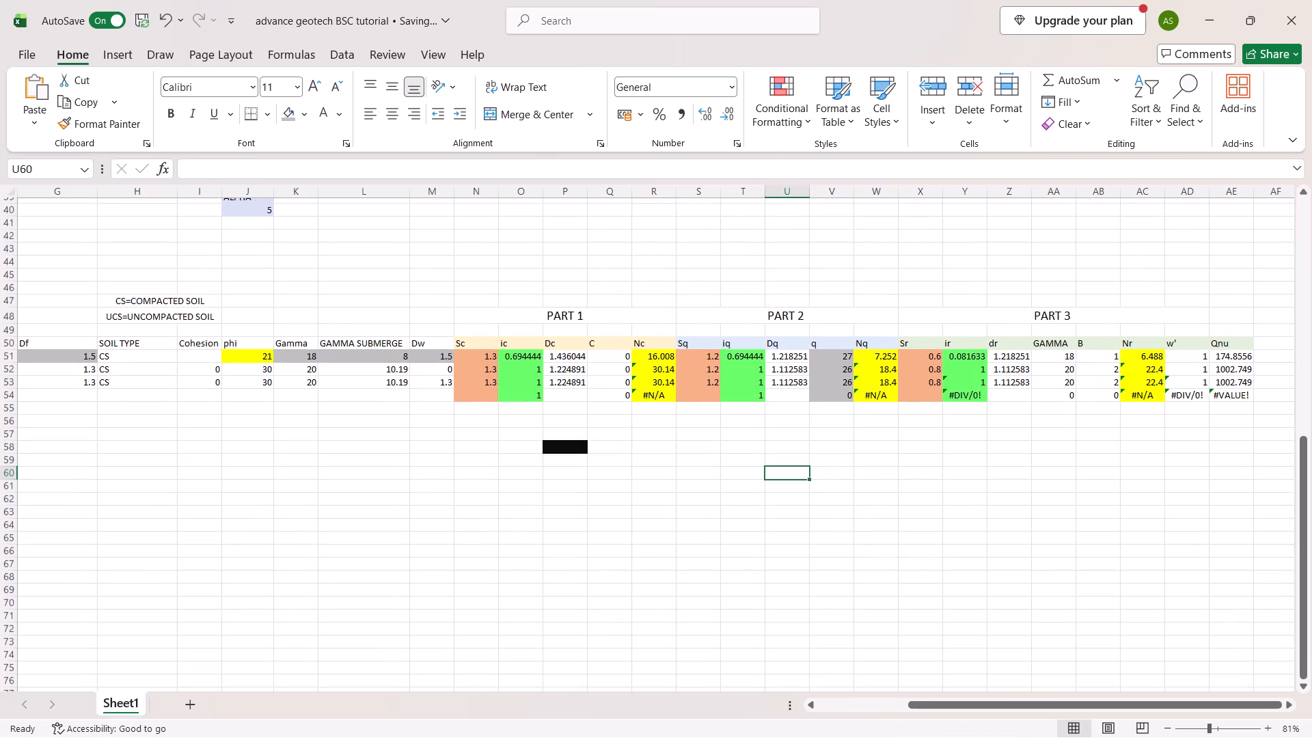
scroll(789, 515, "down", 1)
scroll(480, 476, "right", 1)
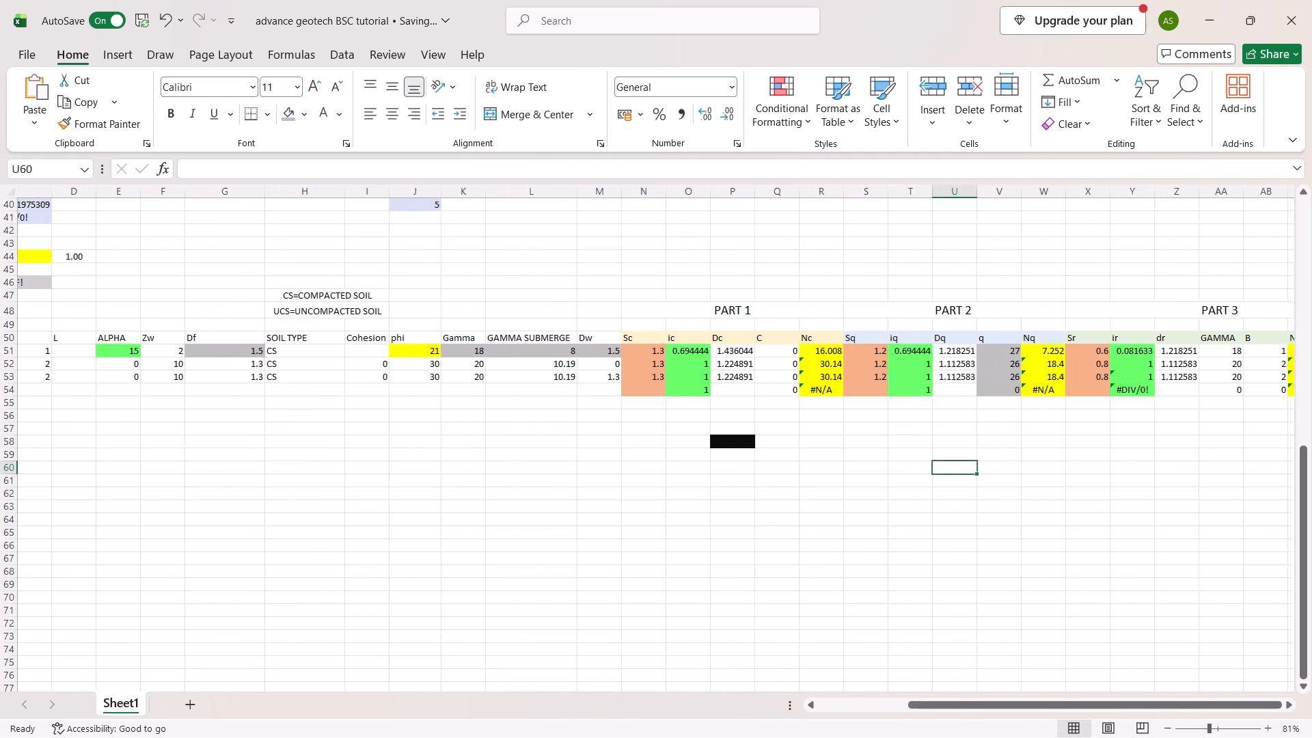
scroll(480, 476, "right", 1)
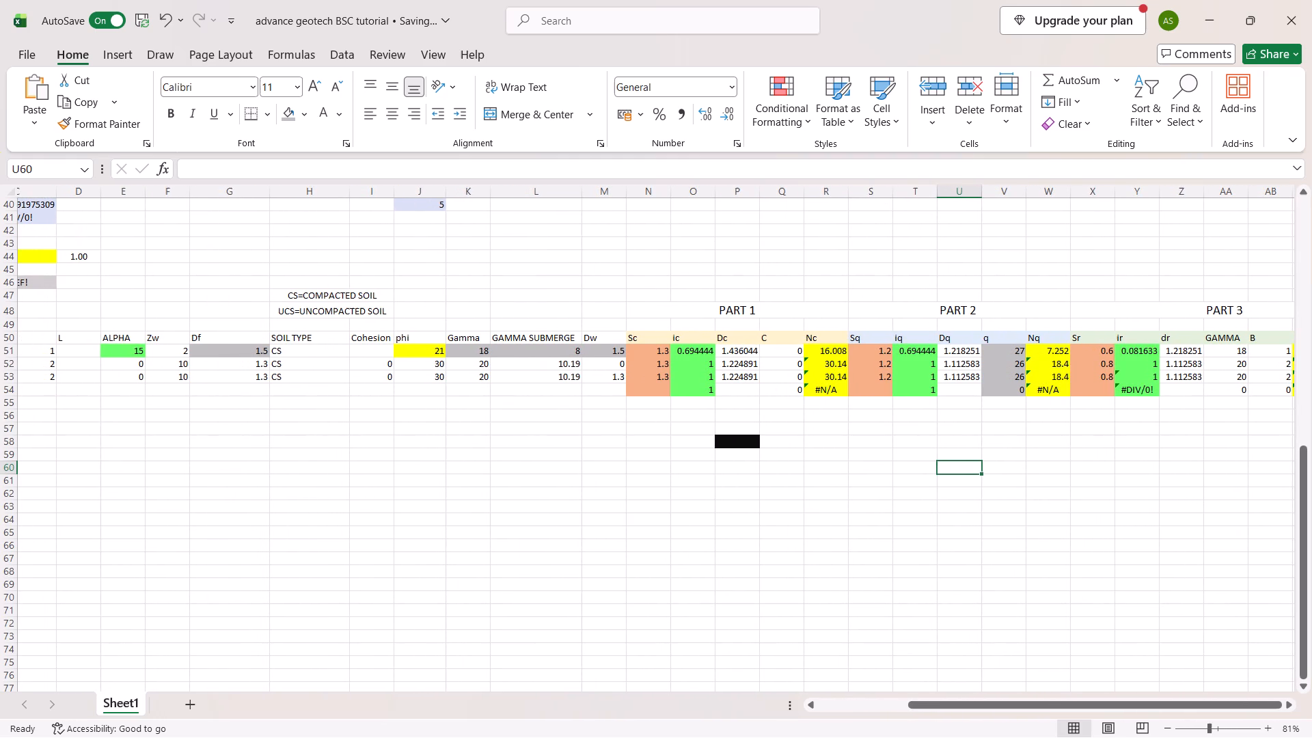
scroll(480, 476, "right", 4)
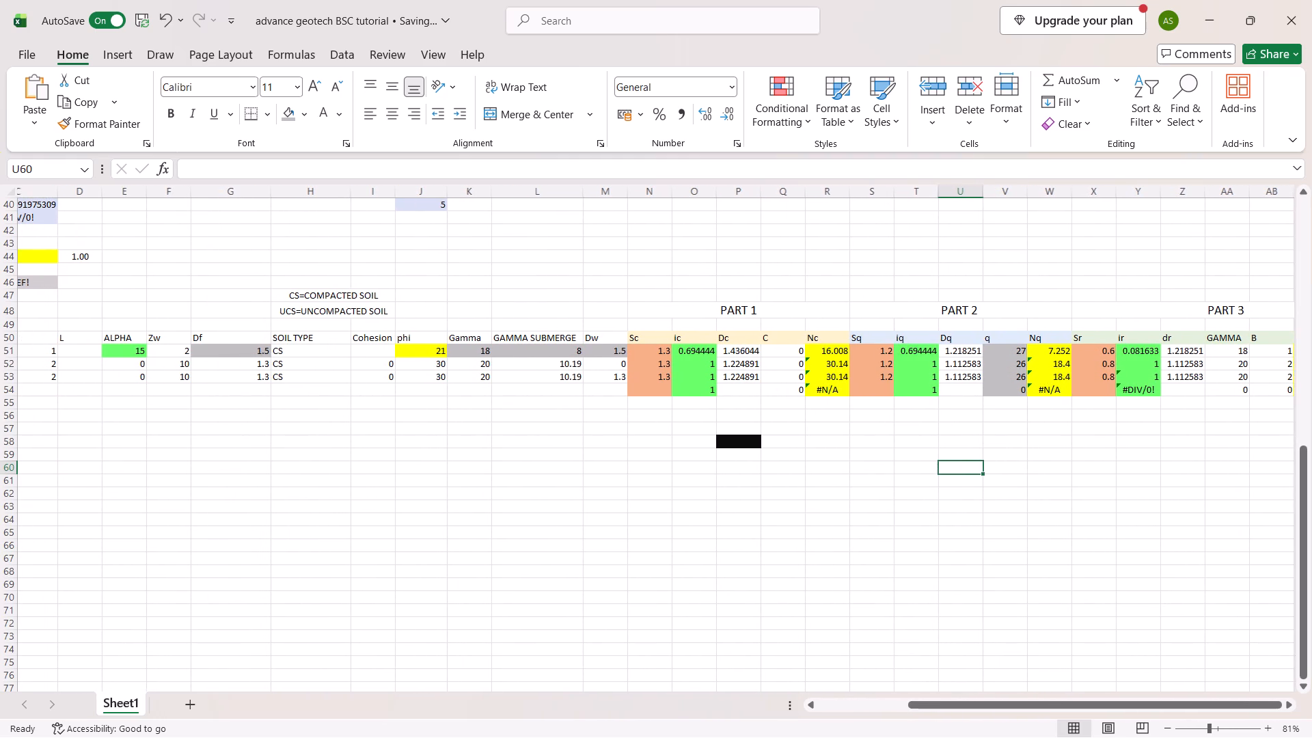
scroll(480, 476, "right", 2)
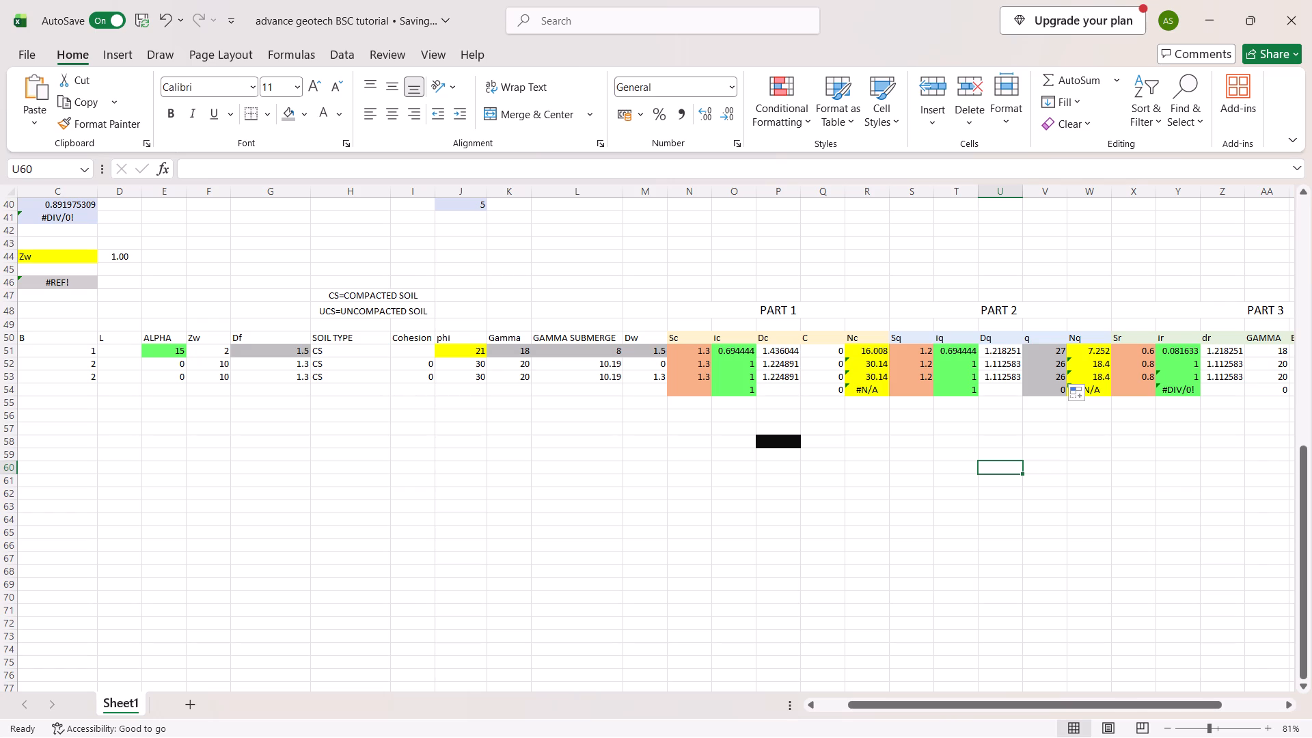
left_click(199, 364)
left_click(217, 381)
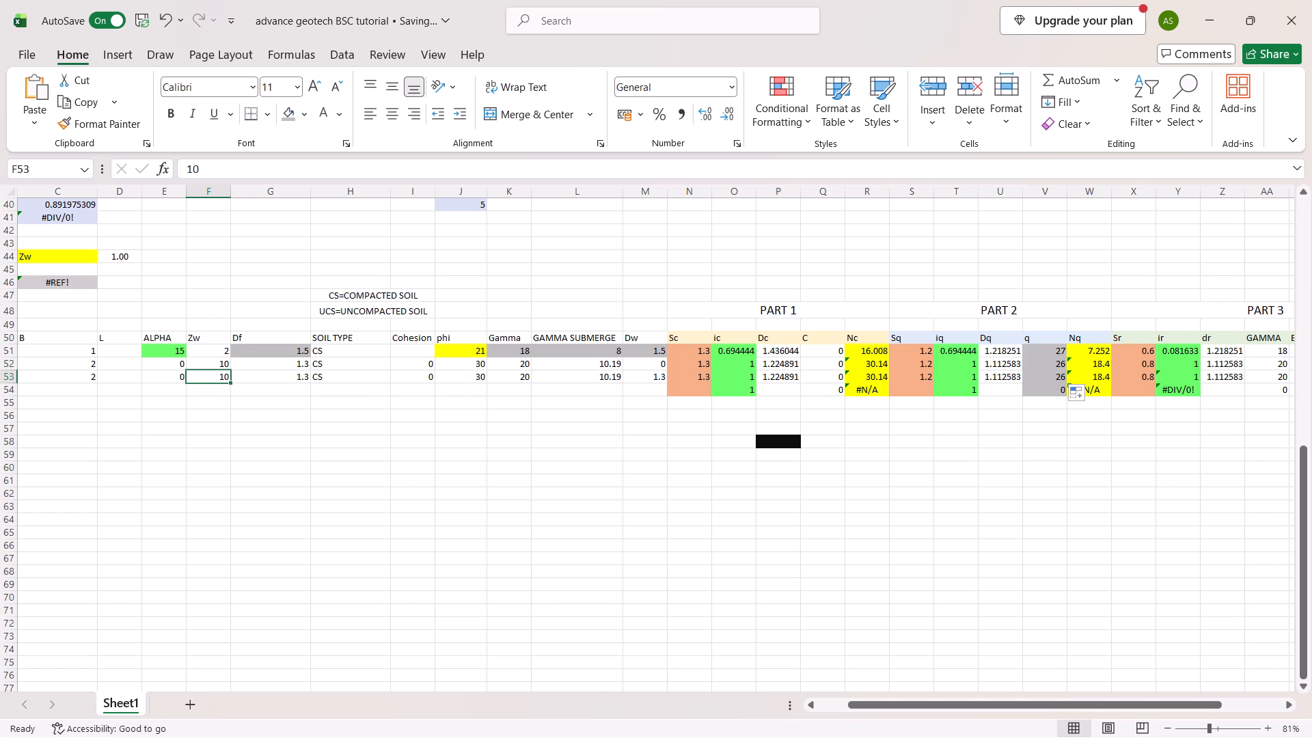
key("0")
key("Return")
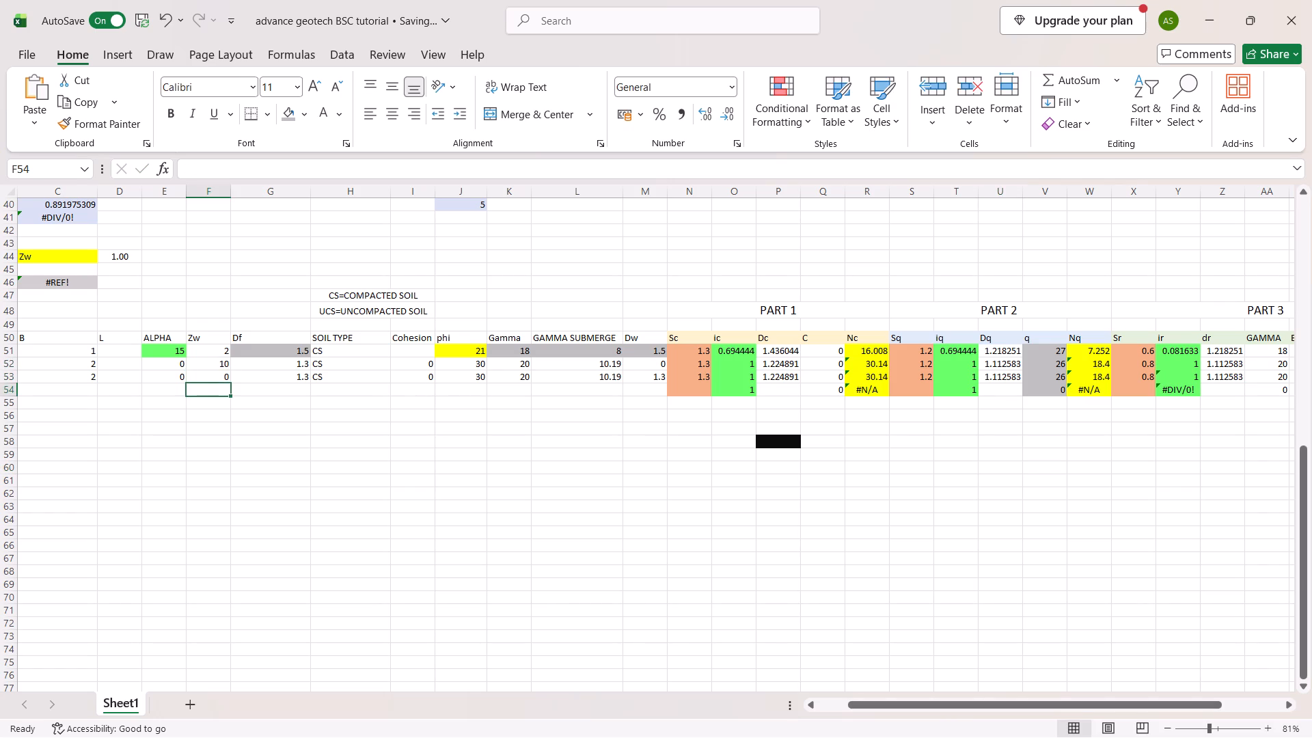
Copy row 52's SQ shape down through row 55.
scroll(403, 402, "left", 6)
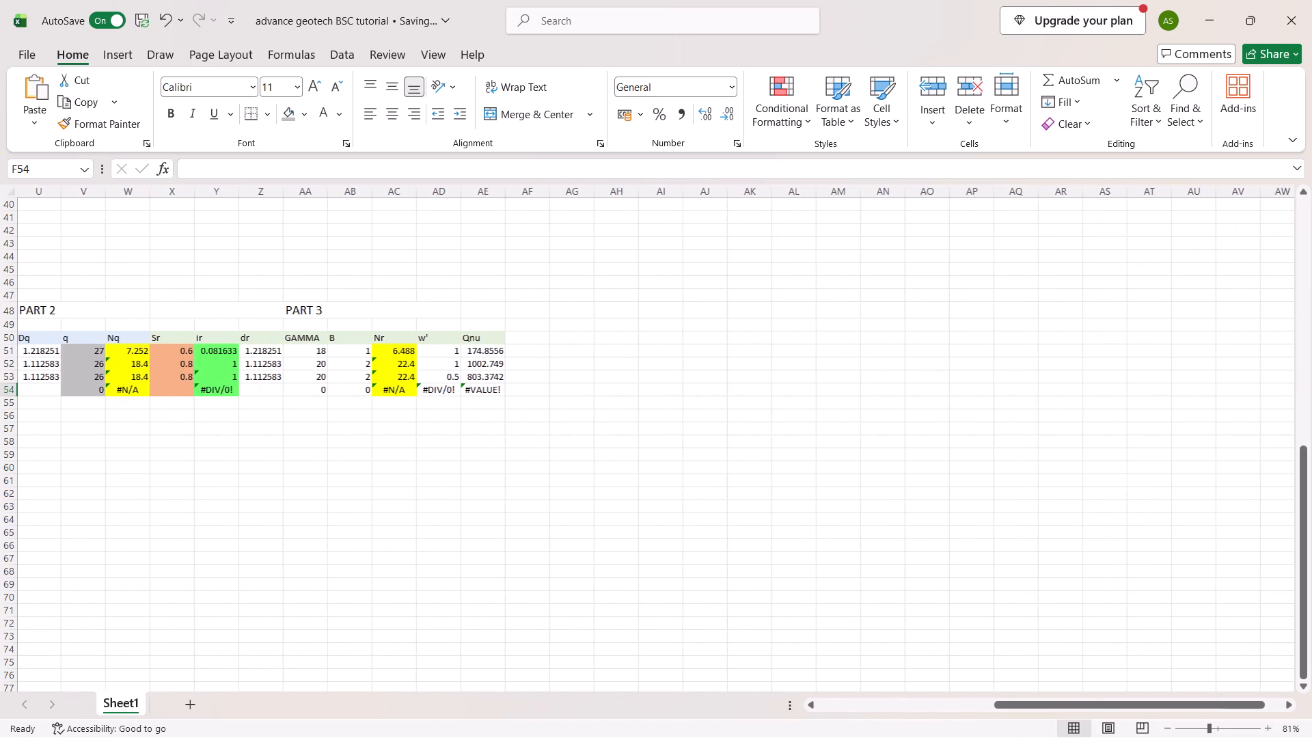
scroll(441, 402, "right", 2)
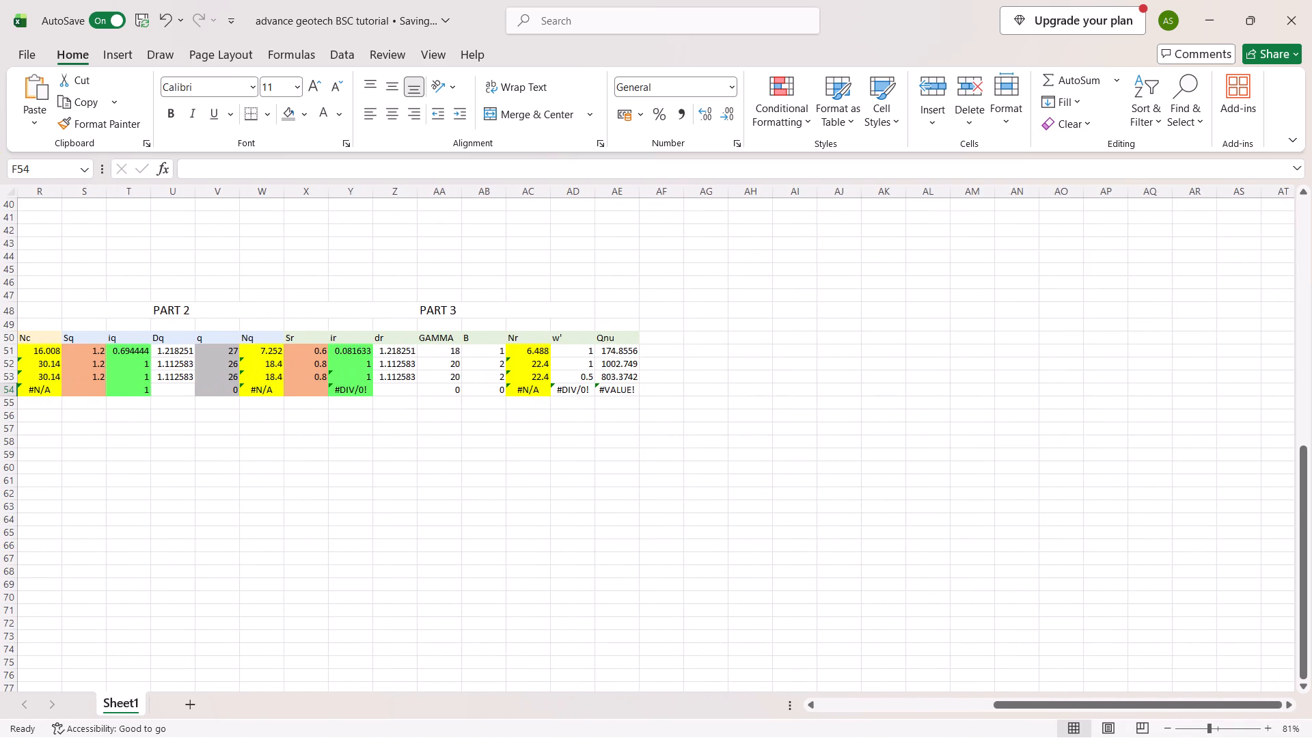
scroll(441, 402, "right", 1)
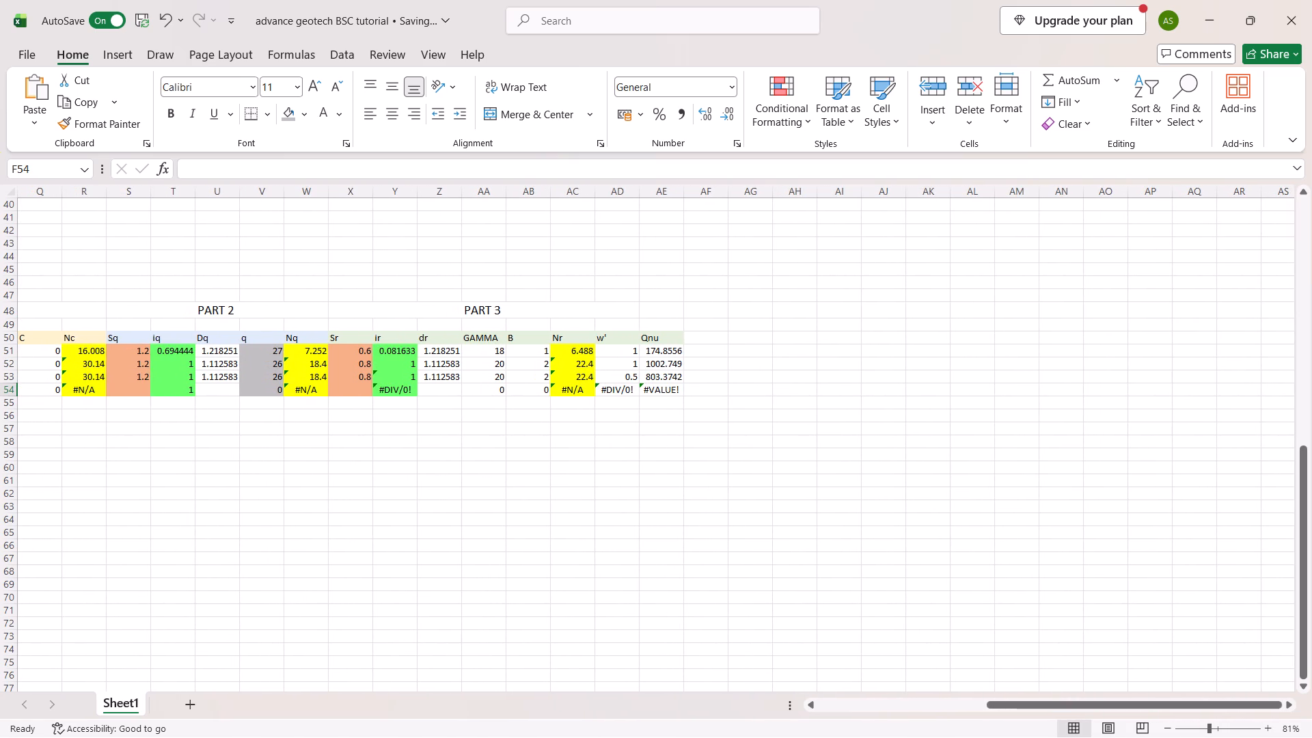
scroll(465, 402, "right", 4)
scroll(85, 422, "right", 2)
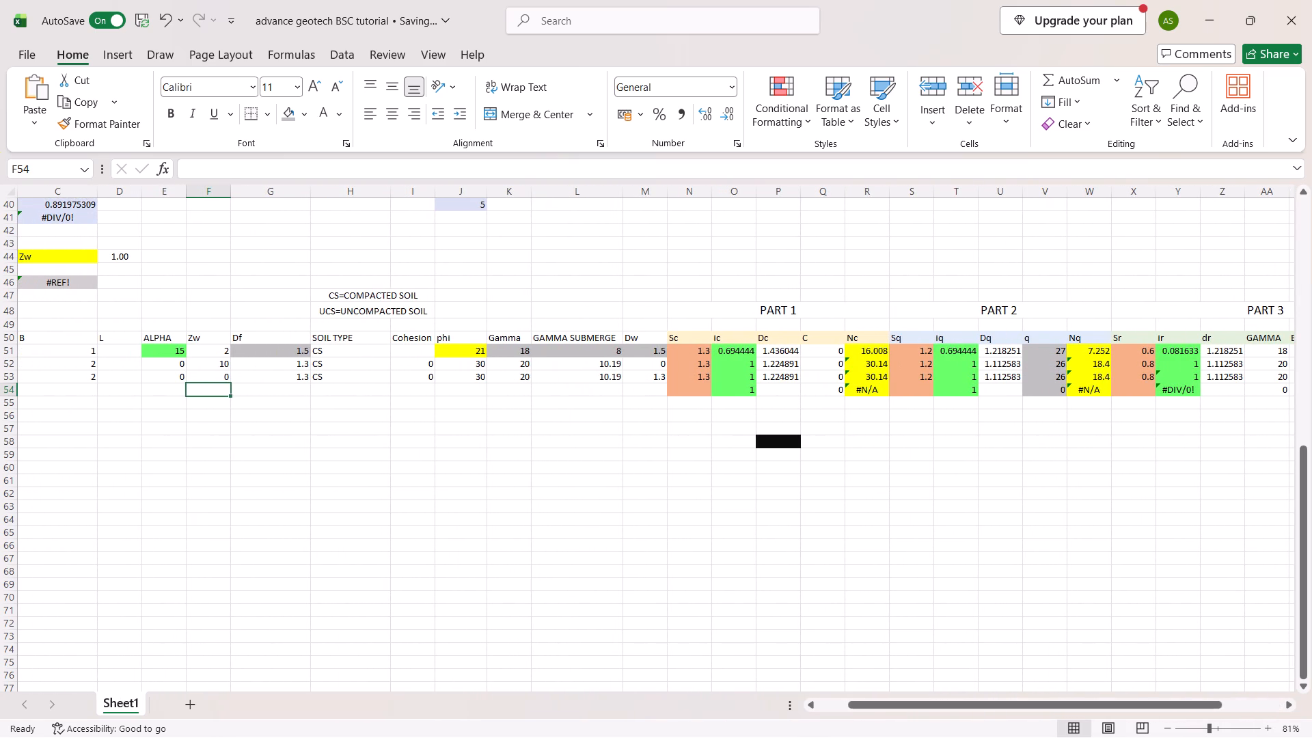
scroll(364, 412, "right", 5)
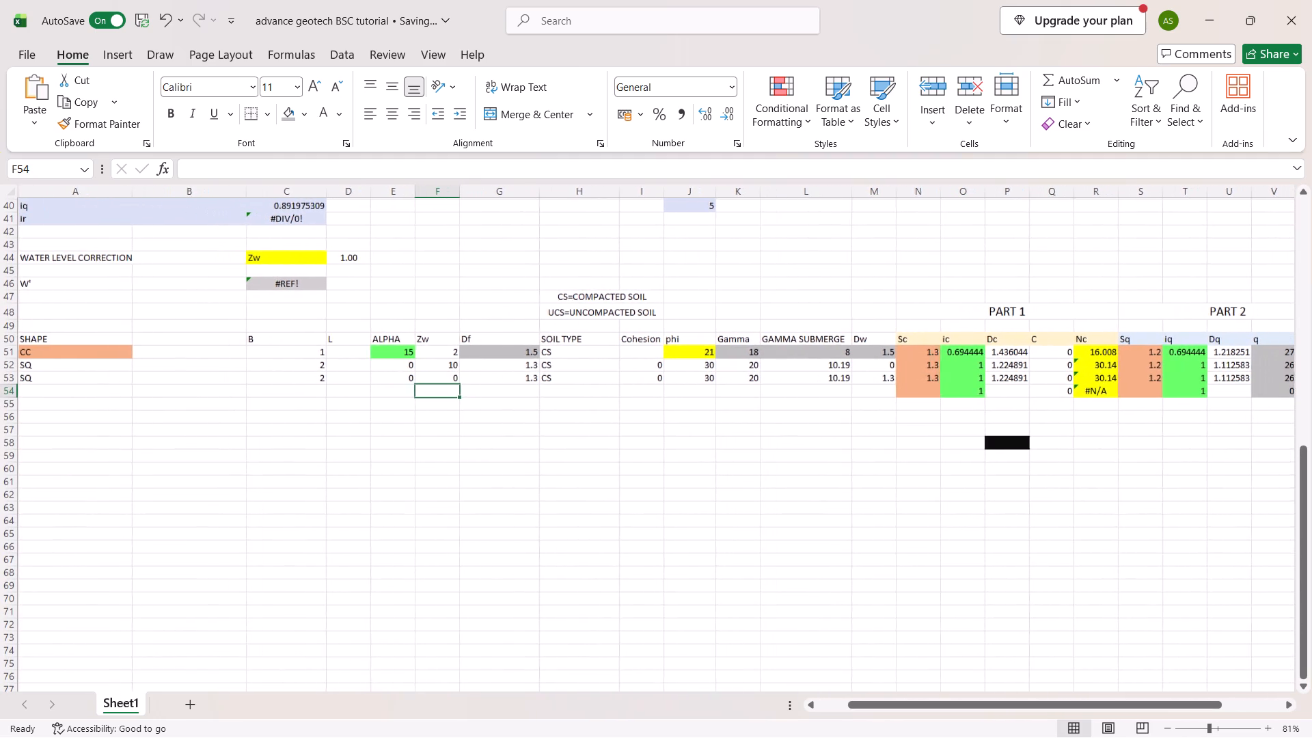
left_click(84, 366)
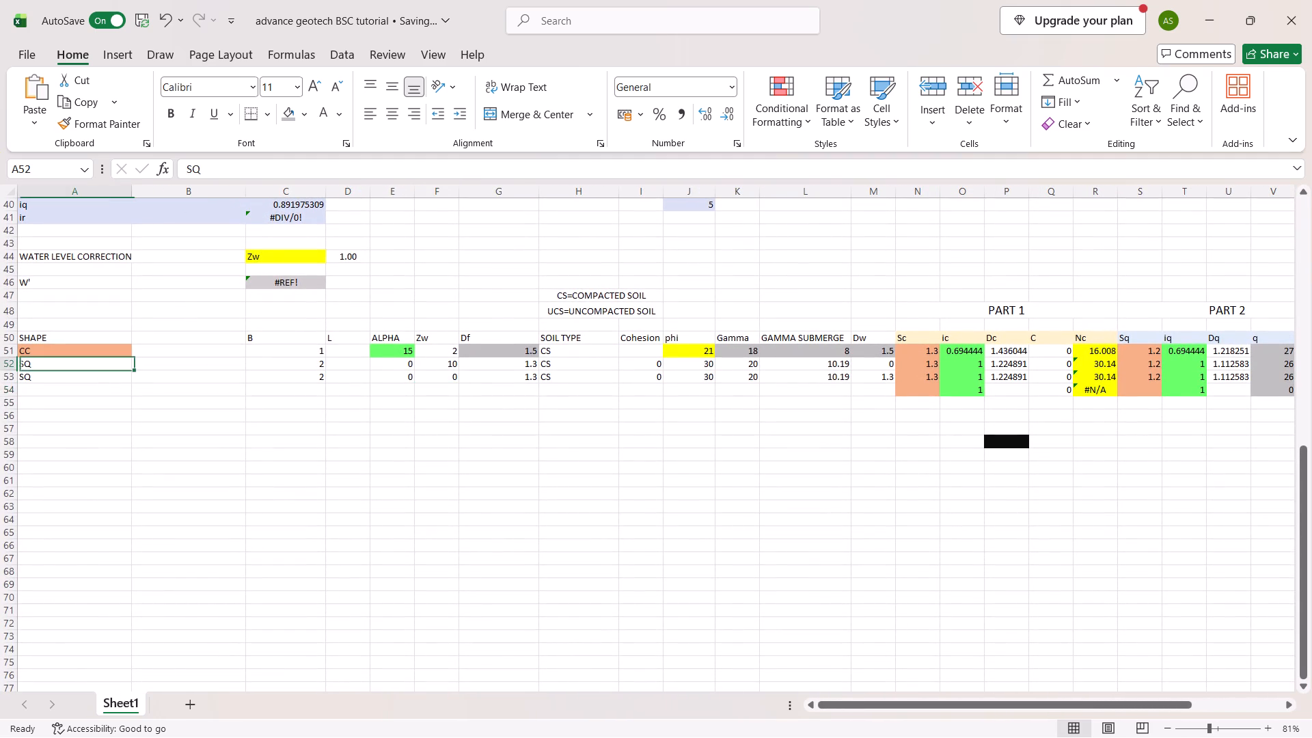
left_click_drag(130, 367, 136, 398)
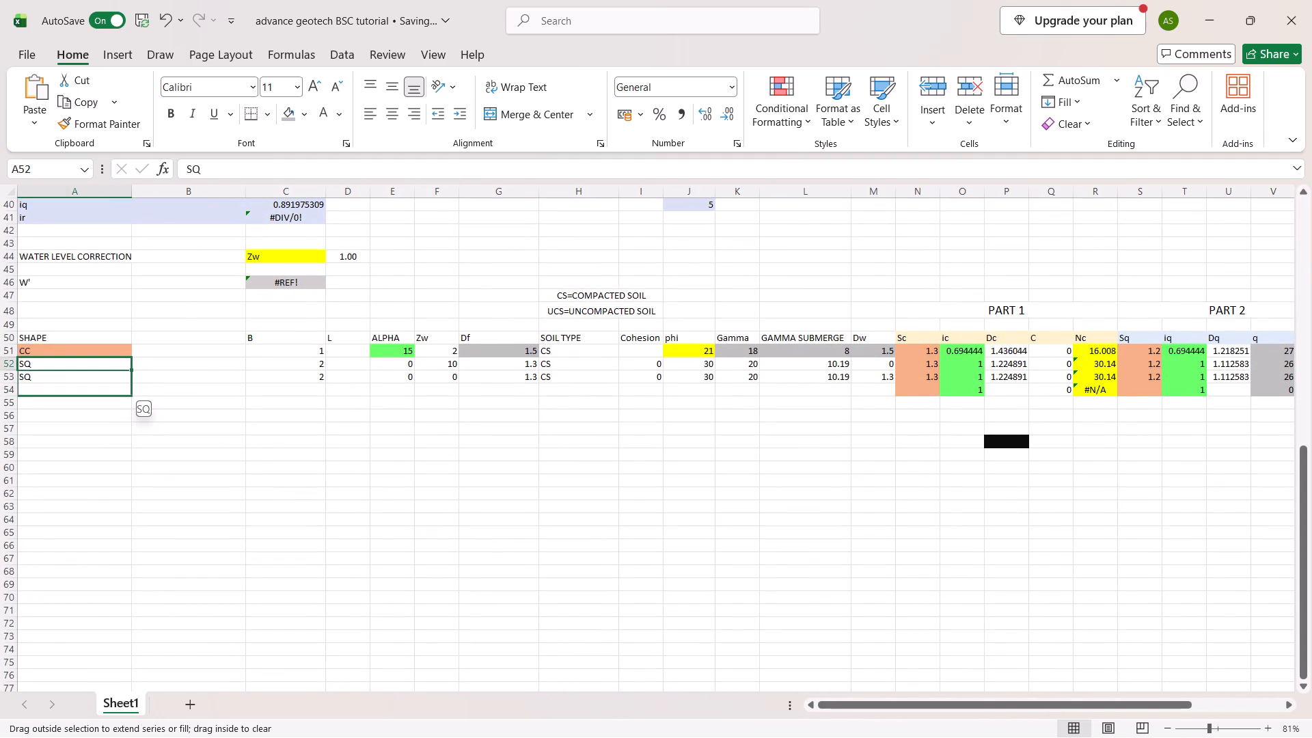
left_click_drag(136, 398, 136, 399)
left_click_drag(136, 399, 137, 404)
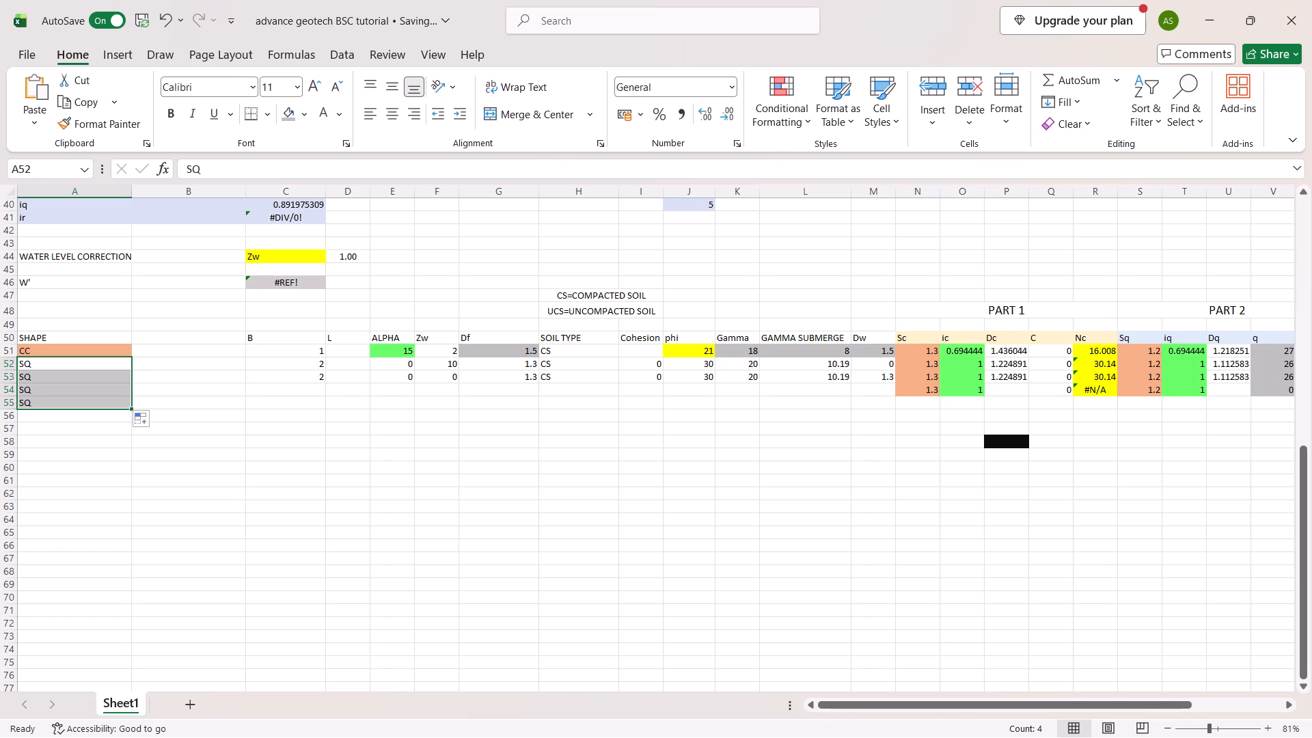
Copy the B value of 2 from rows 52 and 53 down through row 55.
left_click_drag(314, 364, 322, 372)
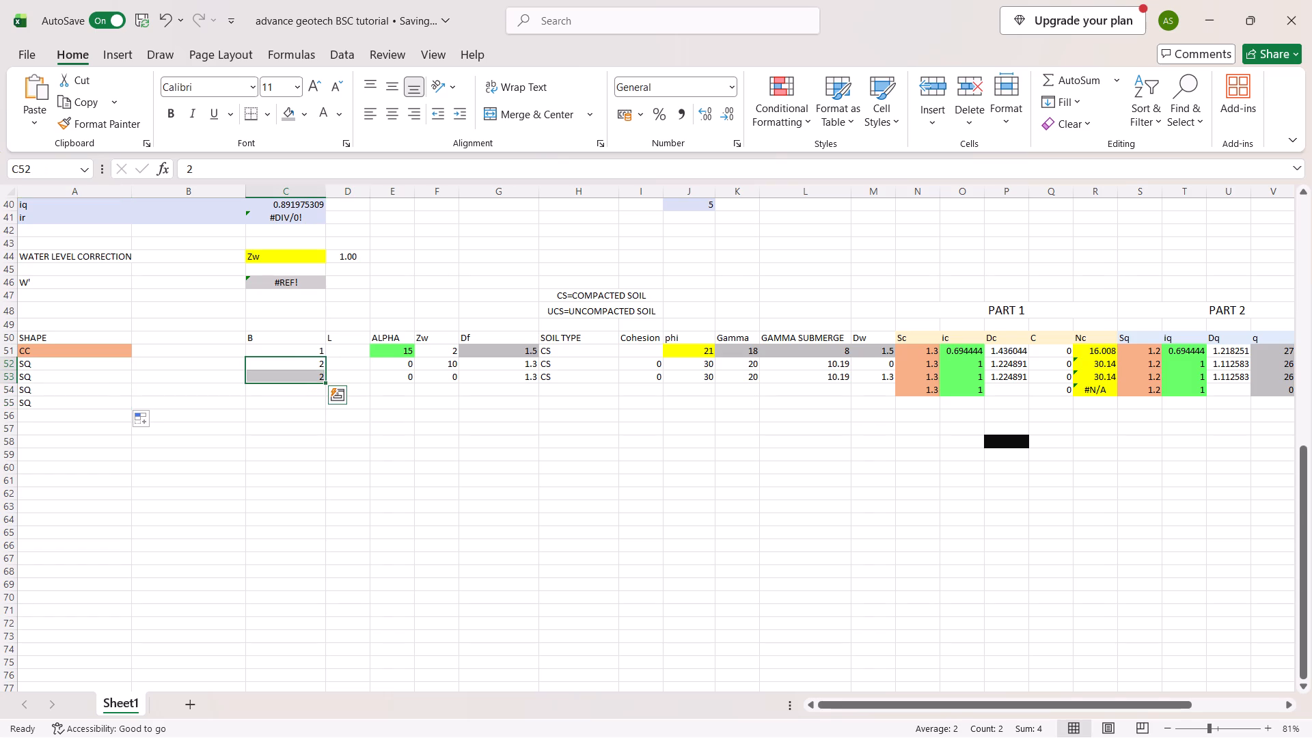
left_click_drag(326, 382, 325, 411)
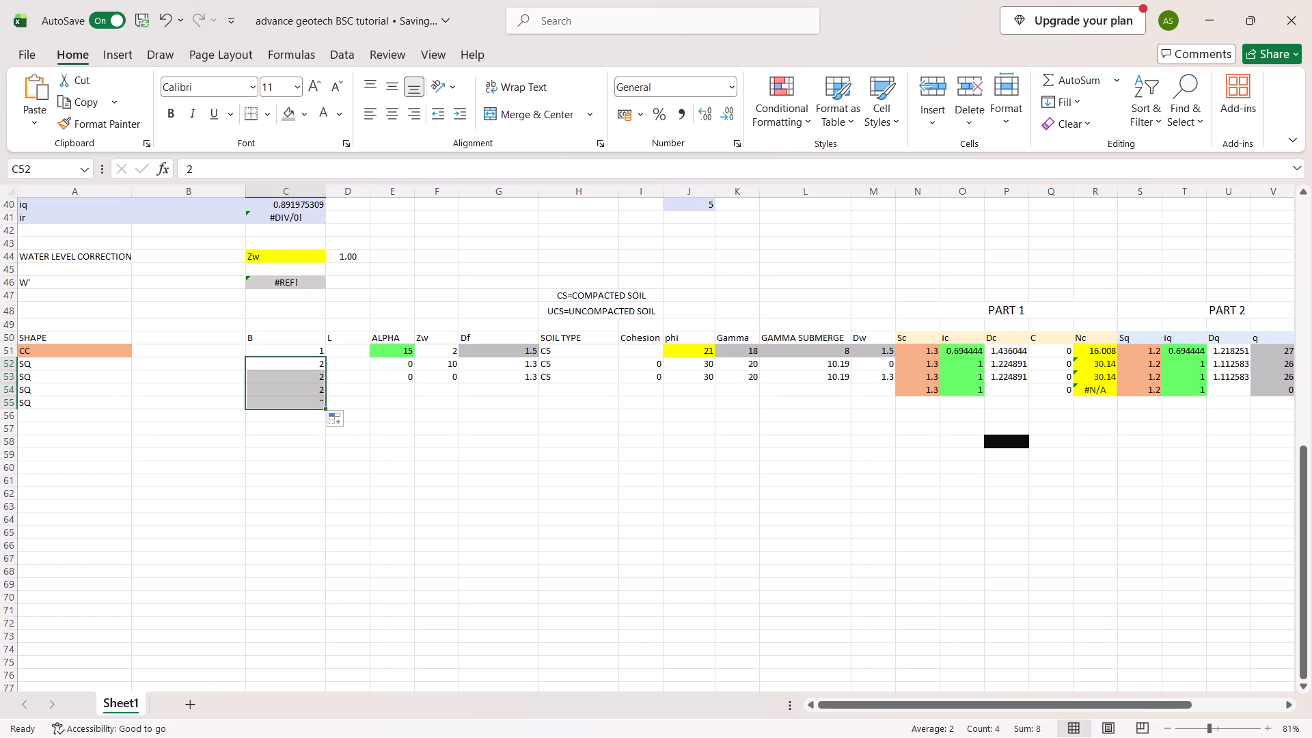
Copy row 53's ALPHA value of 0 down through row 55.
left_click_drag(411, 366, 422, 374)
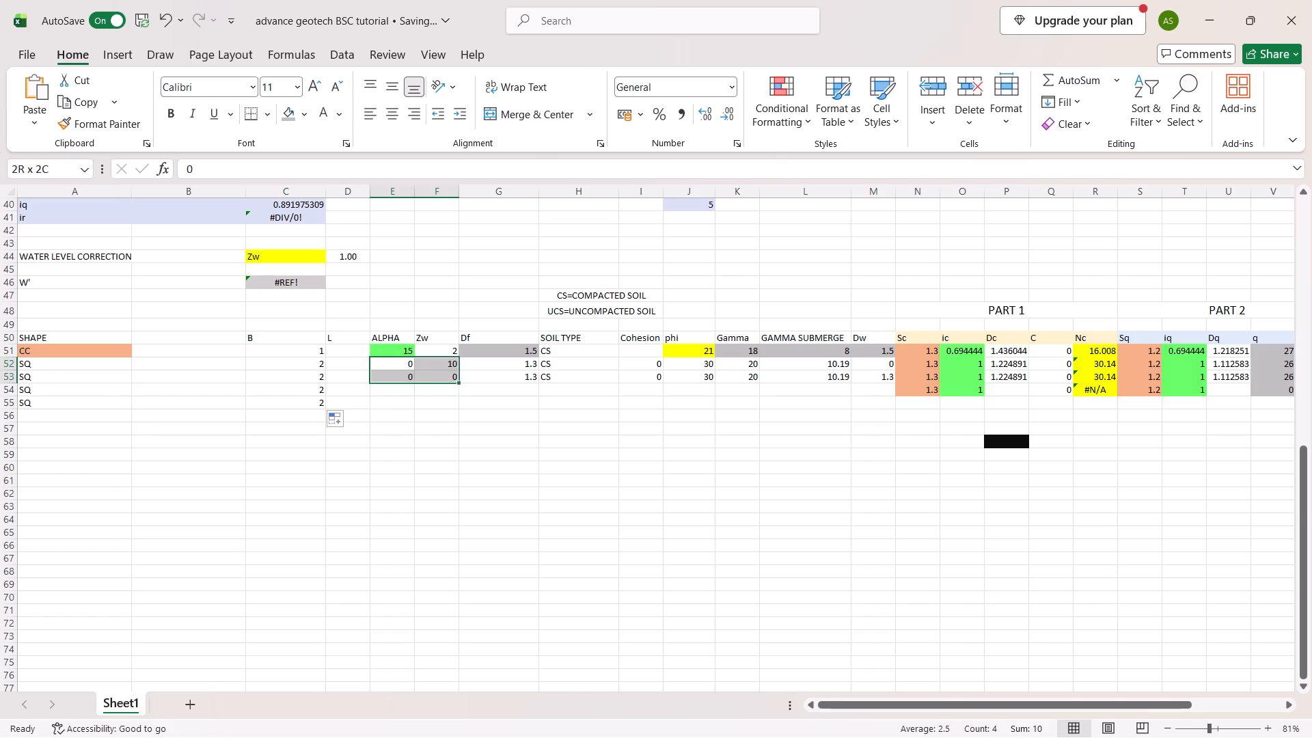
left_click_drag(422, 374, 406, 401)
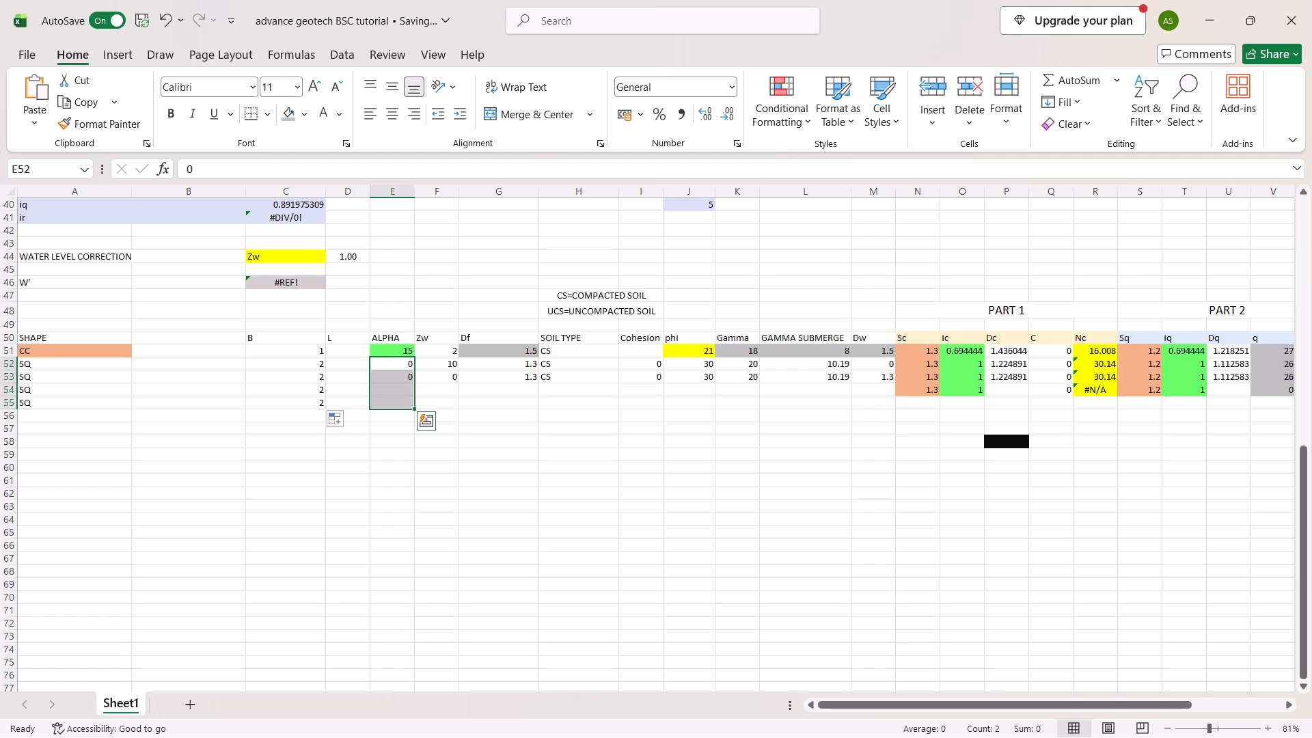
left_click_drag(403, 366, 415, 368)
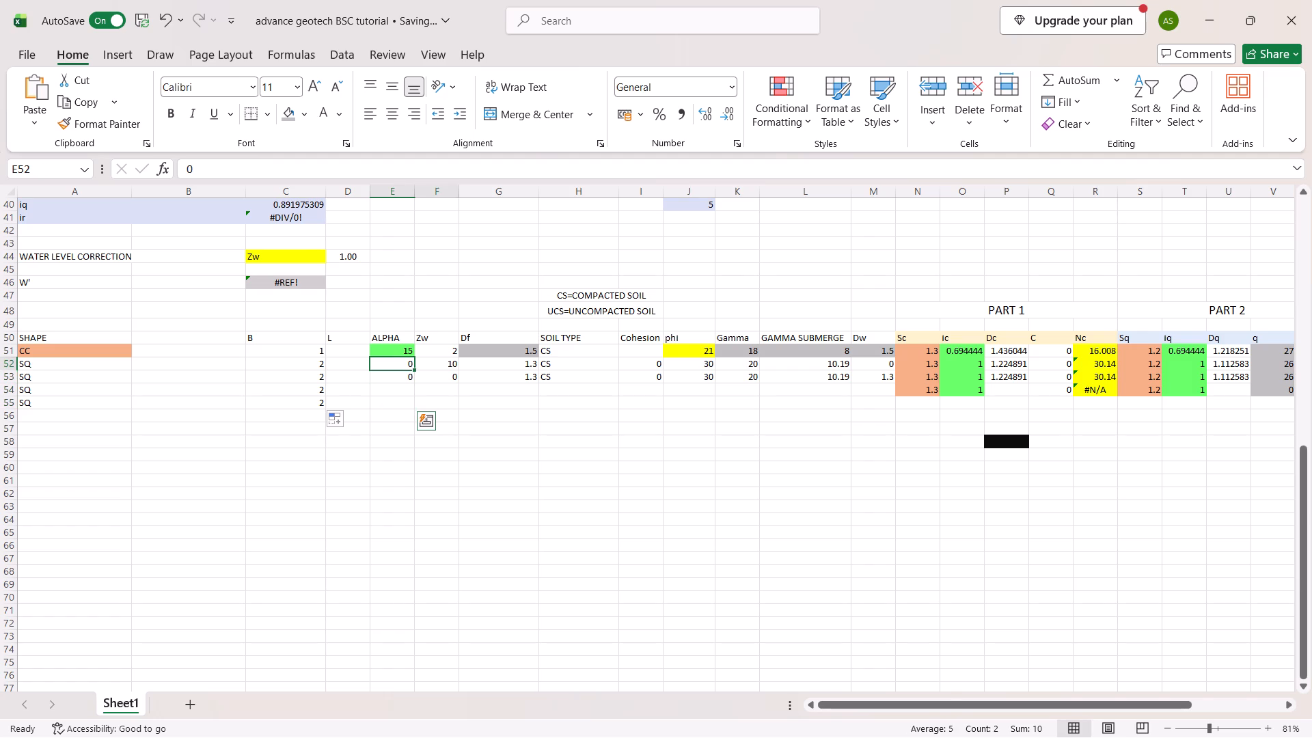
left_click_drag(415, 368, 415, 370)
left_click_drag(401, 374, 414, 381)
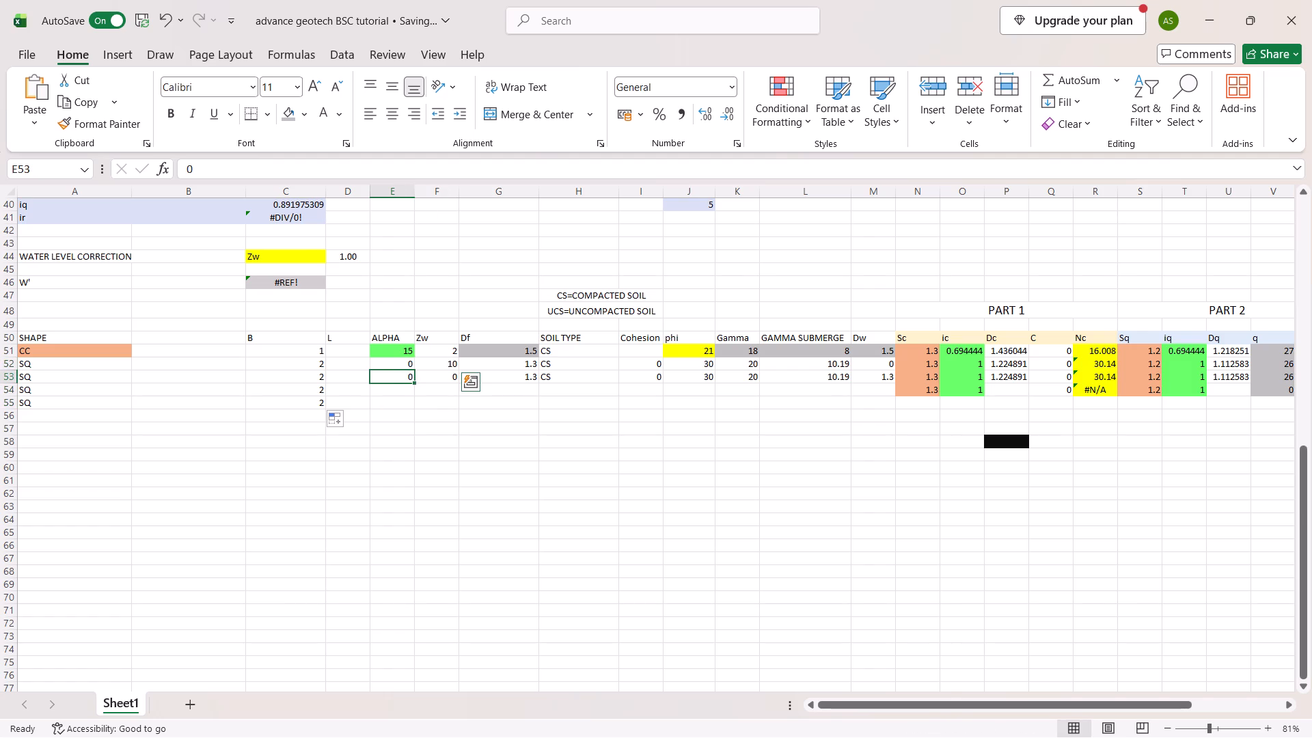
left_click_drag(414, 381, 415, 381)
left_click(415, 381)
left_click(402, 381)
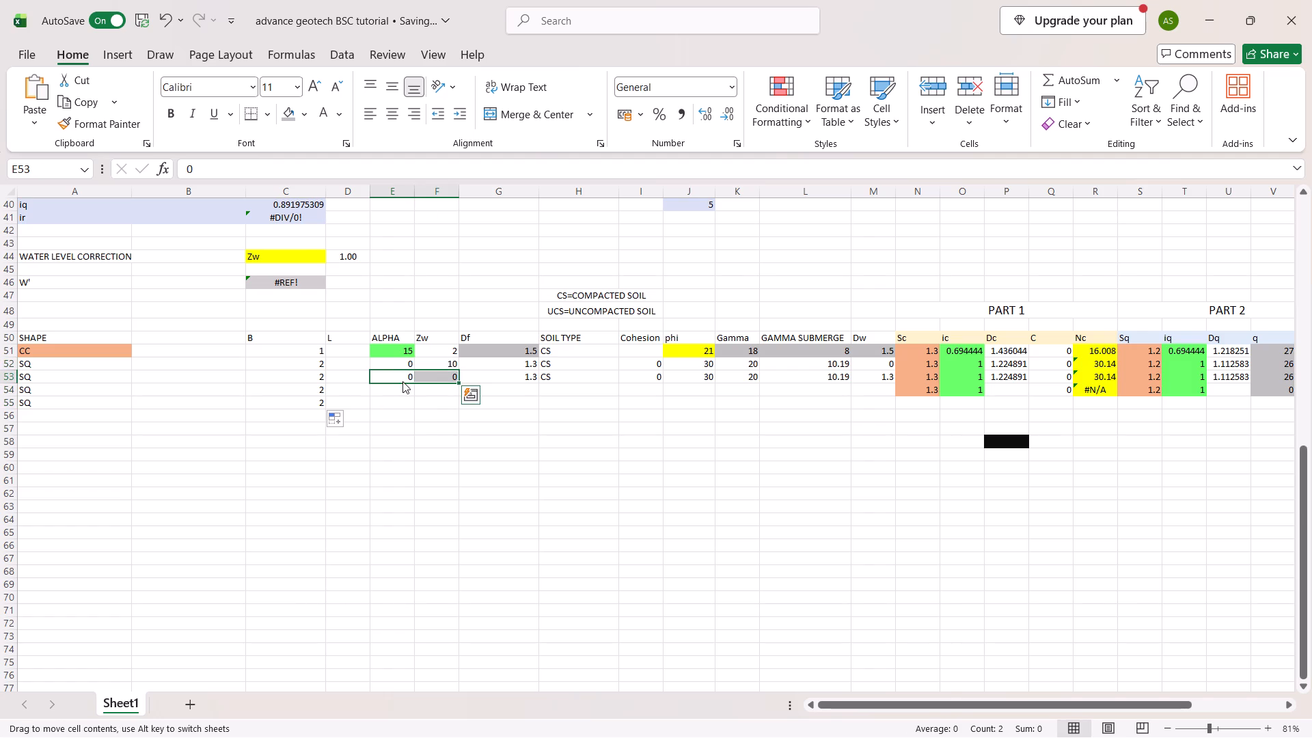
left_click(400, 376)
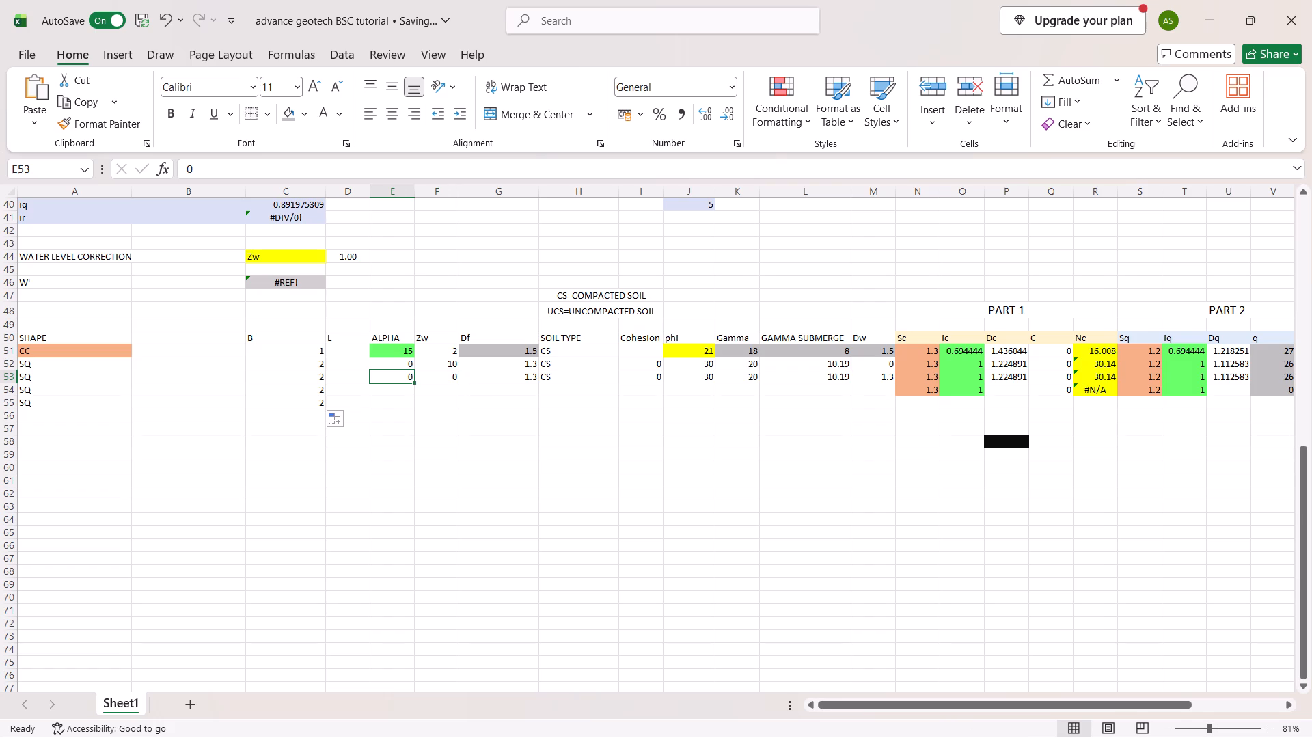
left_click_drag(415, 381, 416, 407)
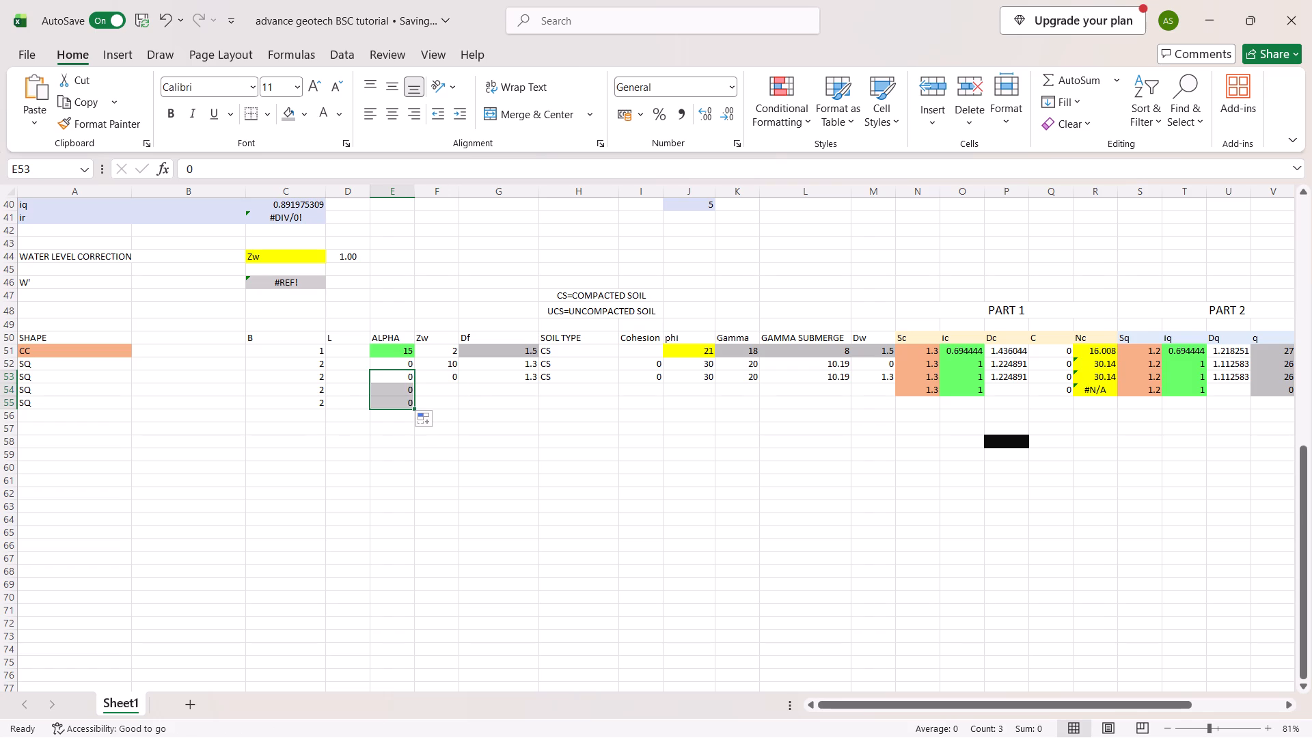
Copy row 53's Zw of 0 and Df of 1.3 down through row 55.
left_click(437, 377)
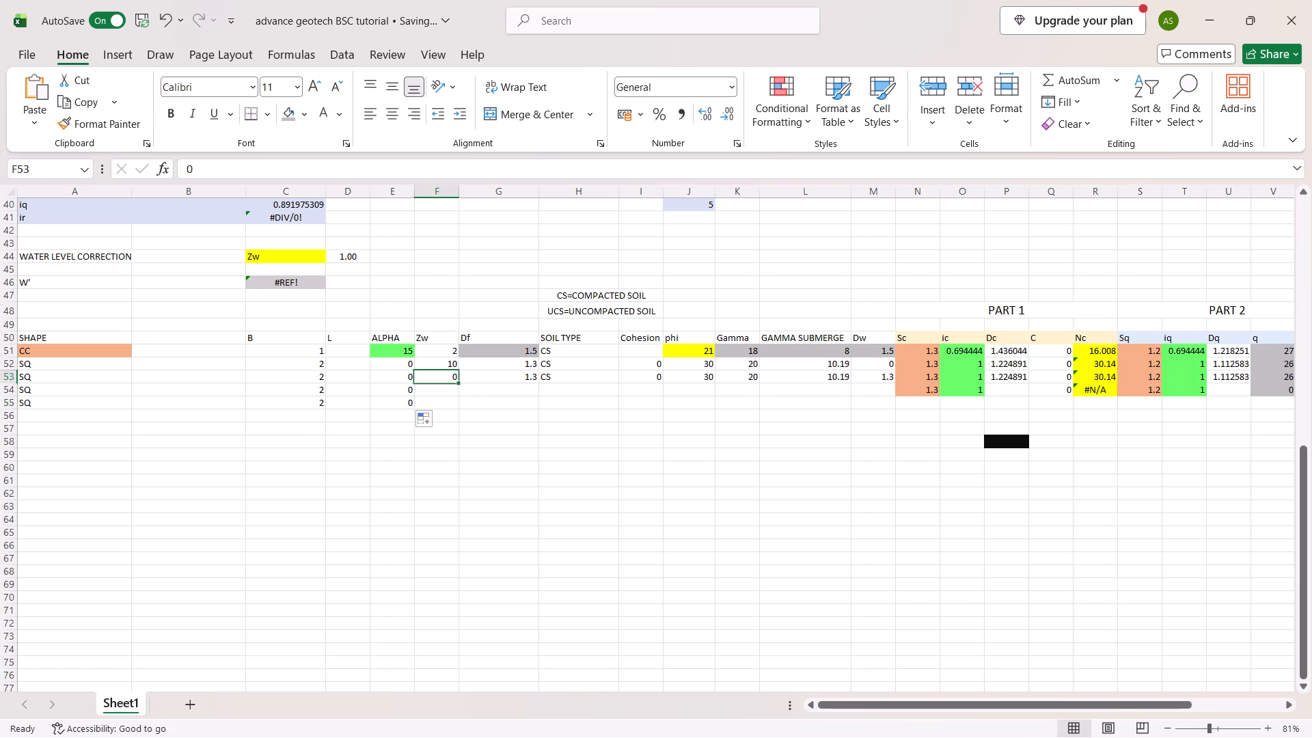
left_click_drag(460, 383, 462, 415)
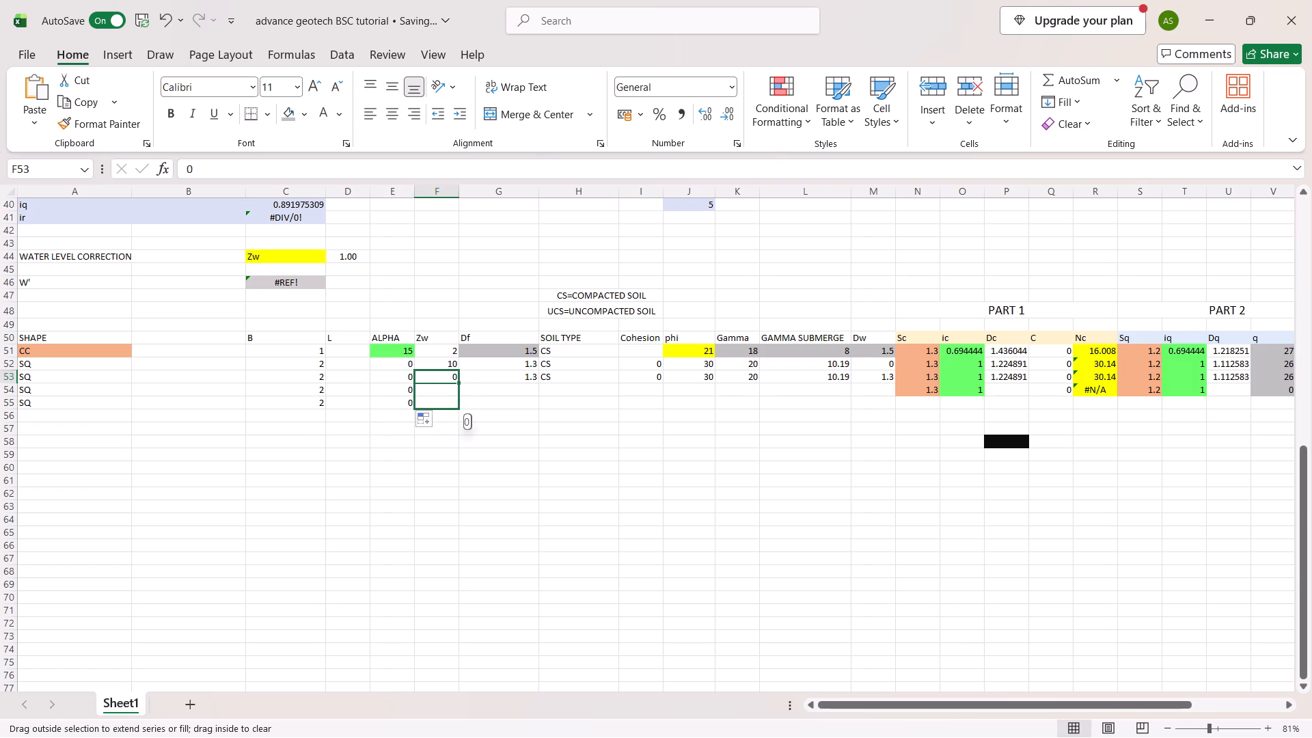
left_click_drag(462, 415, 463, 413)
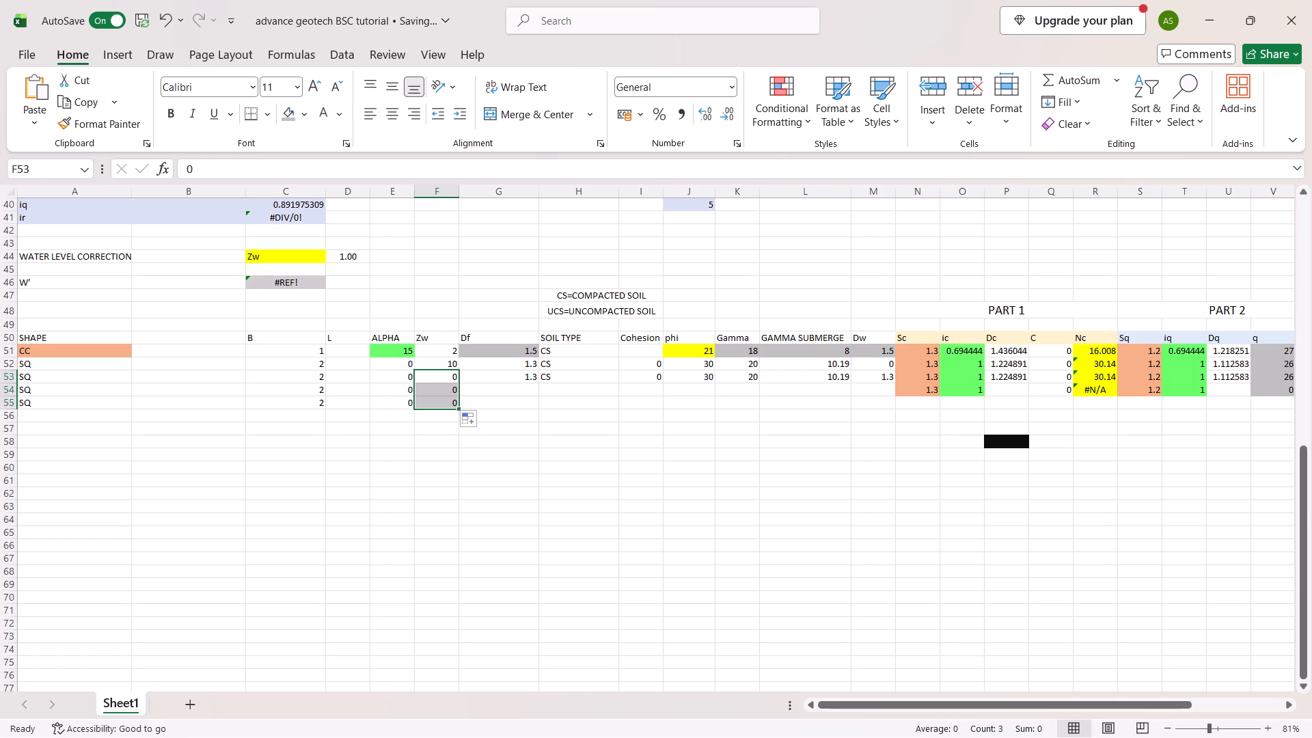
left_click(529, 379)
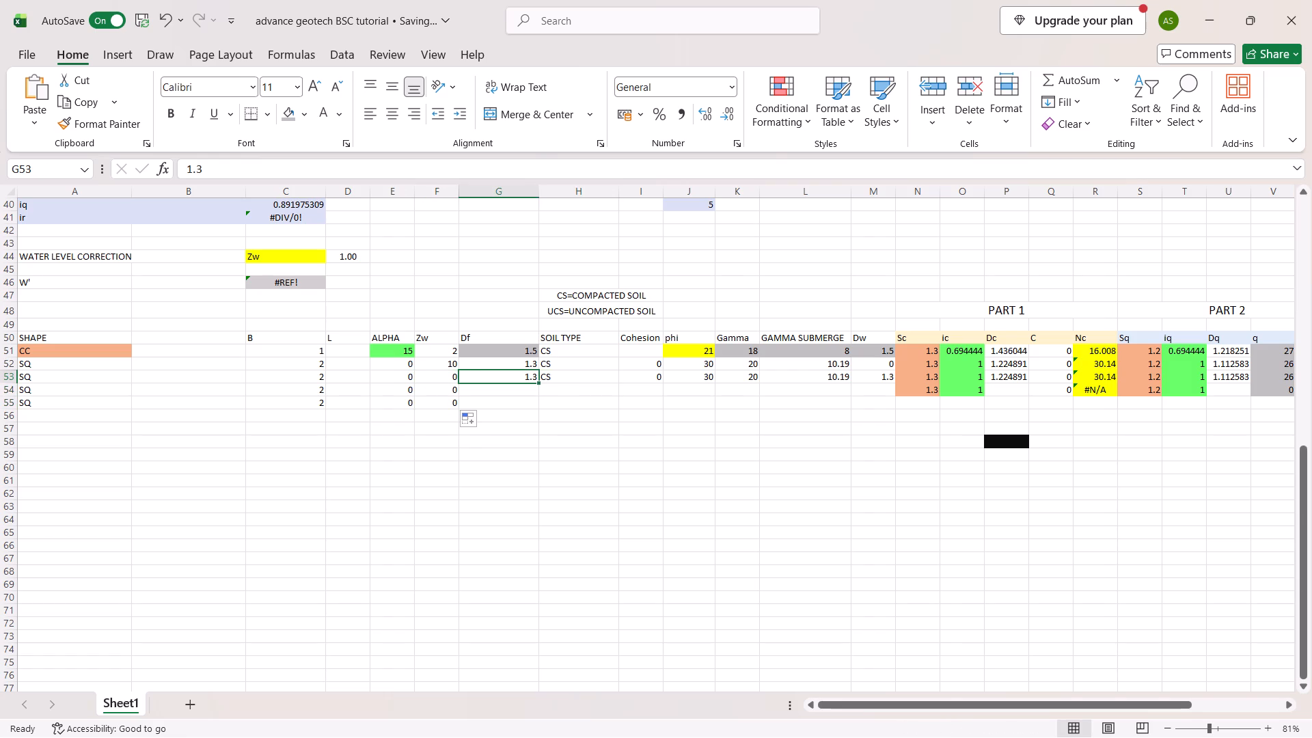
left_click_drag(538, 381, 538, 411)
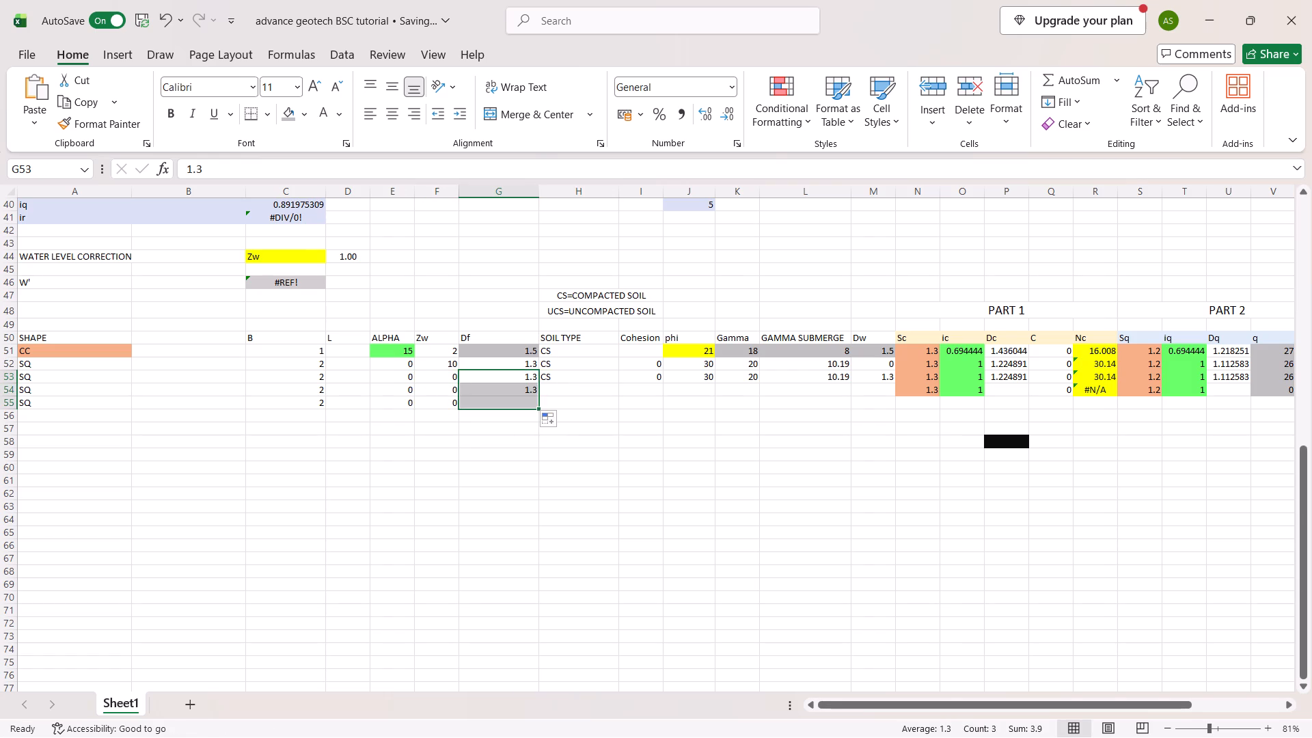
Copy row 53's CS soil type and Cohesion of 0 down through row 55.
left_click(564, 384)
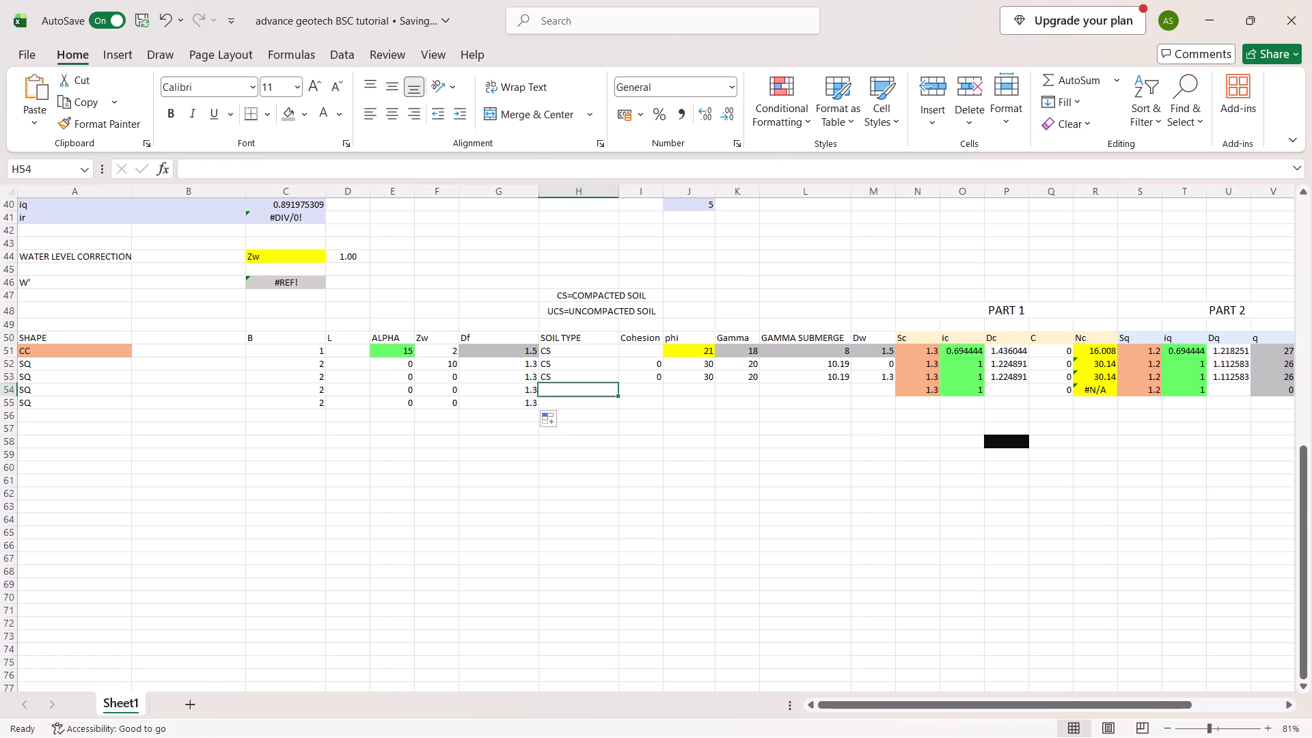
left_click(564, 378)
left_click_drag(619, 382, 621, 405)
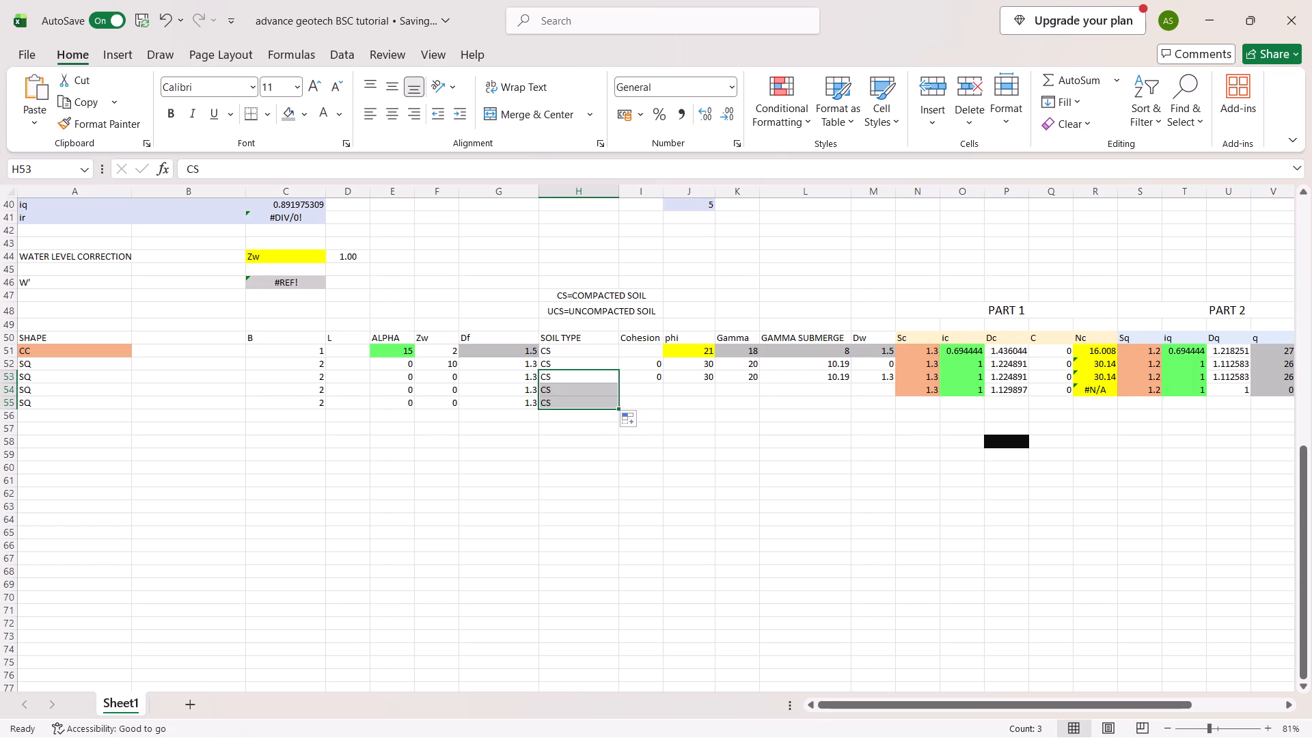
left_click(652, 378)
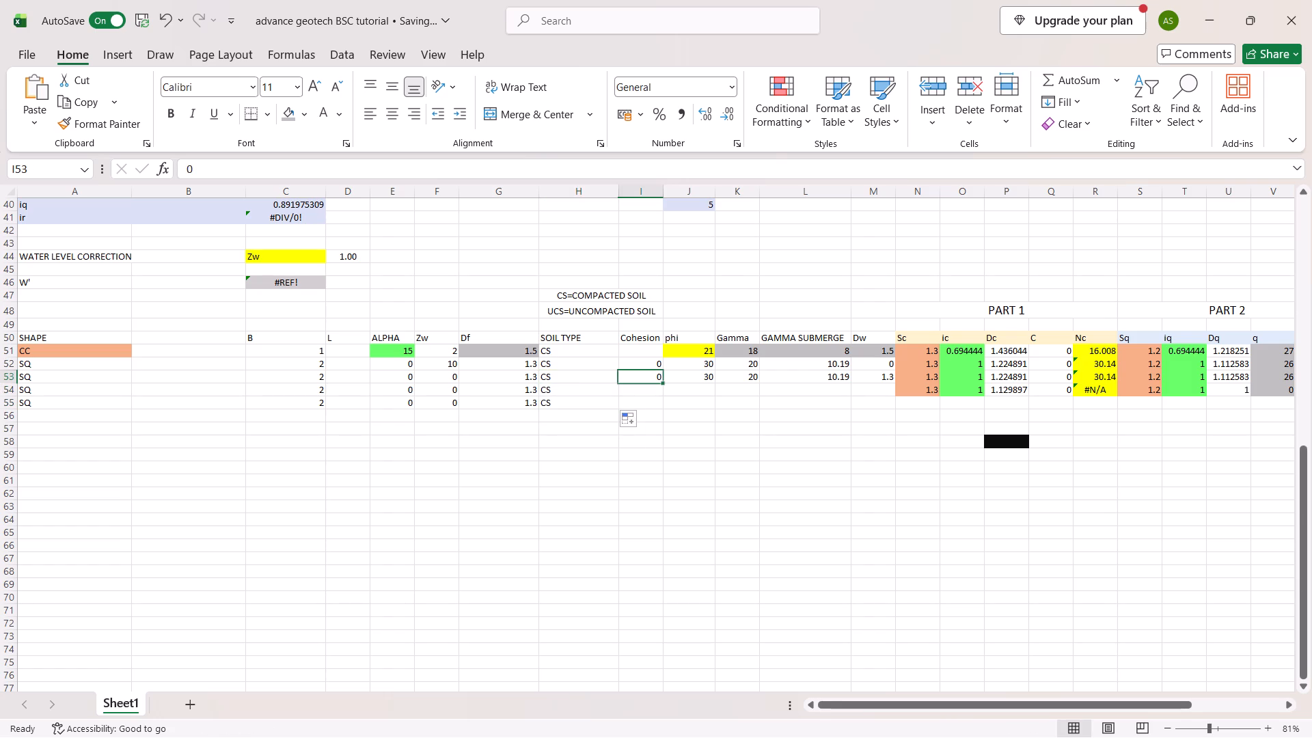
left_click_drag(664, 382, 665, 403)
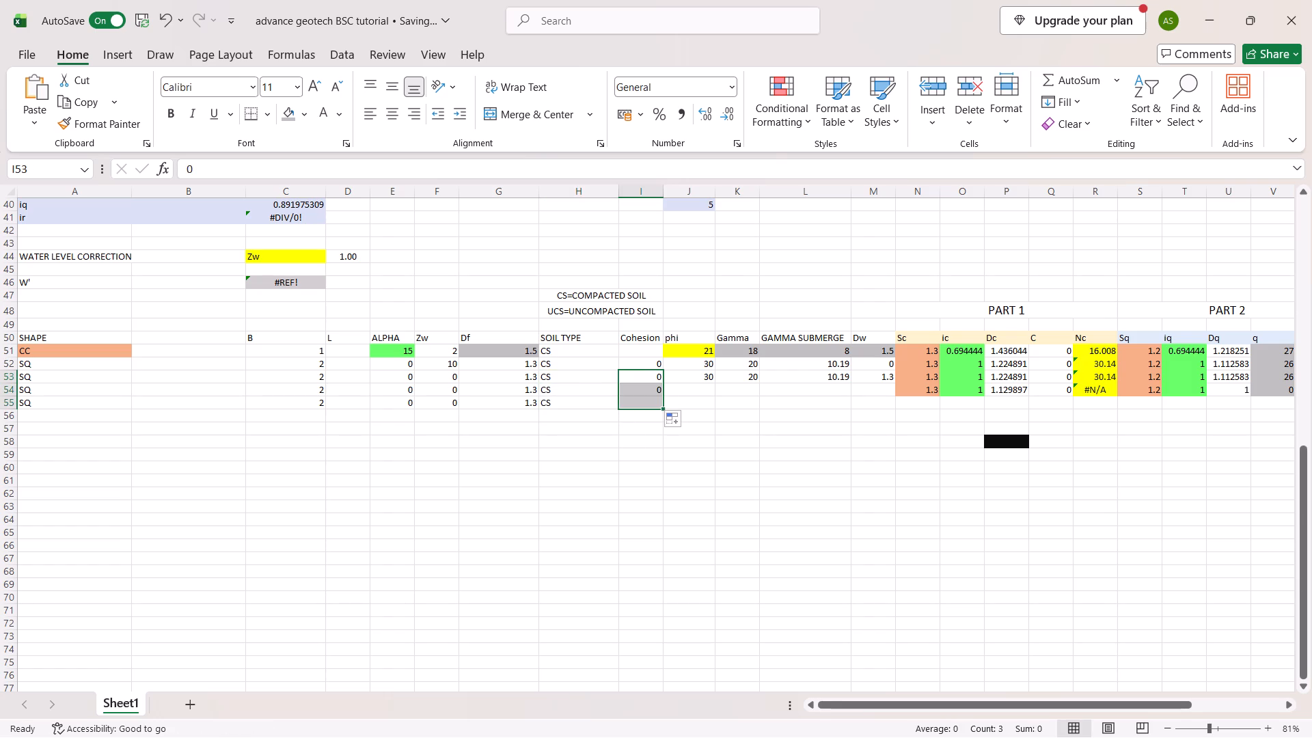
Copy row 53's phi of 30 and Gamma of 20 down through row 55.
left_click(700, 380)
left_click_drag(715, 382, 715, 406)
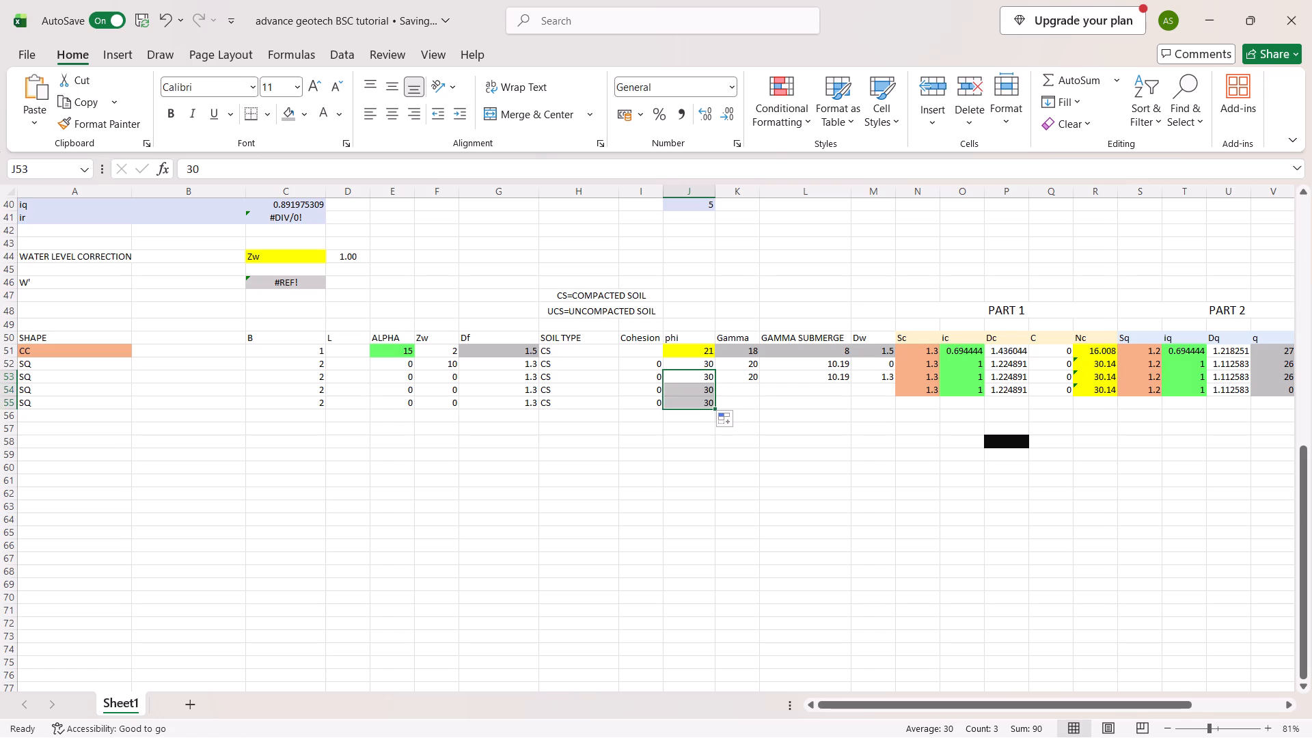
left_click(757, 377)
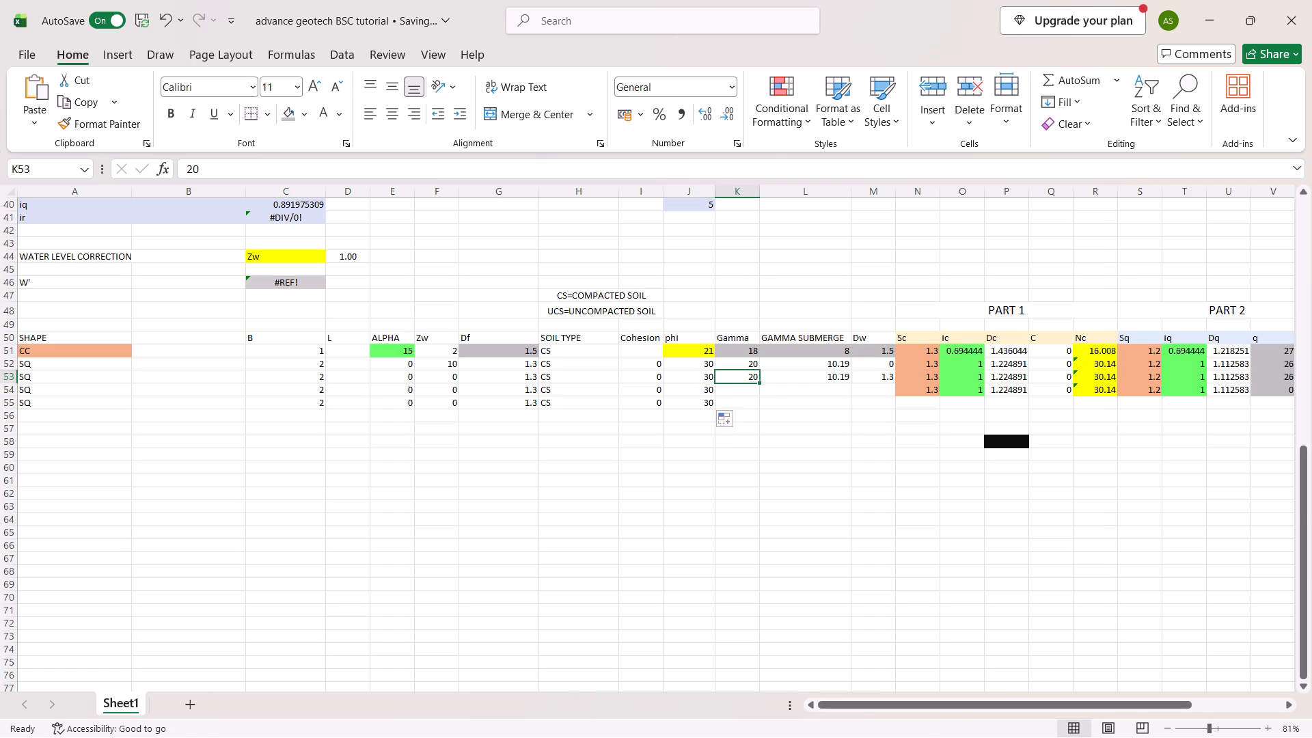
left_click_drag(761, 382, 763, 407)
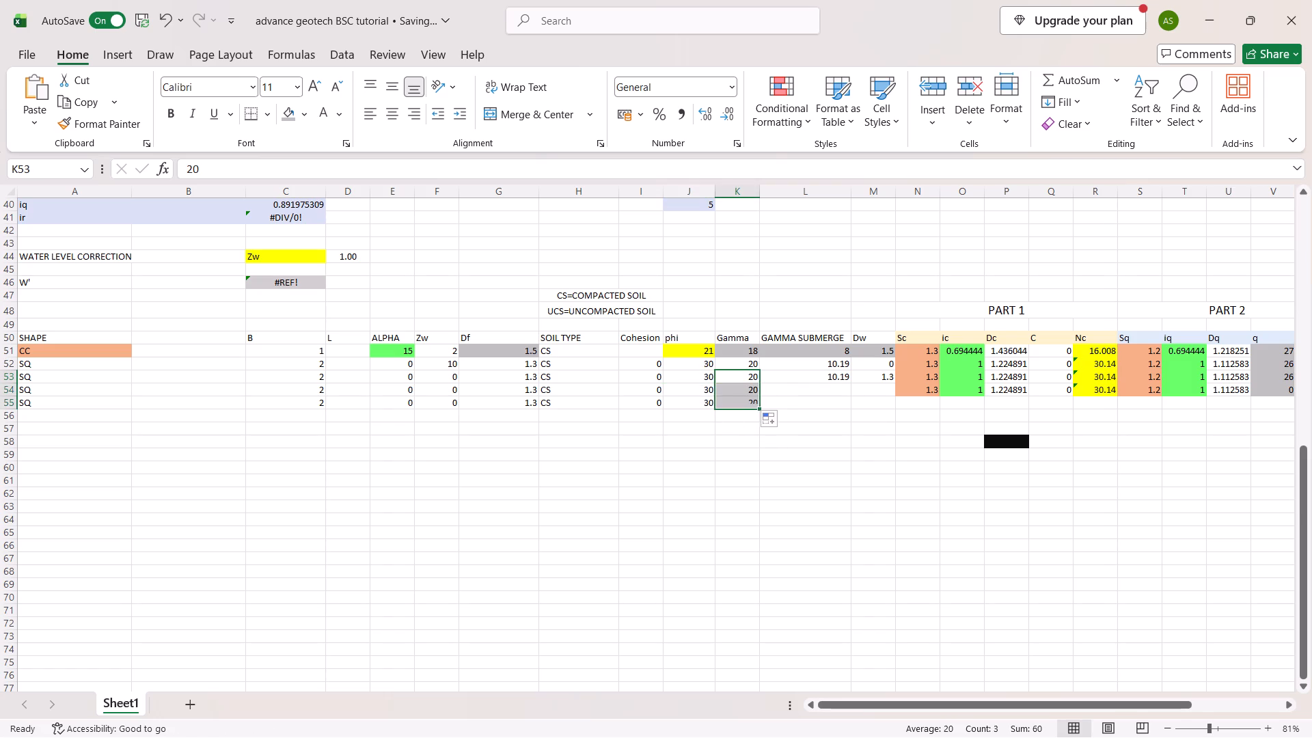
Copy row 53's GAMMA SUBMERGE value of 10.19 down through row 55.
left_click_drag(796, 382, 849, 383)
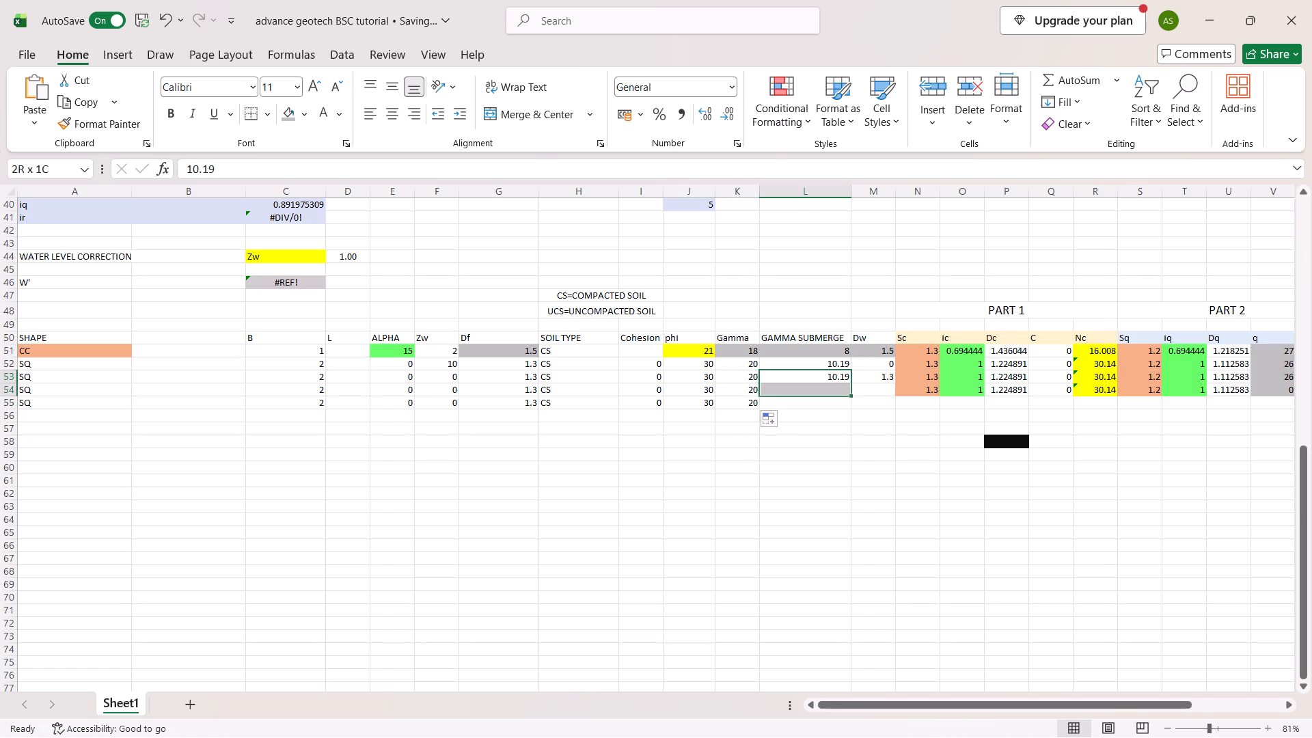
left_click_drag(849, 383, 849, 382)
left_click_drag(851, 382, 855, 408)
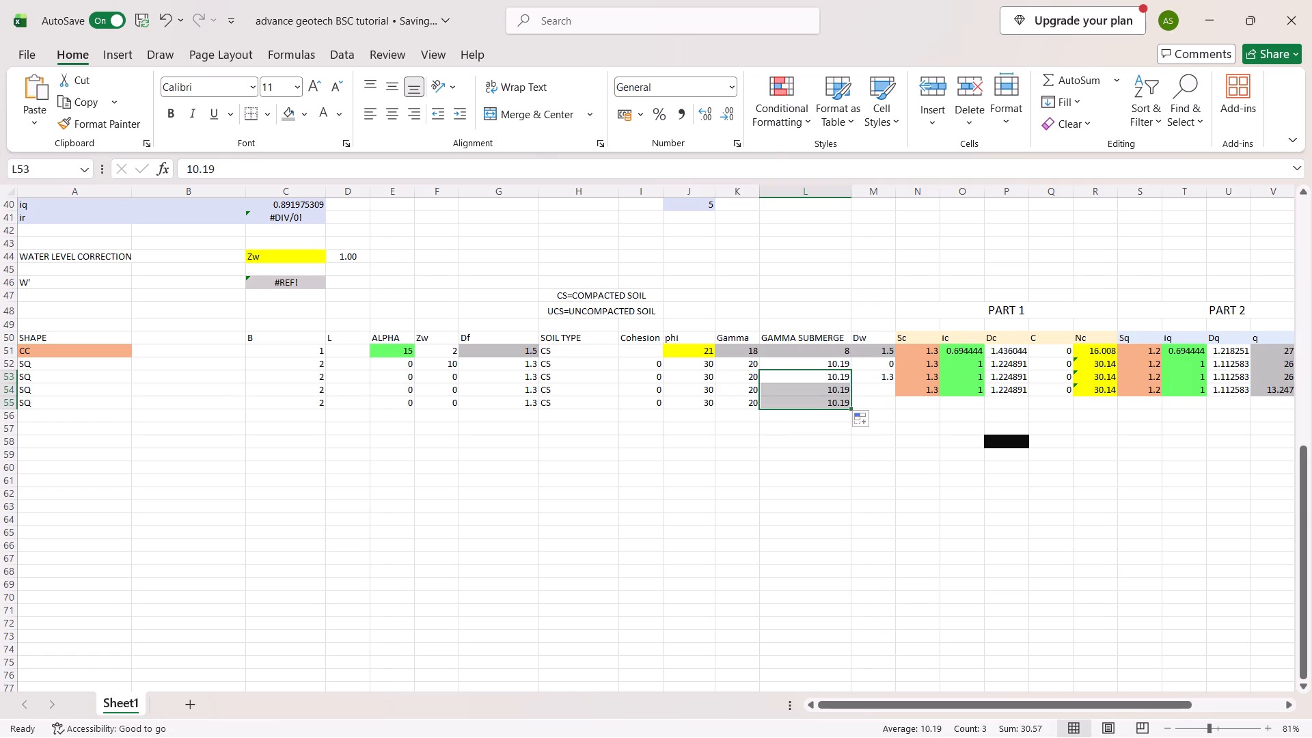
Set row 54's Dw to 0.
scroll(664, 426, "right", 2)
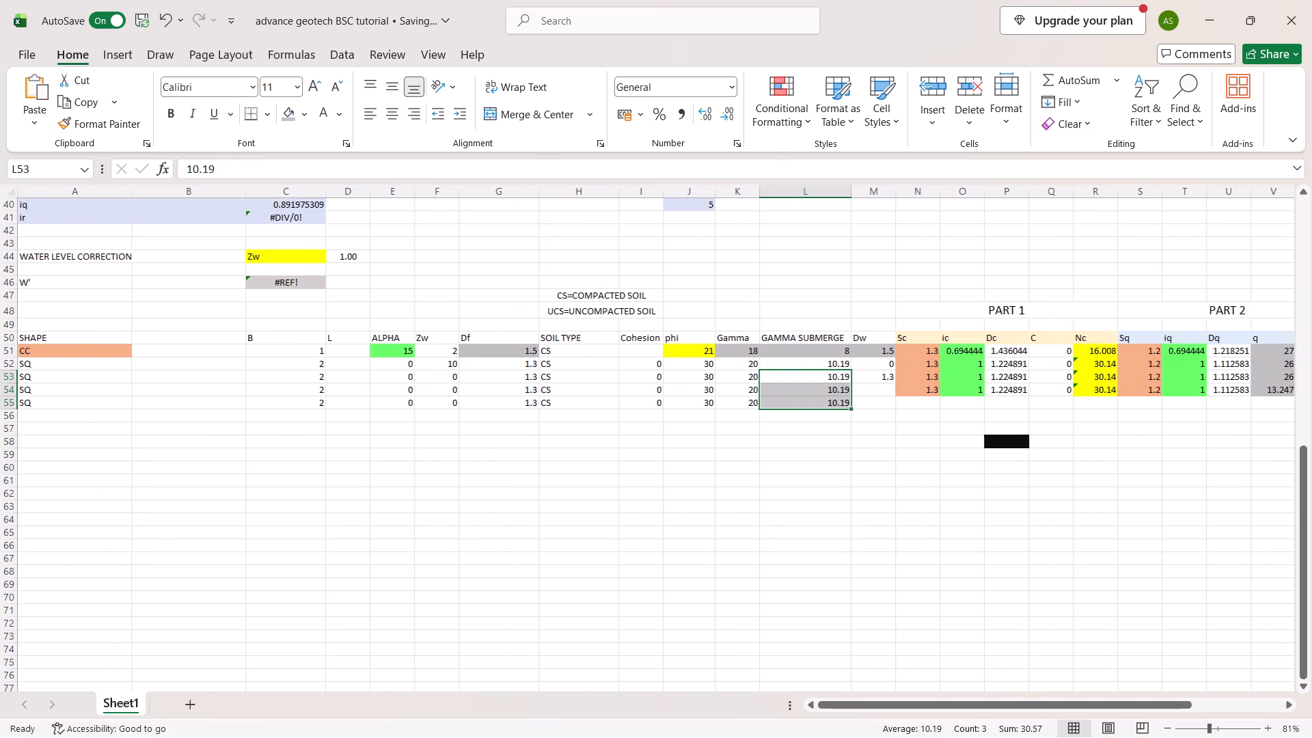
scroll(534, 420, "right", 1)
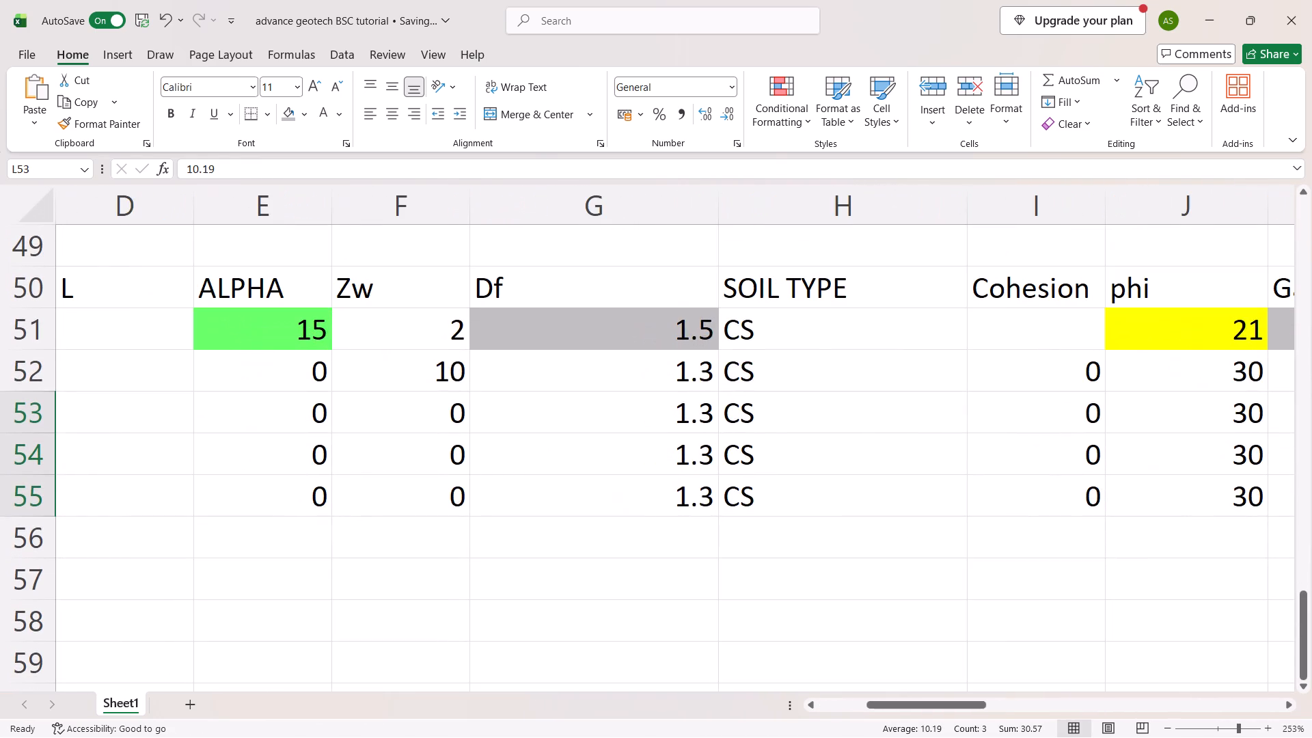
scroll(534, 420, "right", 2)
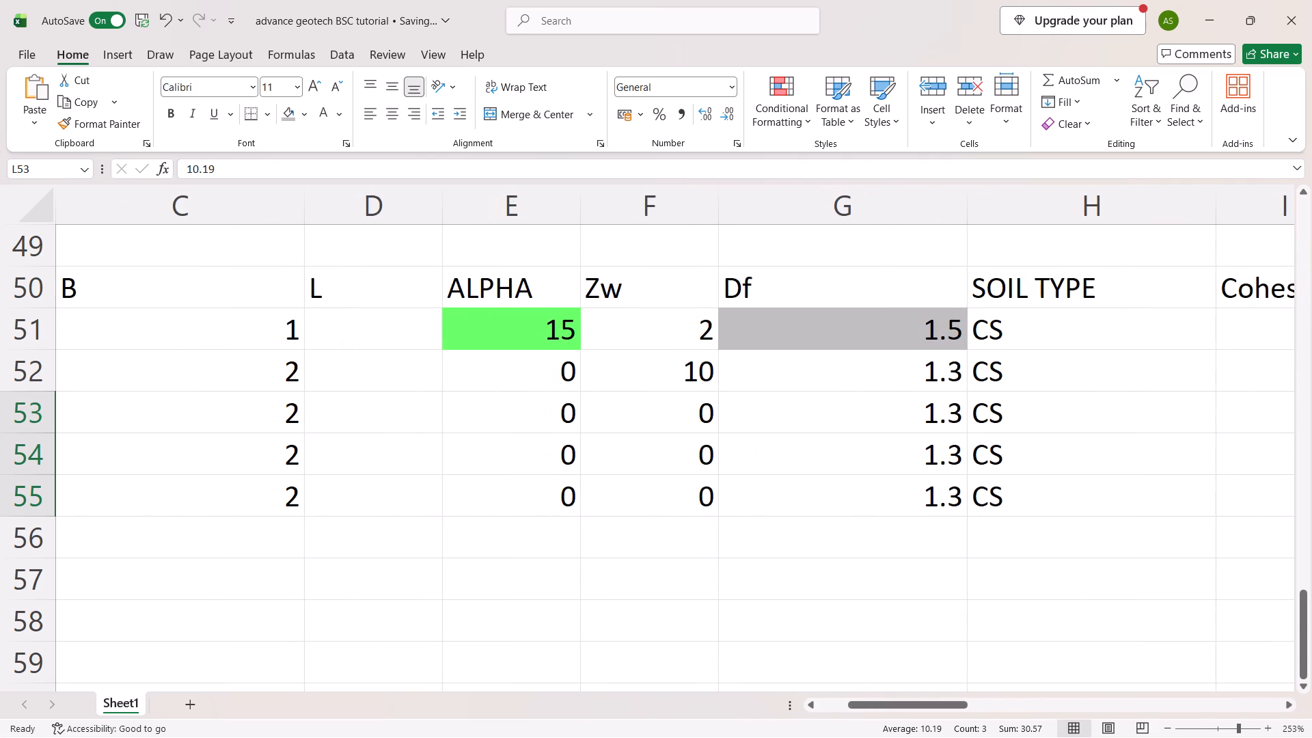
left_click(625, 404)
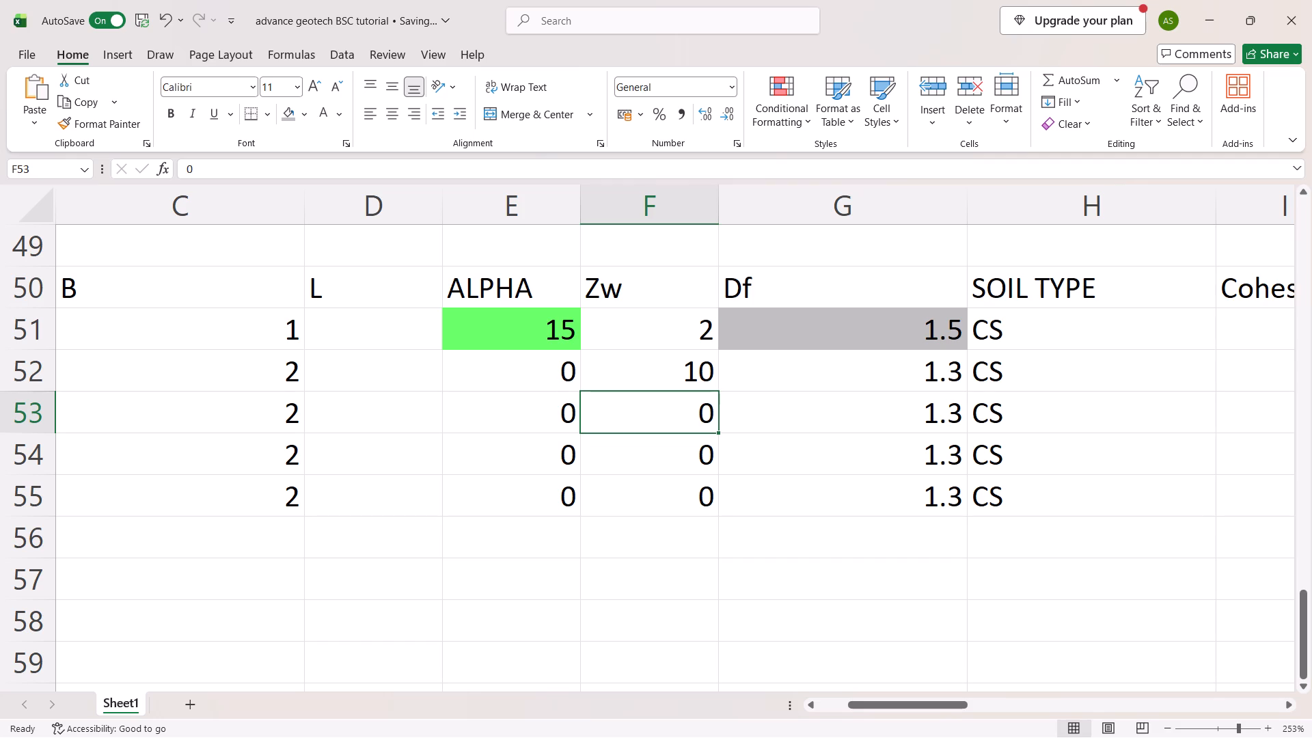
left_click(667, 459)
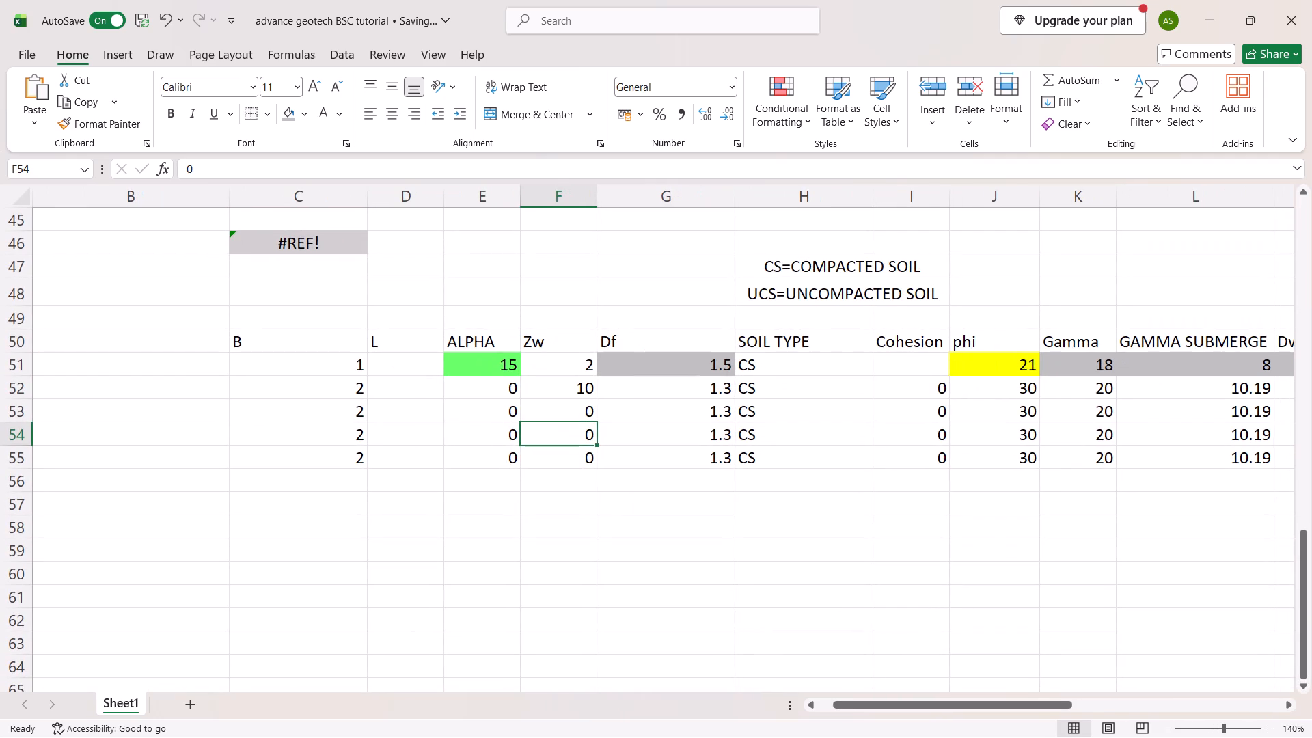
scroll(495, 446, "left", 1)
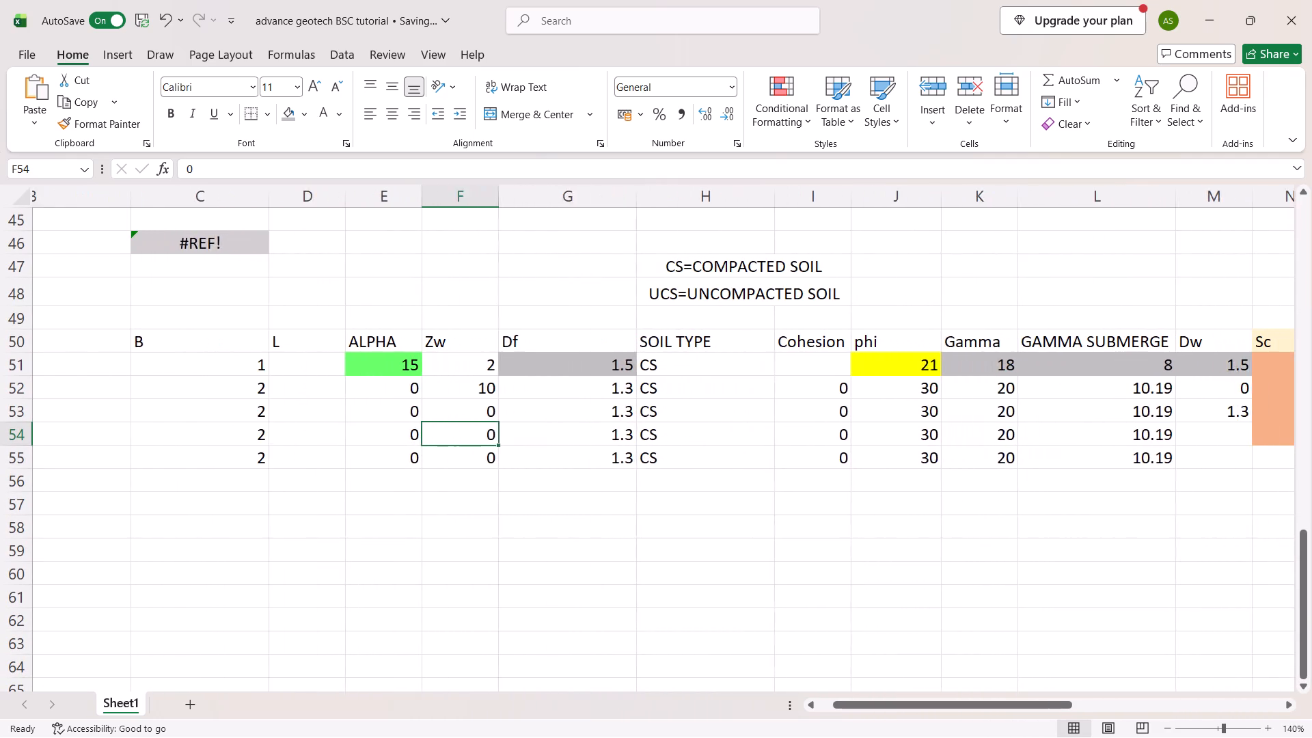
scroll(495, 446, "left", 1)
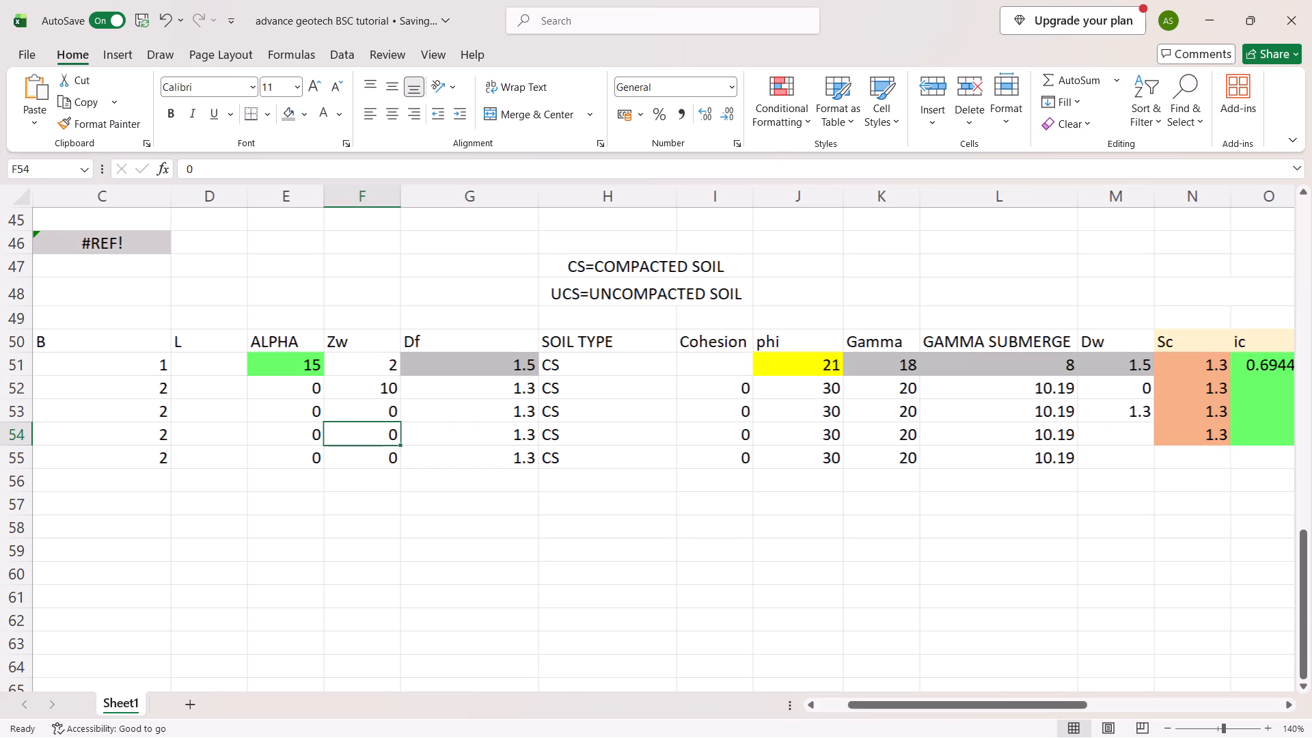
scroll(1112, 429, "left", 1)
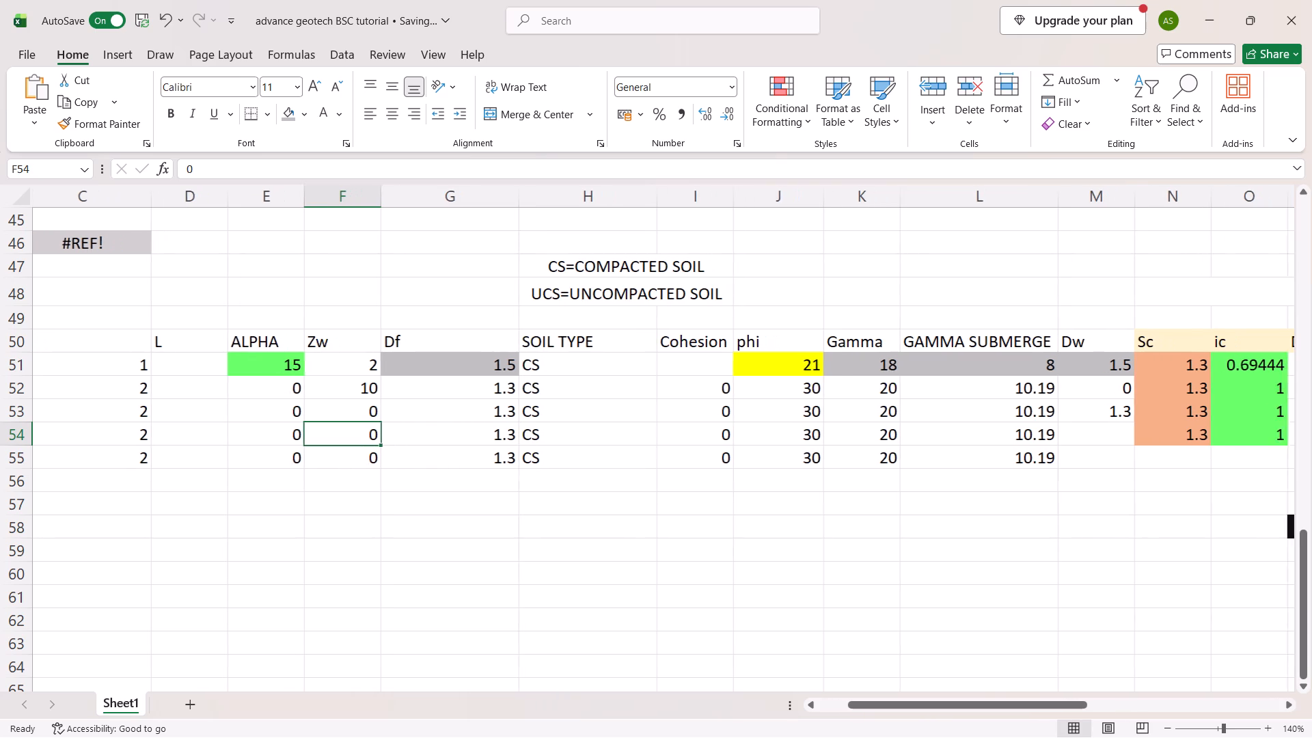
scroll(1112, 429, "left", 1)
left_click(1112, 429)
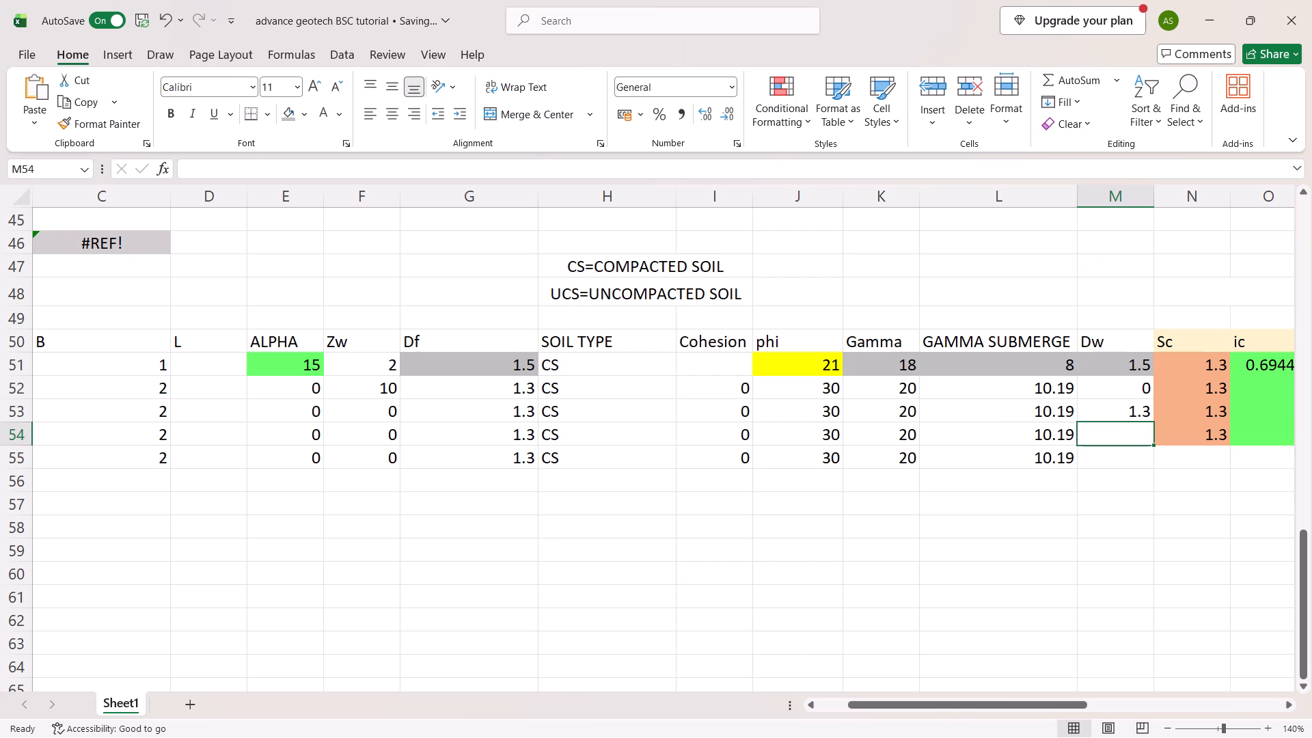
key("0")
key("Return")
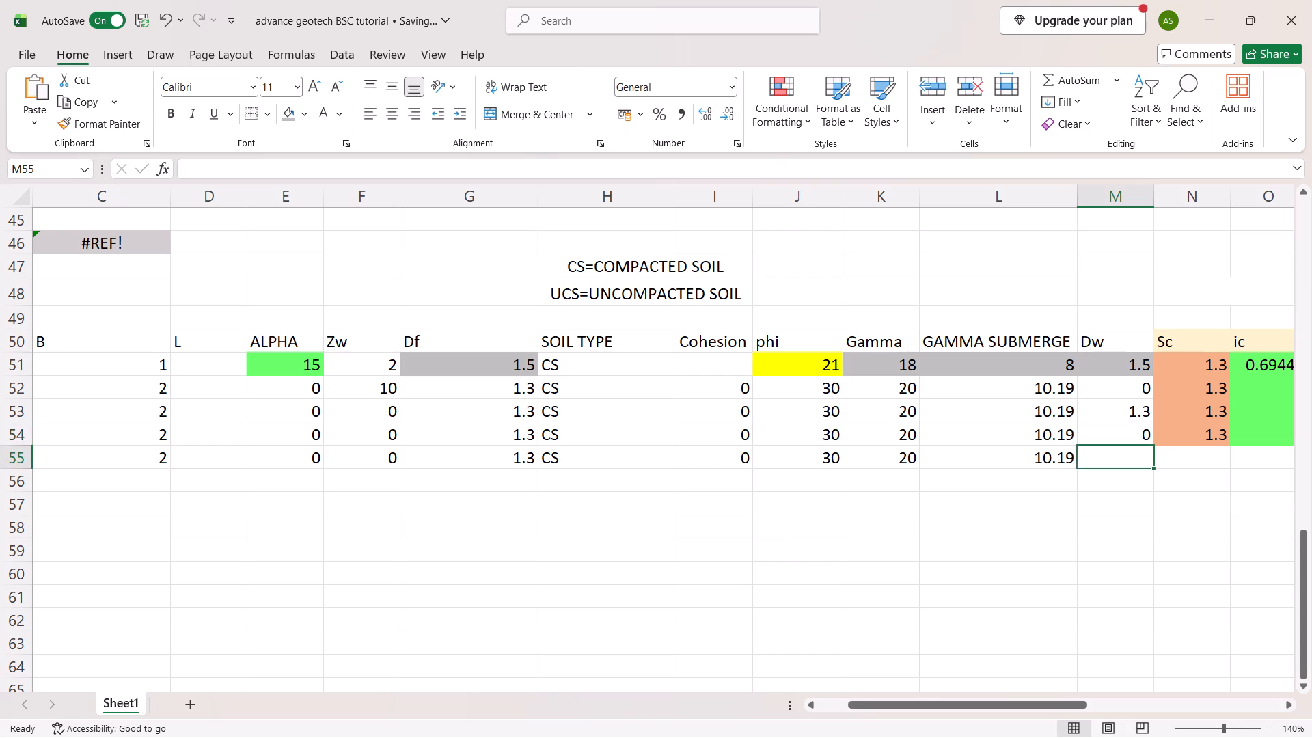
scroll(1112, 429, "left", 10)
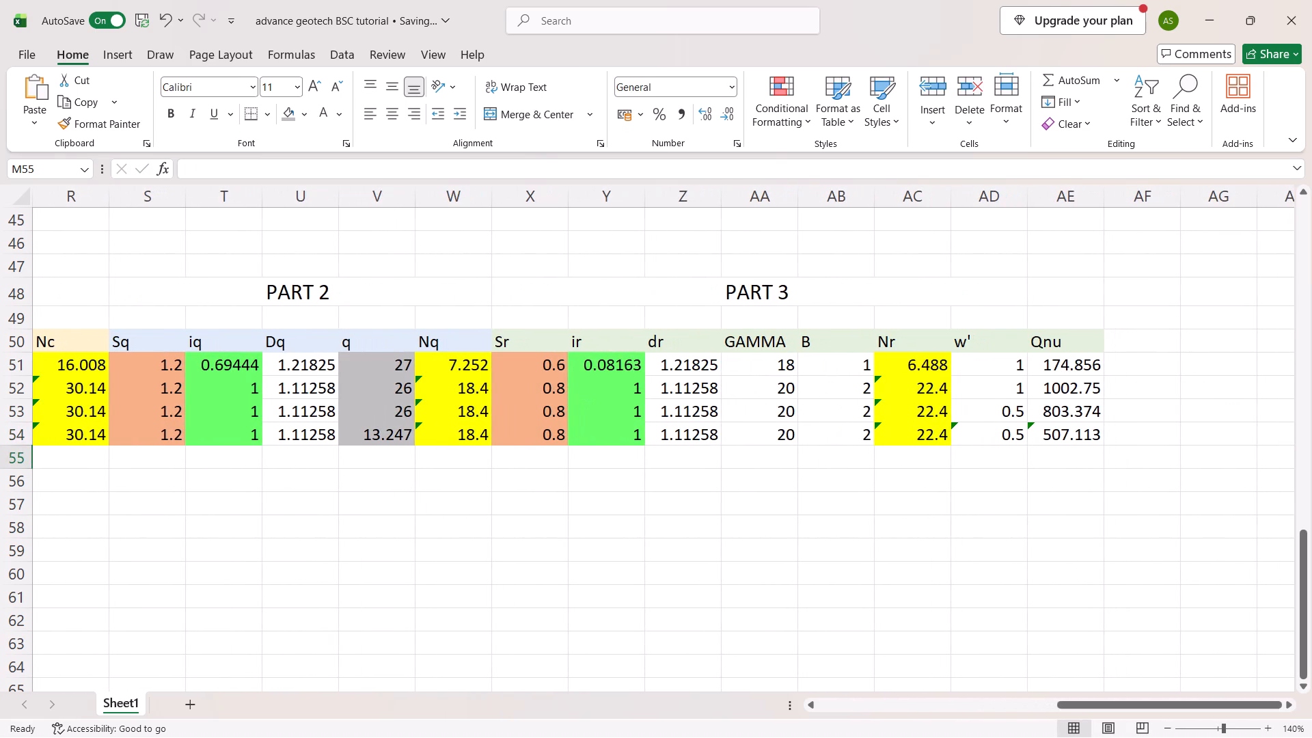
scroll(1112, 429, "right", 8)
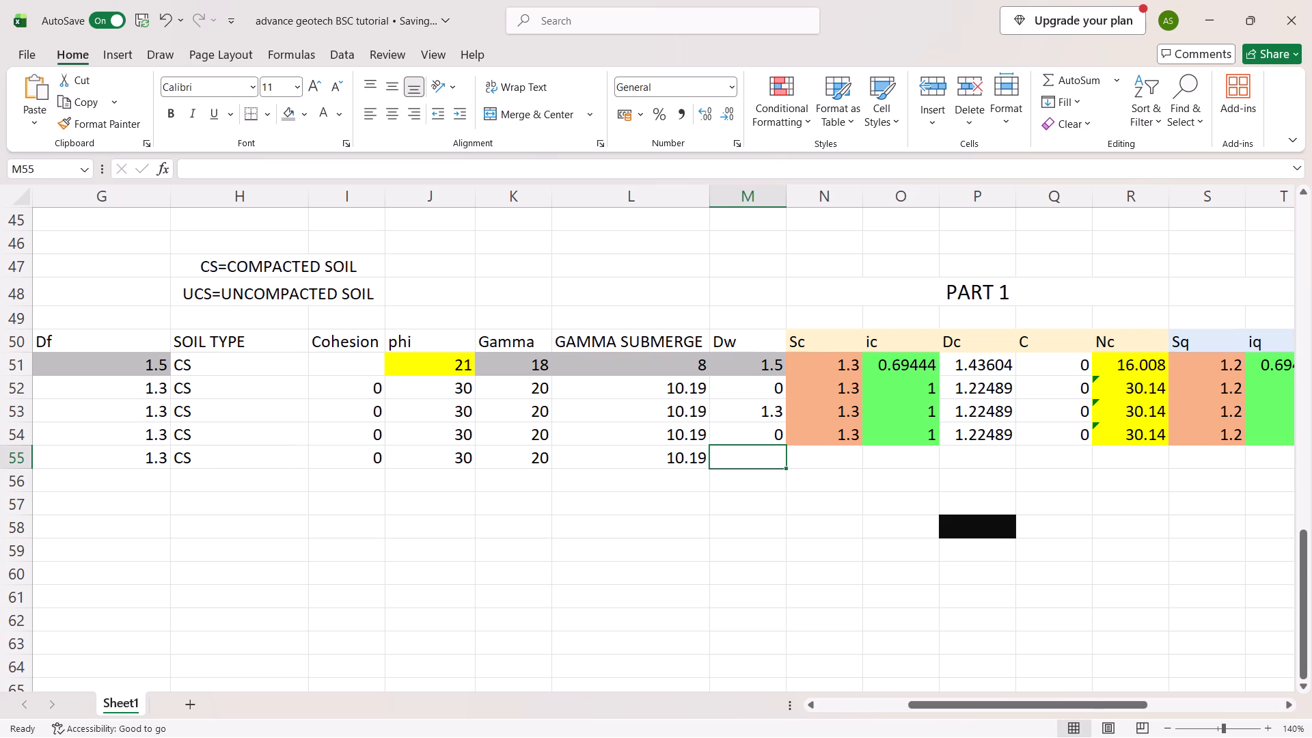
Set row 55's Dw to 1.
key("1")
key("Return")
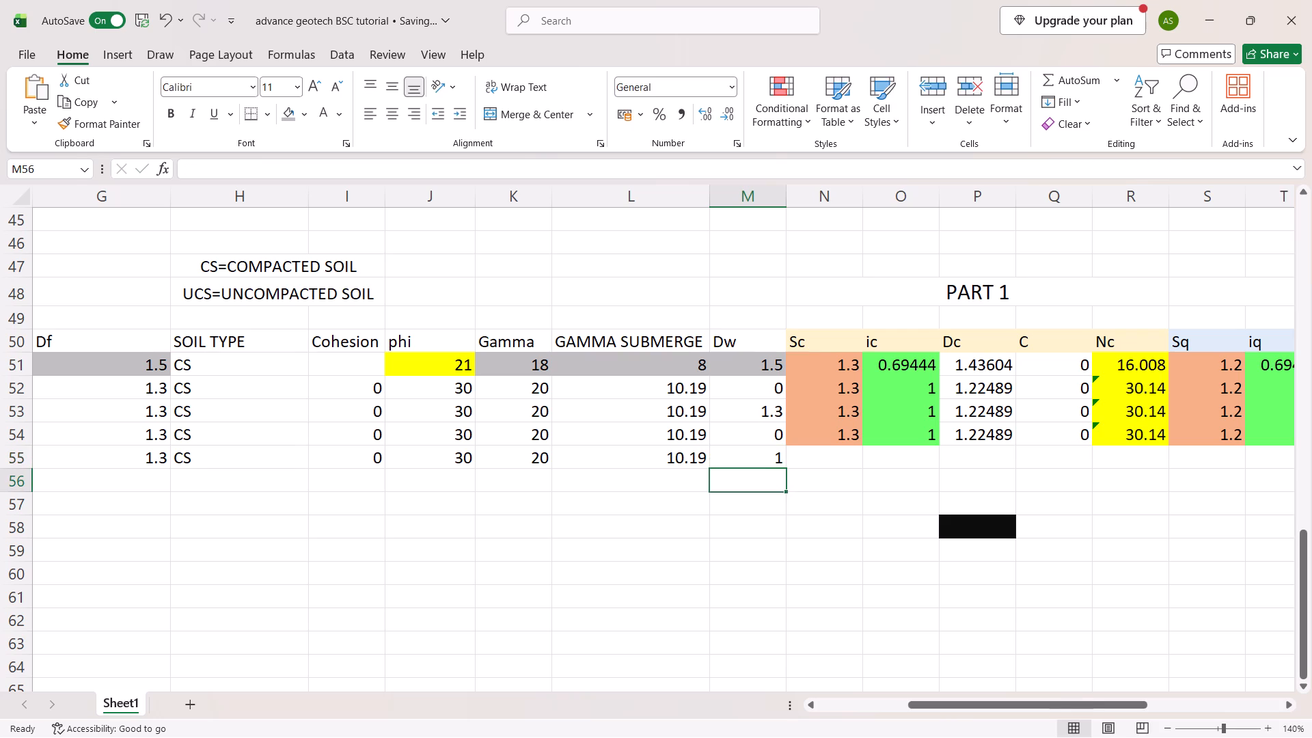
Extend the Part 1 Sc lookup formula from rows 51 to 54 down through row 55.
left_click_drag(825, 363, 851, 426)
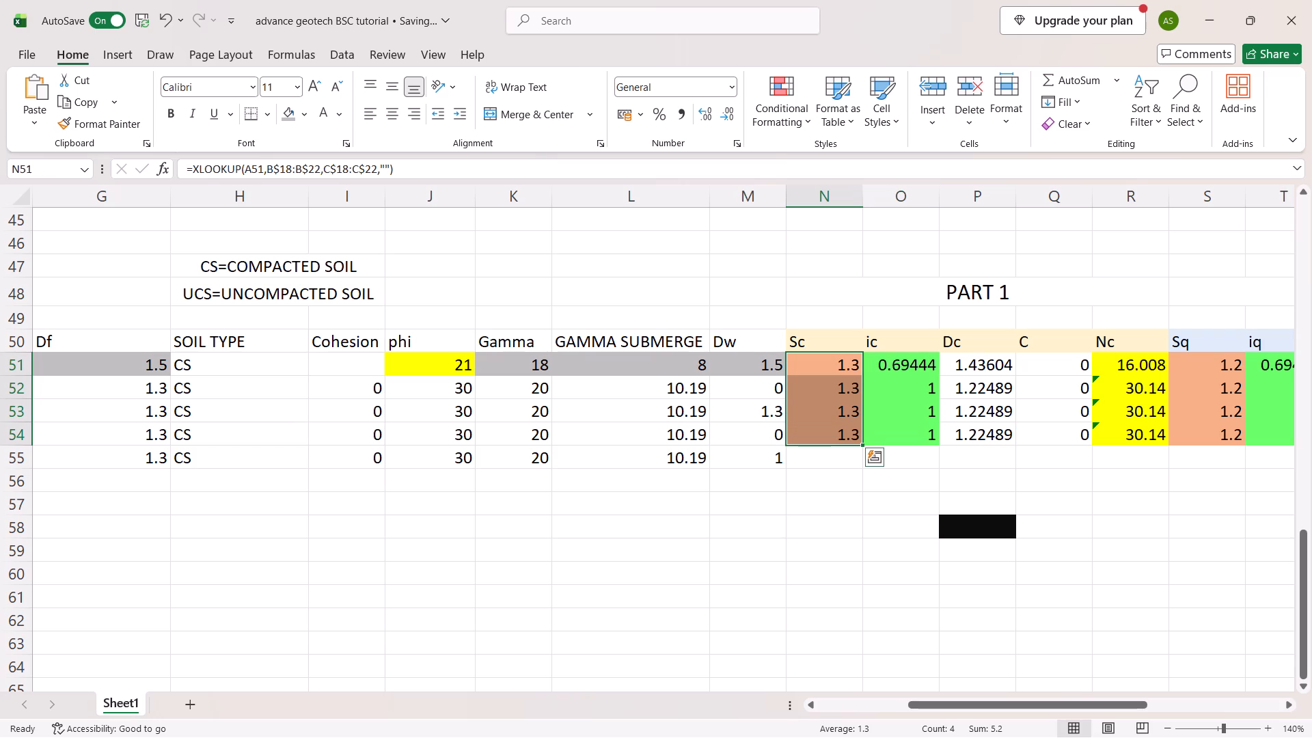
left_click_drag(862, 443, 859, 462)
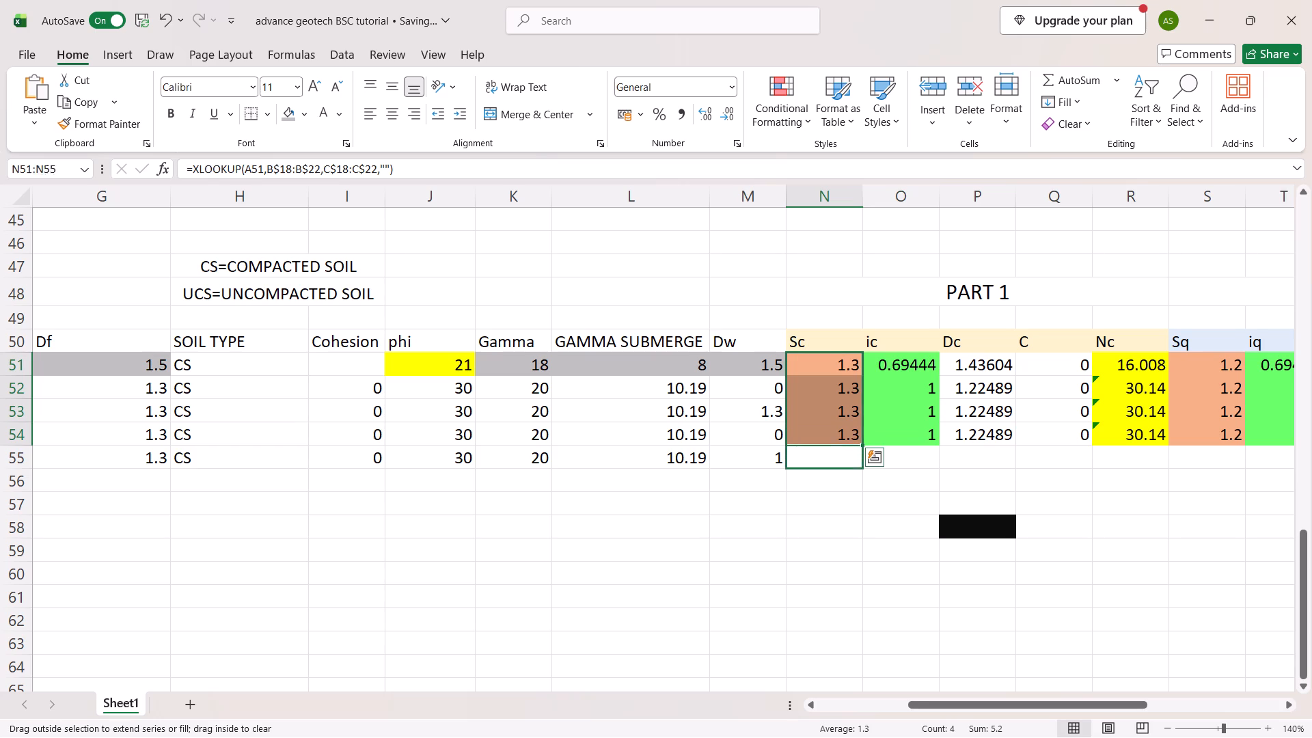
Extend the Part 1 ic formula from rows 52 to 54 down through row 55.
left_click_drag(904, 385, 942, 441)
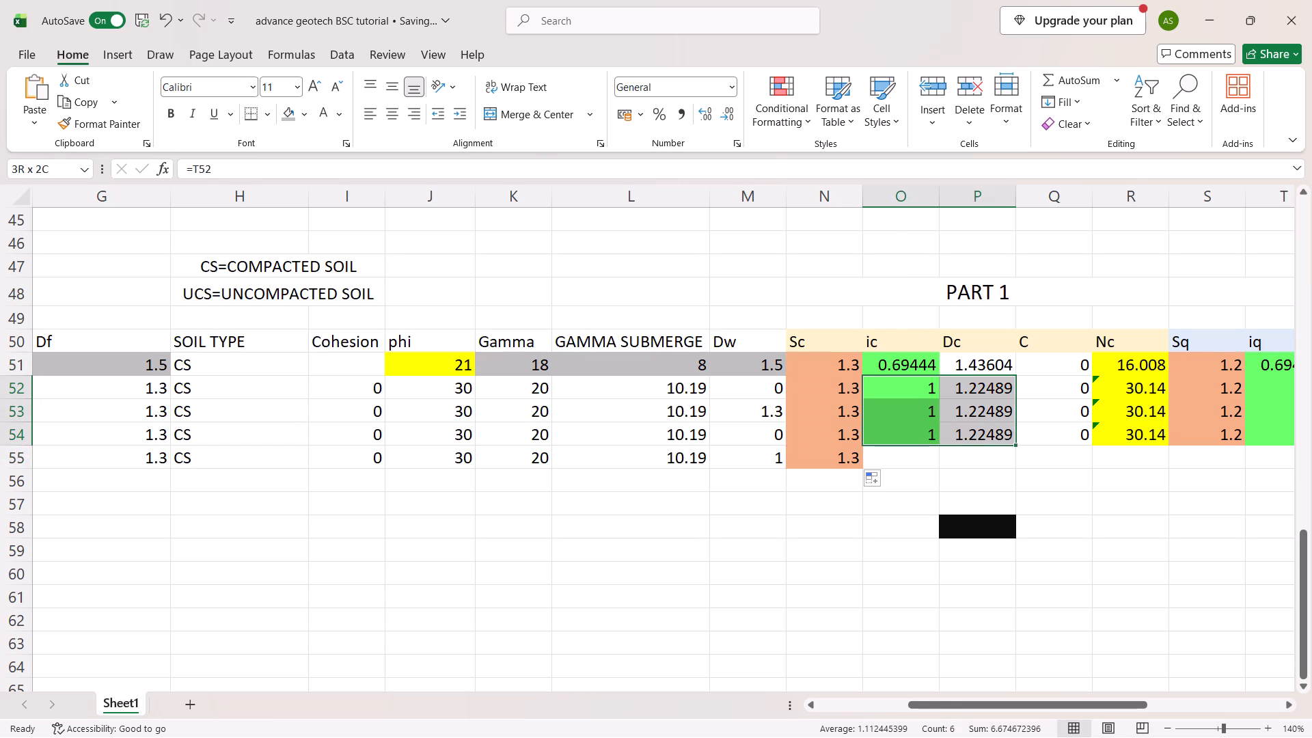
left_click_drag(942, 441, 929, 437)
left_click_drag(940, 446, 938, 458)
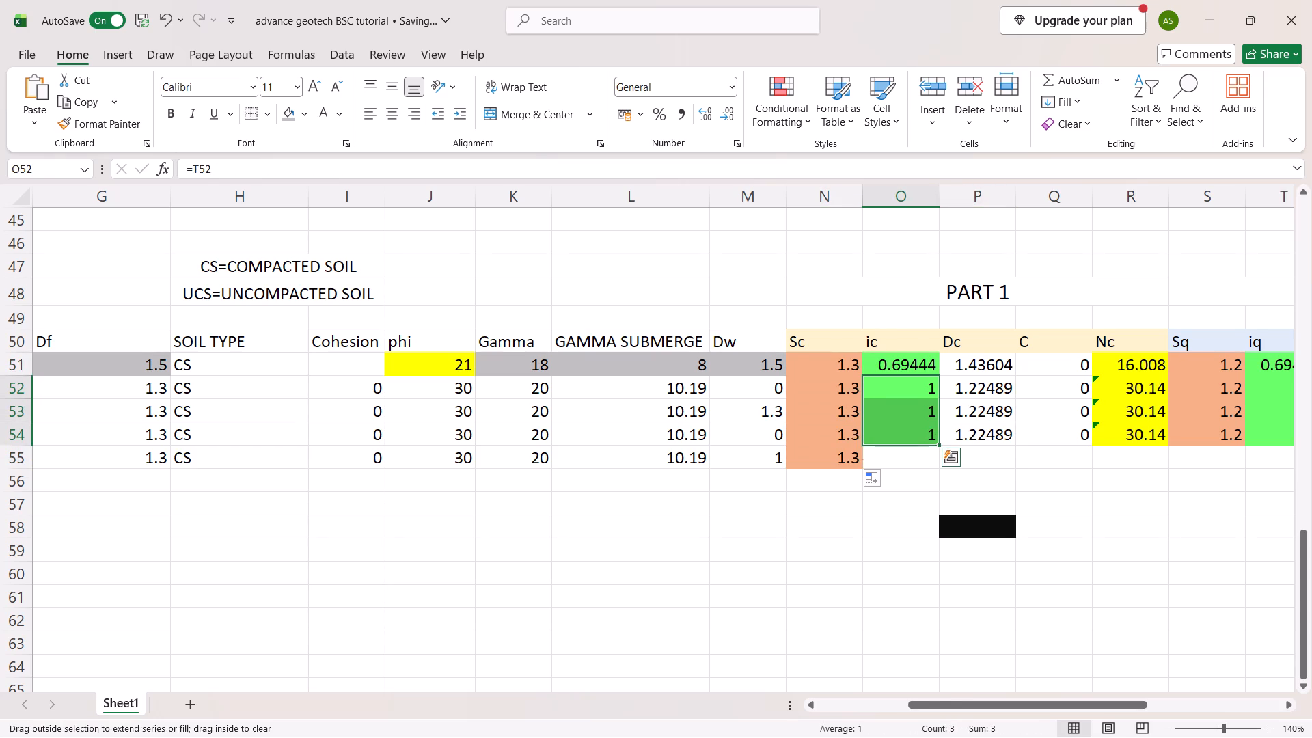
left_click_drag(938, 458, 938, 462)
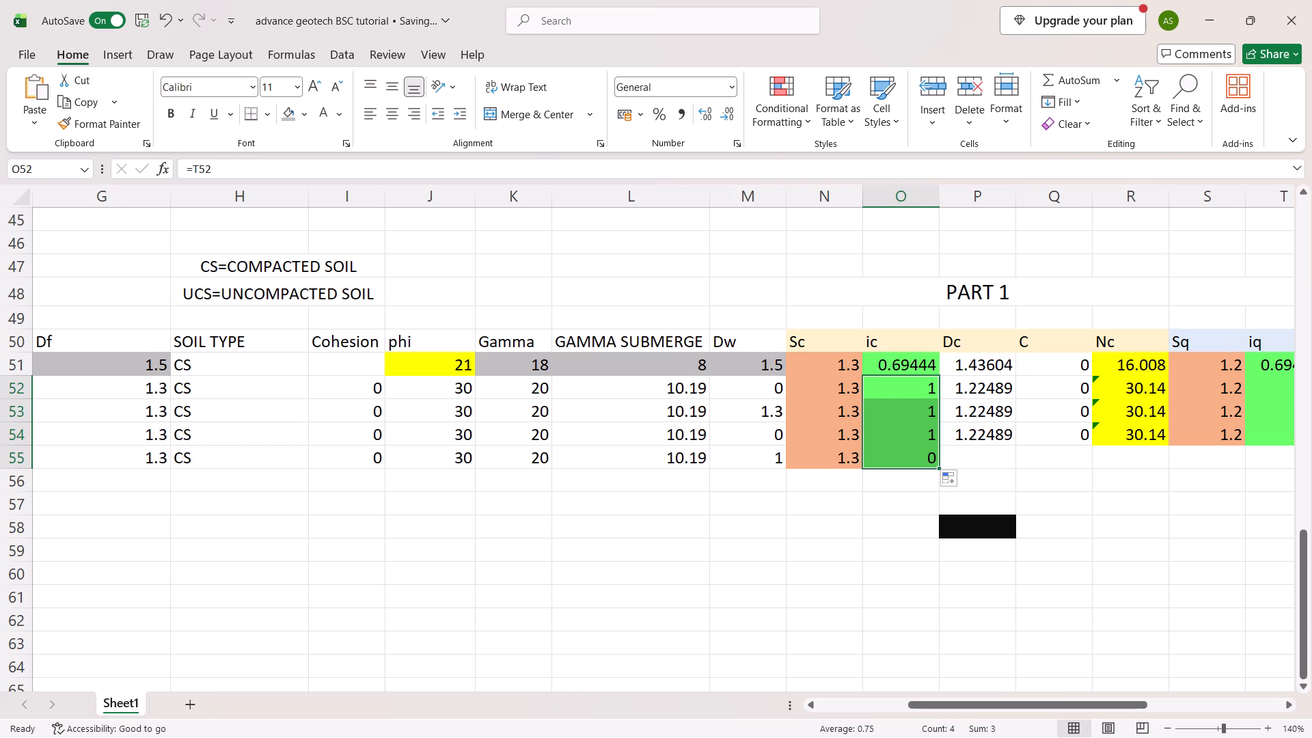
Refill the Part 1 ic column from row 51's formula down through row 55.
scroll(871, 459, "right", 2)
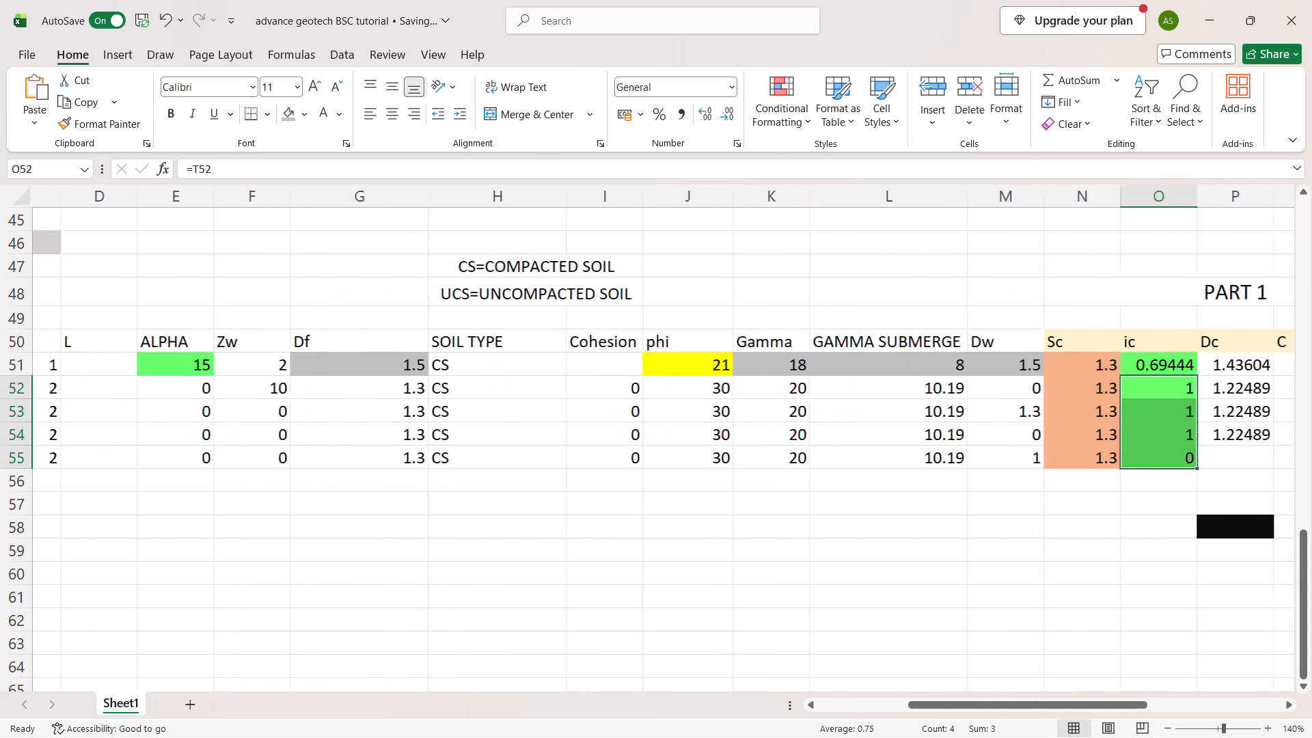
scroll(871, 459, "right", 2)
scroll(597, 457, "left", 5)
scroll(597, 457, "down", 2)
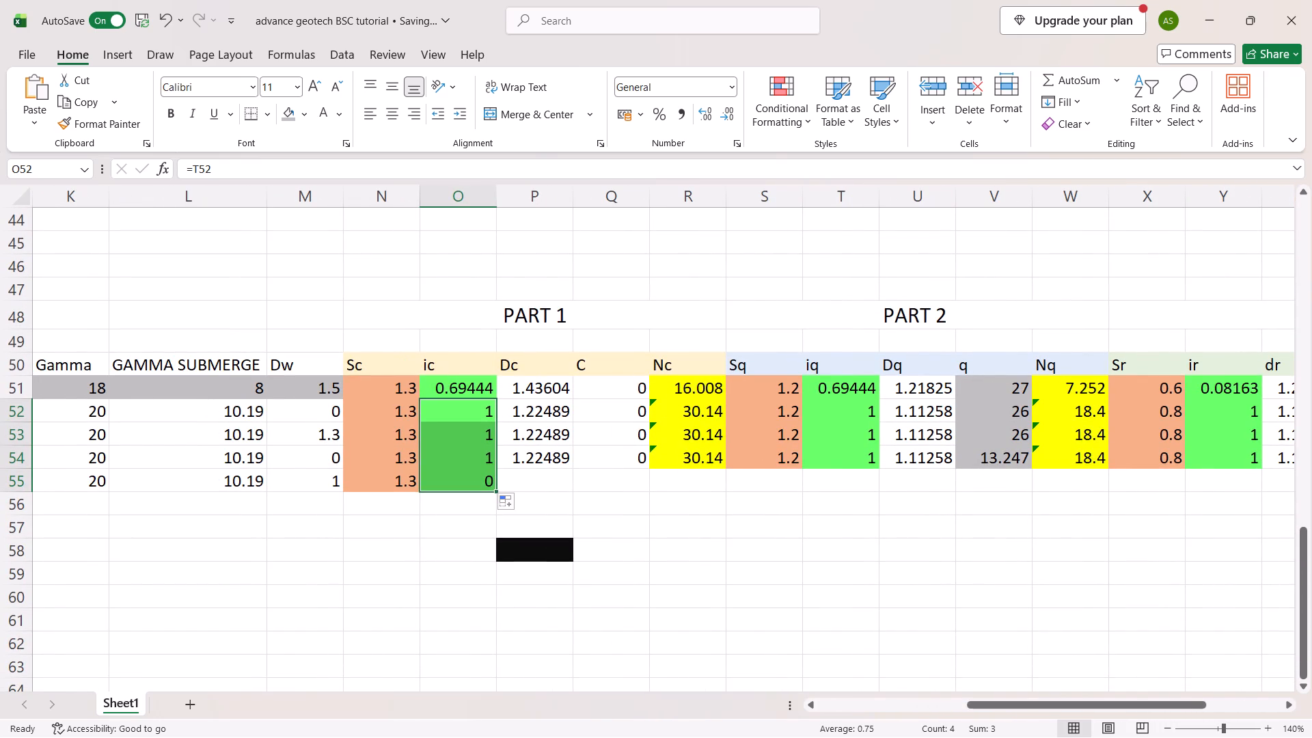
left_click(493, 452)
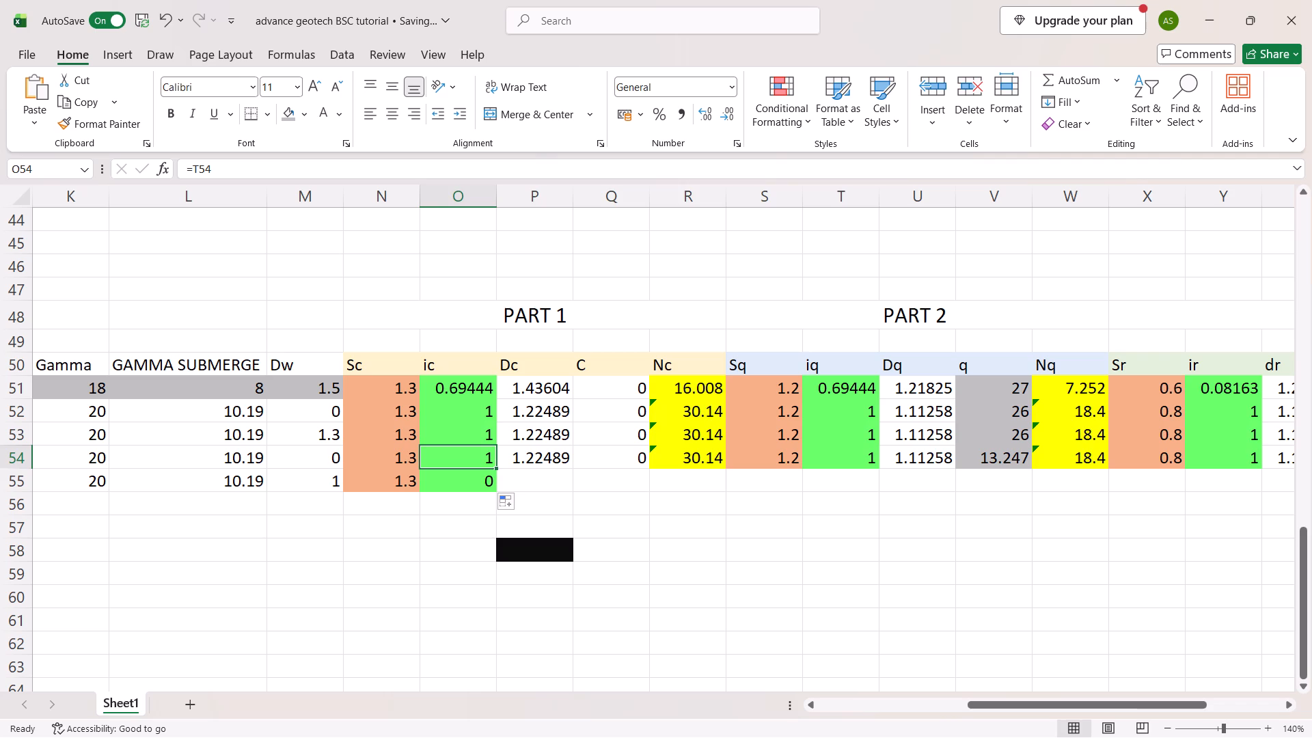
left_click_drag(478, 404, 478, 388)
left_click(478, 388)
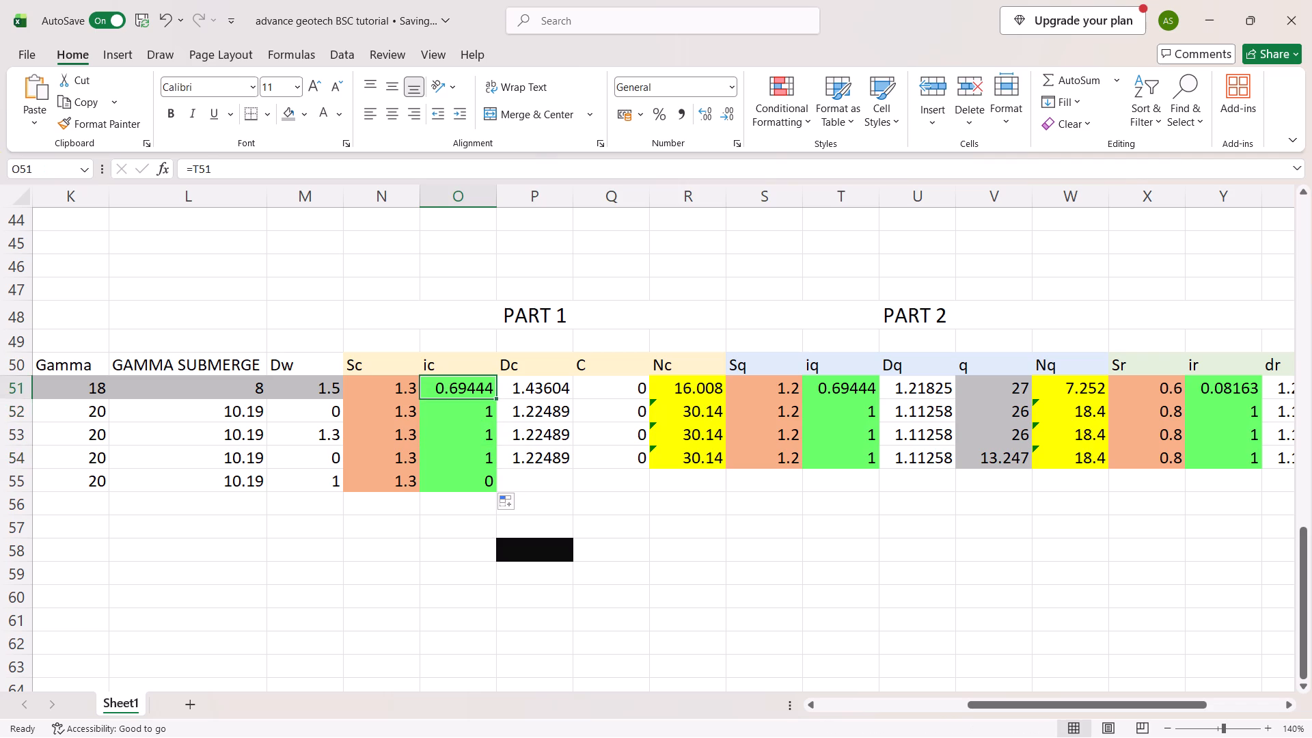
left_click_drag(497, 397, 494, 484)
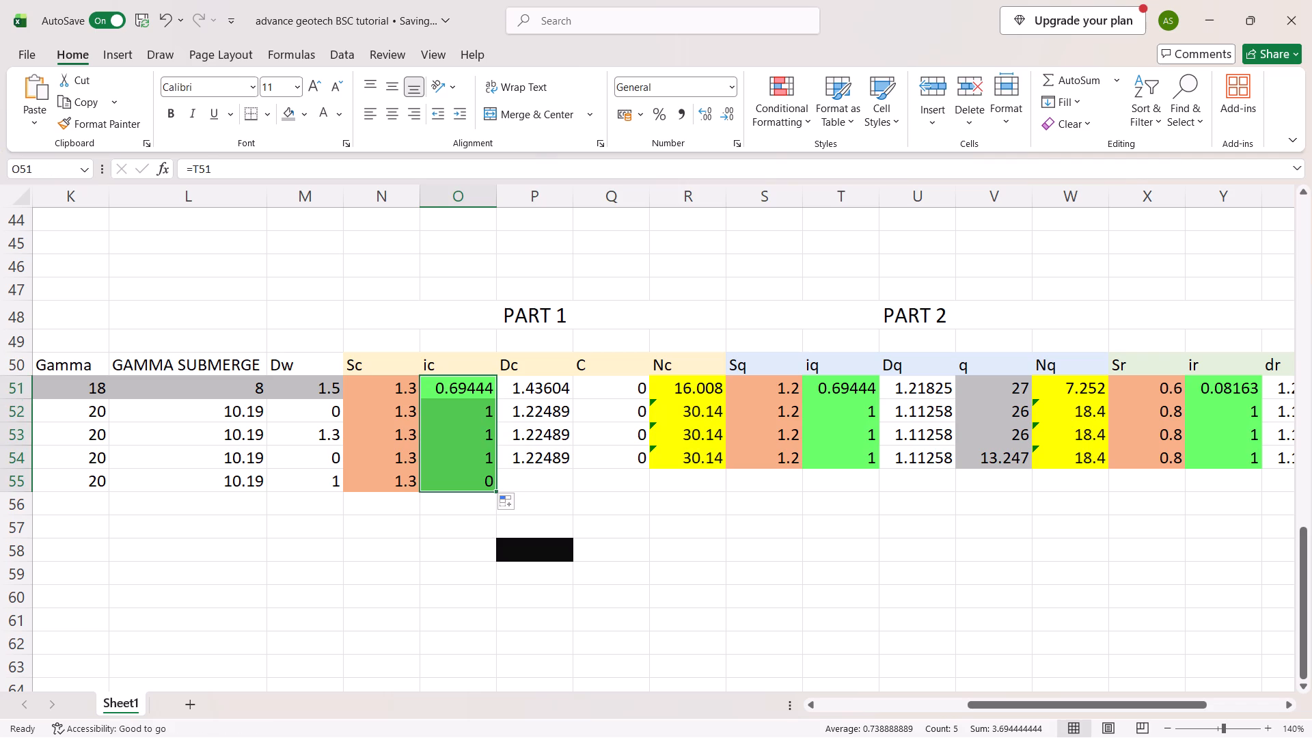
Examine row 55's ic reference against its ALPHA input and the ic formulas in rows 52 to 54.
left_click(484, 484)
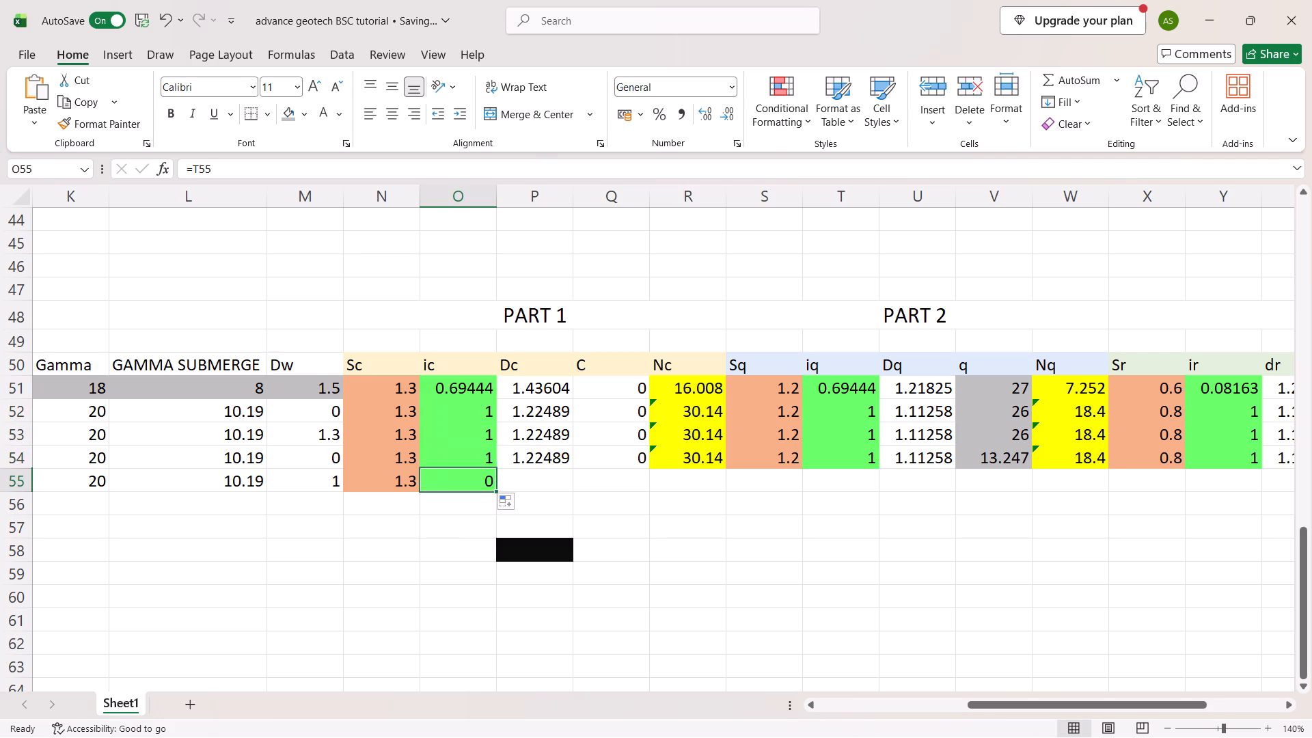
scroll(484, 484, "right", 8)
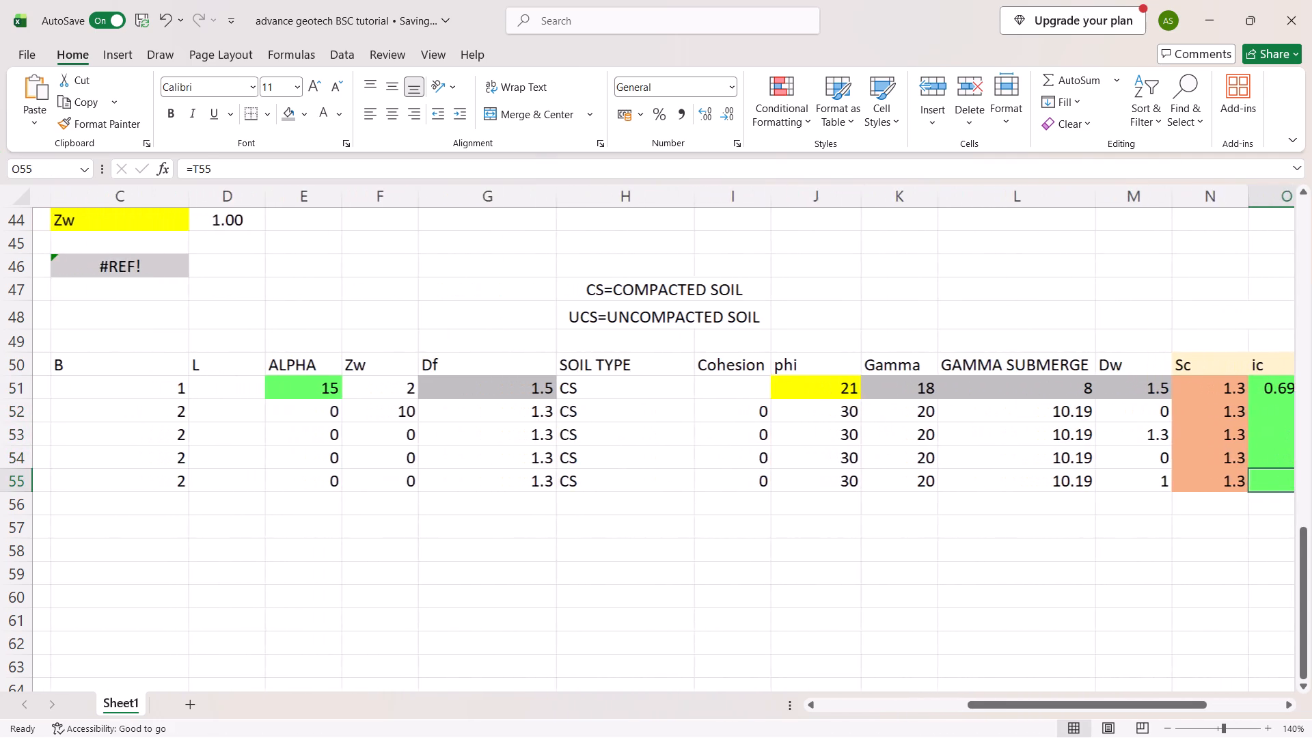
scroll(484, 484, "right", 1)
left_click(305, 482)
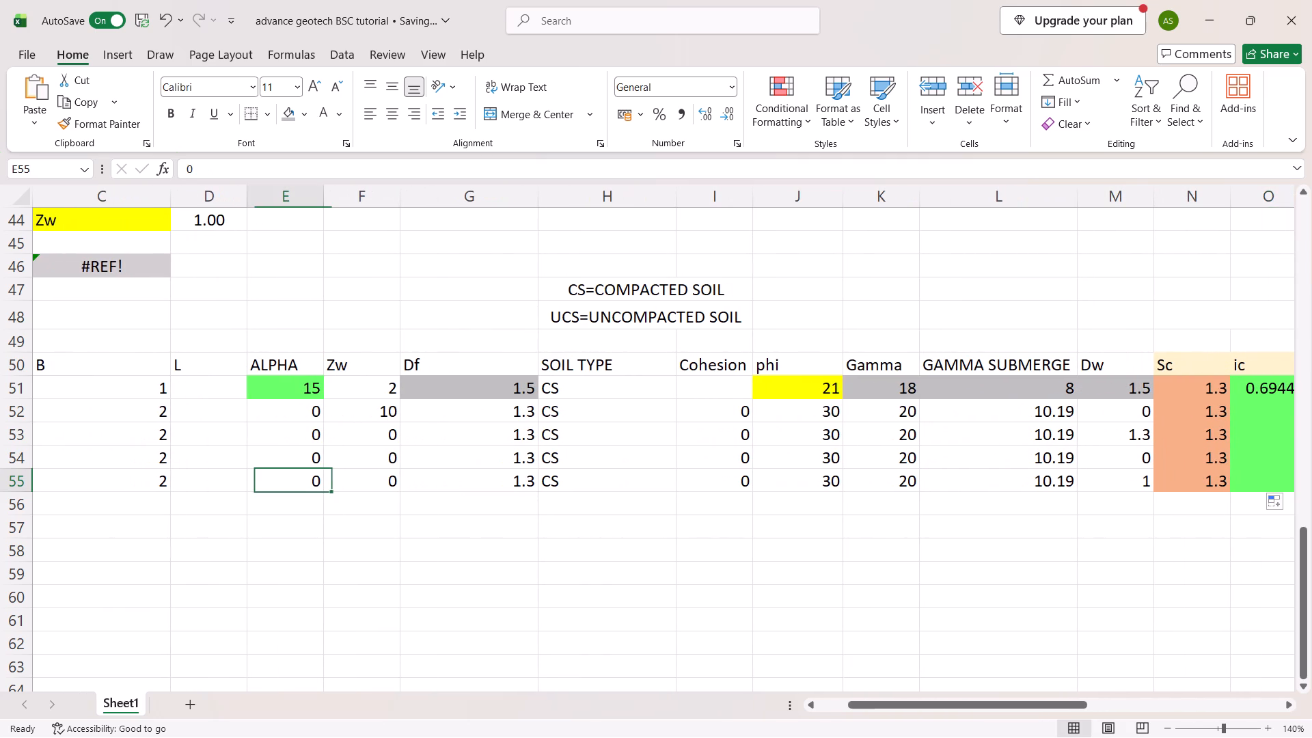
scroll(617, 476, "left", 3)
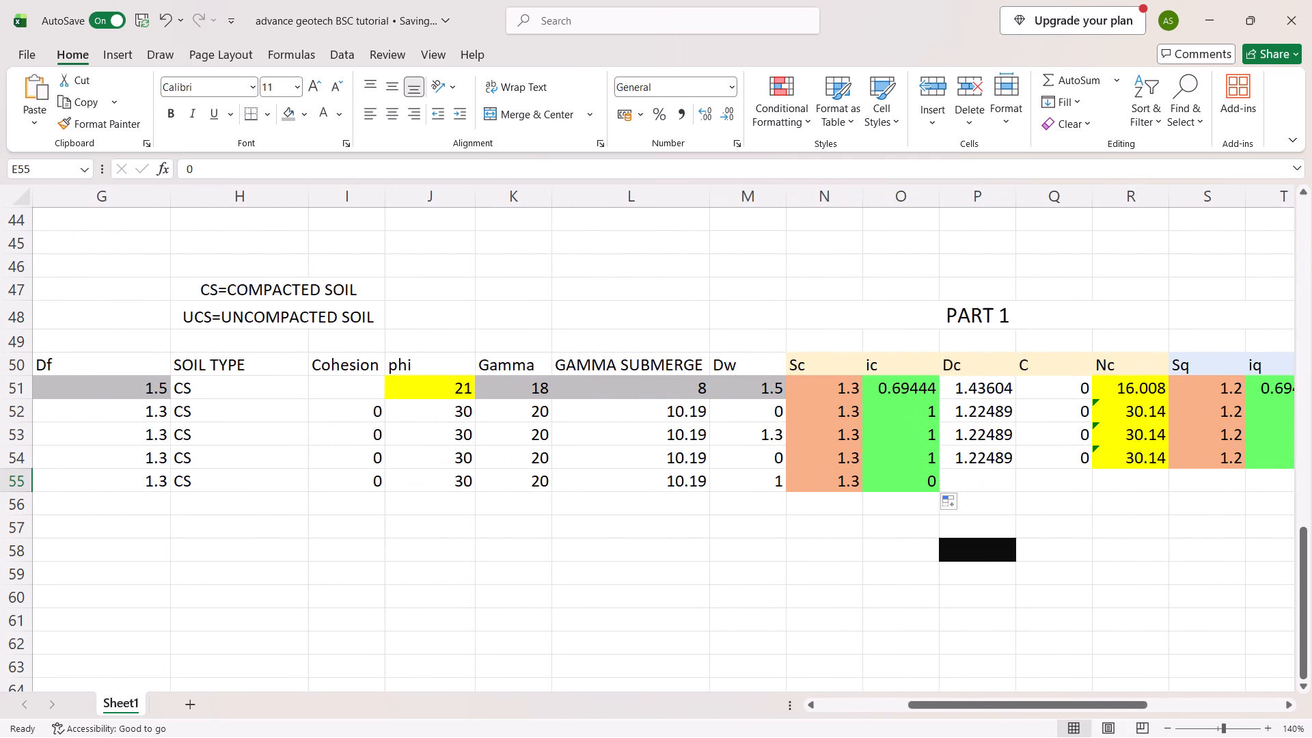
left_click(896, 482)
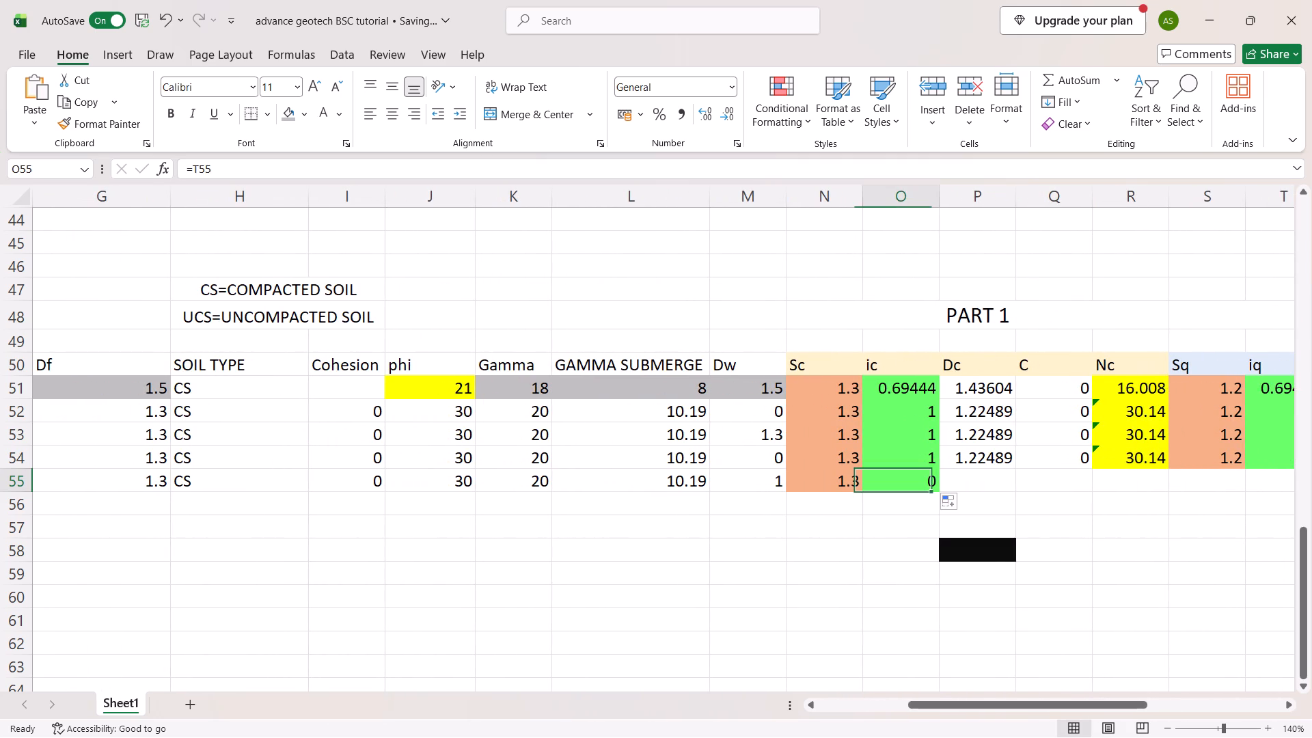
left_click(874, 445)
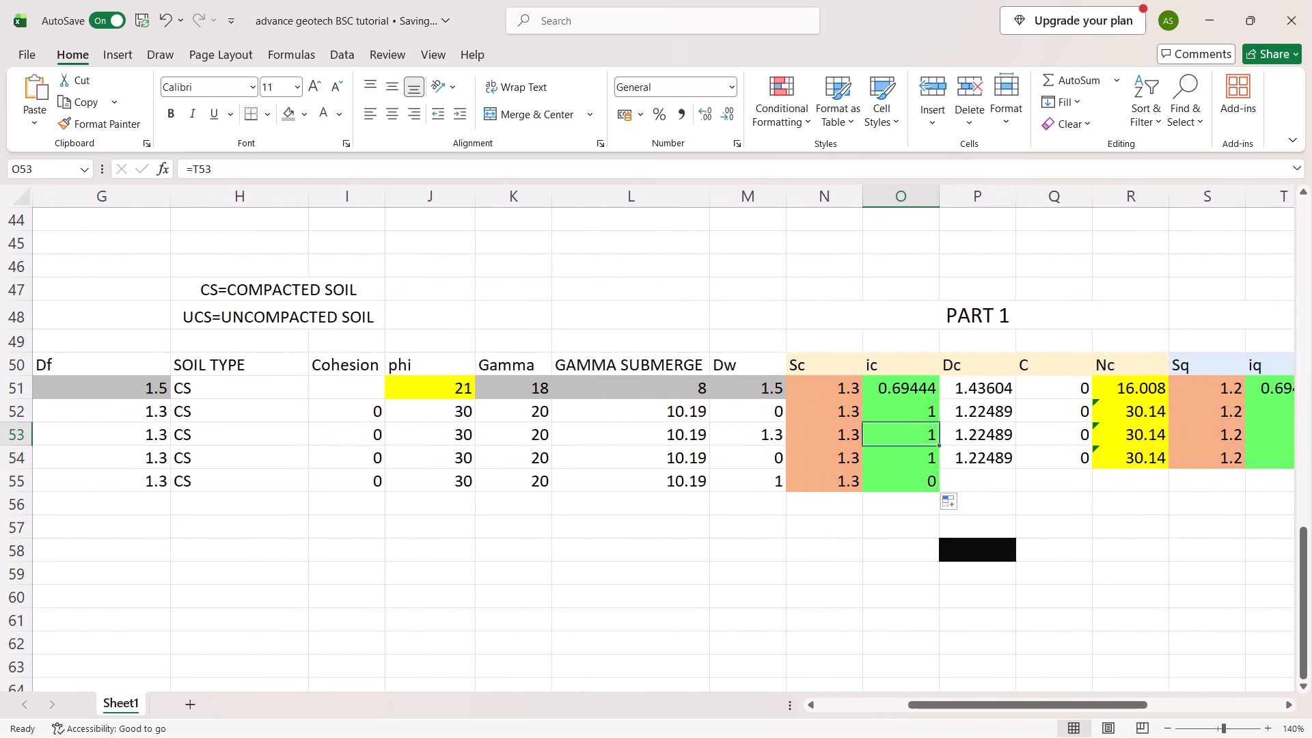
left_click(888, 463)
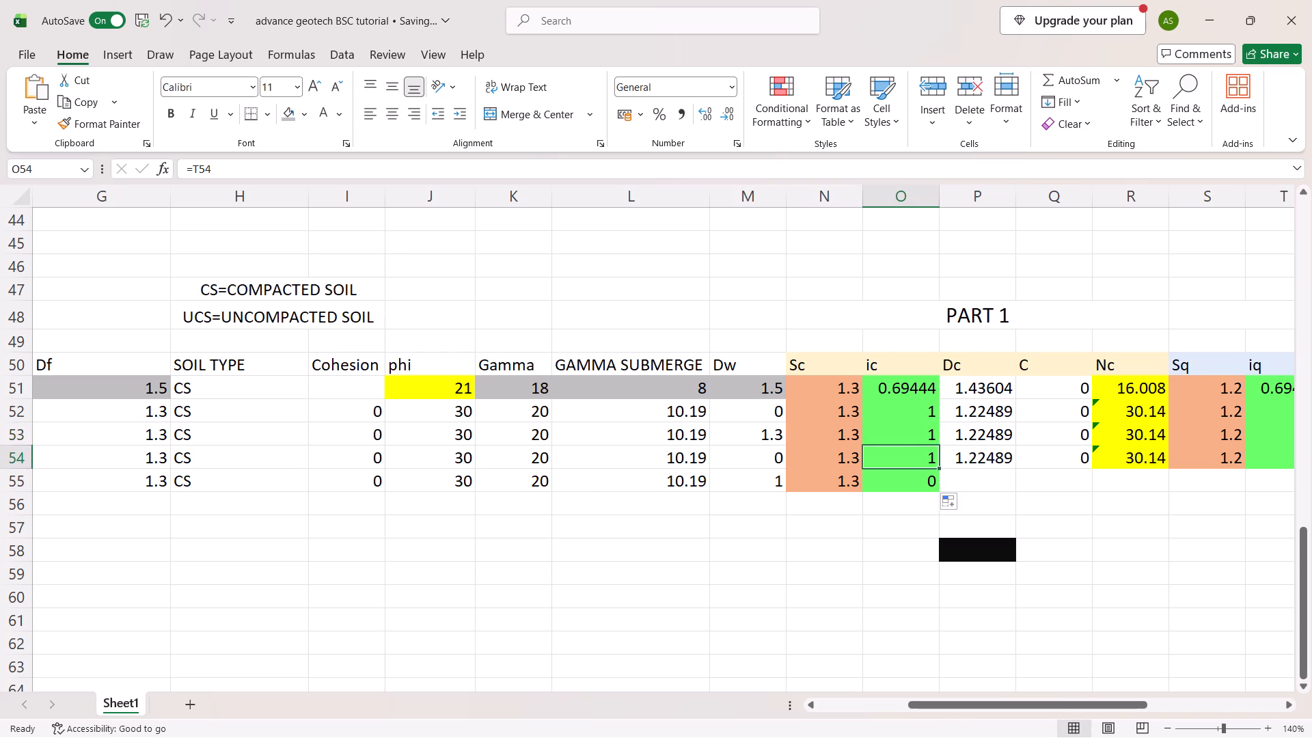
left_click_drag(888, 433, 890, 413)
left_click(890, 413)
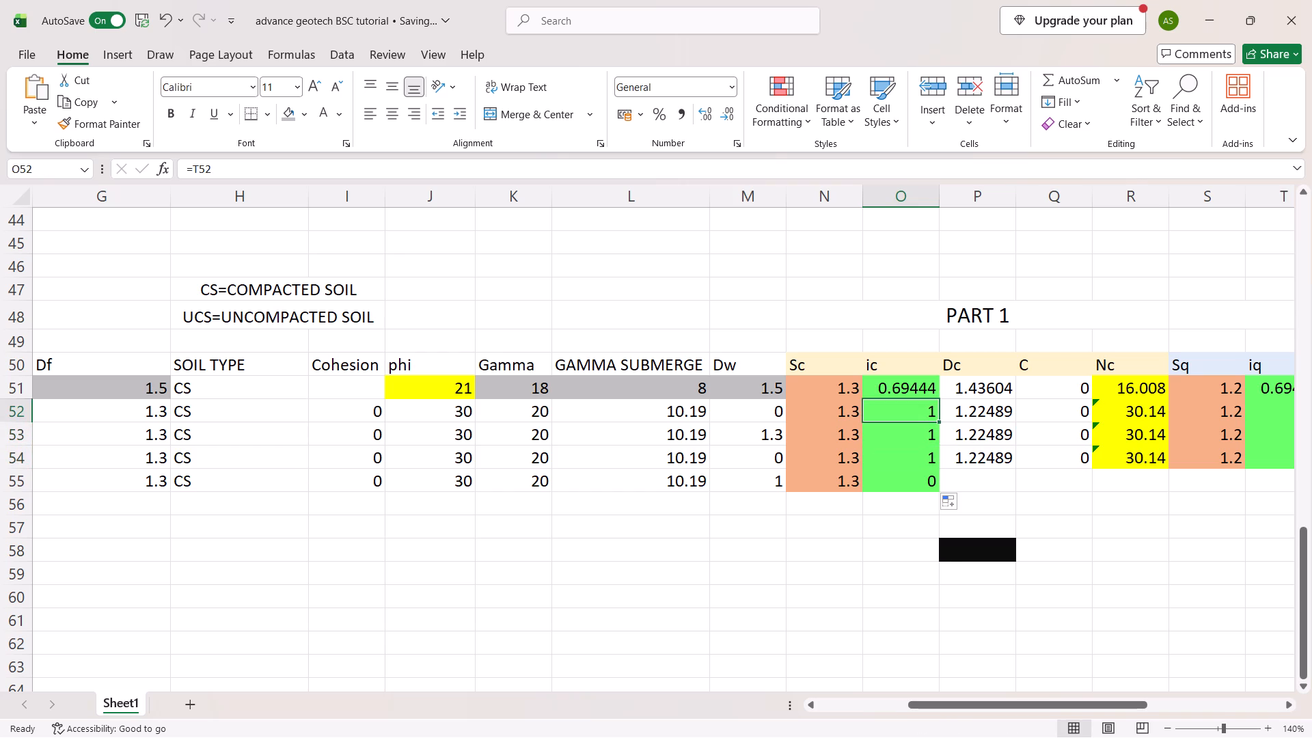
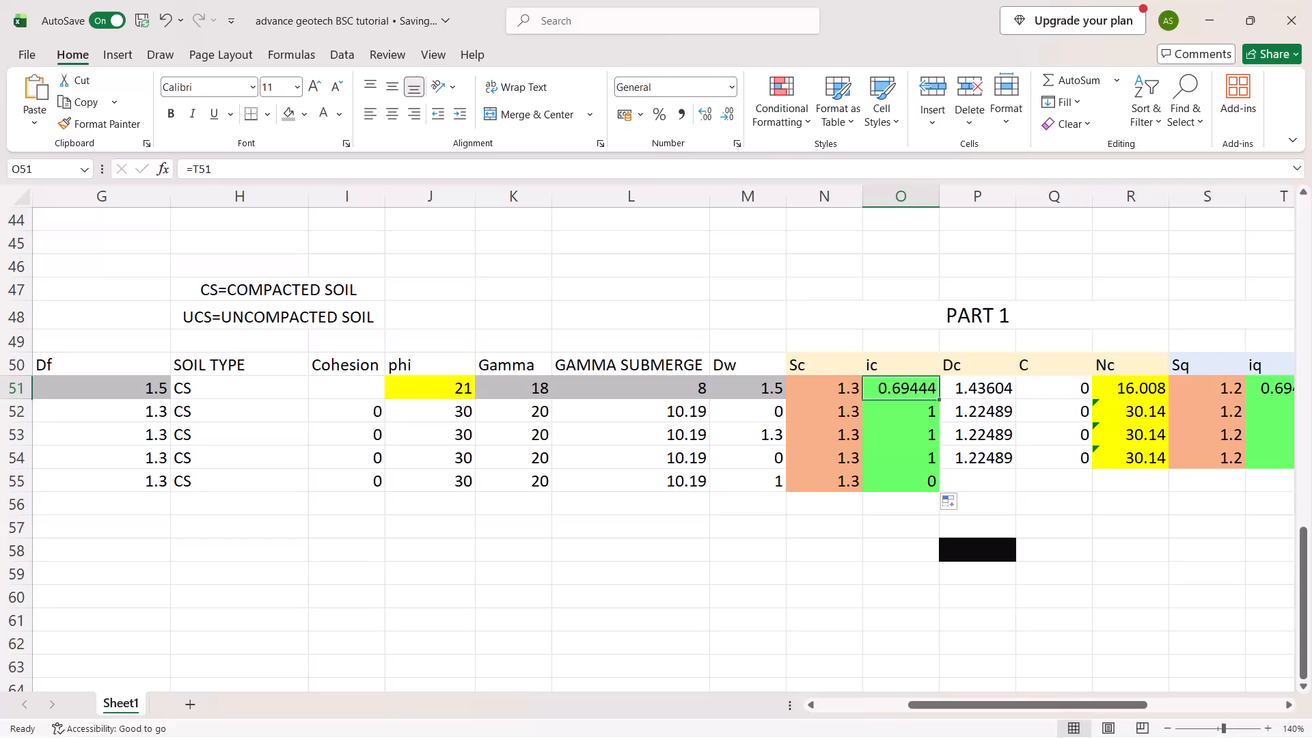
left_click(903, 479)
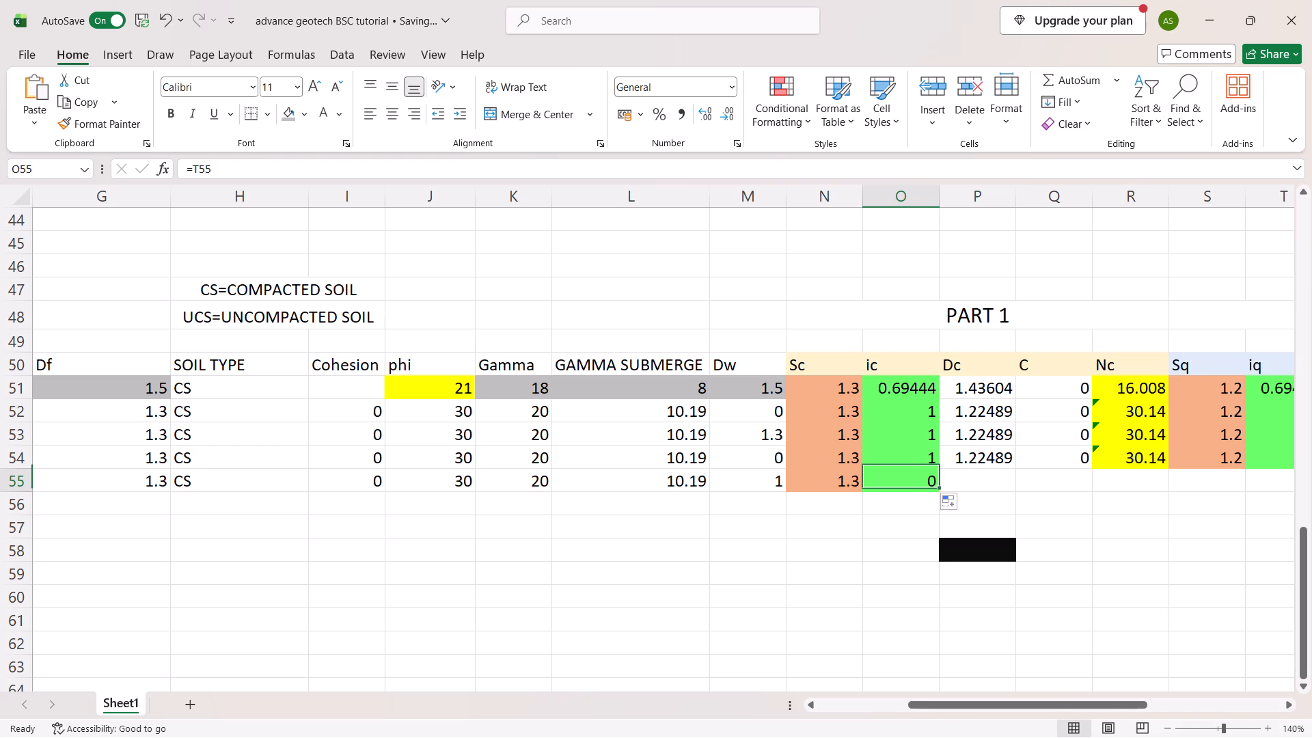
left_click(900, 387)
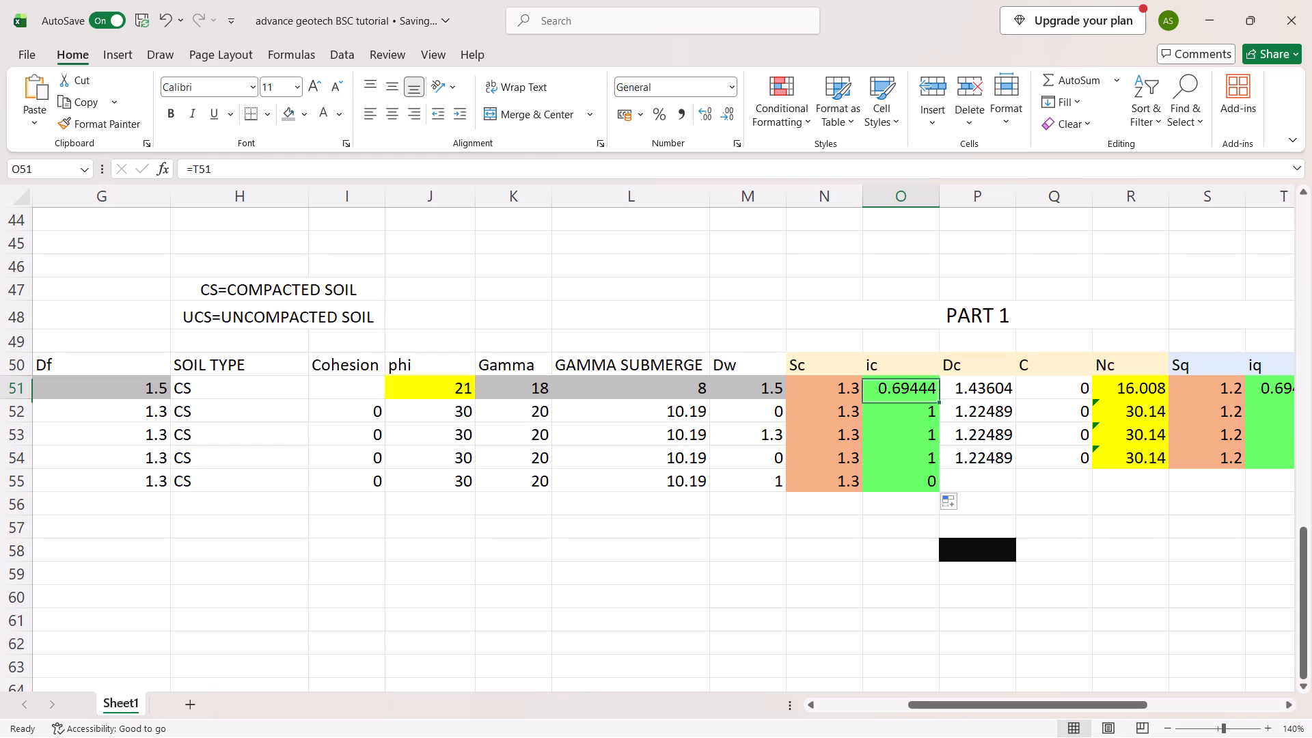
Fill the remaining Part 1 columns Dc, C and Nc from their row 51 formulas down through row 55.
scroll(692, 396, "left", 2)
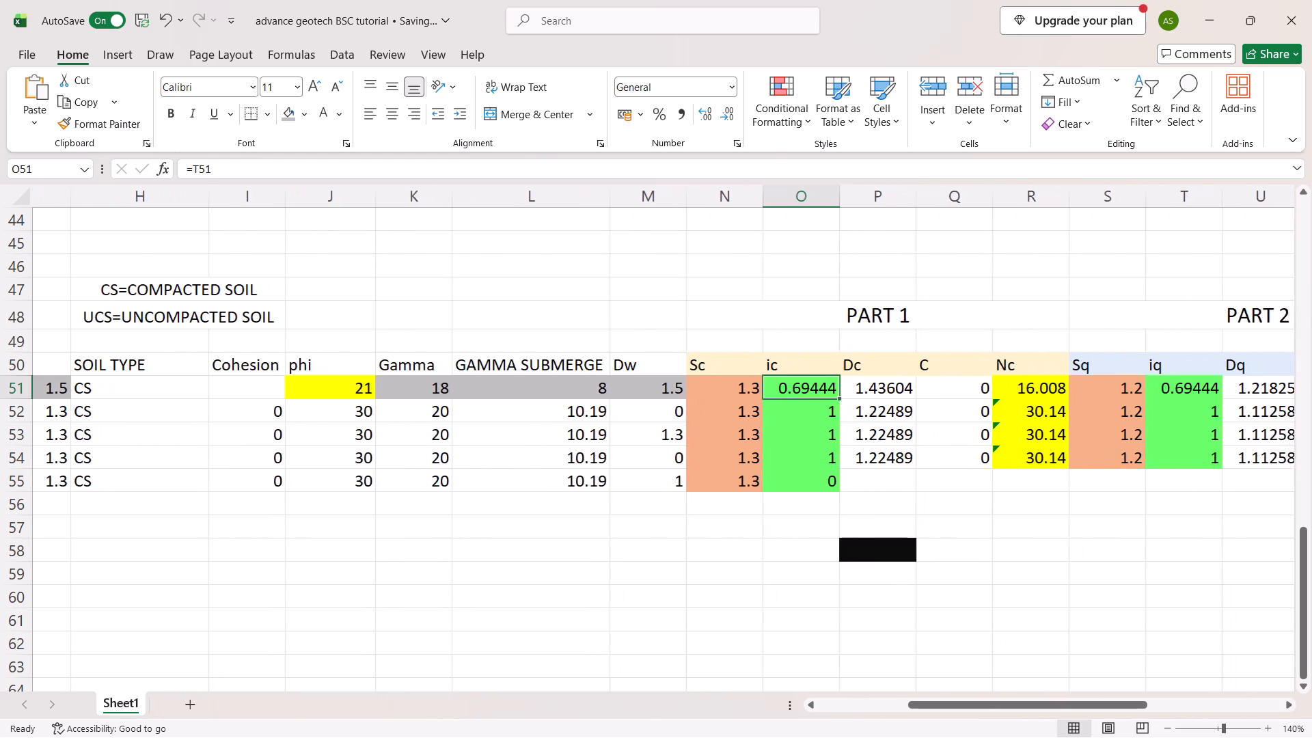
scroll(692, 396, "left", 2)
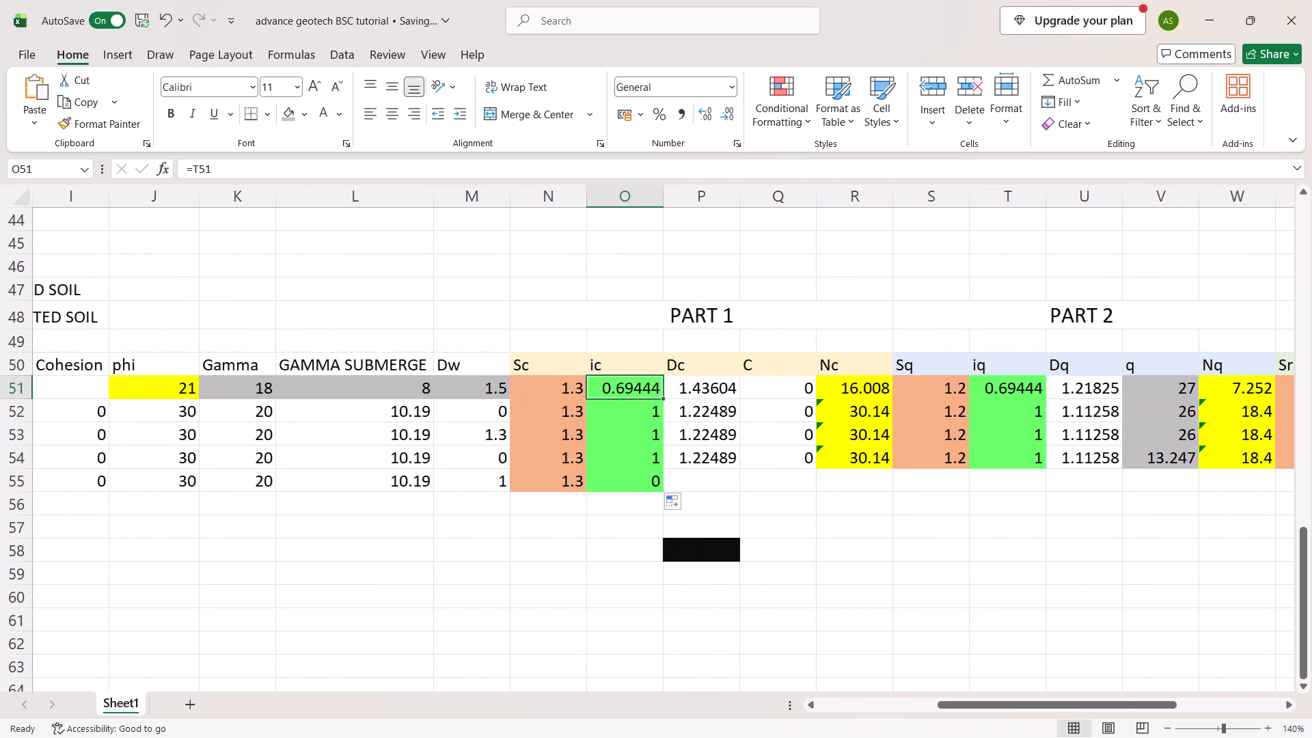
left_click_drag(726, 392, 737, 398)
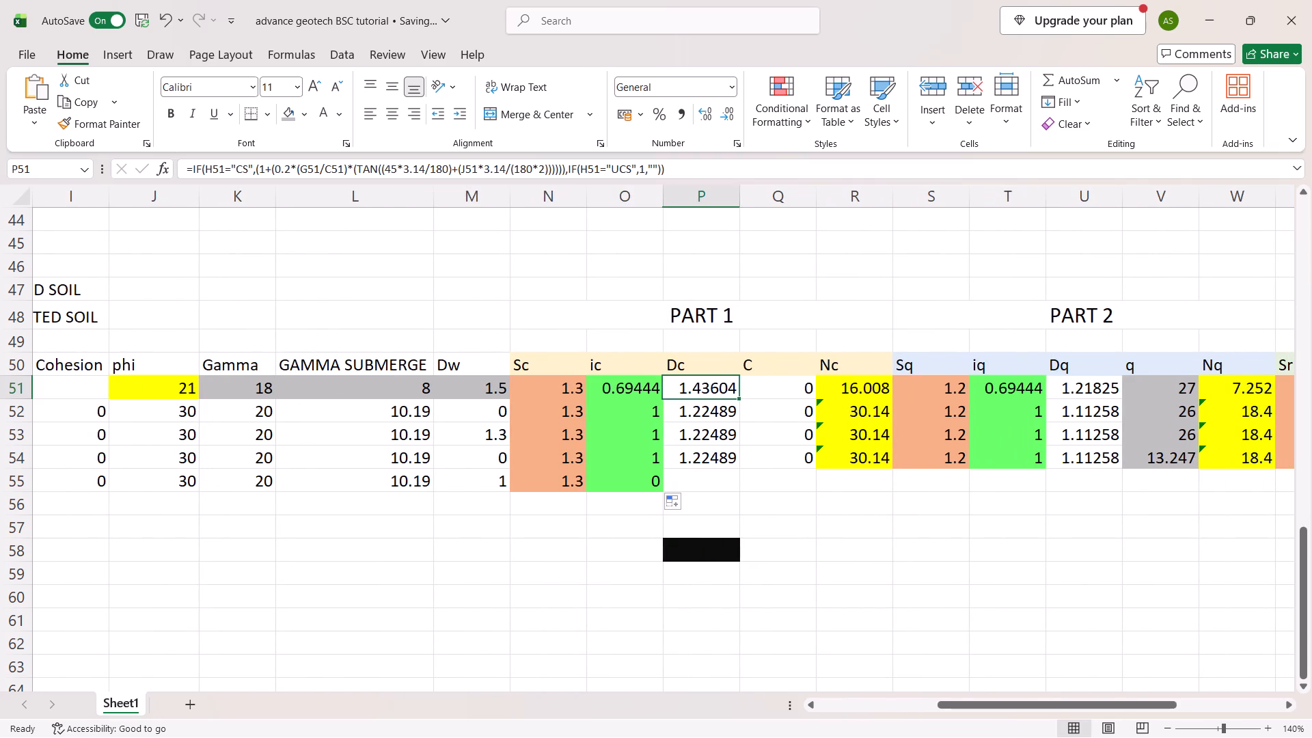
left_click_drag(737, 398, 736, 489)
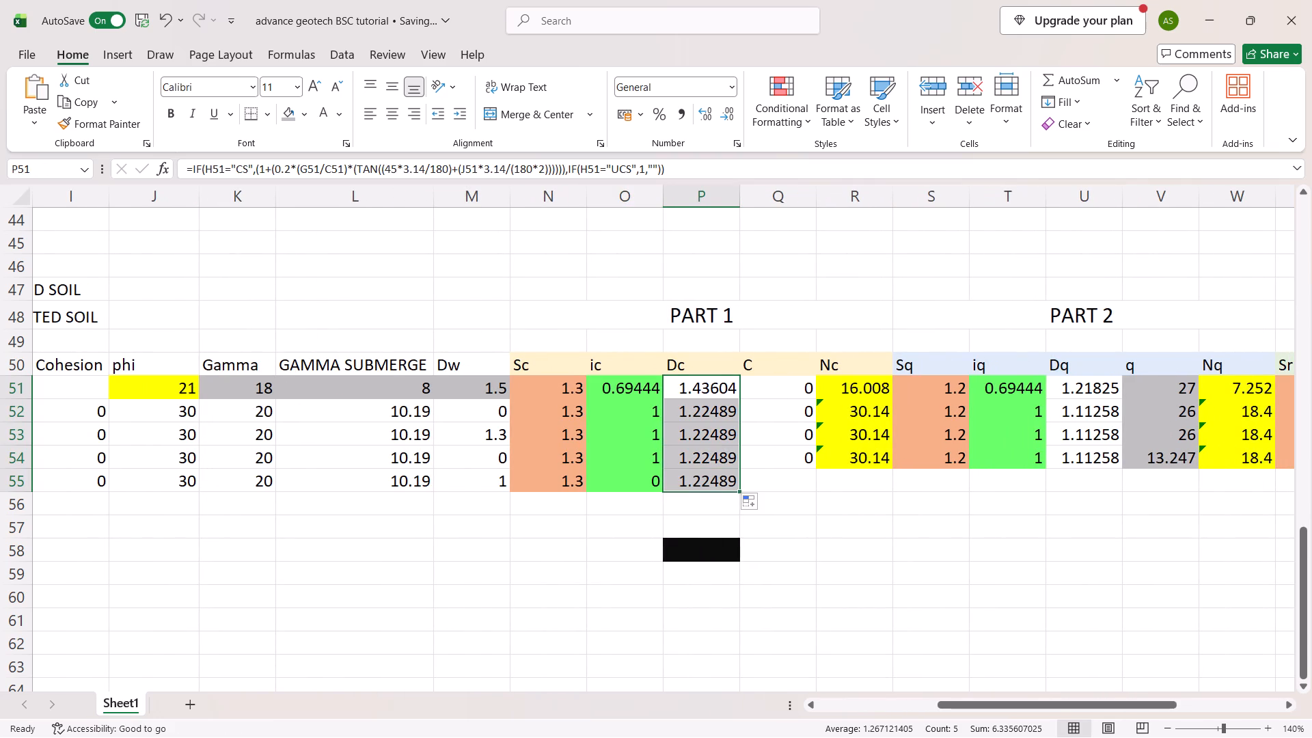
left_click_drag(795, 385, 815, 398)
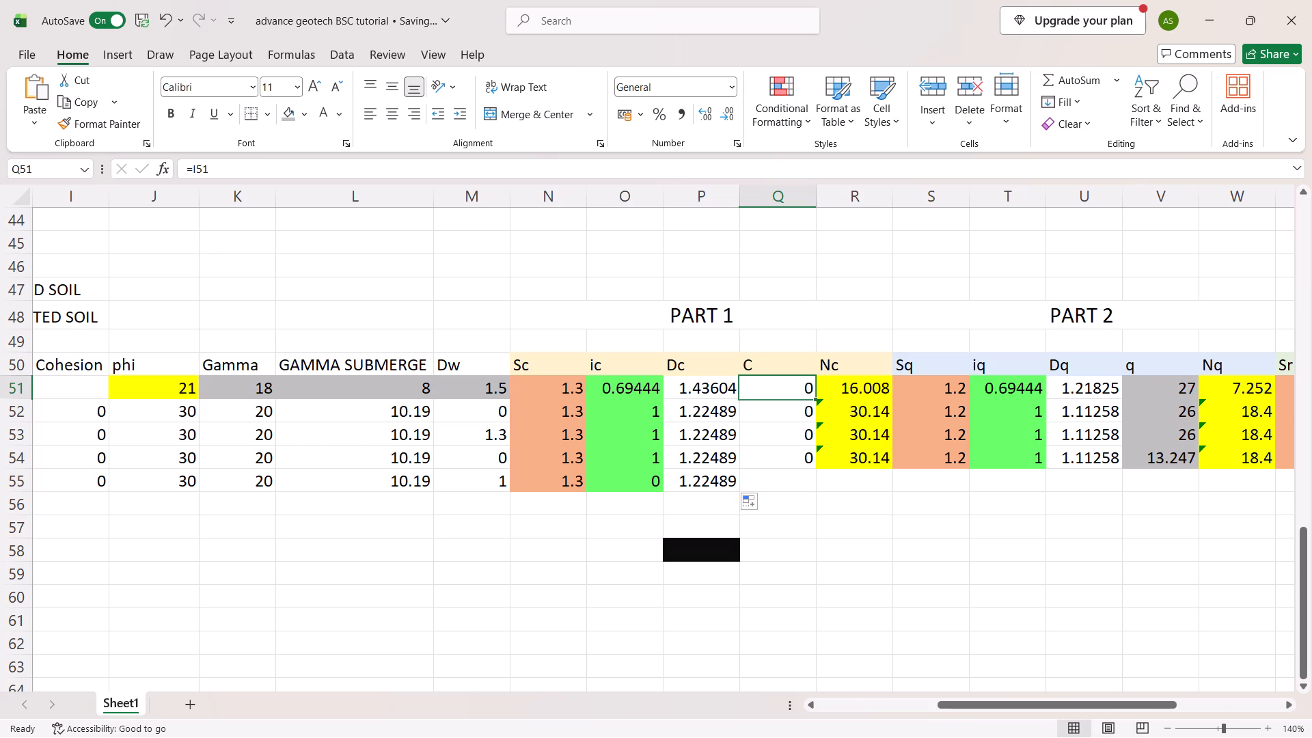
left_click_drag(817, 398, 805, 491)
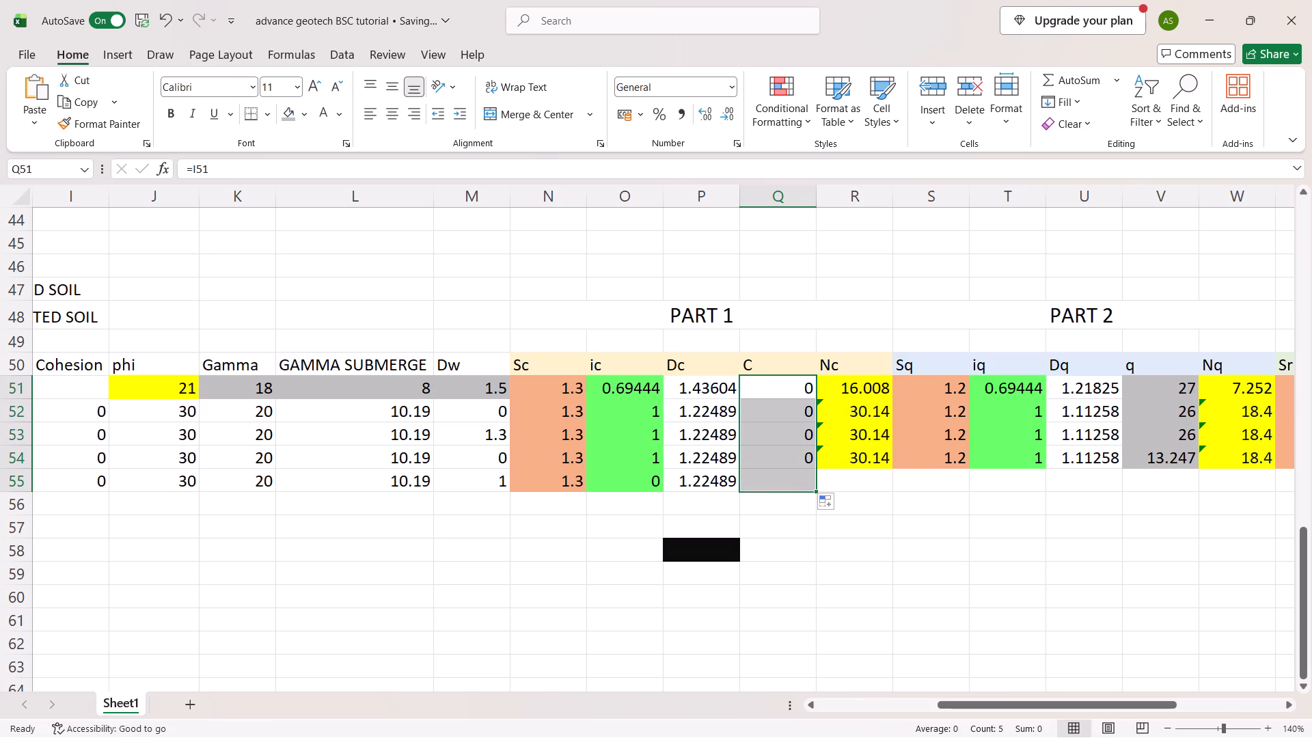
left_click(874, 393)
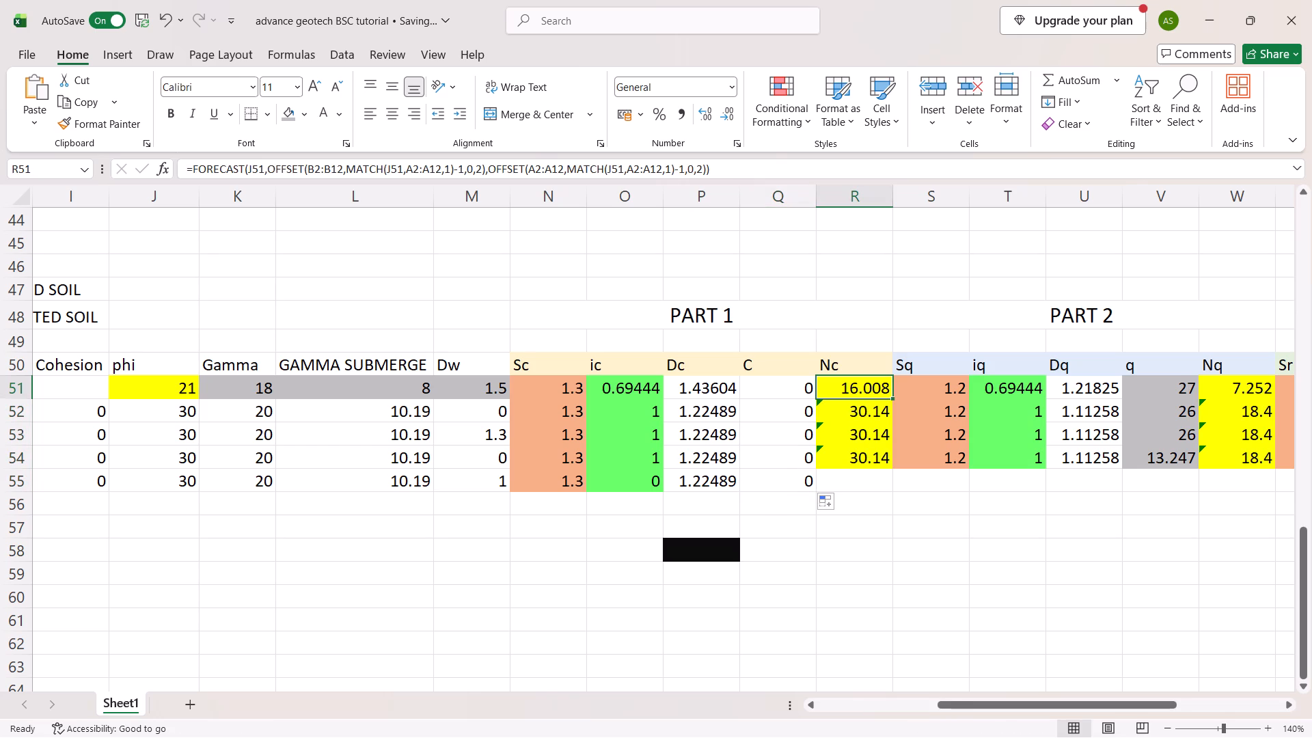
left_click_drag(892, 396, 890, 489)
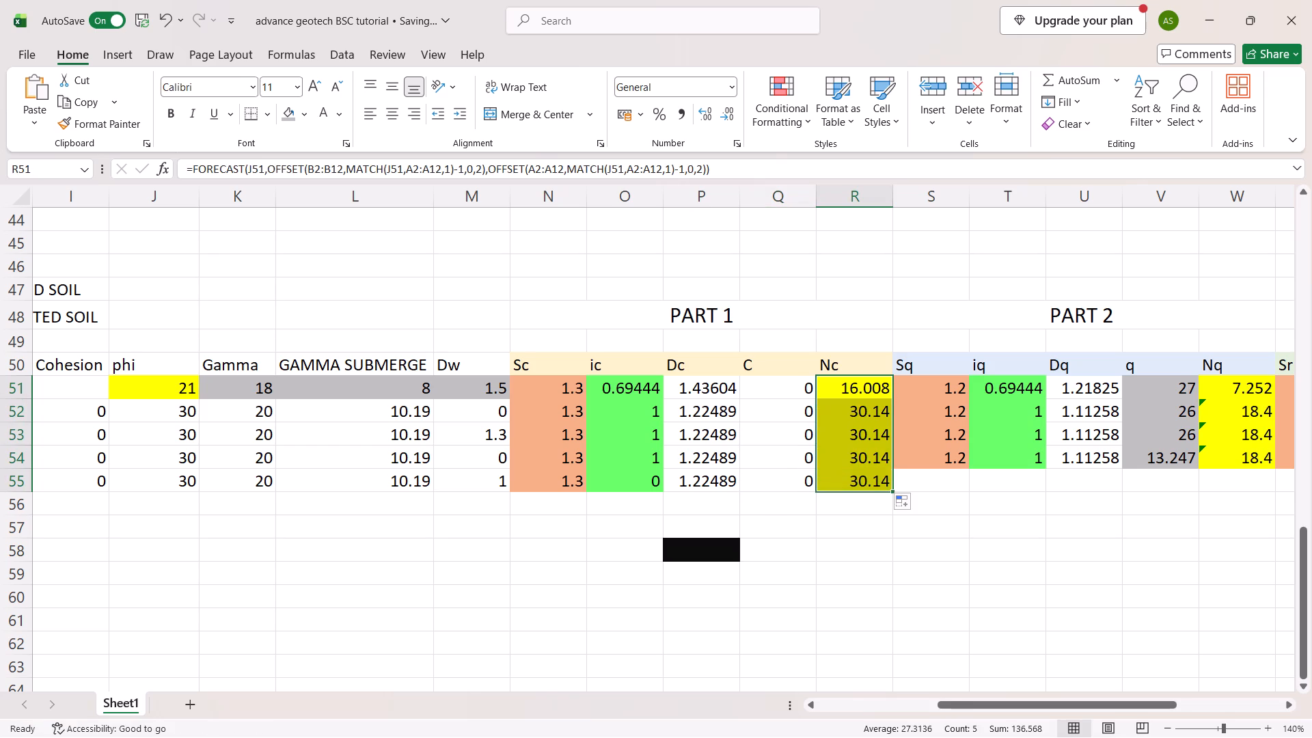
Fill the Part 2 factor columns Sq, iq and Dq from their row 51 formulas down through row 55.
left_click_drag(950, 391, 968, 396)
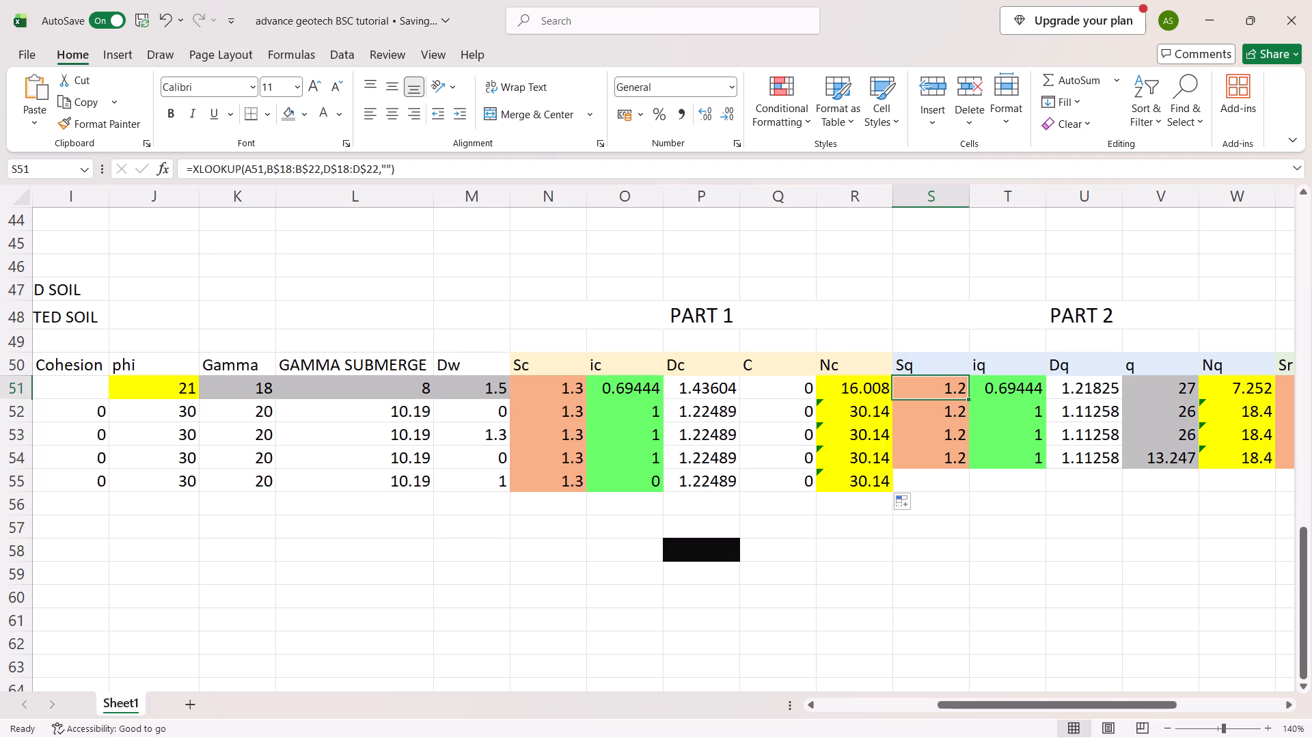
left_click_drag(968, 396, 970, 398)
left_click(959, 391)
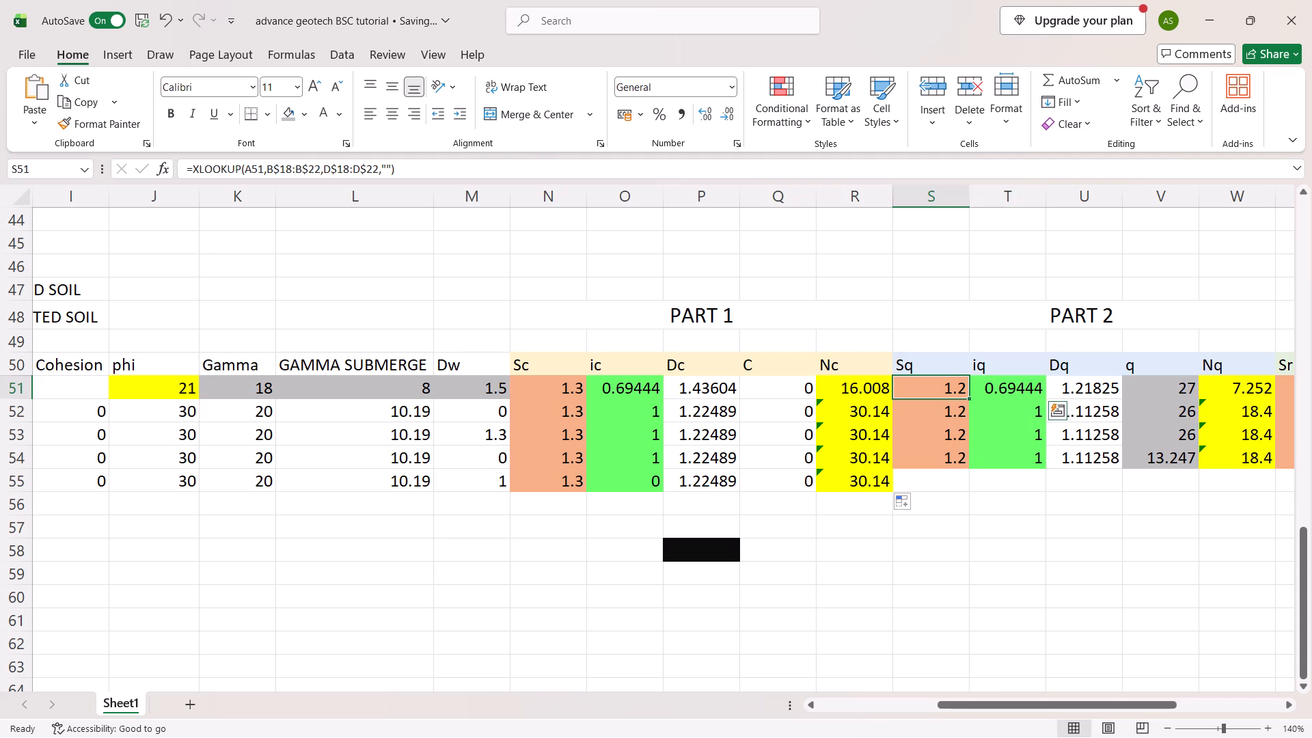
double_click(968, 398)
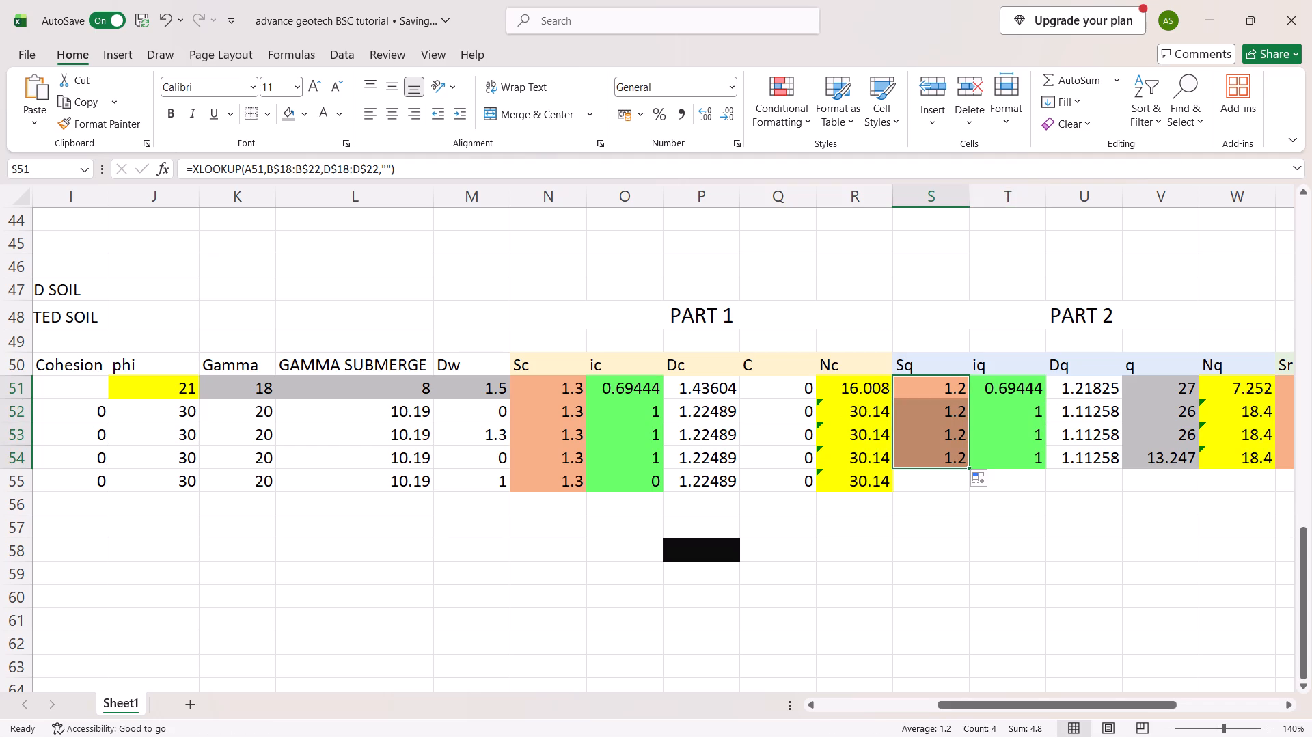
left_click_drag(972, 467, 971, 476)
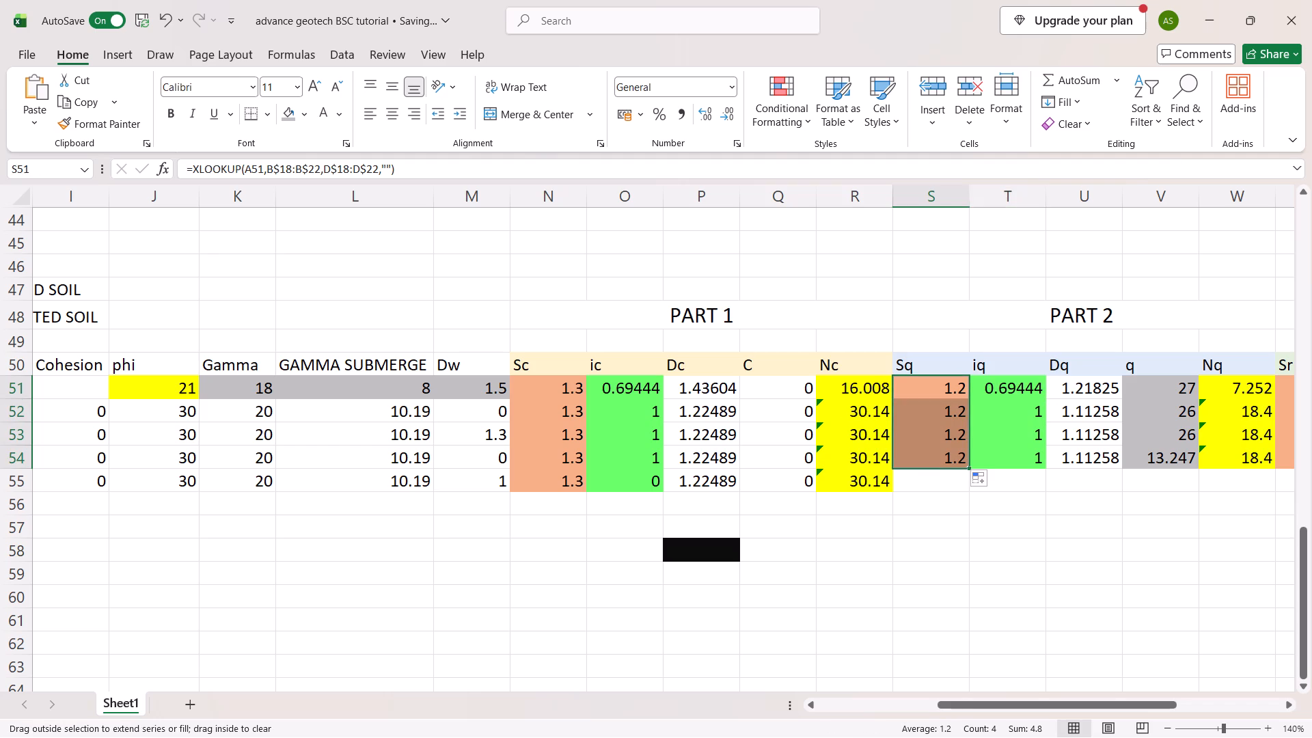
left_click_drag(971, 476, 970, 492)
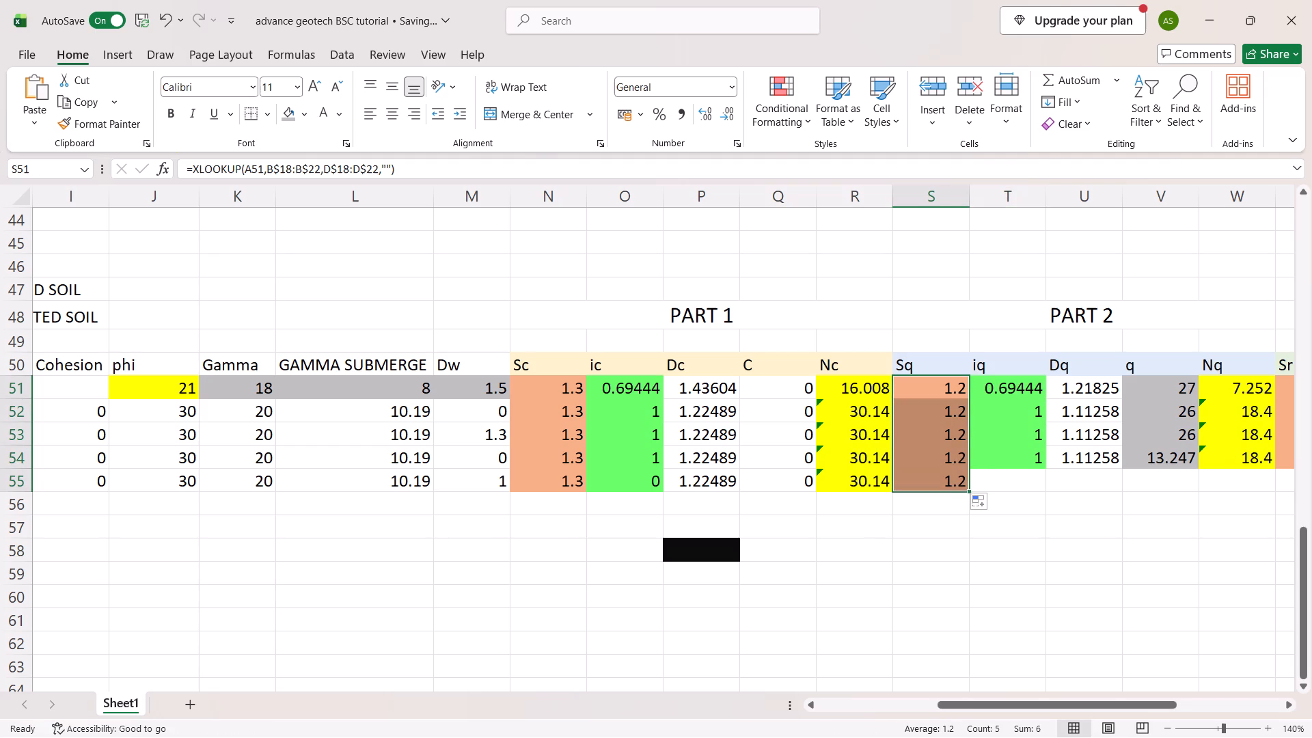
left_click_drag(1009, 388, 1043, 395)
left_click_drag(1043, 395, 1040, 485)
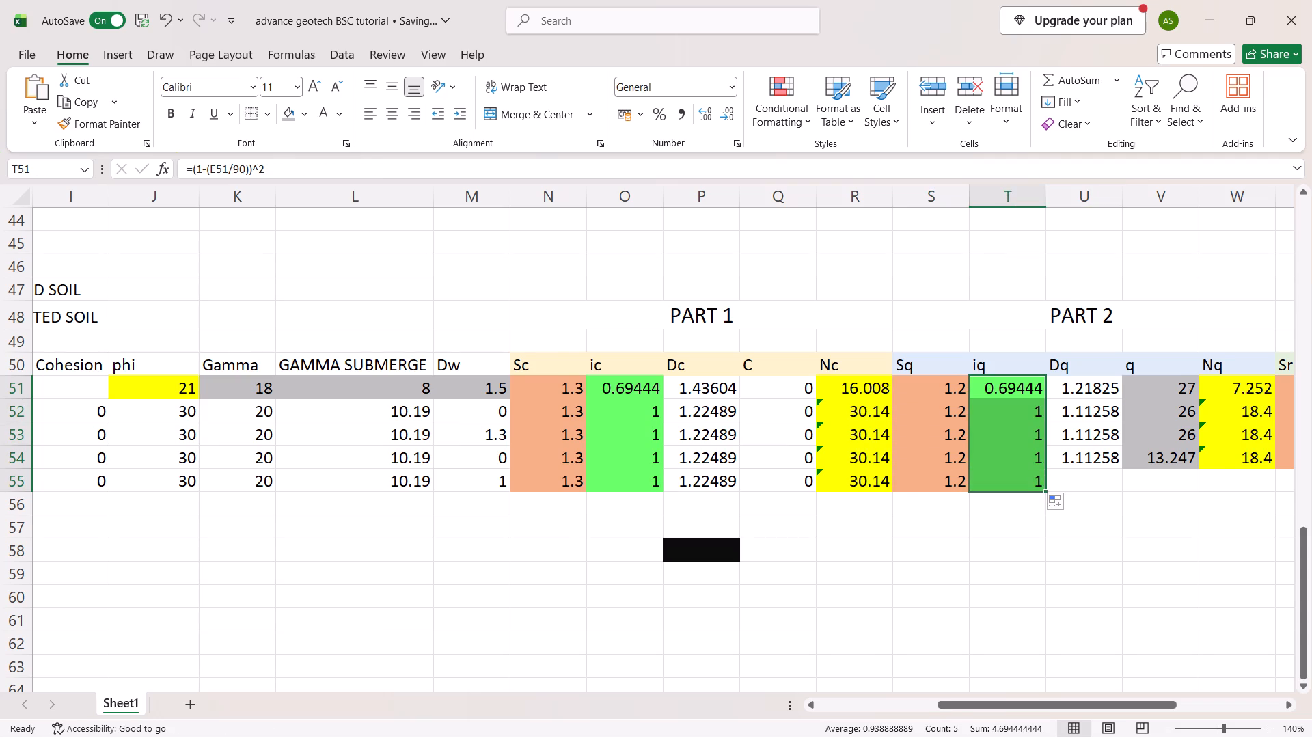
left_click(1089, 394)
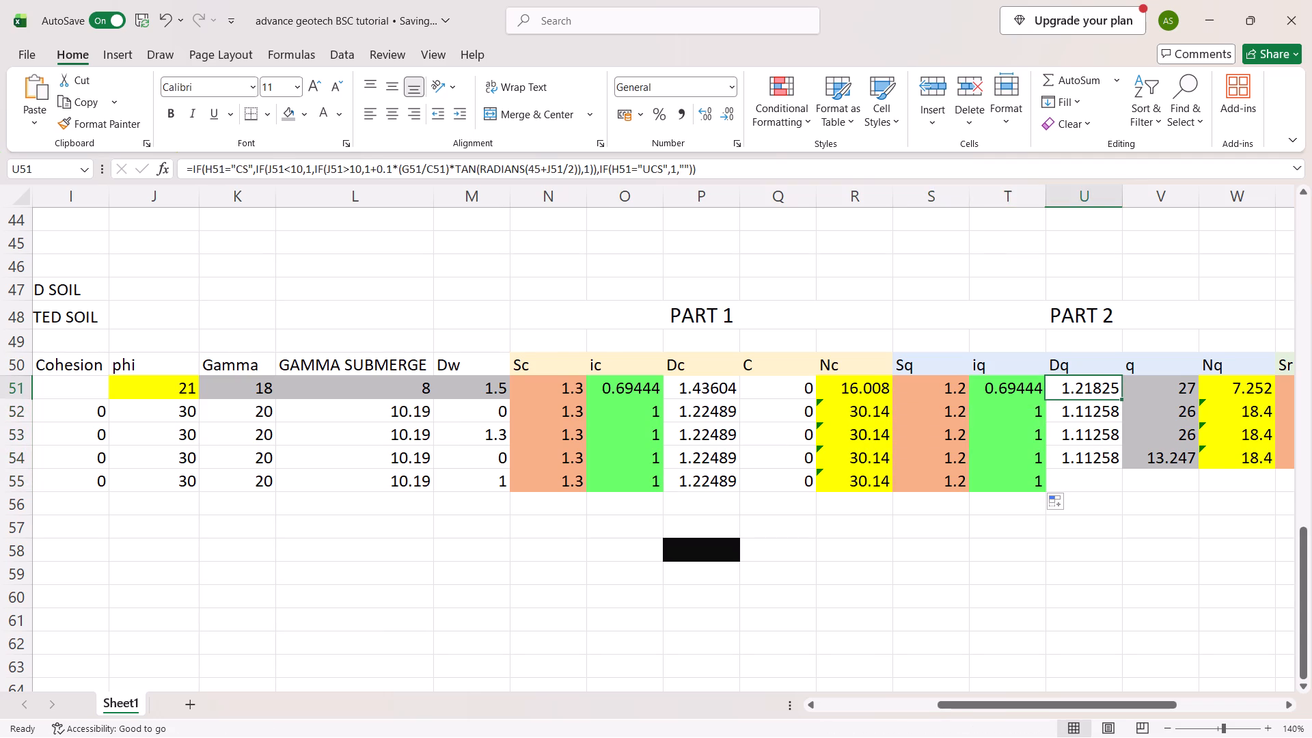
left_click_drag(1121, 397, 1125, 482)
Fill the Part 2 q and Nq columns from their row 51 formulas down through row 55.
scroll(1123, 482, "left", 2)
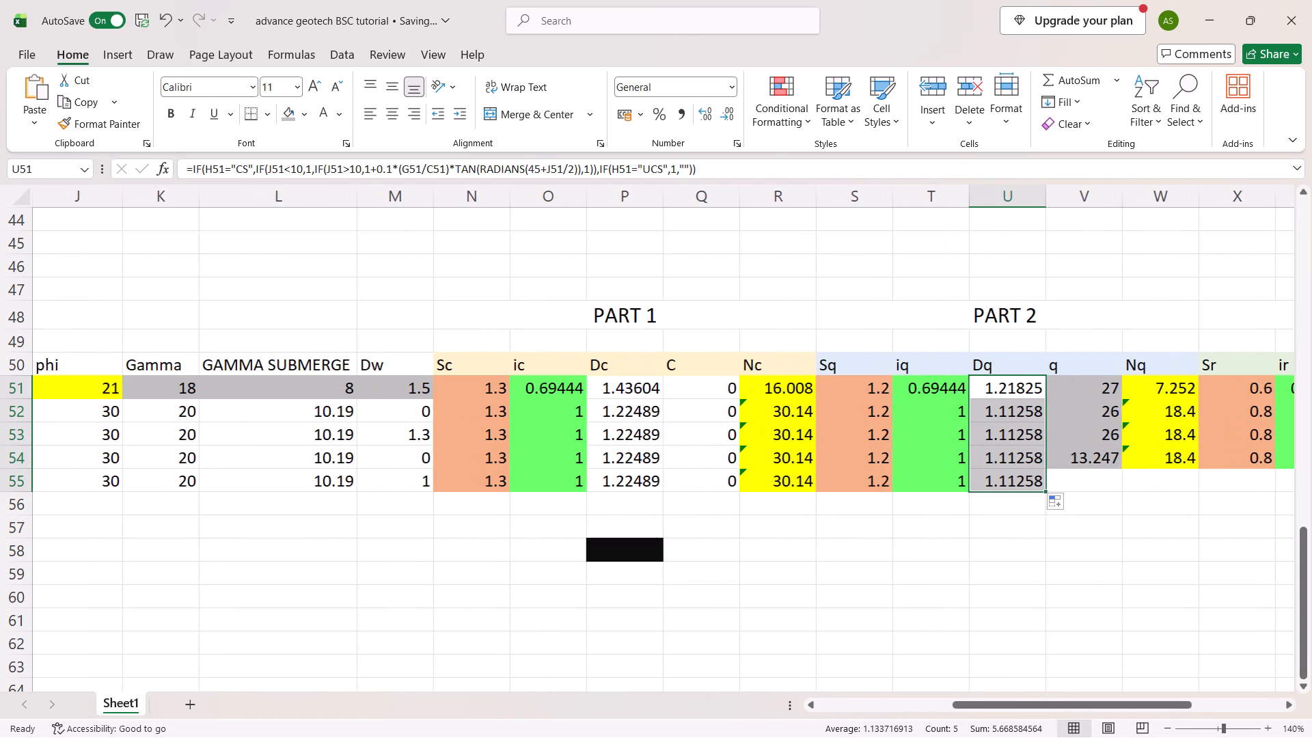
left_click_drag(1083, 392, 1115, 392)
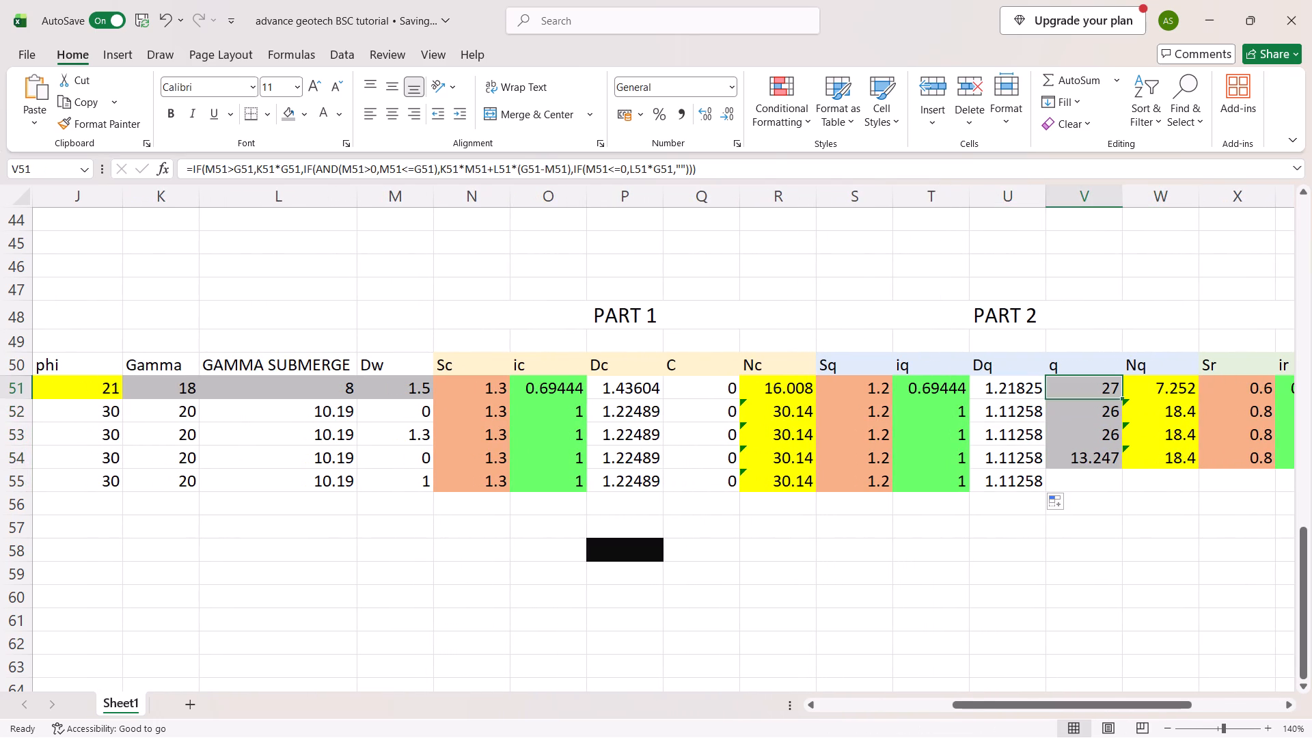
left_click_drag(1122, 400, 1122, 482)
scroll(1147, 420, "left", 1)
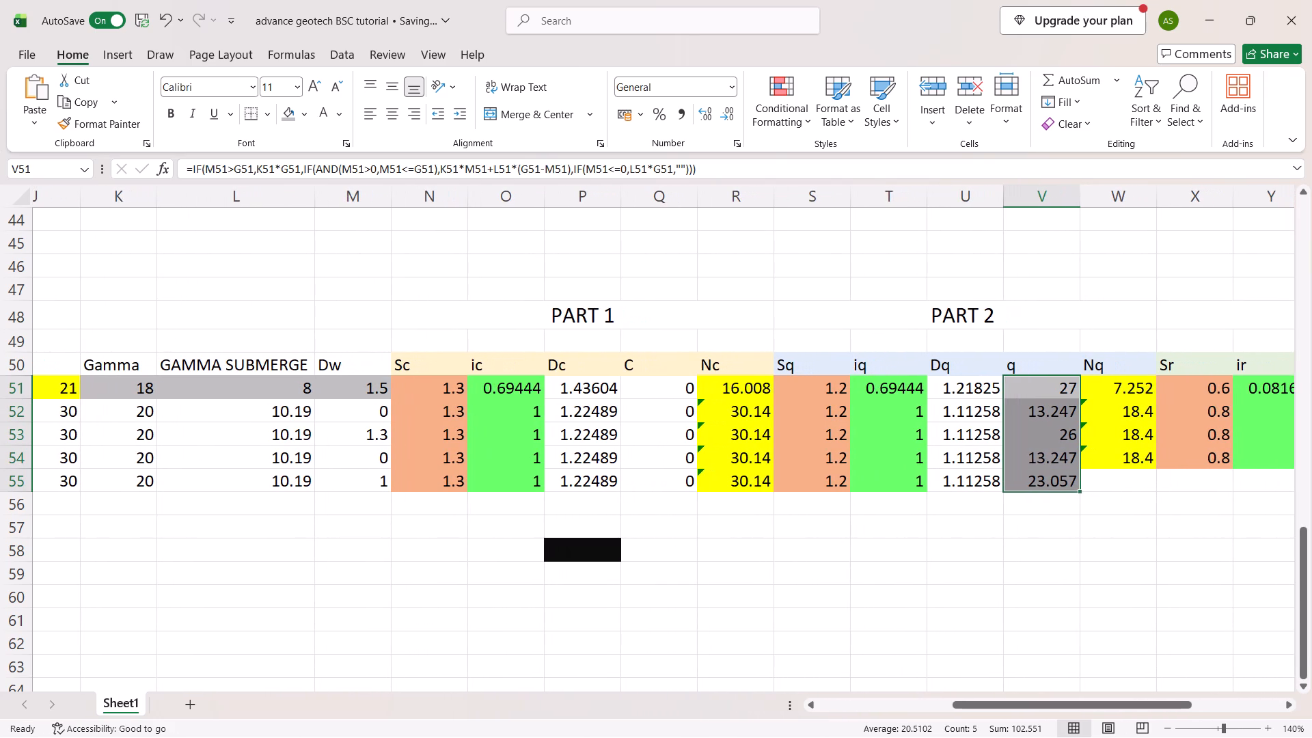
left_click(1169, 387)
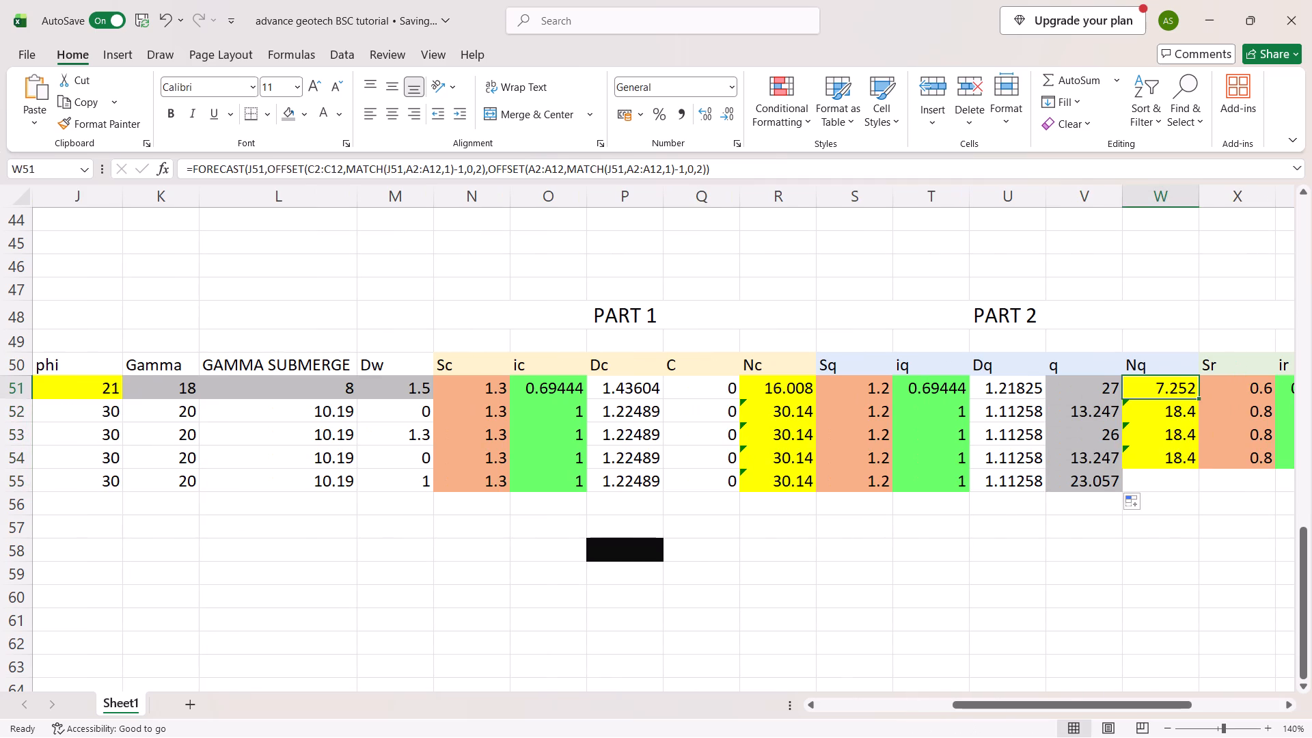
left_click_drag(1198, 400, 1198, 491)
Fill the Part 3 Sr and ir columns from their row 51 formulas down through row 55.
scroll(1198, 491, "left", 3)
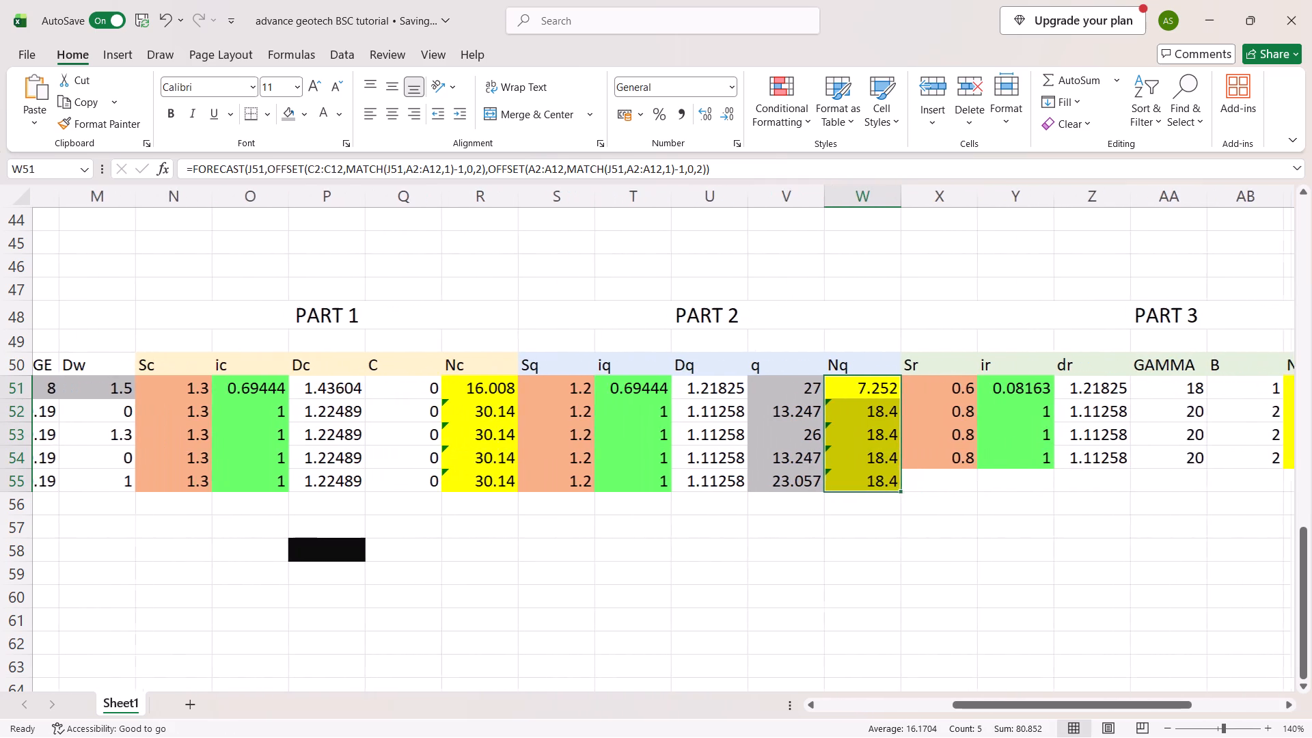
scroll(1198, 491, "left", 1)
left_click_drag(919, 390, 959, 399)
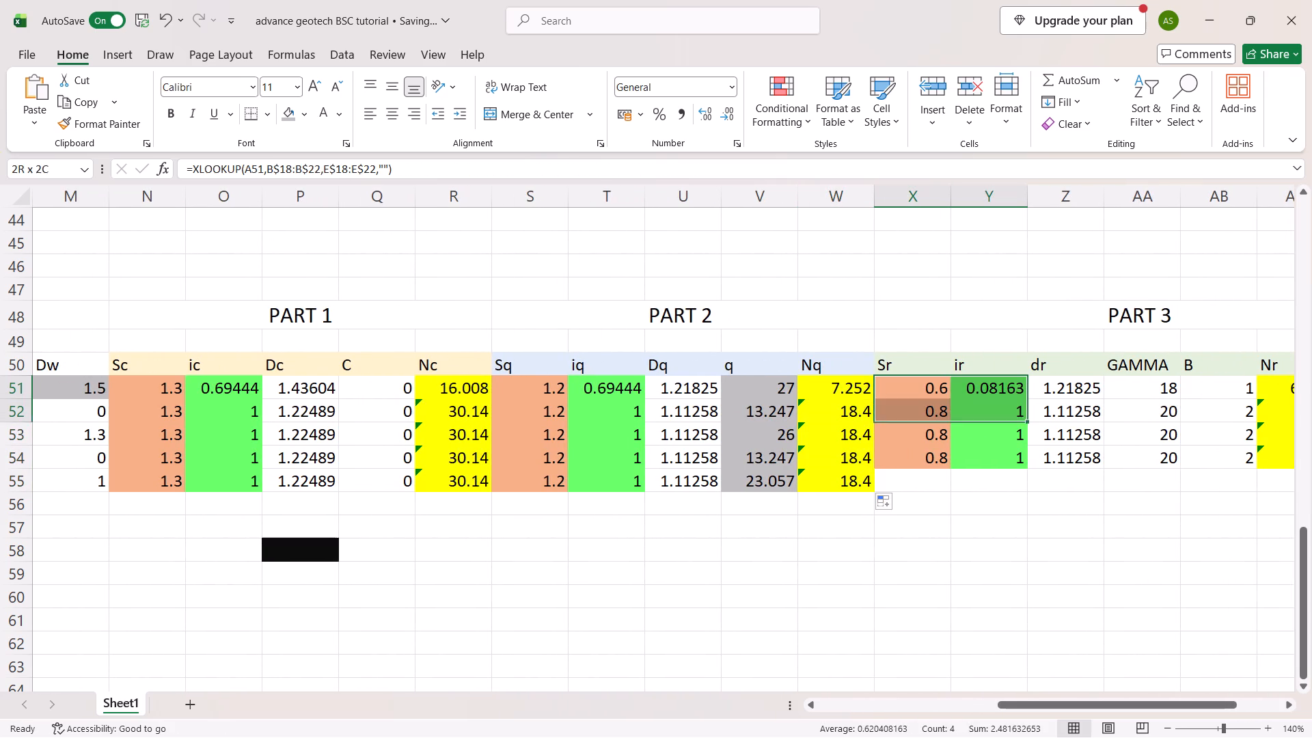
left_click_drag(959, 399, 948, 396)
left_click_drag(948, 396, 972, 493)
left_click_drag(1000, 391, 1007, 395)
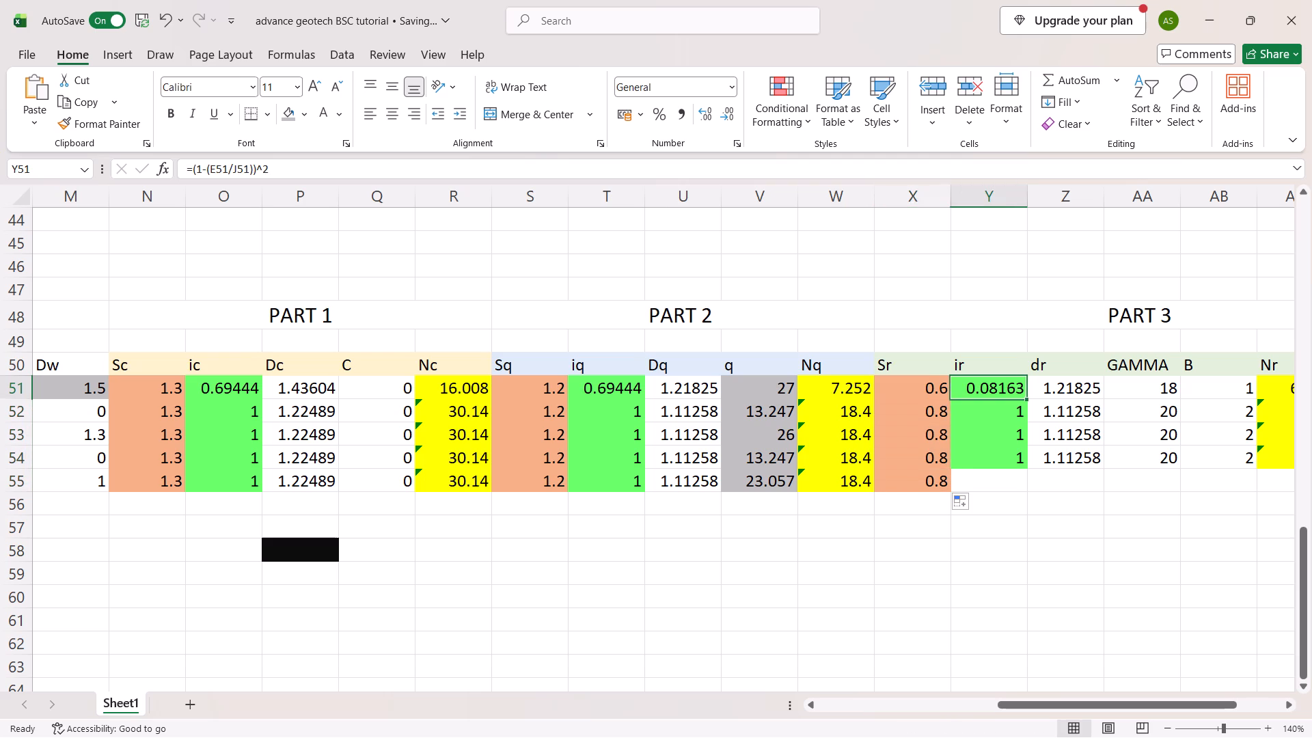
left_click_drag(1007, 395, 1026, 398)
left_click_drag(1026, 398, 1028, 398)
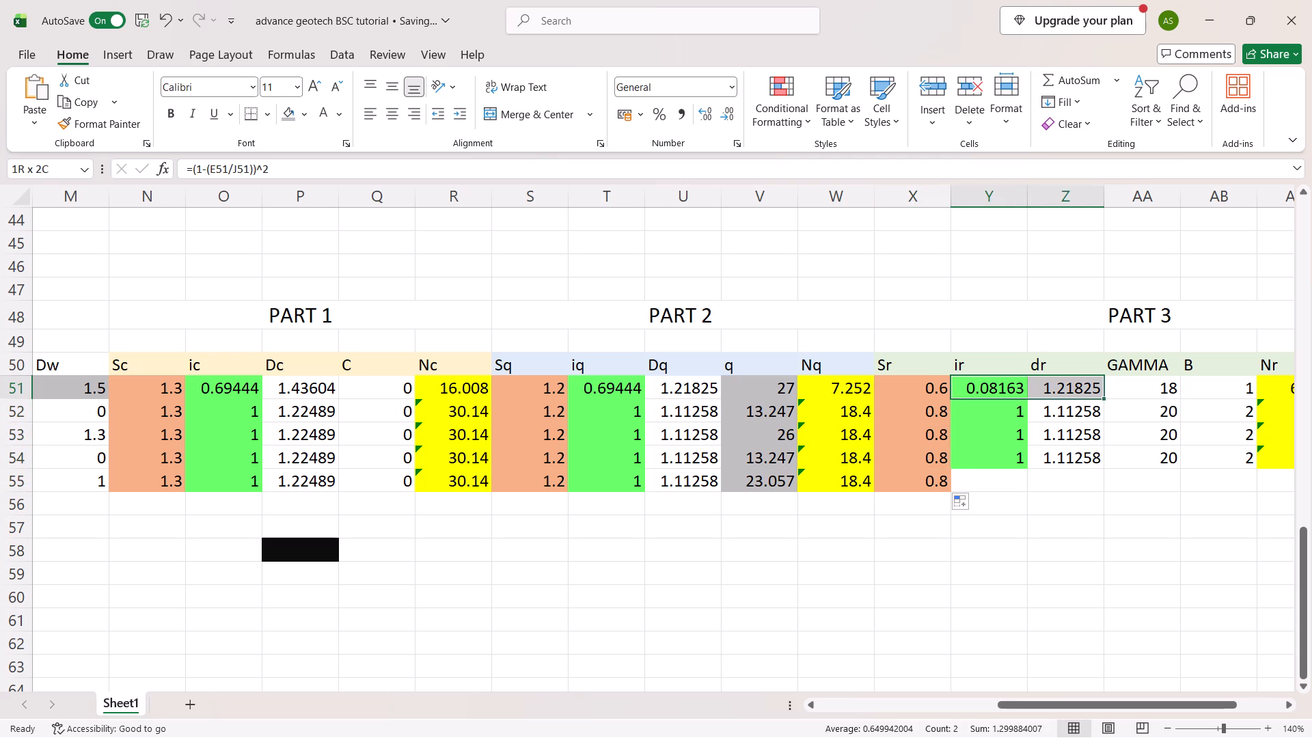
left_click_drag(1028, 398, 1020, 398)
left_click_drag(1029, 397, 1030, 473)
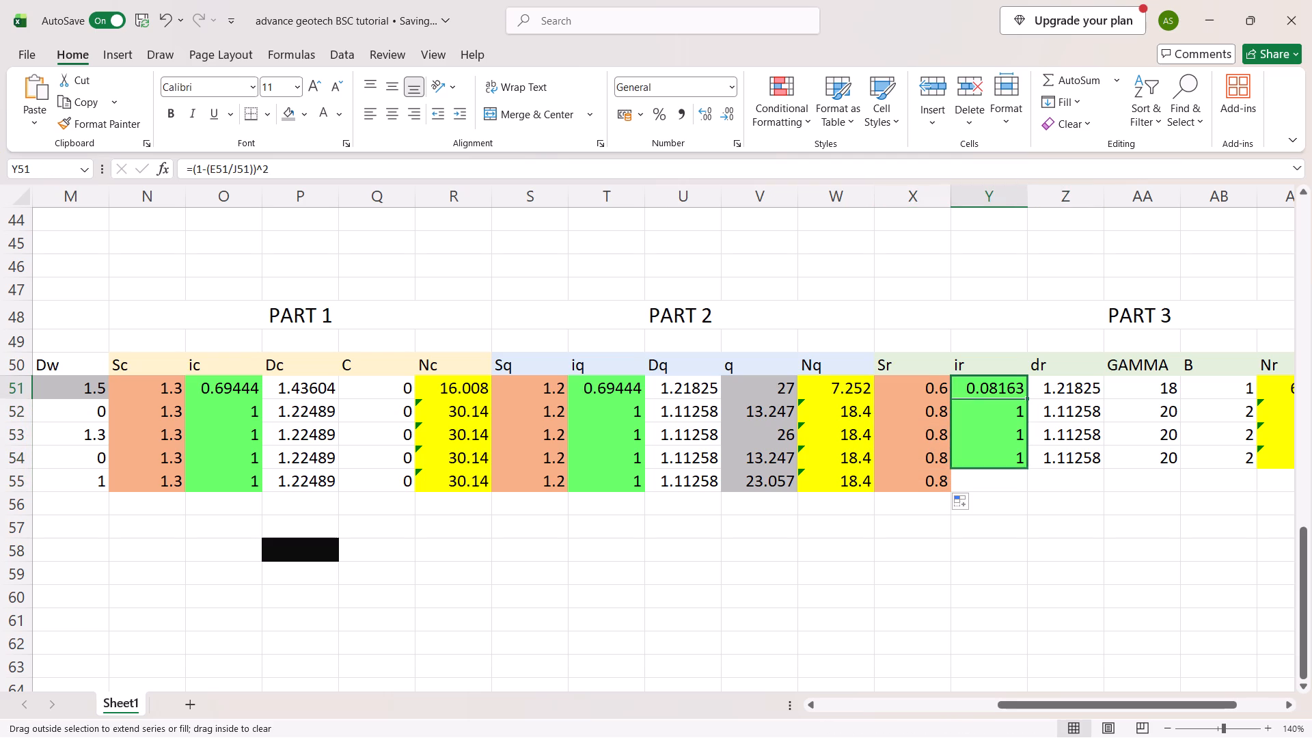
left_click_drag(1030, 473, 1024, 482)
Fill the Part 3 dr and GAMMA columns from their row 51 formulas down through row 55.
left_click_drag(1065, 387, 1105, 398)
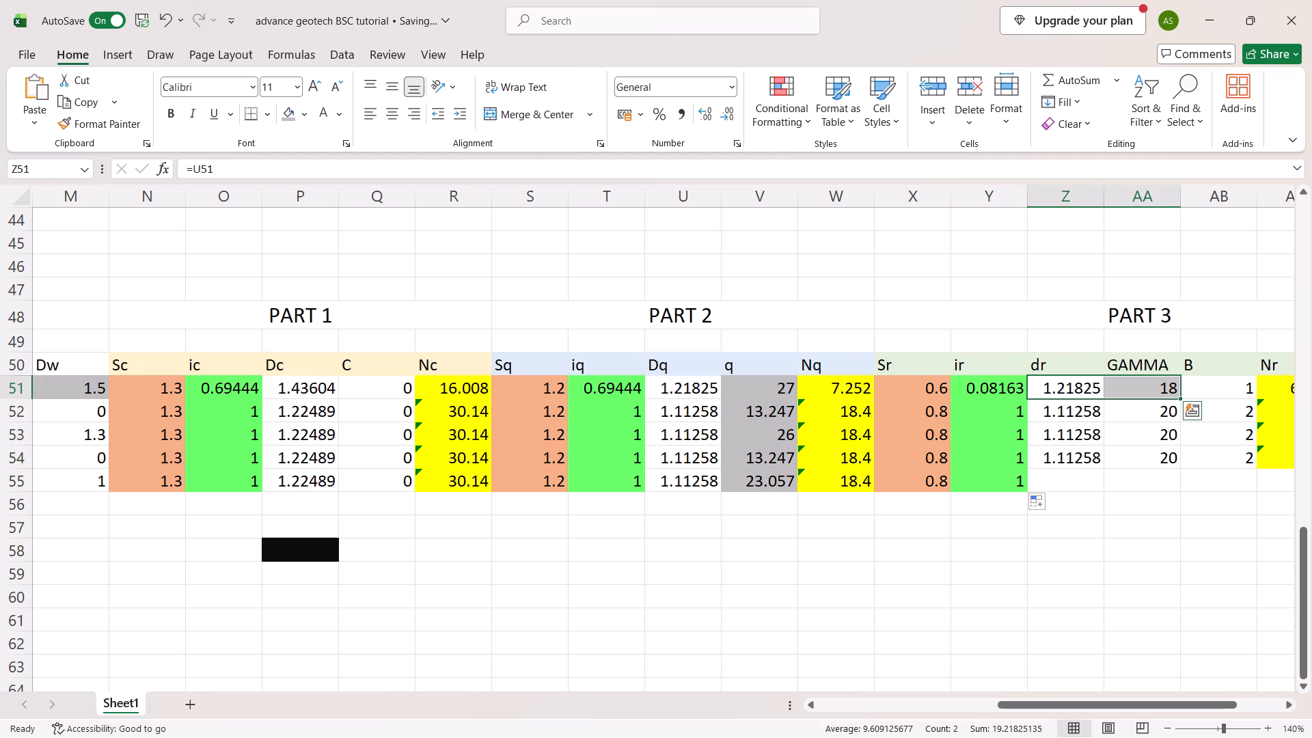
left_click_drag(1091, 387, 1102, 394)
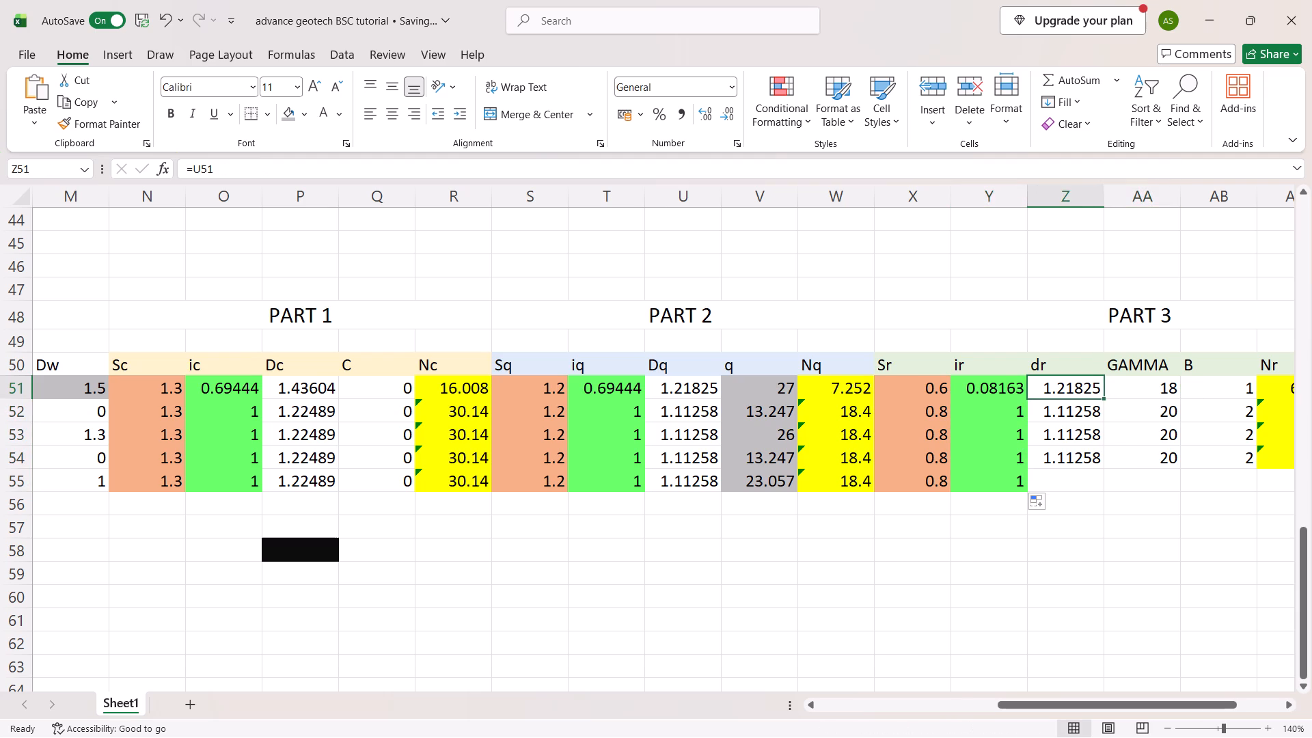
left_click_drag(1104, 396, 1105, 465)
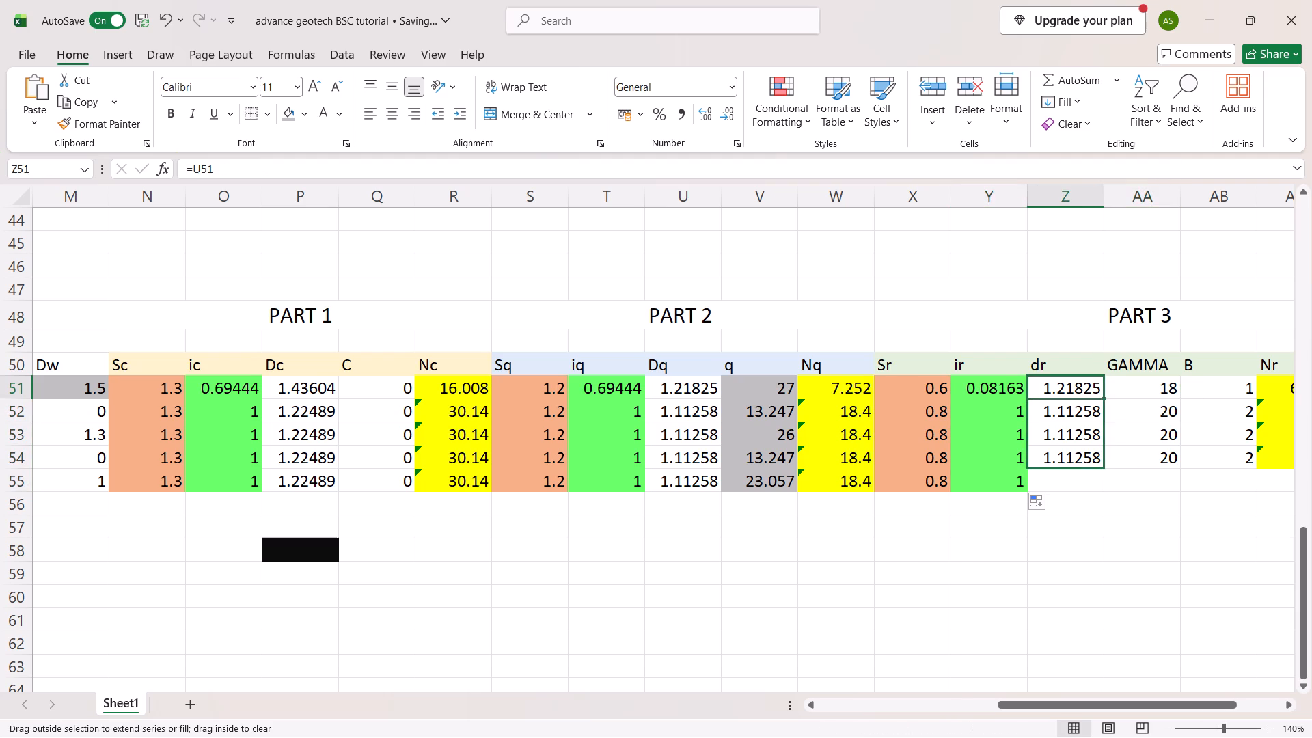
left_click_drag(1105, 465, 1097, 482)
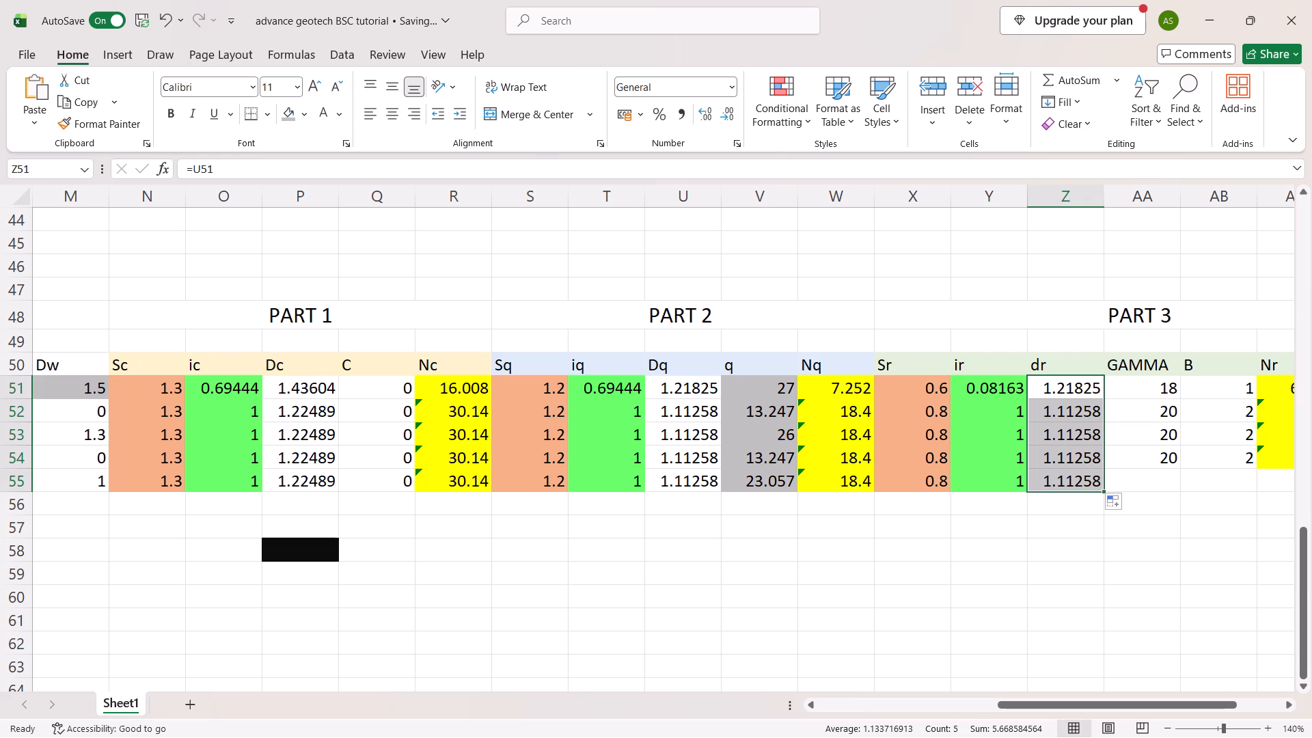
left_click(1168, 386)
scroll(1168, 386, "left", 1)
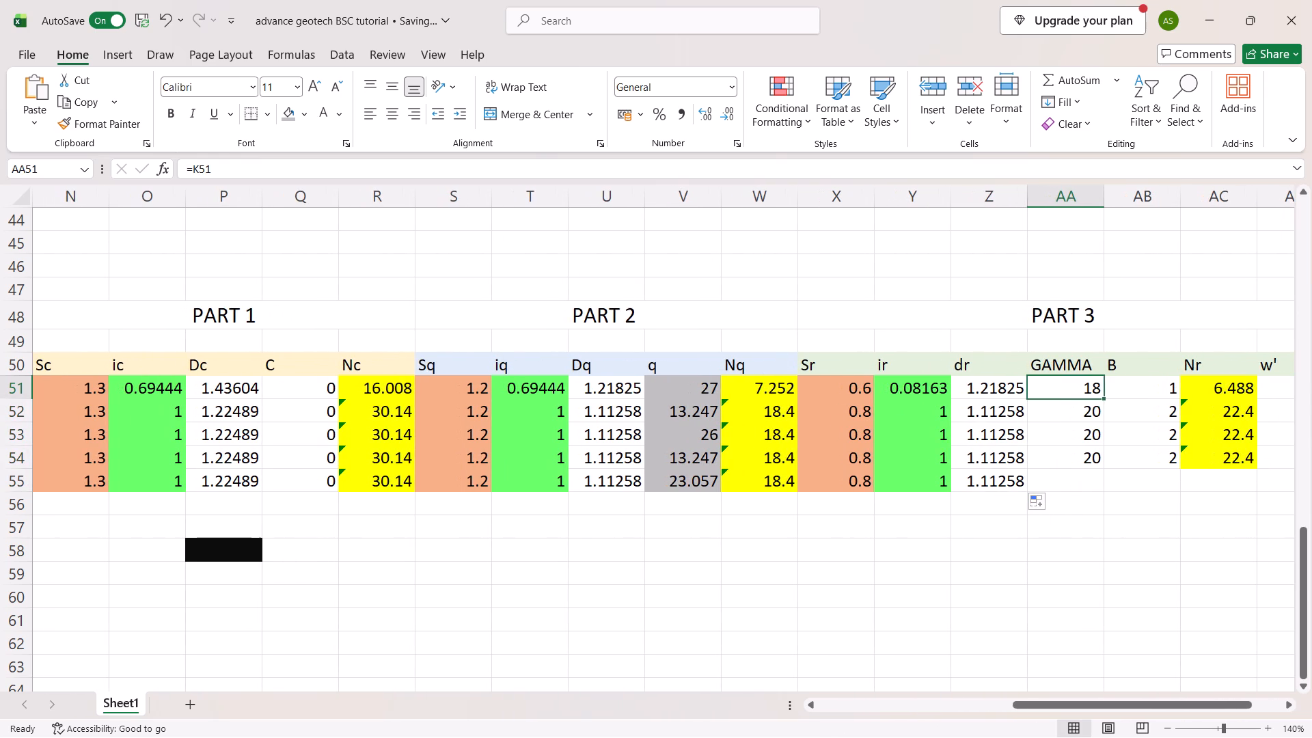
left_click_drag(1103, 398, 1082, 502)
Fill the Part 3 B and Nr columns from their row 51 formulas down through row 55.
scroll(1082, 502, "left", 1)
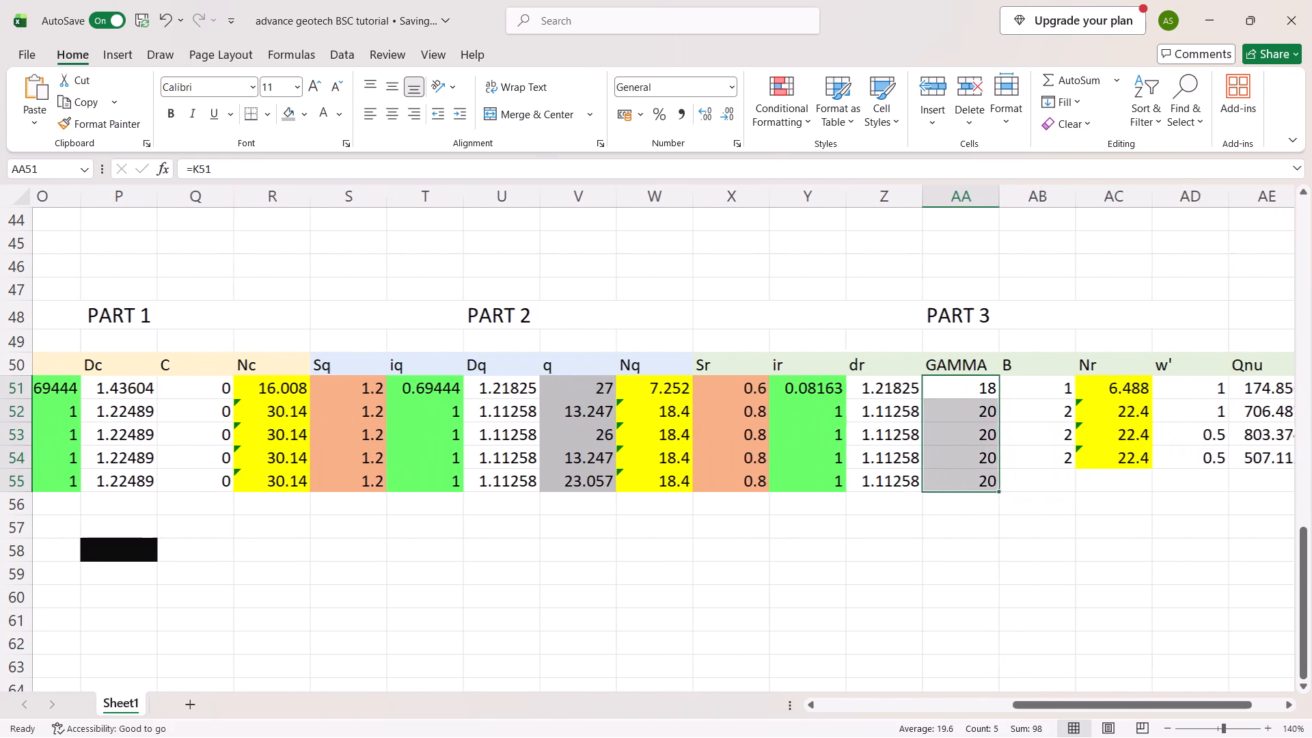
scroll(1082, 502, "left", 1)
left_click_drag(1011, 394, 1024, 403)
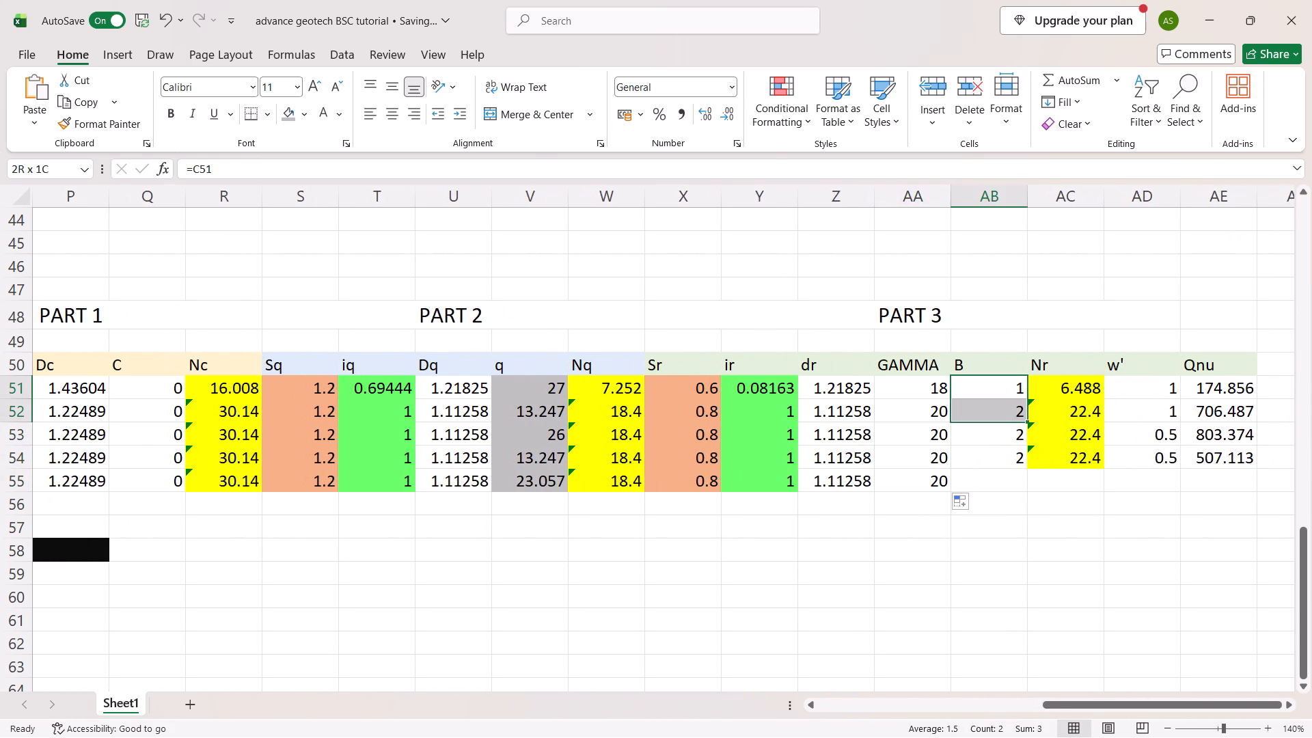
left_click_drag(1024, 403, 1021, 399)
left_click(1024, 398)
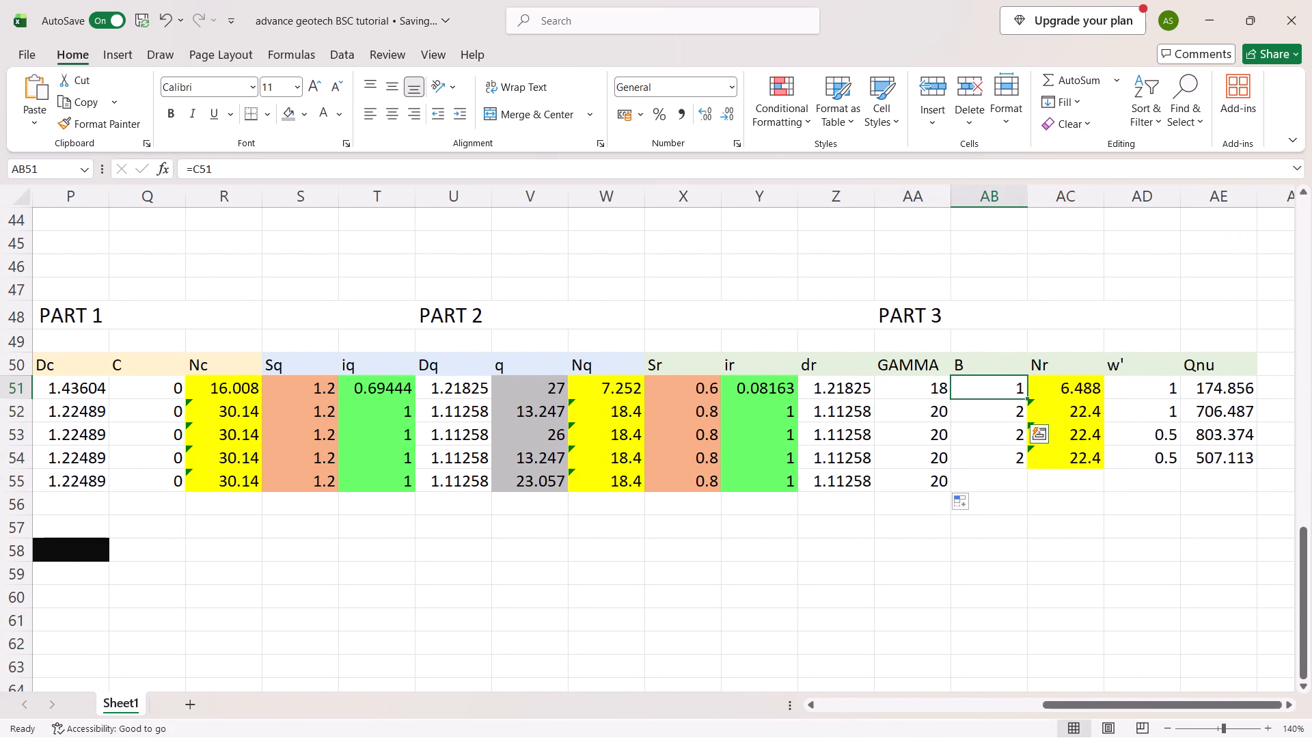
left_click_drag(1024, 398, 1022, 482)
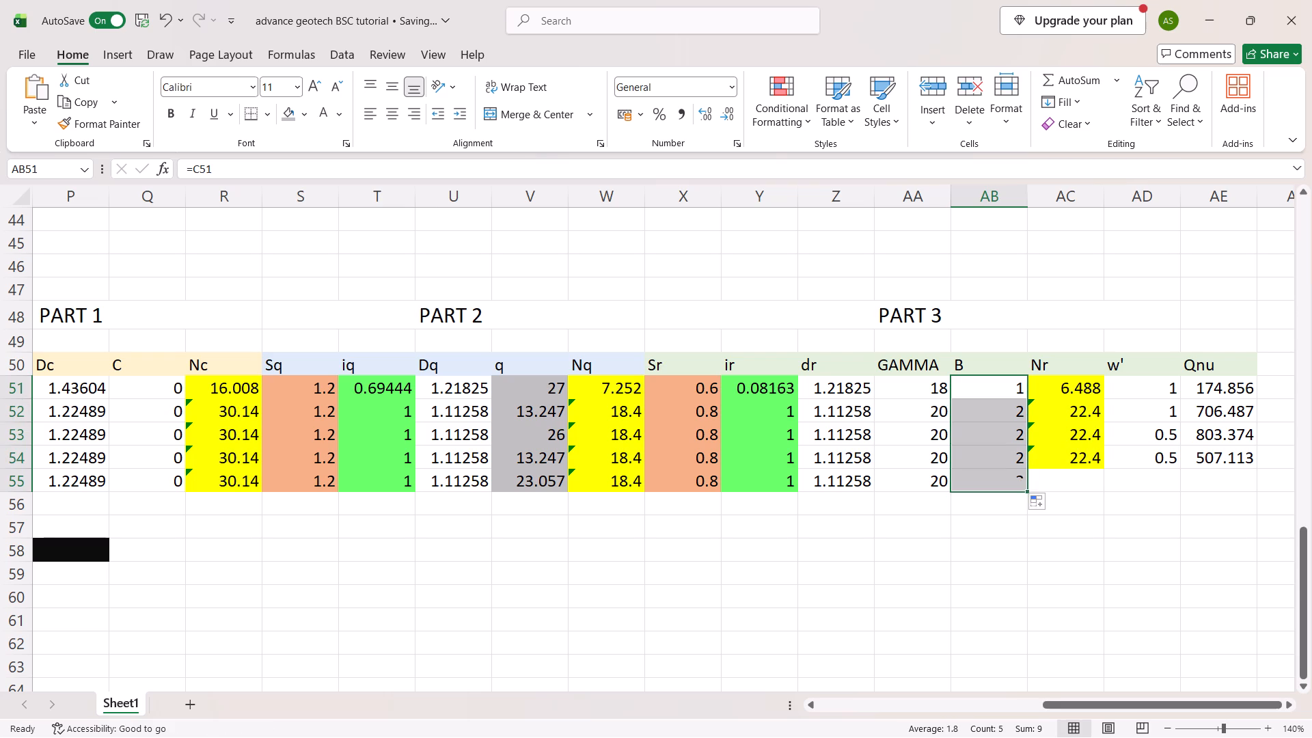
left_click_drag(1079, 394, 1103, 398)
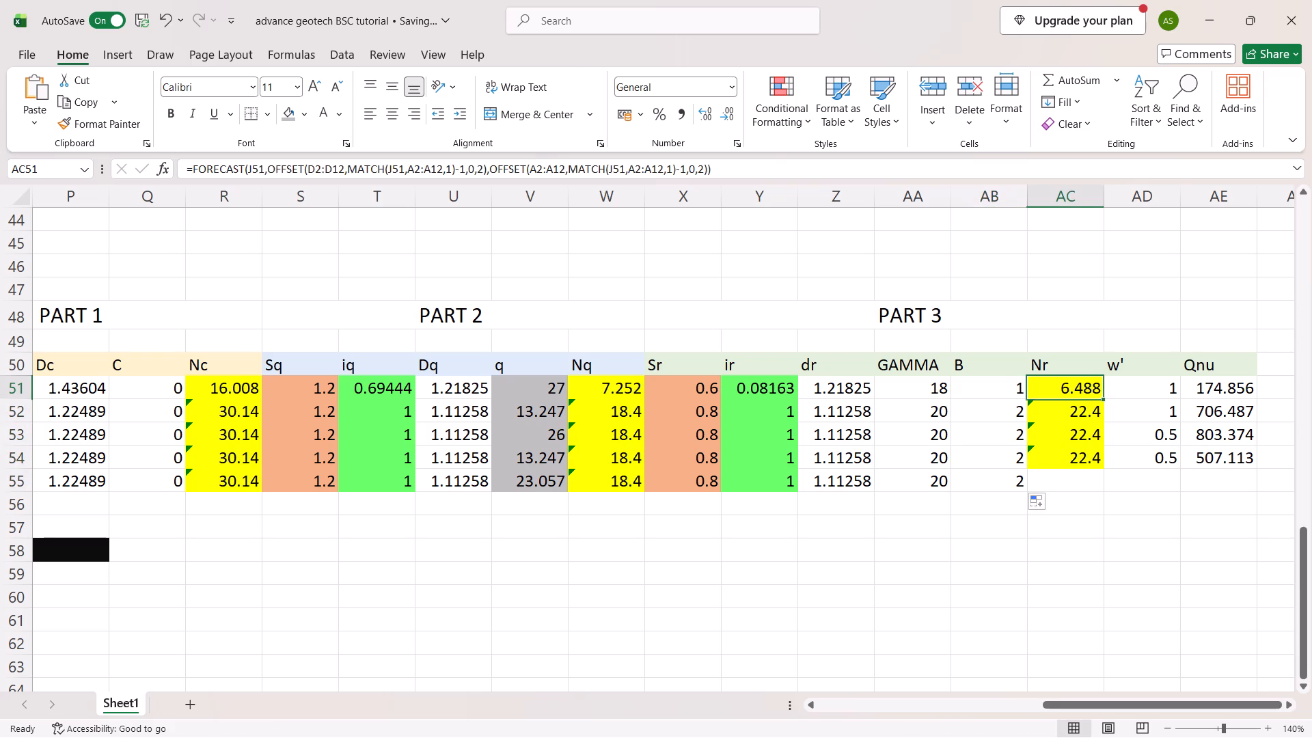
left_click_drag(1103, 398, 1099, 398)
left_click_drag(1104, 397, 1099, 481)
Fill the w' and Qnu columns from their row 51 formulas down through row 55.
scroll(1099, 481, "left", 4)
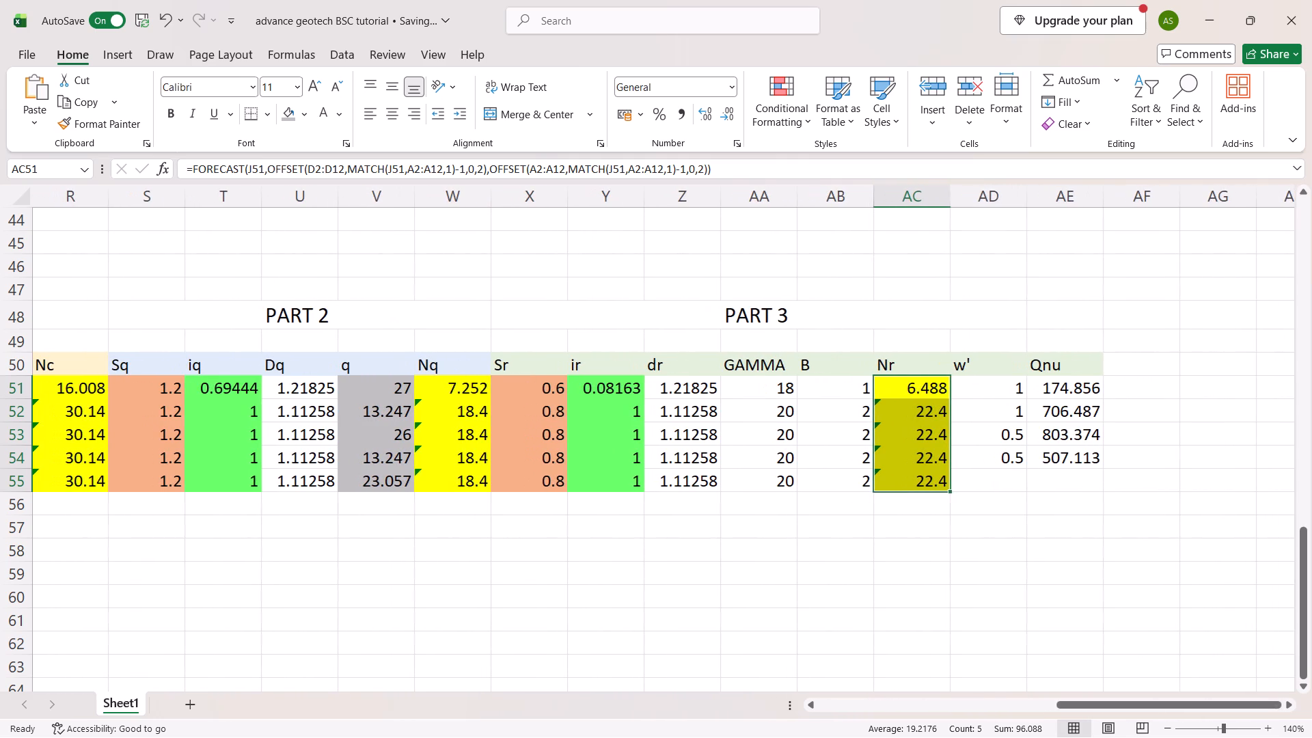
left_click_drag(996, 385, 1027, 396)
left_click_drag(1027, 396, 1023, 487)
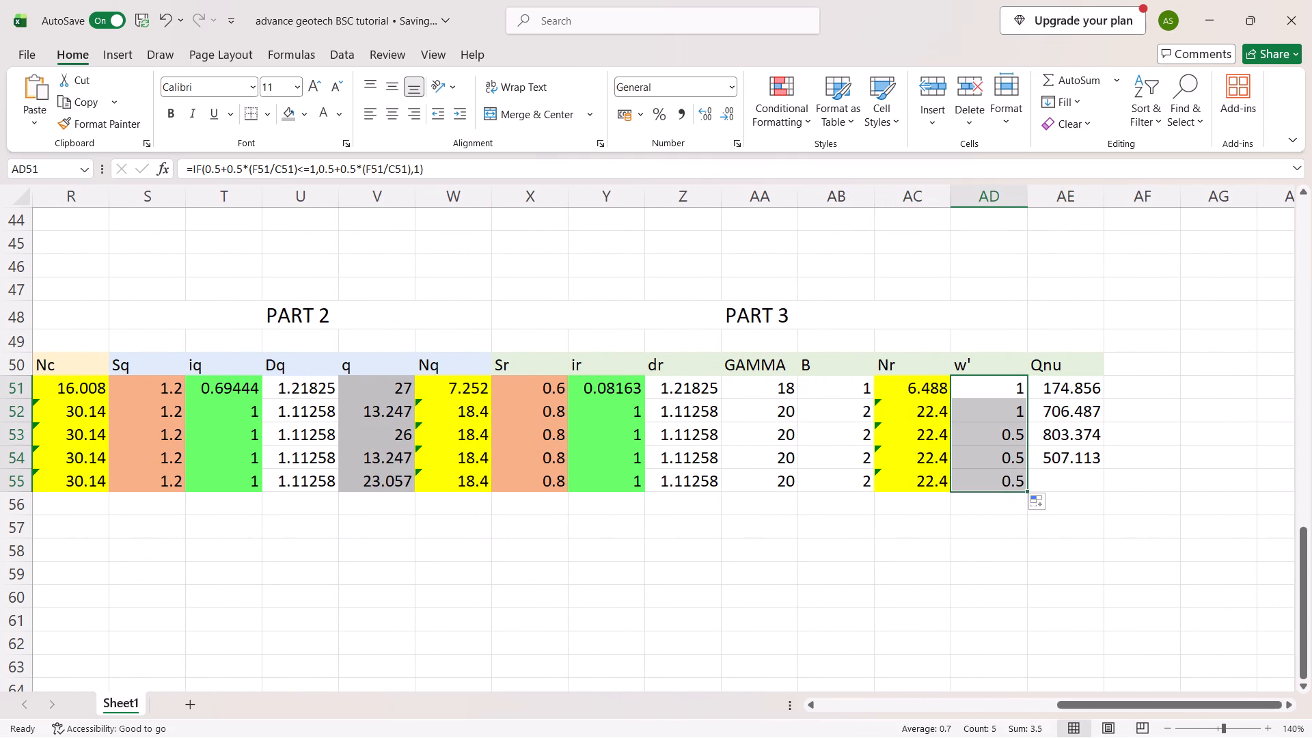
left_click_drag(1074, 393, 1104, 399)
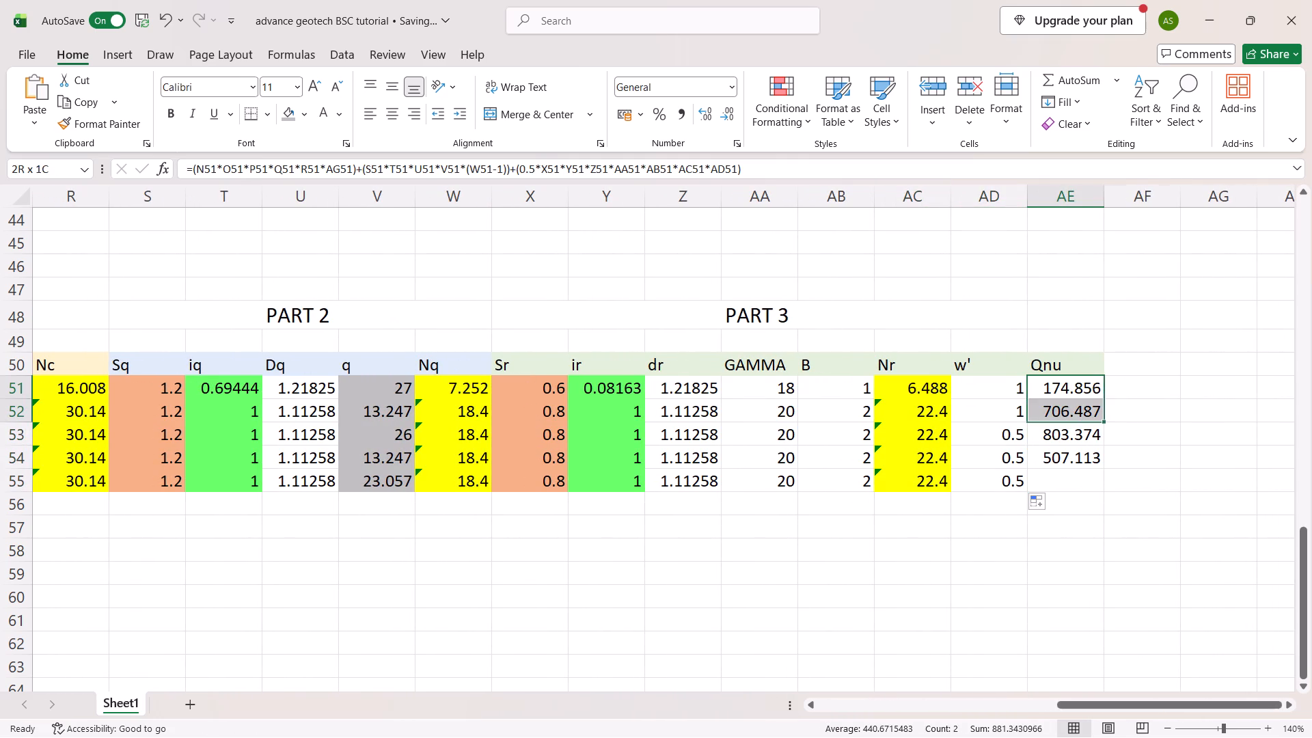
left_click_drag(1104, 399, 1097, 397)
left_click_drag(1105, 397, 1104, 420)
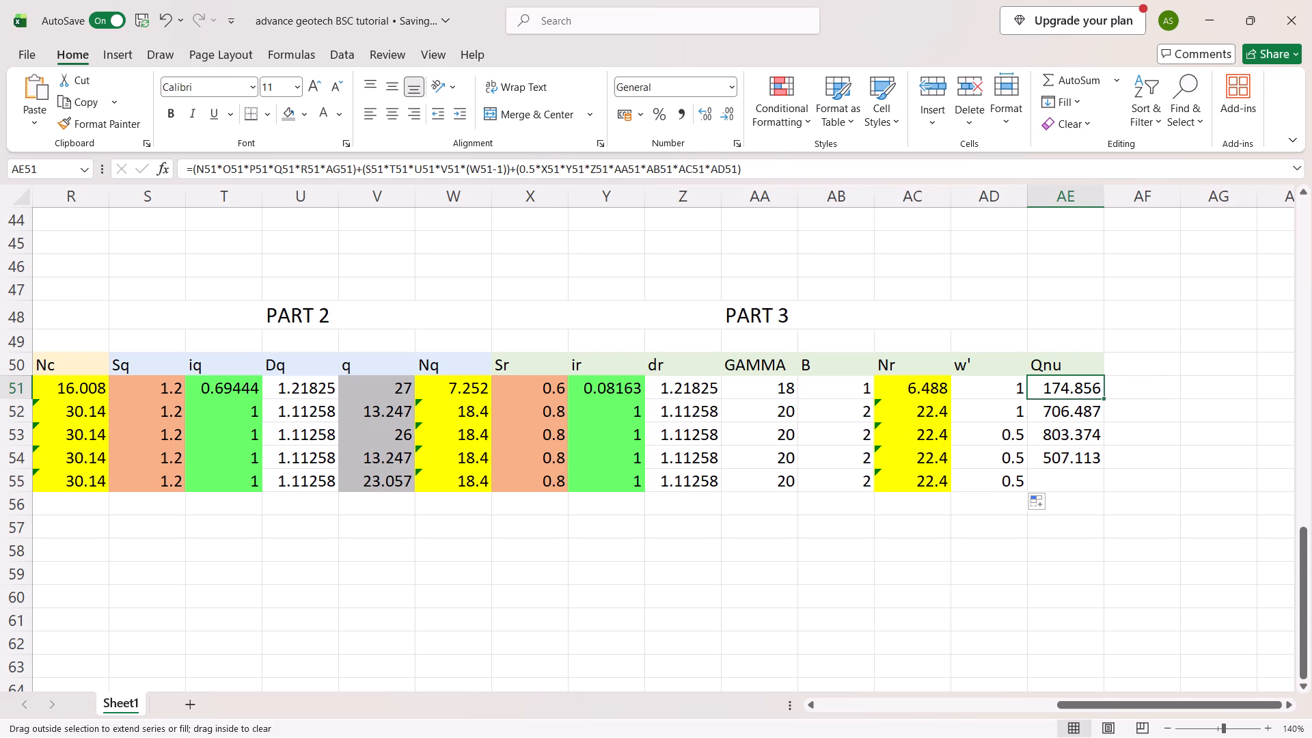
left_click_drag(1104, 420, 1102, 478)
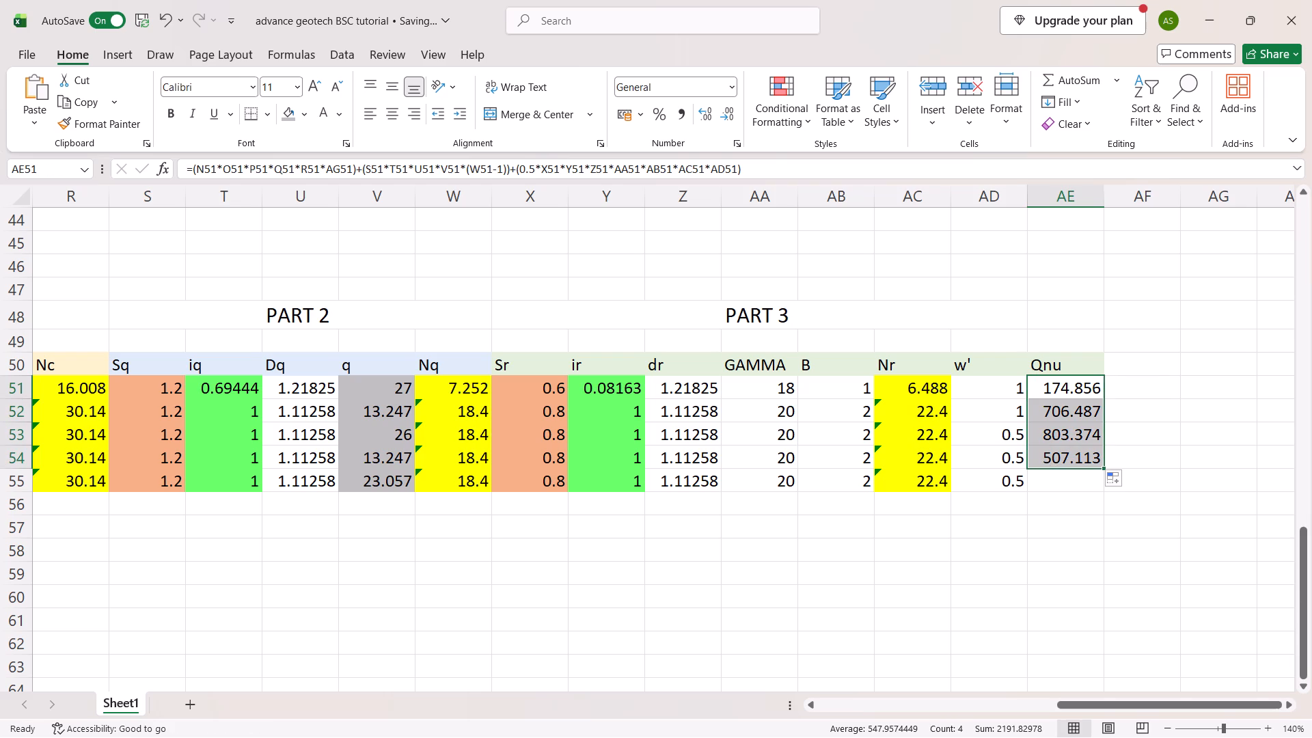
left_click(1091, 392)
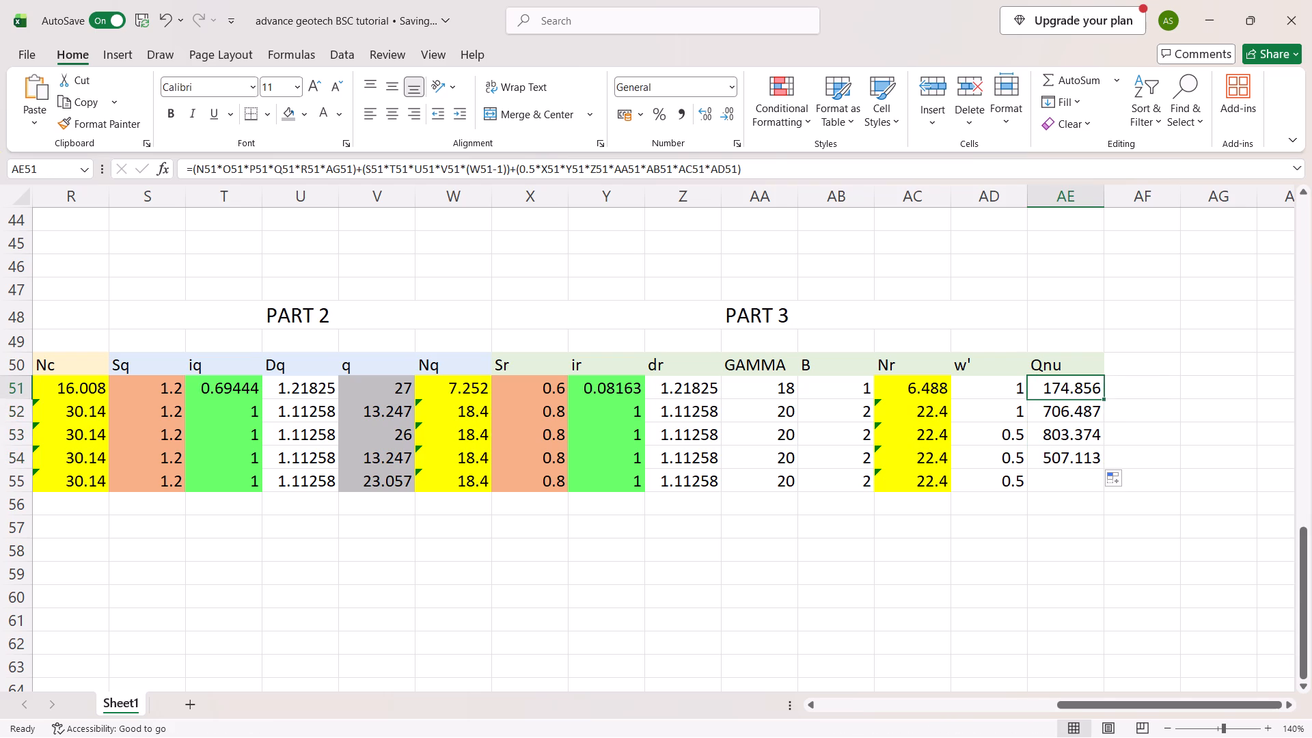
left_click_drag(1104, 398, 1096, 489)
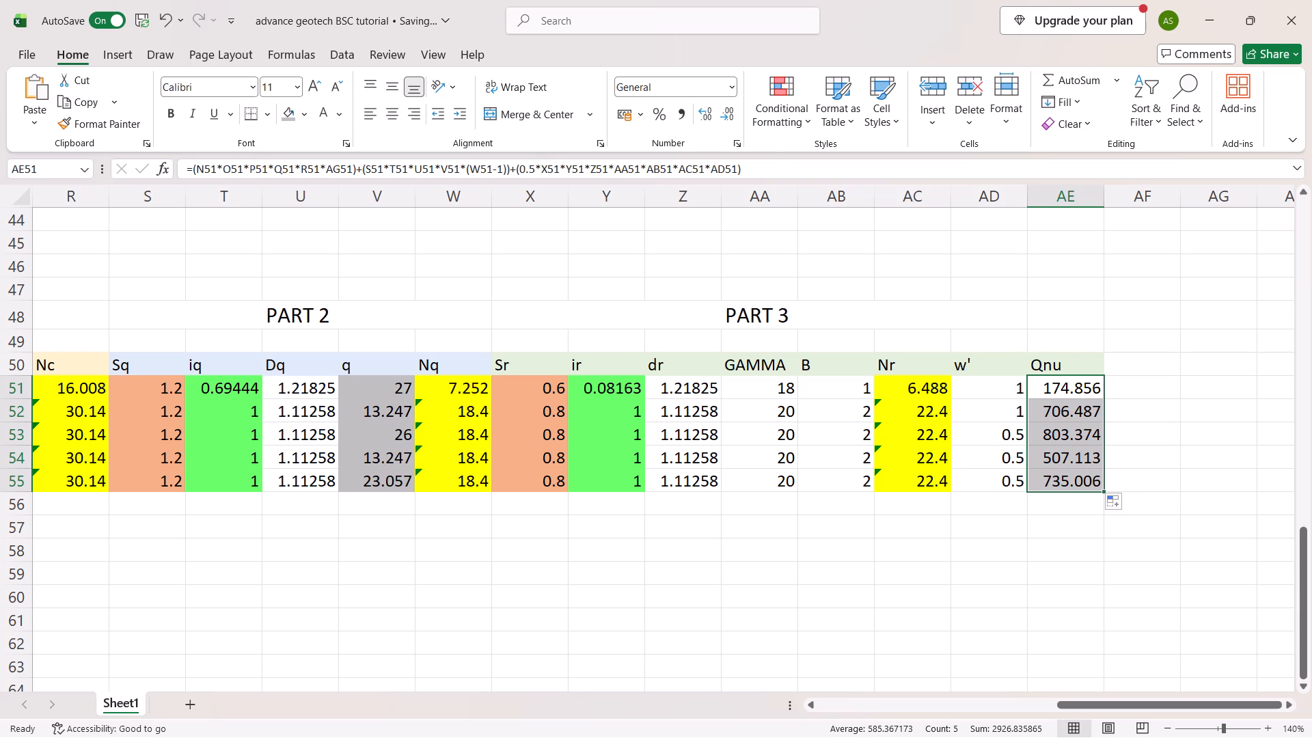
Set the Zw water depth in row 55 to 0.5.
scroll(1043, 487, "right", 3)
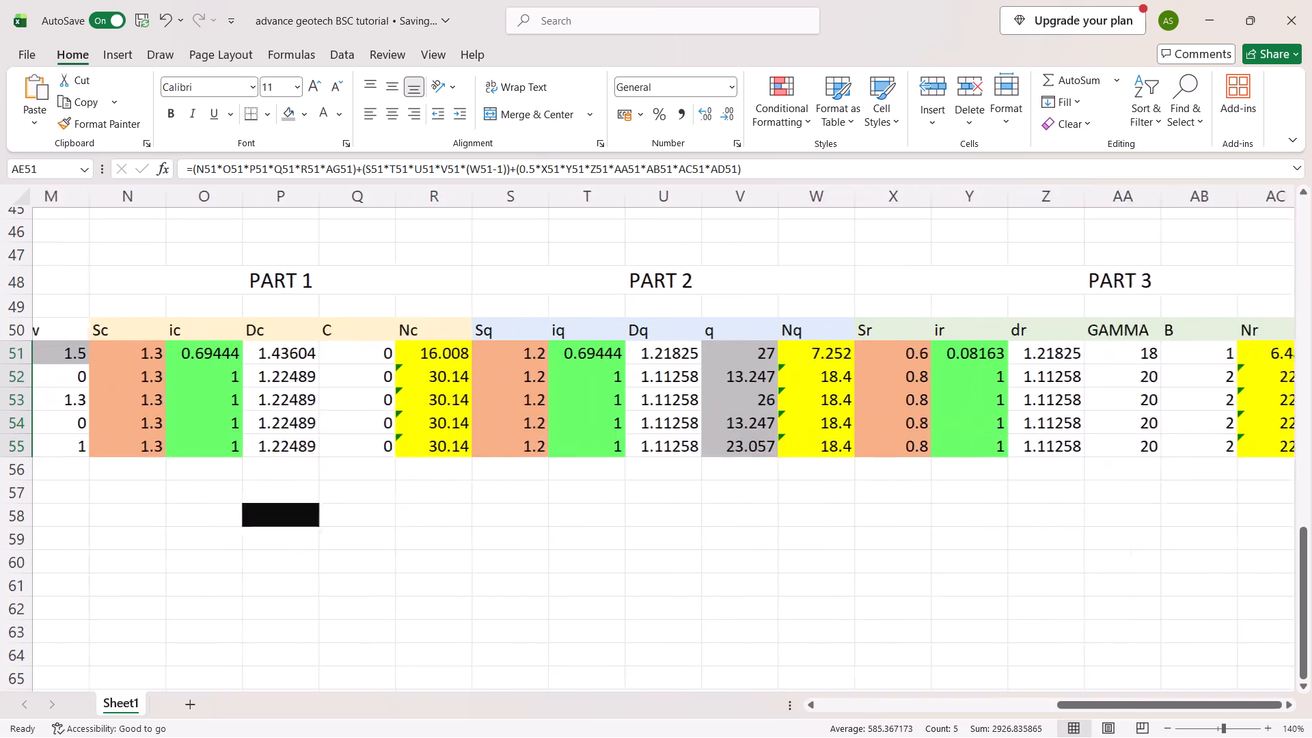
scroll(1043, 487, "right", 9)
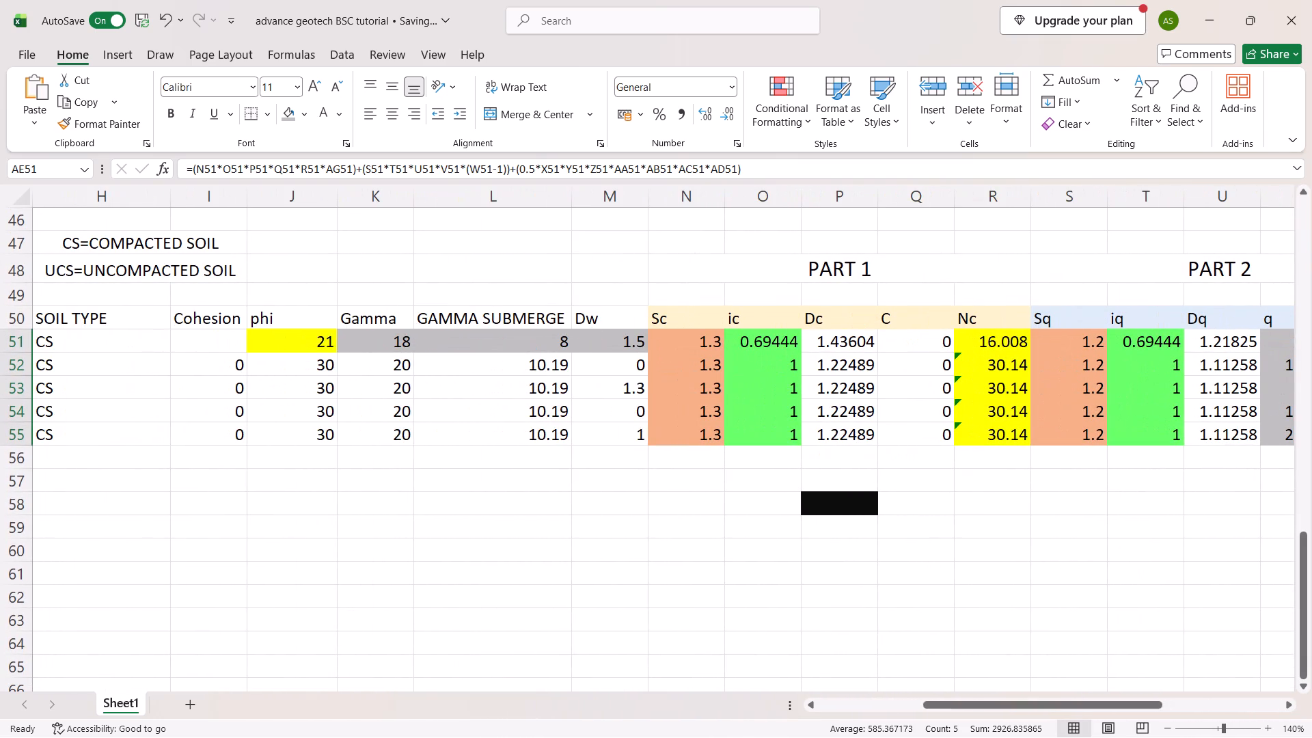
scroll(340, 398, "right", 2)
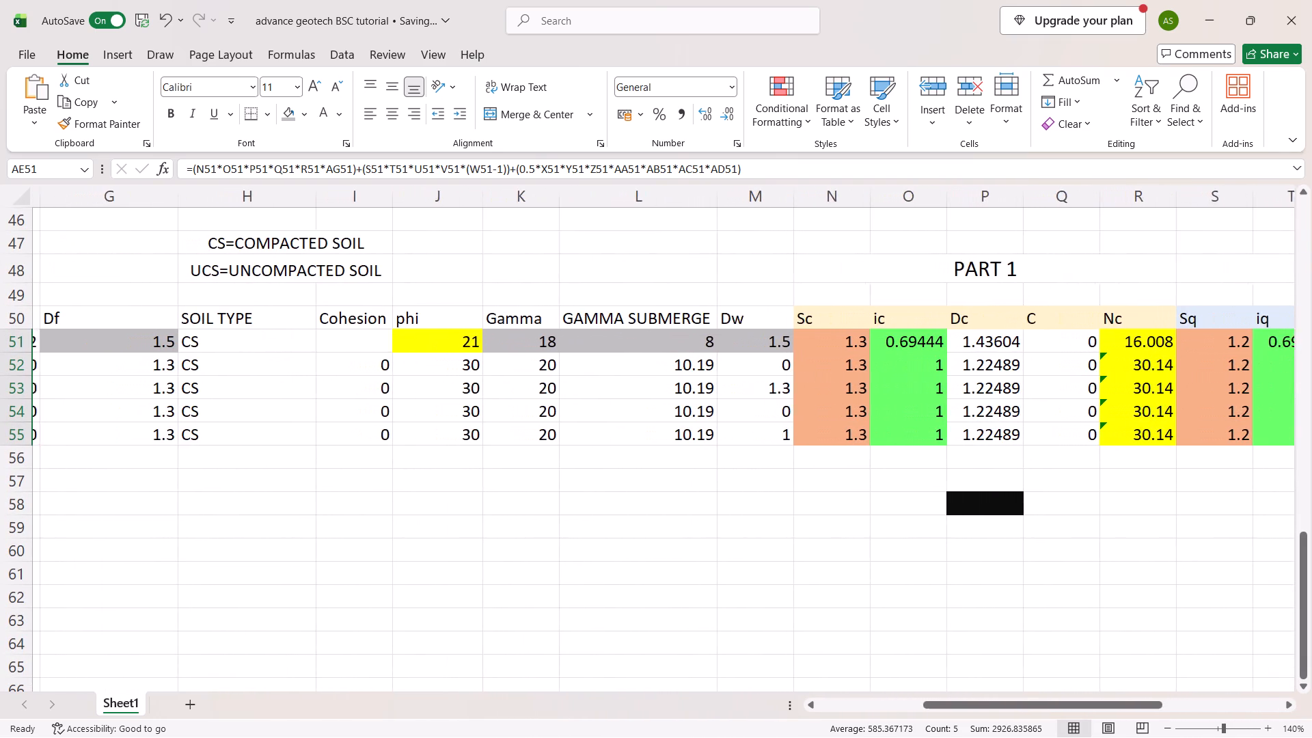
scroll(340, 398, "right", 1)
scroll(226, 411, "right", 5)
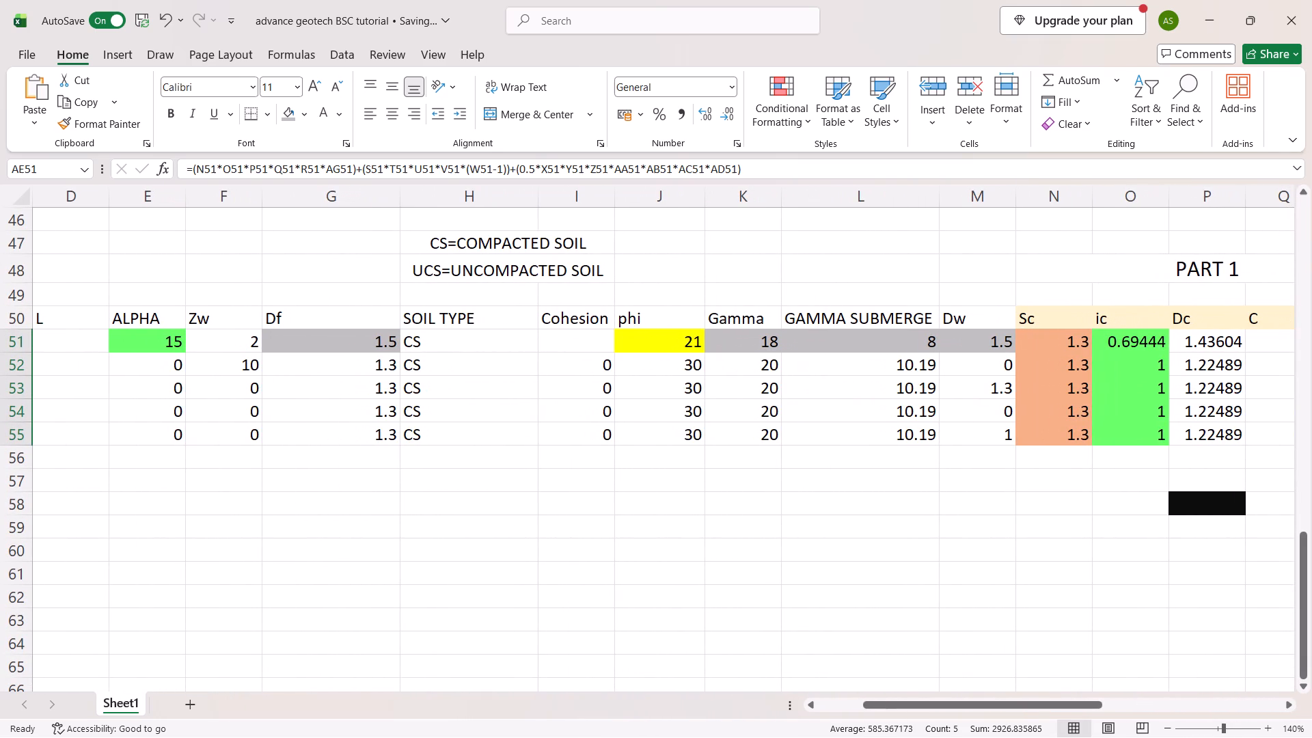
left_click(240, 435)
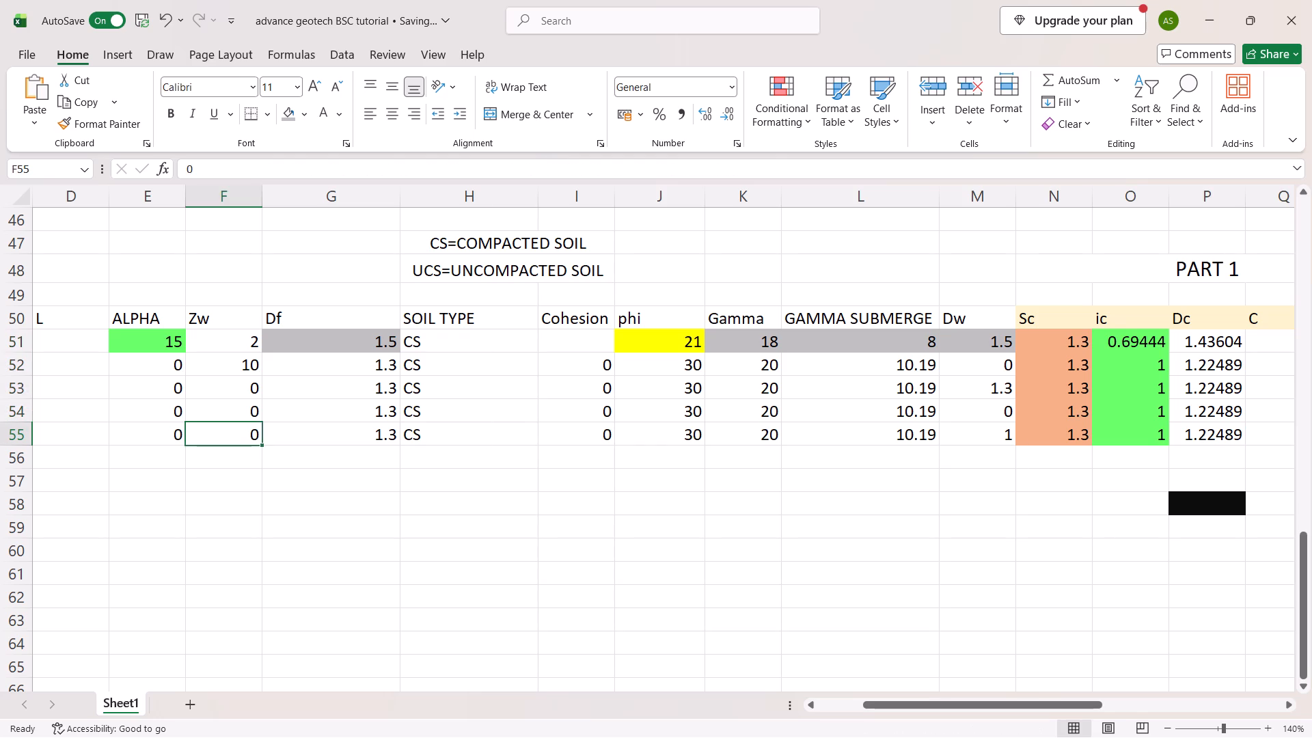
key("1")
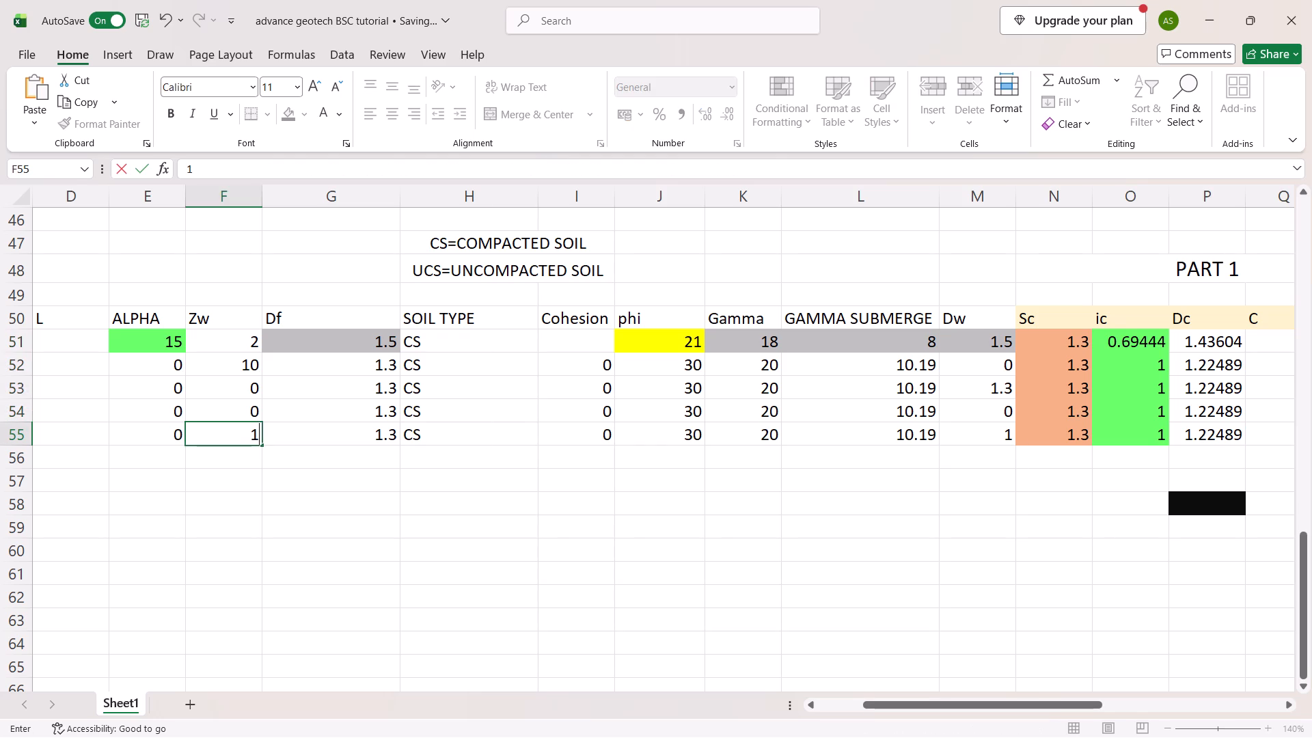
key("BackSpace")
type(".5")
key("Return")
Review the w' and Qnu results against the input columns for rows 51 to 55.
scroll(240, 435, "left", 3)
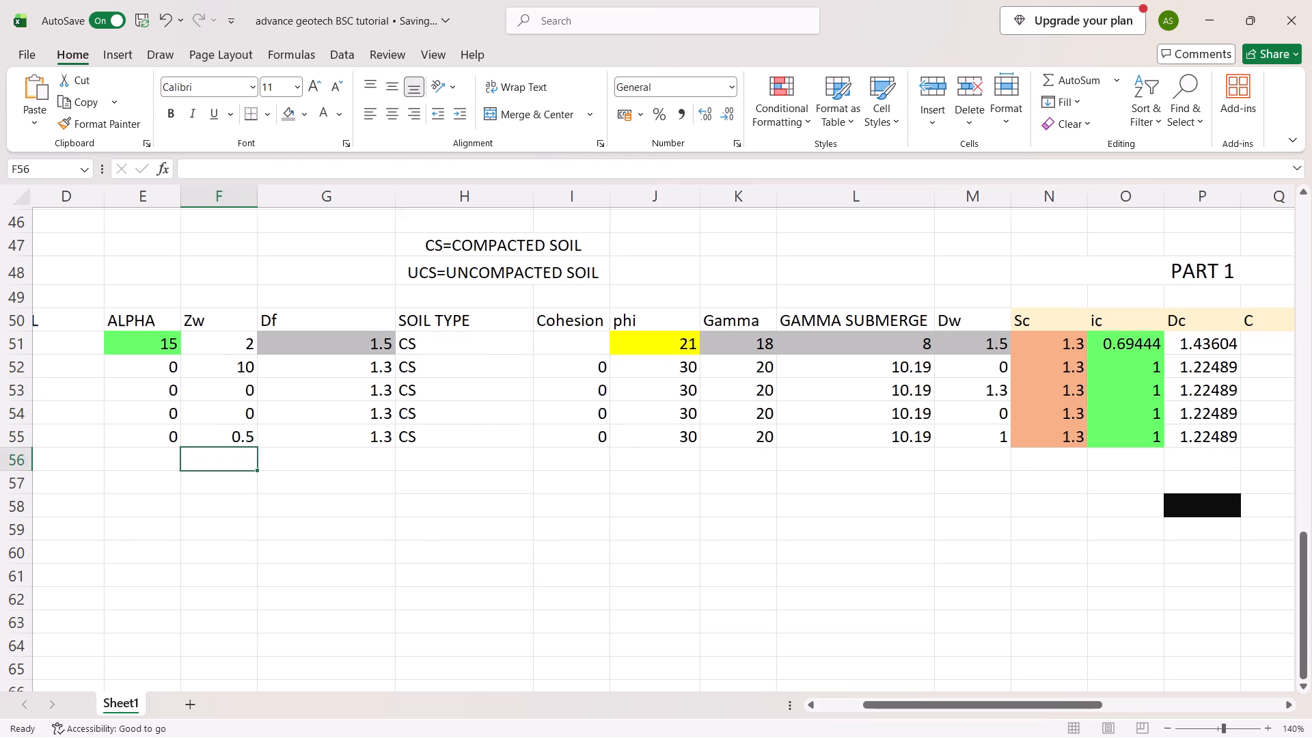
scroll(240, 435, "left", 4)
scroll(240, 435, "right", 1)
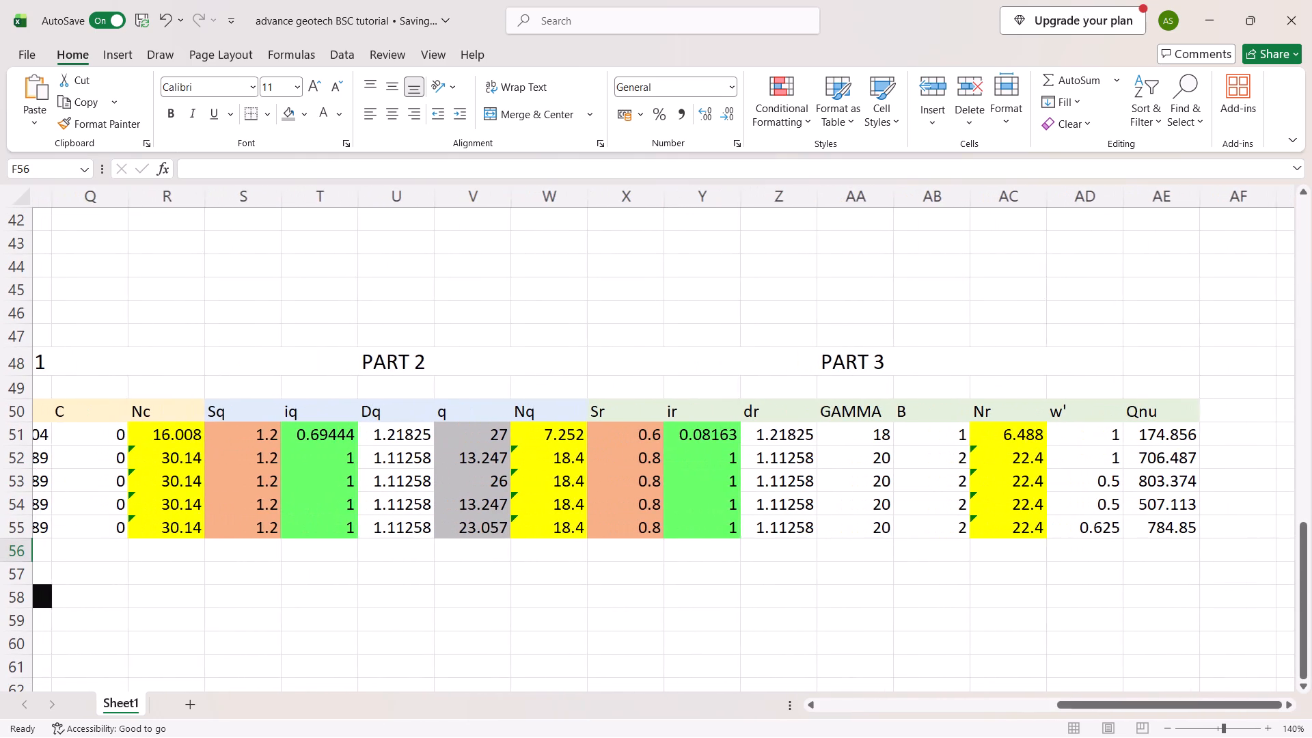
scroll(240, 435, "right", 2)
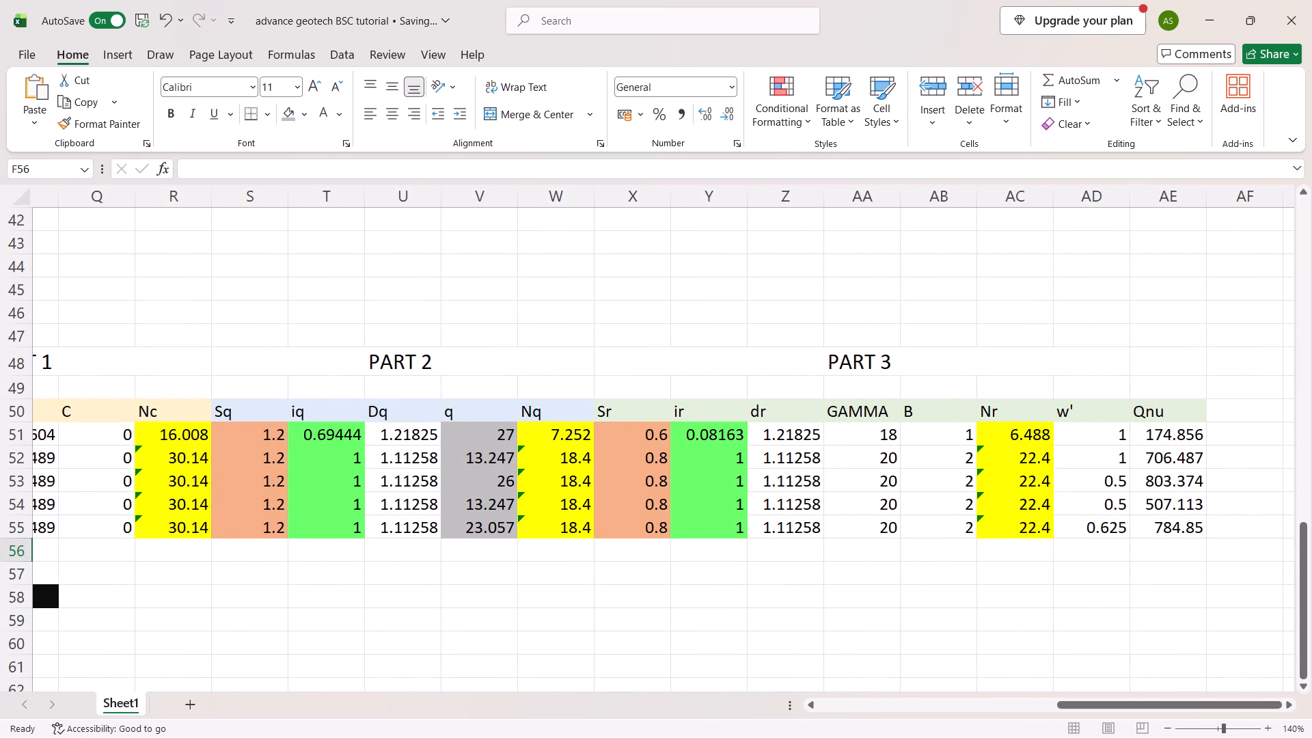
scroll(240, 435, "right", 2)
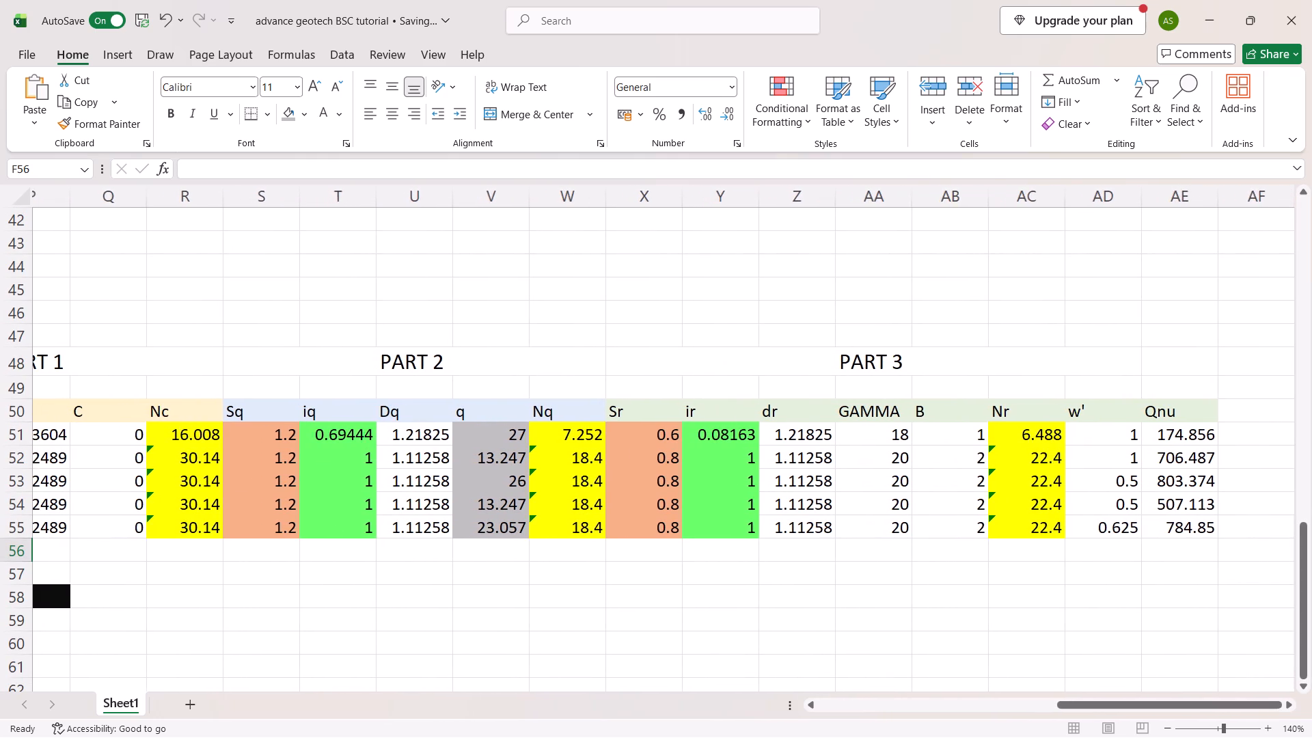
scroll(240, 435, "right", 2)
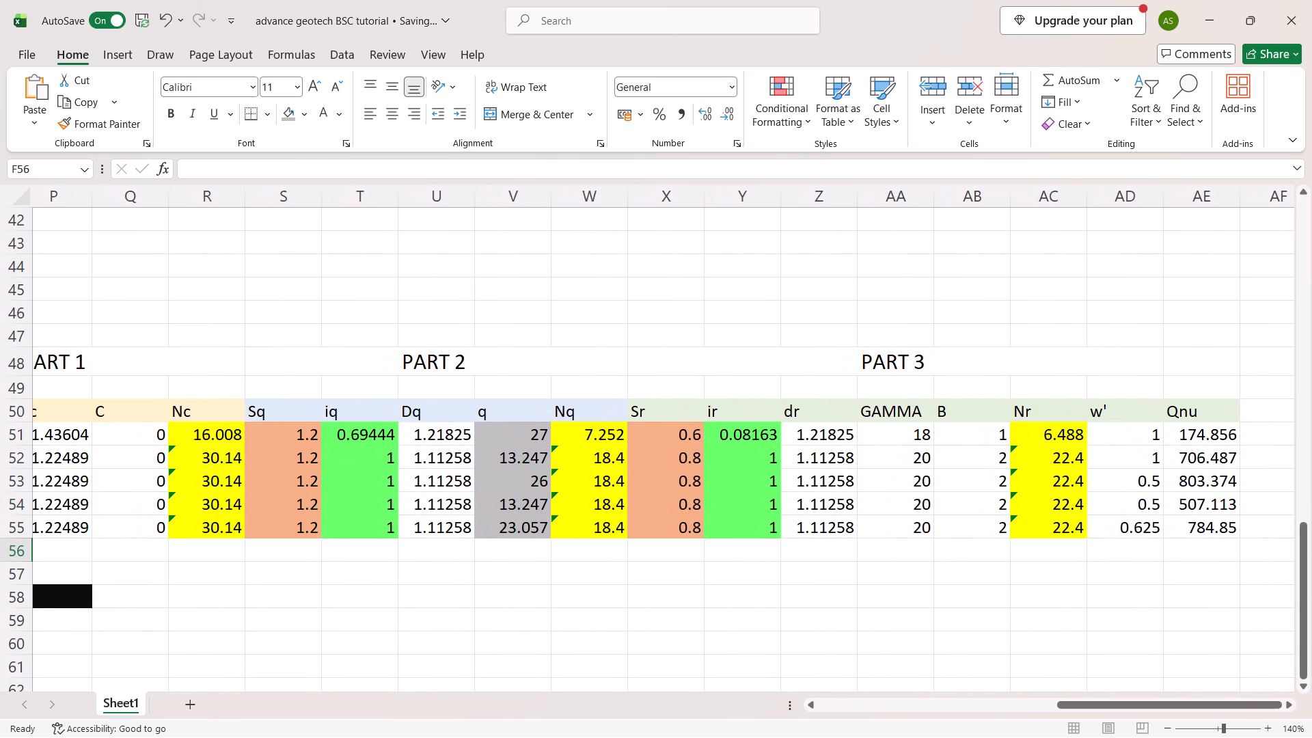
scroll(240, 435, "right", 4)
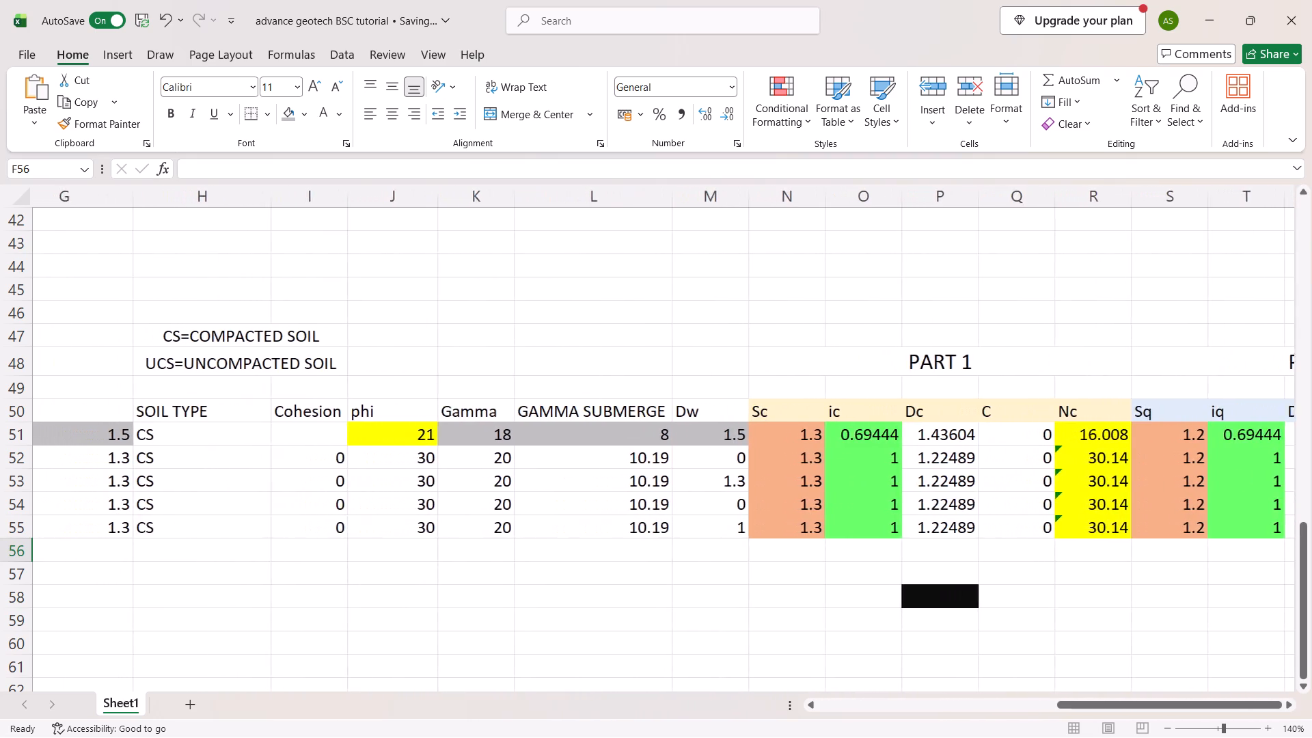
scroll(240, 435, "right", 2)
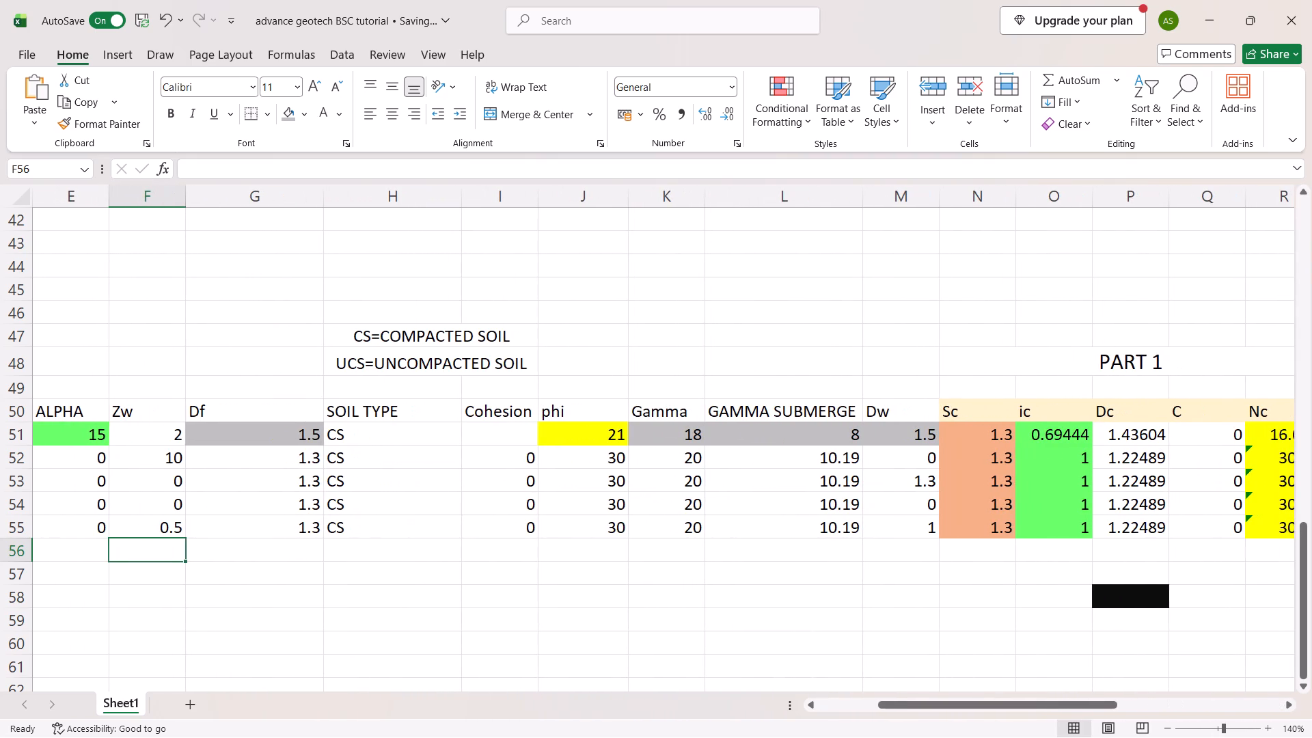
scroll(246, 525, "right", 3)
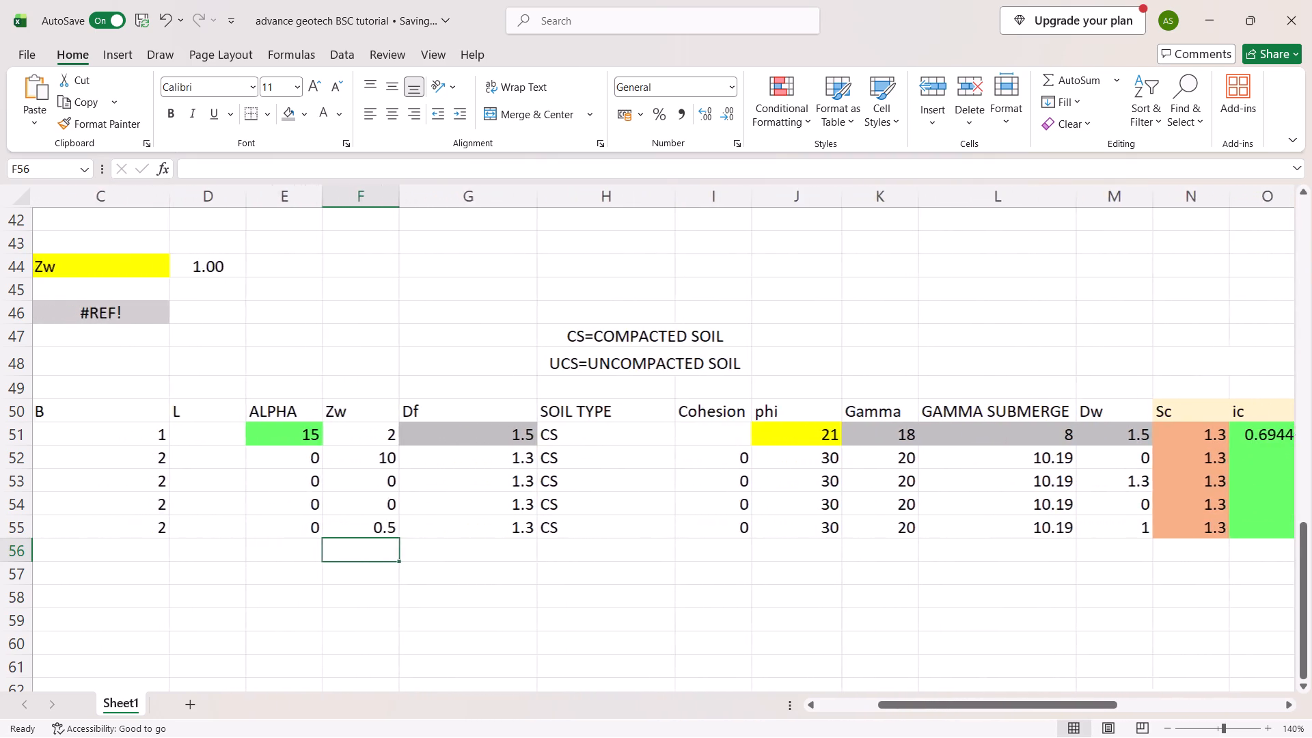
scroll(246, 525, "right", 1)
scroll(246, 525, "left", 1)
scroll(246, 525, "right", 1)
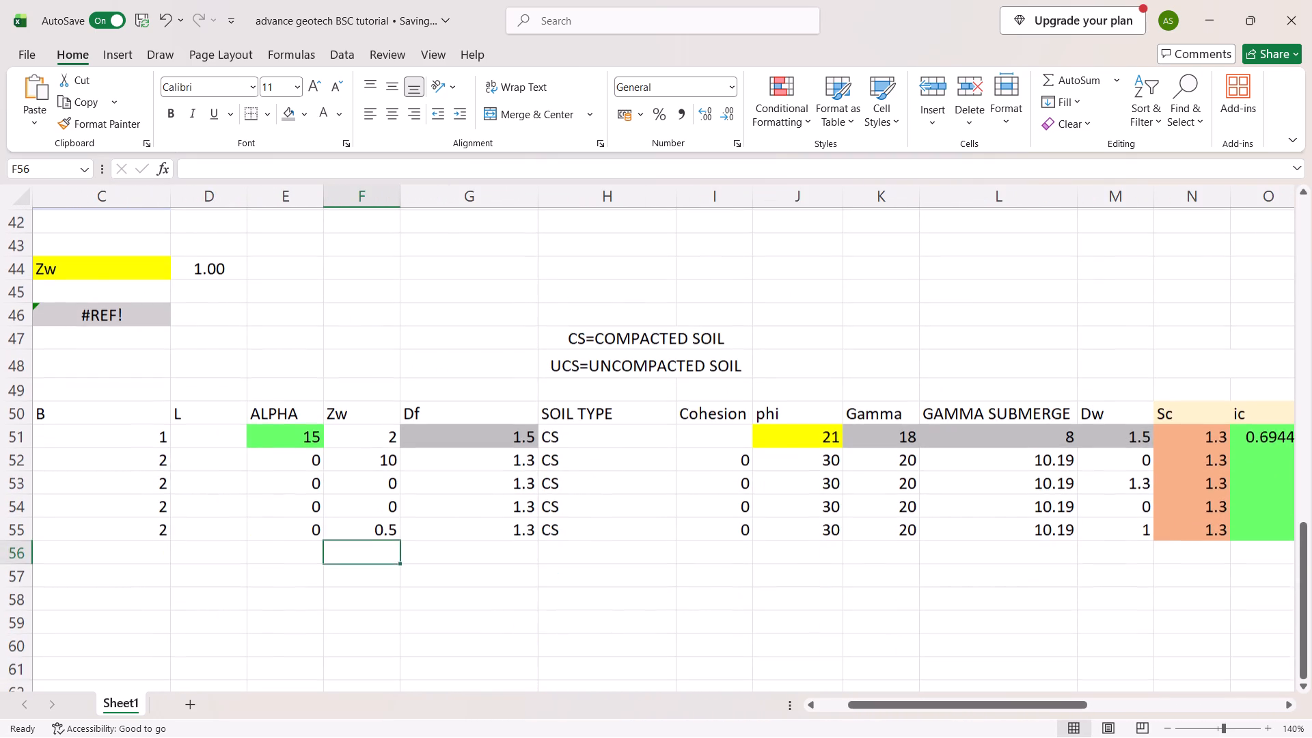
scroll(246, 525, "right", 1)
scroll(246, 525, "left", 8)
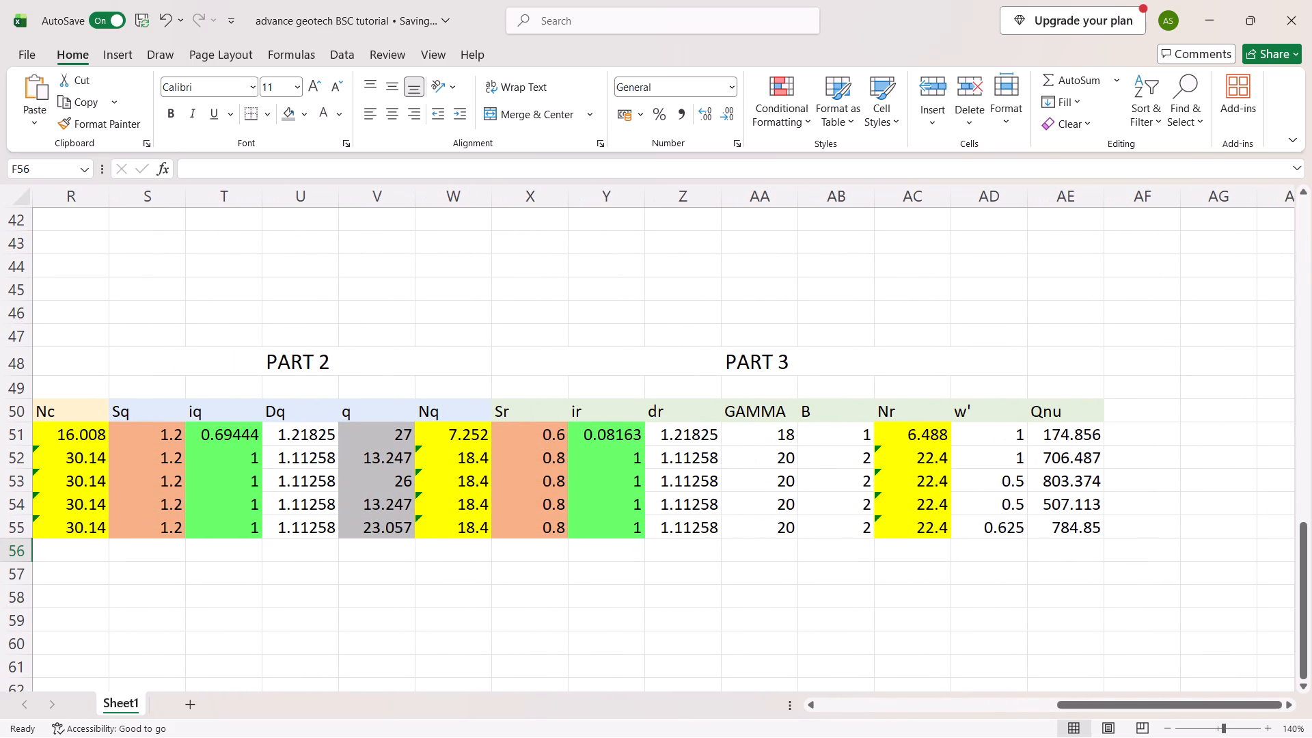
scroll(485, 536, "left", 1)
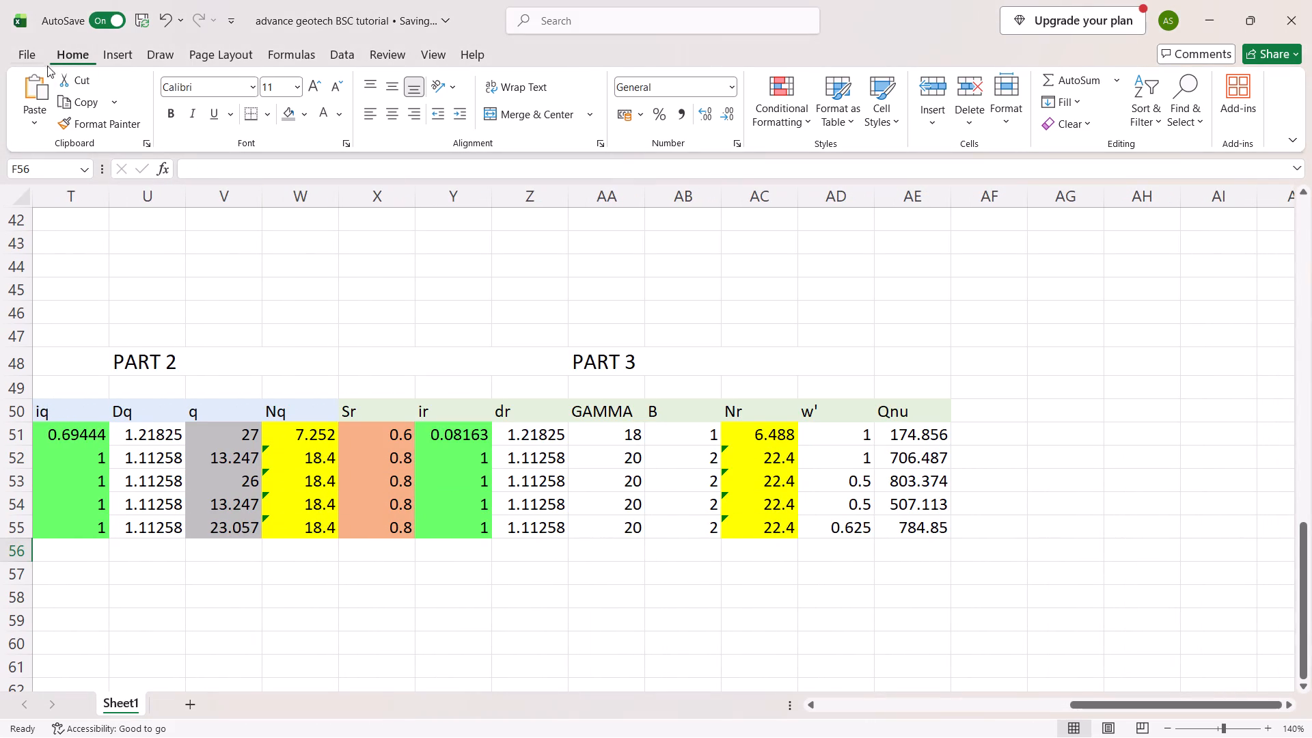
Open the recent workbook "day 1" and set its water level correction Zw to 0.5.
left_click(37, 49)
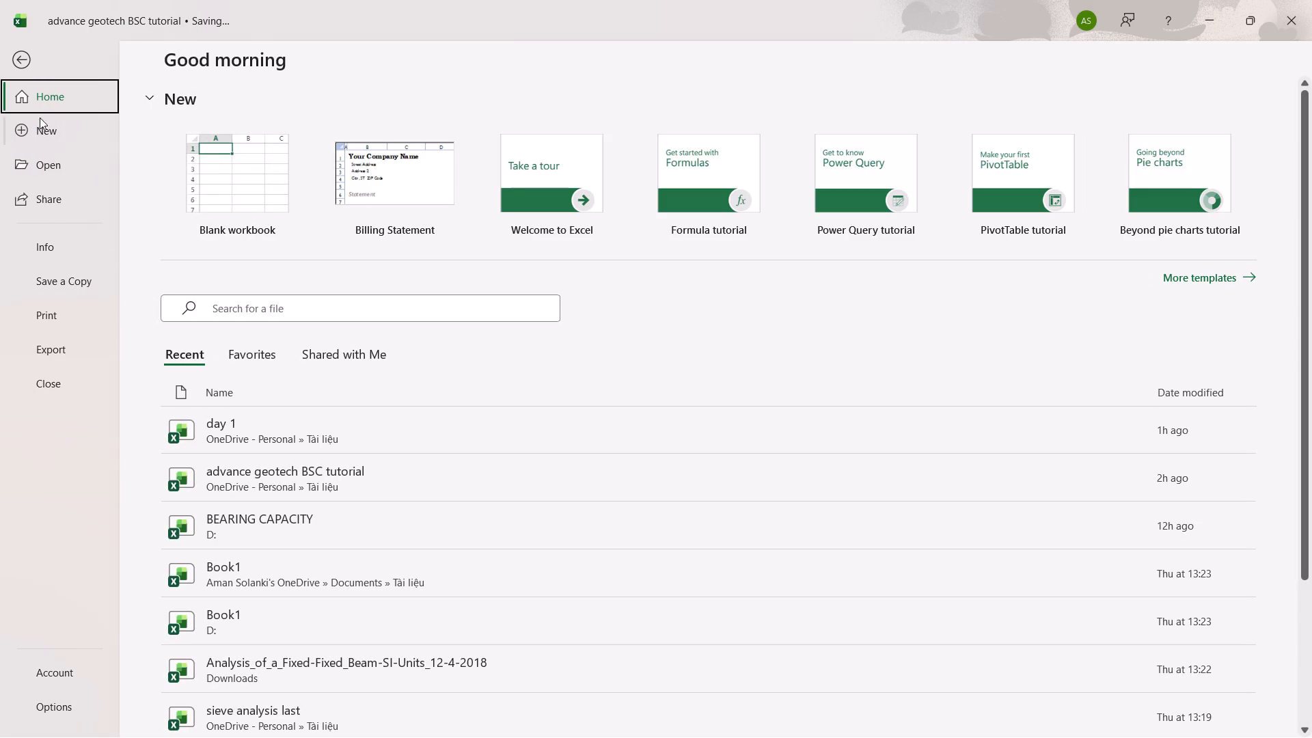
left_click(276, 451)
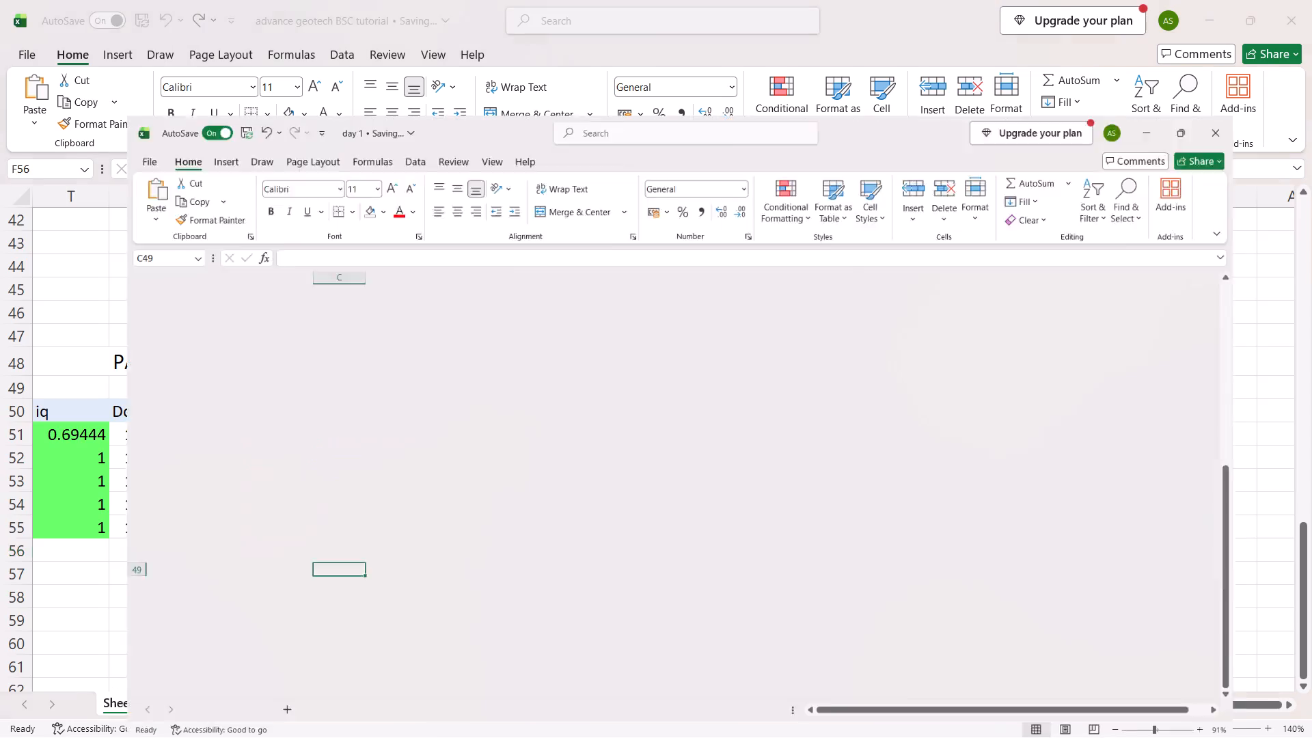
scroll(276, 451, "right", 3)
scroll(276, 451, "down", 1)
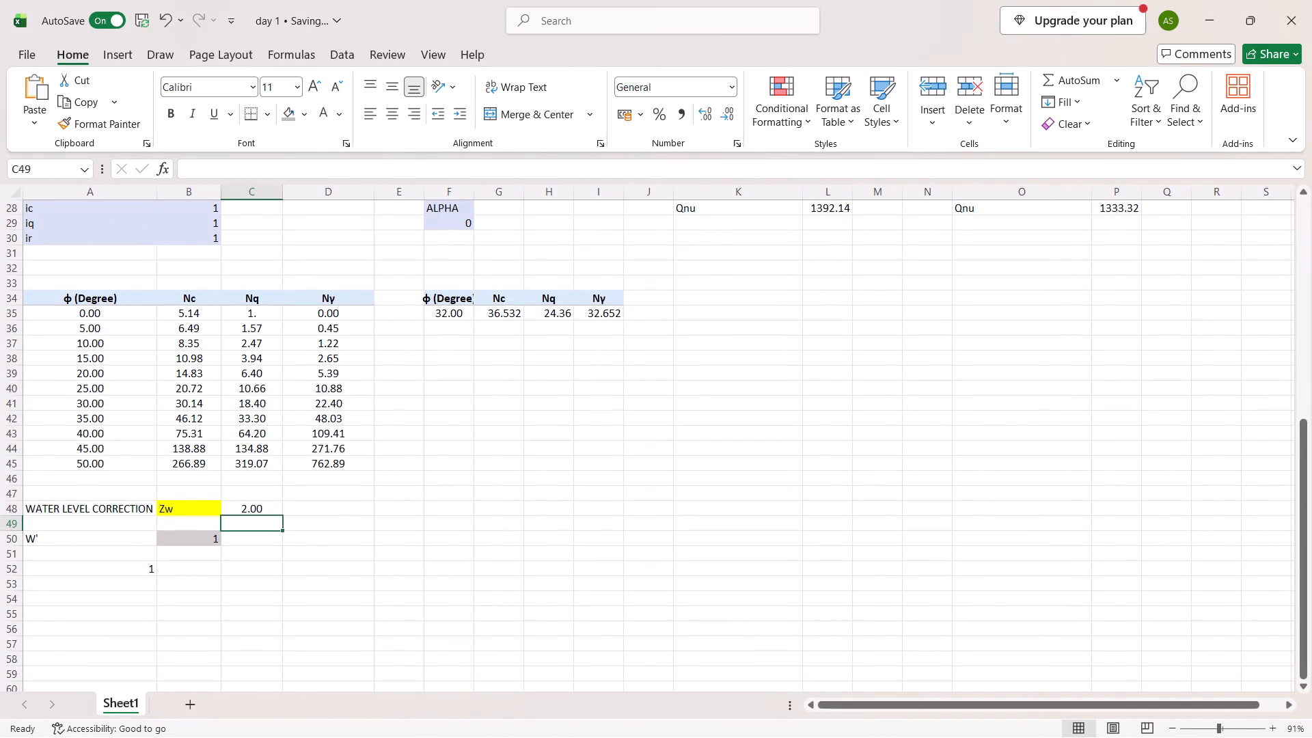
left_click(248, 507)
type(".5")
key("Return")
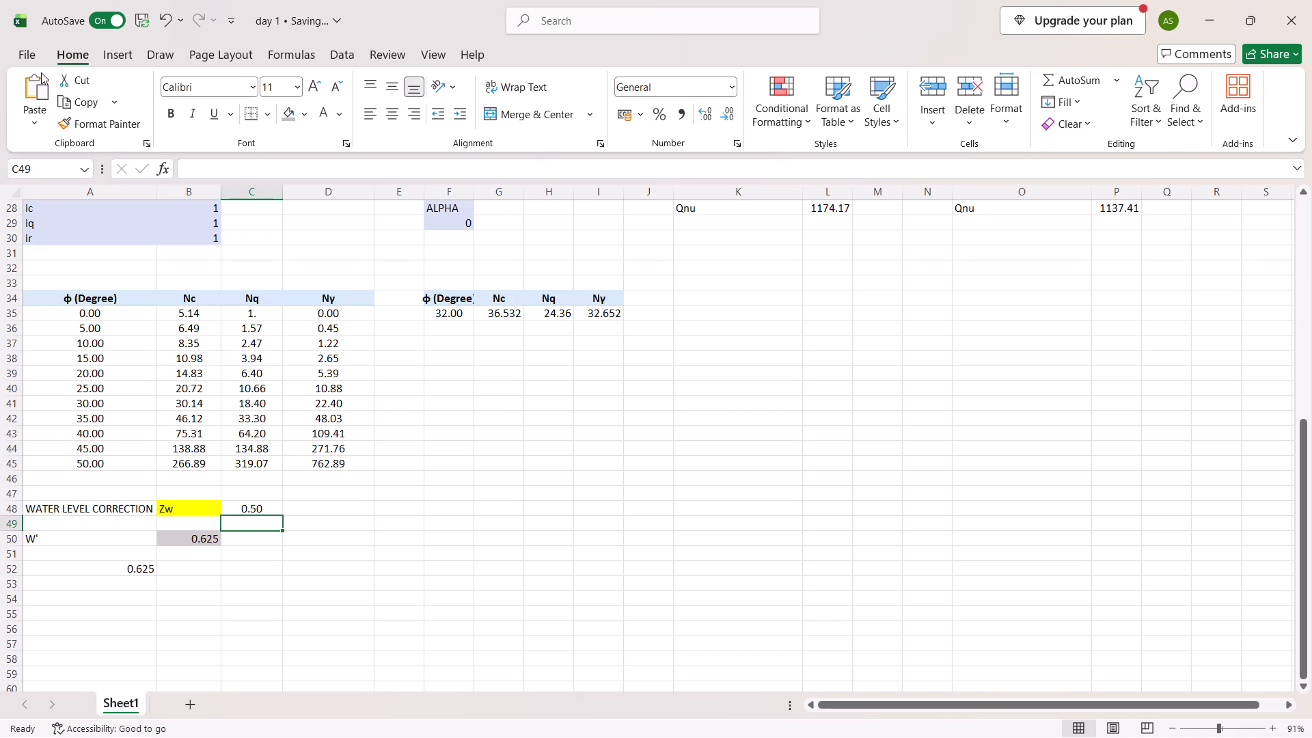
Reopen the recent workbook "advance geotech BSC tutorial".
left_click(29, 51)
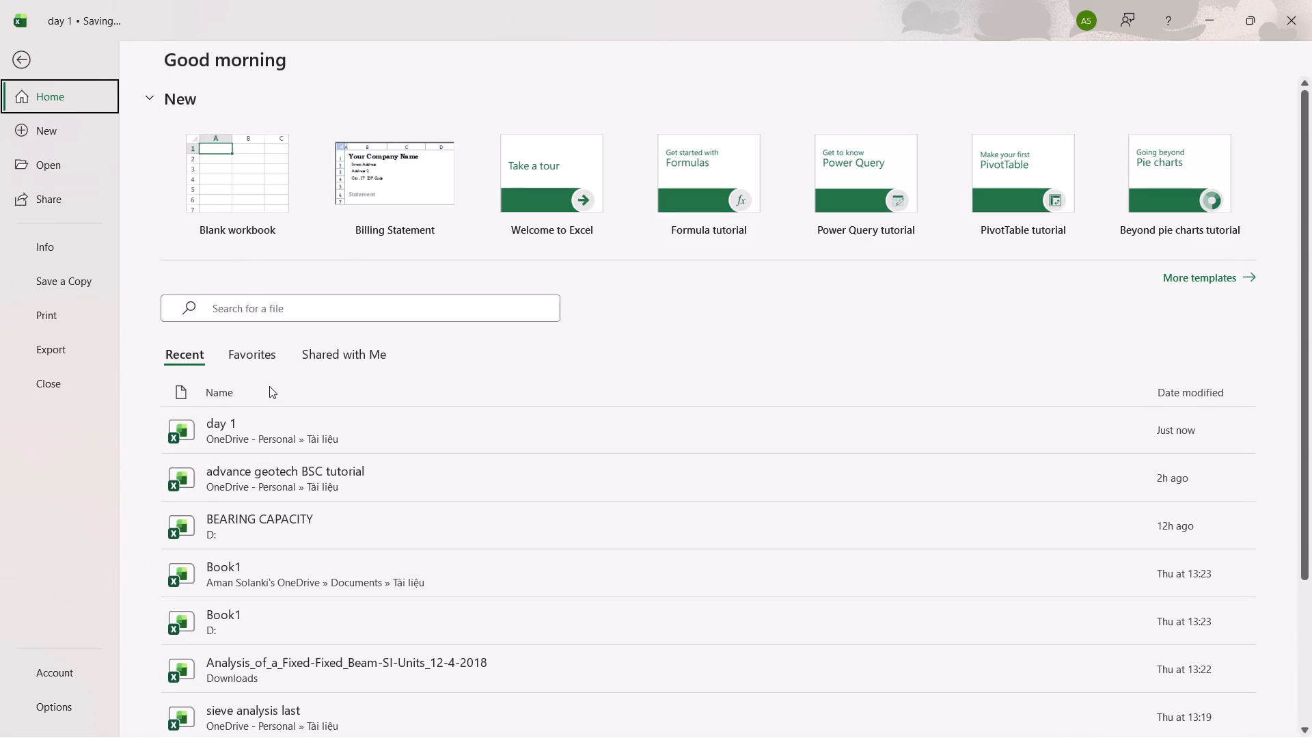
left_click(279, 480)
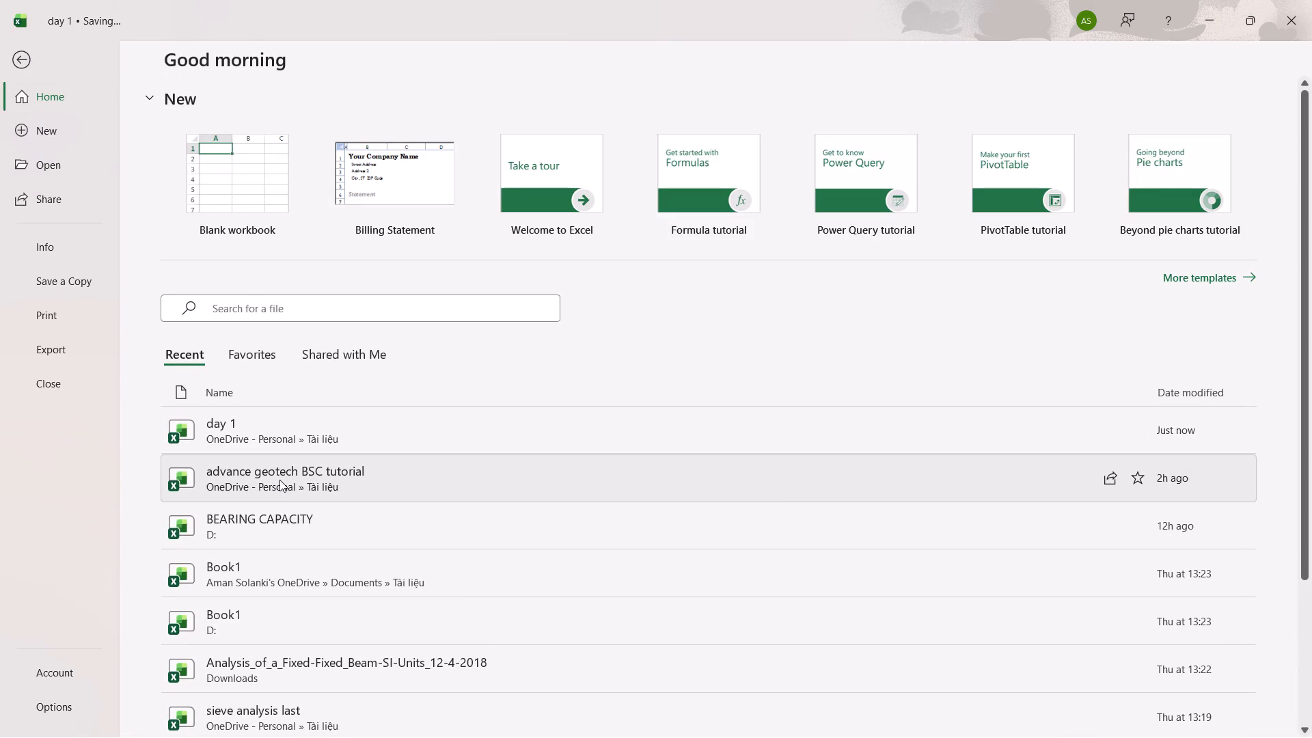
In row 55, set the Dw value to 2.3 and the Zw water depth to 1.
scroll(412, 566, "right", 5)
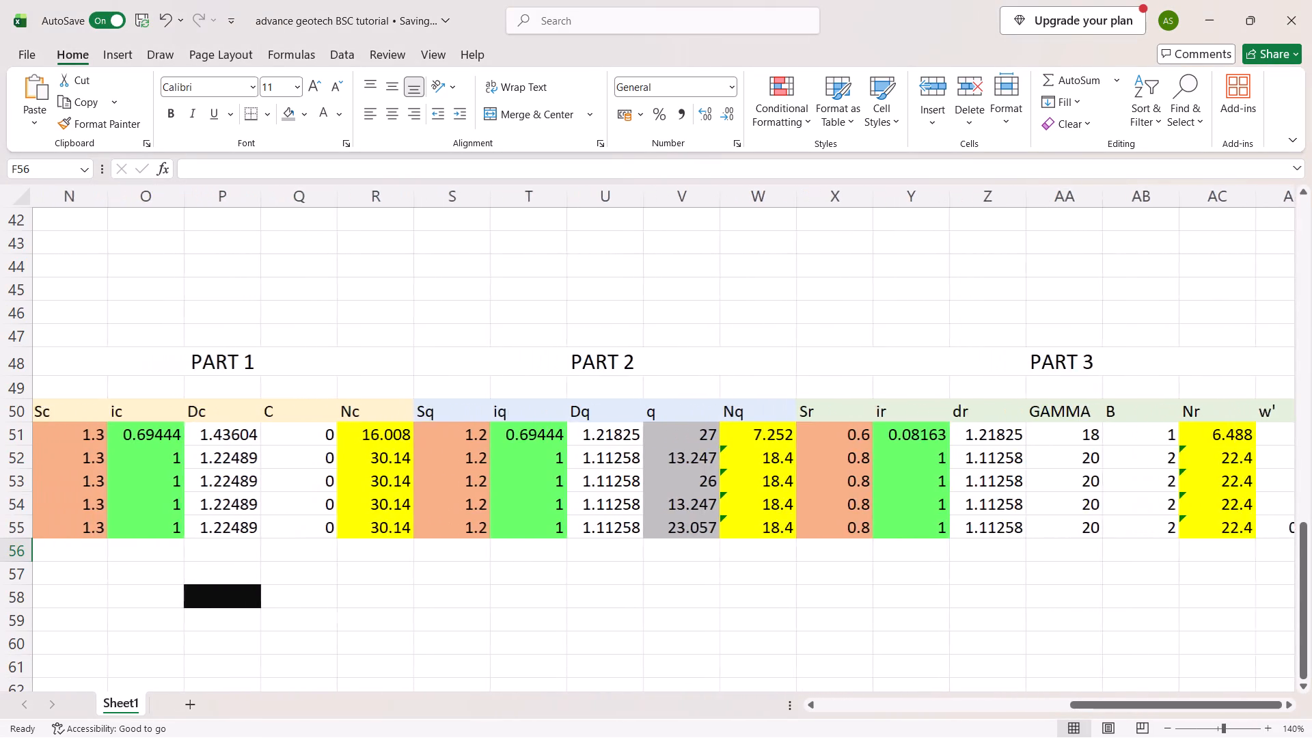
scroll(412, 566, "right", 3)
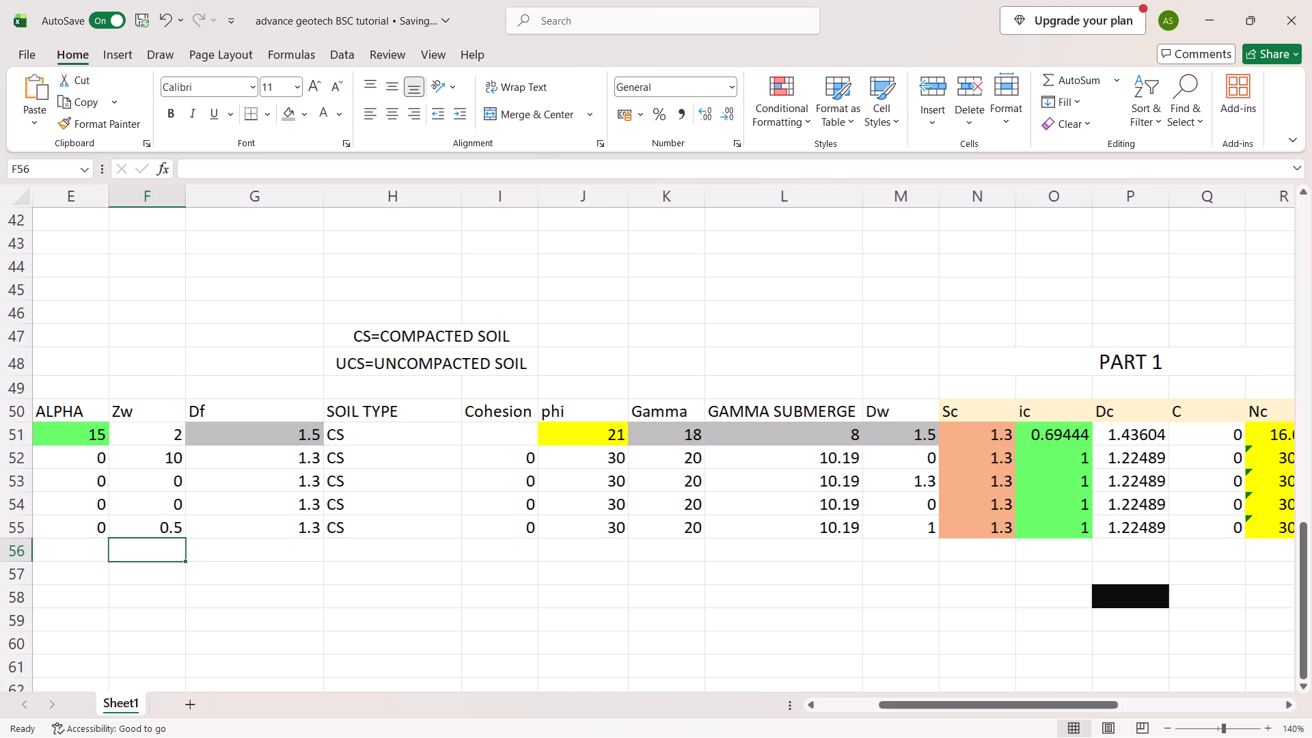
left_click(910, 529)
type("2.3")
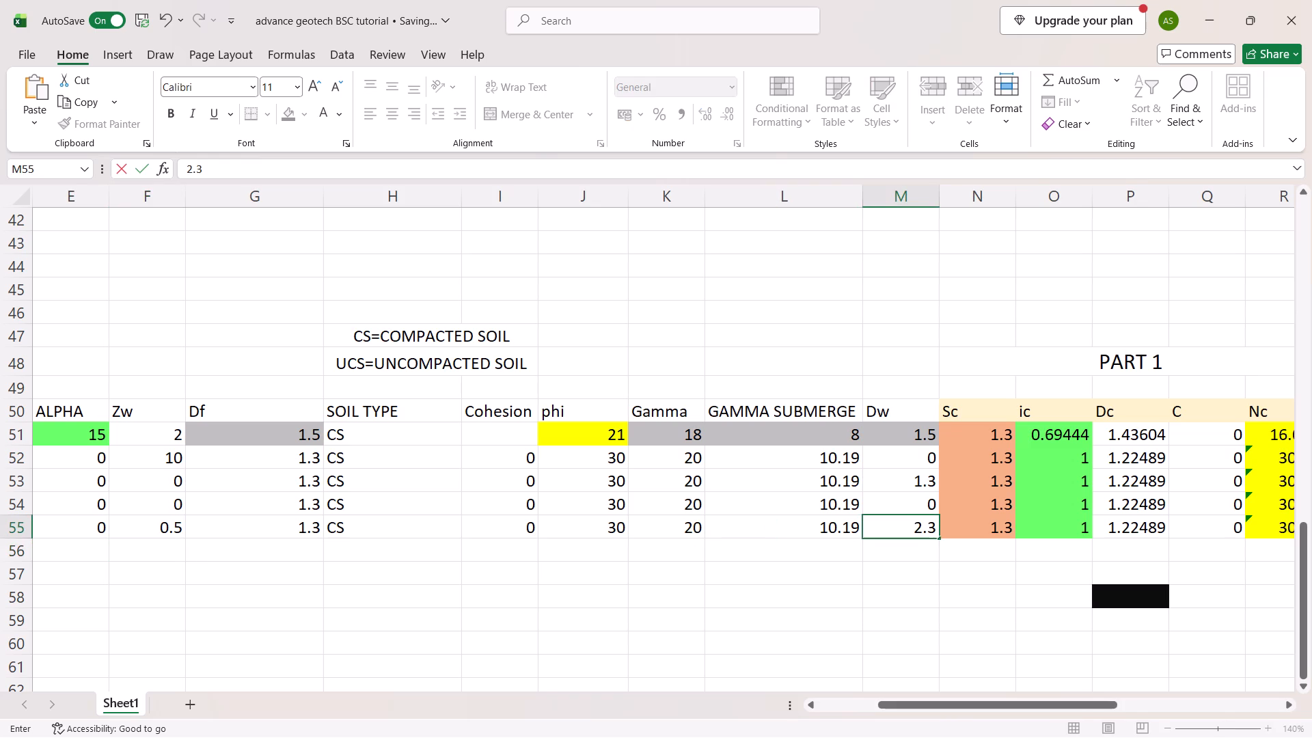
key("Return")
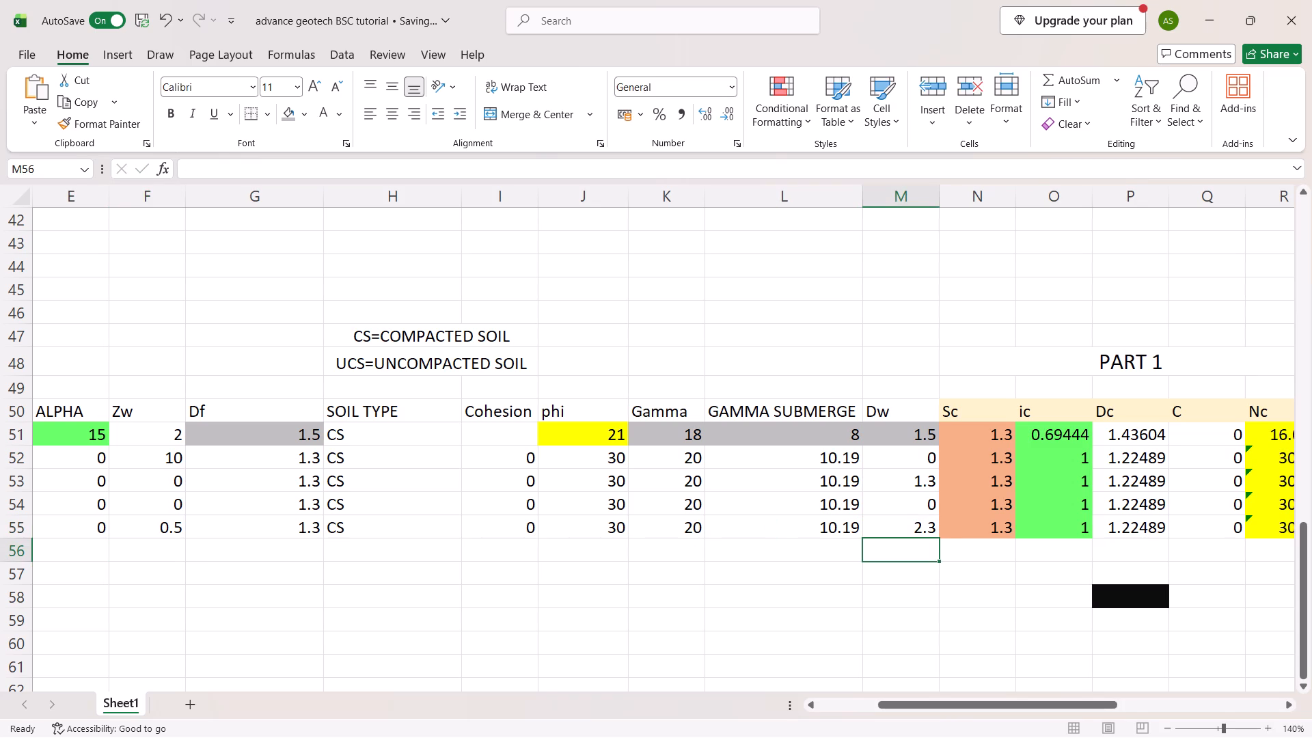
left_click(143, 529)
key("1")
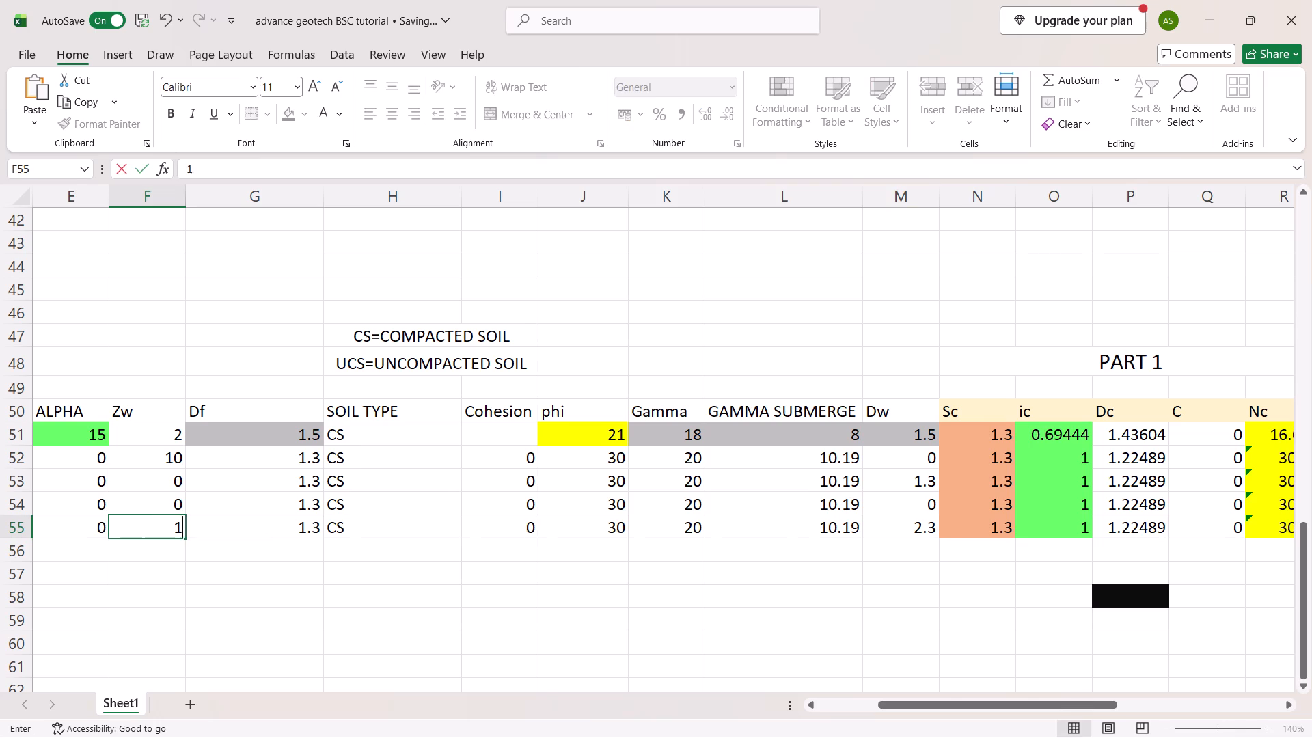
key("Return")
Review the w' and Qnu results for rows 51 to 55, along with the shape, depth and inclination factor tables above.
scroll(215, 530, "left", 8)
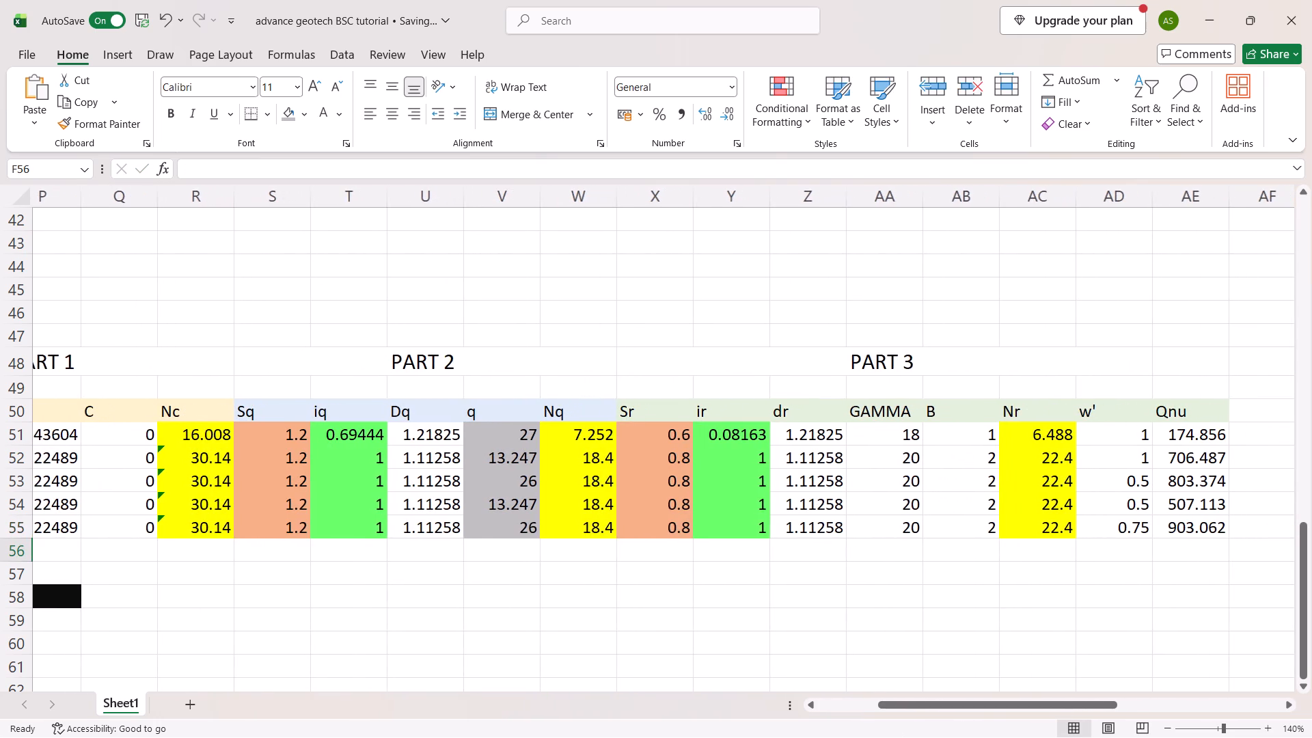
scroll(215, 530, "left", 1)
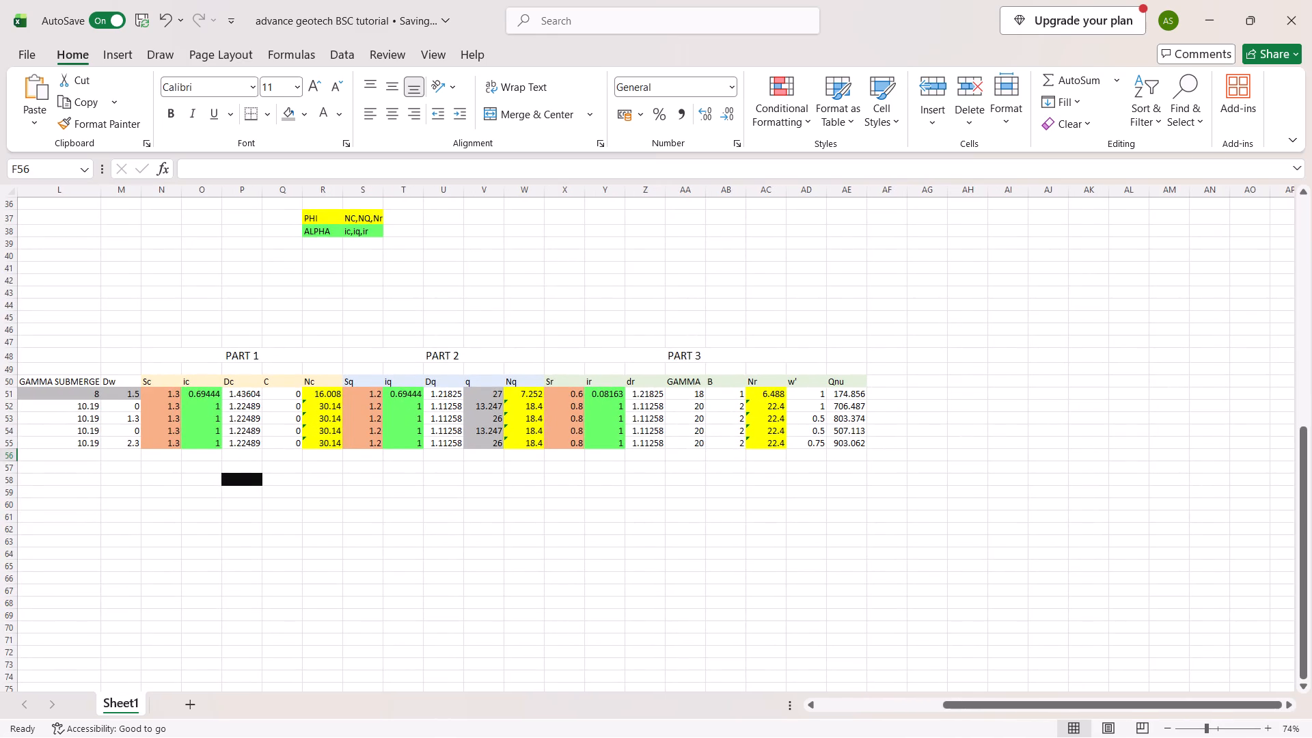
scroll(479, 353, "right", 9)
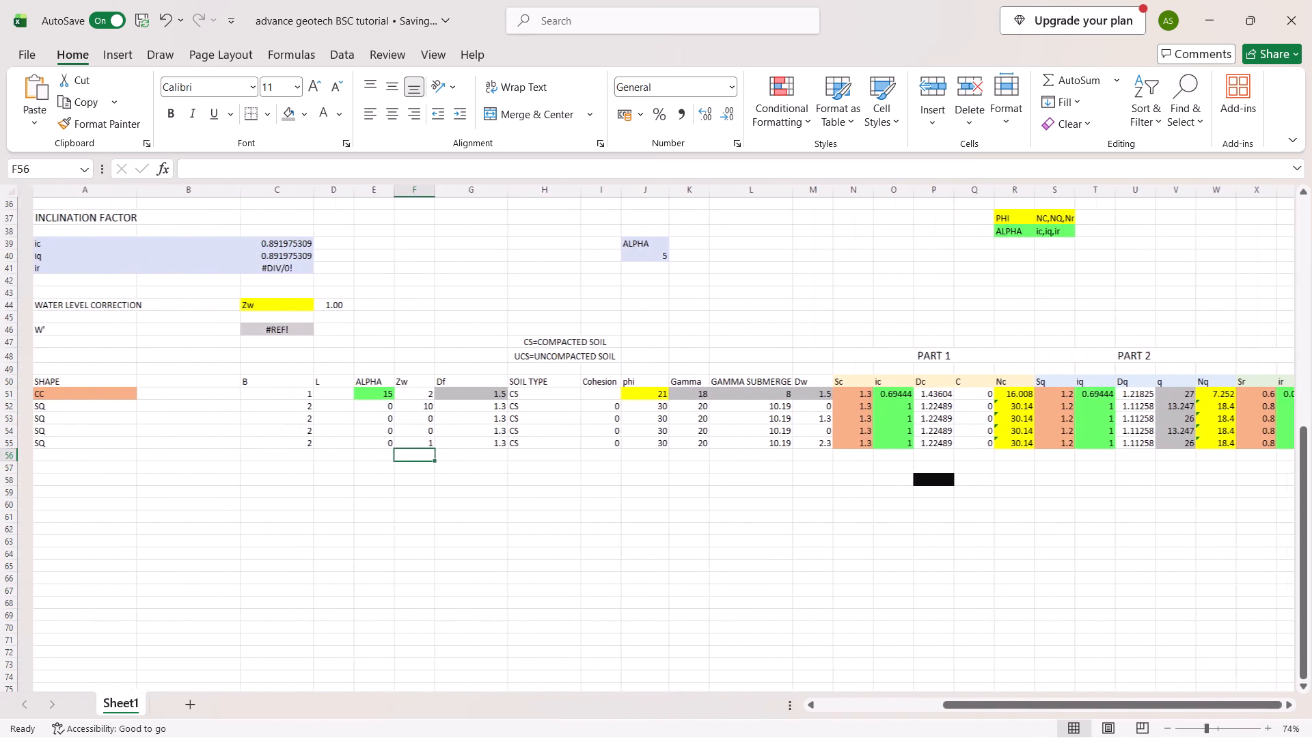
scroll(141, 475, "up", 2)
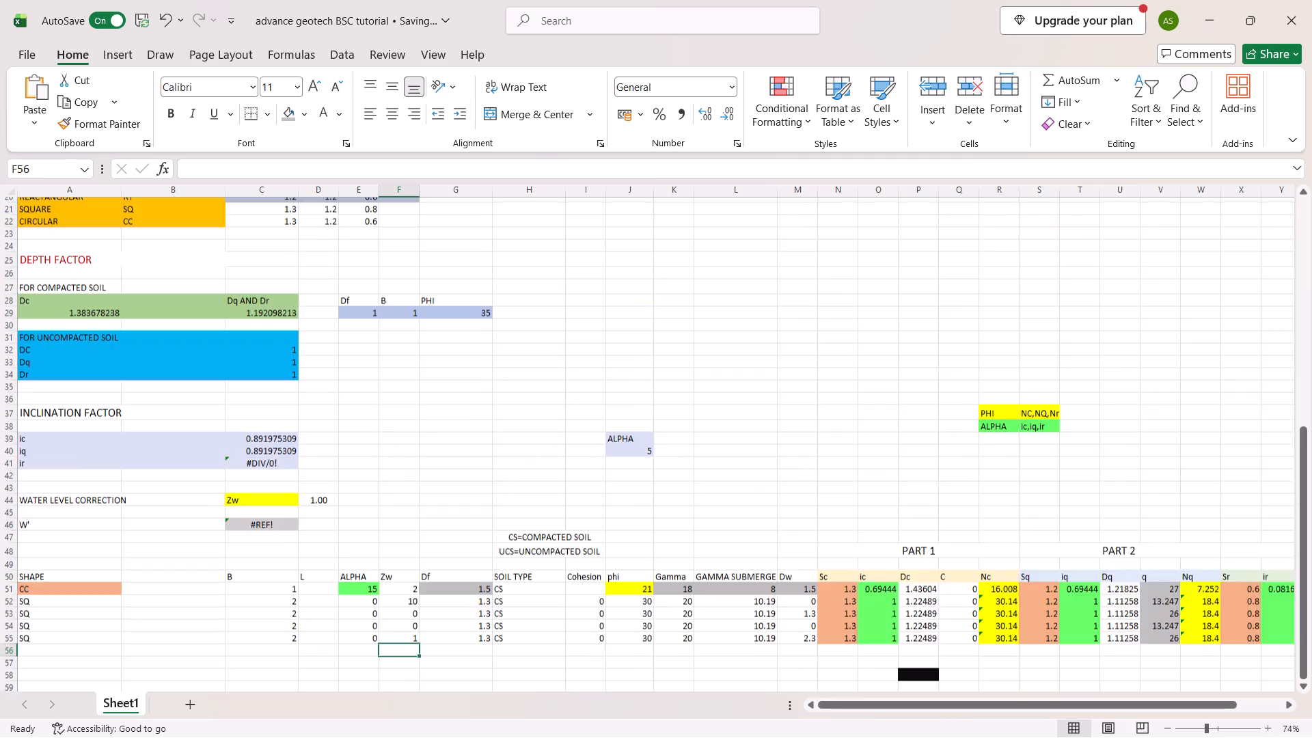
scroll(141, 475, "up", 3)
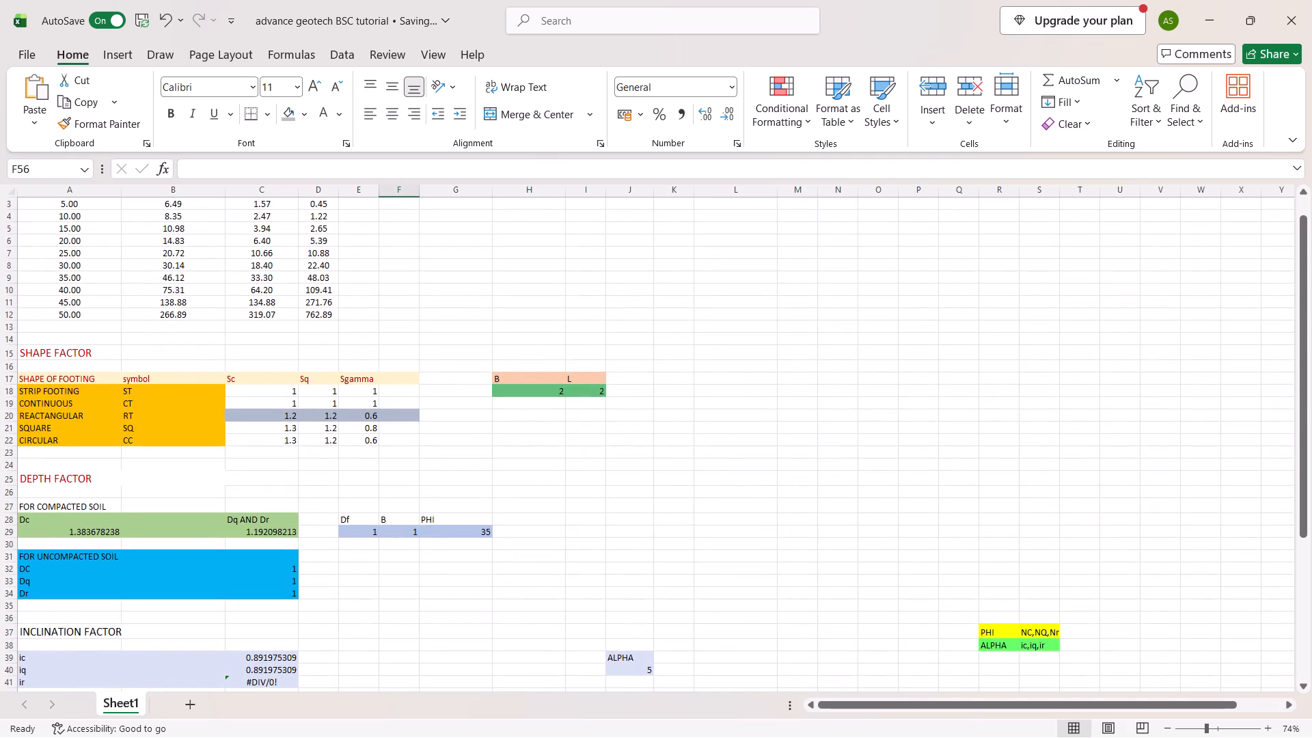
scroll(174, 446, "up", 1)
scroll(174, 446, "down", 1)
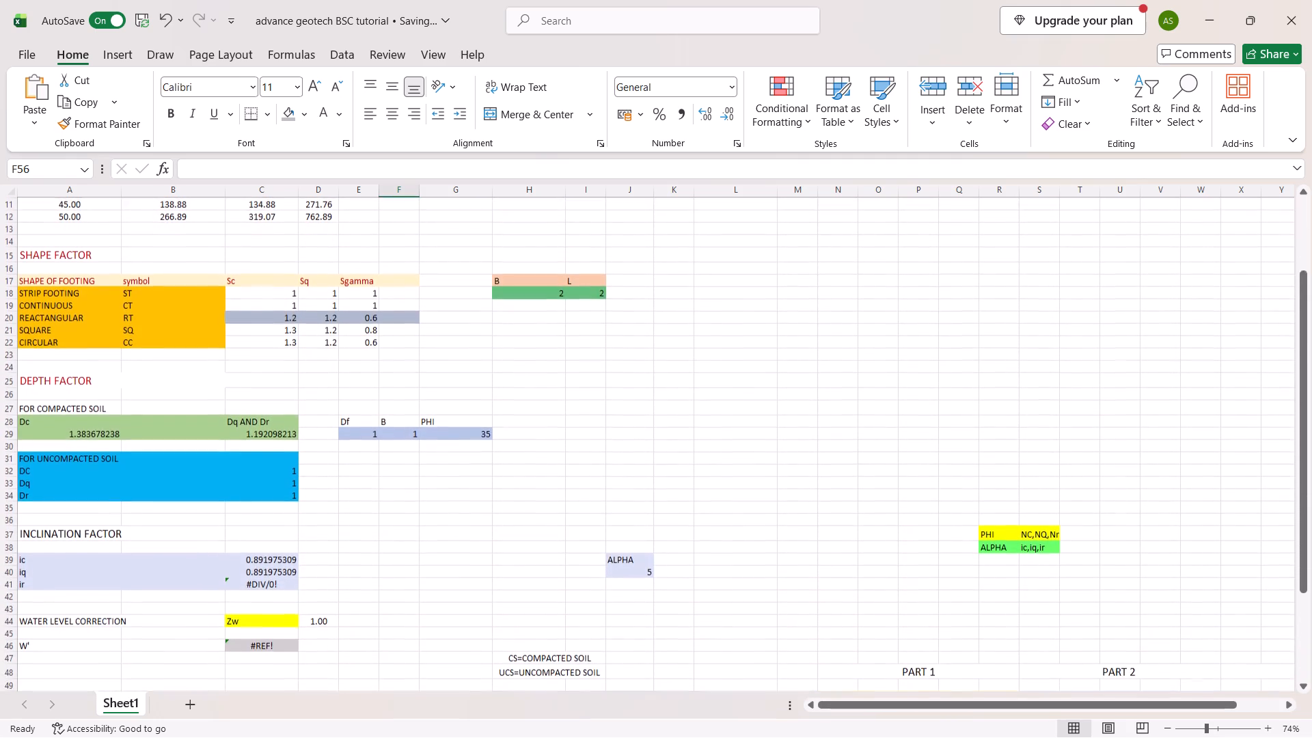
scroll(174, 446, "down", 1)
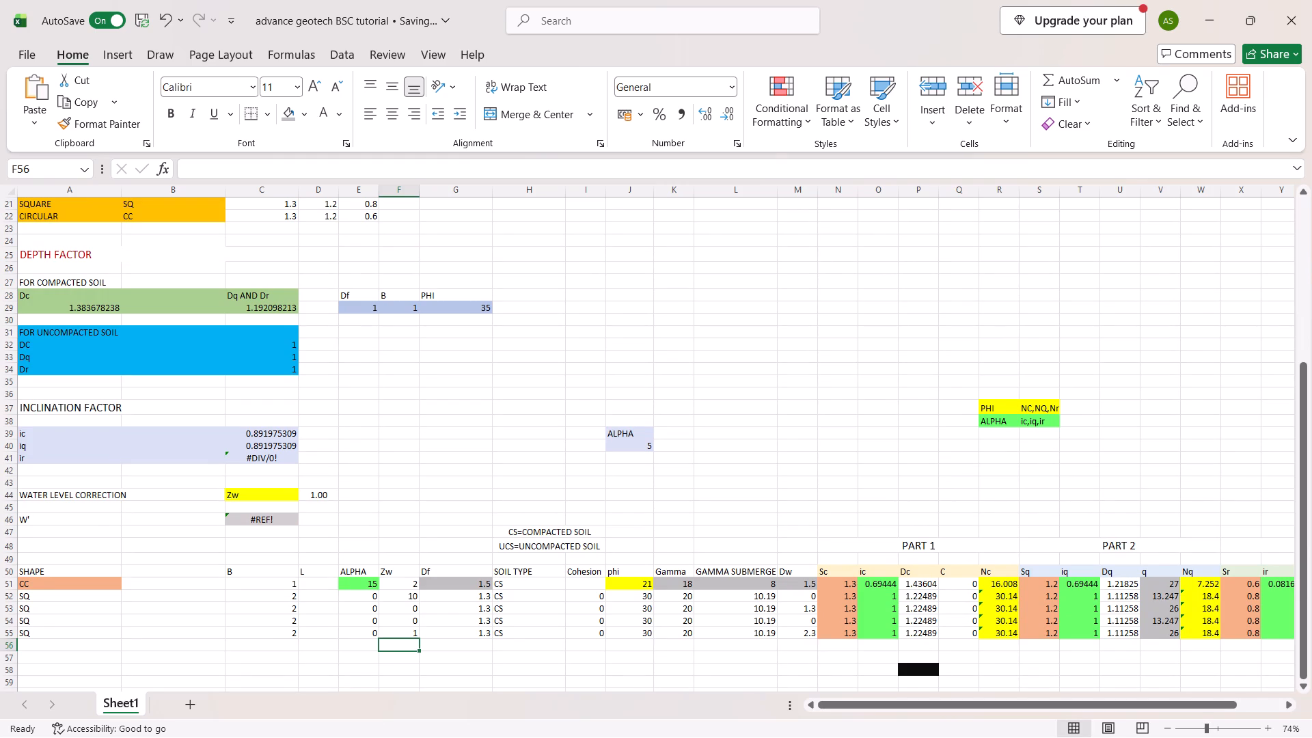
Save a copy of the workbook to the Desktop folder as an Excel Workbook, keeping the name "advance geotech BSC tutorial".
left_click(27, 56)
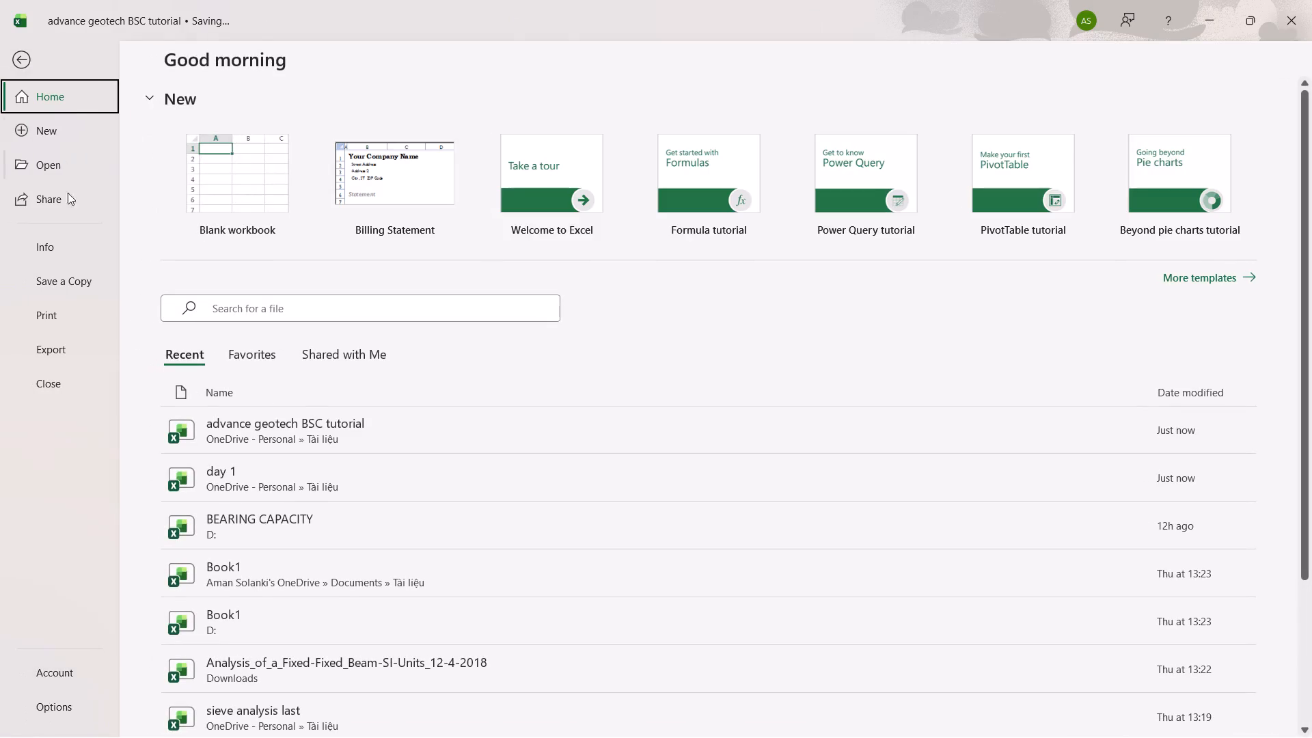
left_click(71, 279)
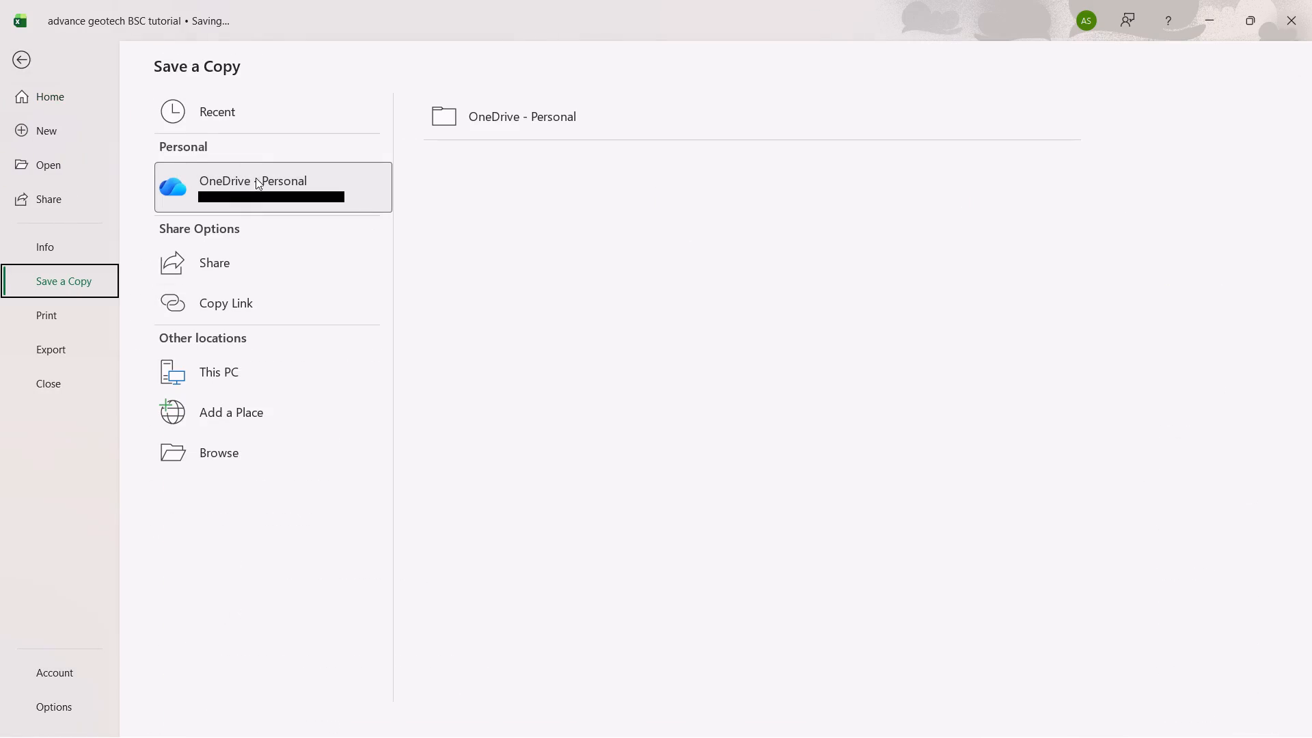
left_click(218, 361)
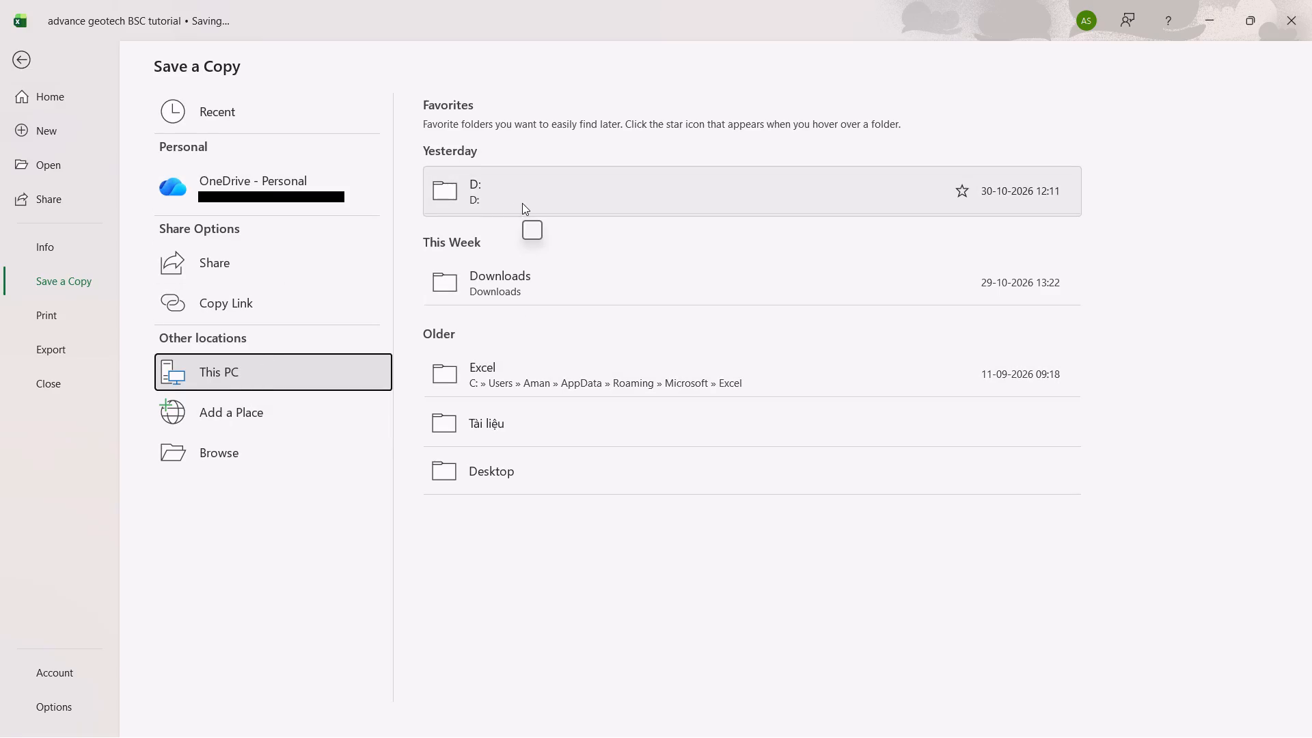
left_click(466, 455)
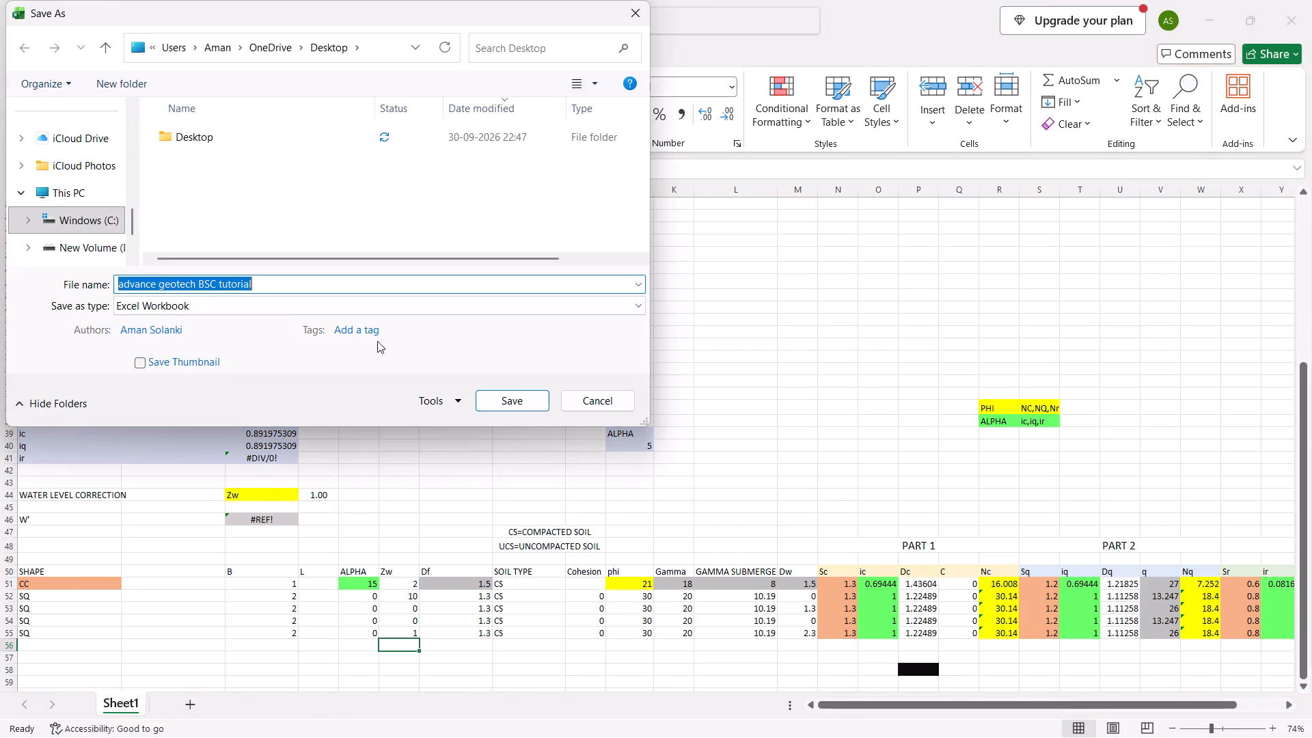
left_click(493, 398)
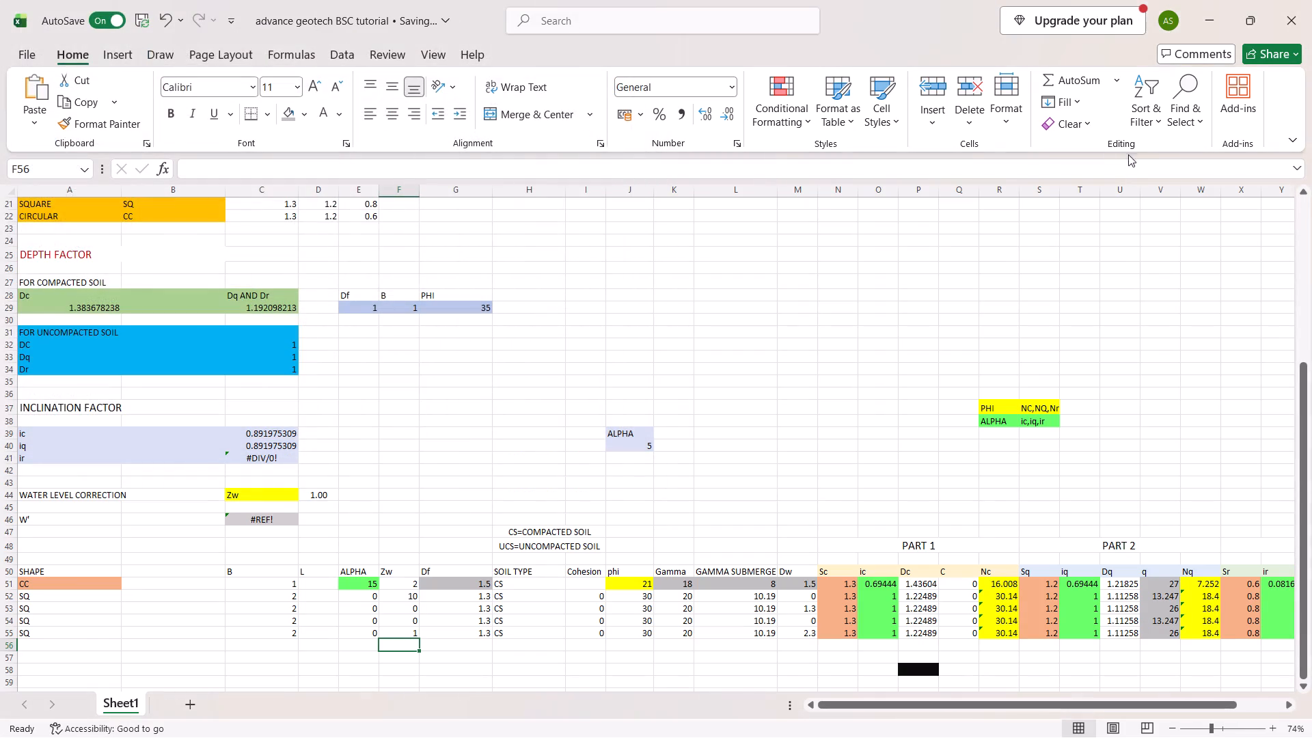
Close the "advance geotech BSC tutorial" workbook.
left_click(1272, 12)
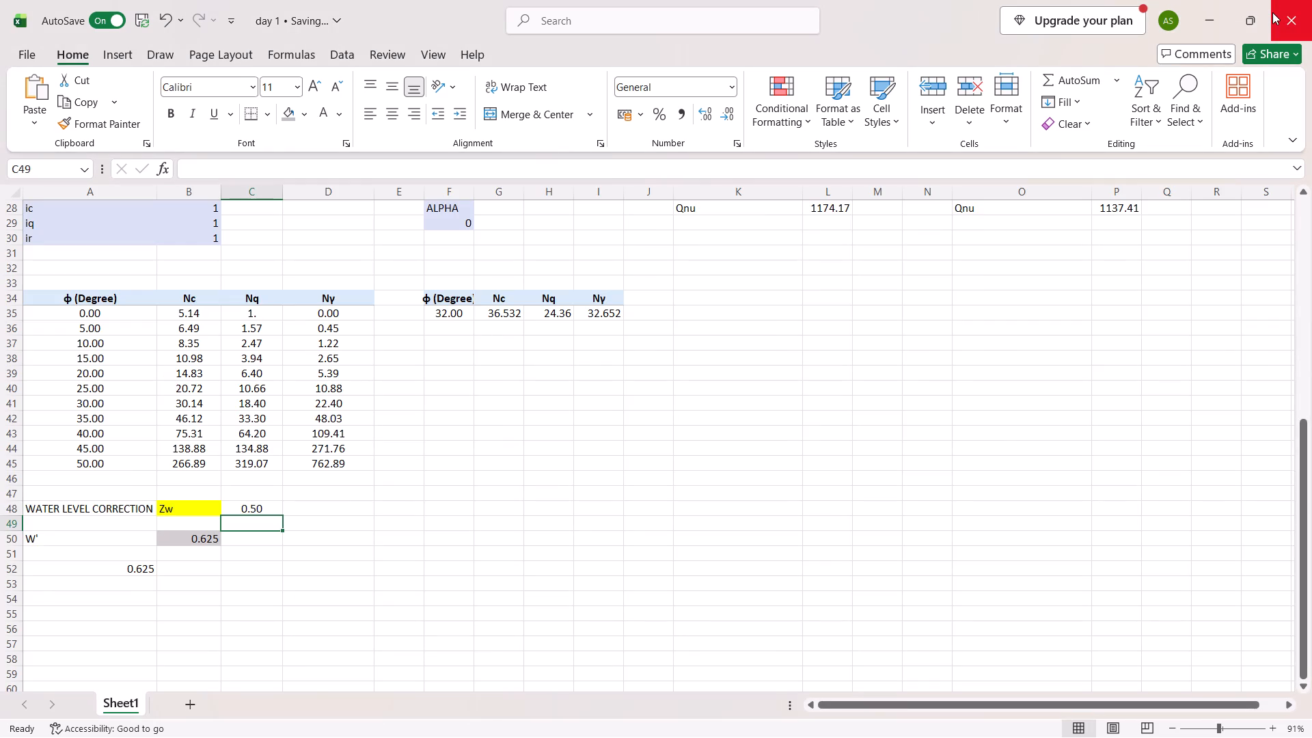
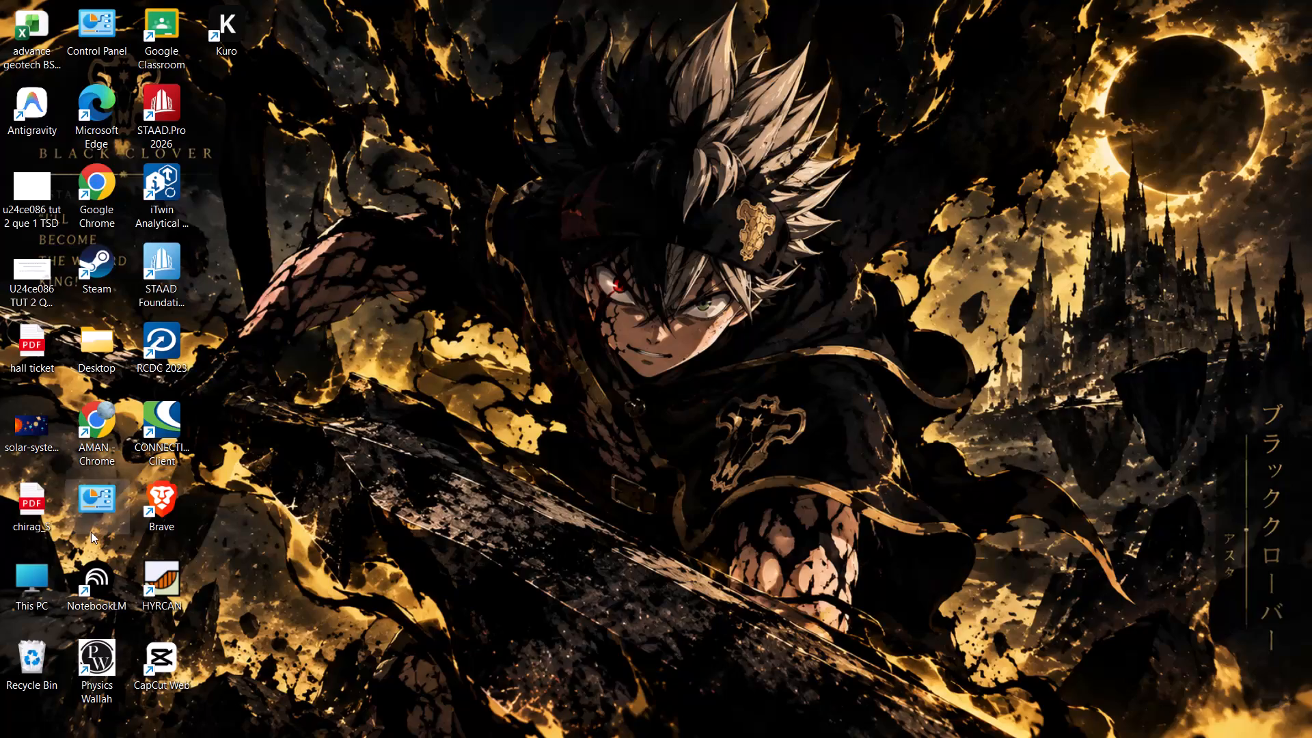
Open the "advance geotech BSC tutorial" workbook from the desktop and look over its bearing-capacity, shape, depth and inclination factor tables.
double_click(33, 24)
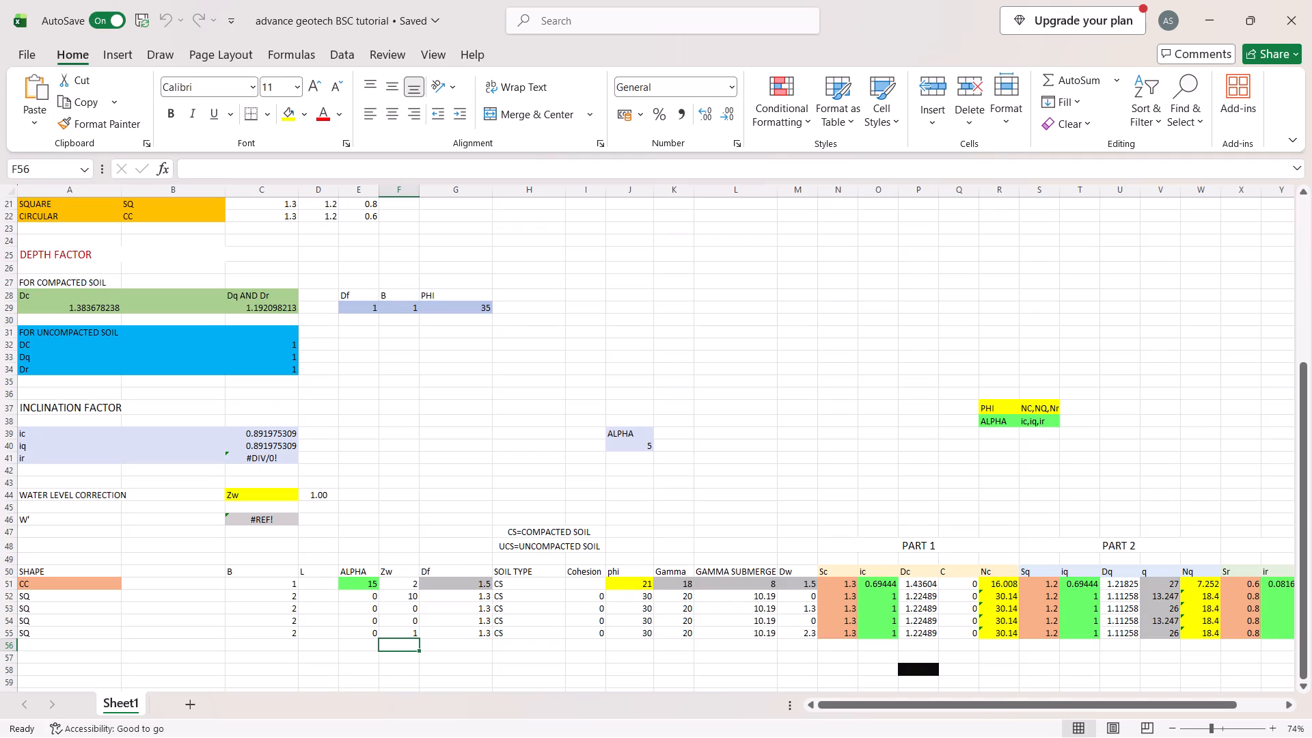
scroll(358, 363, "right", 1)
scroll(358, 363, "down", 4)
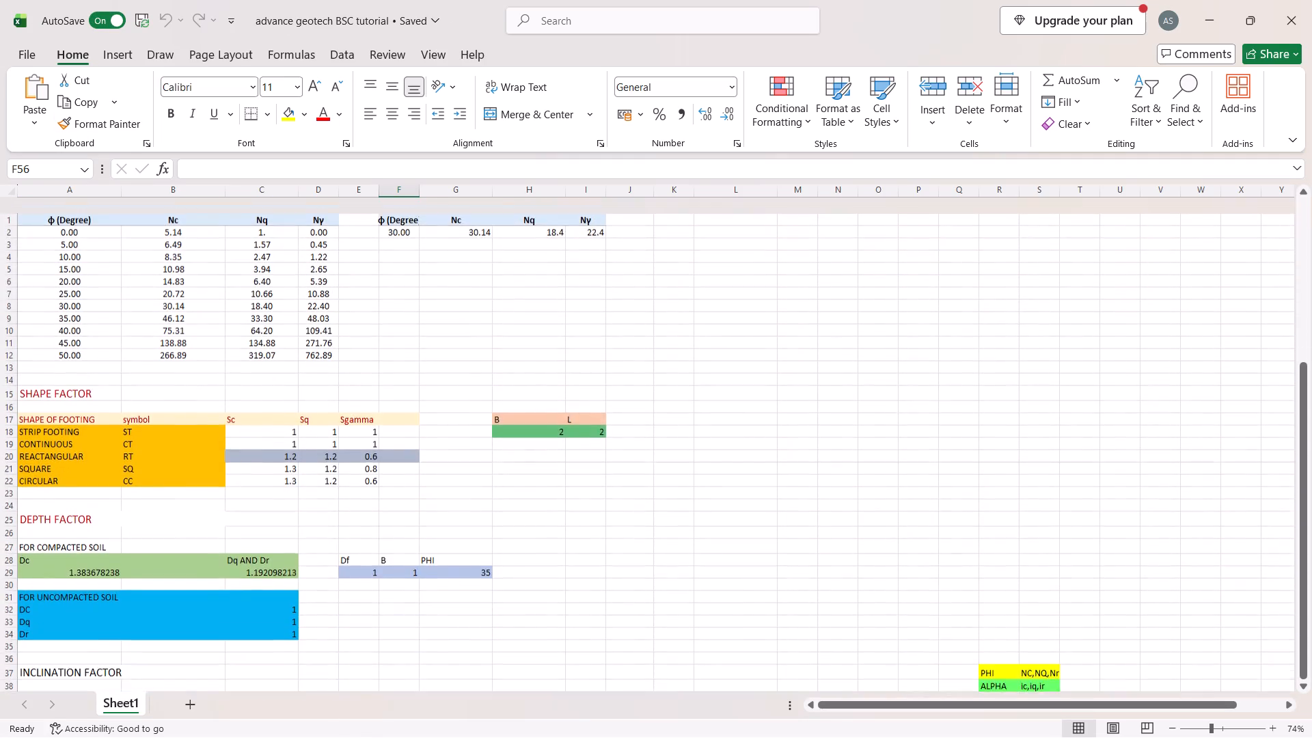
scroll(358, 363, "down", 1)
scroll(358, 363, "up", 1)
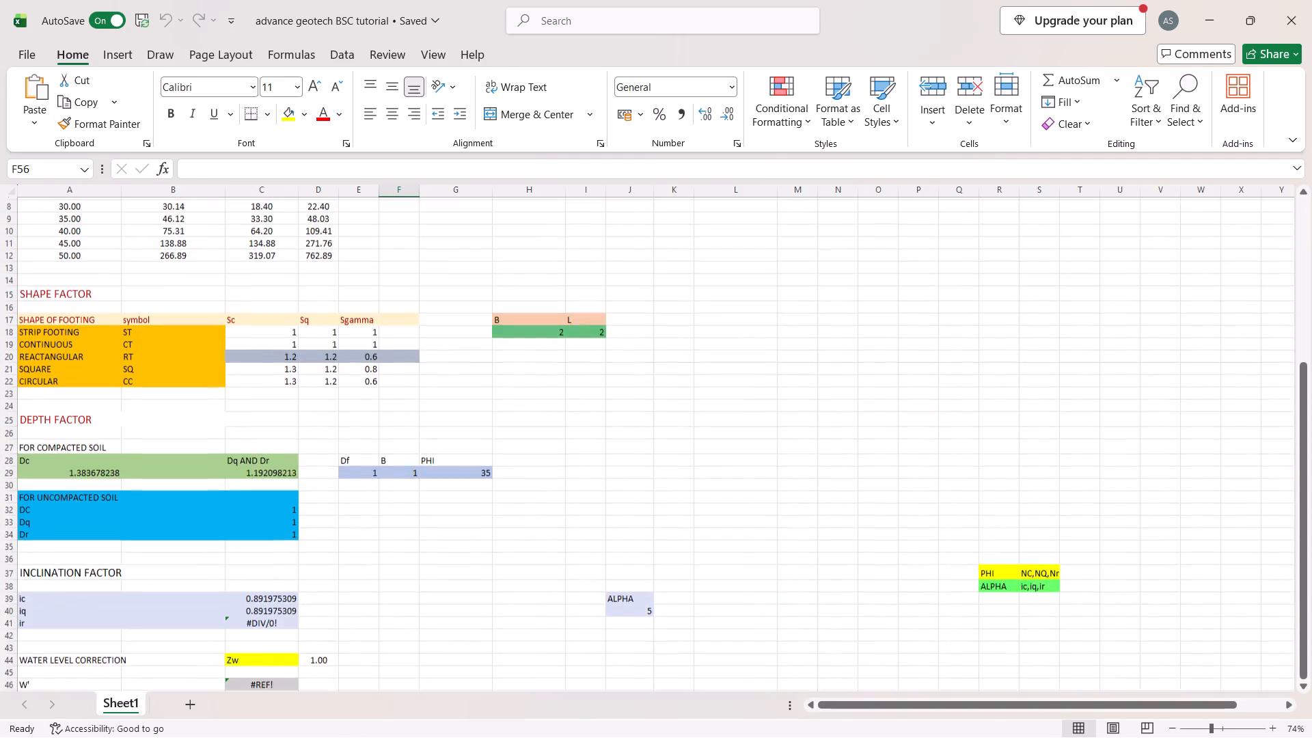
scroll(358, 363, "up", 1)
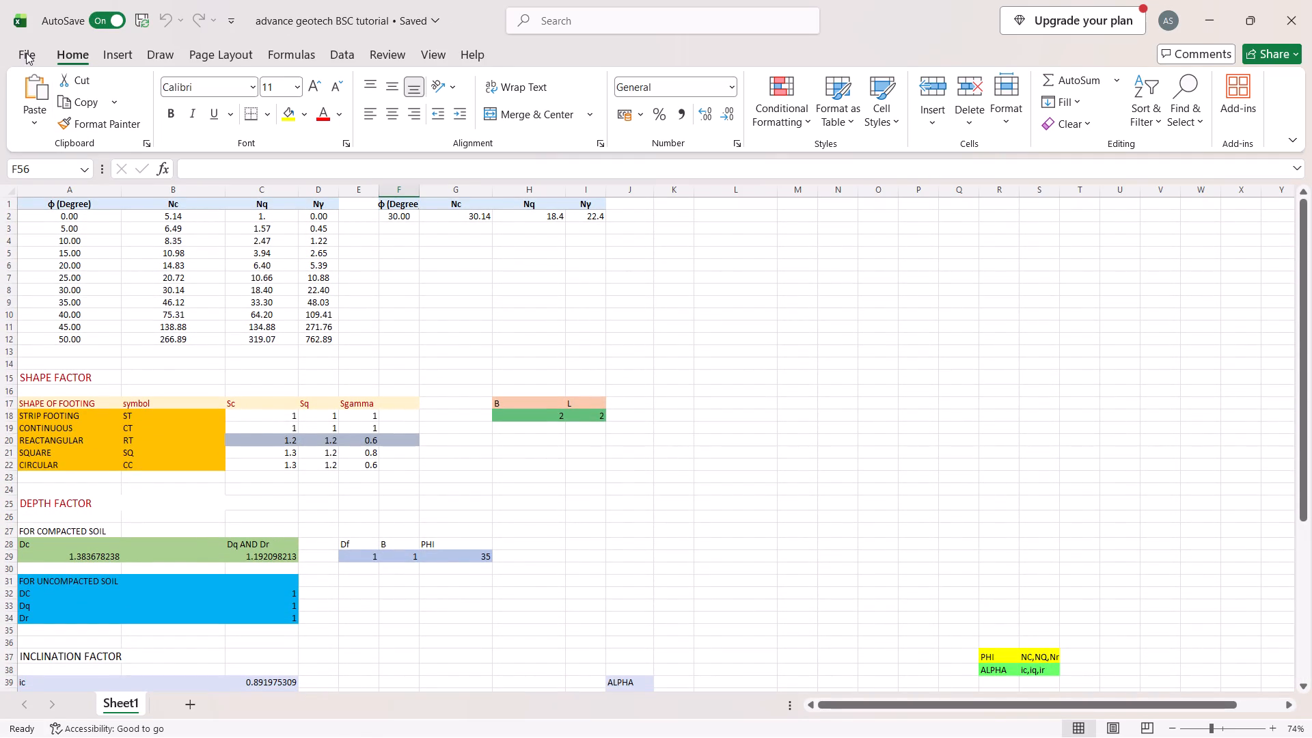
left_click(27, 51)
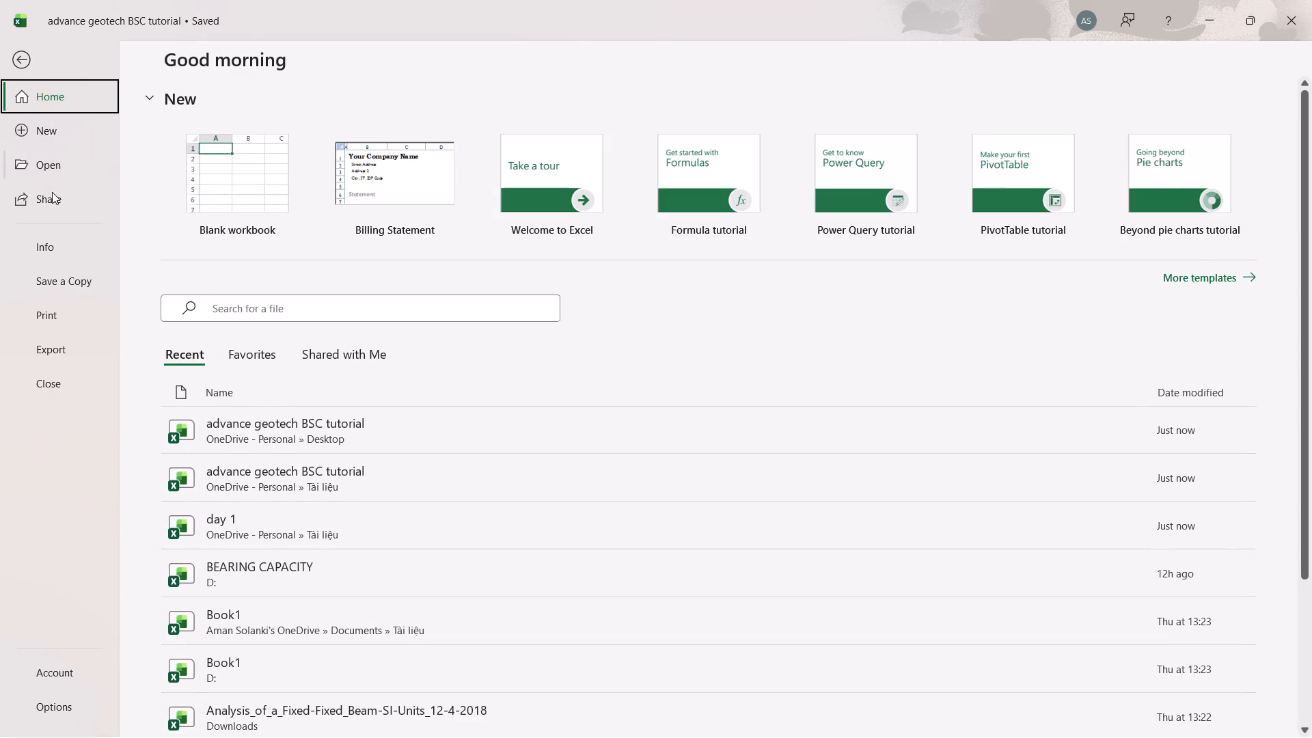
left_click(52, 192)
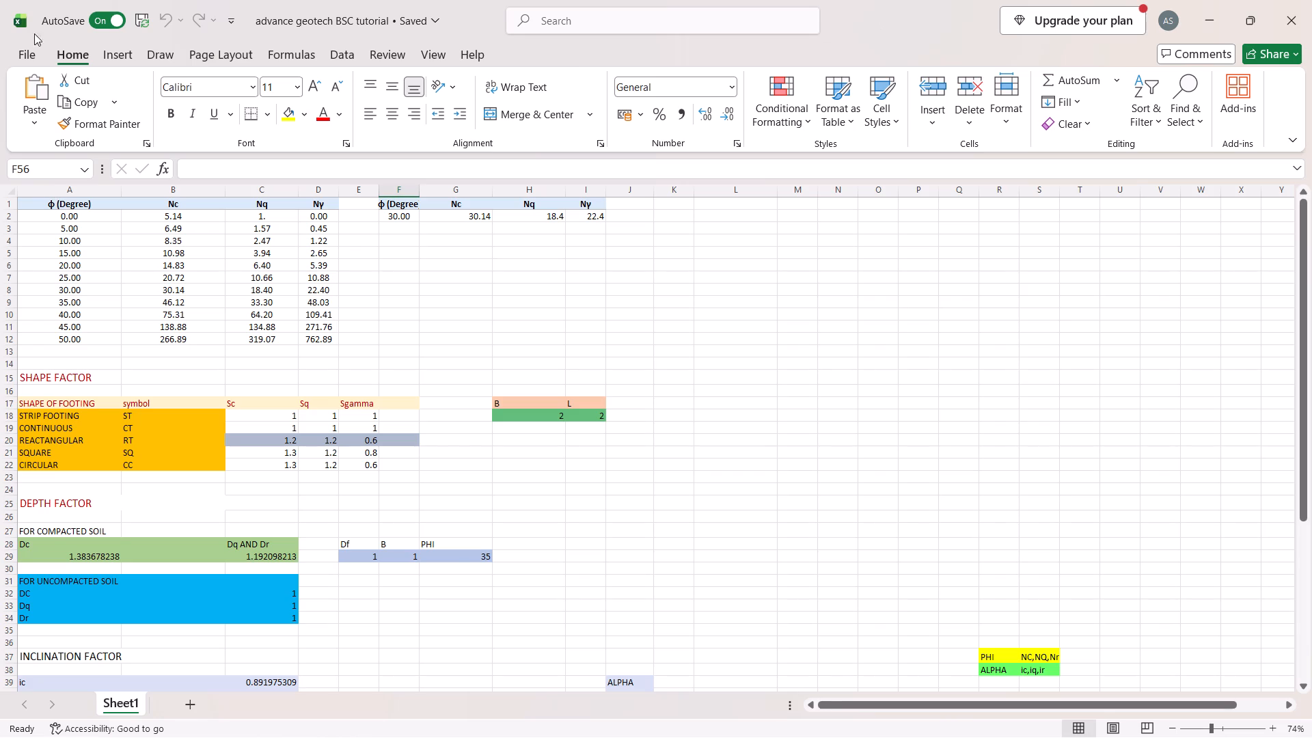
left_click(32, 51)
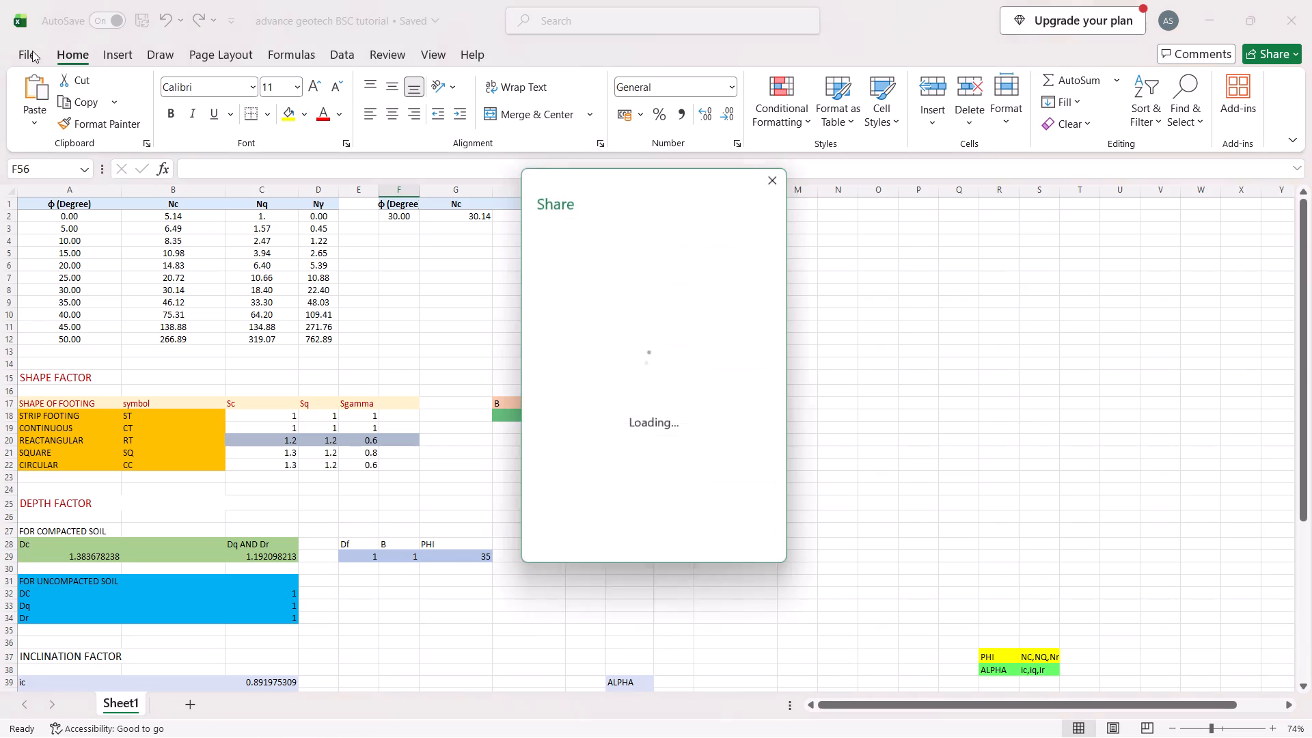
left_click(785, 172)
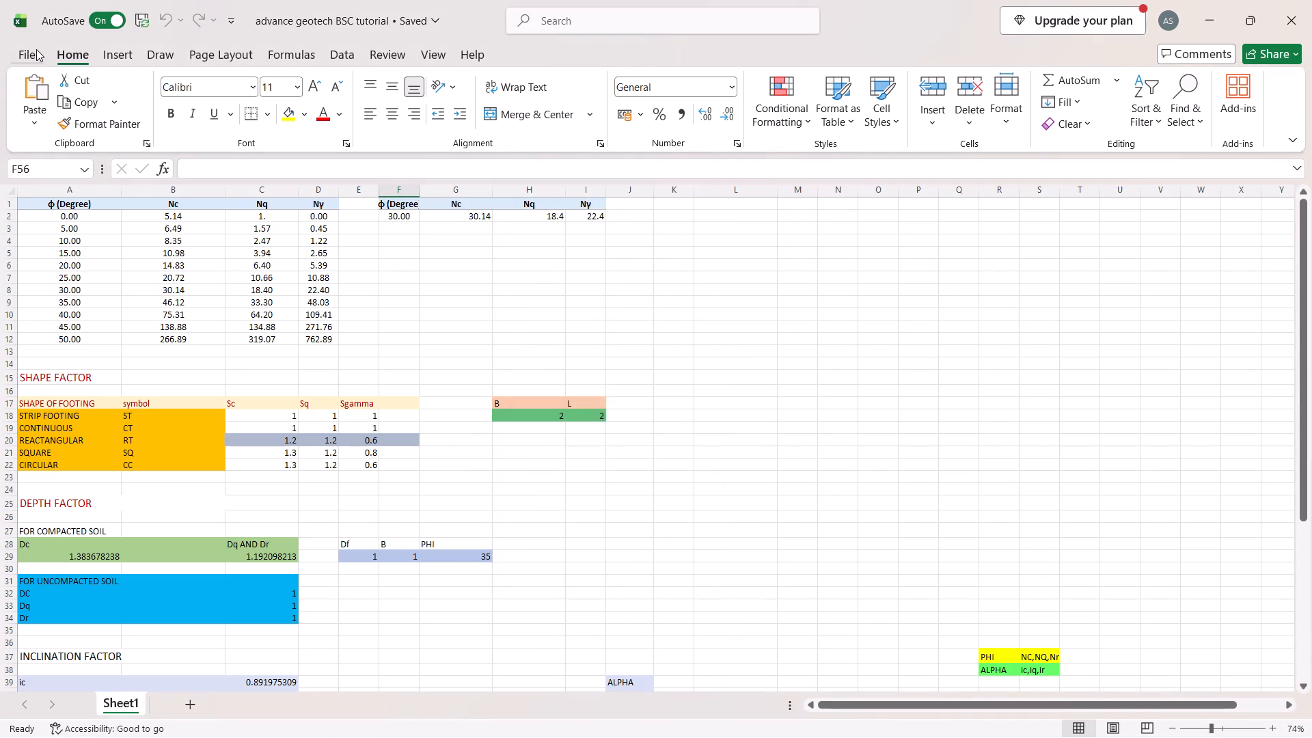
Export the workbook in the Excel Workbook file type to the AGE folder on New Volume (D:), keeping the name "advance geotech BSC tutorial".
left_click(36, 49)
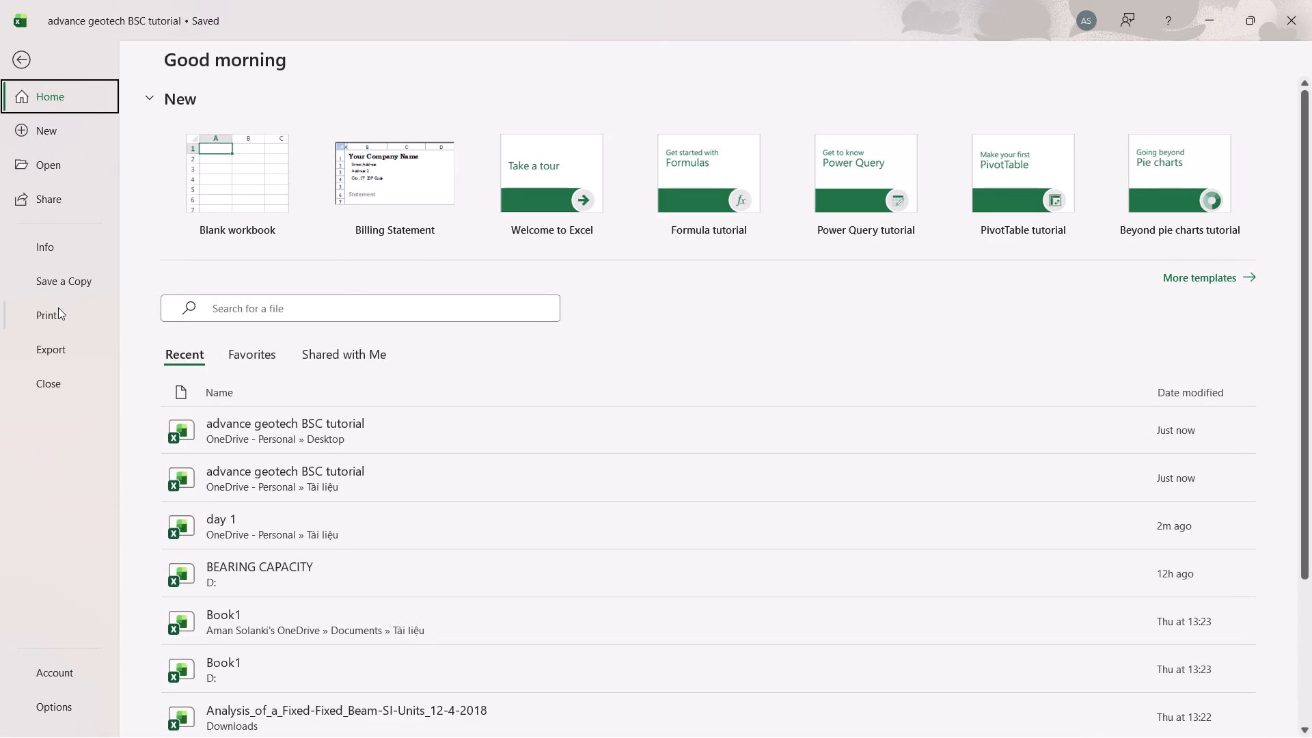
left_click(55, 350)
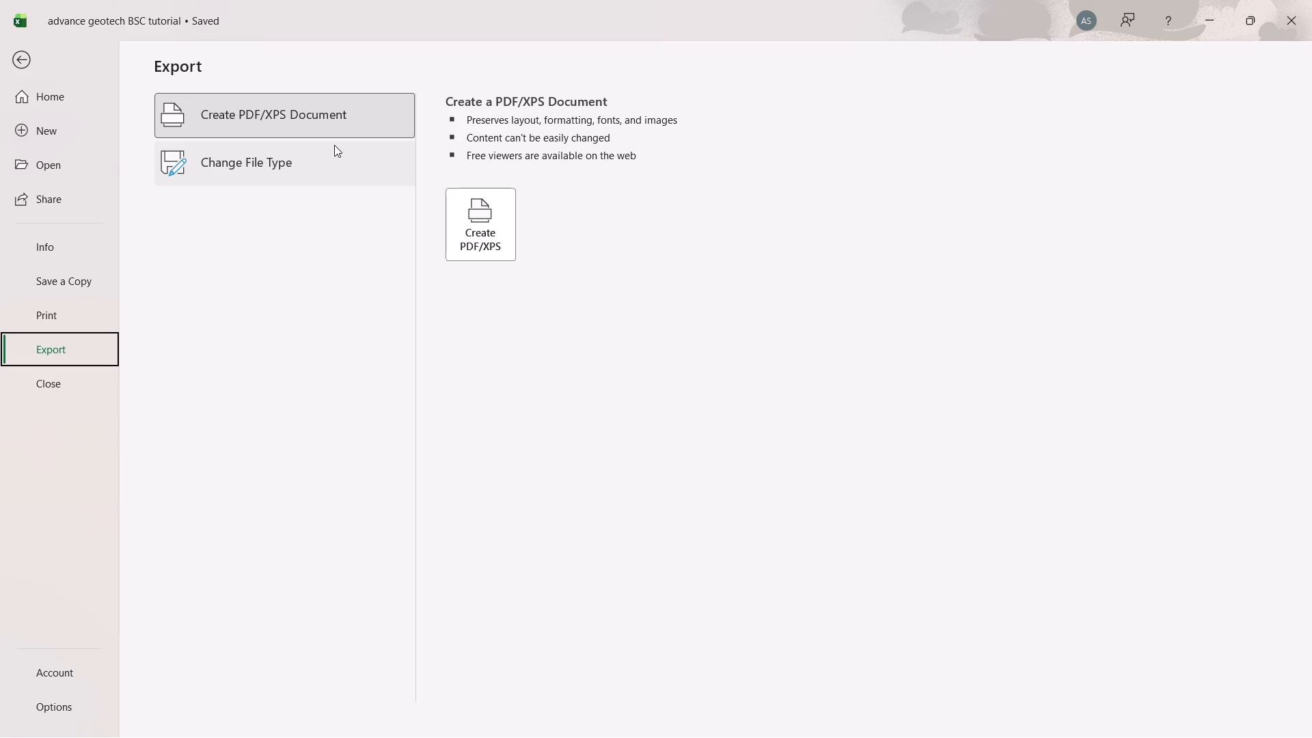
left_click(282, 162)
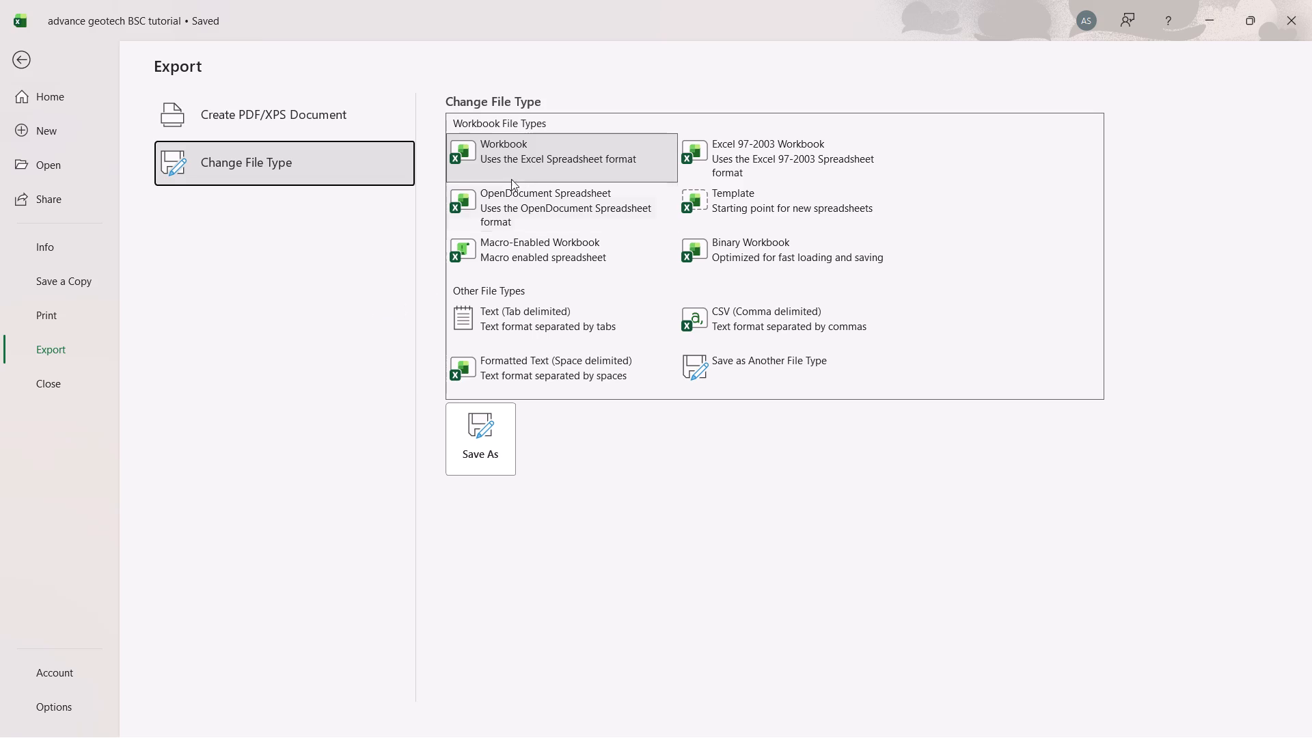
left_click(539, 162)
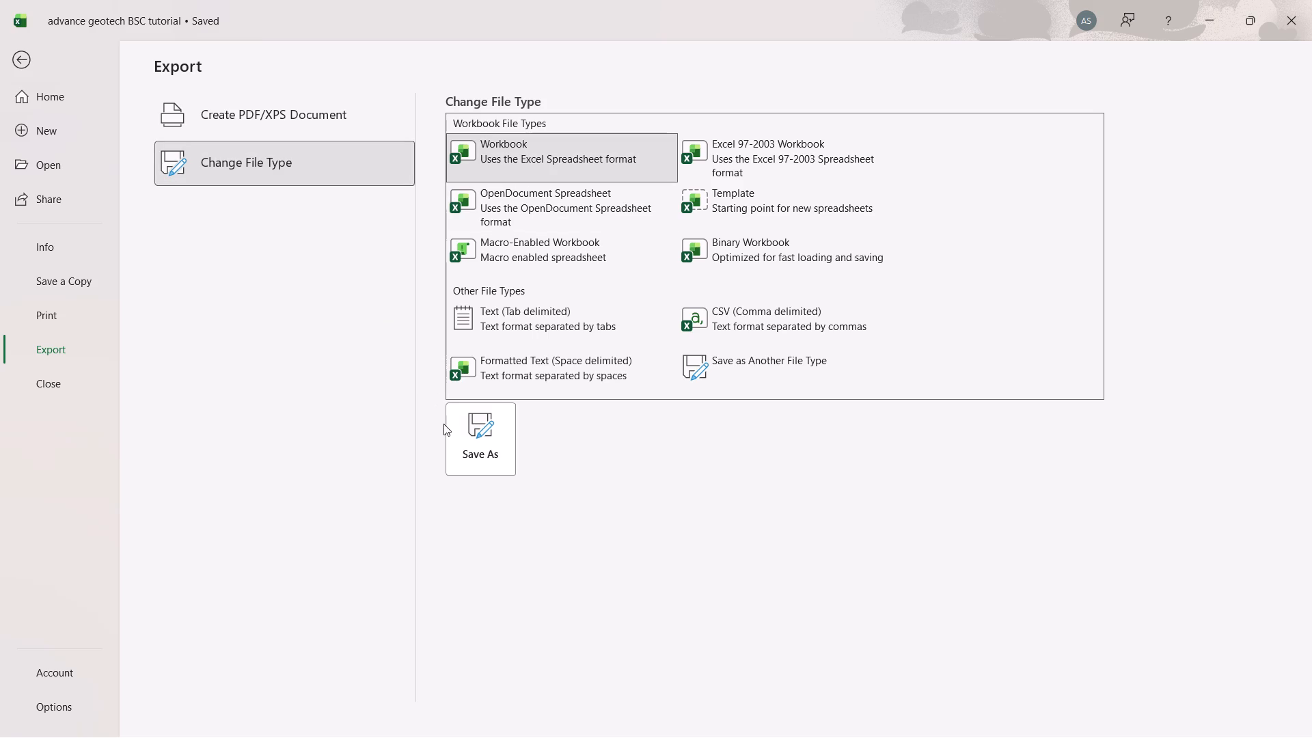
left_click(490, 423)
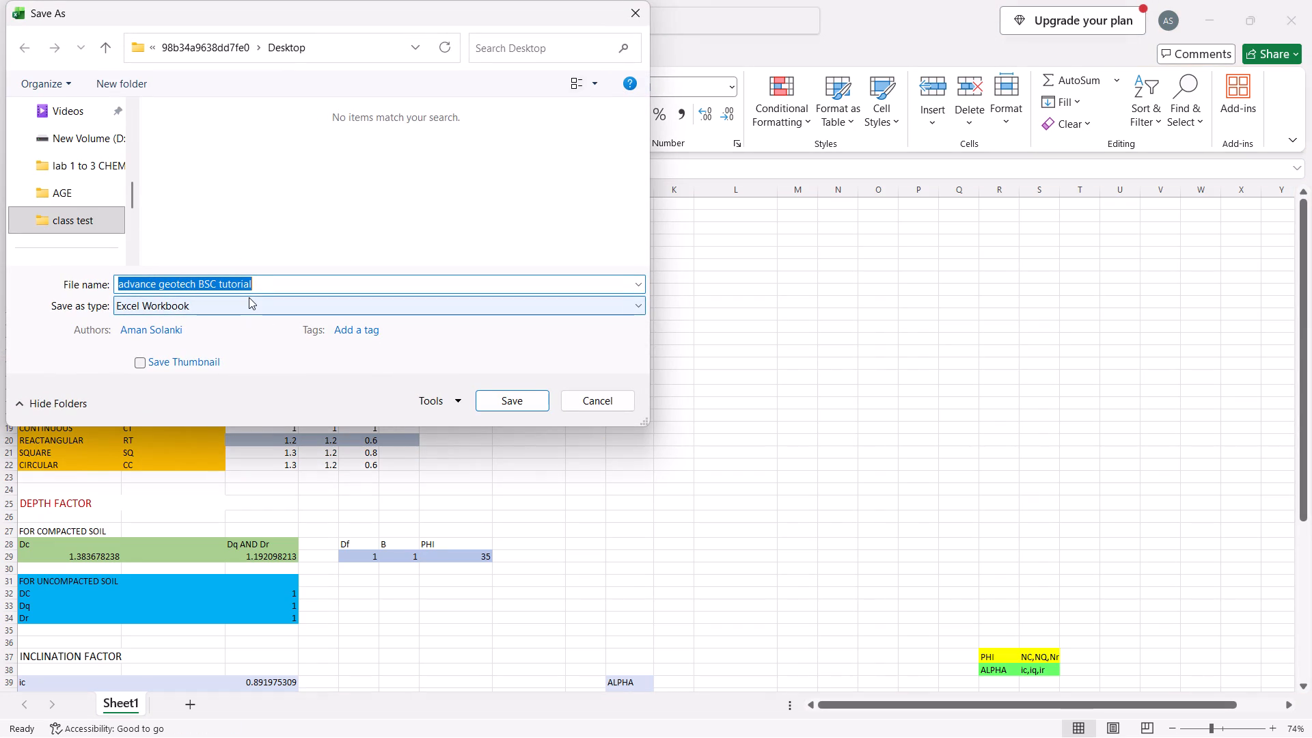
left_click(87, 187)
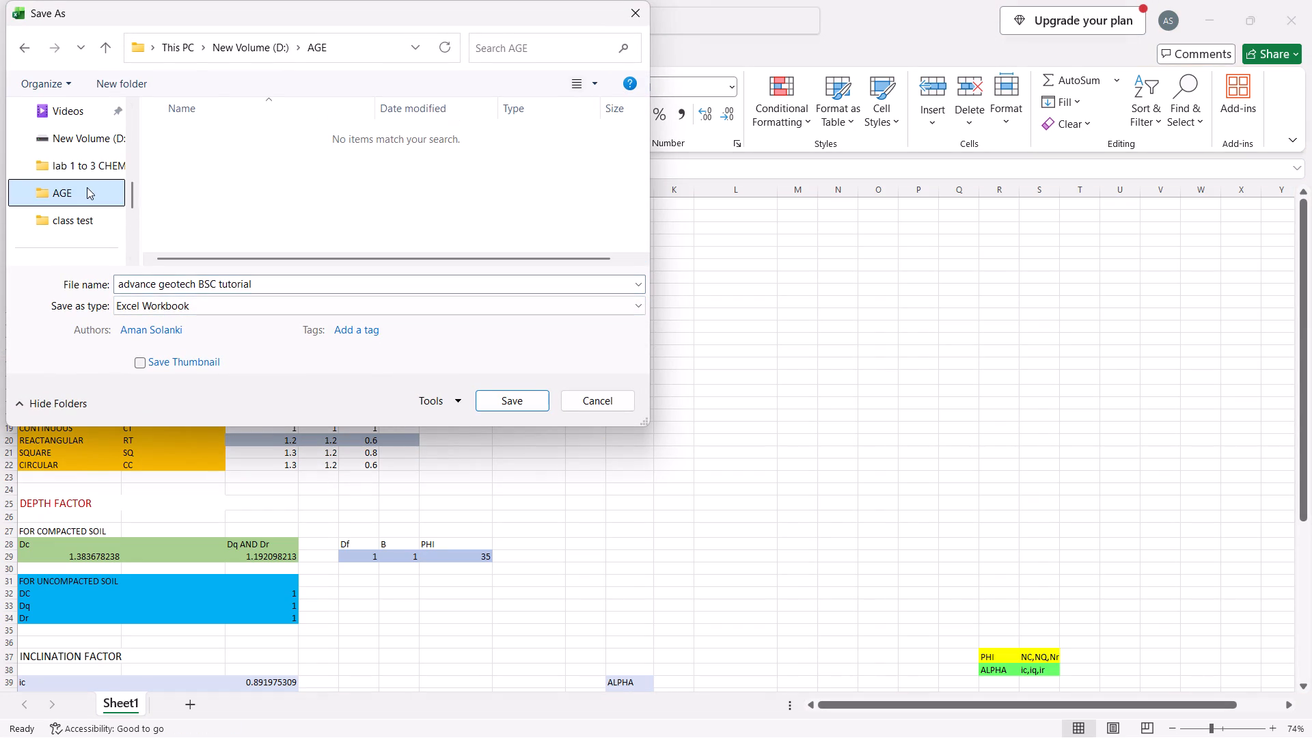
left_click(494, 398)
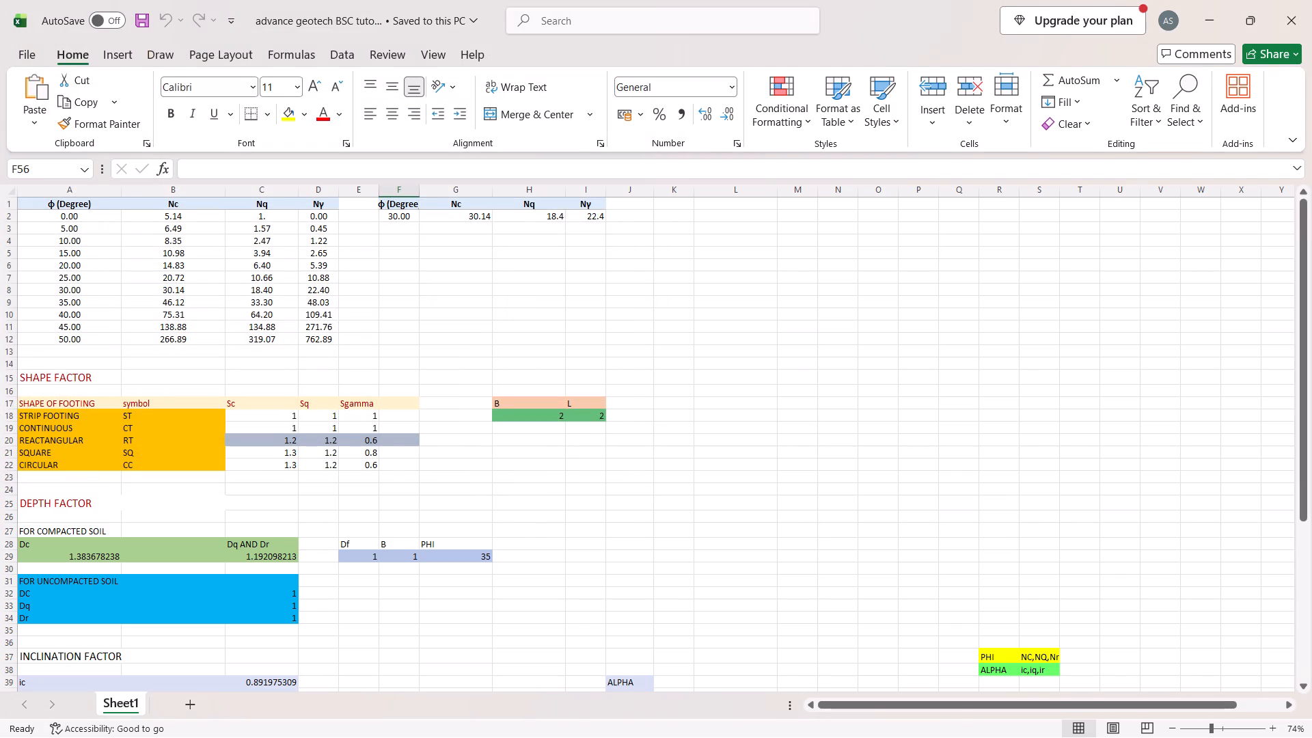
scroll(325, 278, "up", 3)
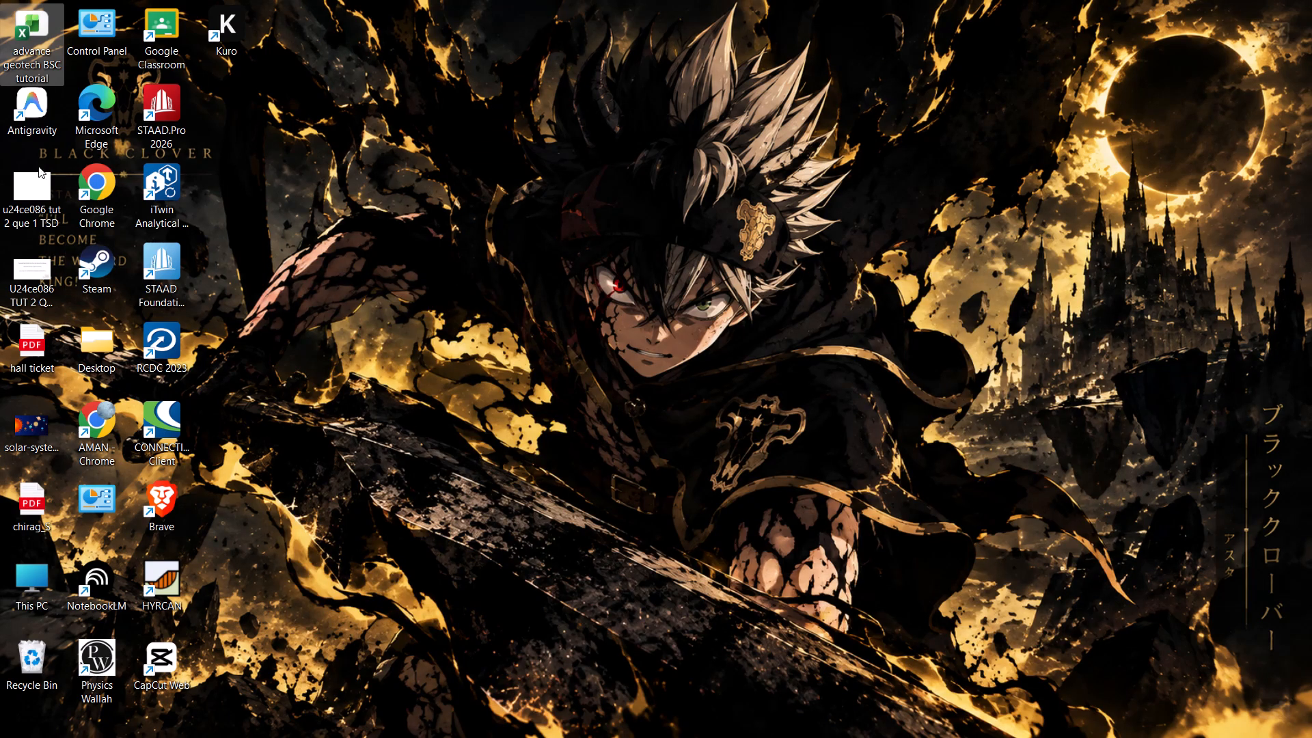
In File Explorer, open the "advance geotech BSC tutorial" copy in D:\AGE to check it, and close the workbook and folder window.
double_click(30, 570)
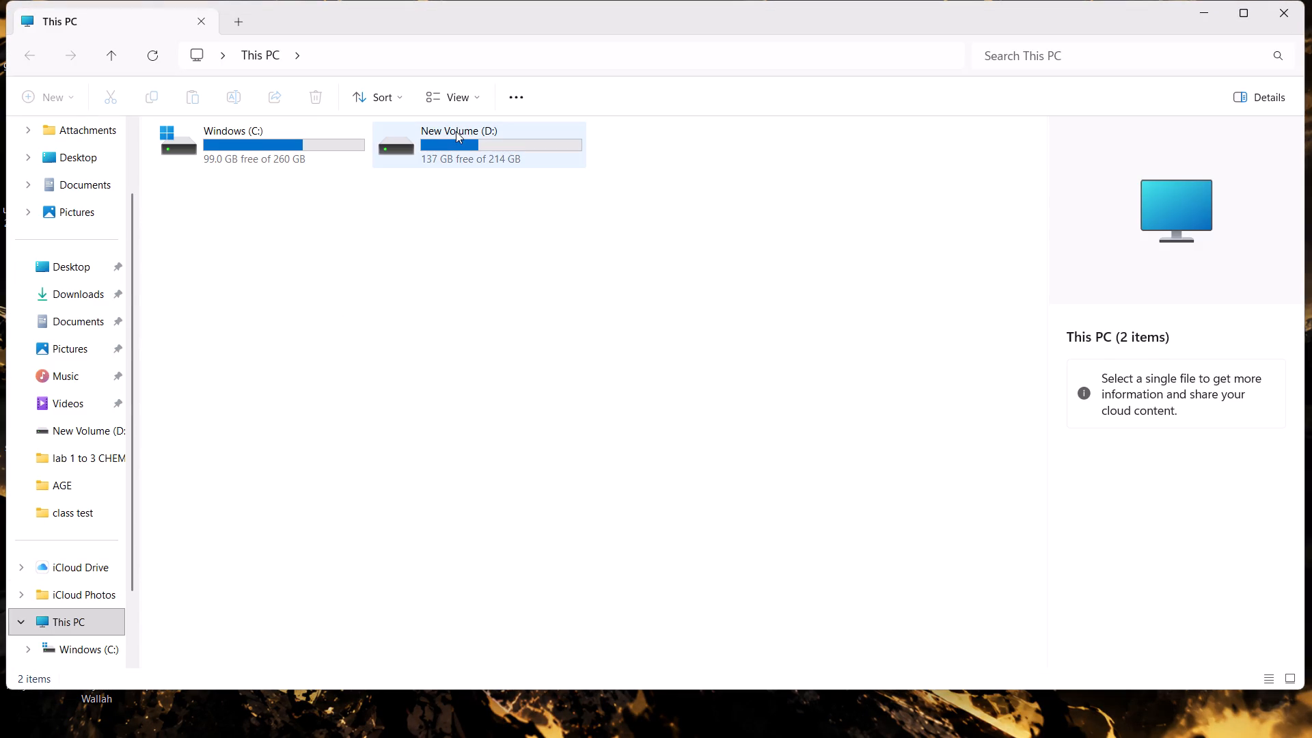
double_click(456, 131)
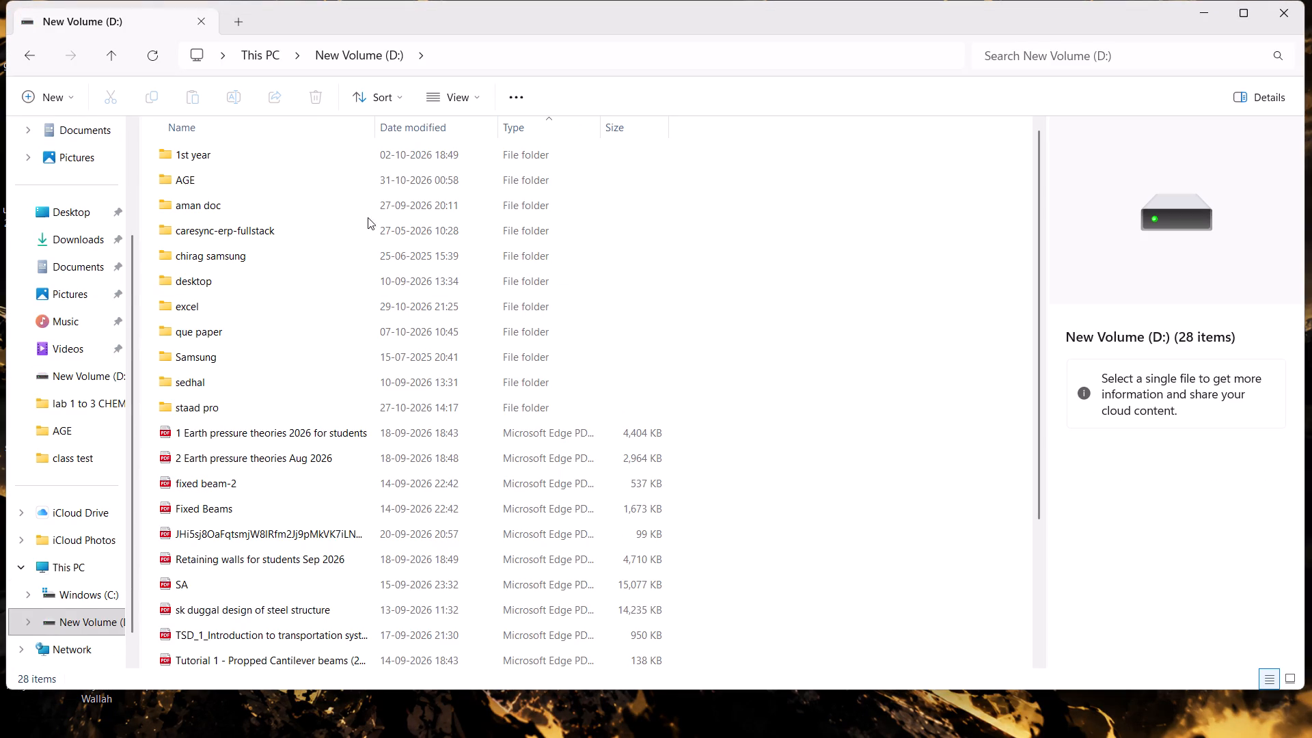
double_click(327, 178)
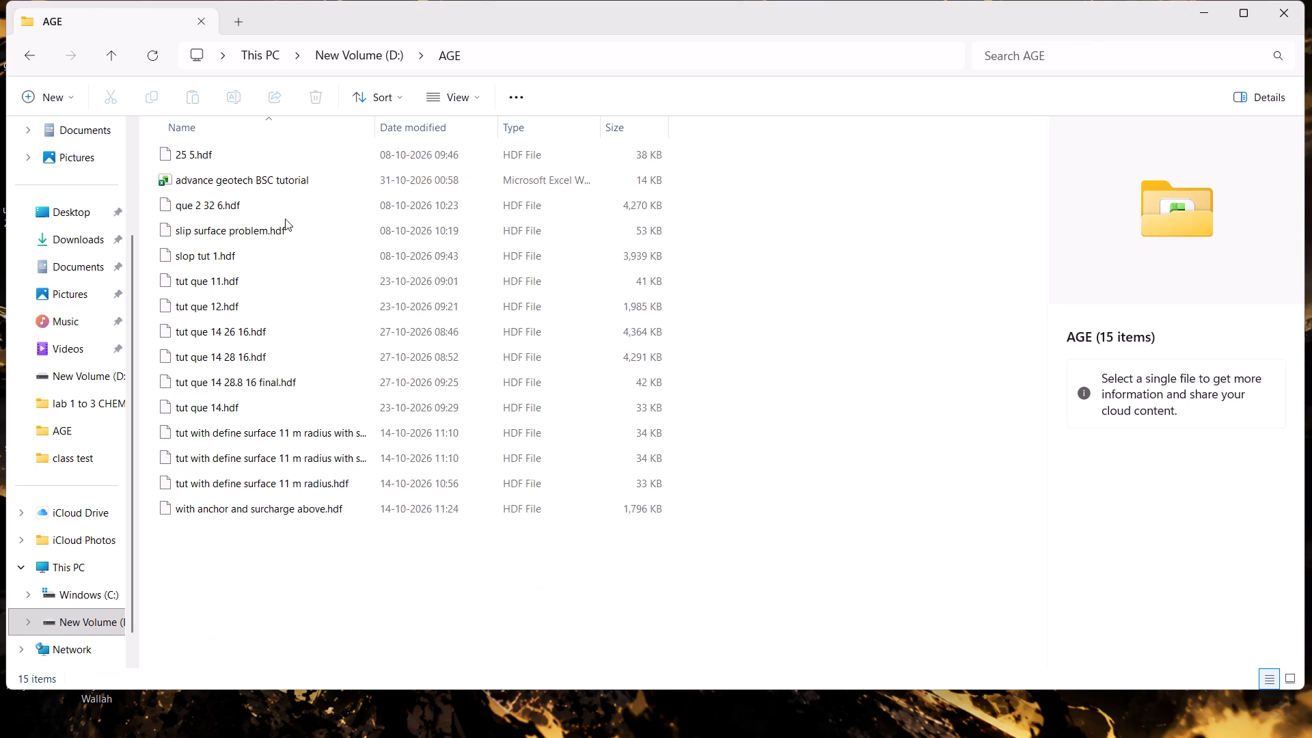
double_click(299, 184)
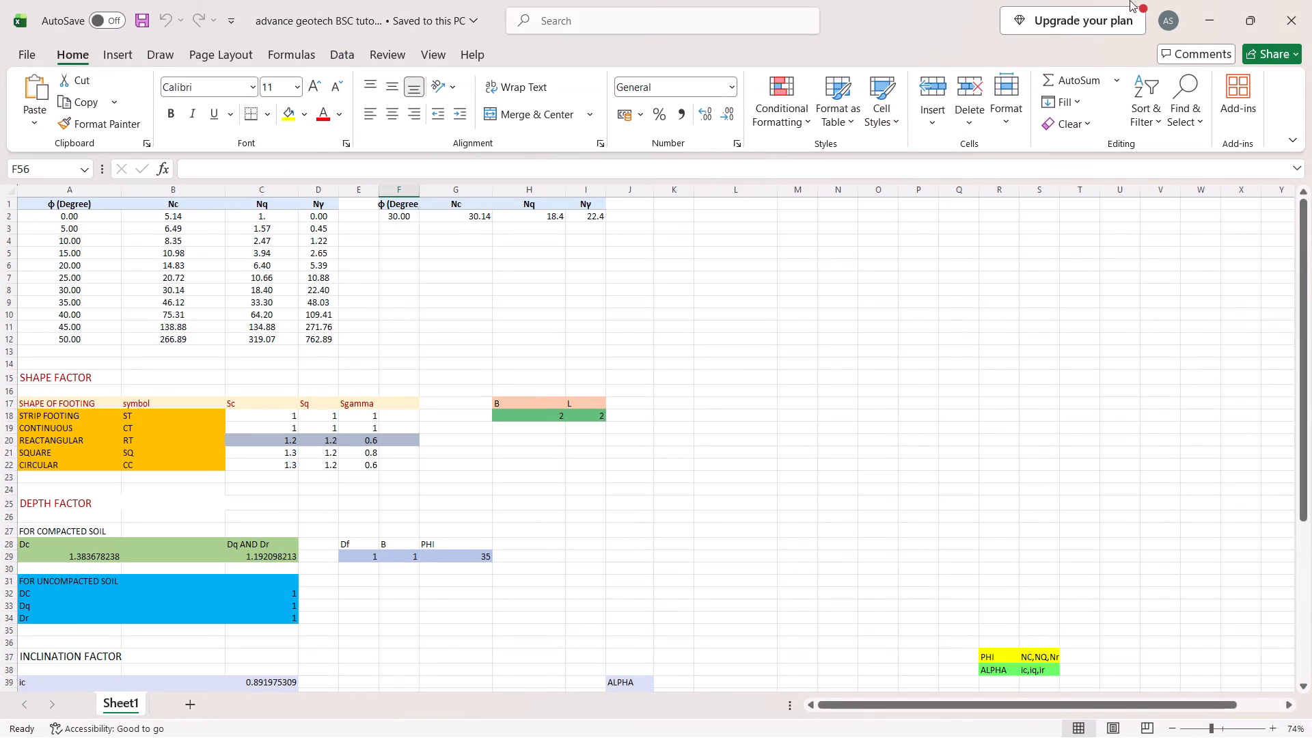
left_click(1282, 14)
left_click(1282, 14)
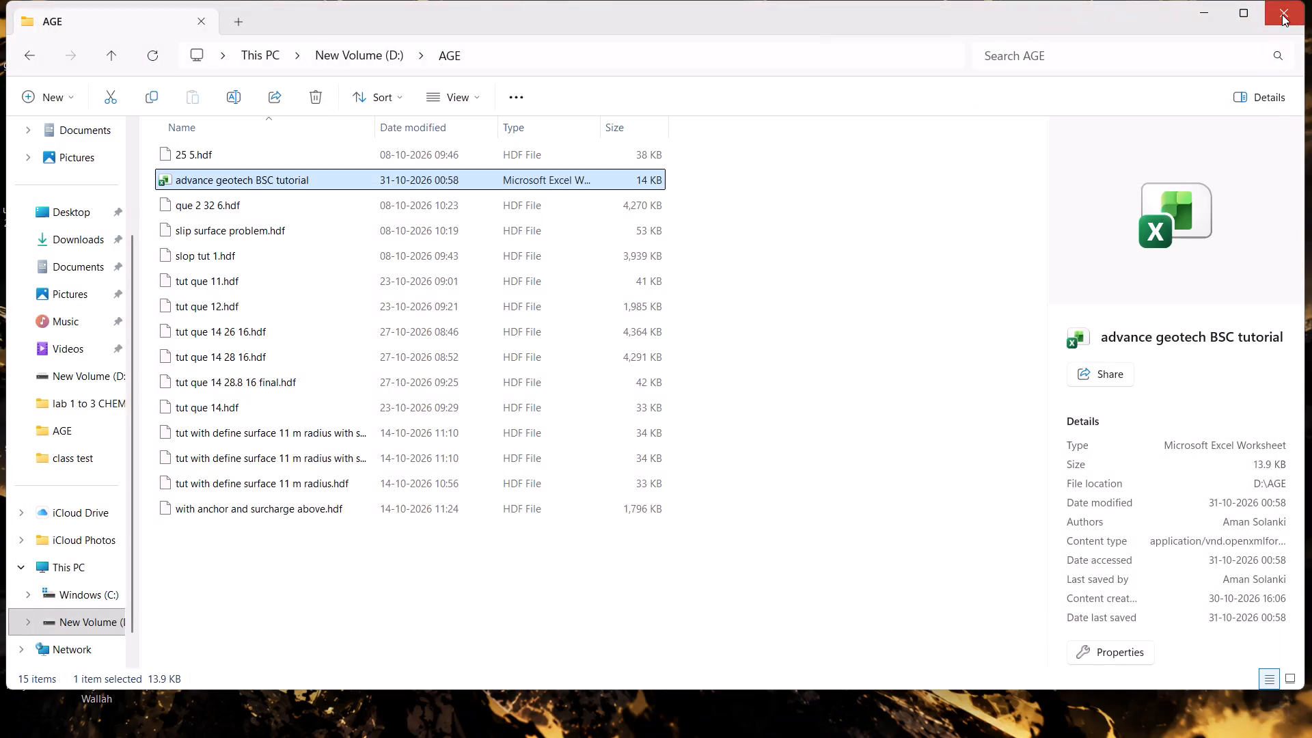
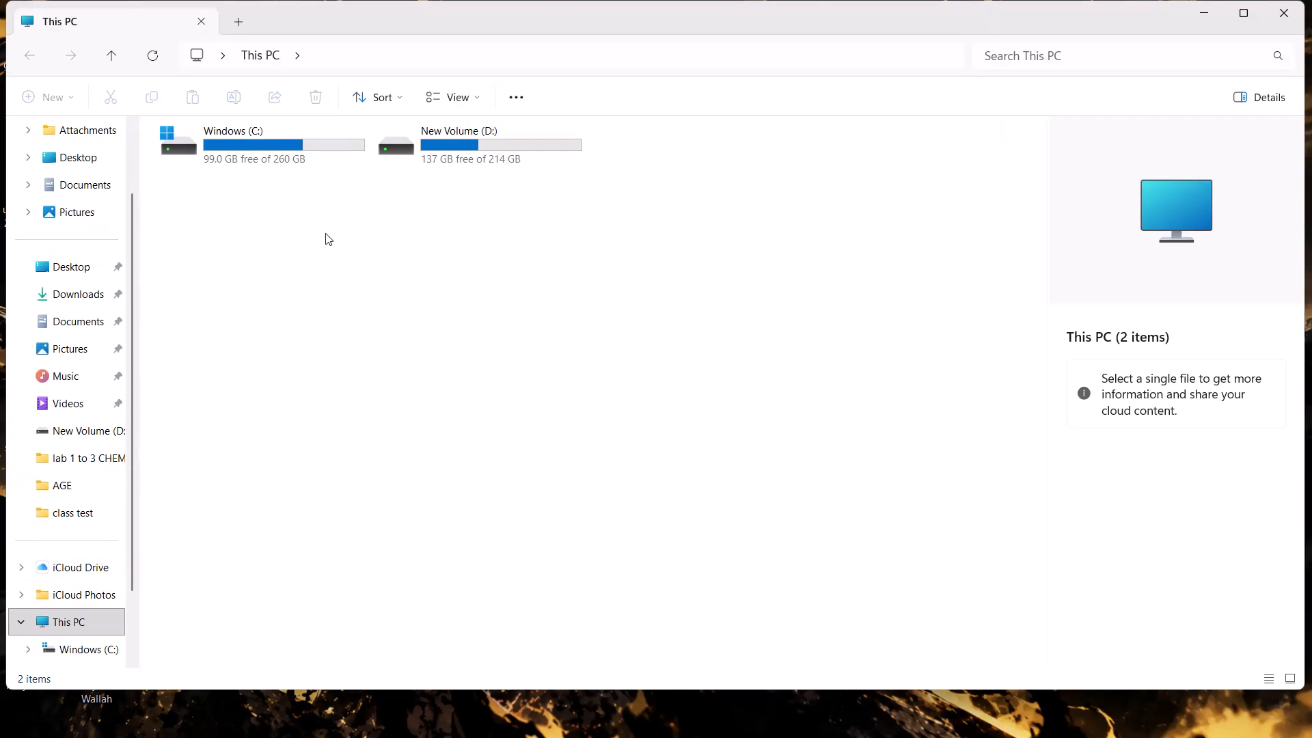
Open the AGE folder on New Volume (D:) and select the "advance geotech BSC tutorial" workbook to check the saved copy.
double_click(480, 162)
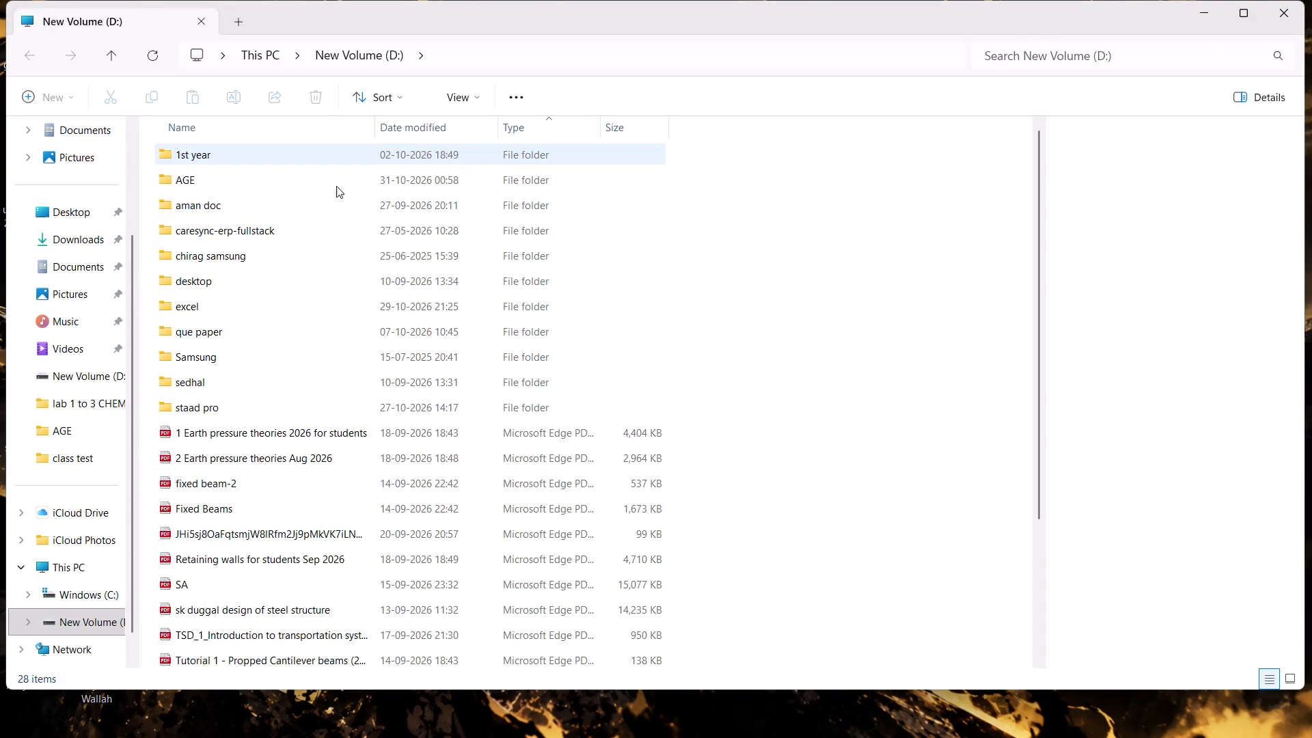
double_click(318, 186)
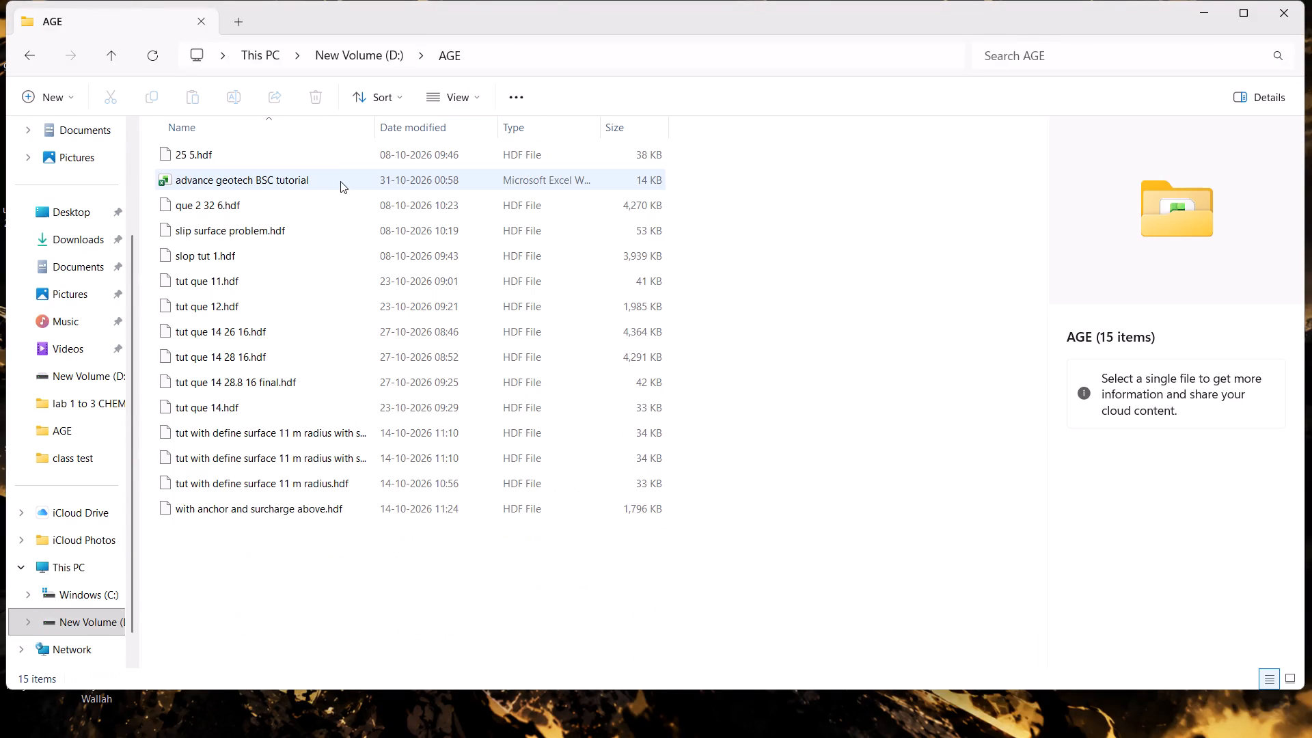
left_click_drag(340, 181, 433, 184)
left_click(433, 184)
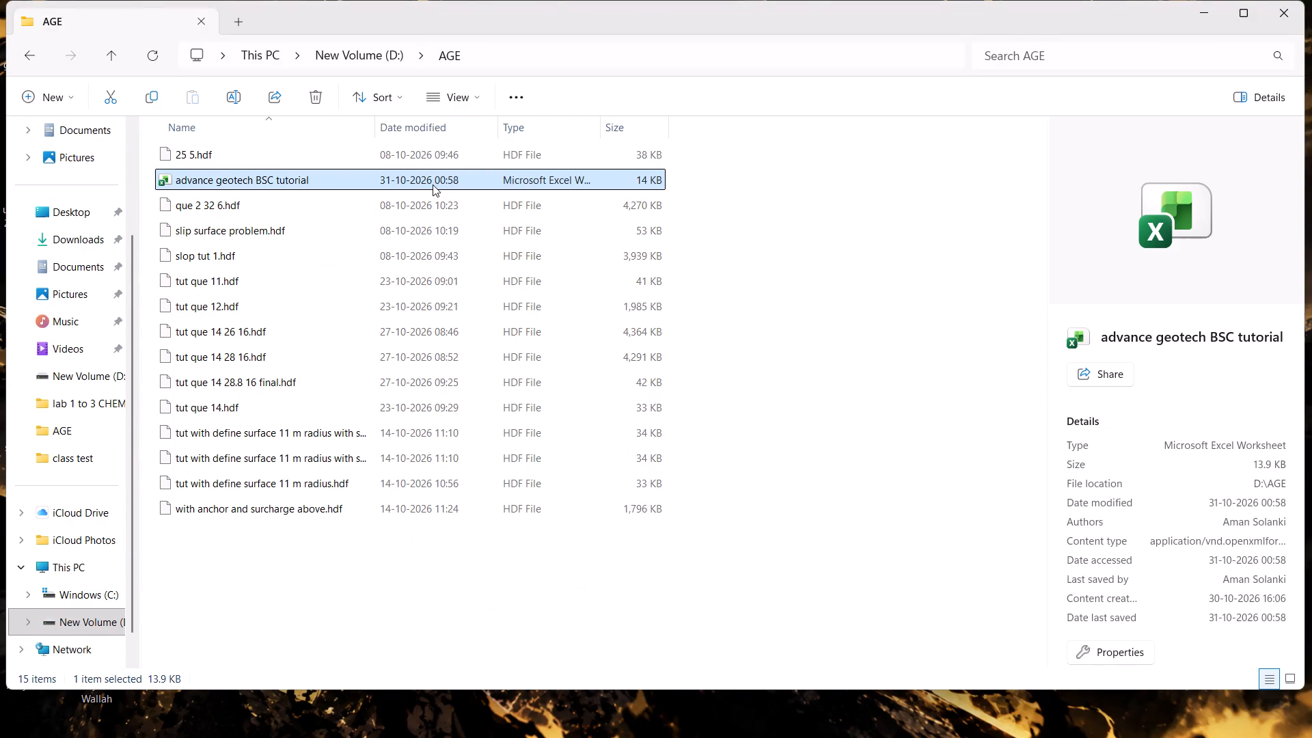
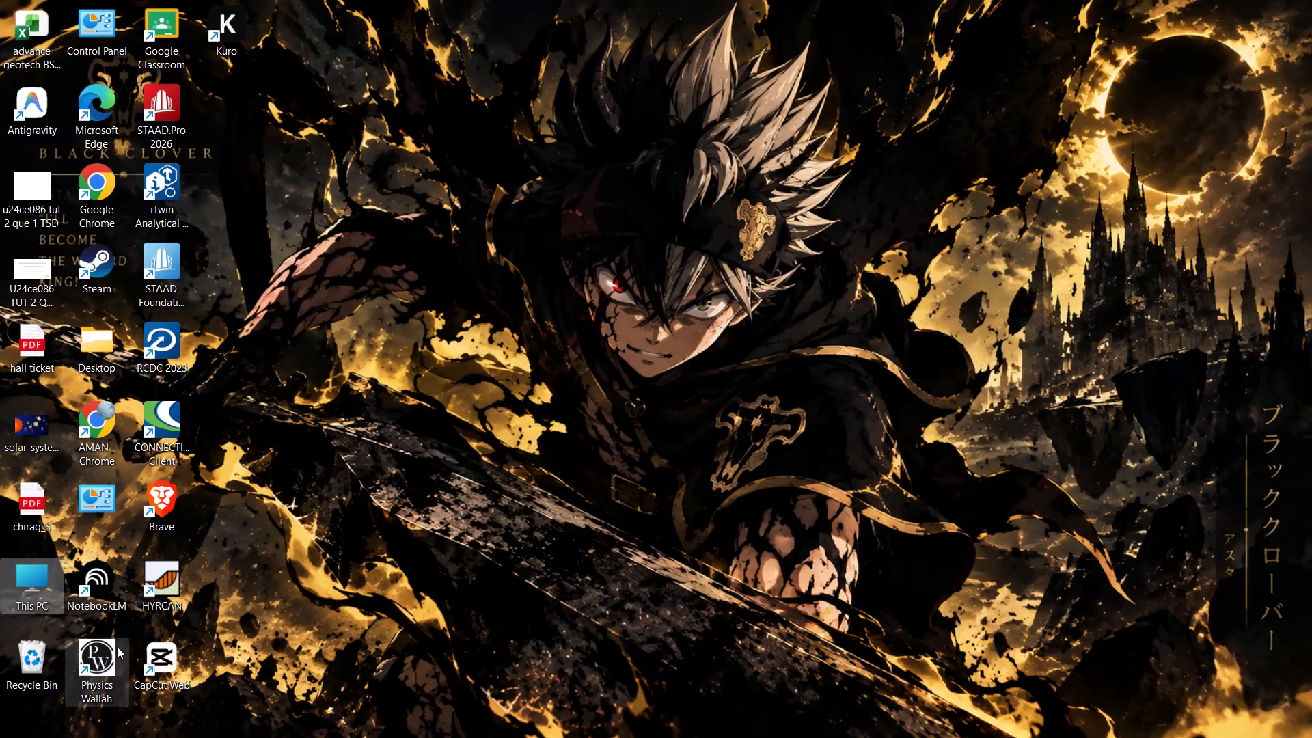
Launch the Kuro application from its desktop shortcut.
double_click(223, 22)
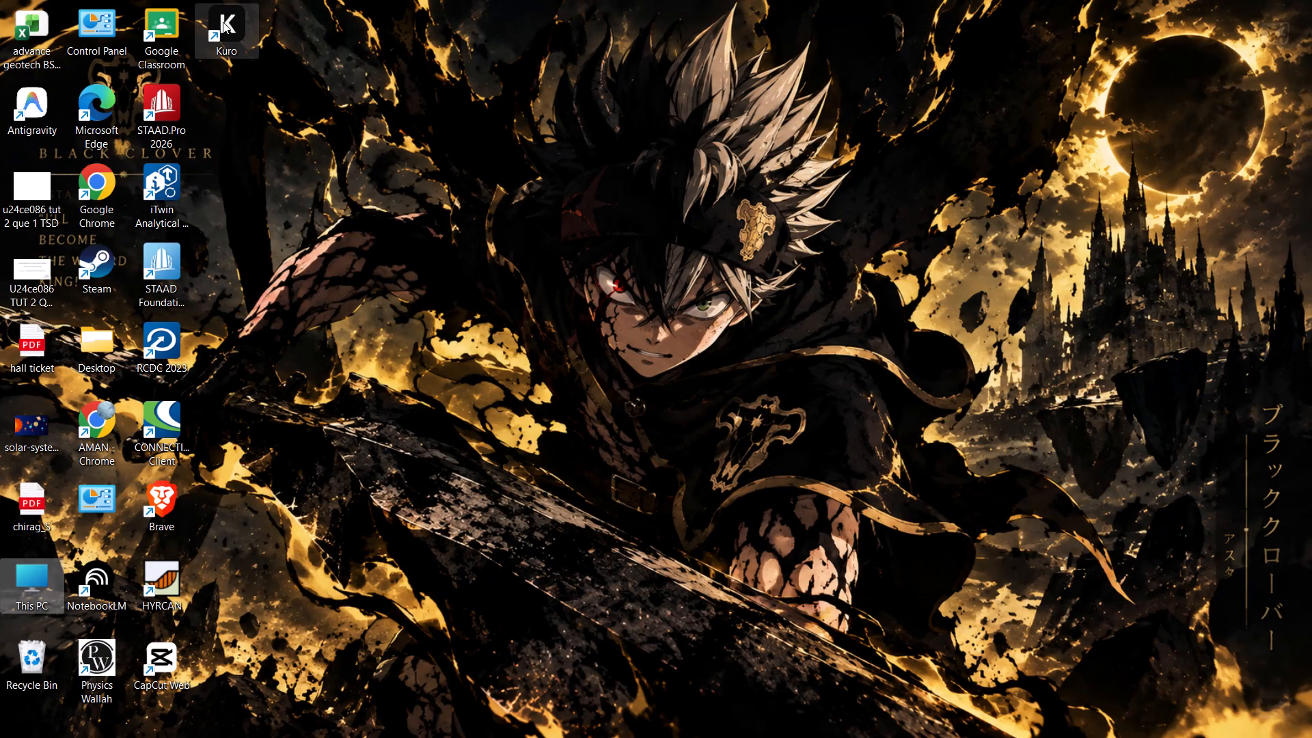